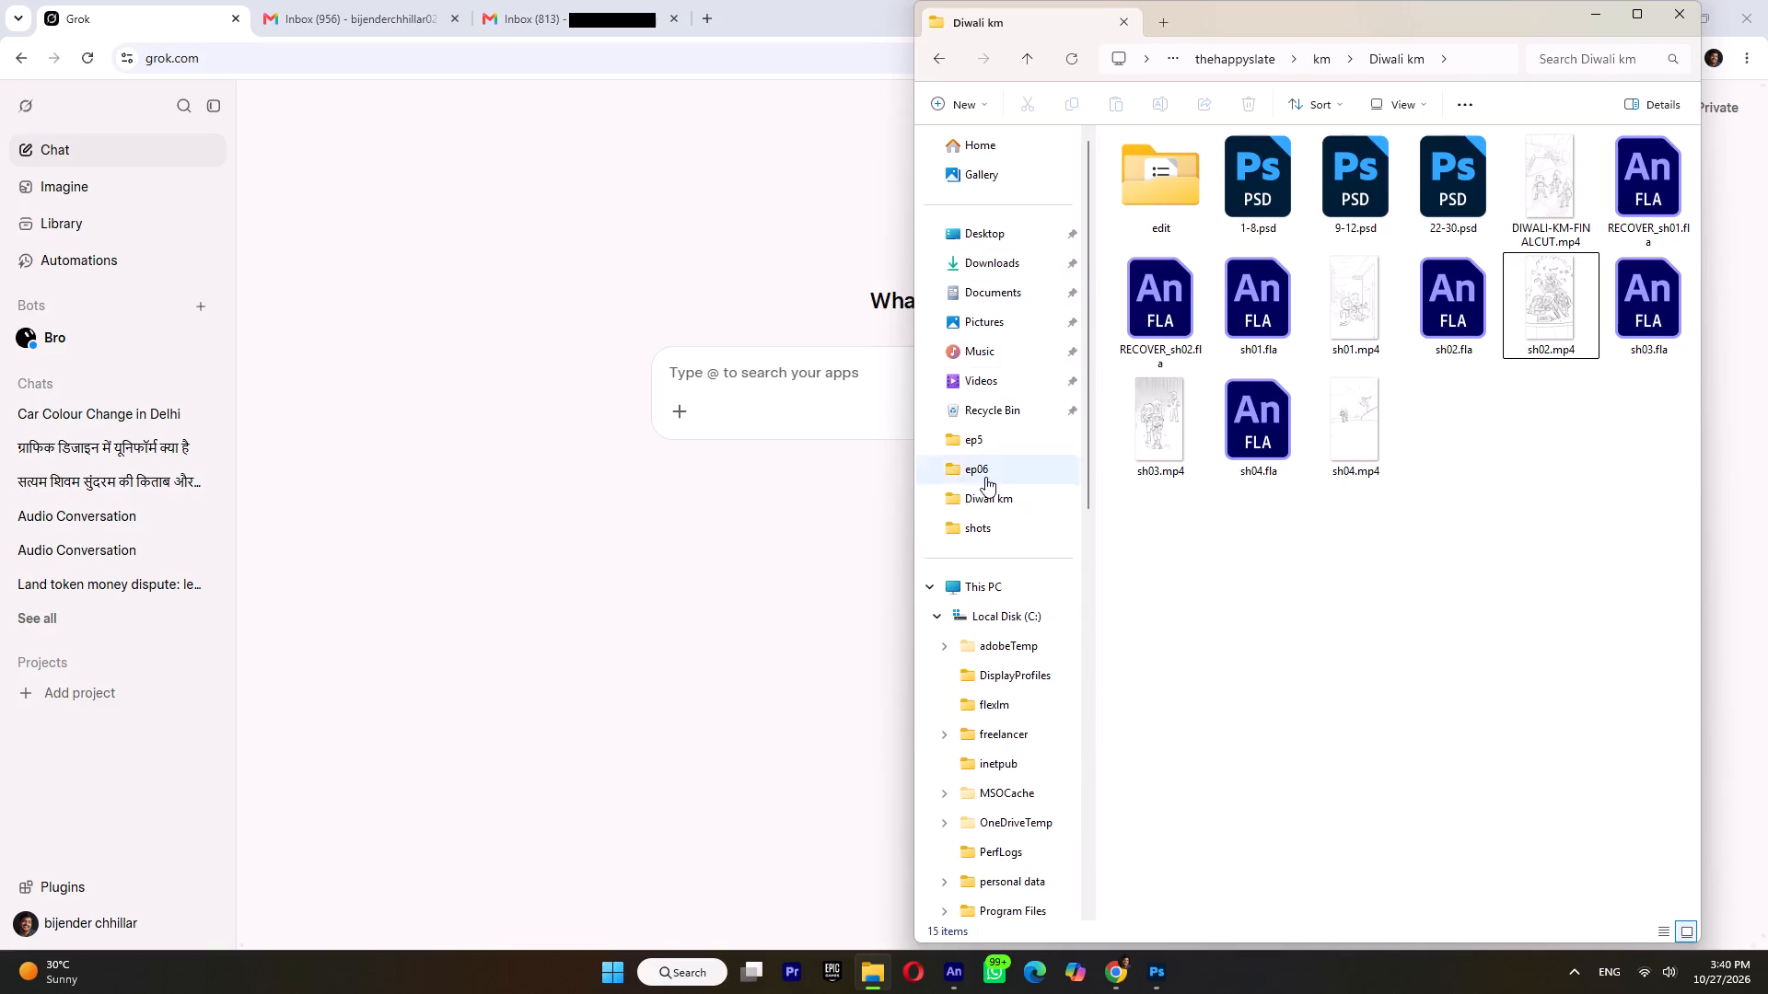
Go to the ep5 folder of the rap battle project and open its ep06 subfolder.
{"action": "left_click", "coordinate": [994, 450]}
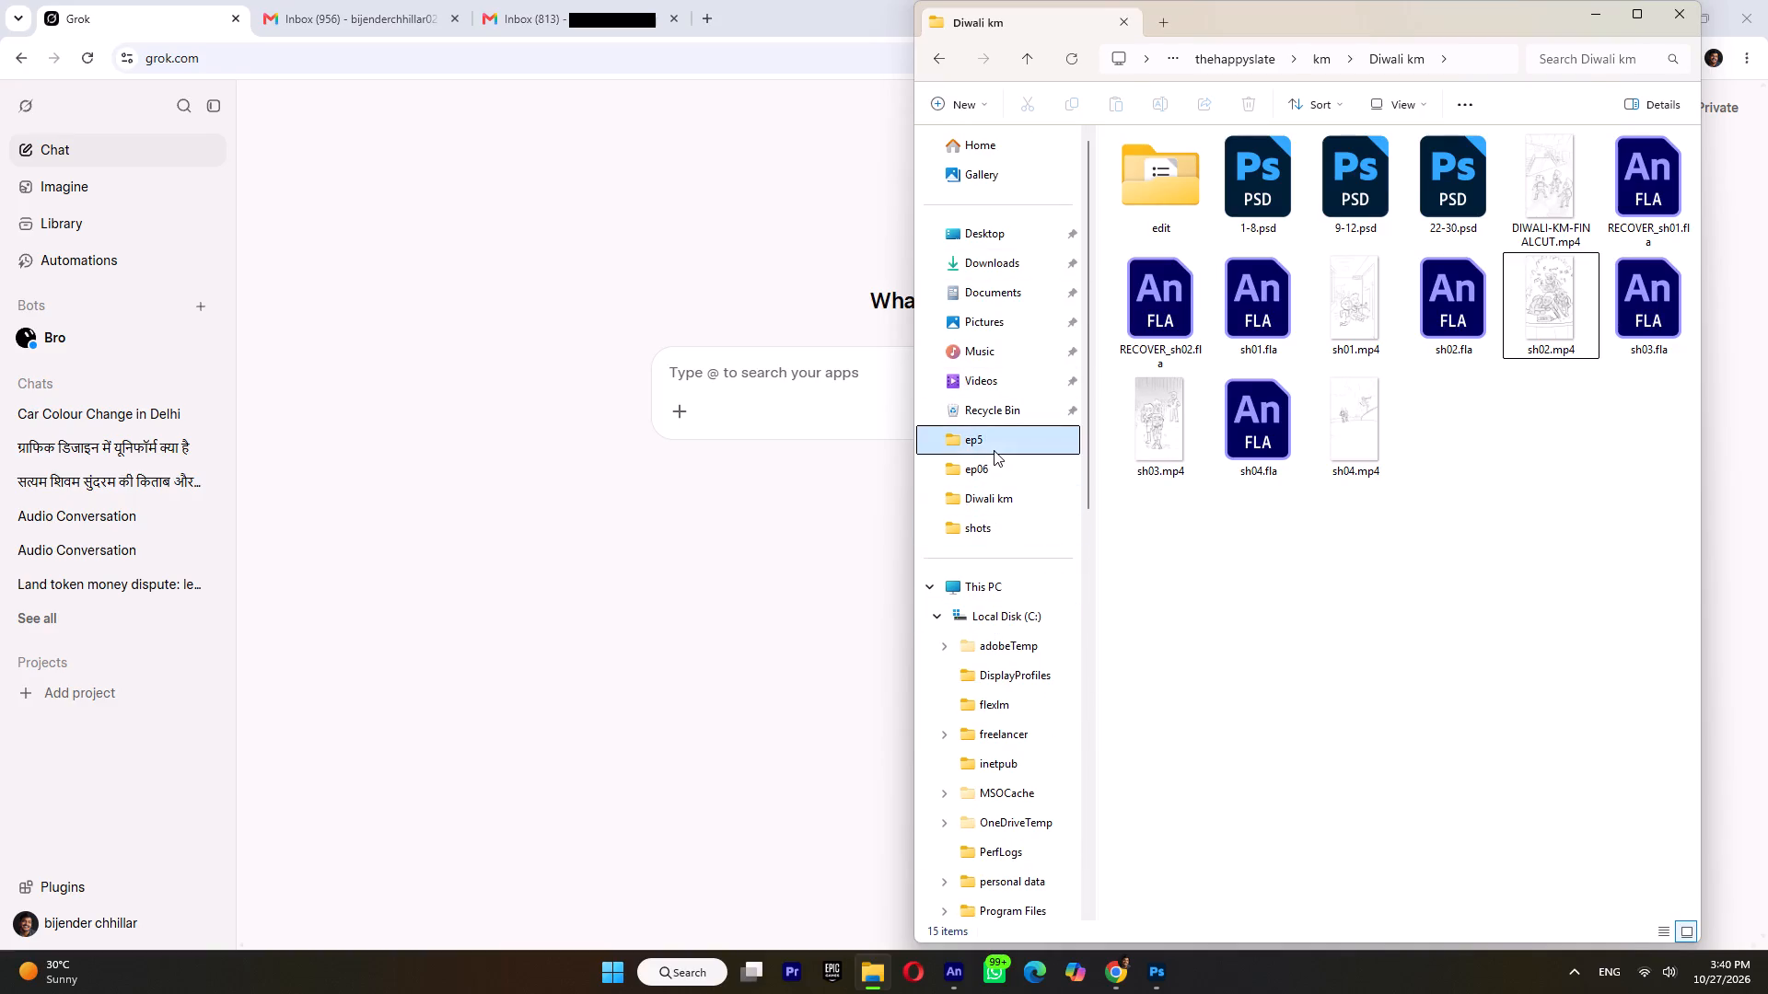
{"action": "double_click", "coordinate": [1129, 166]}
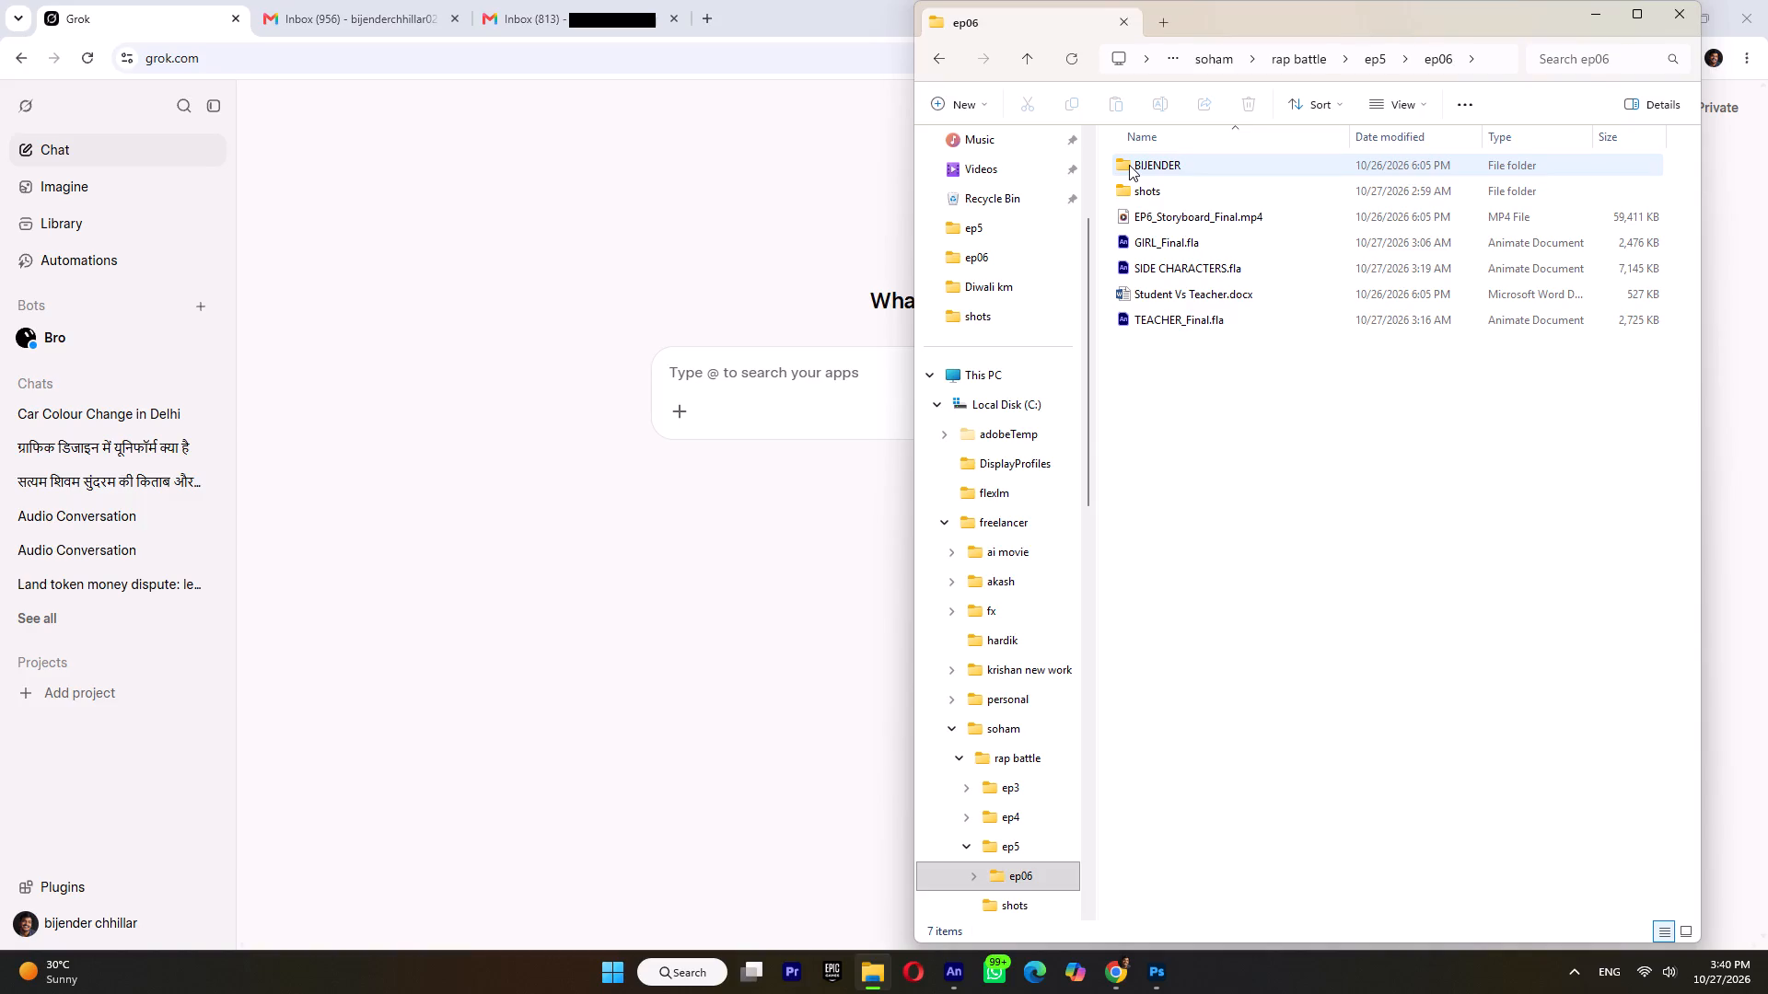
Open the sc16.fla scene file from the shots folder of ep06.
{"action": "double_click", "coordinate": [1144, 197]}
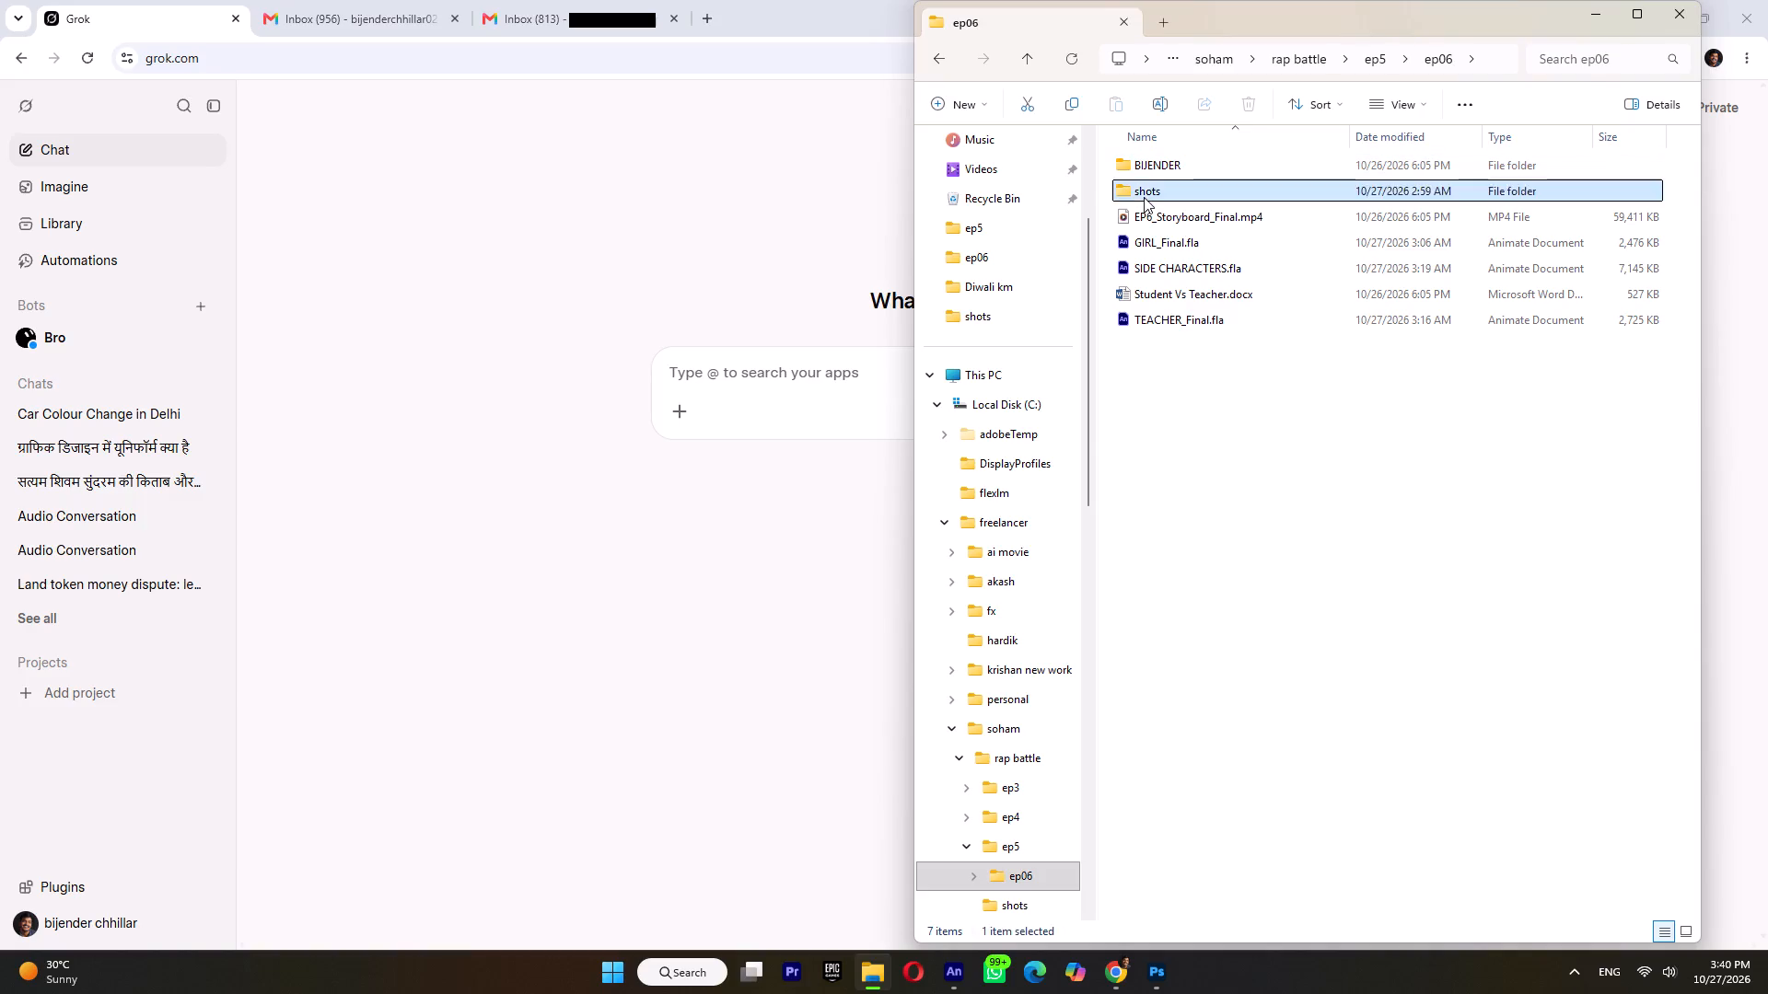
{"action": "double_click", "coordinate": [1163, 162]}
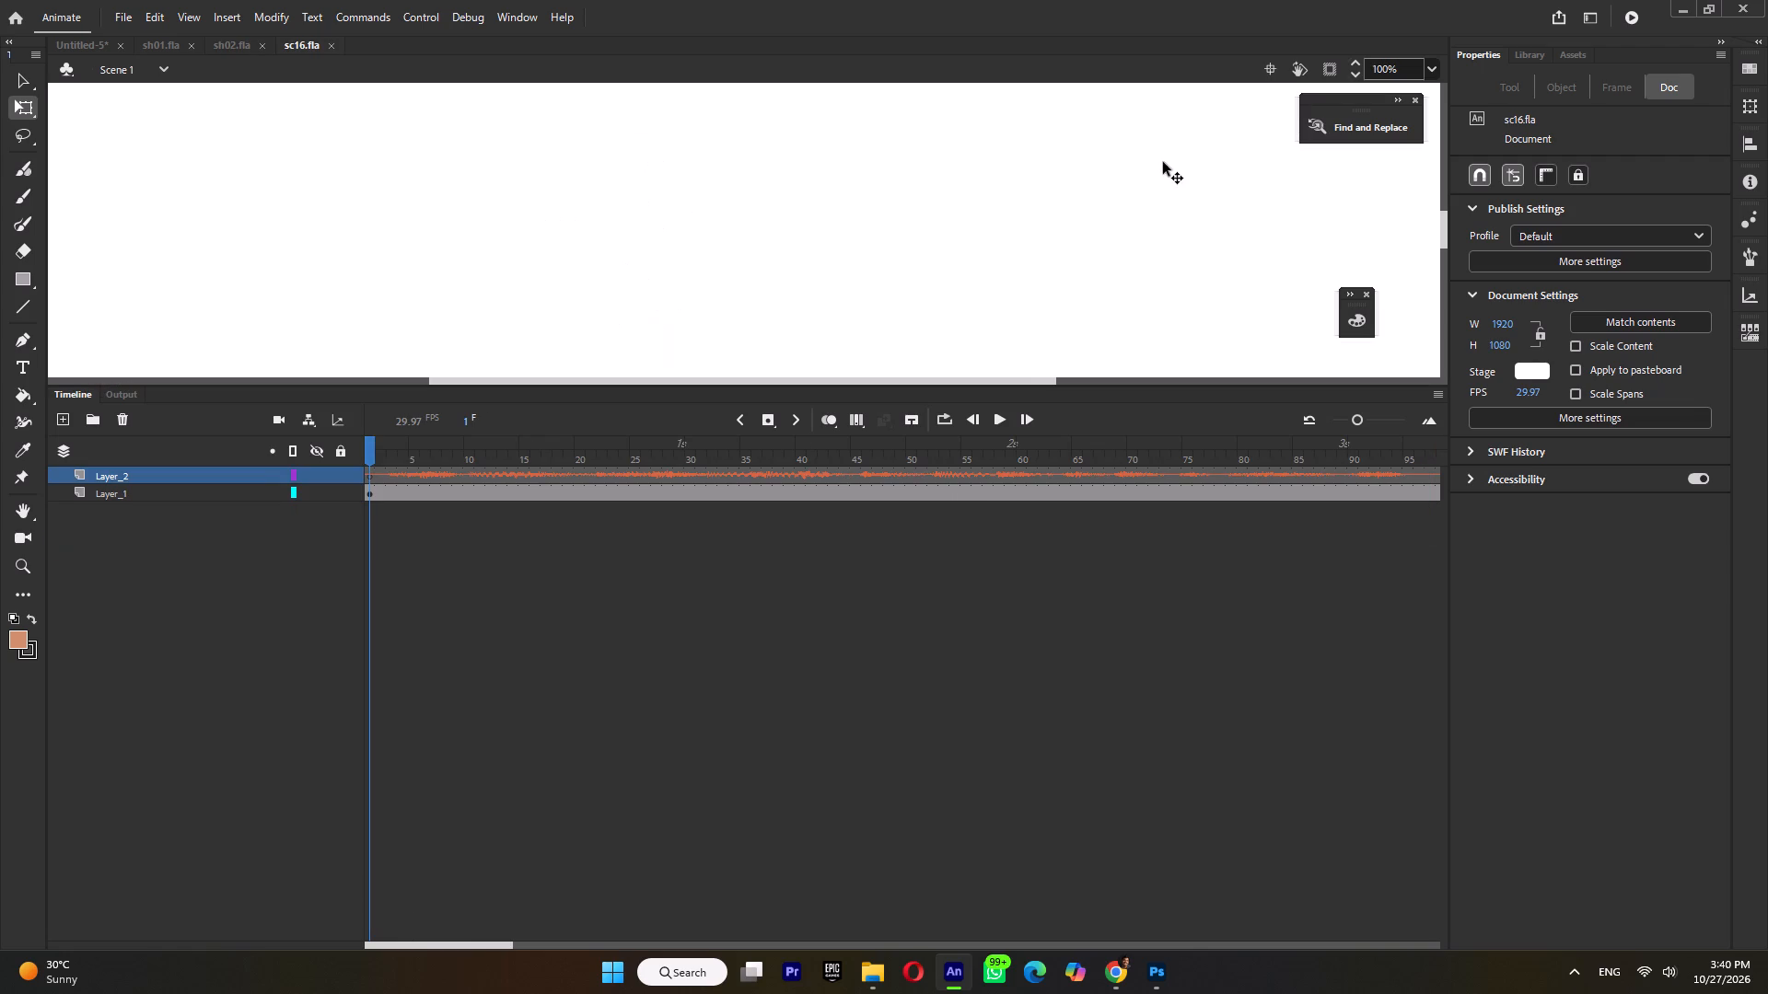
Enlarge the stage area and, with the playhead at frame 14, add a new layer directly above Layer_1.
{"action": "left_click_drag", "start_coordinate": [855, 387], "coordinate": [851, 454]}
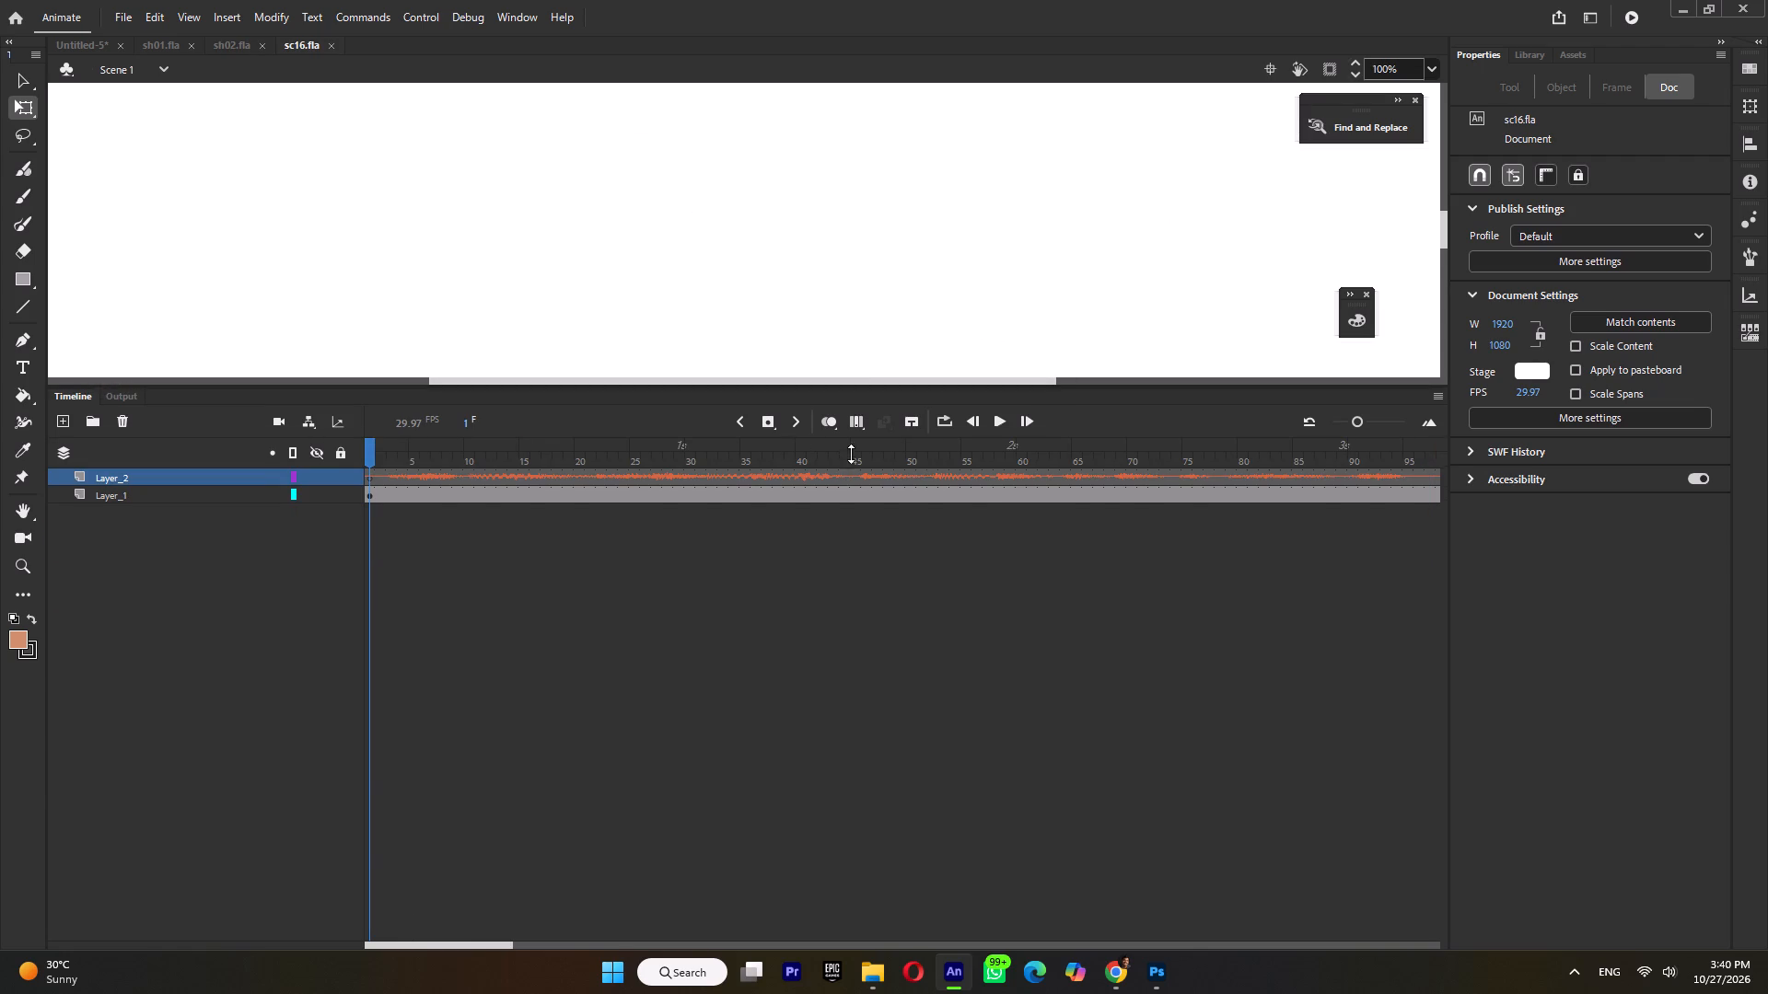
{"action": "left_click_drag", "start_coordinate": [851, 454], "coordinate": [819, 775]}
{"action": "scroll", "coordinate": [886, 488], "scroll_direction": "down", "scroll_amount": 6, "text": "ctrl"}
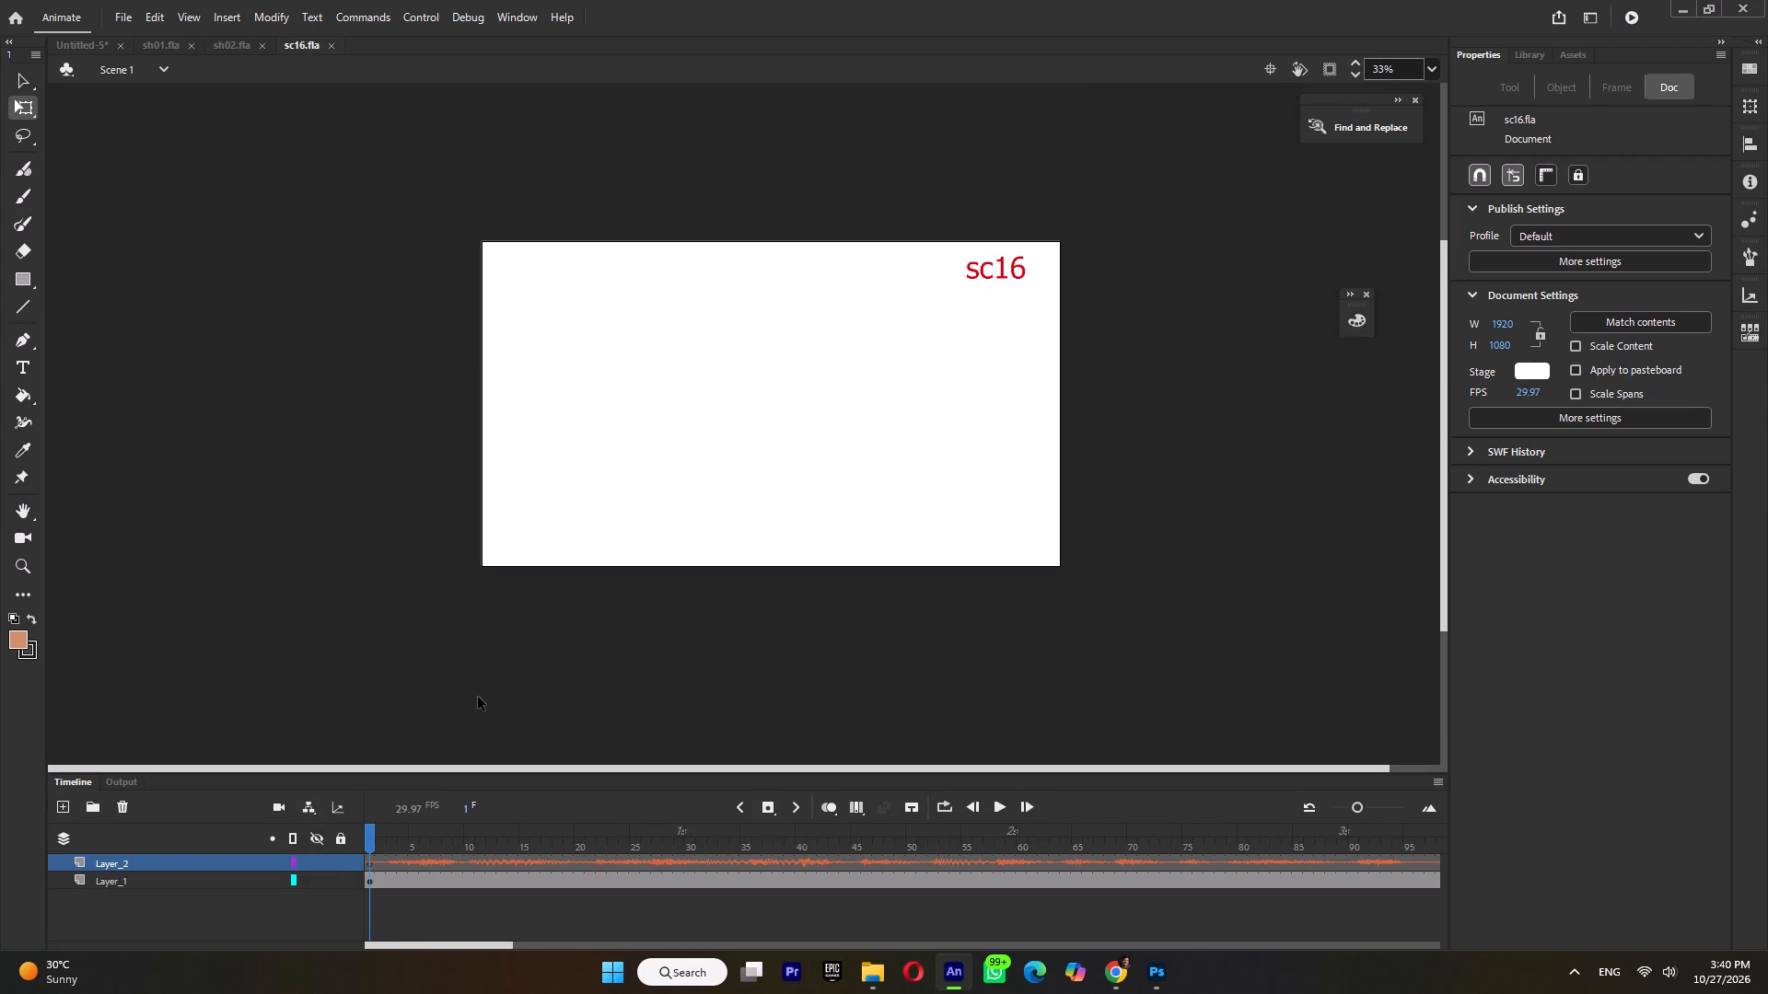
{"action": "left_click_drag", "start_coordinate": [384, 831], "coordinate": [518, 893]}
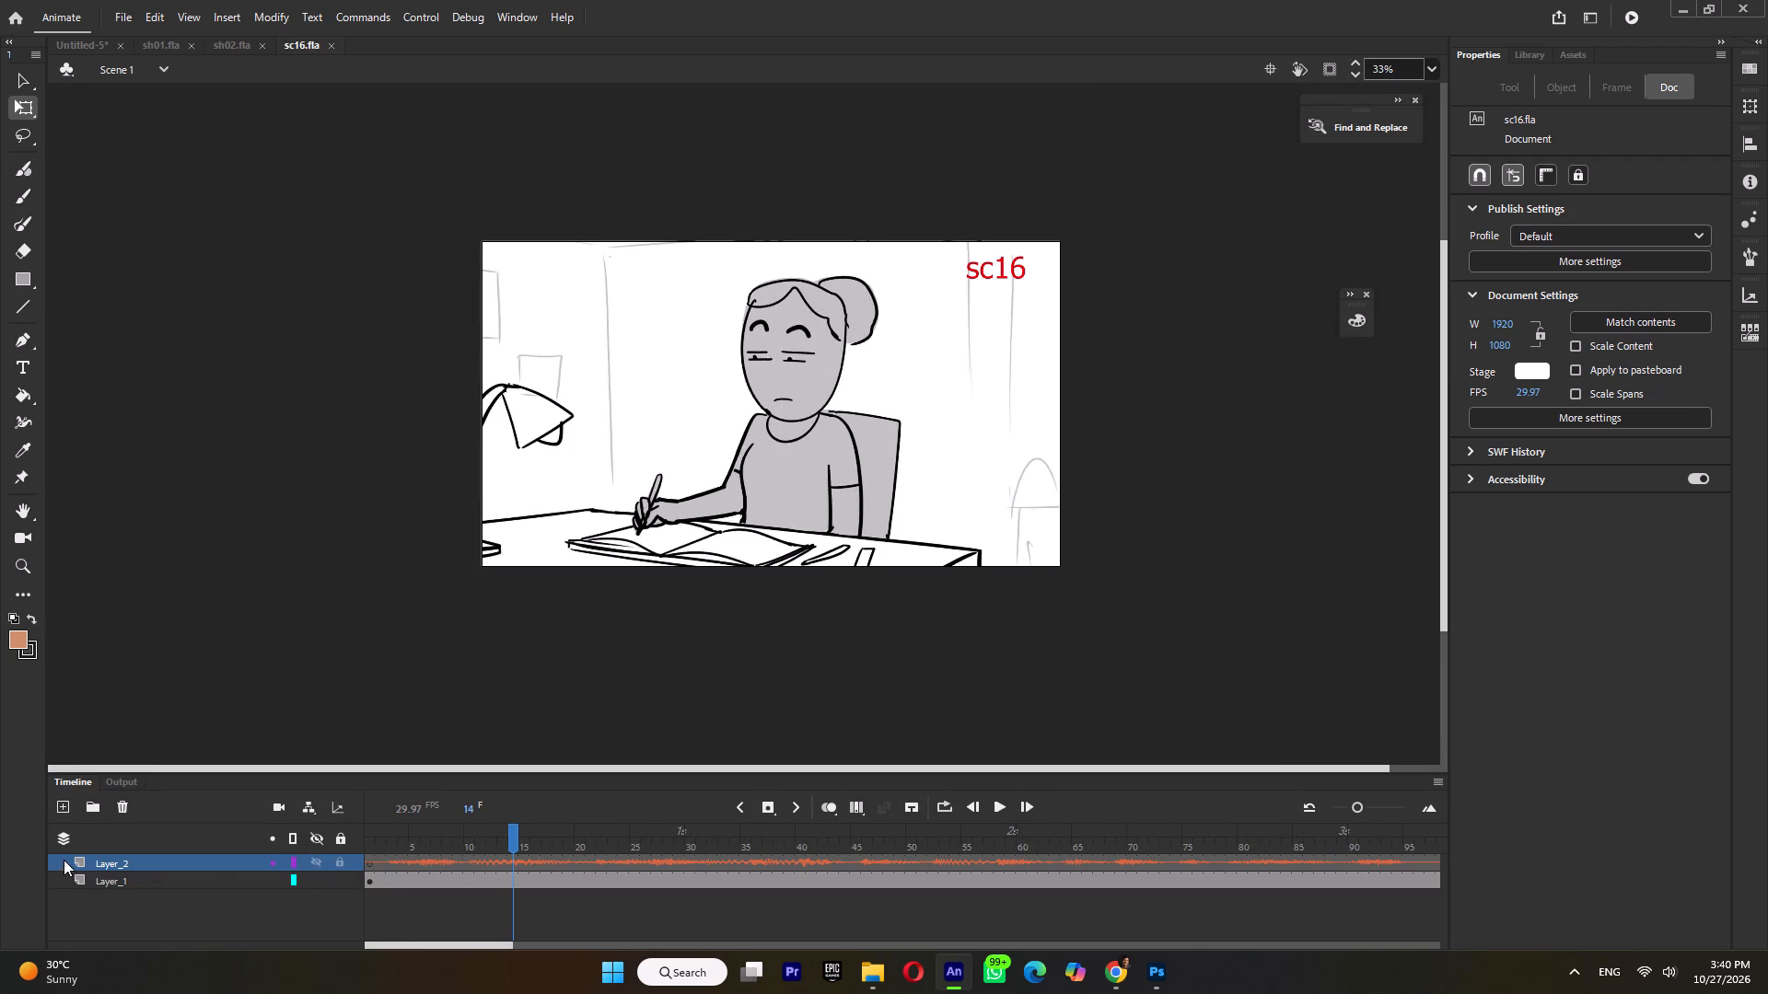
{"action": "left_click", "coordinate": [87, 880]}
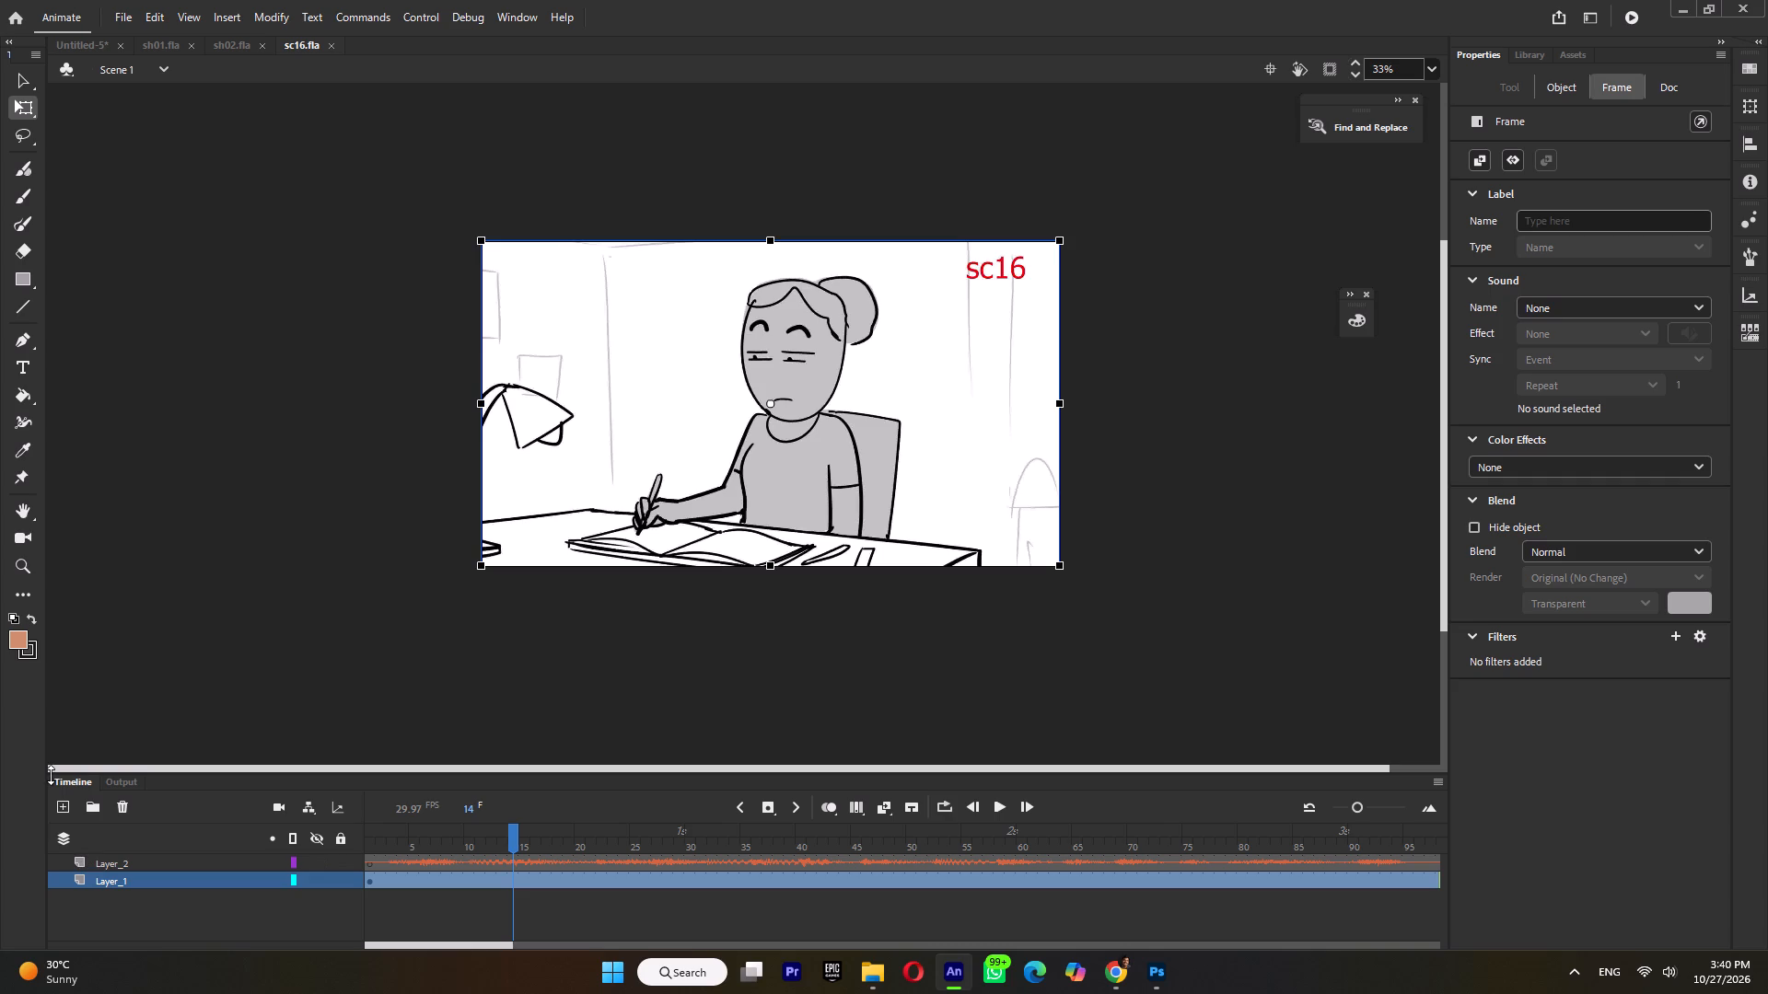
{"action": "left_click", "coordinate": [63, 806]}
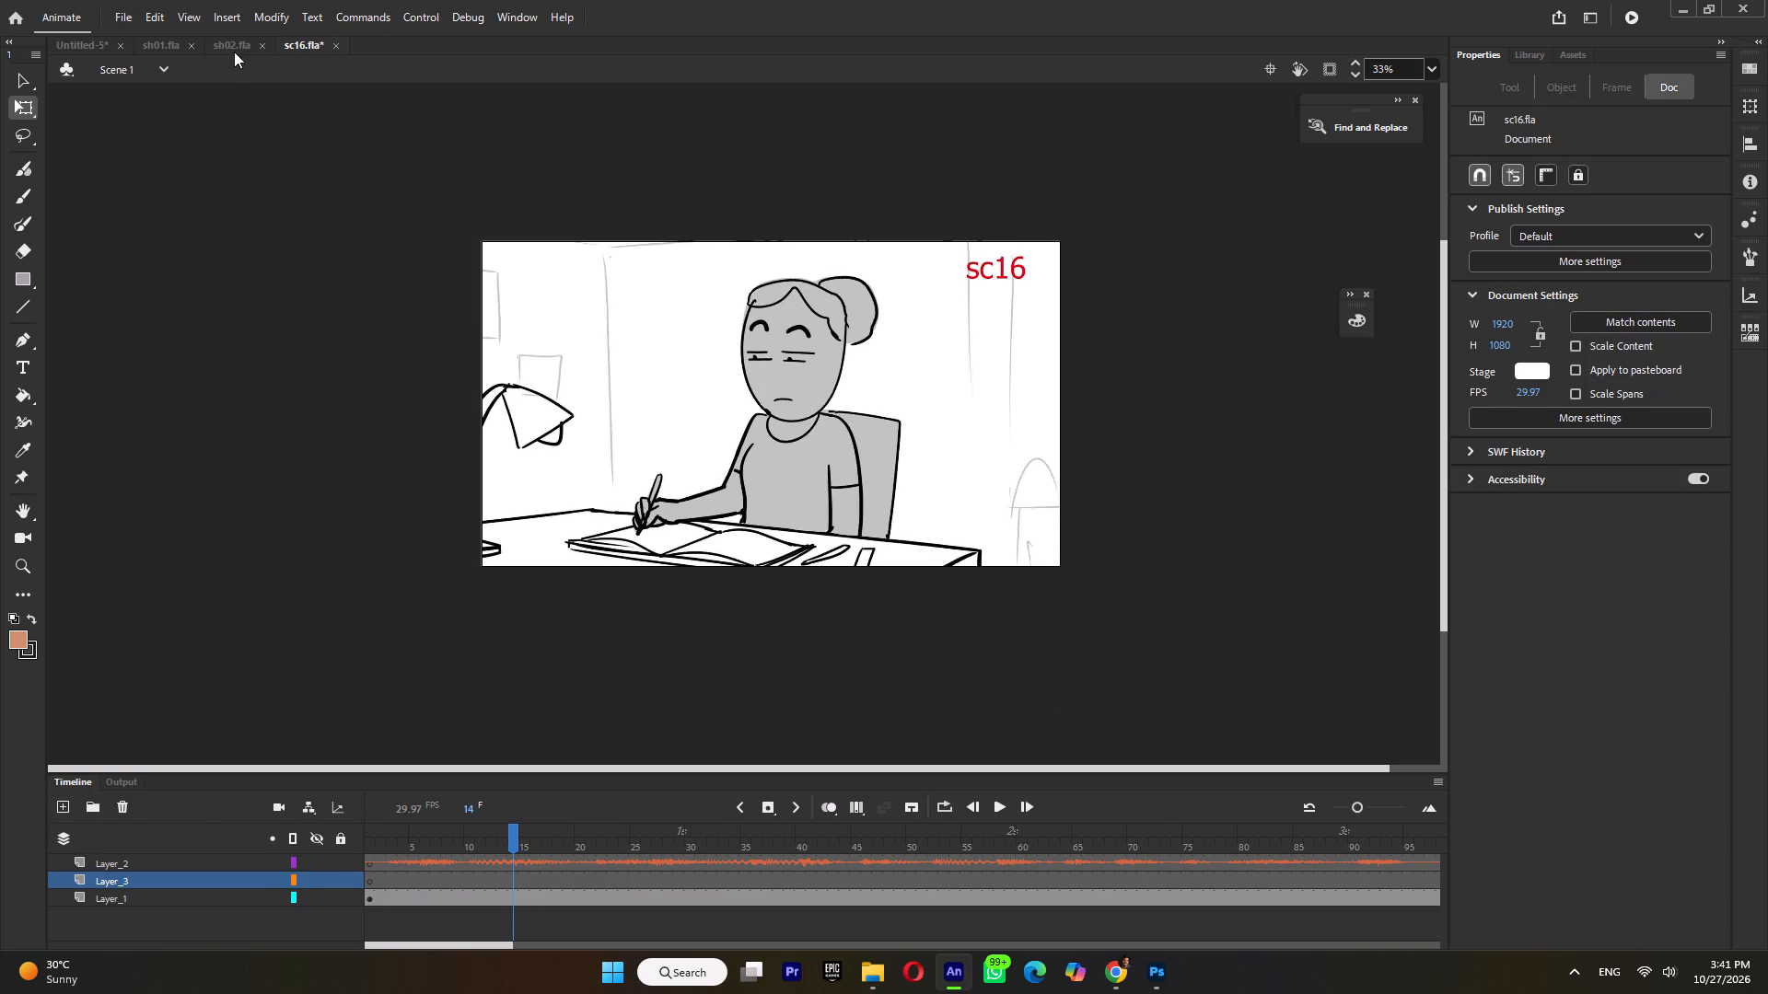
Close the sh01.fla and sh02.fla documents and switch to the Untitled-5 document.
{"action": "left_click", "coordinate": [191, 43]}
{"action": "left_click", "coordinate": [191, 43]}
{"action": "left_click", "coordinate": [110, 44]}
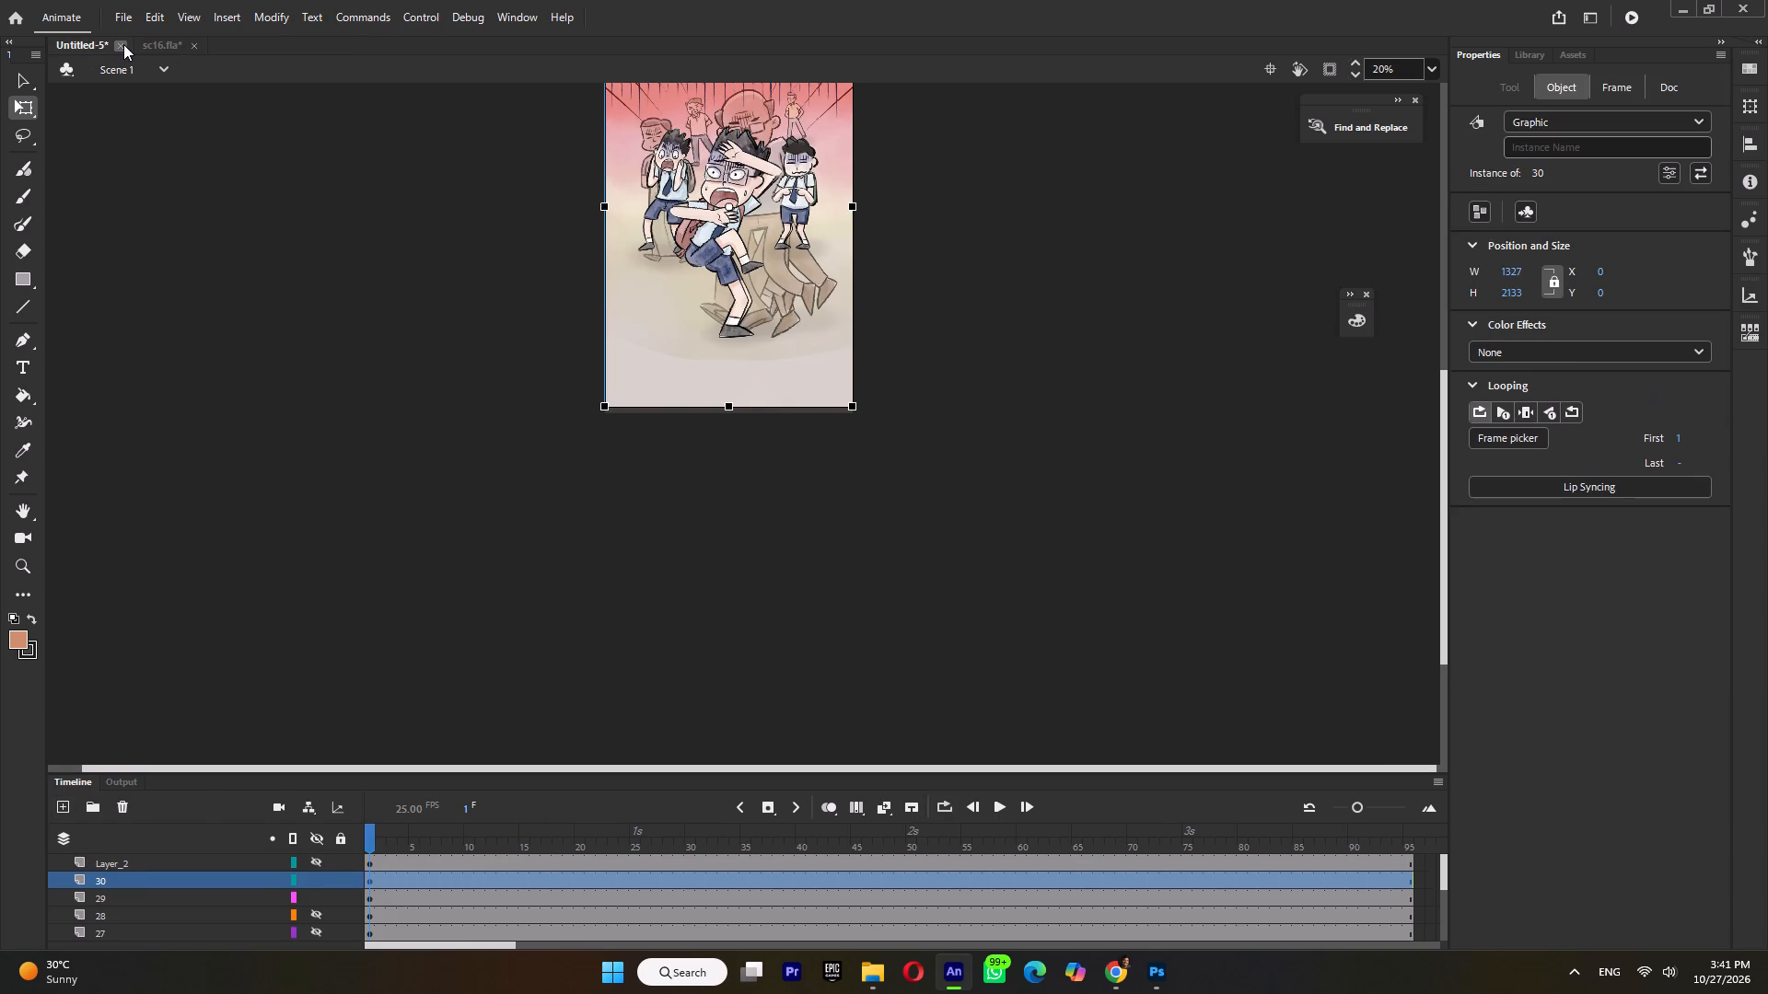
Close the Untitled-5 document without saving it, leaving sc16.fla open.
{"action": "left_click", "coordinate": [123, 44]}
{"action": "left_click", "coordinate": [884, 538]}
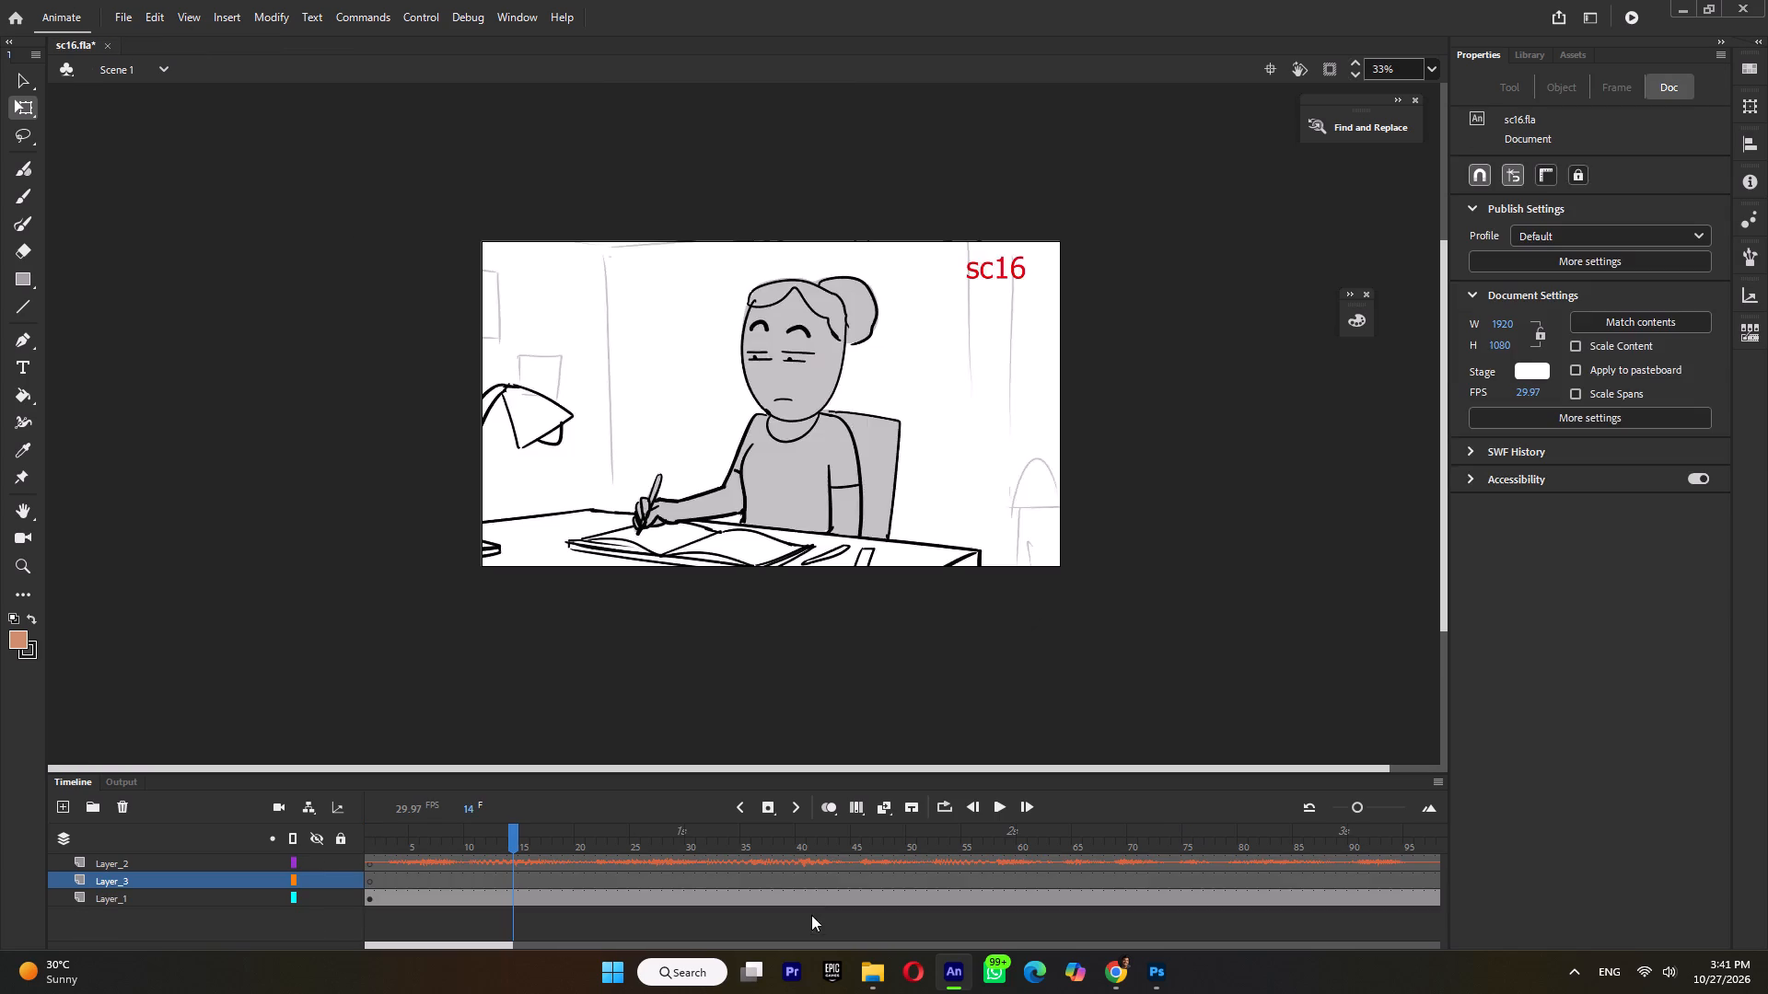
In File Explorer, go up to the ep06 folder and open the GIRL_Final.fla character file in Animate.
{"action": "left_click", "coordinate": [879, 972]}
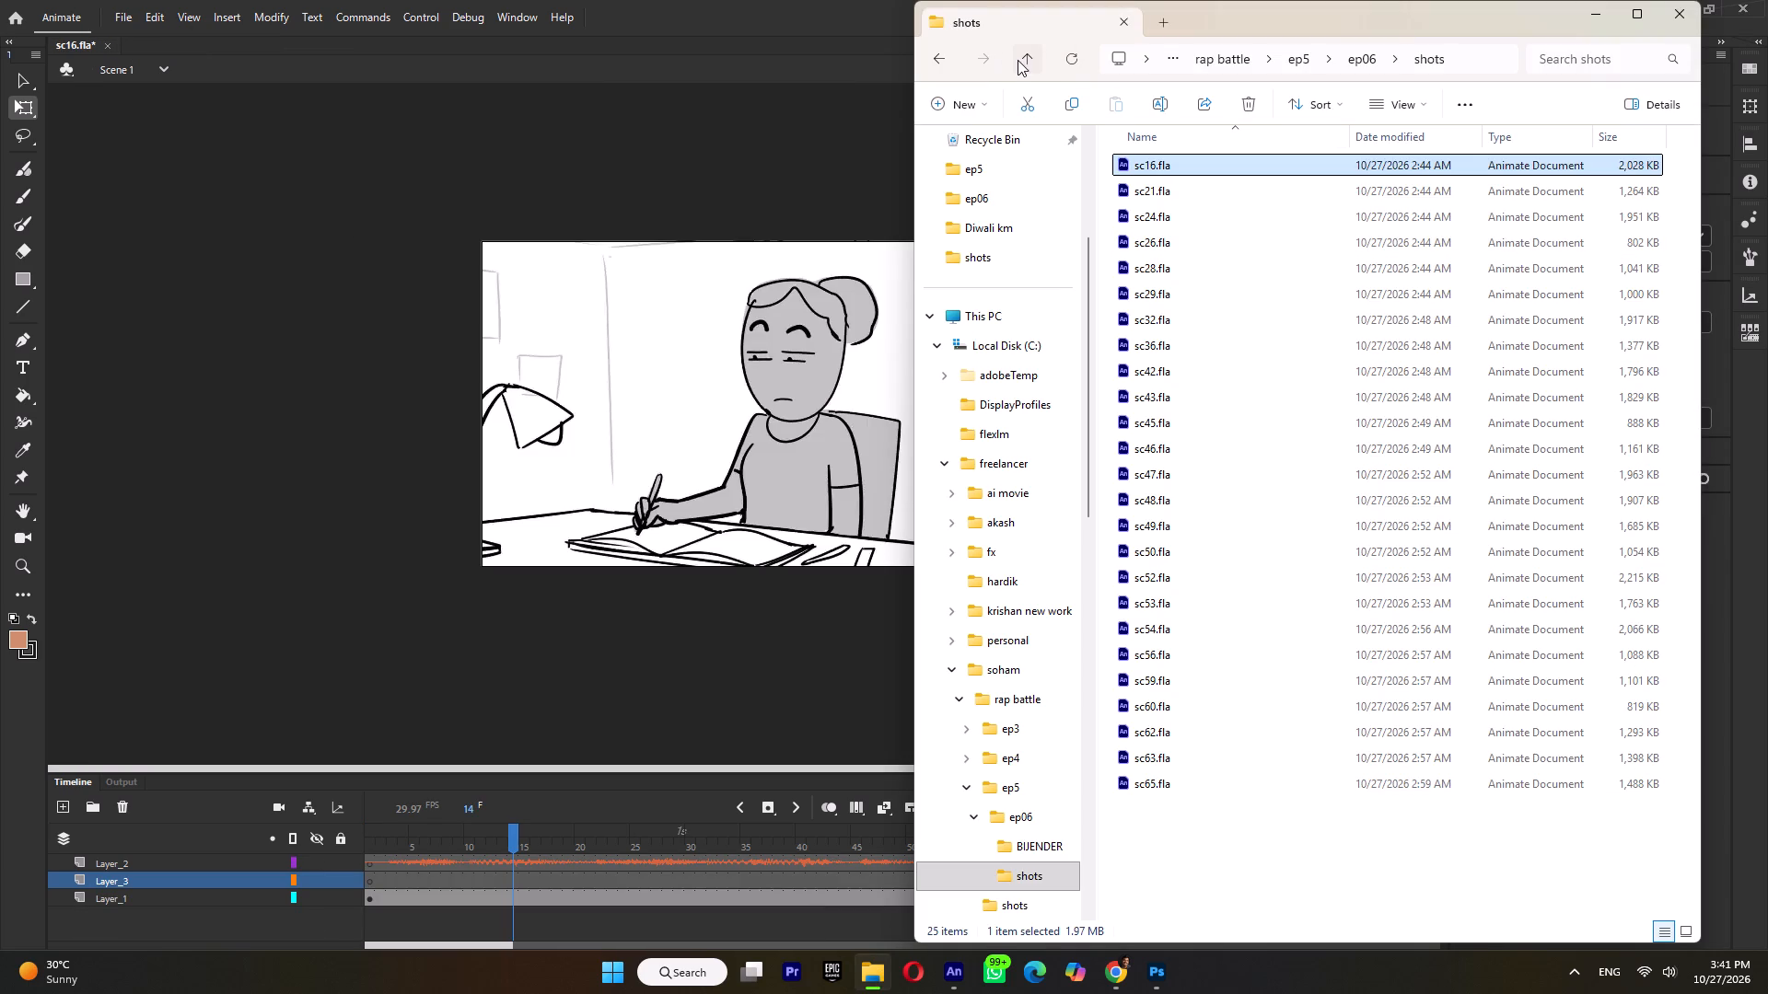
{"action": "left_click", "coordinate": [1020, 60]}
{"action": "double_click", "coordinate": [1173, 246]}
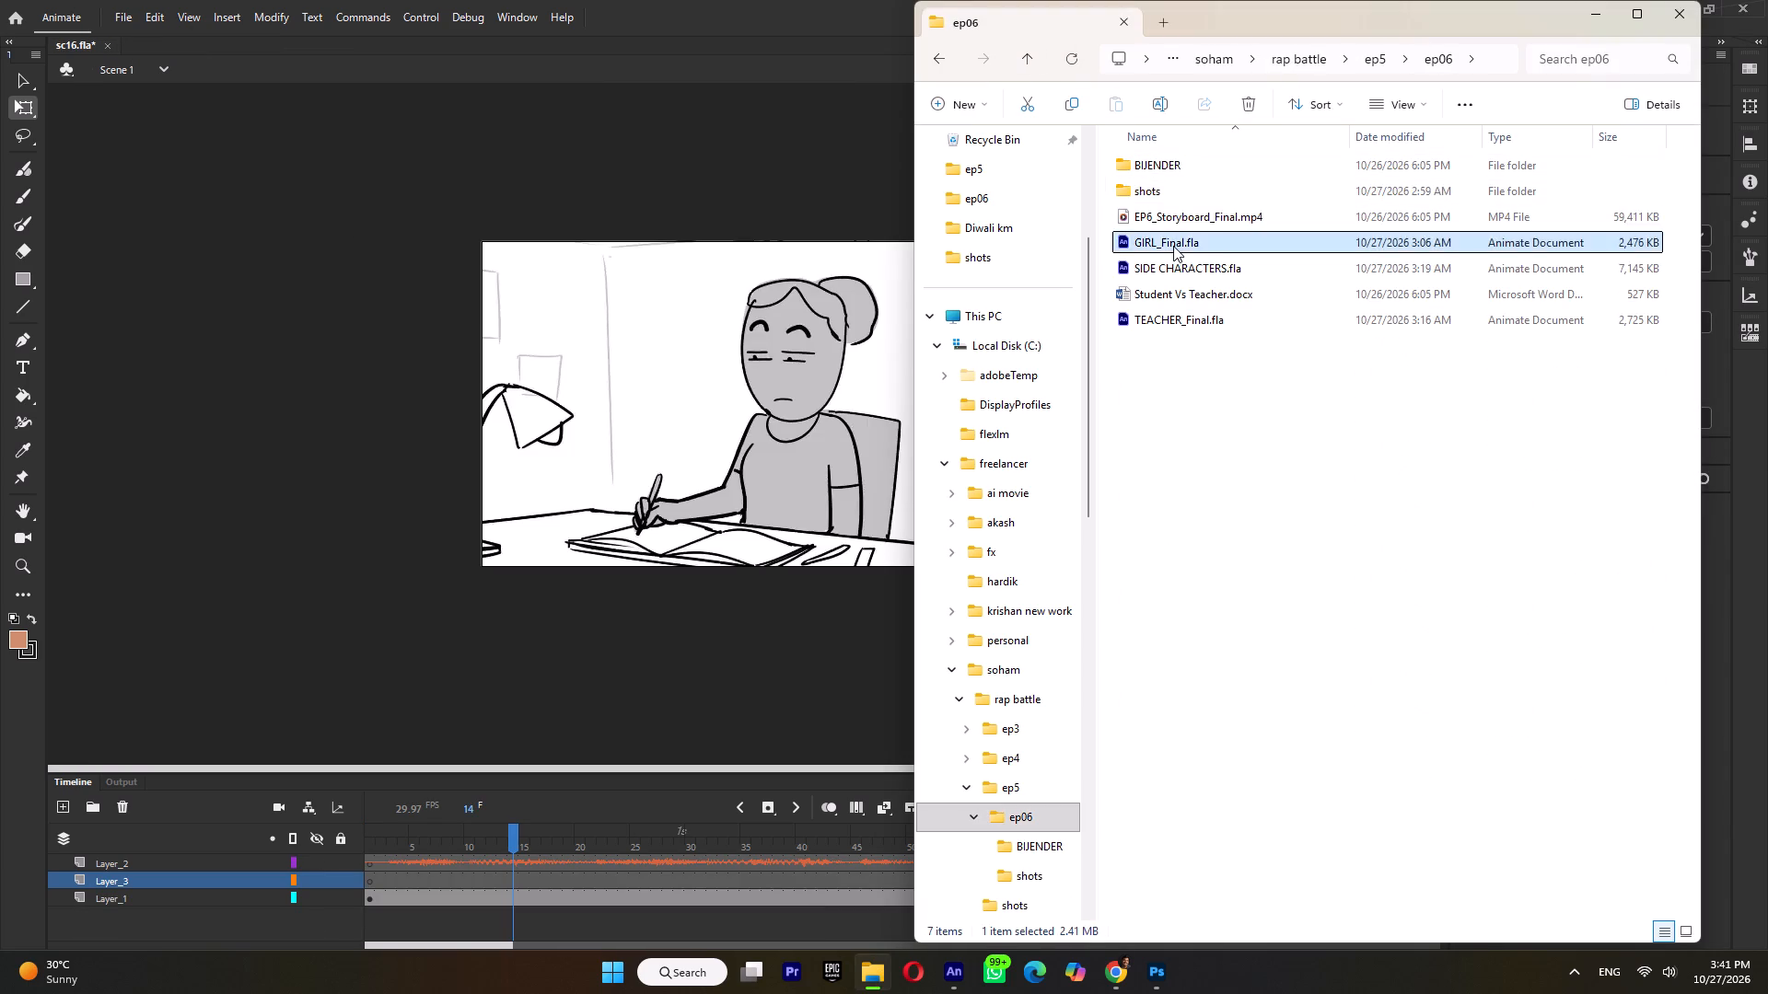
Switch to the Chrome browser window.
{"action": "left_click", "coordinate": [1128, 985]}
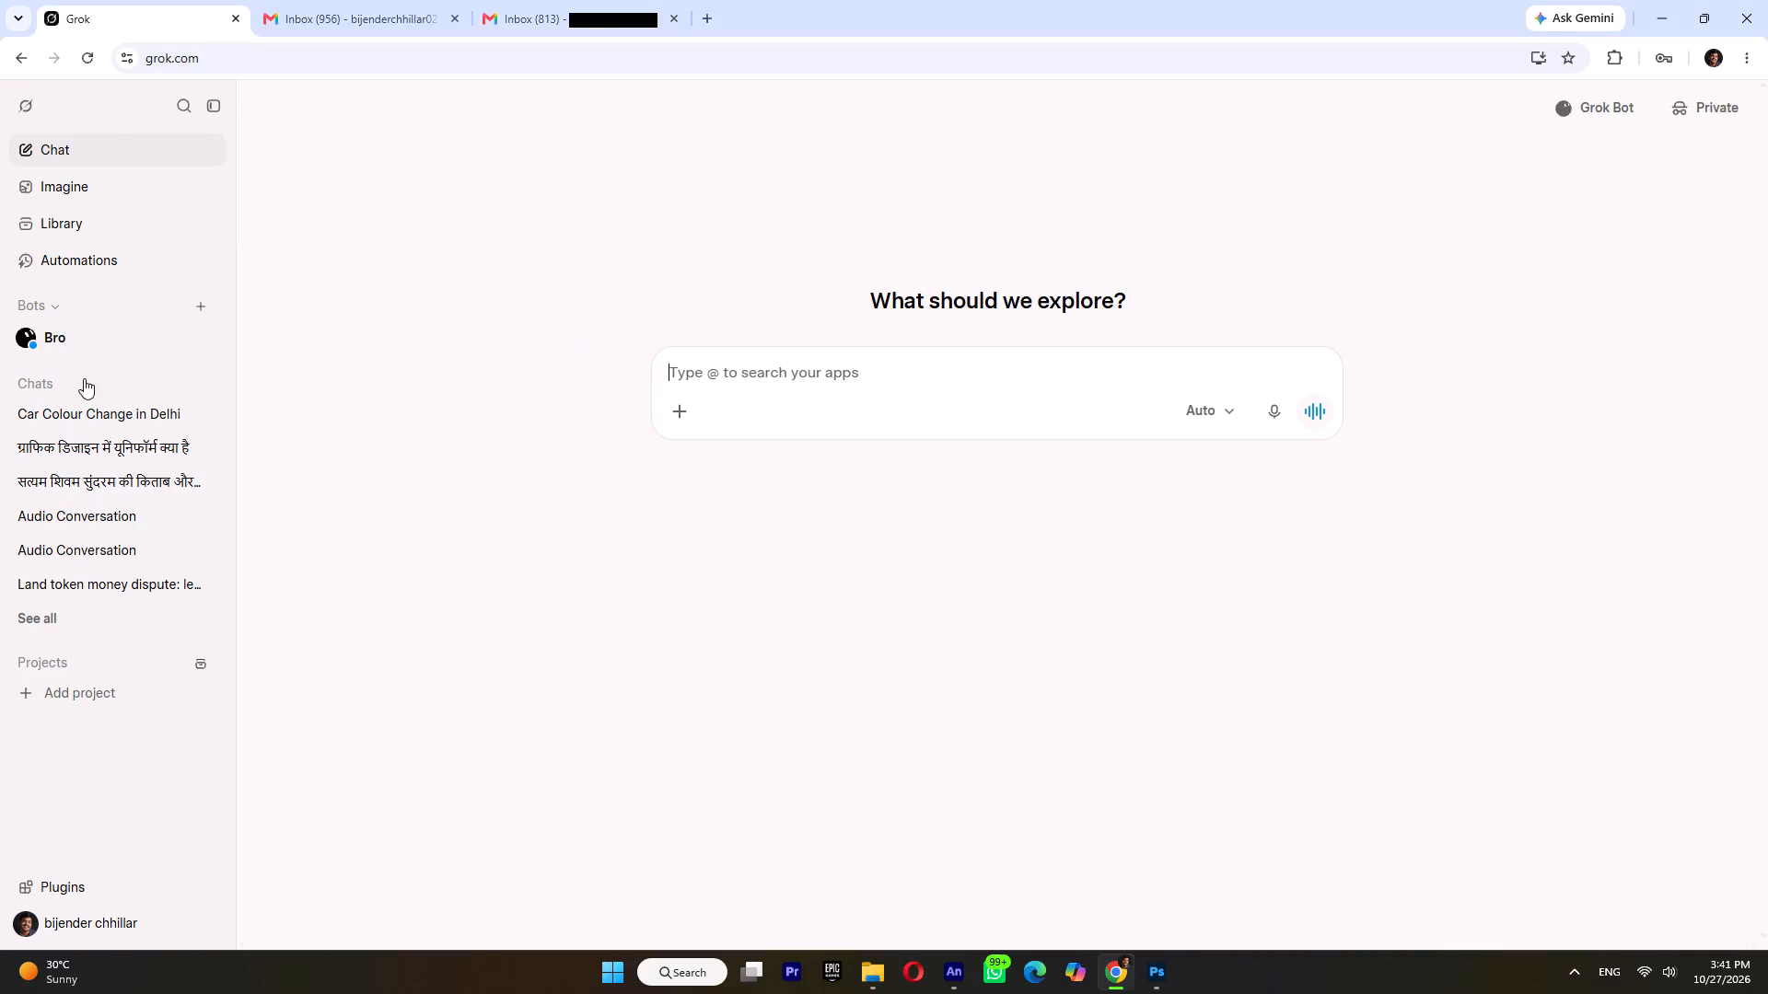
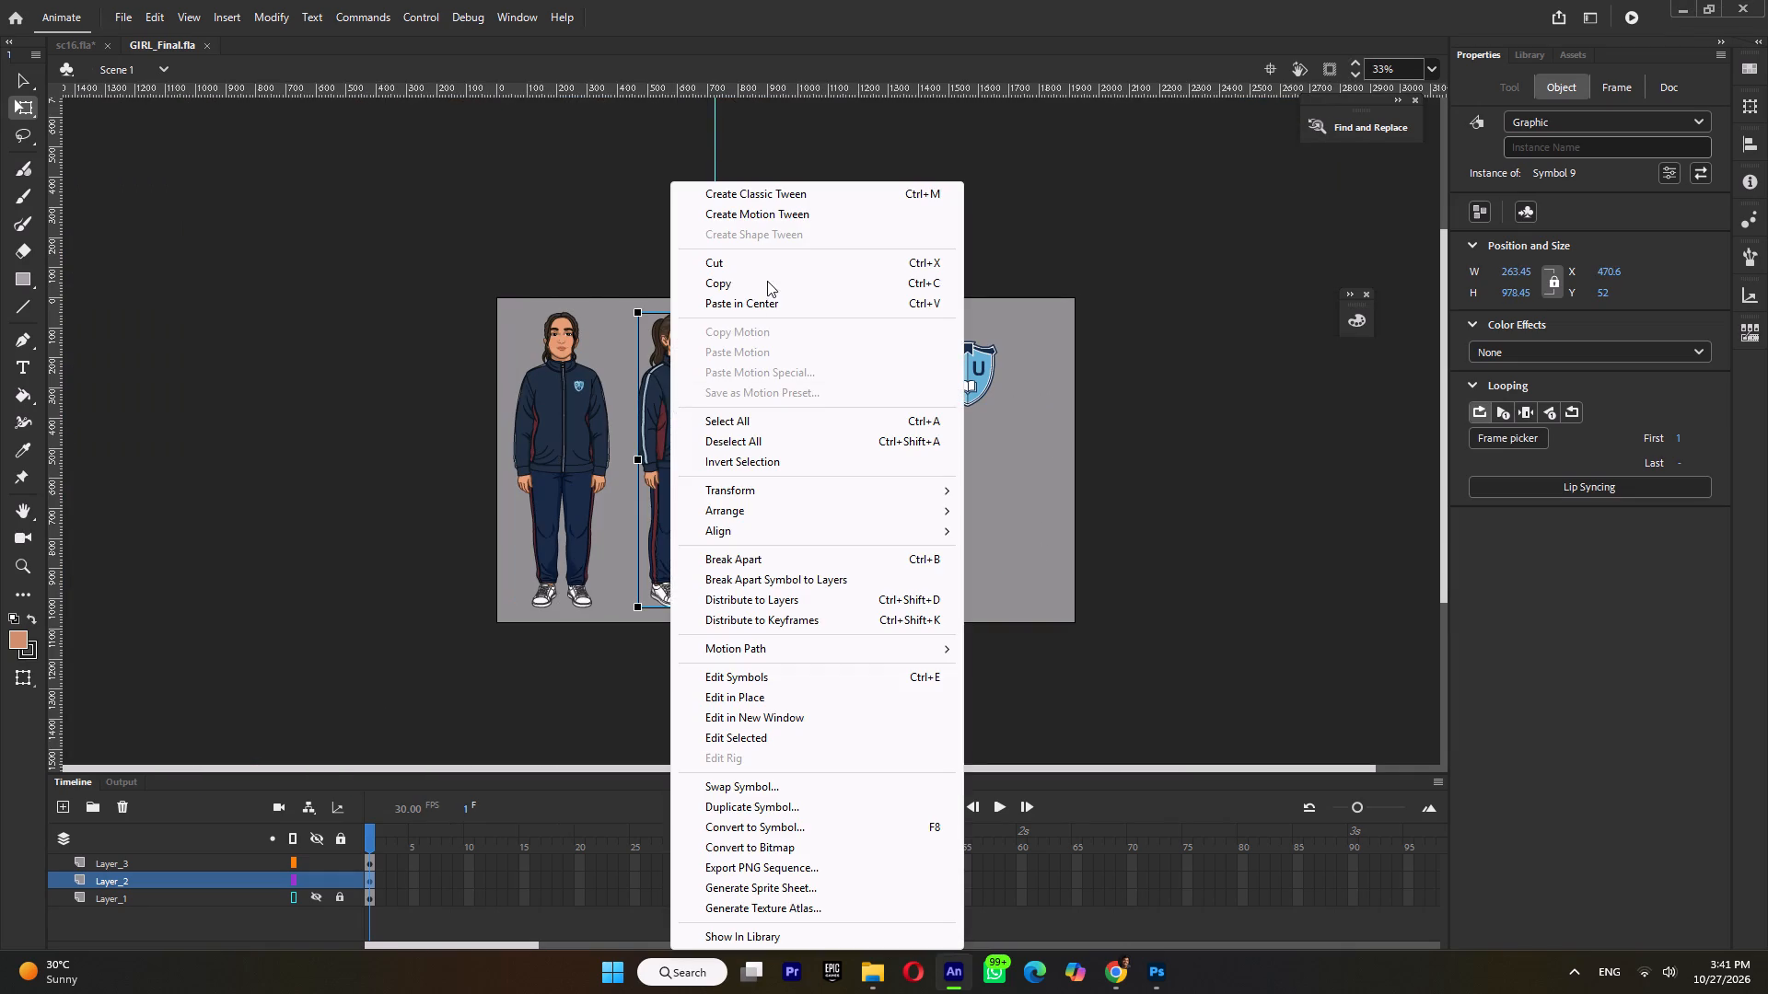
Copy the middle three-quarter-view girl from GIRL_Final.fla and paste her in place on Layer_3 of sc16.fla with the playhead at frame 14.
{"action": "left_click", "coordinate": [768, 272]}
{"action": "key", "text": "ctrl+z"}
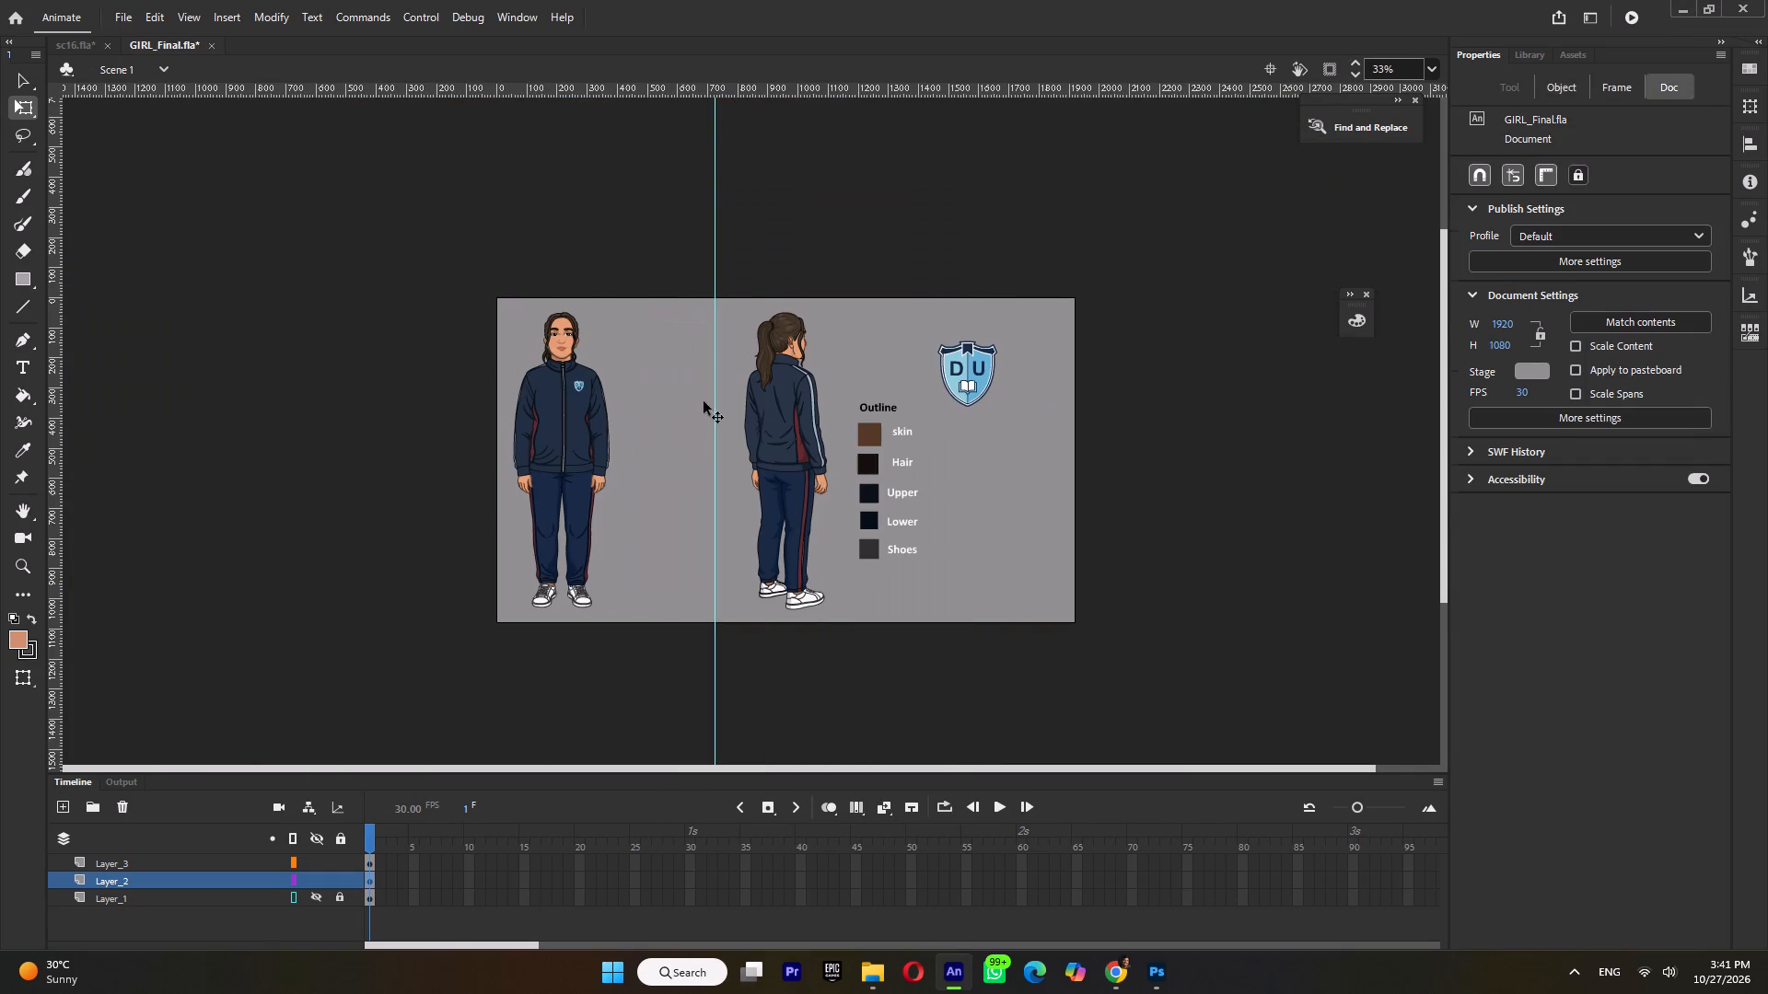
{"action": "right_click", "coordinate": [686, 393]}
{"action": "left_click", "coordinate": [734, 277]}
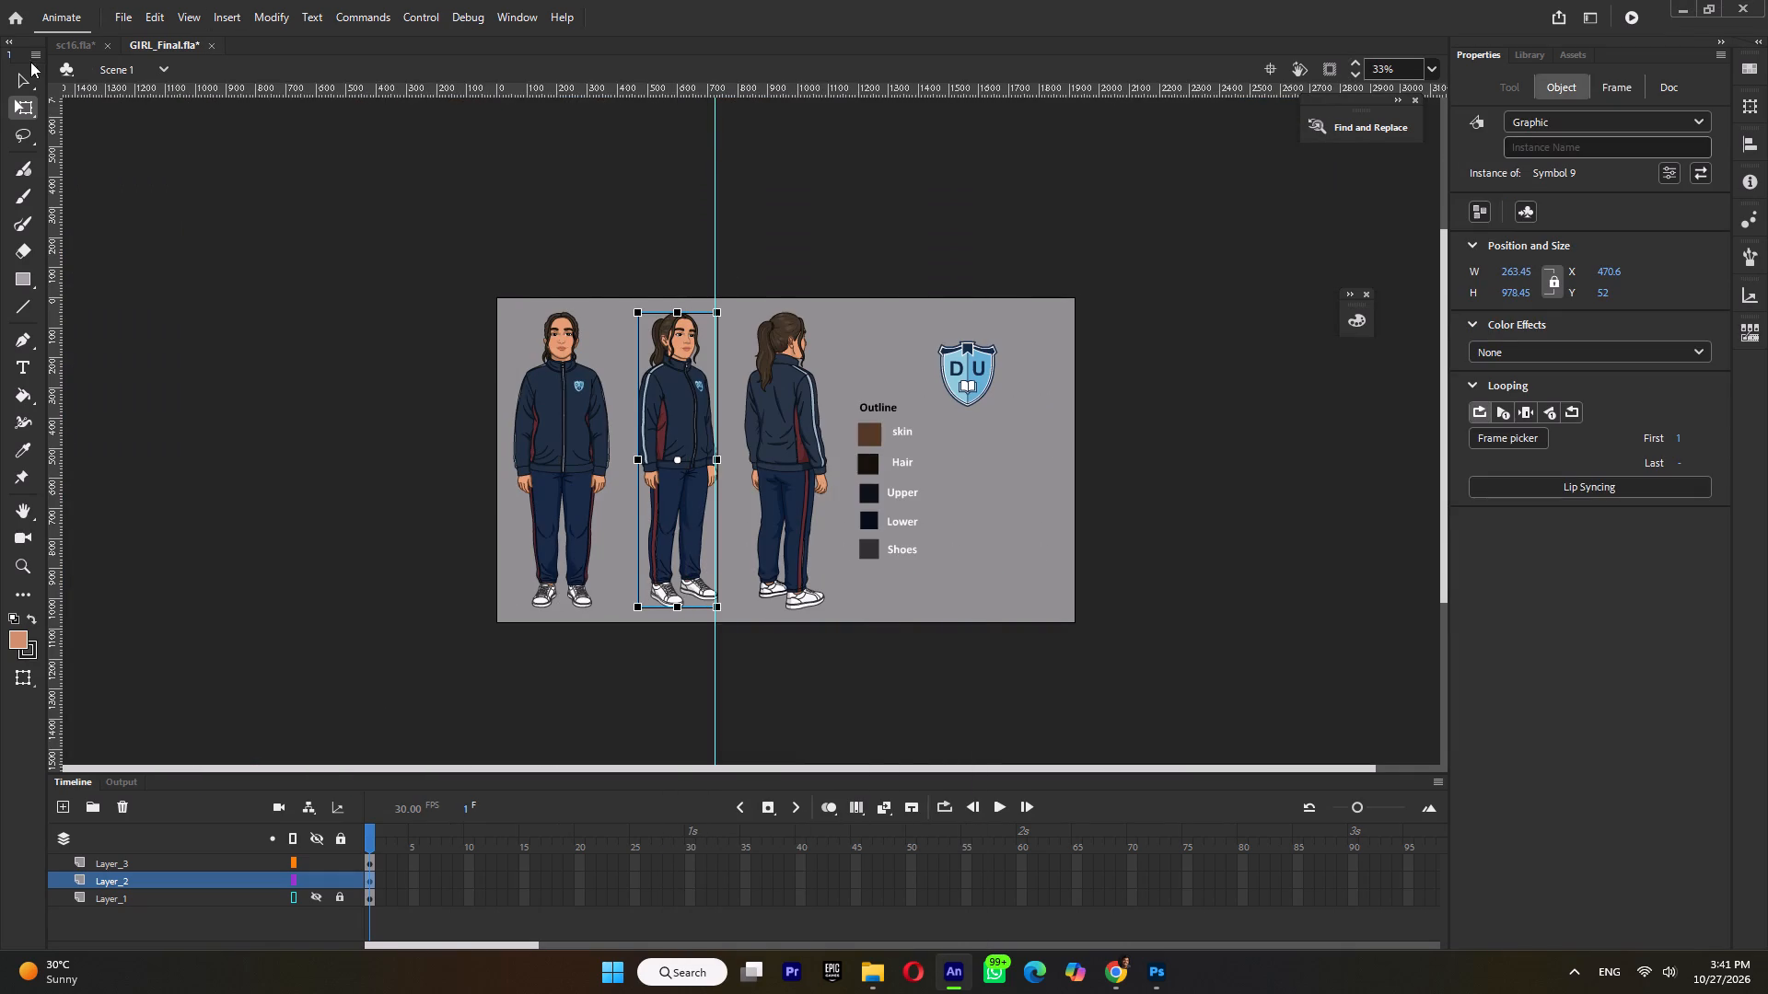
{"action": "left_click", "coordinate": [70, 48]}
{"action": "left_click", "coordinate": [515, 874]}
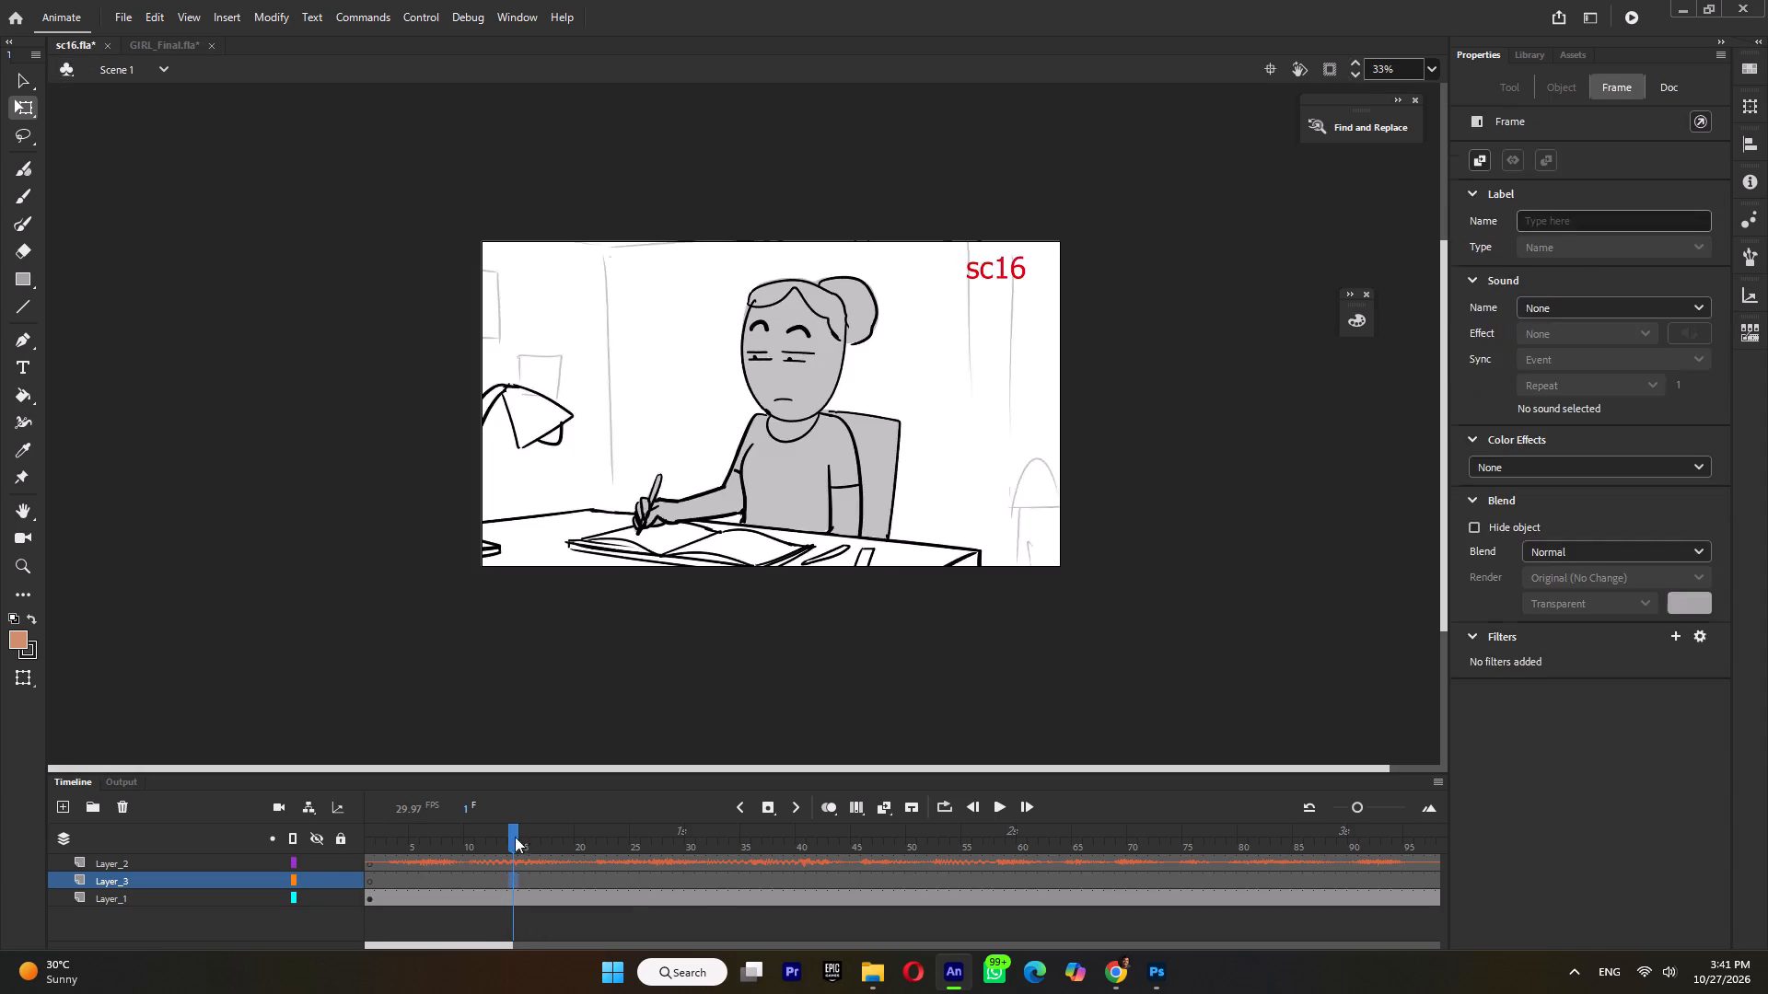
{"action": "right_click", "coordinate": [452, 656]}
{"action": "left_click", "coordinate": [498, 728]}
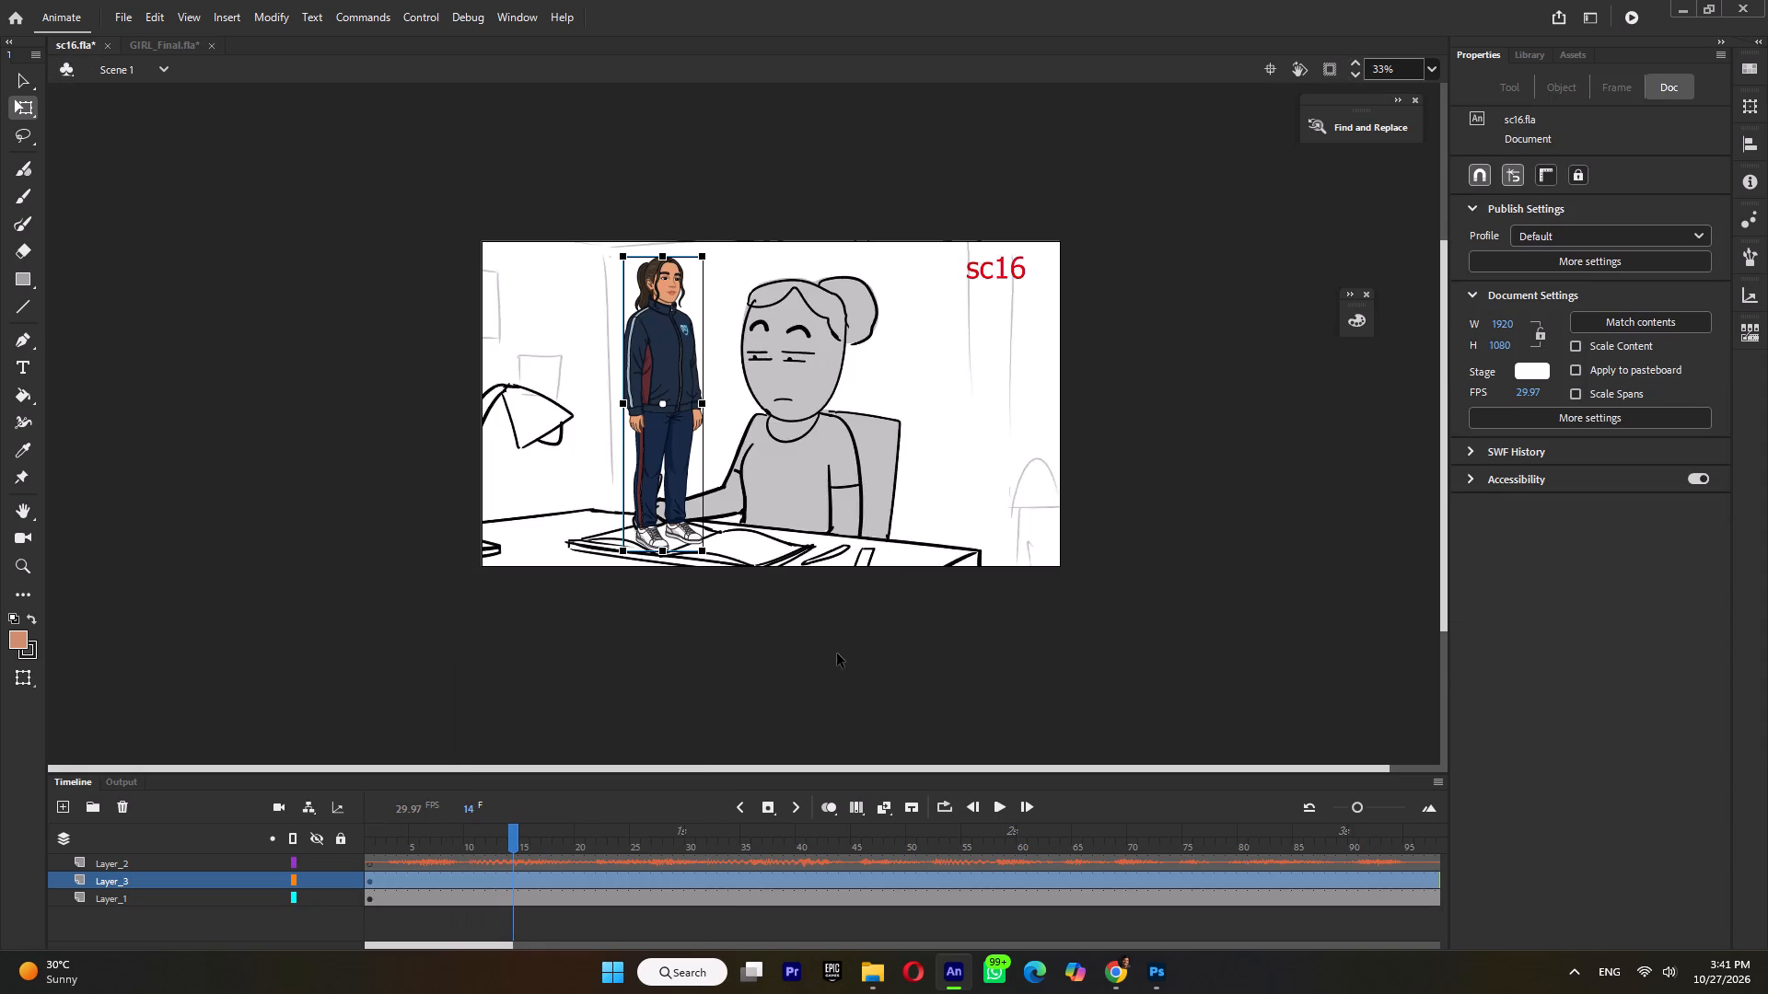
Flip the girl character in the tracksuit horizontally.
{"action": "right_click", "coordinate": [675, 446]}
{"action": "left_click", "coordinate": [720, 491]}
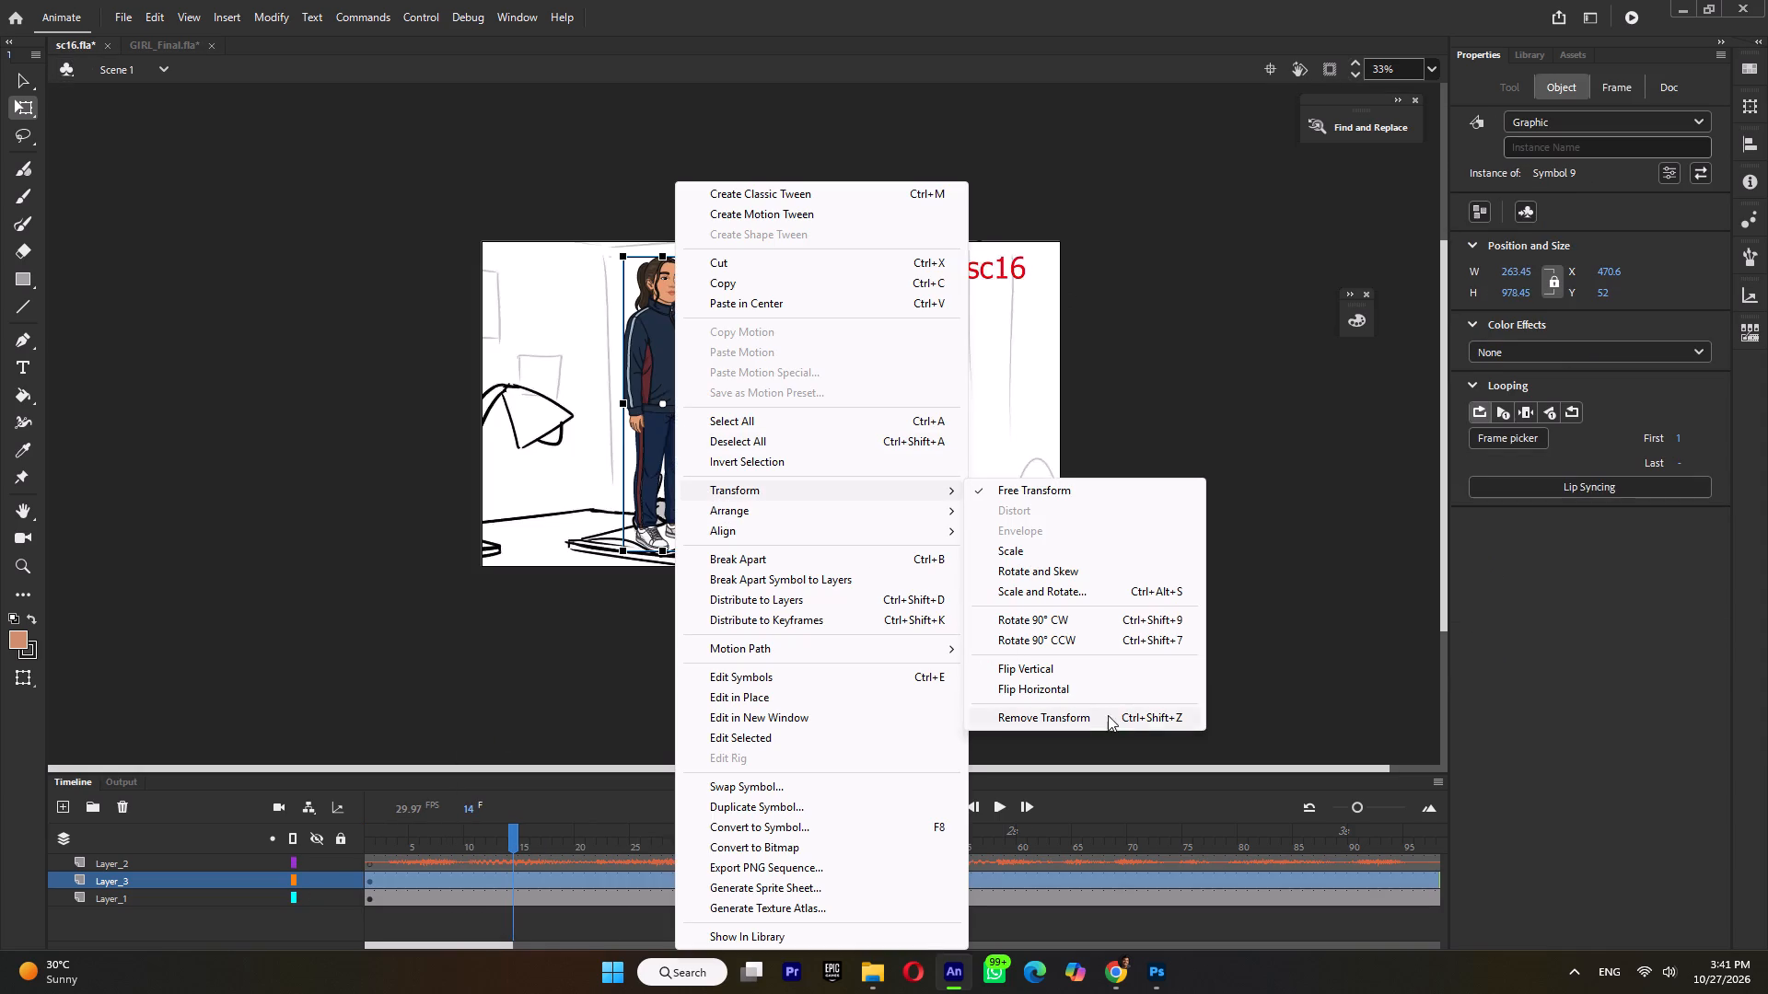
{"action": "left_click", "coordinate": [1091, 695]}
Scale the girl up to about 563 by 2091 px and match her size and height to the seated storyboard woman.
{"action": "left_click_drag", "start_coordinate": [670, 354], "coordinate": [772, 470]}
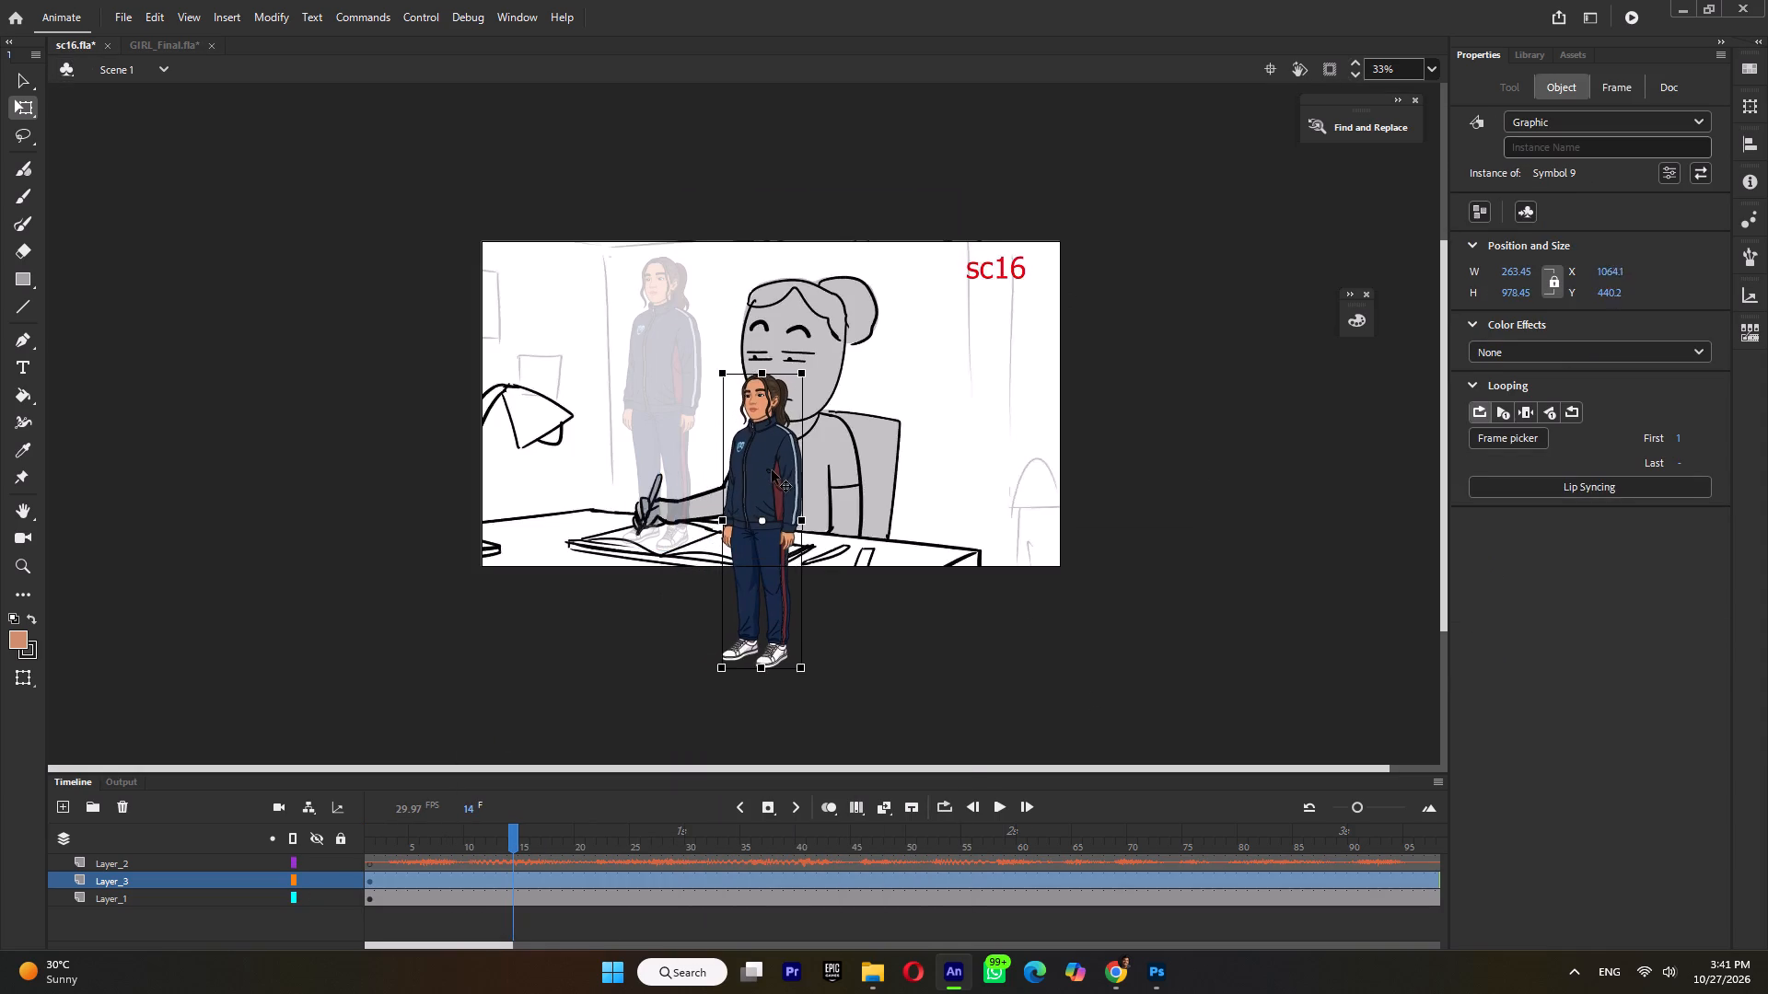
{"action": "left_click_drag", "start_coordinate": [772, 470], "coordinate": [796, 489]}
{"action": "left_click_drag", "start_coordinate": [827, 389], "coordinate": [843, 364], "text": "shift"}
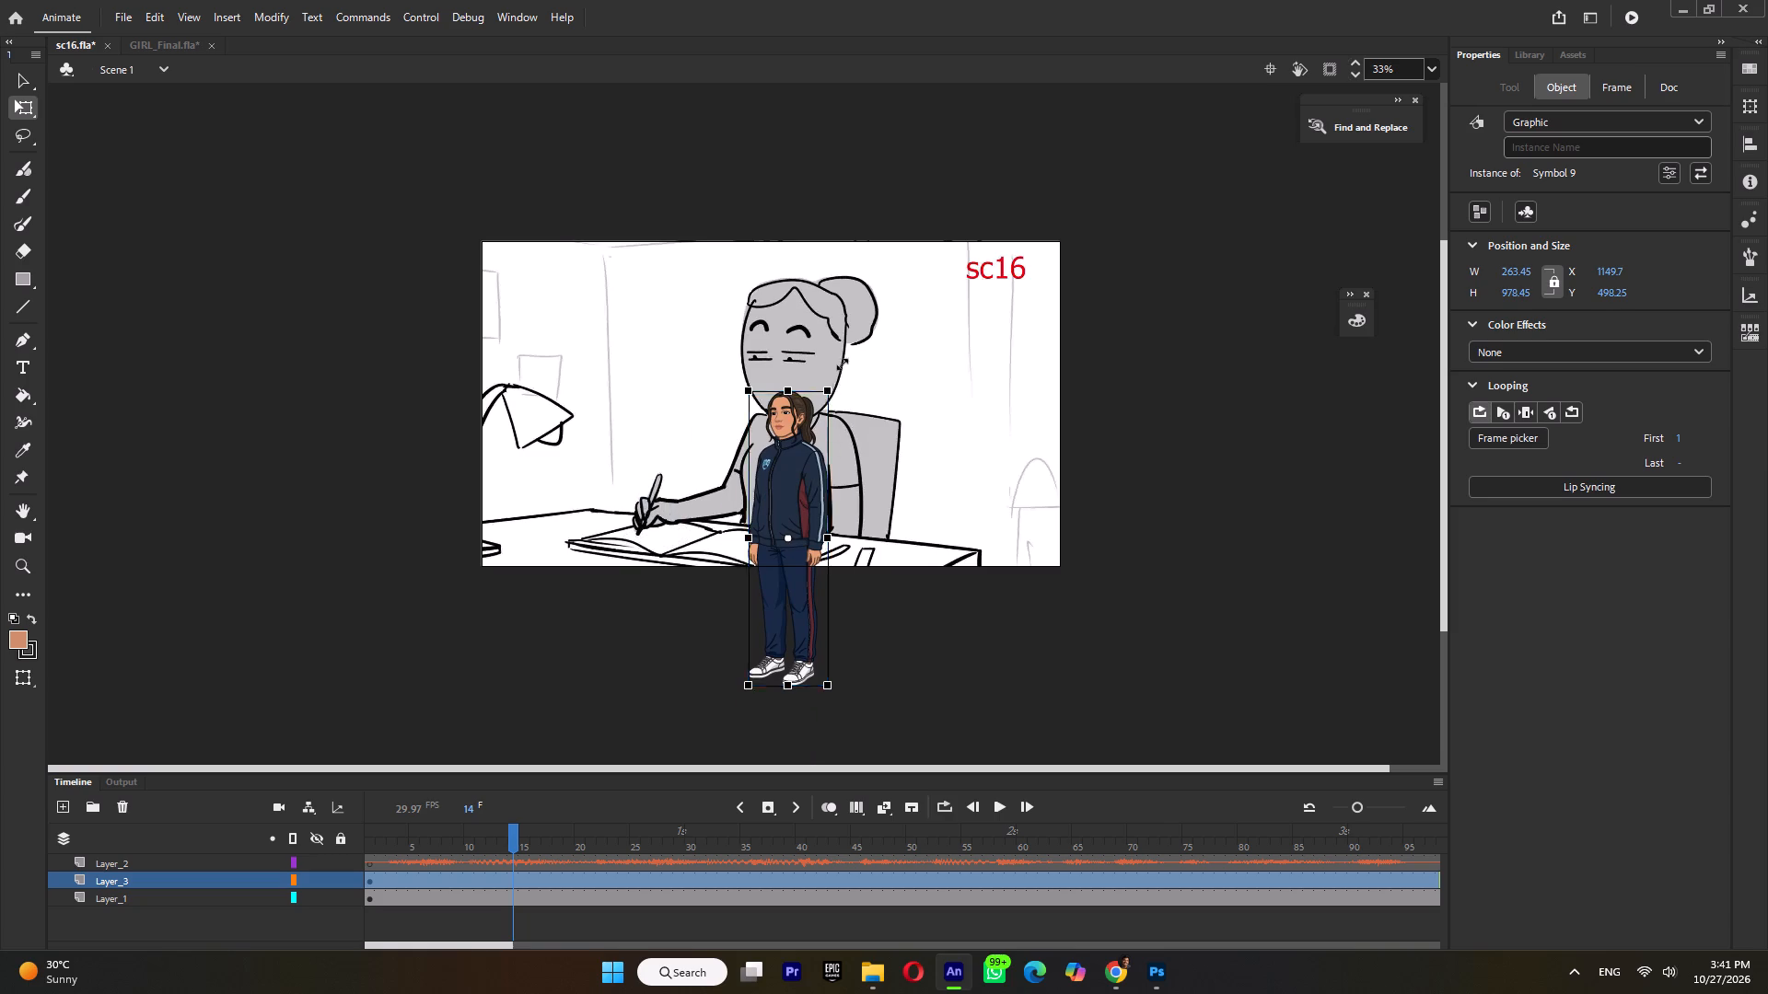
{"action": "left_click_drag", "start_coordinate": [843, 364], "coordinate": [918, 257], "text": "shift"}
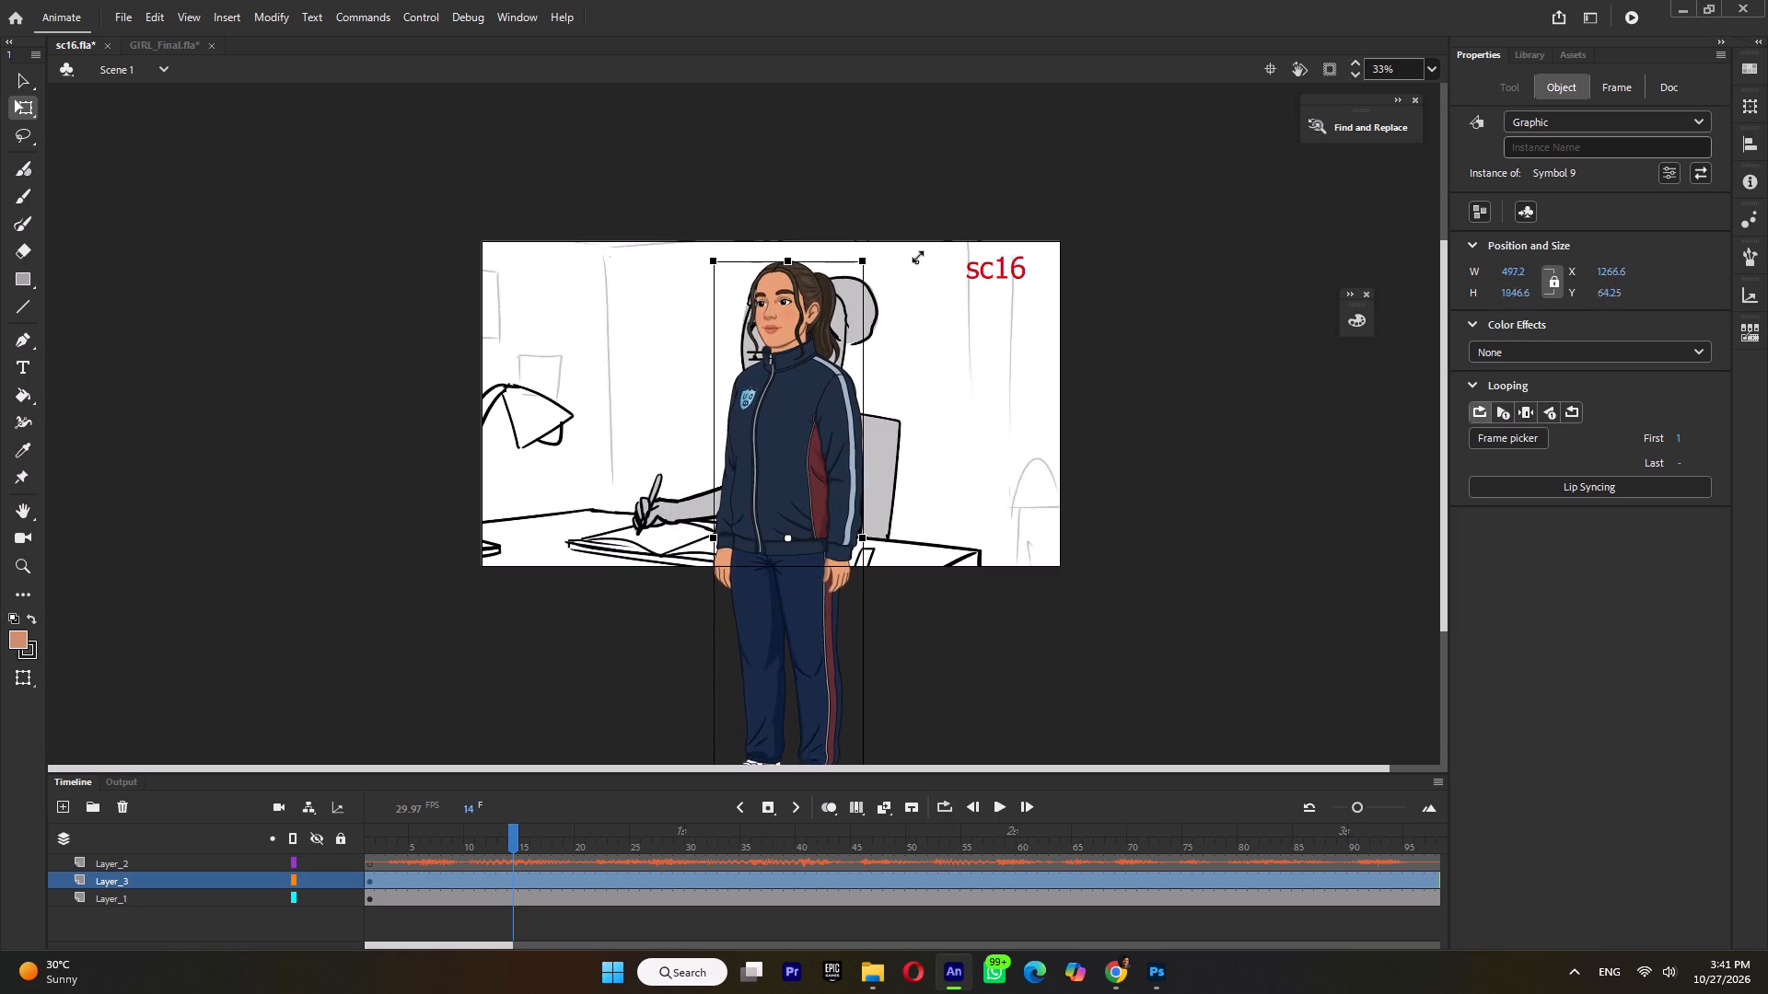
{"action": "left_click_drag", "start_coordinate": [918, 257], "coordinate": [919, 255], "text": "shift"}
{"action": "left_click_drag", "start_coordinate": [789, 431], "coordinate": [801, 472]}
{"action": "left_click_drag", "start_coordinate": [875, 302], "coordinate": [904, 269], "text": "shift"}
{"action": "left_click_drag", "start_coordinate": [792, 431], "coordinate": [790, 461]}
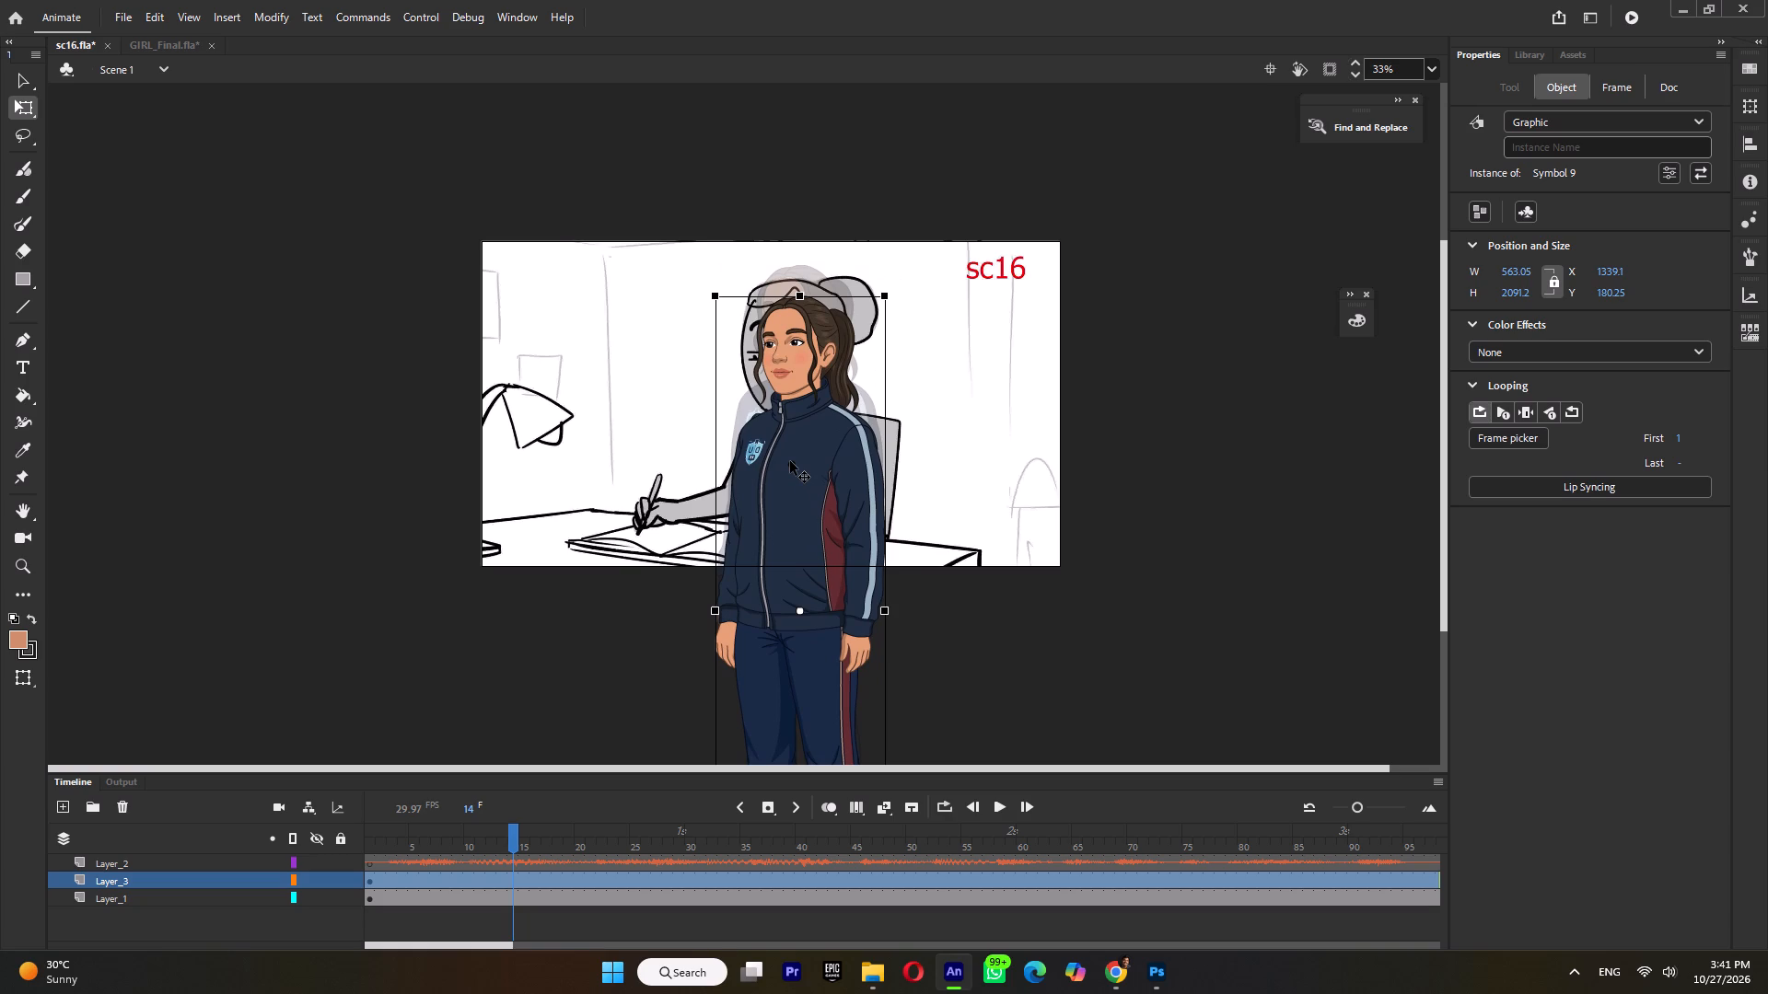
{"action": "left_click_drag", "start_coordinate": [790, 461], "coordinate": [791, 452]}
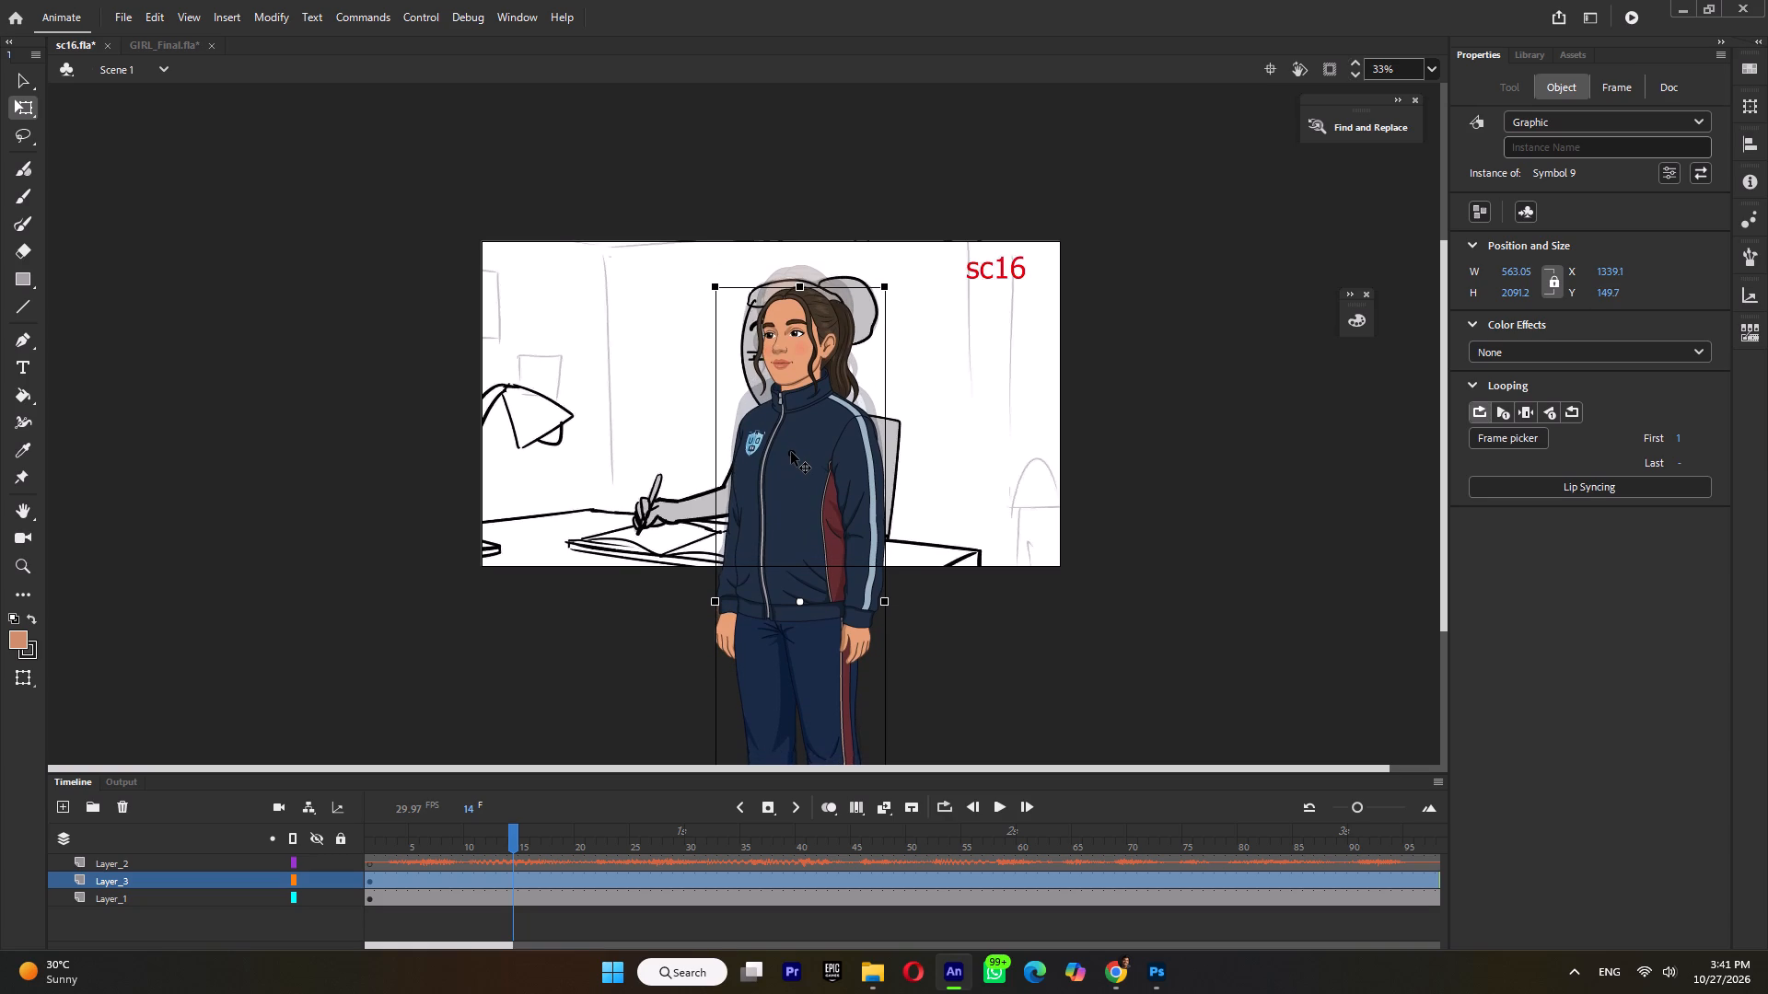
{"action": "left_click_drag", "start_coordinate": [791, 452], "coordinate": [791, 449]}
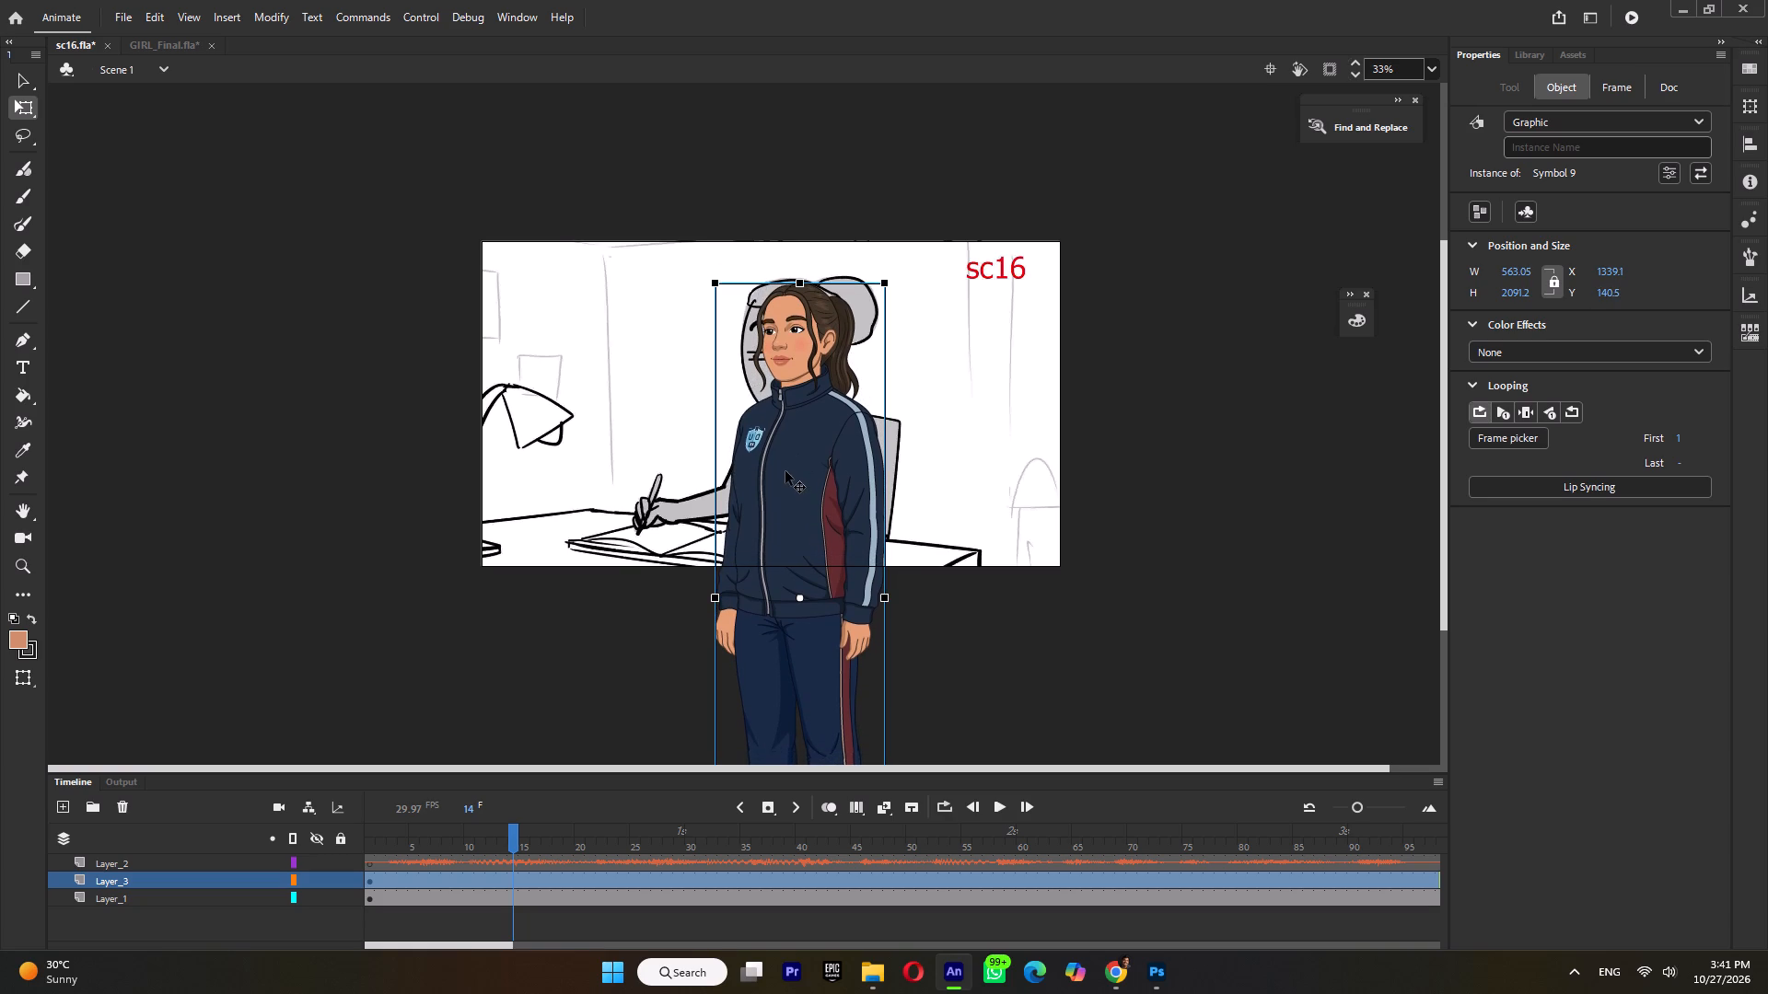
Shift the girl horizontally to about X 2041, clear of the storyboard woman at the stage's right edge.
{"action": "key", "text": "shift+Right"}
{"action": "key", "text": "shift+Right"}
{"action": "key", "text": "shift+Right"}
{"action": "key", "text": "shift+Right"}
{"action": "key", "text": "shift+Right"}
{"action": "key", "text": "shift+Right"}
{"action": "key", "text": "shift+Right"}
{"action": "key", "text": "shift+Right"}
{"action": "key", "text": "shift+Right"}
{"action": "key", "text": "shift+Right"}
{"action": "key", "text": "shift+Right"}
{"action": "key", "text": "shift+Right"}
{"action": "key", "text": "shift+Right"}
{"action": "key", "text": "shift+Right"}
{"action": "key", "text": "shift+Right"}
{"action": "key", "text": "shift+Right"}
{"action": "key", "text": "shift+Right"}
{"action": "key", "text": "shift+Right"}
{"action": "key", "text": "shift+Right"}
{"action": "key", "text": "shift+Right"}
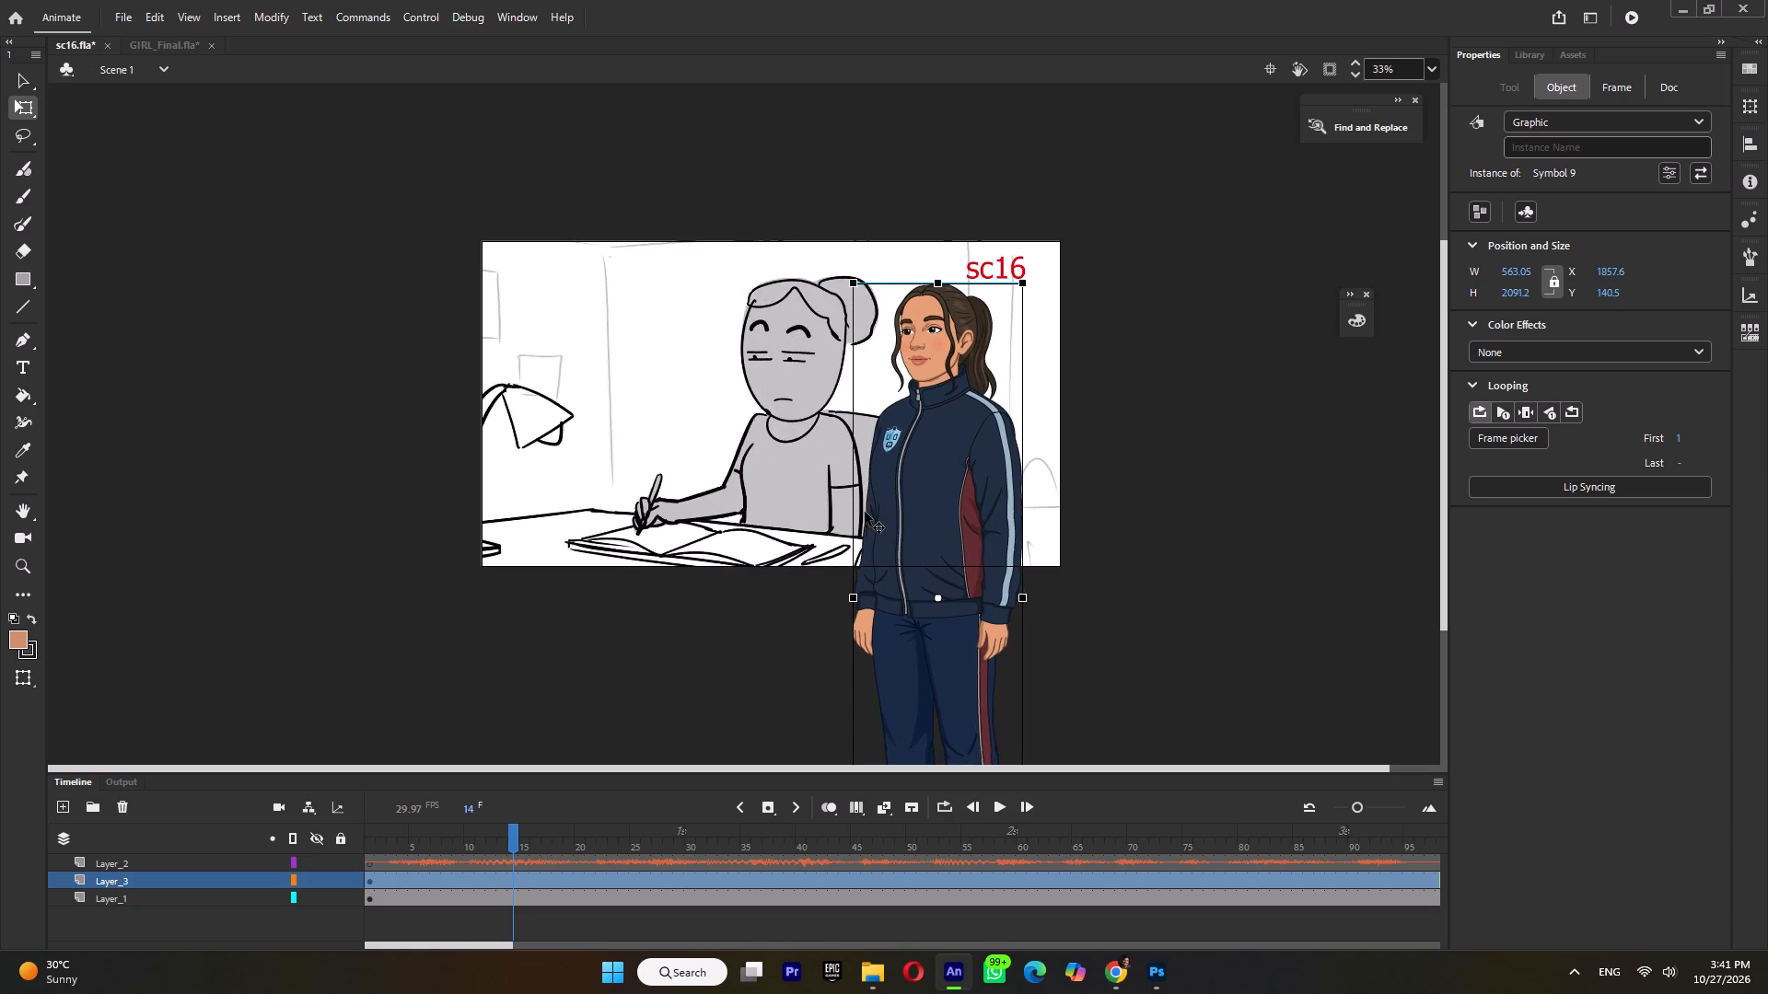
Inside the girl's symbol, extend the frames of all layers beyond frame 95, and return to Scene 1.
{"action": "double_click", "coordinate": [1013, 433]}
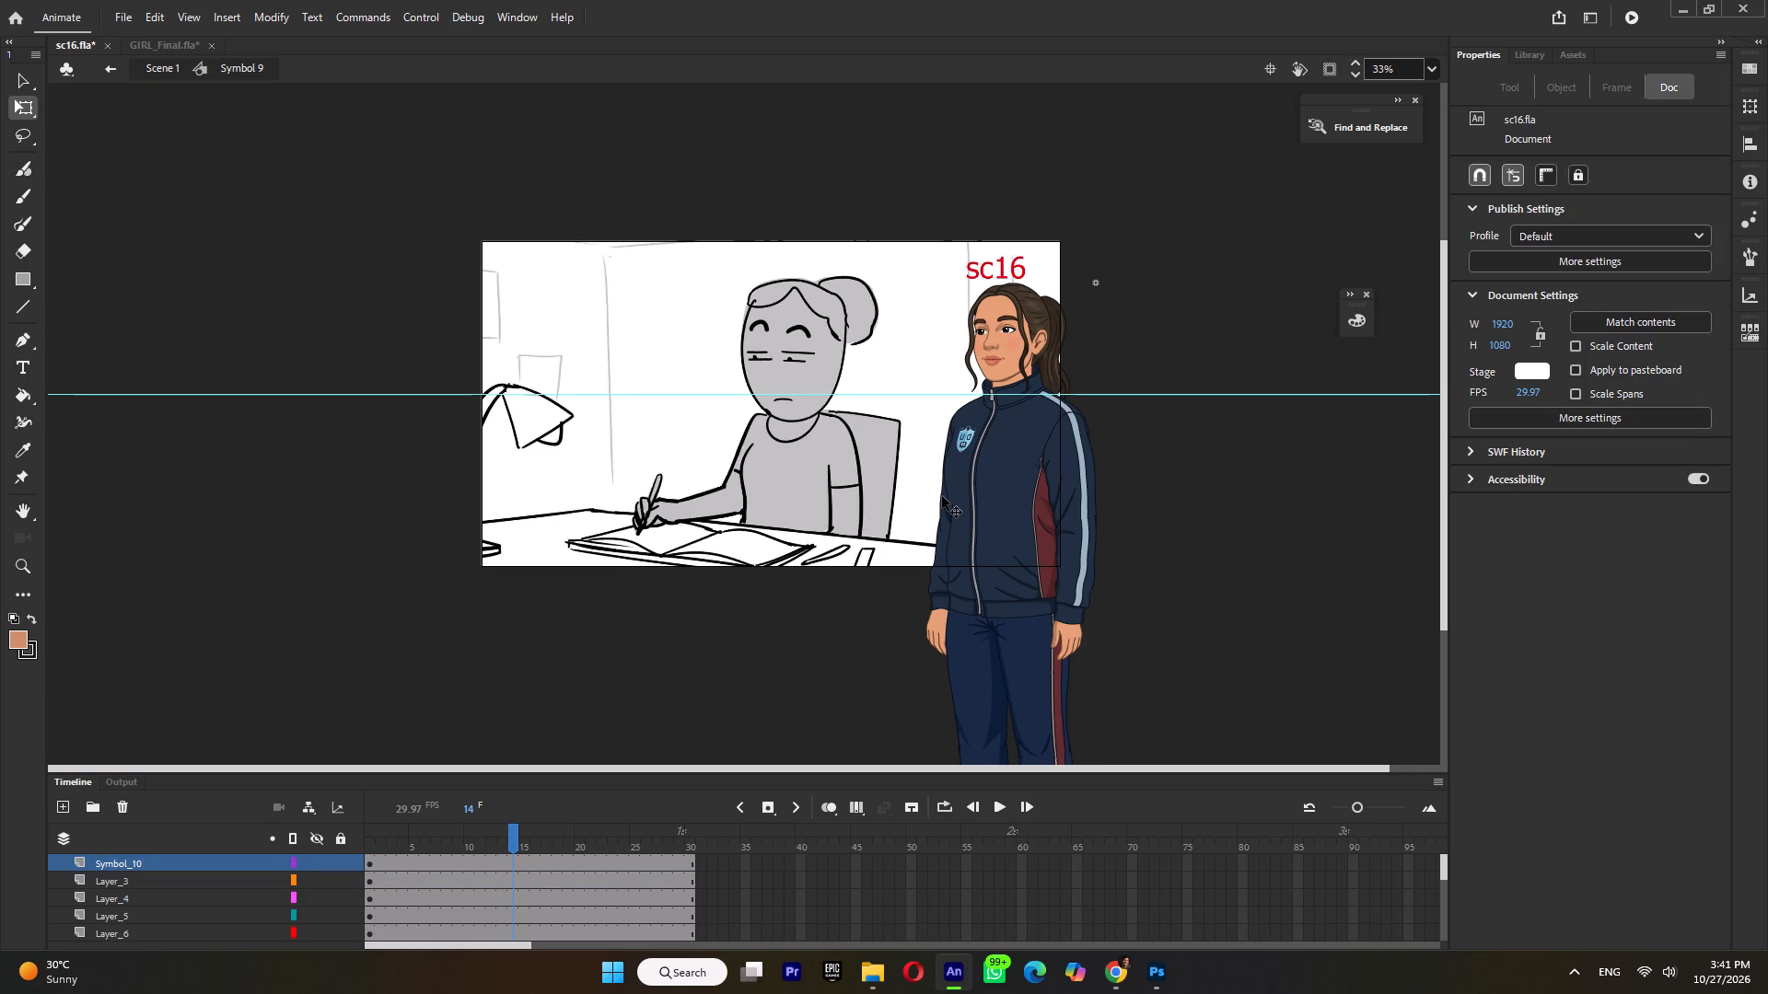
{"action": "double_click", "coordinate": [1228, 835]}
{"action": "key", "text": "F5"}
{"action": "key", "text": "F5"}
{"action": "key", "text": "F5"}
{"action": "key", "text": "F5"}
{"action": "key", "text": "F5"}
{"action": "key", "text": "F5"}
{"action": "key", "text": "F5"}
{"action": "key", "text": "F5"}
{"action": "key", "text": "F5"}
{"action": "key", "text": "F5"}
{"action": "key", "text": "F5"}
{"action": "key", "text": "F5"}
{"action": "key", "text": "F5"}
{"action": "key", "text": "F5"}
{"action": "key", "text": "F5"}
{"action": "key", "text": "F5"}
{"action": "key", "text": "F5"}
{"action": "key", "text": "F5"}
{"action": "key", "text": "F5"}
{"action": "key", "text": "F5"}
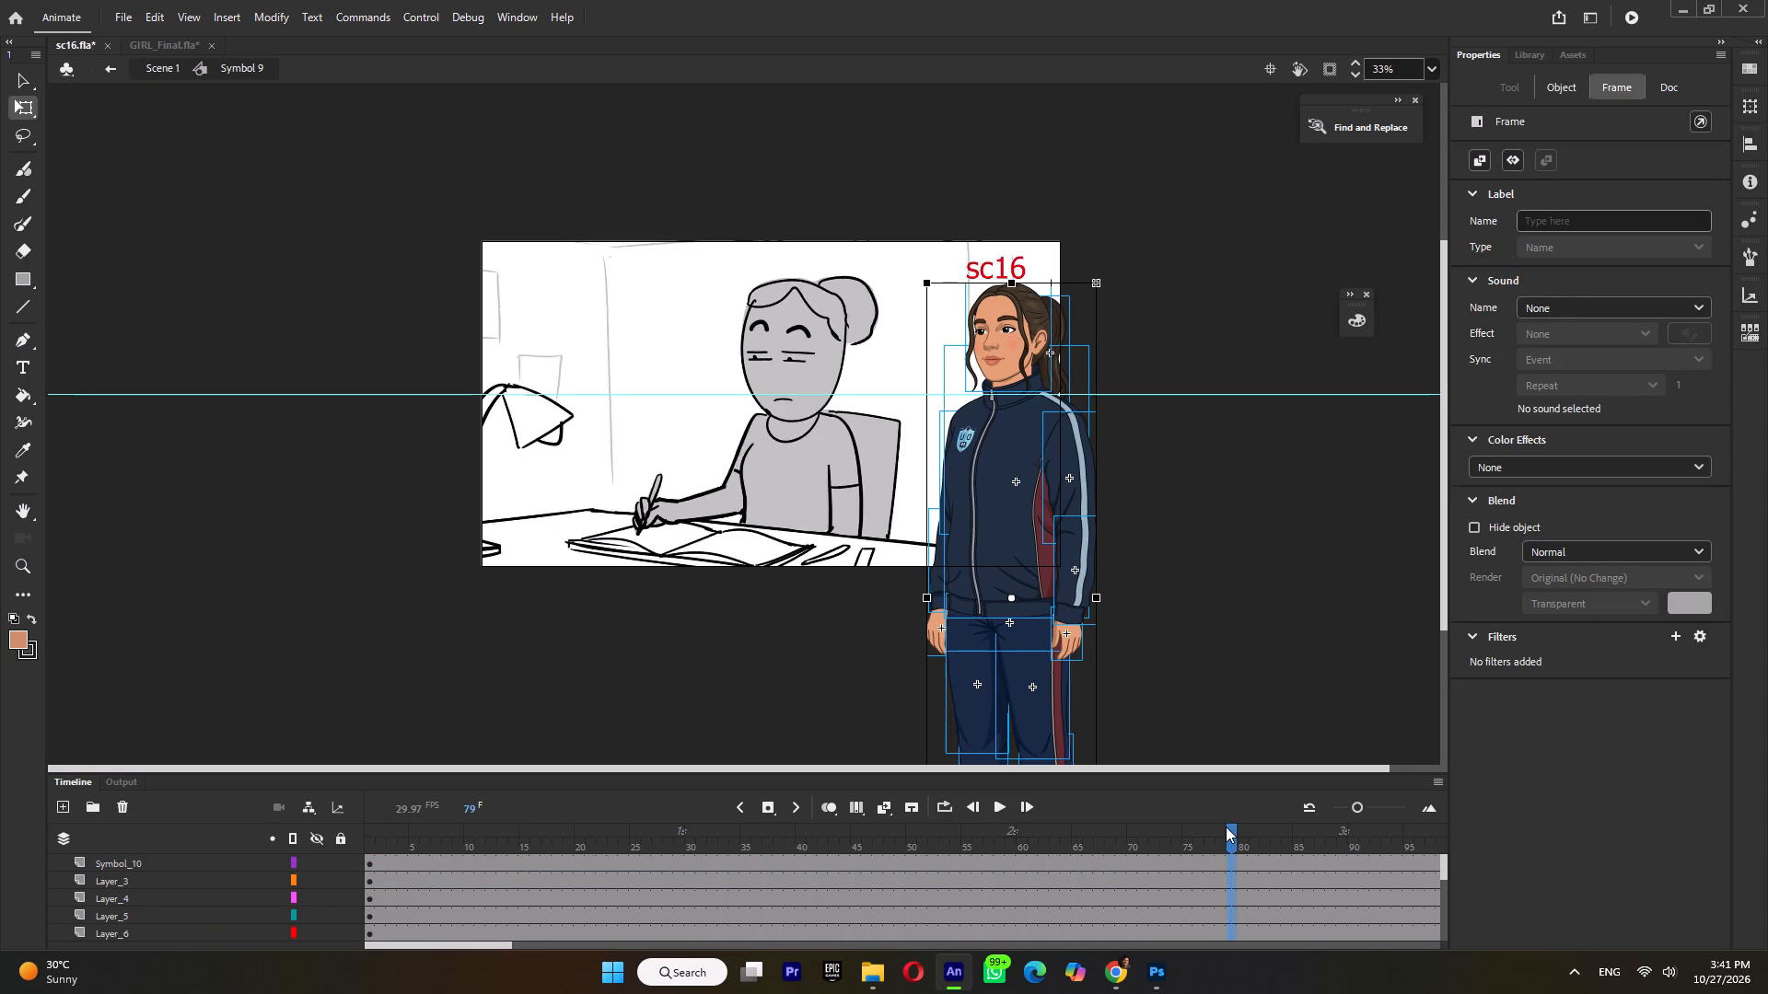
{"action": "double_click", "coordinate": [1224, 603]}
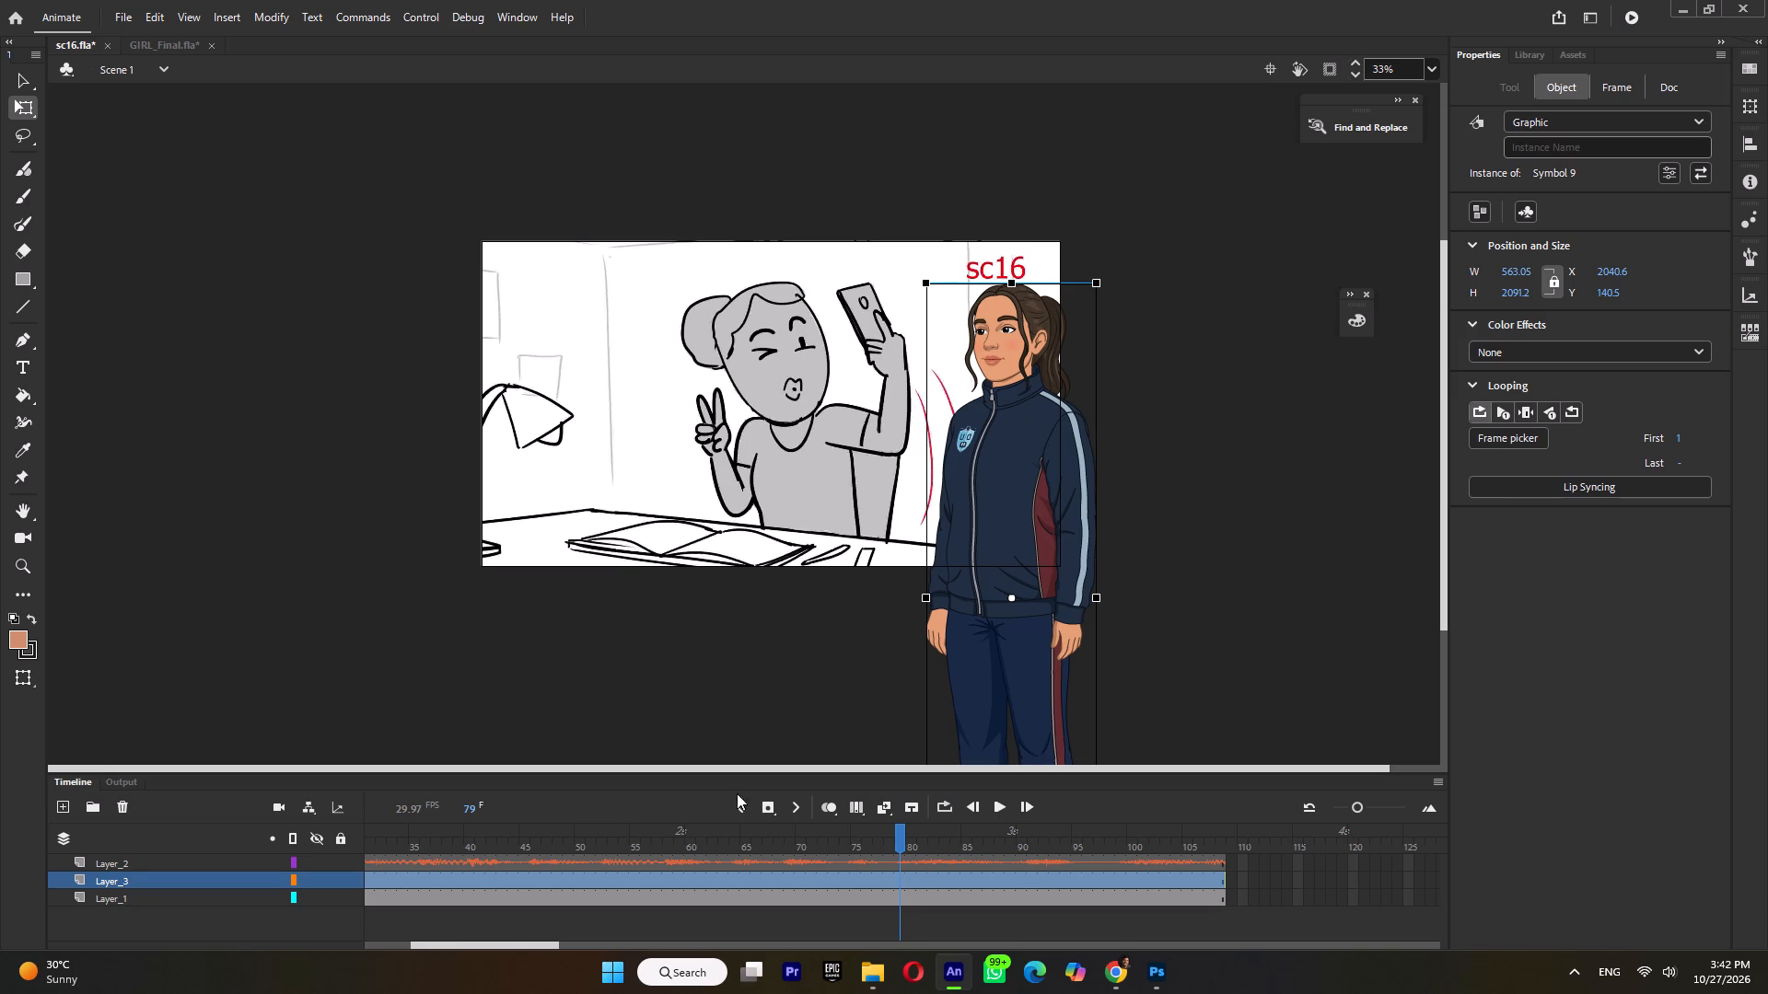
Scrub the scene between frame 1 and about frame 47 to examine the storyboard poses and their timing.
{"action": "left_click_drag", "start_coordinate": [429, 840], "coordinate": [150, 872]}
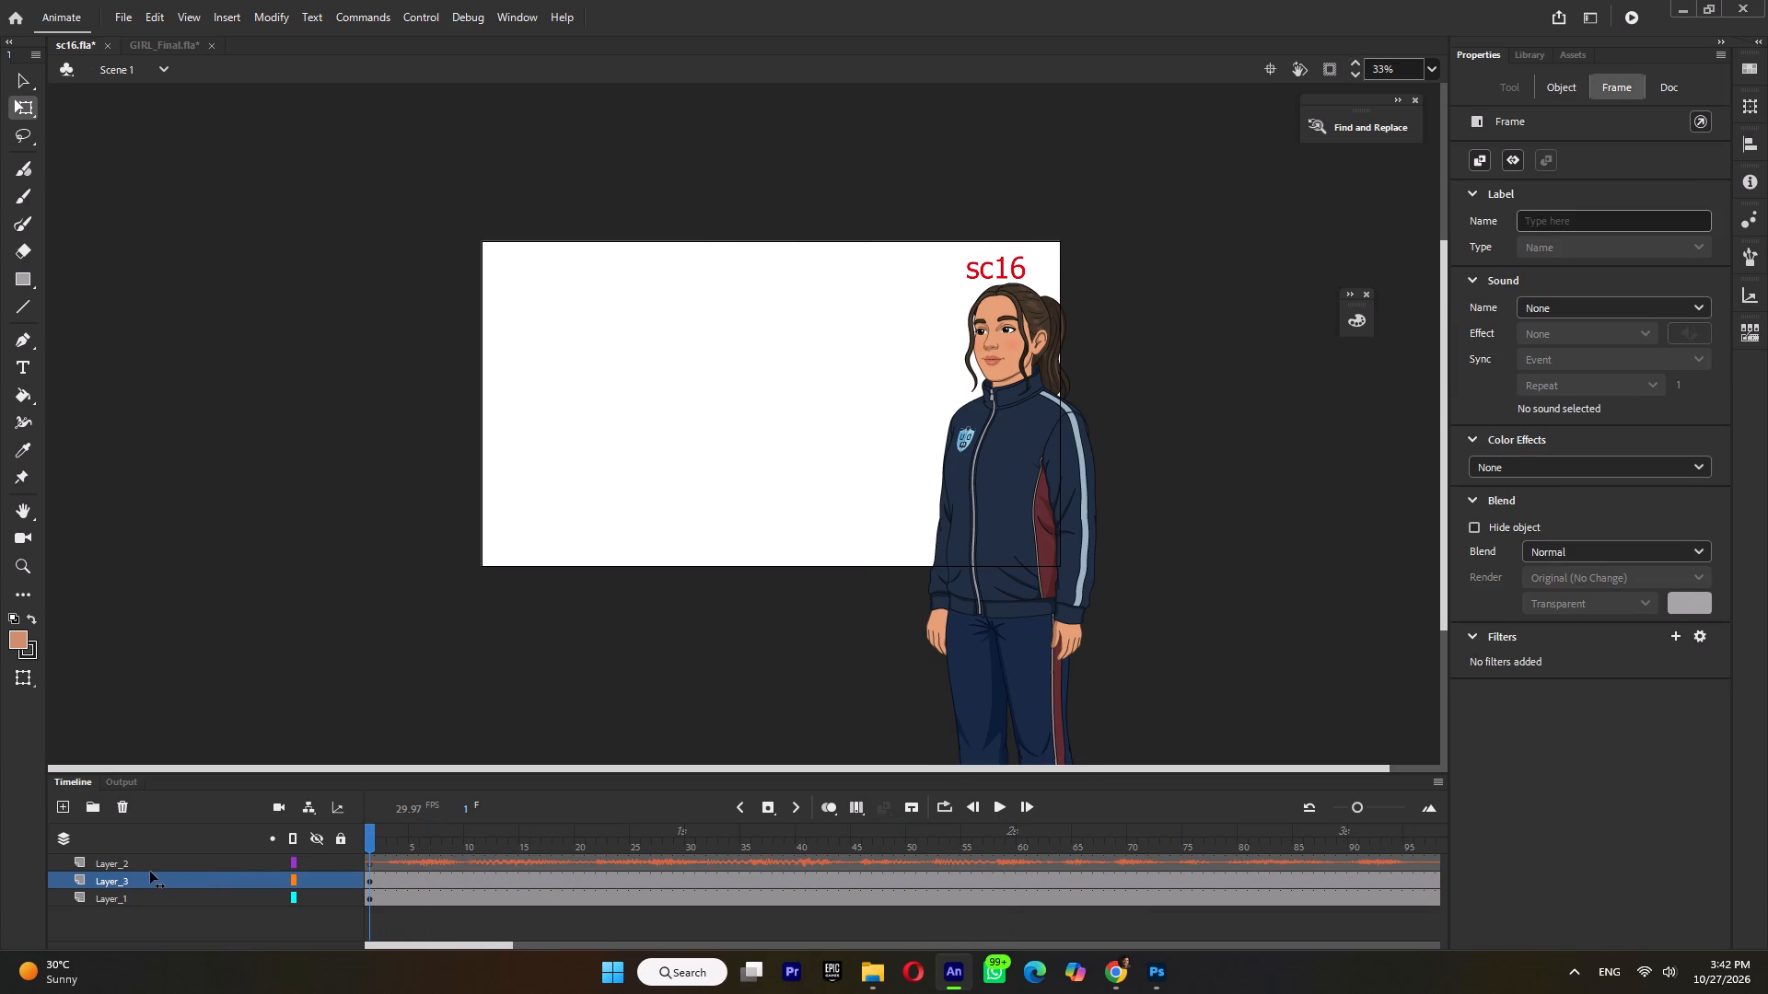
{"action": "left_click_drag", "start_coordinate": [150, 872], "coordinate": [674, 888]}
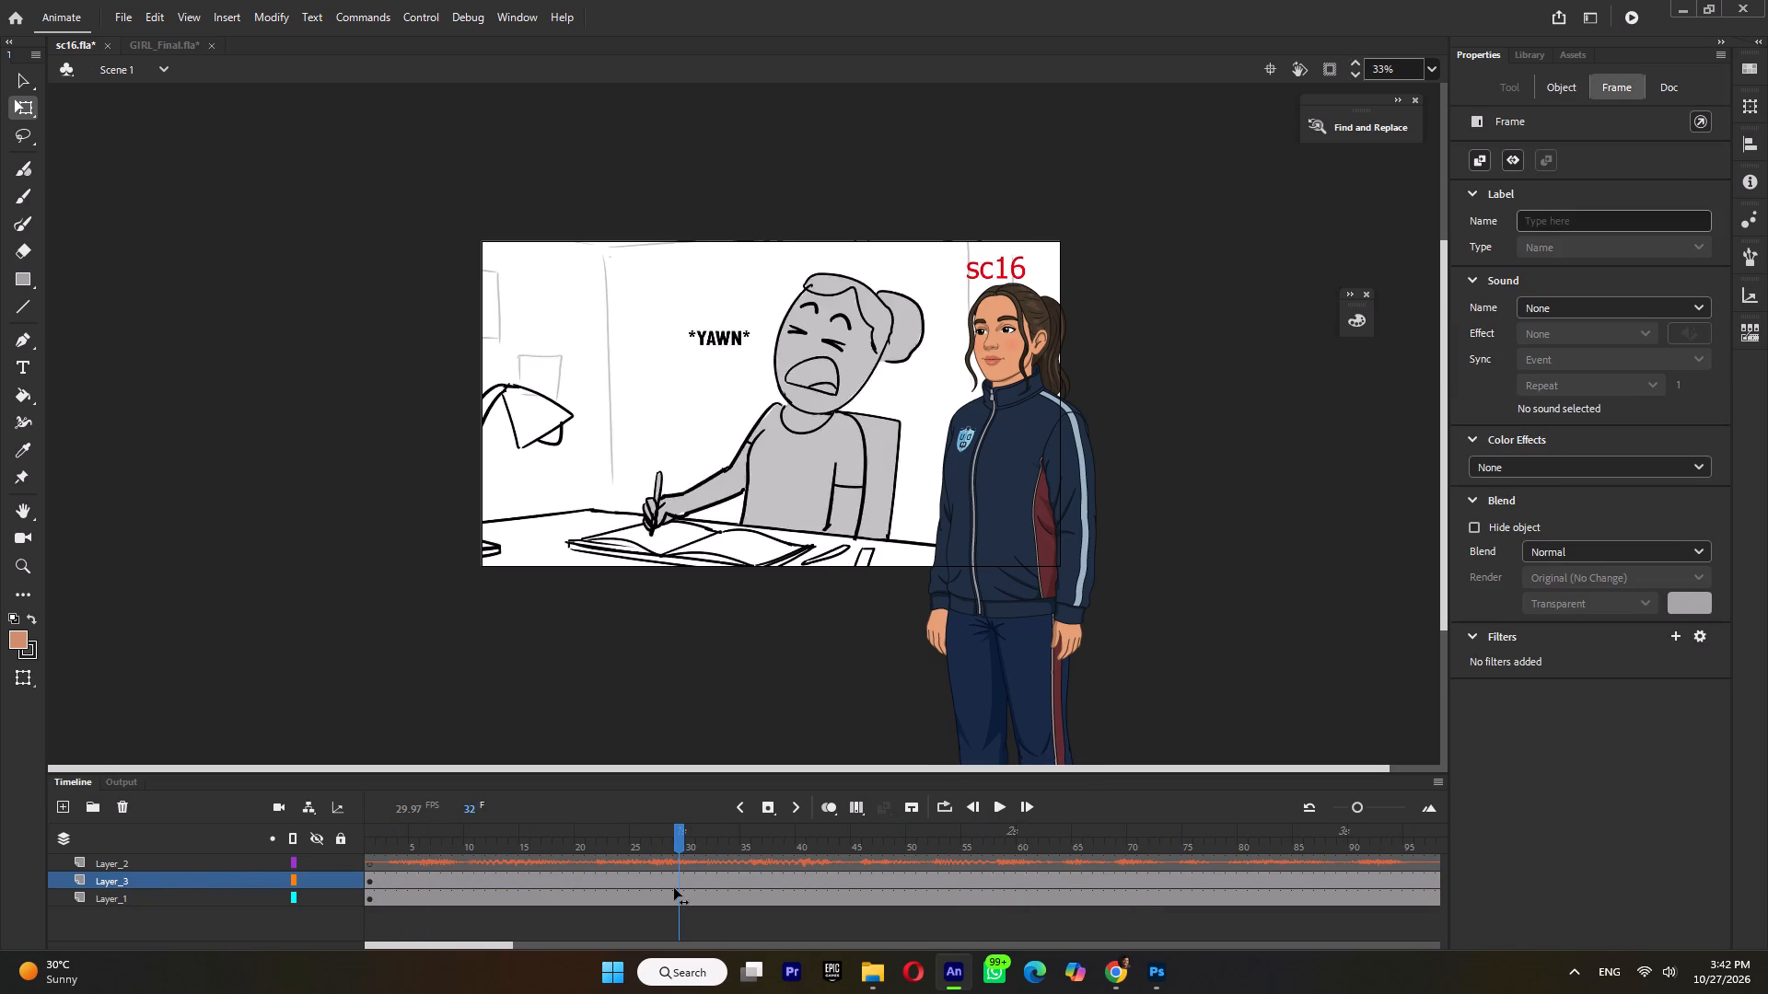
{"action": "left_click_drag", "start_coordinate": [674, 888], "coordinate": [834, 919]}
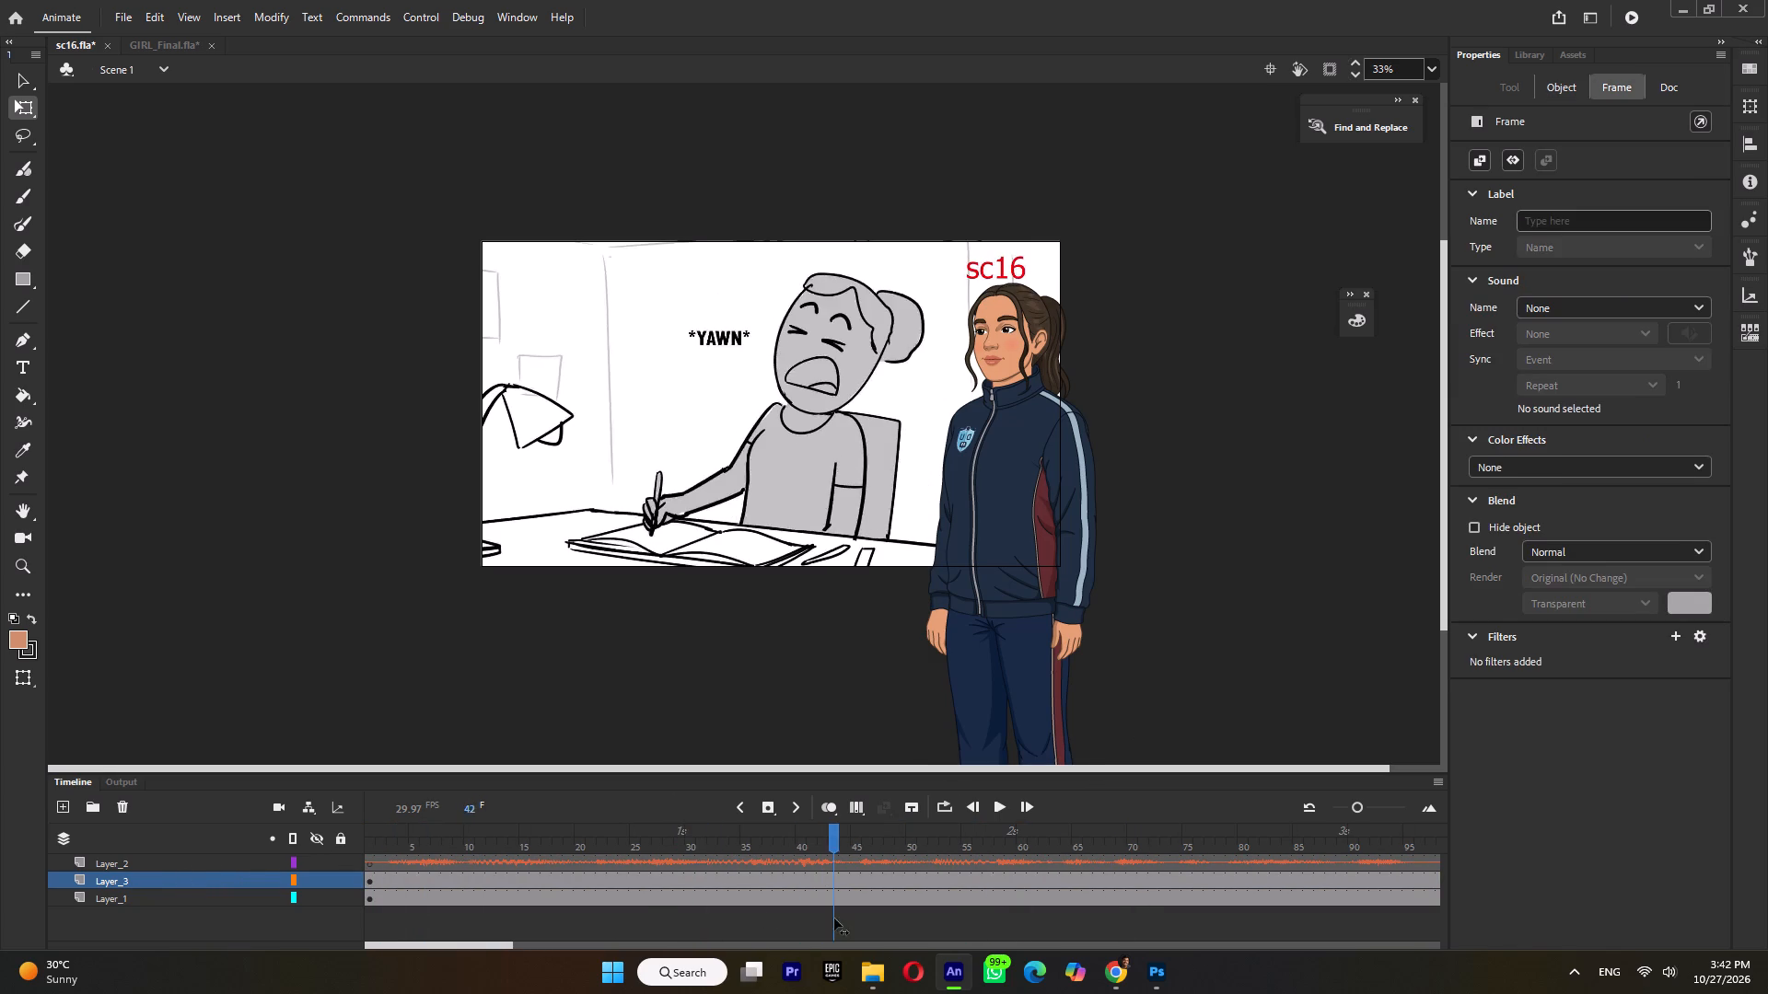
{"action": "left_click_drag", "start_coordinate": [834, 919], "coordinate": [664, 907]}
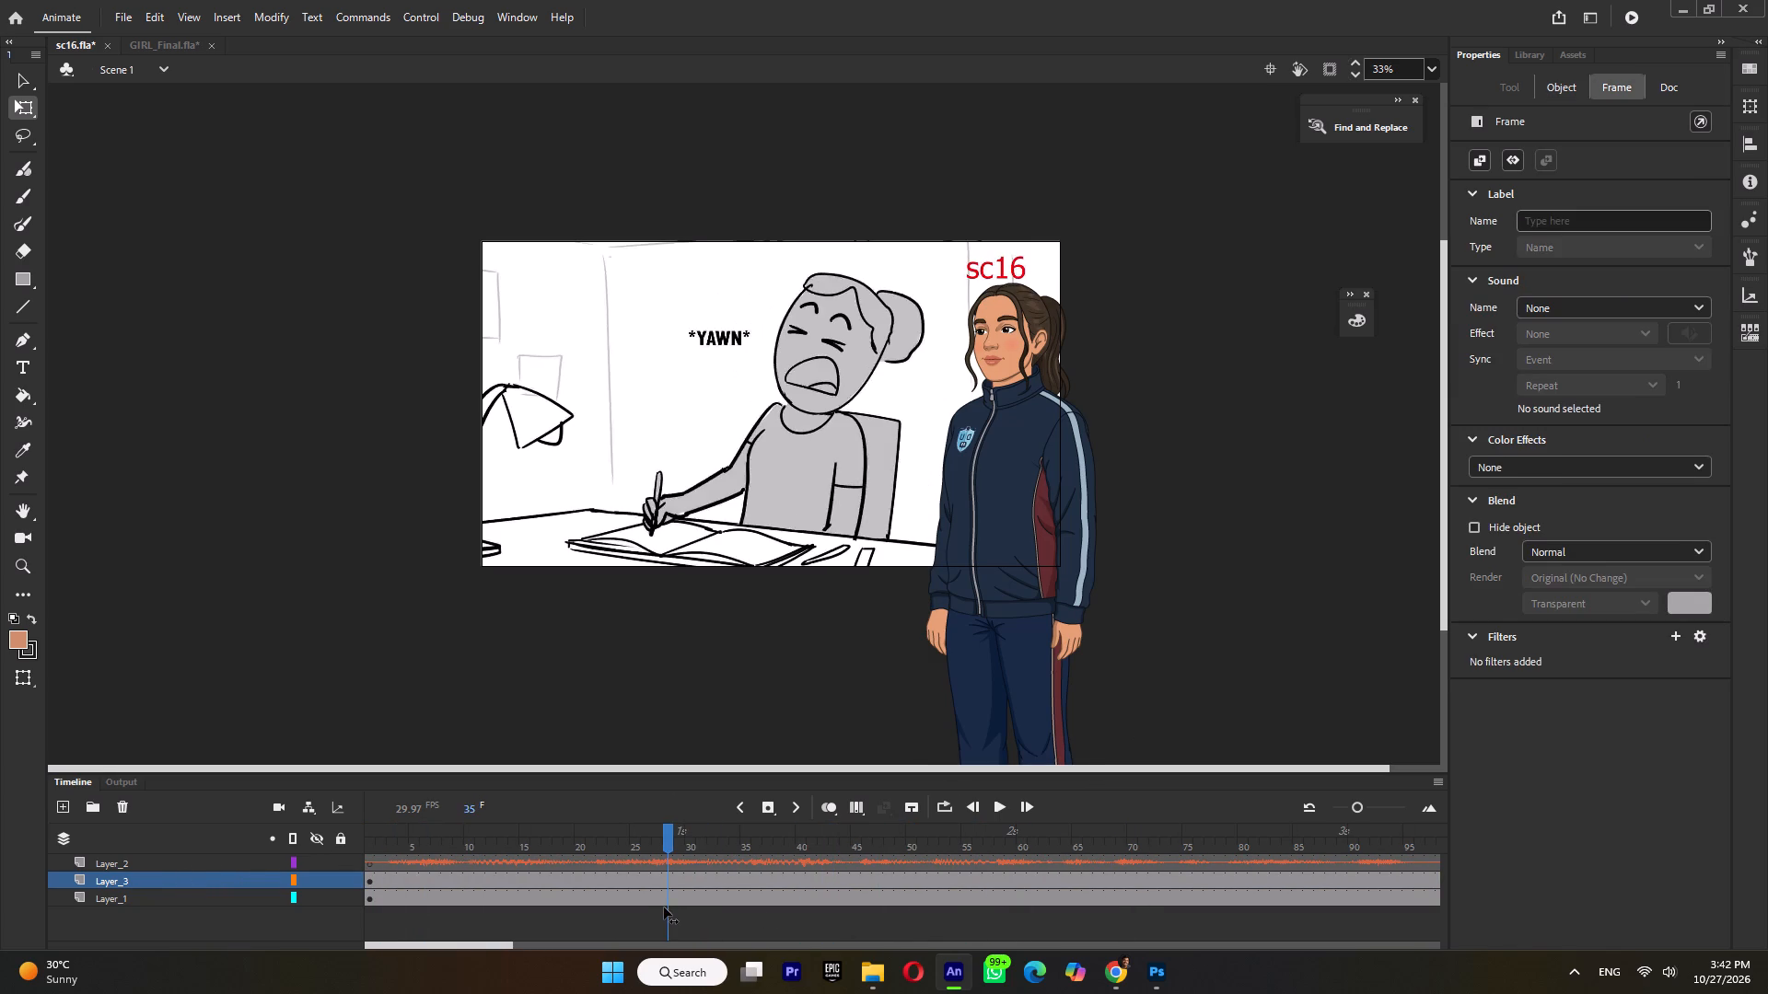
{"action": "left_click_drag", "start_coordinate": [664, 907], "coordinate": [670, 931]}
{"action": "left_click_drag", "start_coordinate": [670, 931], "coordinate": [594, 940]}
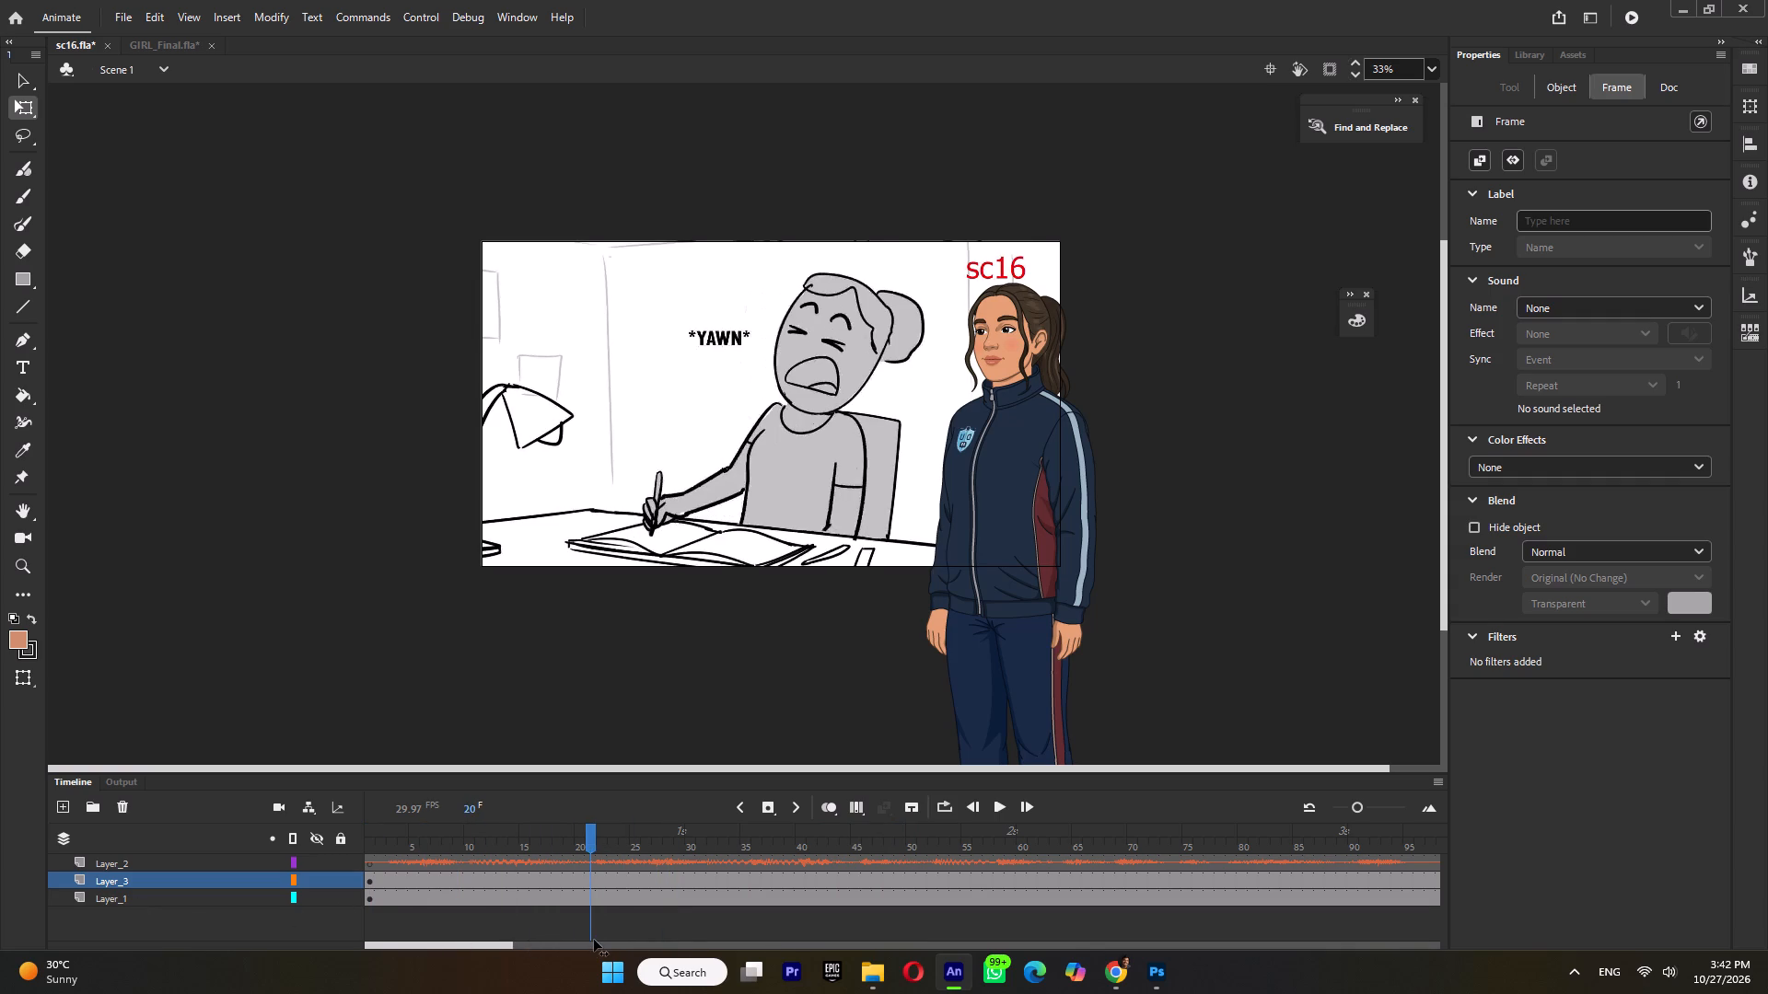
{"action": "left_click_drag", "start_coordinate": [594, 940], "coordinate": [539, 935]}
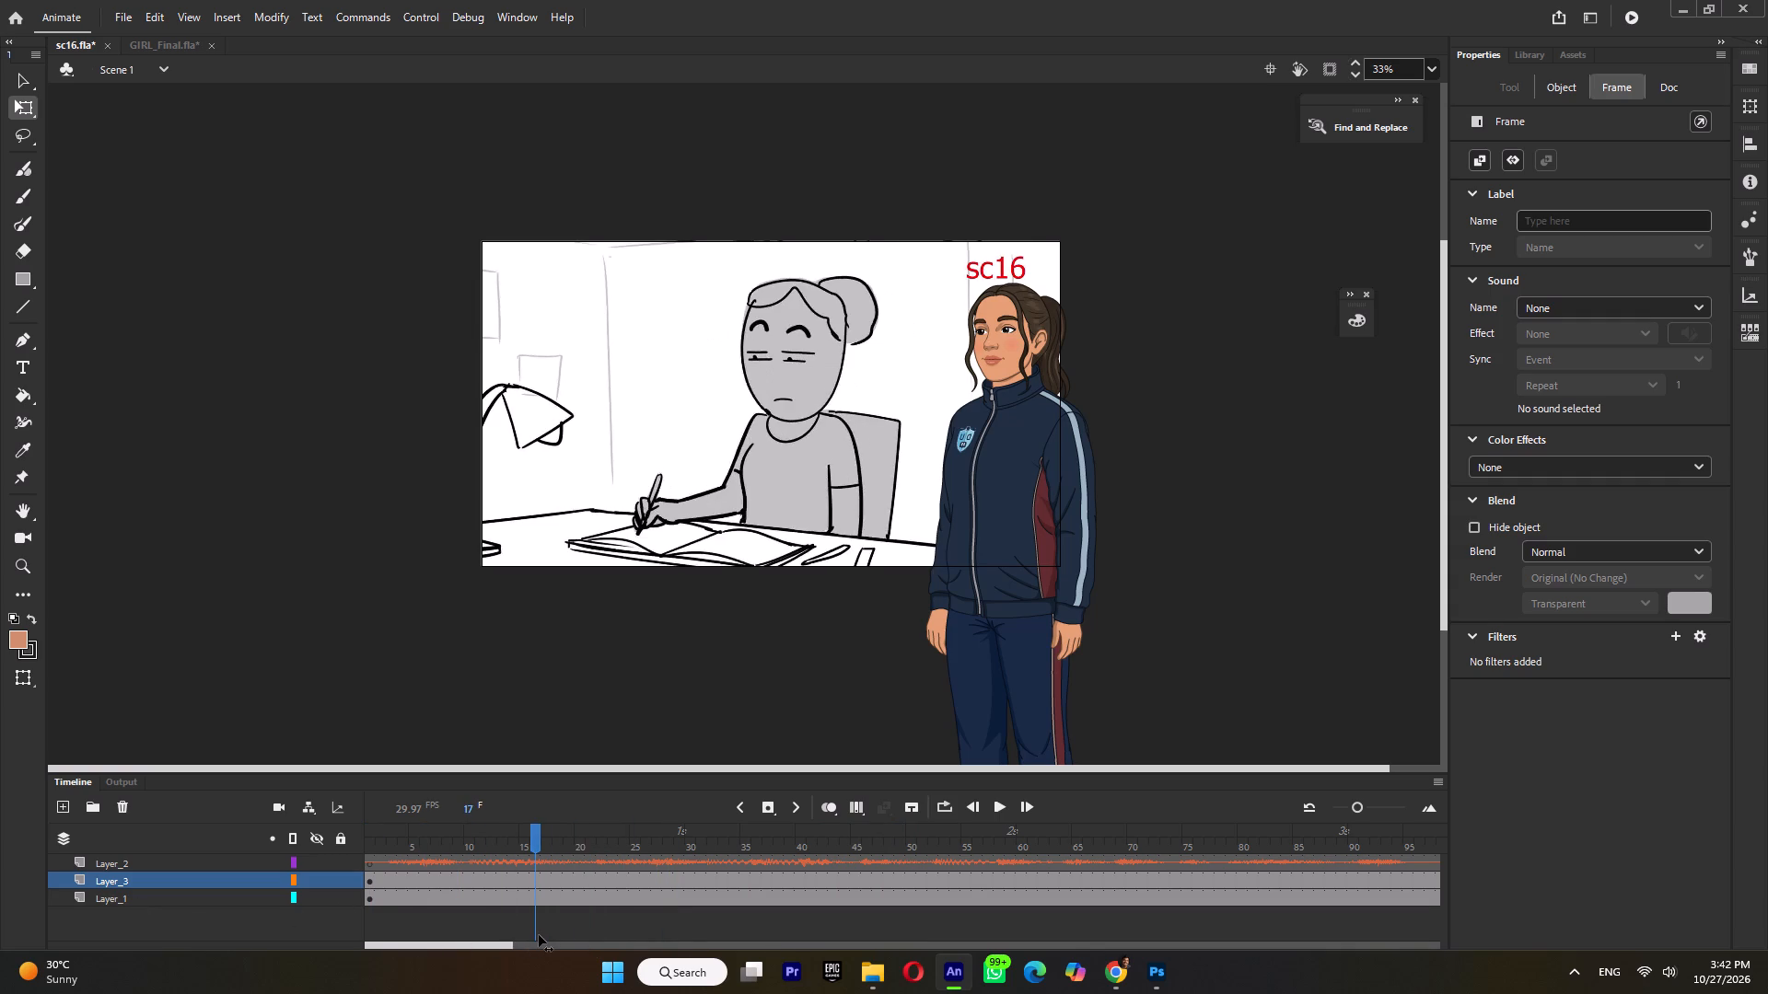
{"action": "left_click_drag", "start_coordinate": [539, 935], "coordinate": [569, 939]}
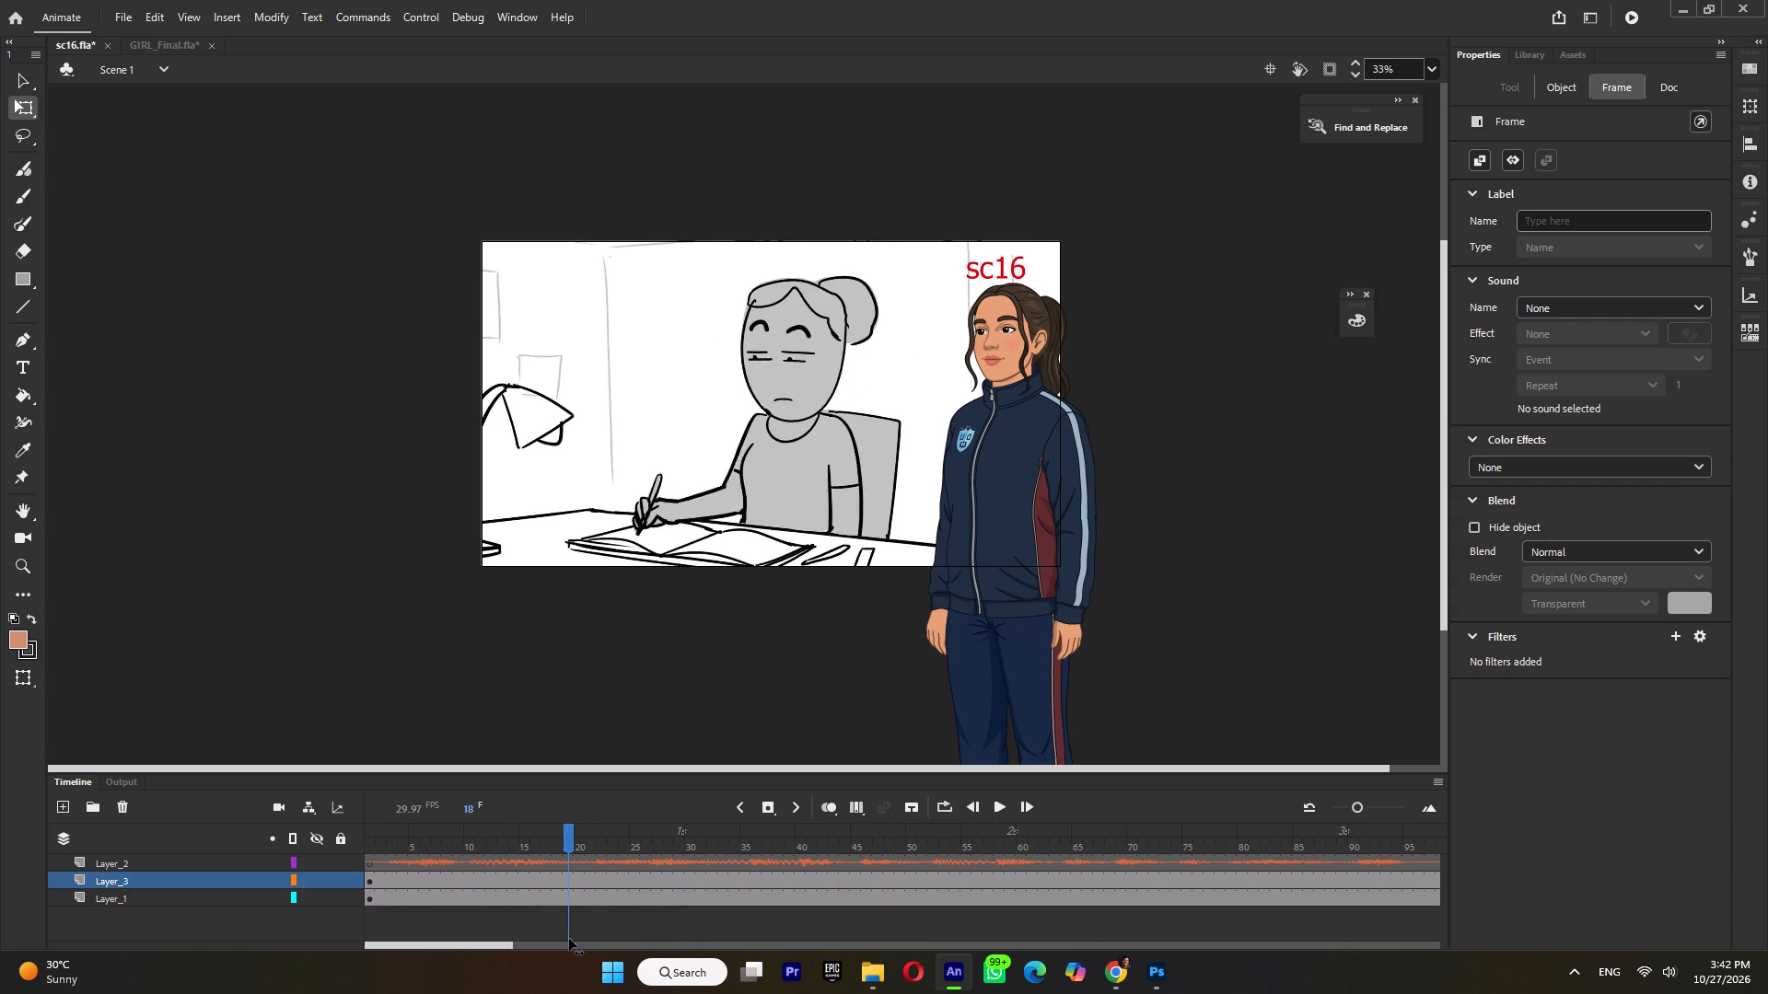
{"action": "left_click_drag", "start_coordinate": [569, 939], "coordinate": [663, 942]}
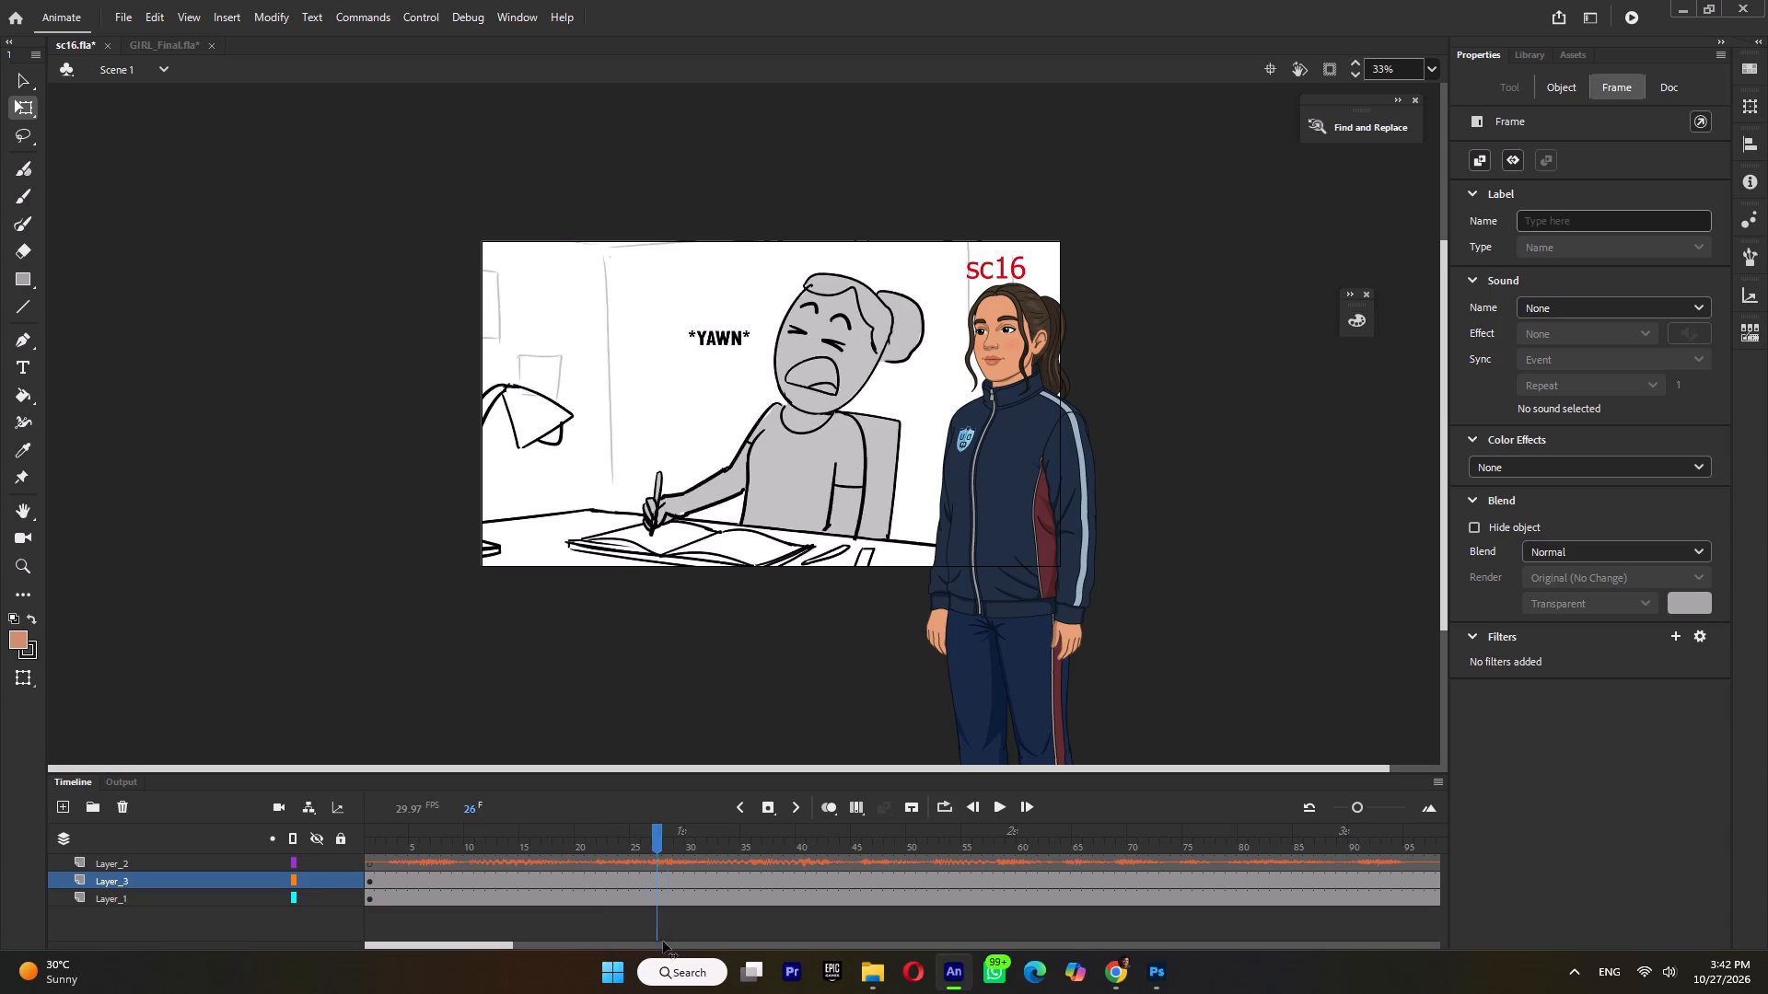
{"action": "left_click_drag", "start_coordinate": [663, 942], "coordinate": [813, 955]}
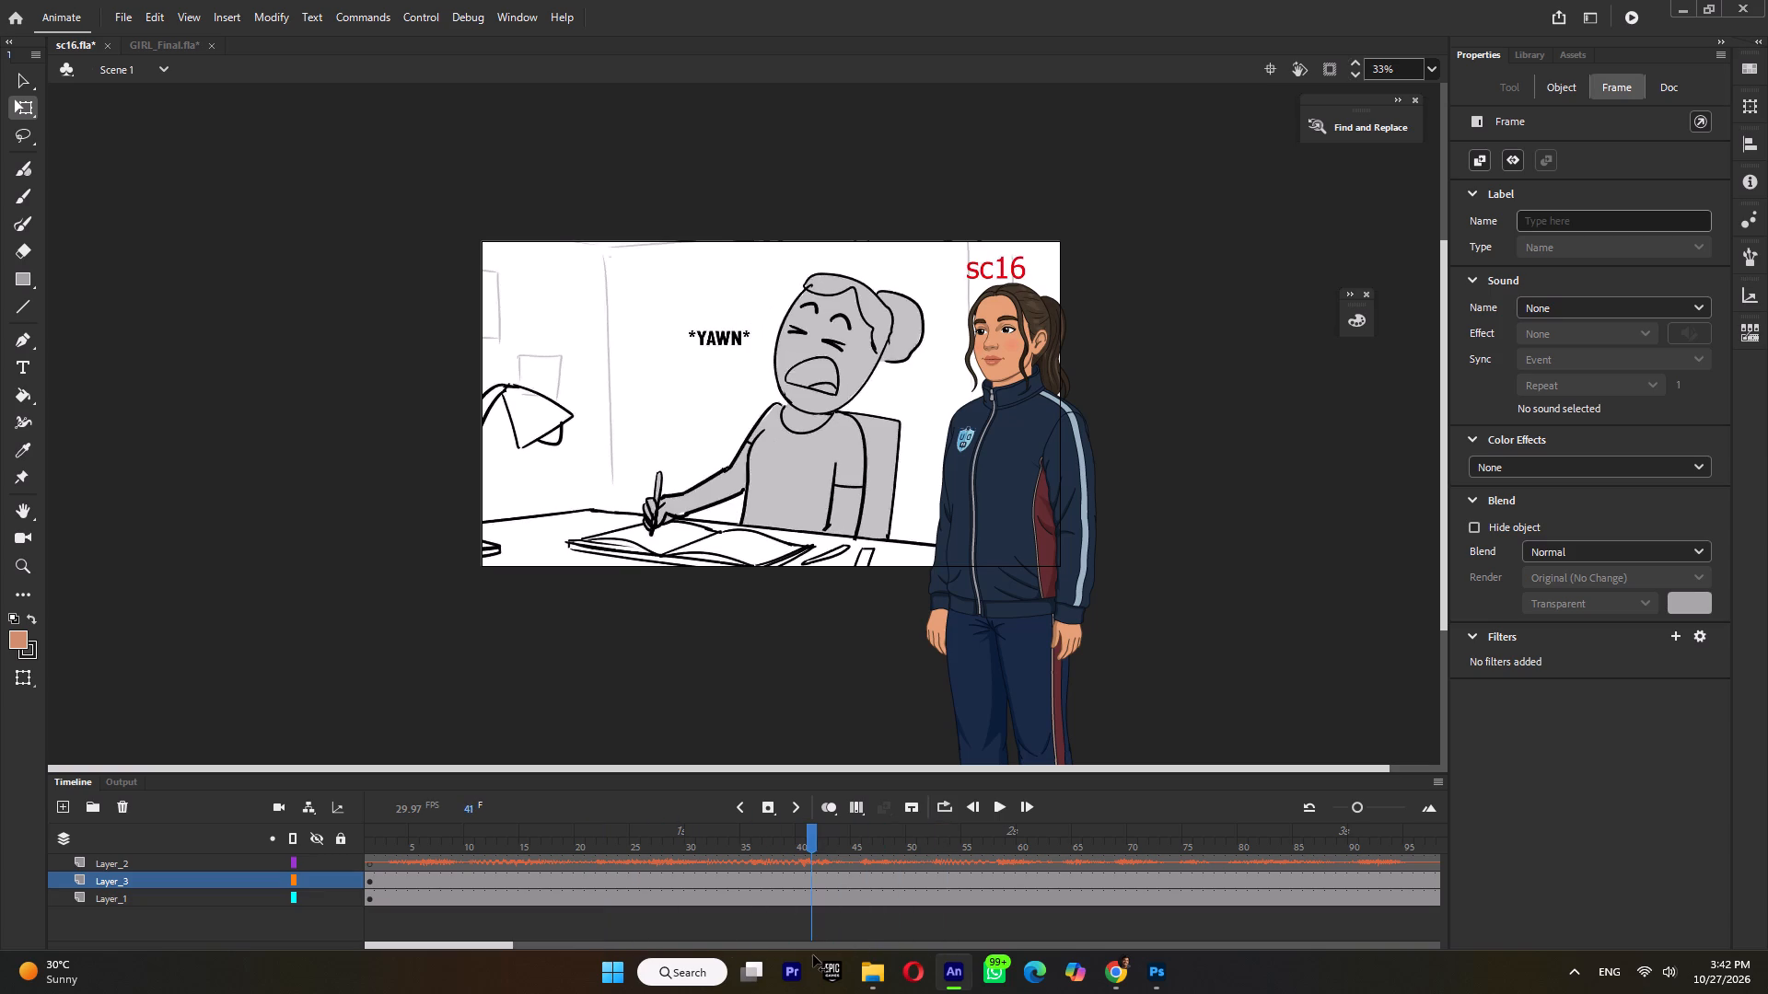
{"action": "left_click_drag", "start_coordinate": [813, 955], "coordinate": [882, 963]}
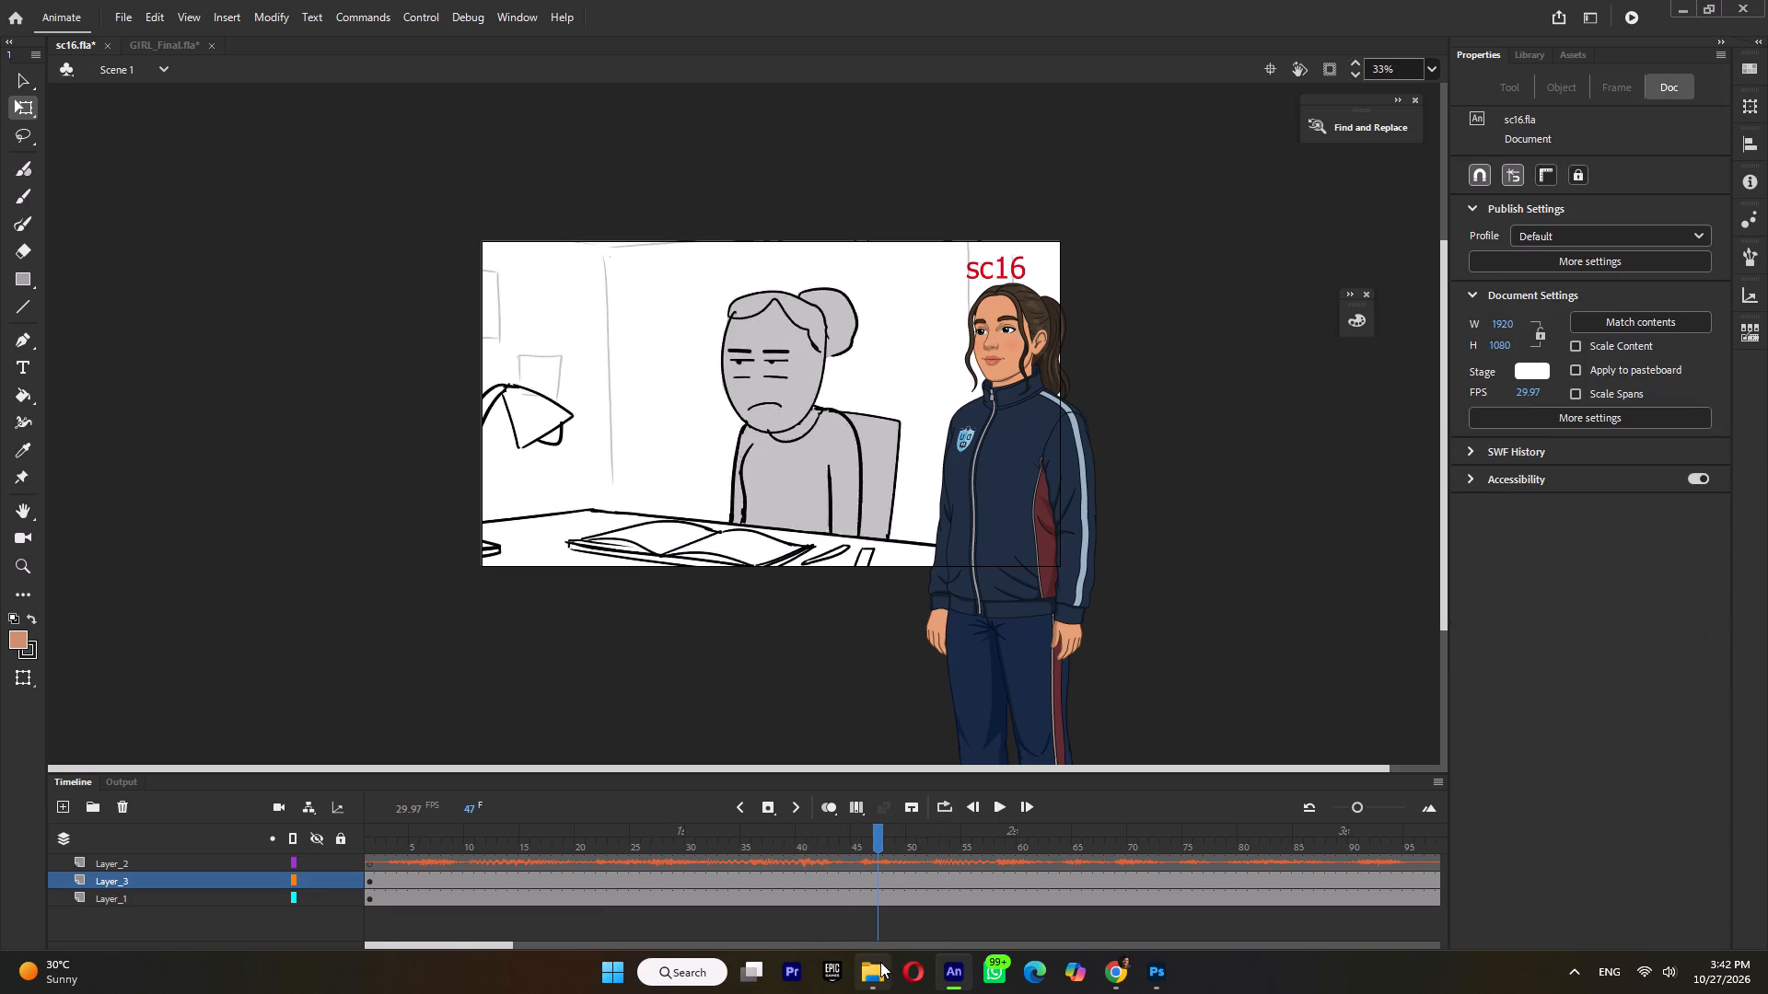
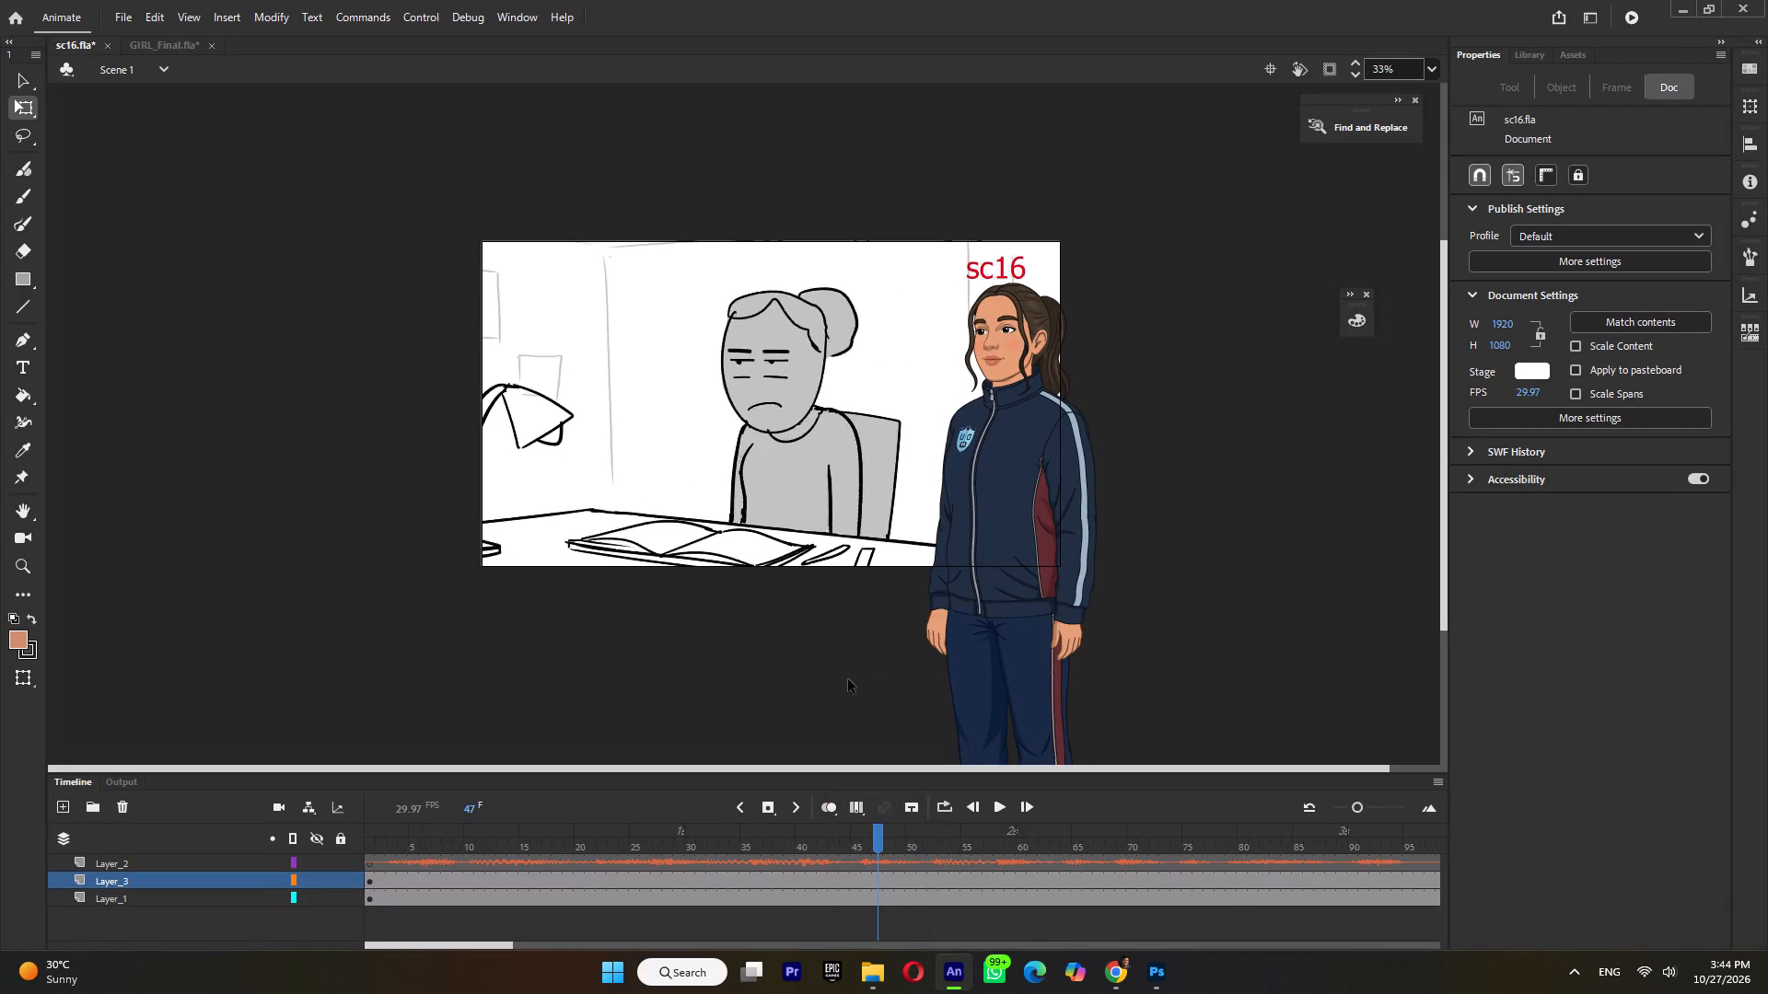
Scrub the scene from frame 1 to about frame 97 to examine the storyboard poses and their timing.
{"action": "left_click_drag", "start_coordinate": [552, 838], "coordinate": [164, 861]}
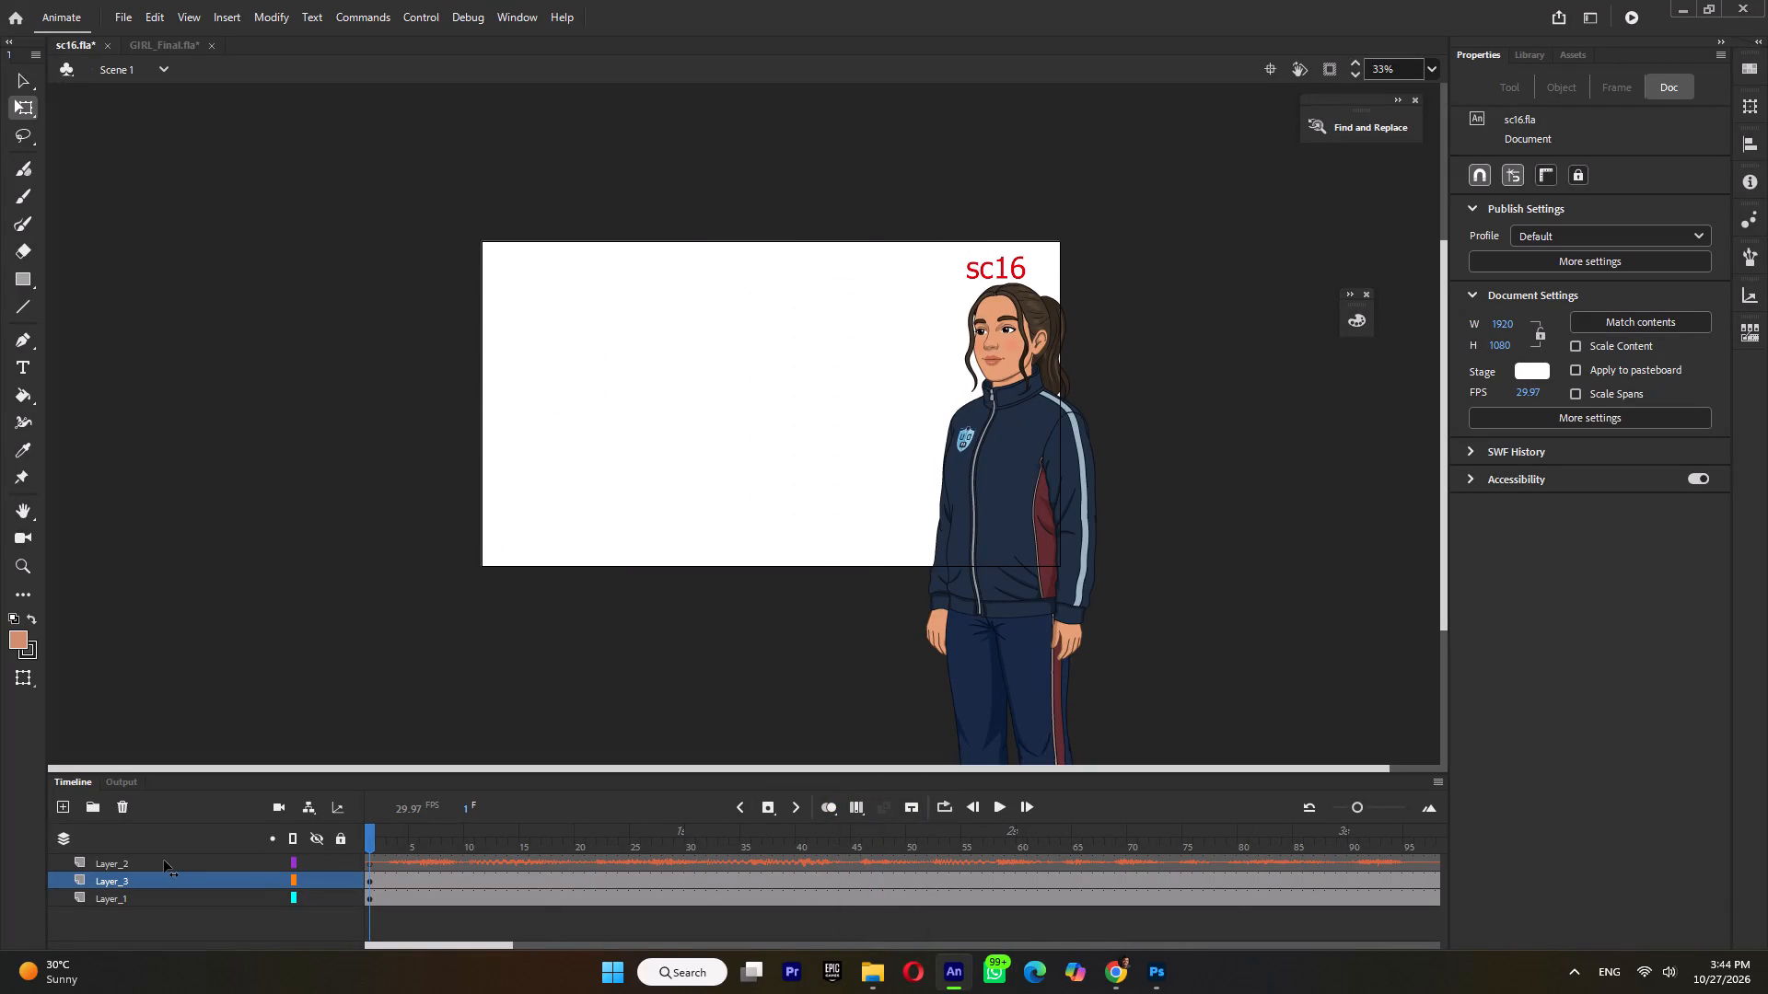
{"action": "left_click_drag", "start_coordinate": [164, 861], "coordinate": [285, 894]}
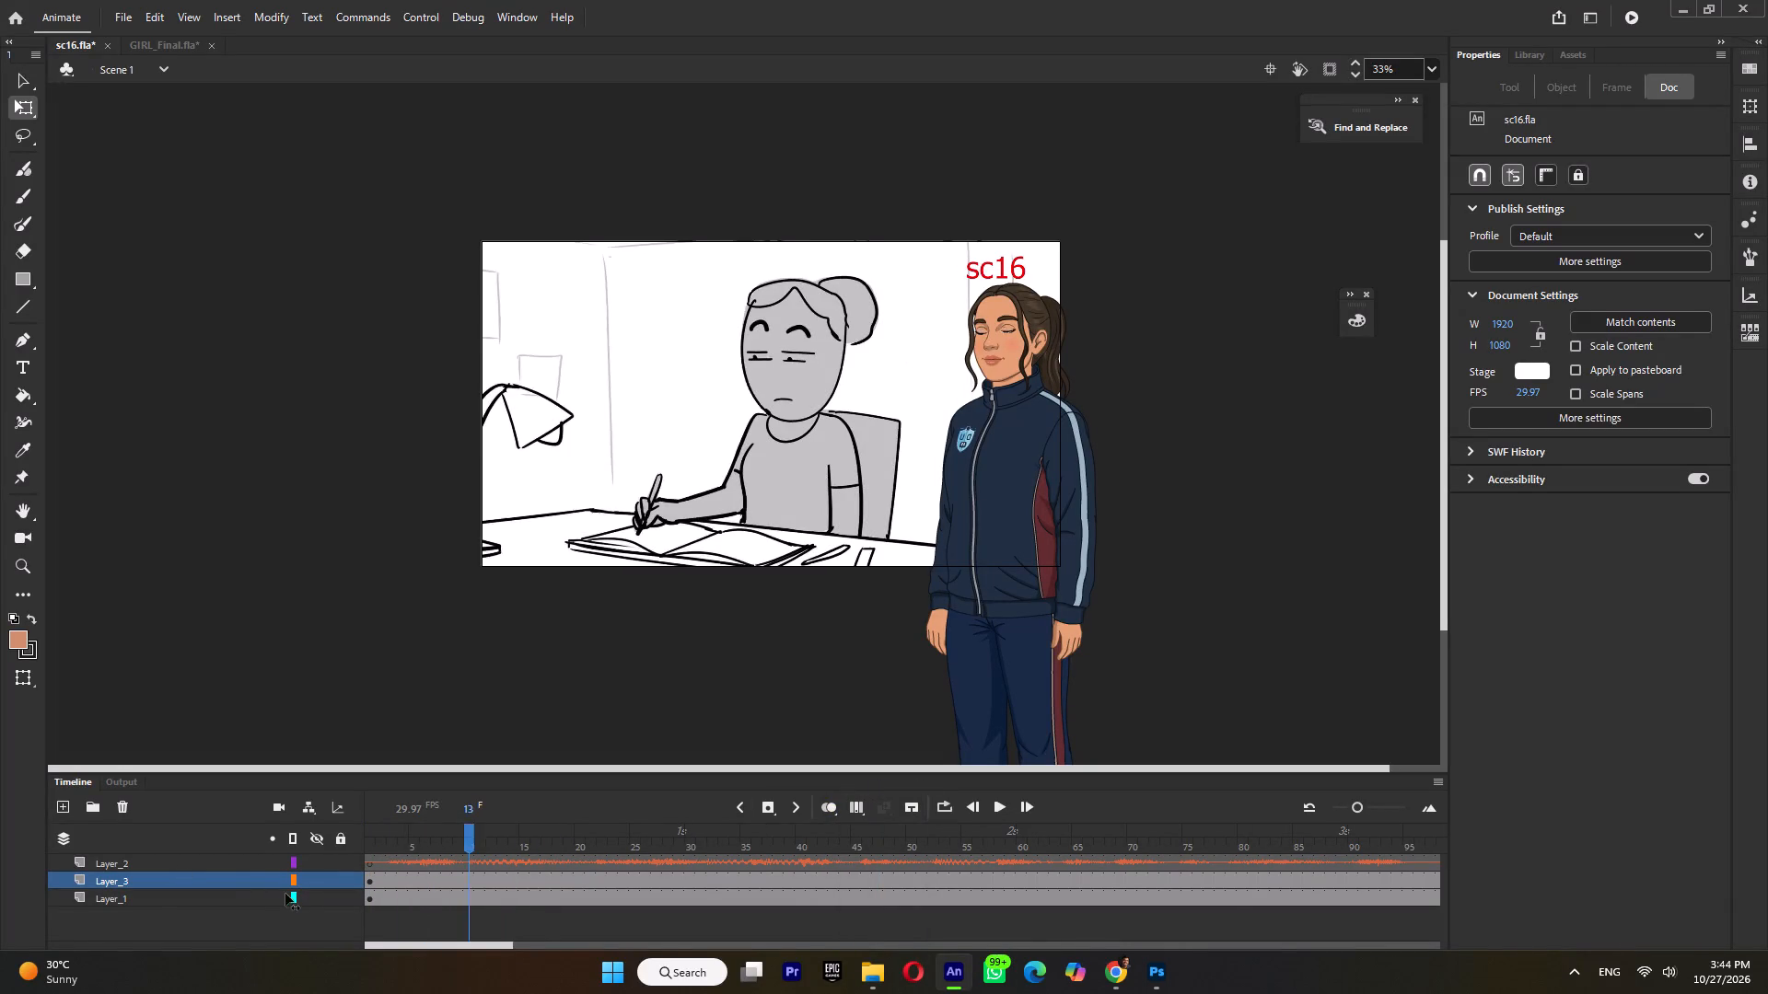
{"action": "left_click_drag", "start_coordinate": [285, 894], "coordinate": [310, 912]}
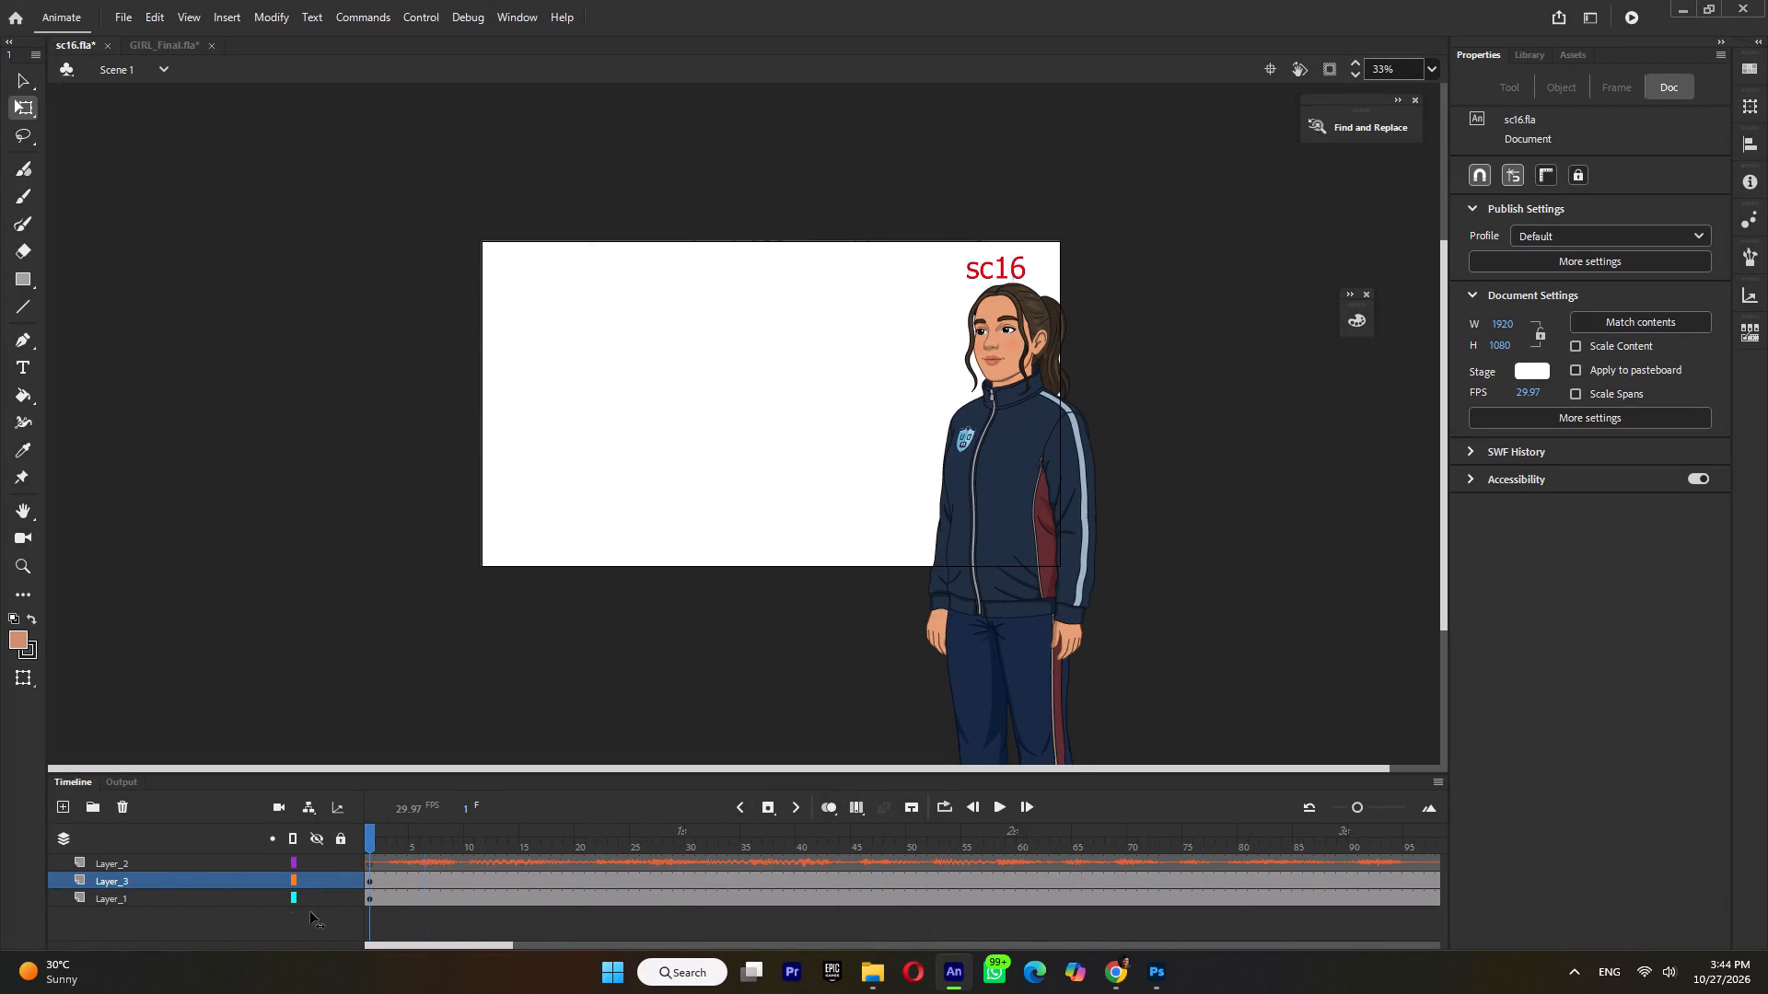
{"action": "left_click_drag", "start_coordinate": [310, 912], "coordinate": [377, 942]}
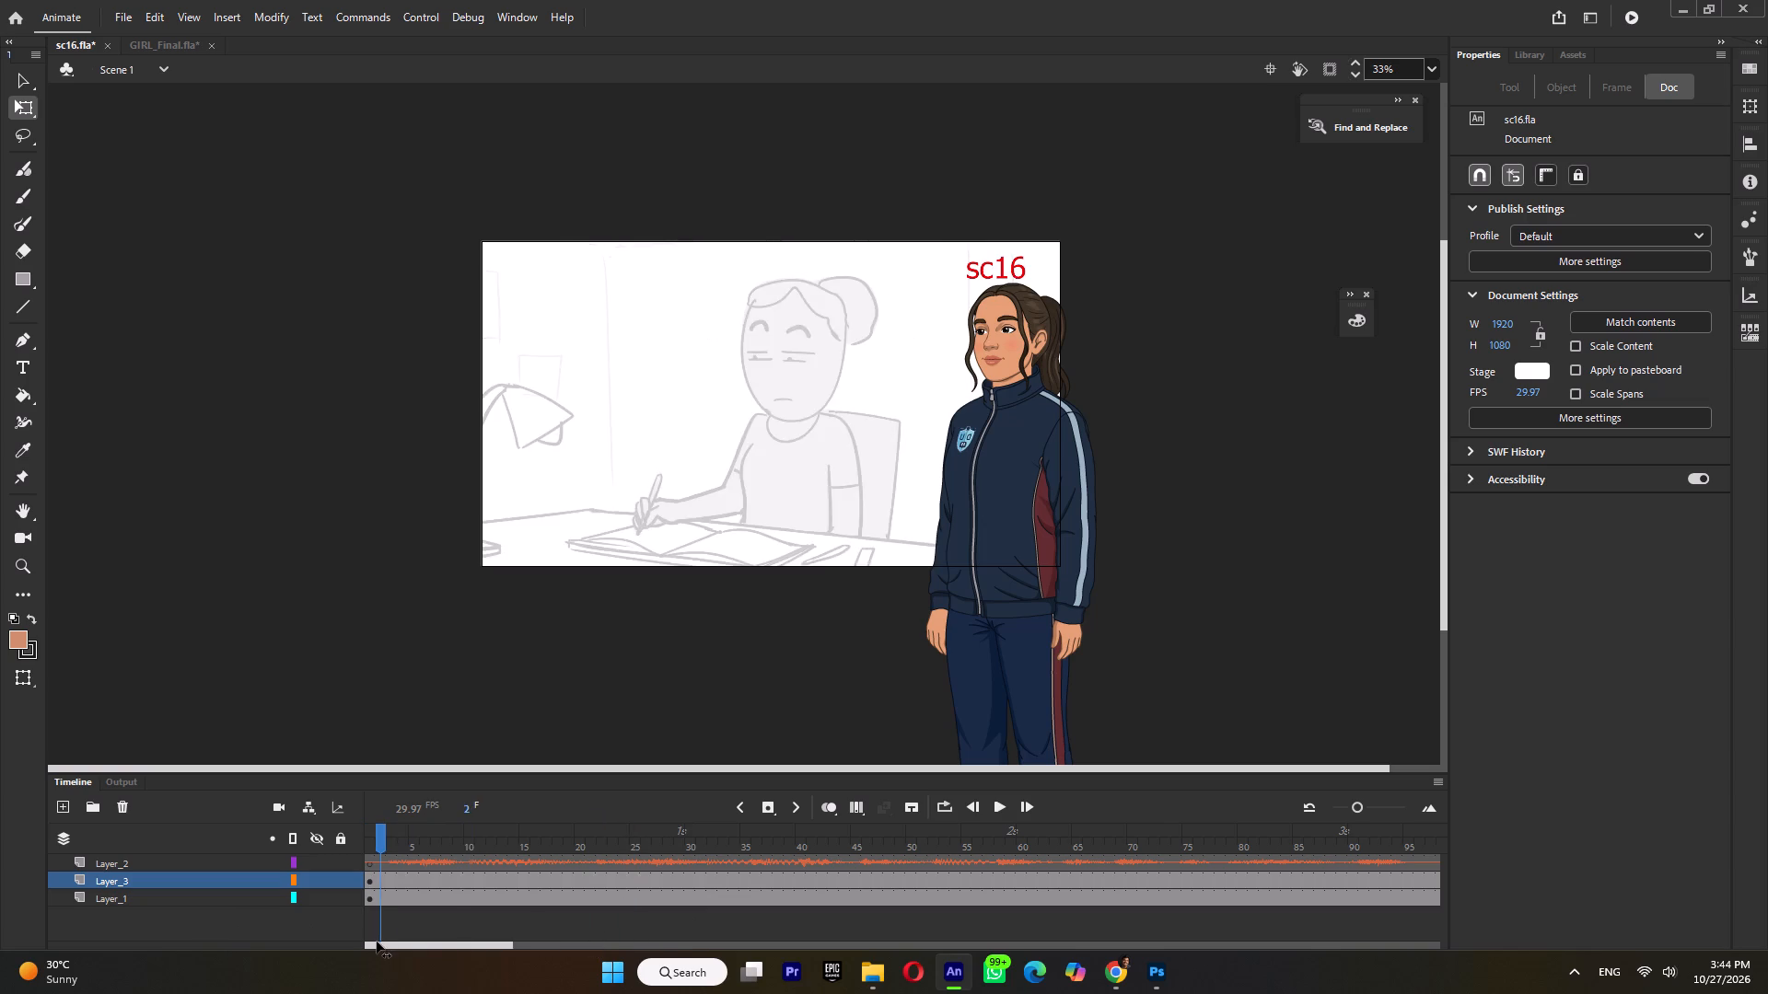
{"action": "left_click_drag", "start_coordinate": [377, 942], "coordinate": [570, 938]}
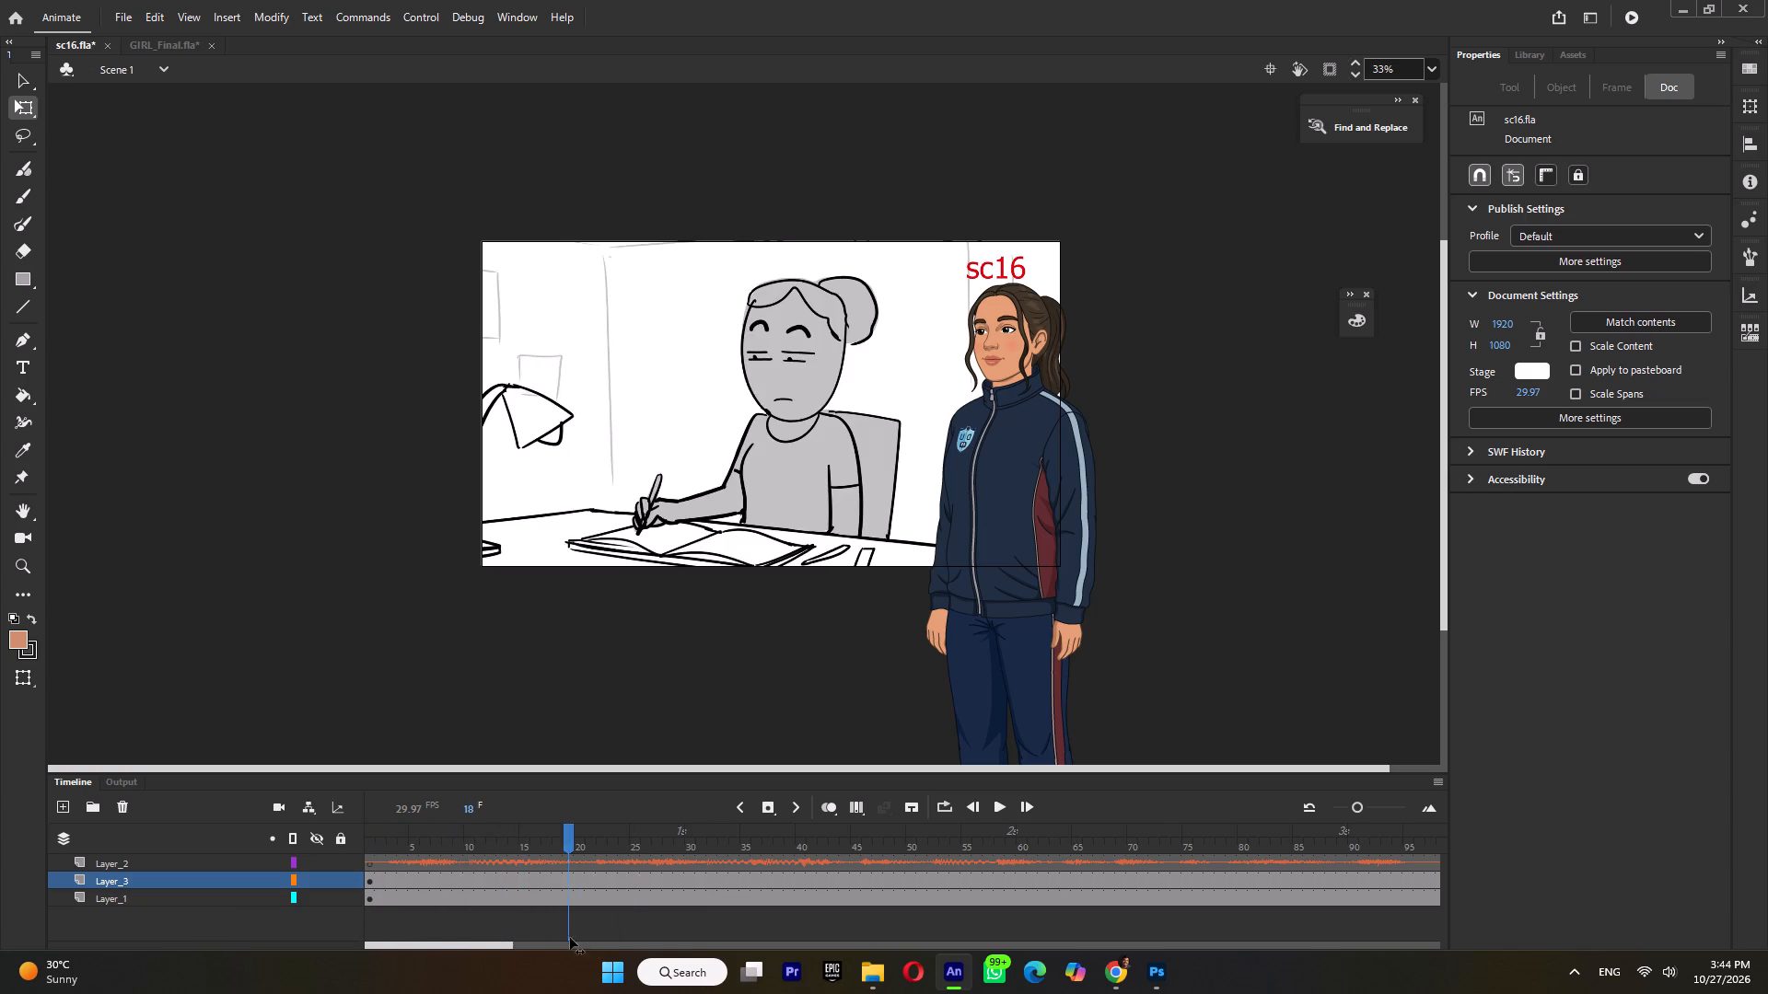
{"action": "left_click_drag", "start_coordinate": [570, 938], "coordinate": [1014, 935]}
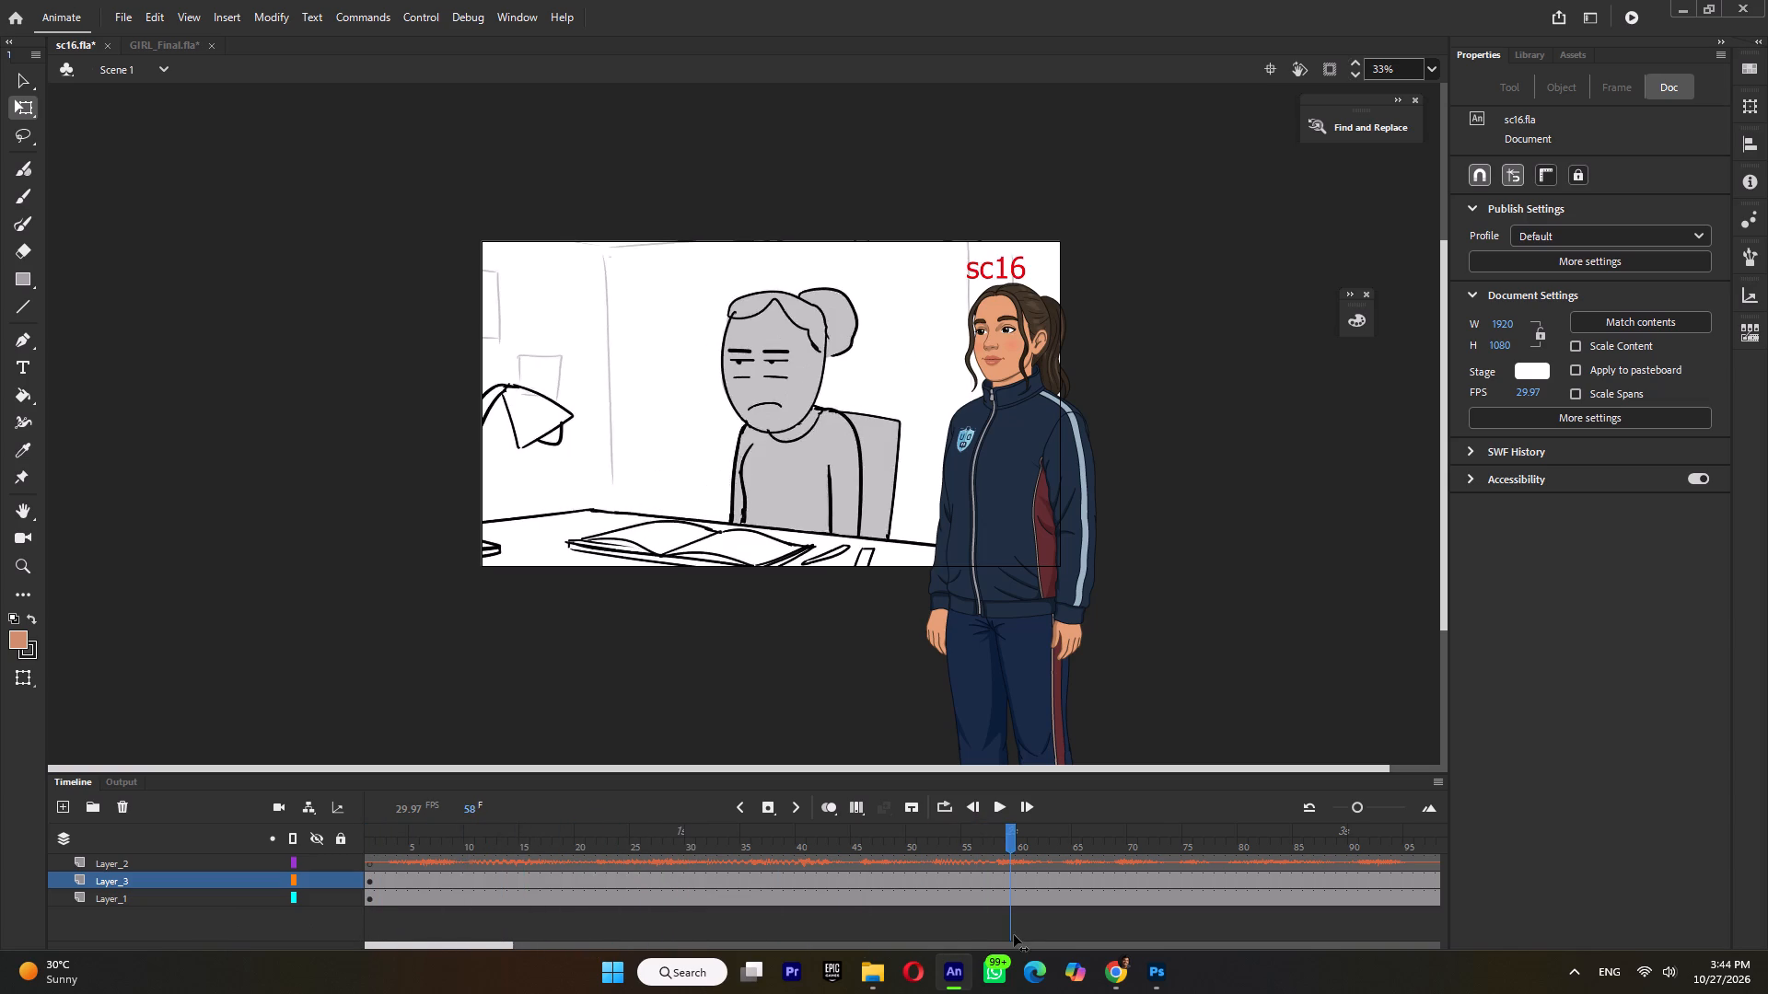
{"action": "left_click_drag", "start_coordinate": [1014, 935], "coordinate": [857, 947]}
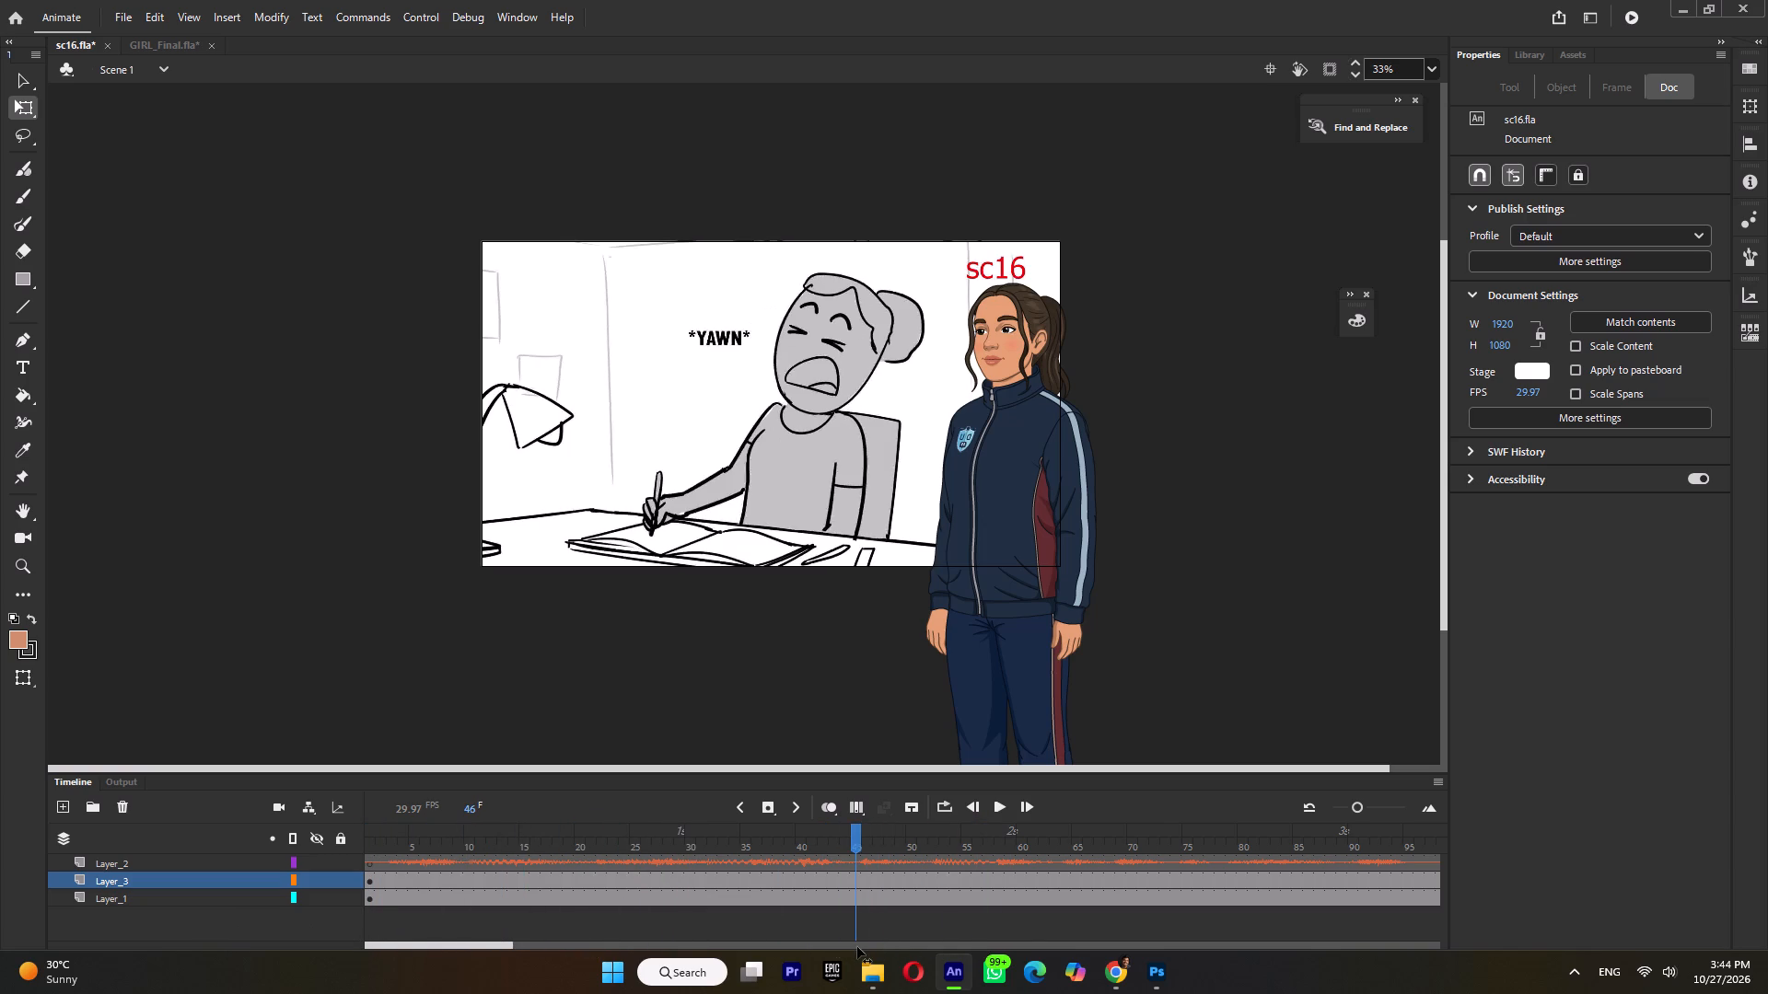
{"action": "left_click_drag", "start_coordinate": [857, 947], "coordinate": [386, 944]}
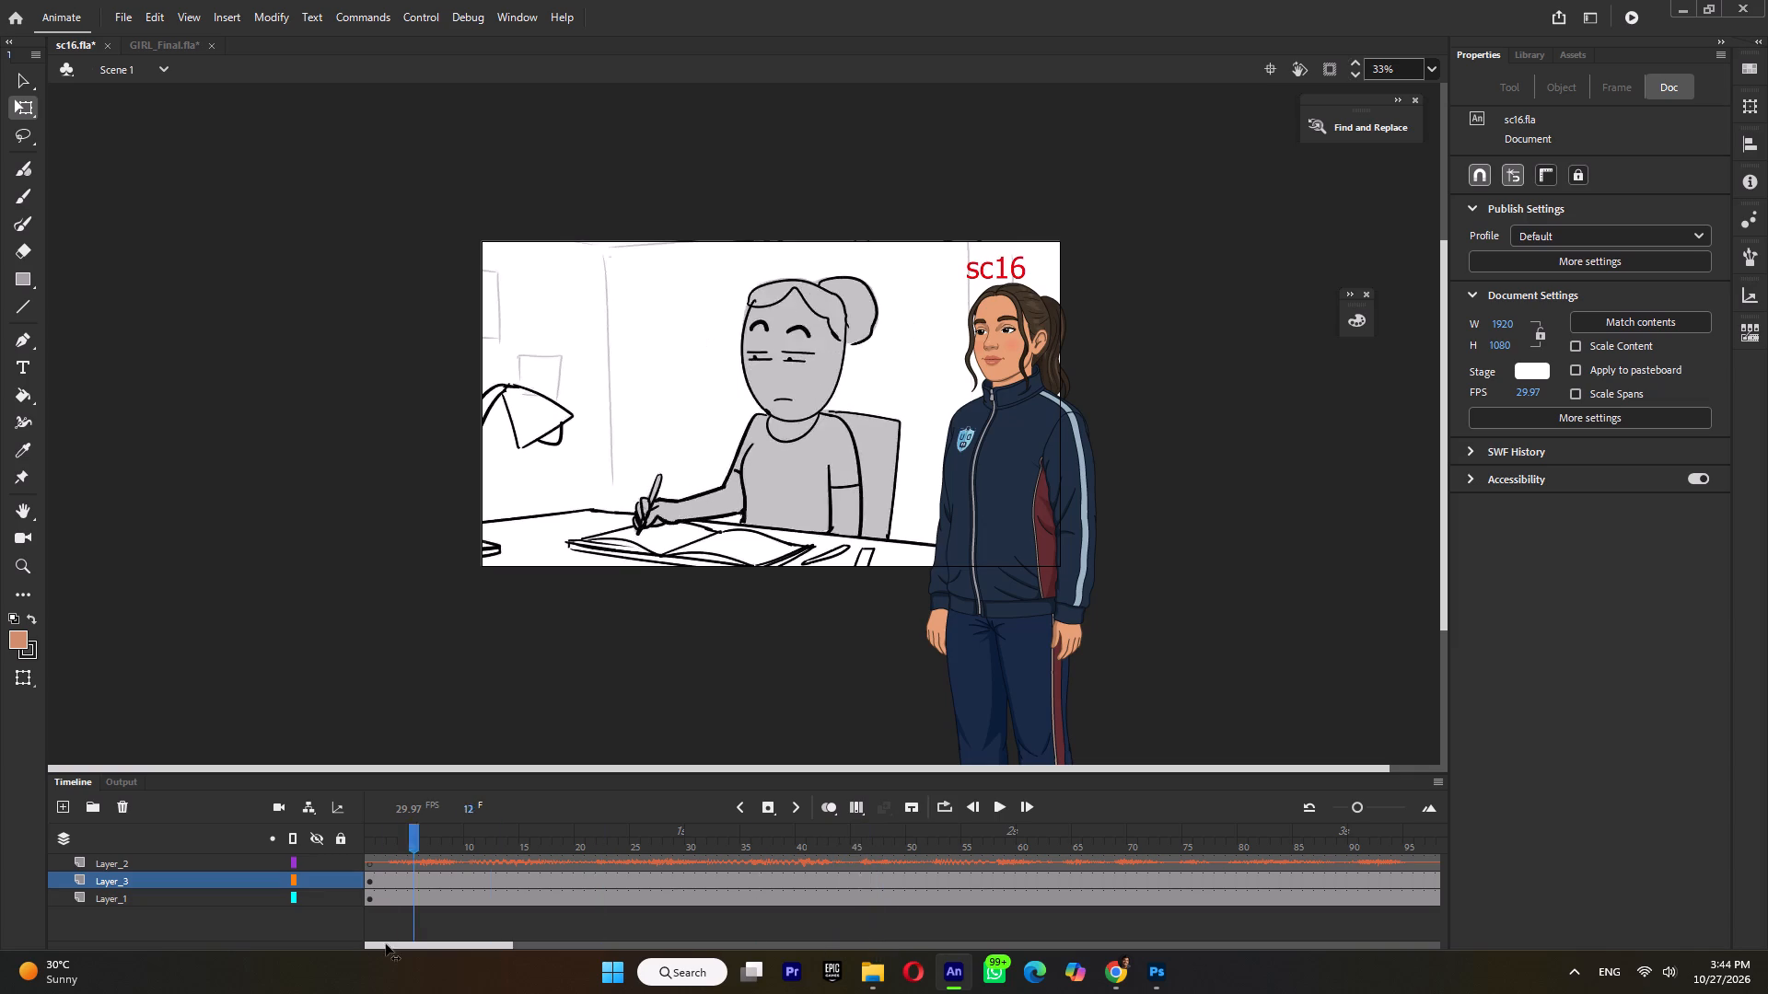
{"action": "left_click_drag", "start_coordinate": [386, 944], "coordinate": [1432, 939]}
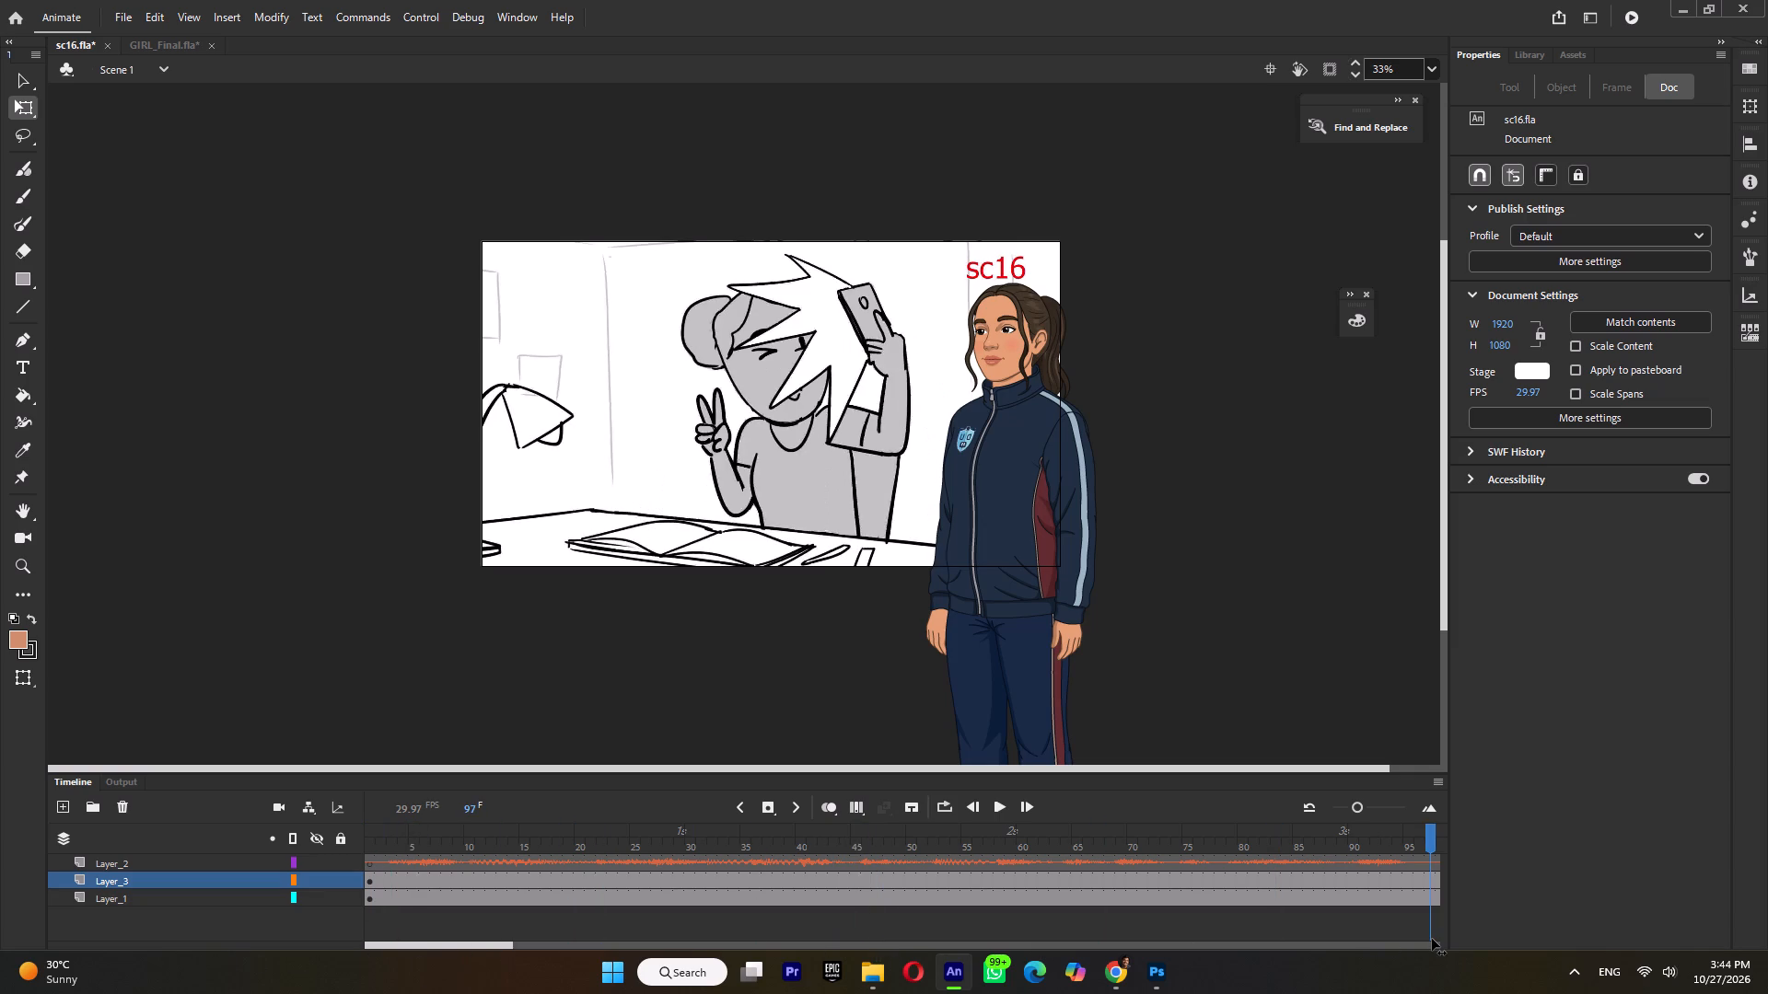
{"action": "left_click_drag", "start_coordinate": [1432, 939], "coordinate": [460, 938]}
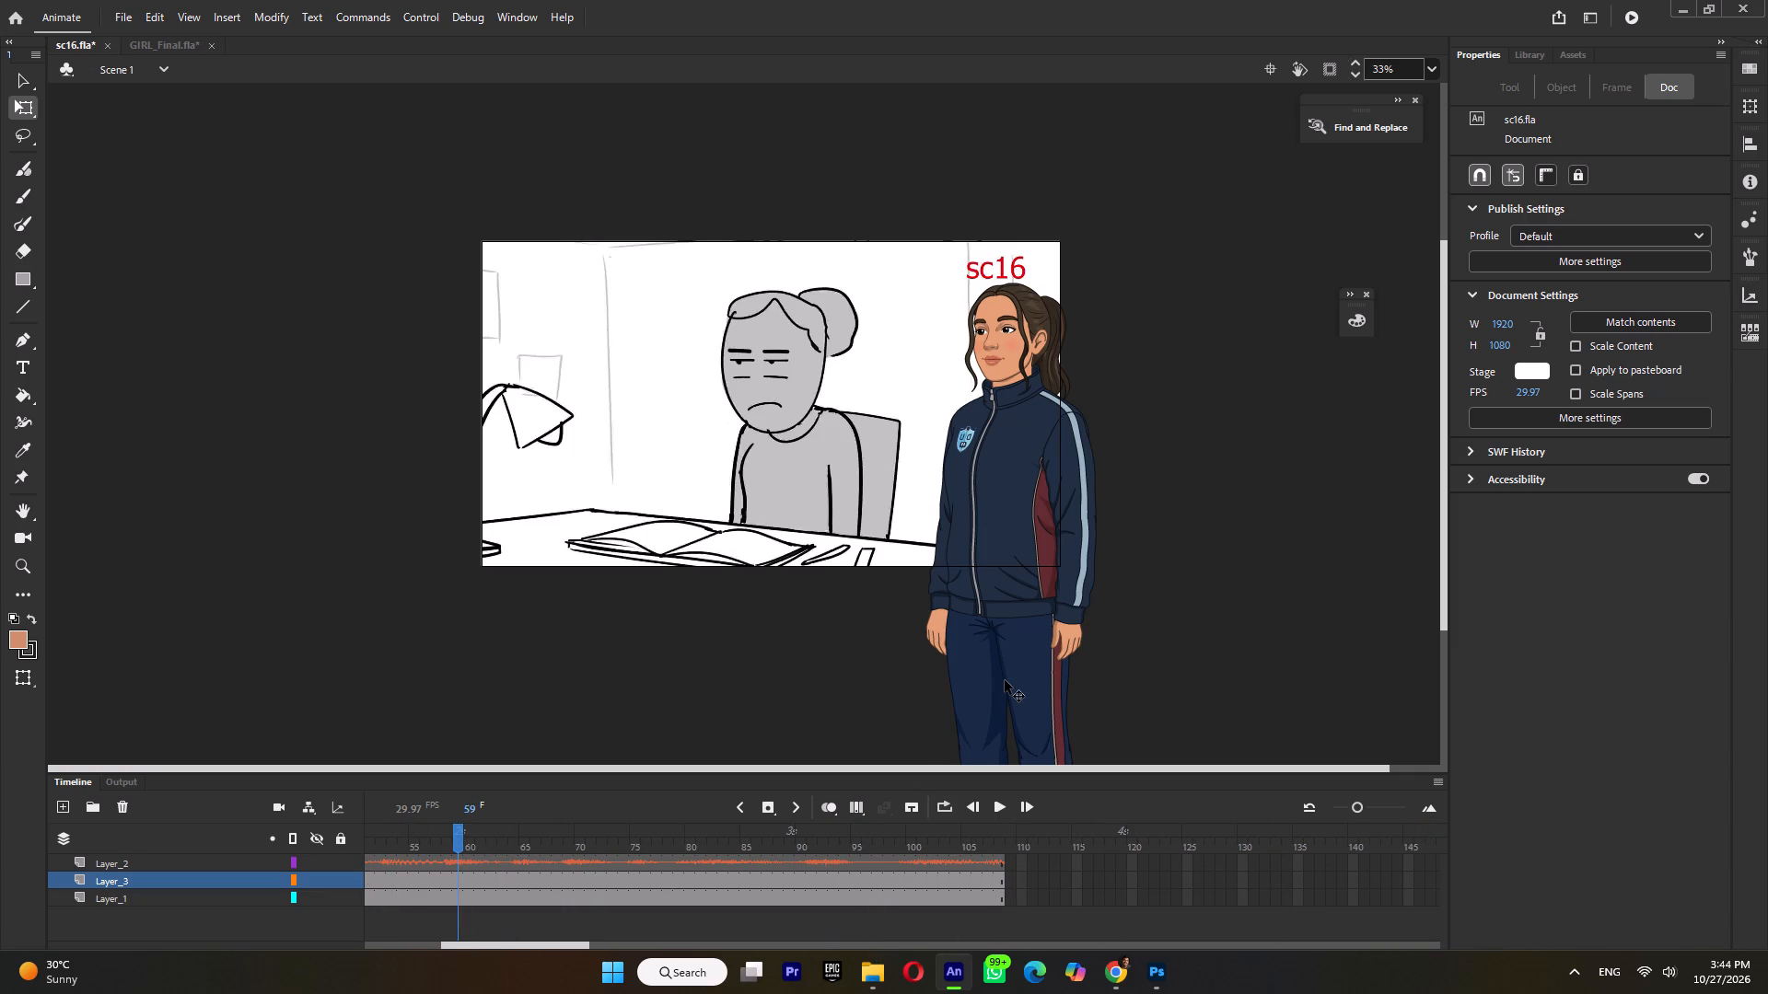
Inside the girl's symbol, delete the leg and foot parts below the hips, and return to Scene 1.
{"action": "double_click", "coordinate": [1005, 680]}
{"action": "scroll", "coordinate": [1007, 649], "scroll_direction": "down", "scroll_amount": 1}
{"action": "left_click_drag", "start_coordinate": [893, 517], "coordinate": [1108, 735]}
{"action": "key", "text": "Delete"}
{"action": "double_click", "coordinate": [1128, 553]}
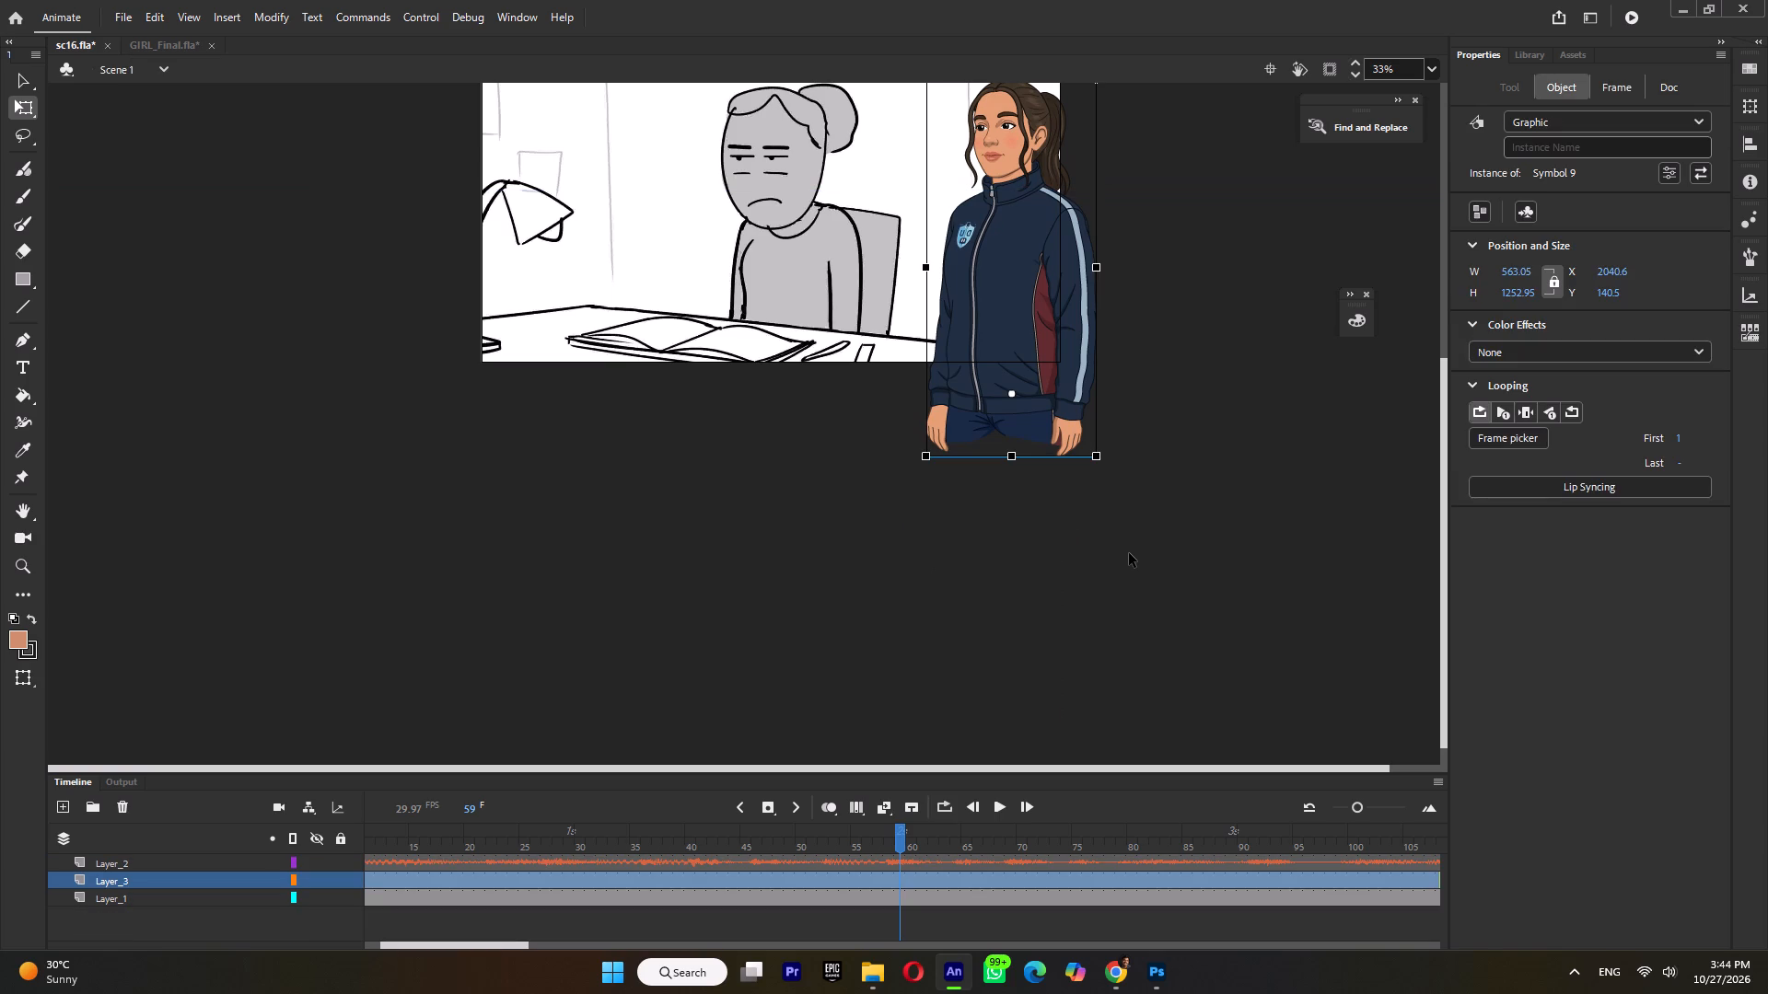
Move the girl over the seated storyboard woman, to about X 1335, Y 104.
{"action": "left_click_drag", "start_coordinate": [1046, 335], "coordinate": [825, 327]}
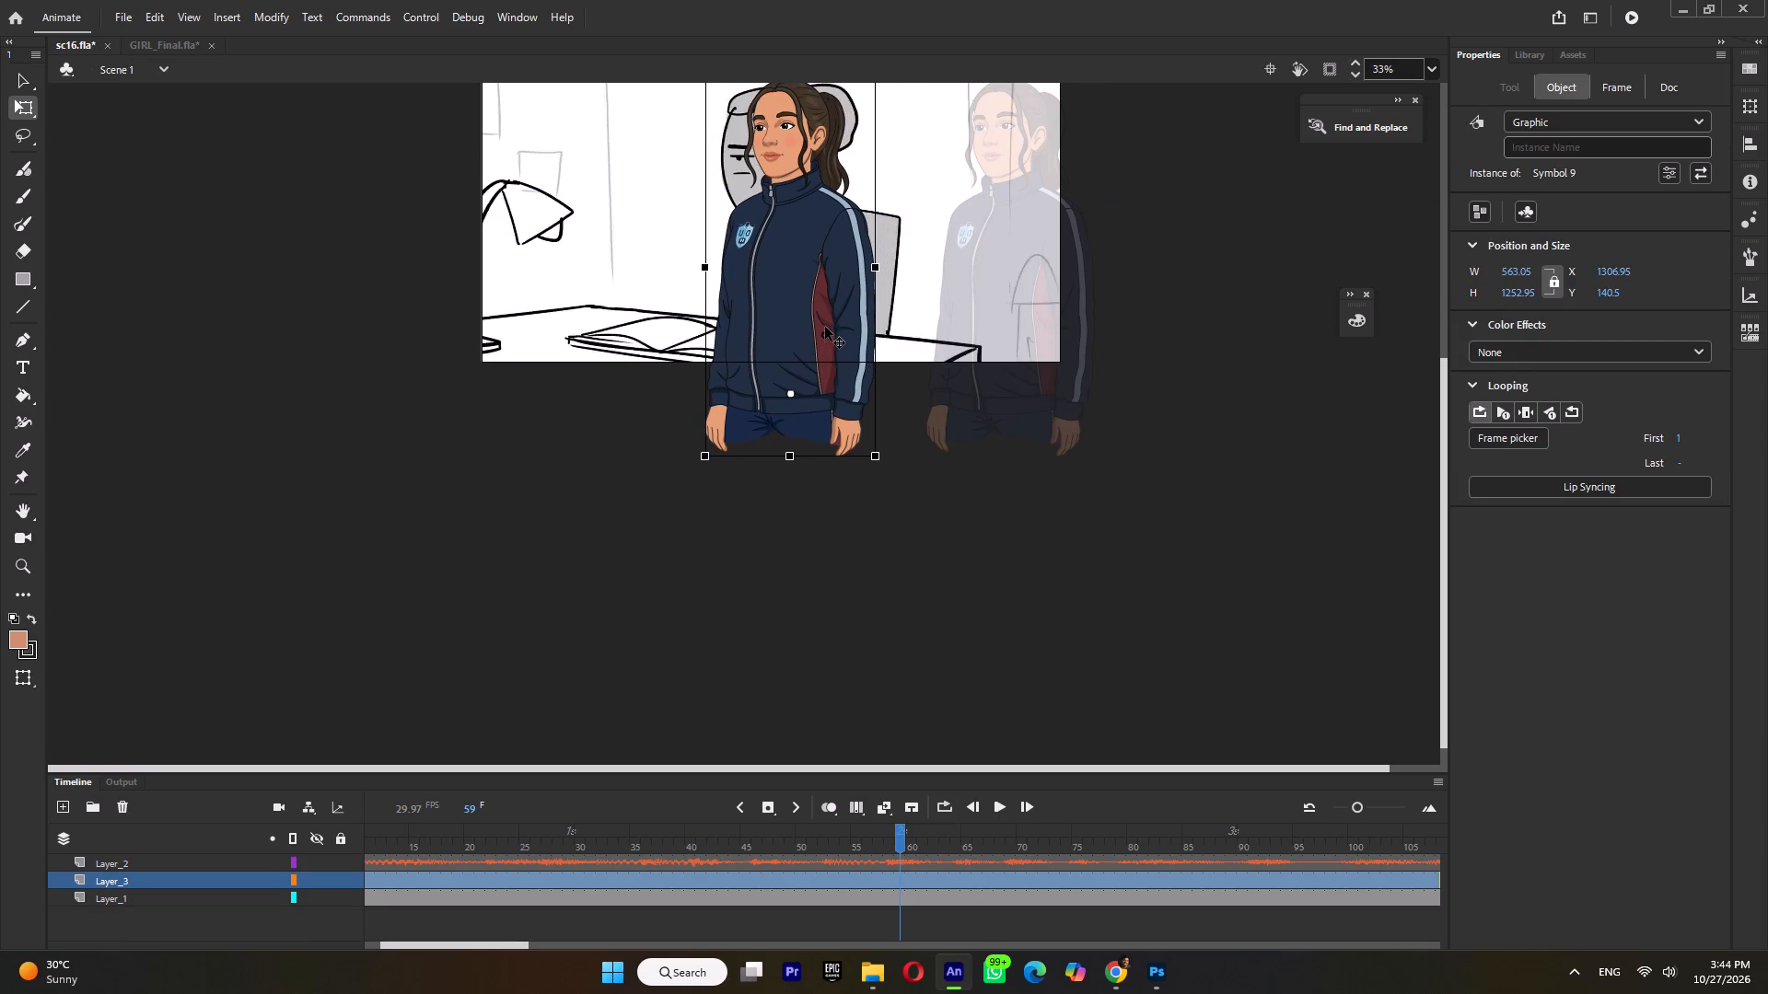
{"action": "left_click_drag", "start_coordinate": [825, 327], "coordinate": [833, 324]}
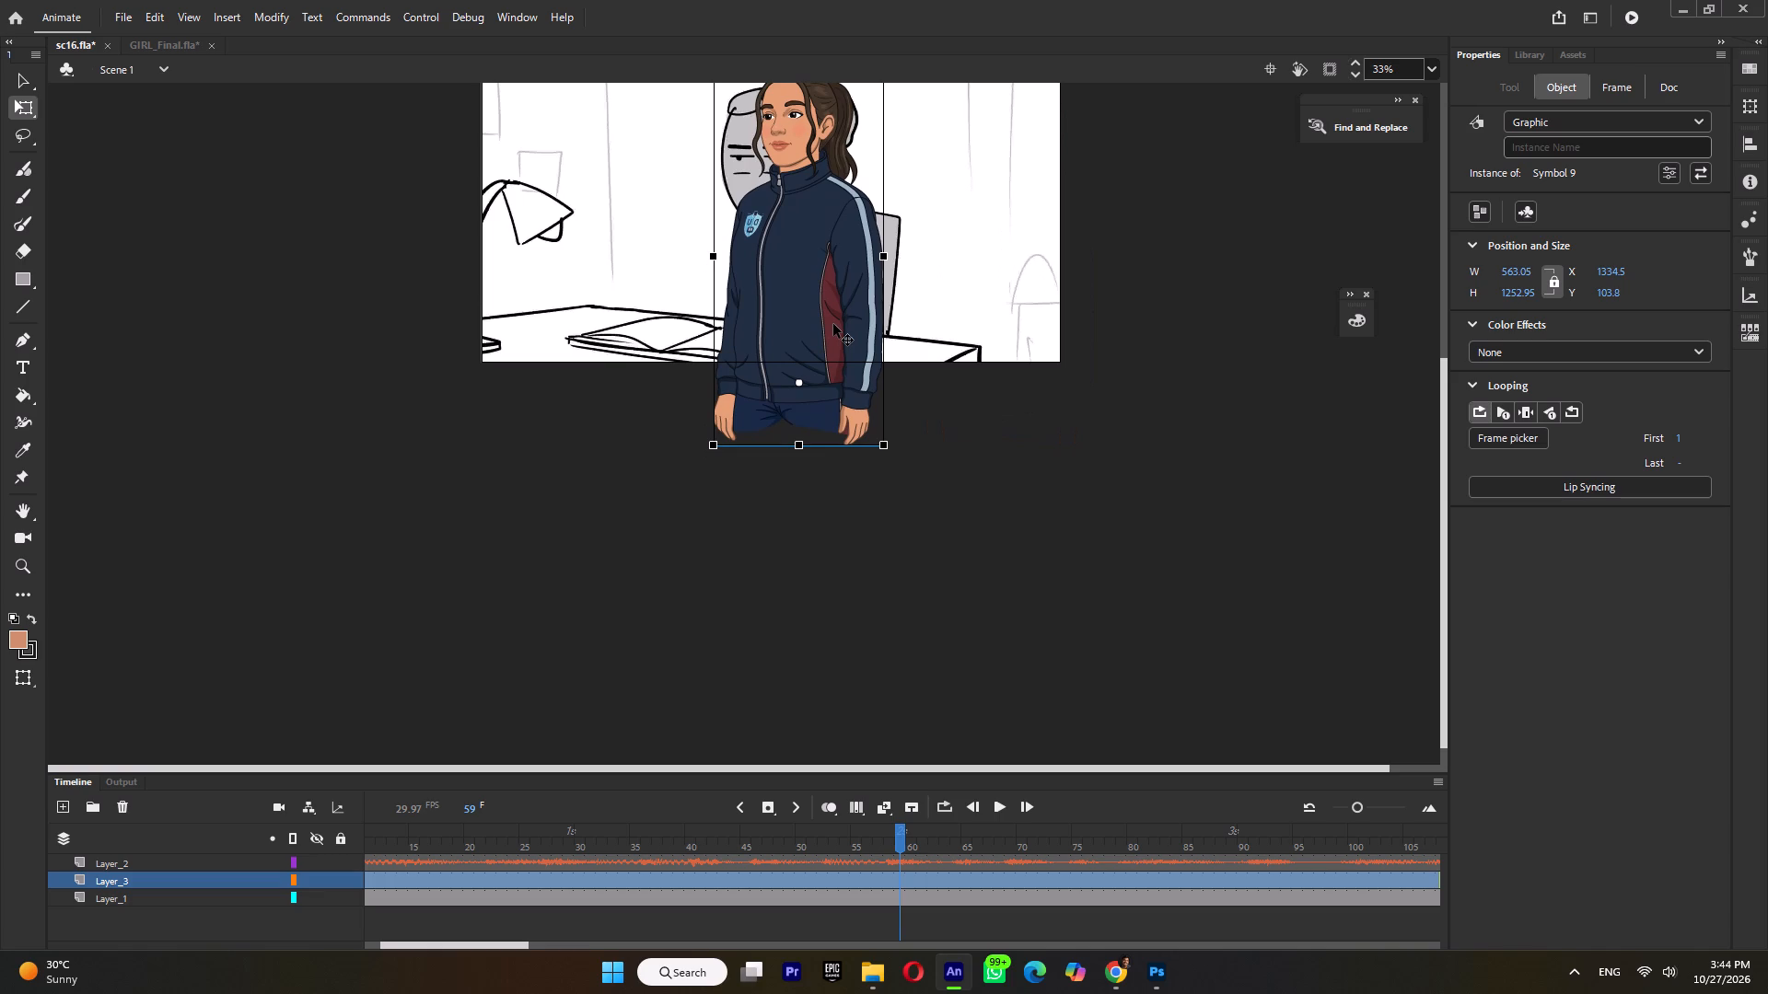
Inside the girl's symbol, delete the empty layers Layer_10 to Layer_12 and Layer_15 to Layer_17.
{"action": "double_click", "coordinate": [832, 324]}
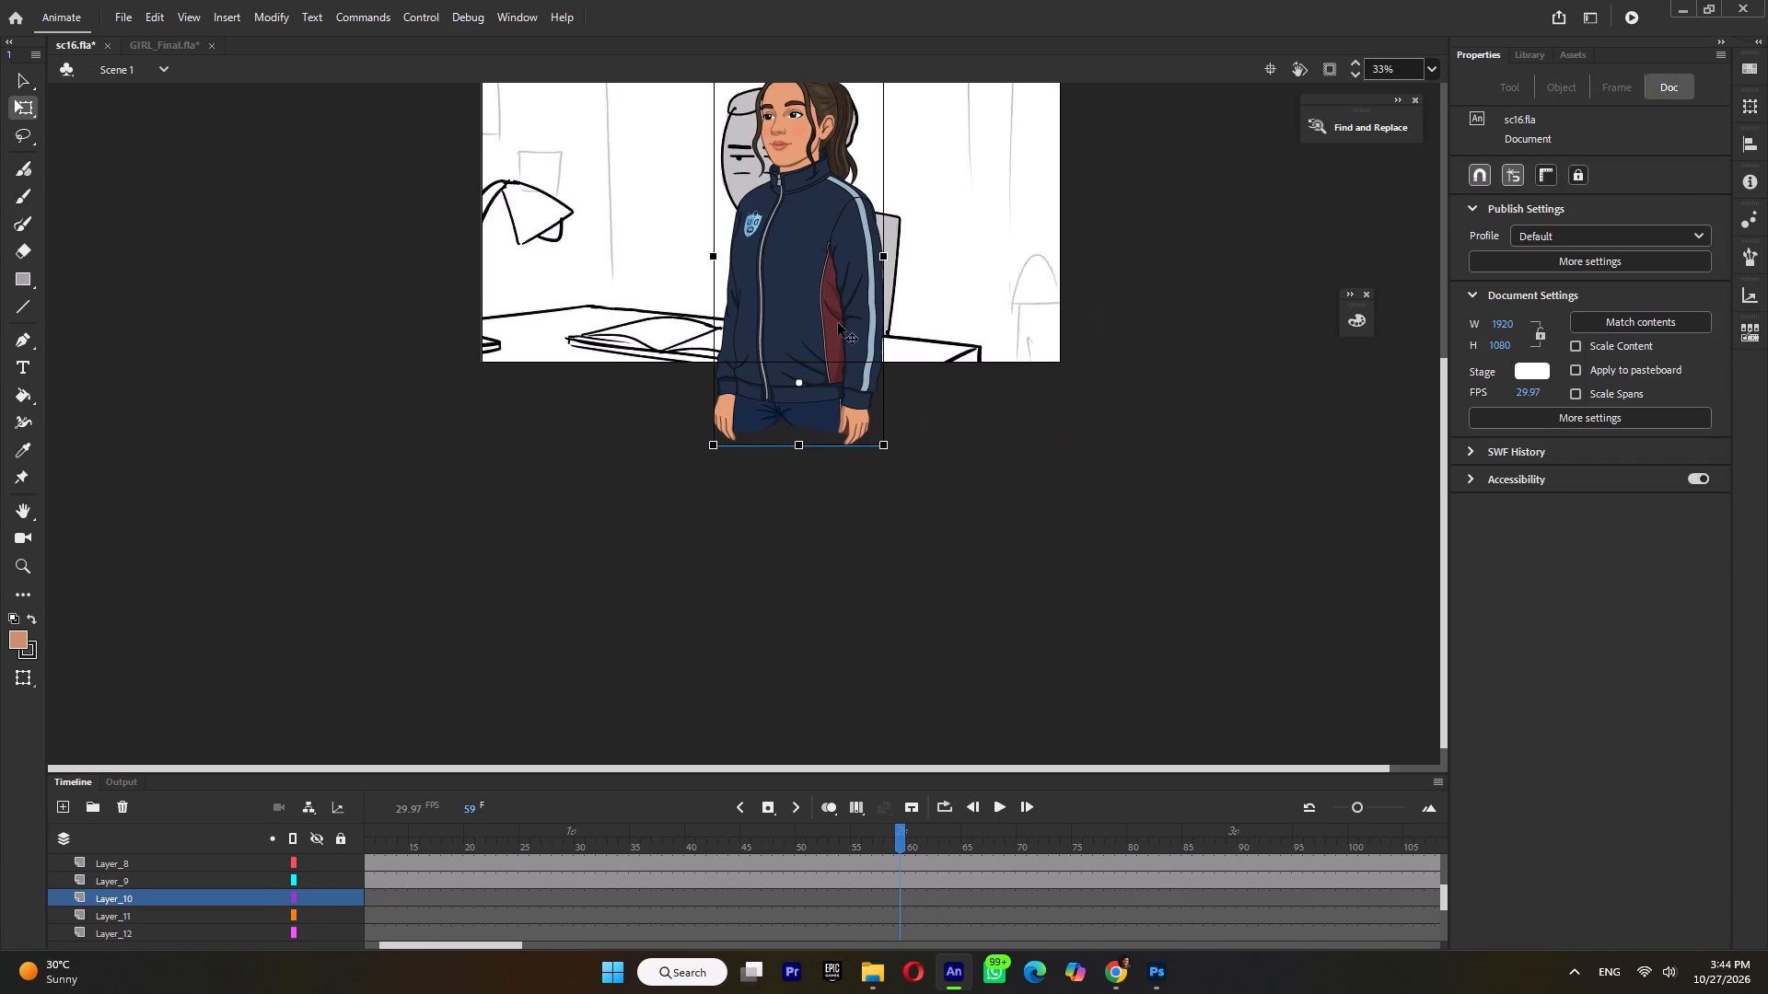
{"action": "left_click", "coordinate": [141, 894]}
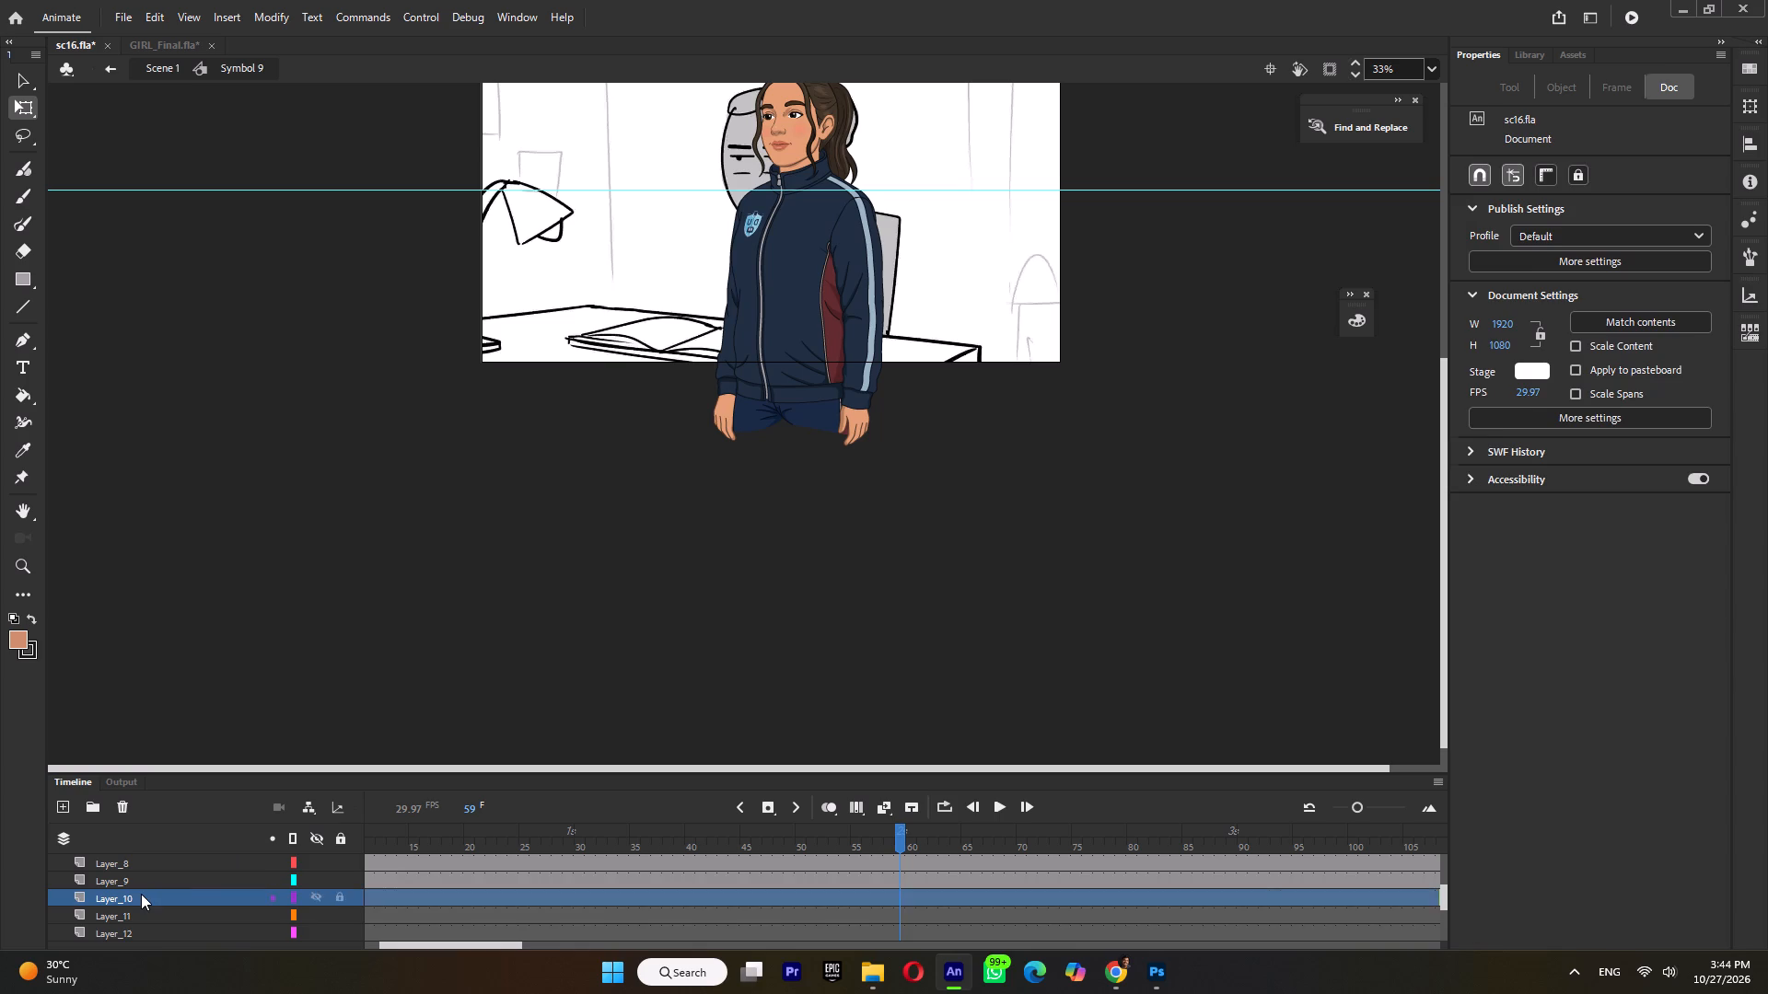
{"action": "scroll", "coordinate": [141, 895], "scroll_direction": "down", "scroll_amount": 4}
{"action": "left_click", "coordinate": [127, 920], "text": "shift"}
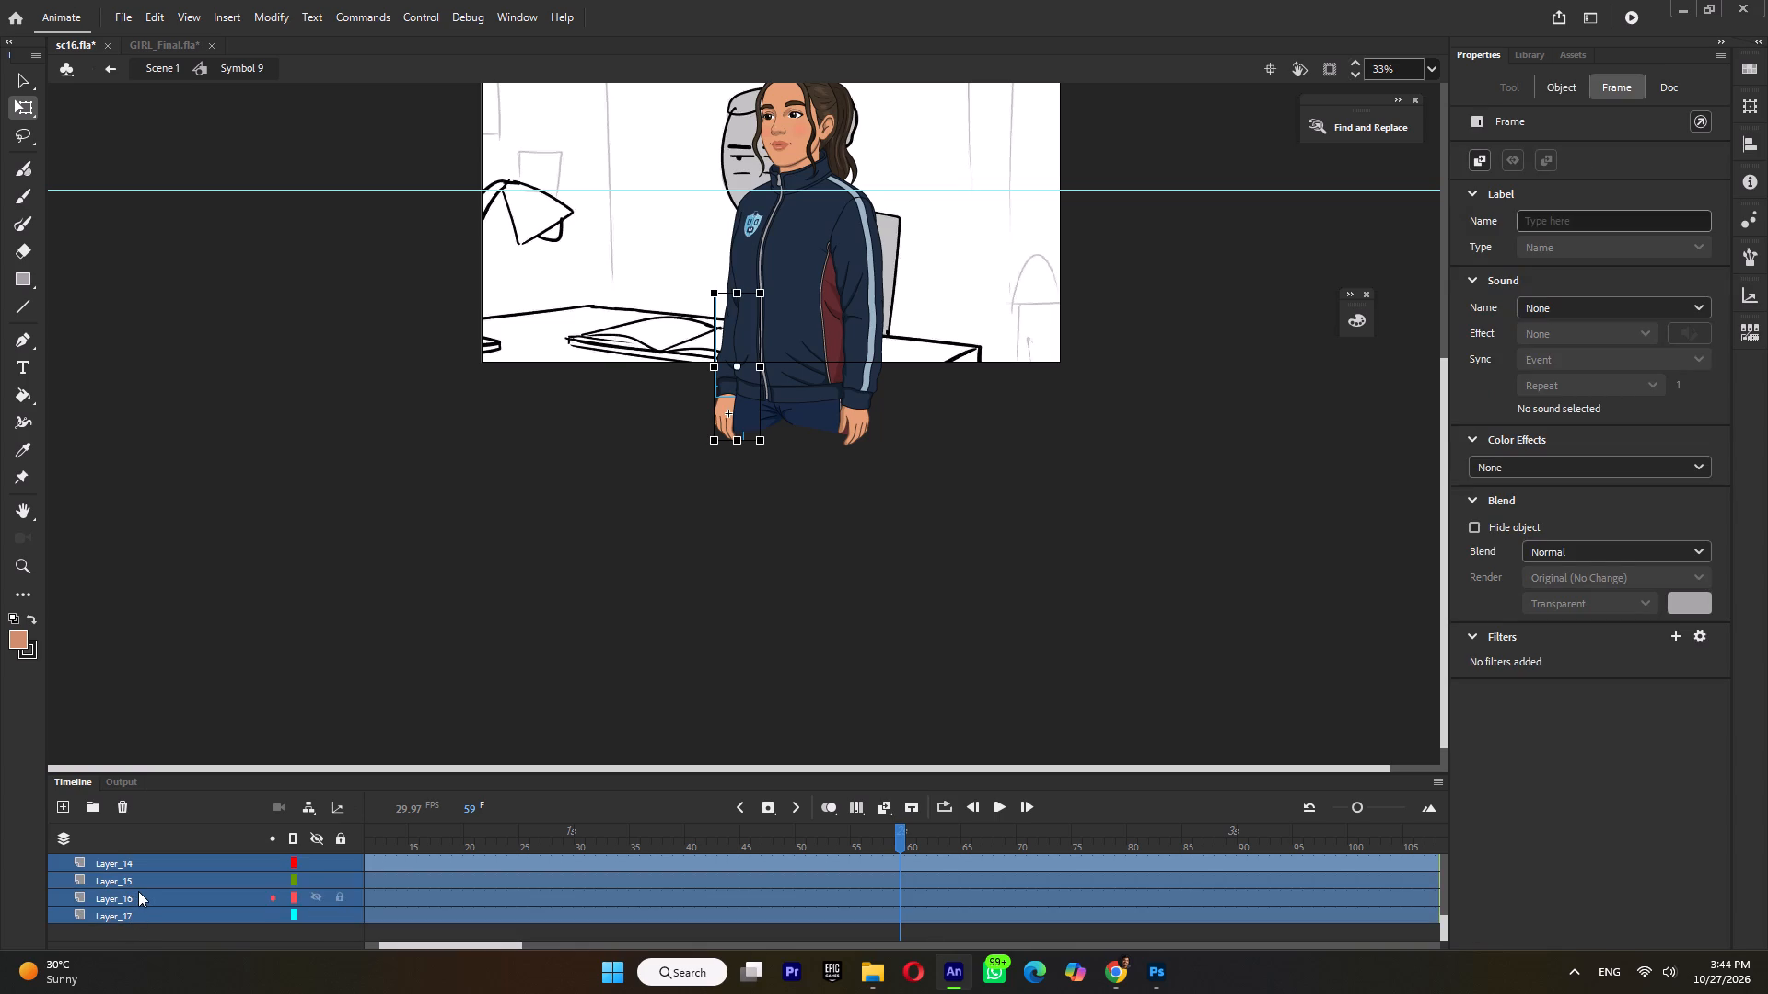
{"action": "scroll", "coordinate": [138, 891], "scroll_direction": "up", "scroll_amount": 3}
{"action": "left_click", "coordinate": [131, 882]}
{"action": "scroll", "coordinate": [135, 884], "scroll_direction": "up", "scroll_amount": 1}
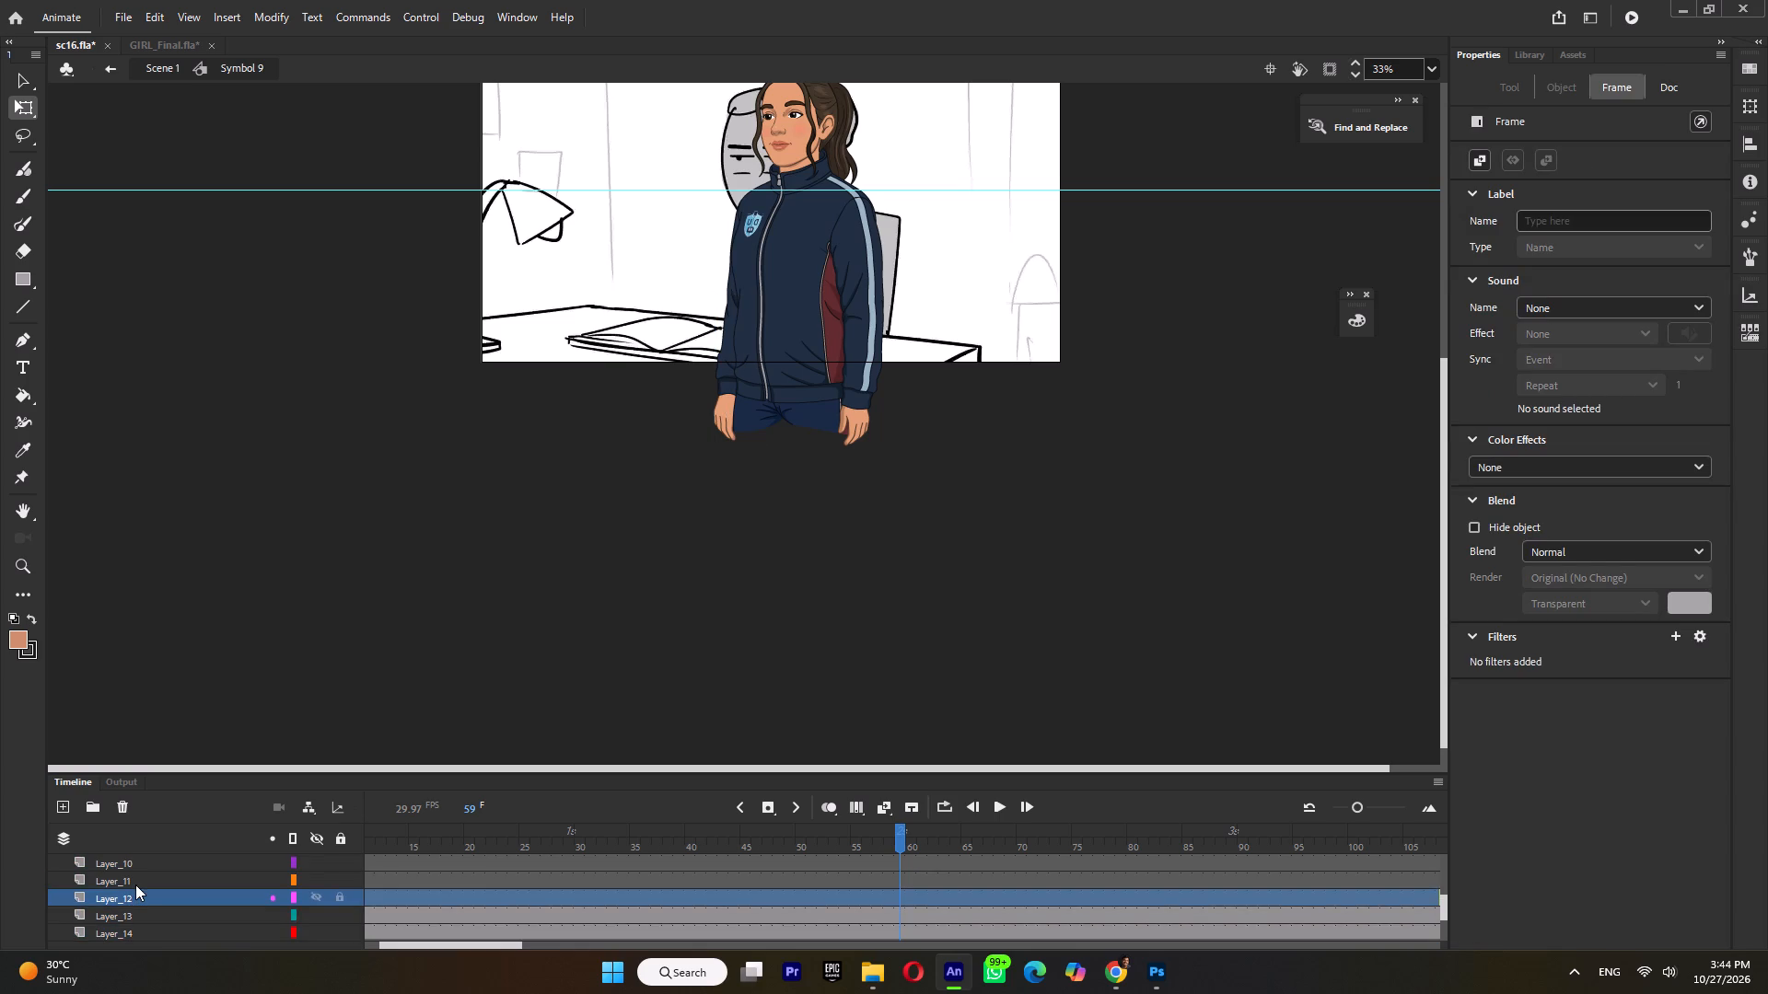
{"action": "scroll", "coordinate": [135, 884], "scroll_direction": "up", "scroll_amount": 1}
{"action": "left_click_drag", "start_coordinate": [267, 773], "coordinate": [288, 670]}
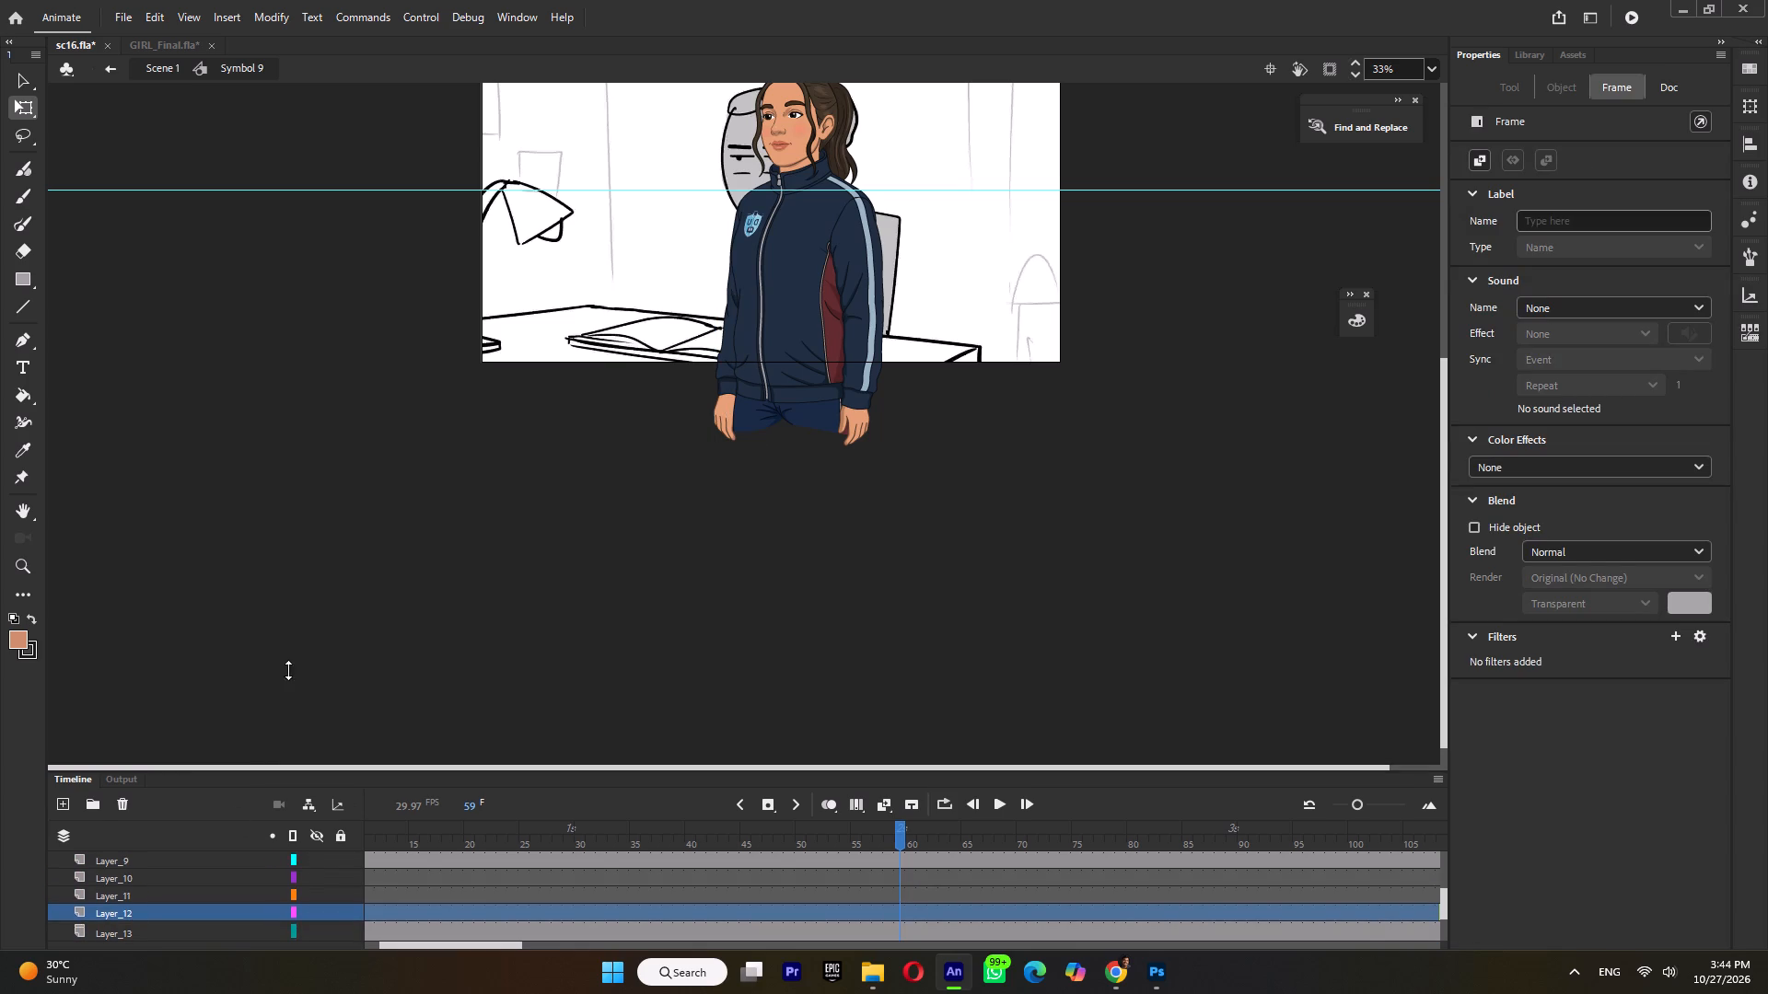
{"action": "left_click_drag", "start_coordinate": [288, 670], "coordinate": [292, 549]}
{"action": "left_click", "coordinate": [130, 784], "text": "shift"}
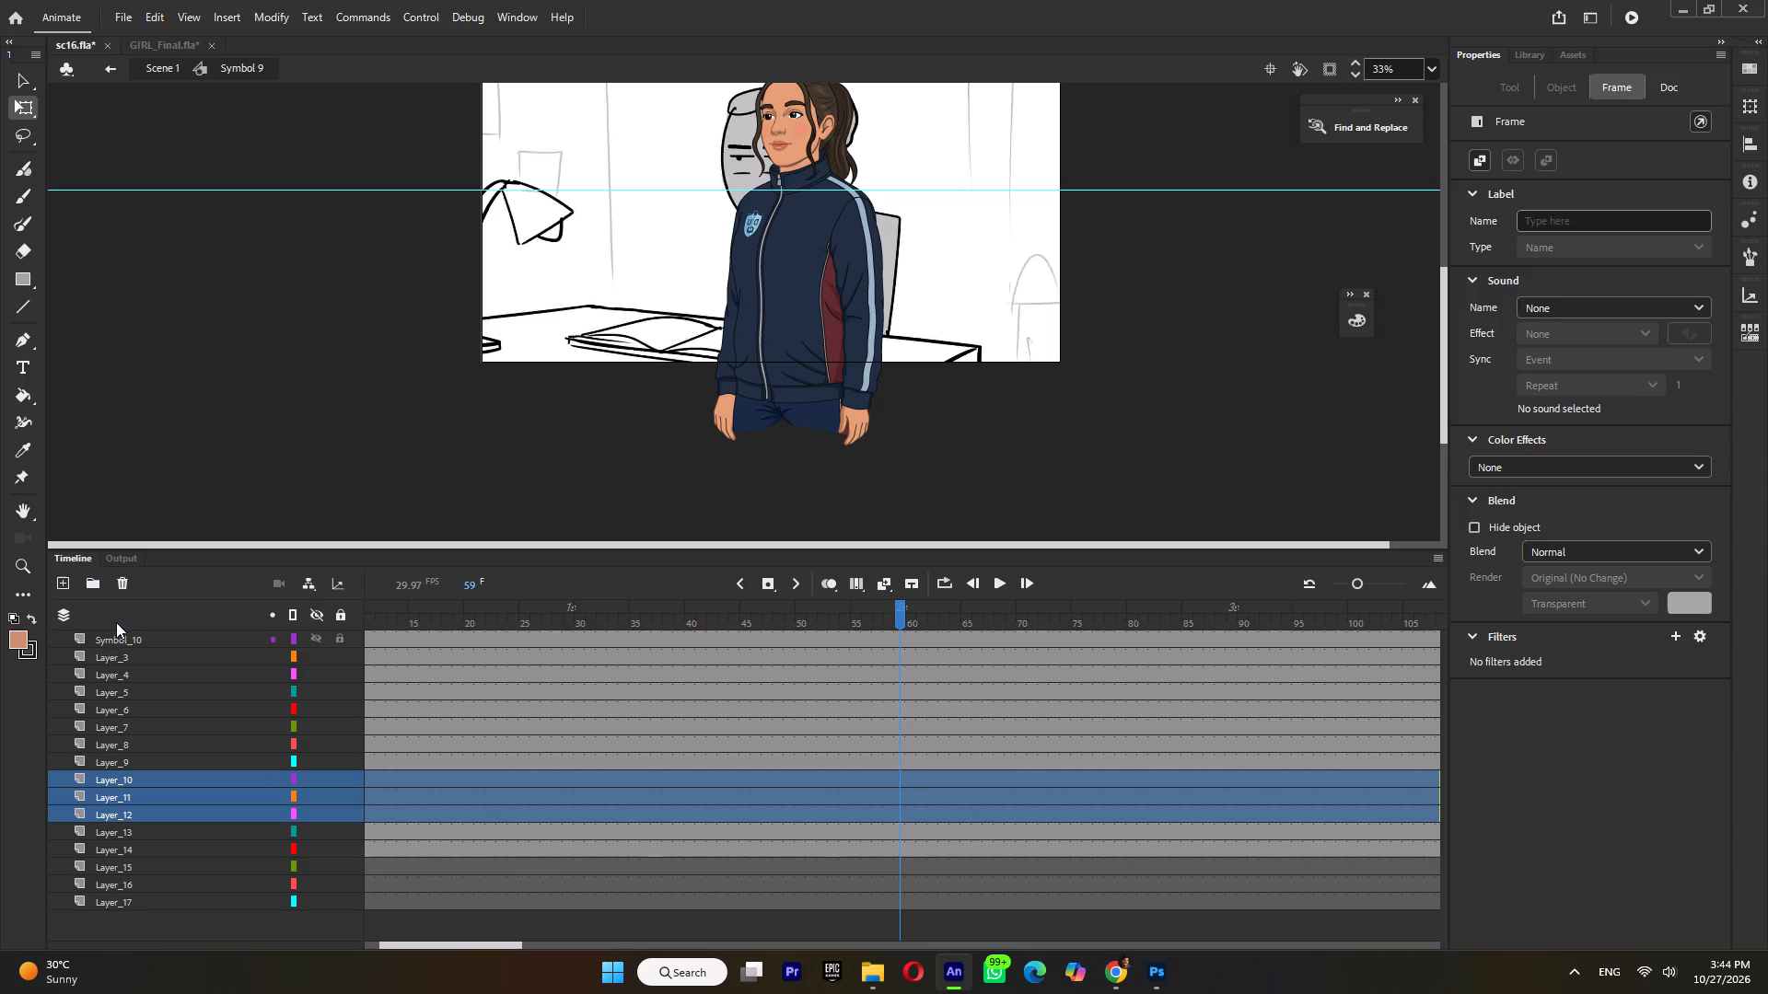
{"action": "left_click", "coordinate": [123, 584]}
{"action": "left_click", "coordinate": [158, 810]}
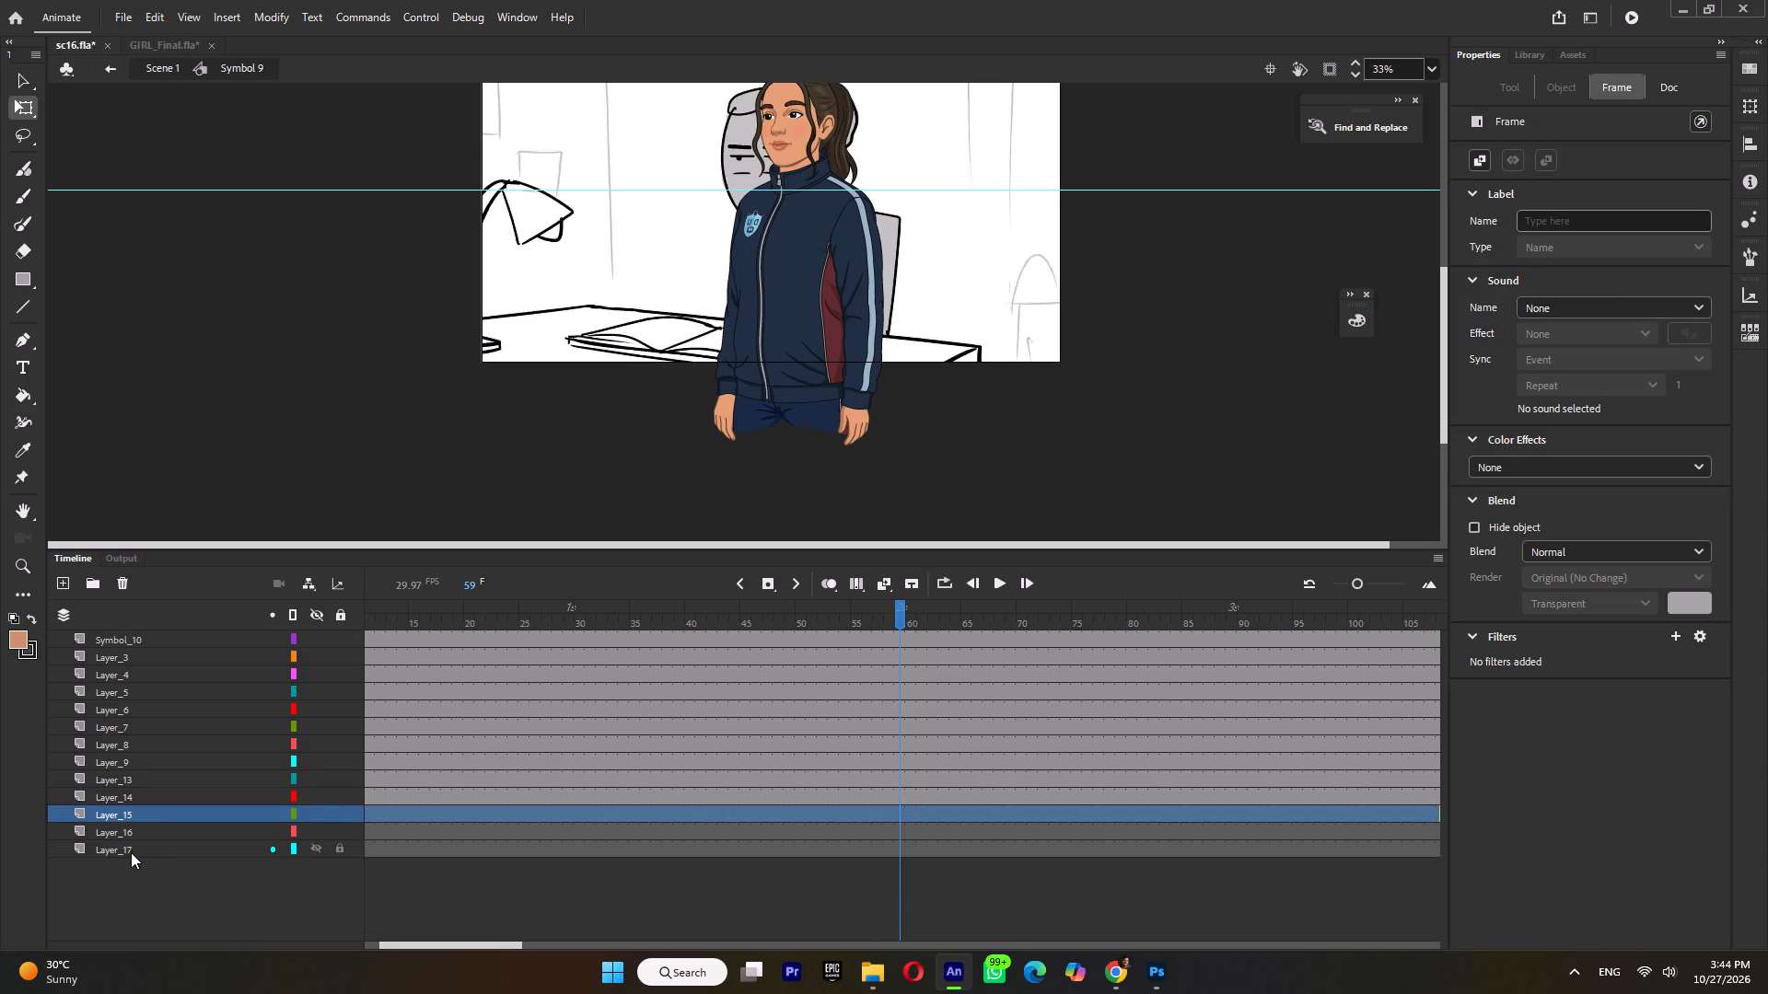
{"action": "left_click", "coordinate": [131, 852], "text": "shift"}
{"action": "left_click", "coordinate": [124, 583]}
Delete the remaining trouser piece below the girl's jacket, and return to Scene 1.
{"action": "left_click", "coordinate": [789, 416]}
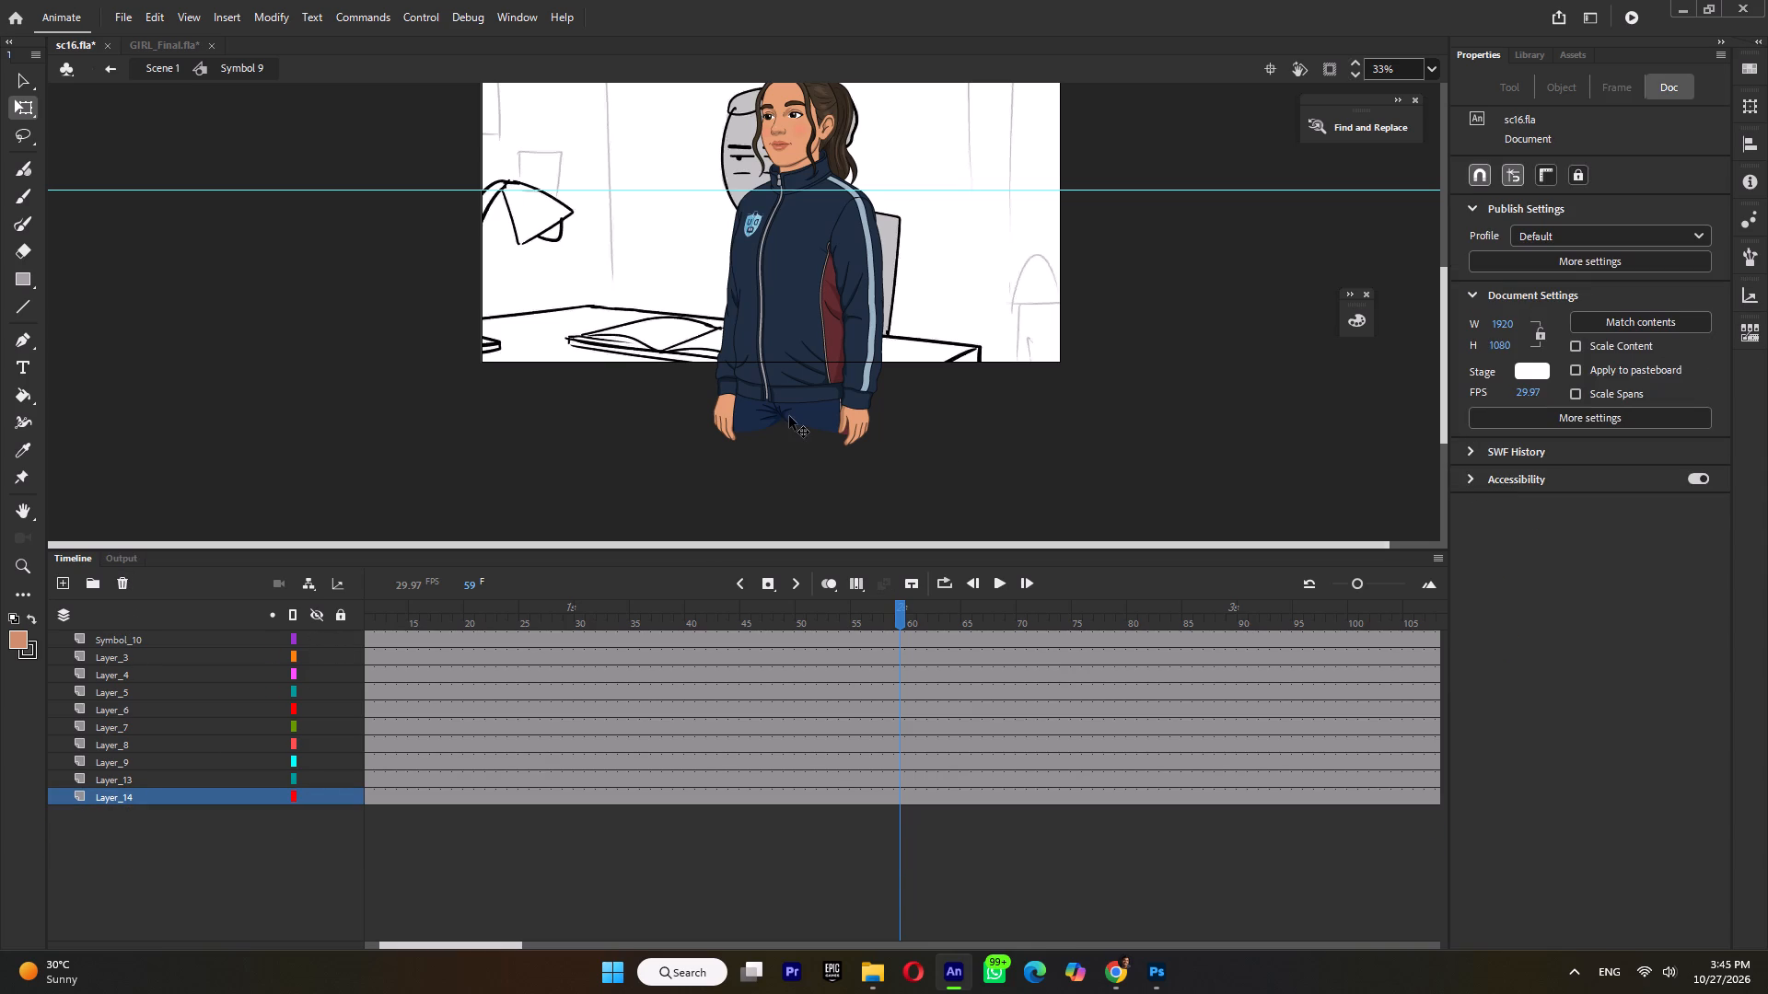
{"action": "key", "text": "Delete"}
{"action": "double_click", "coordinate": [964, 441]}
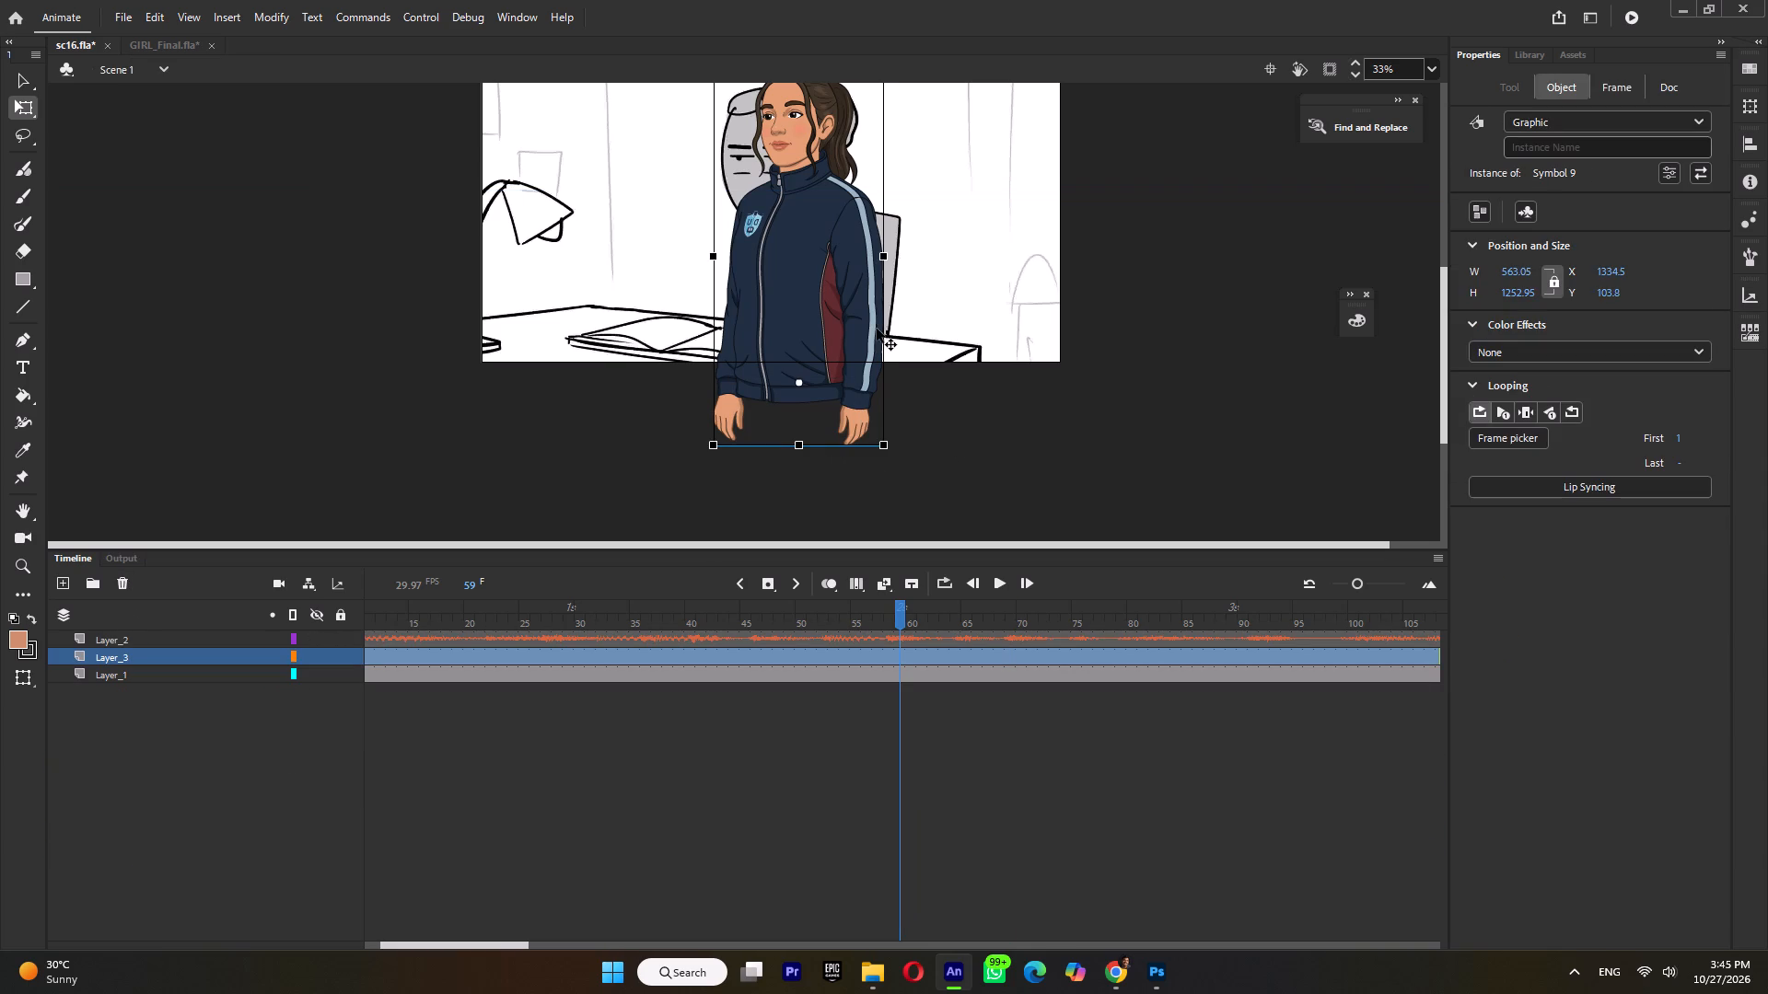
{"action": "double_click", "coordinate": [997, 411]}
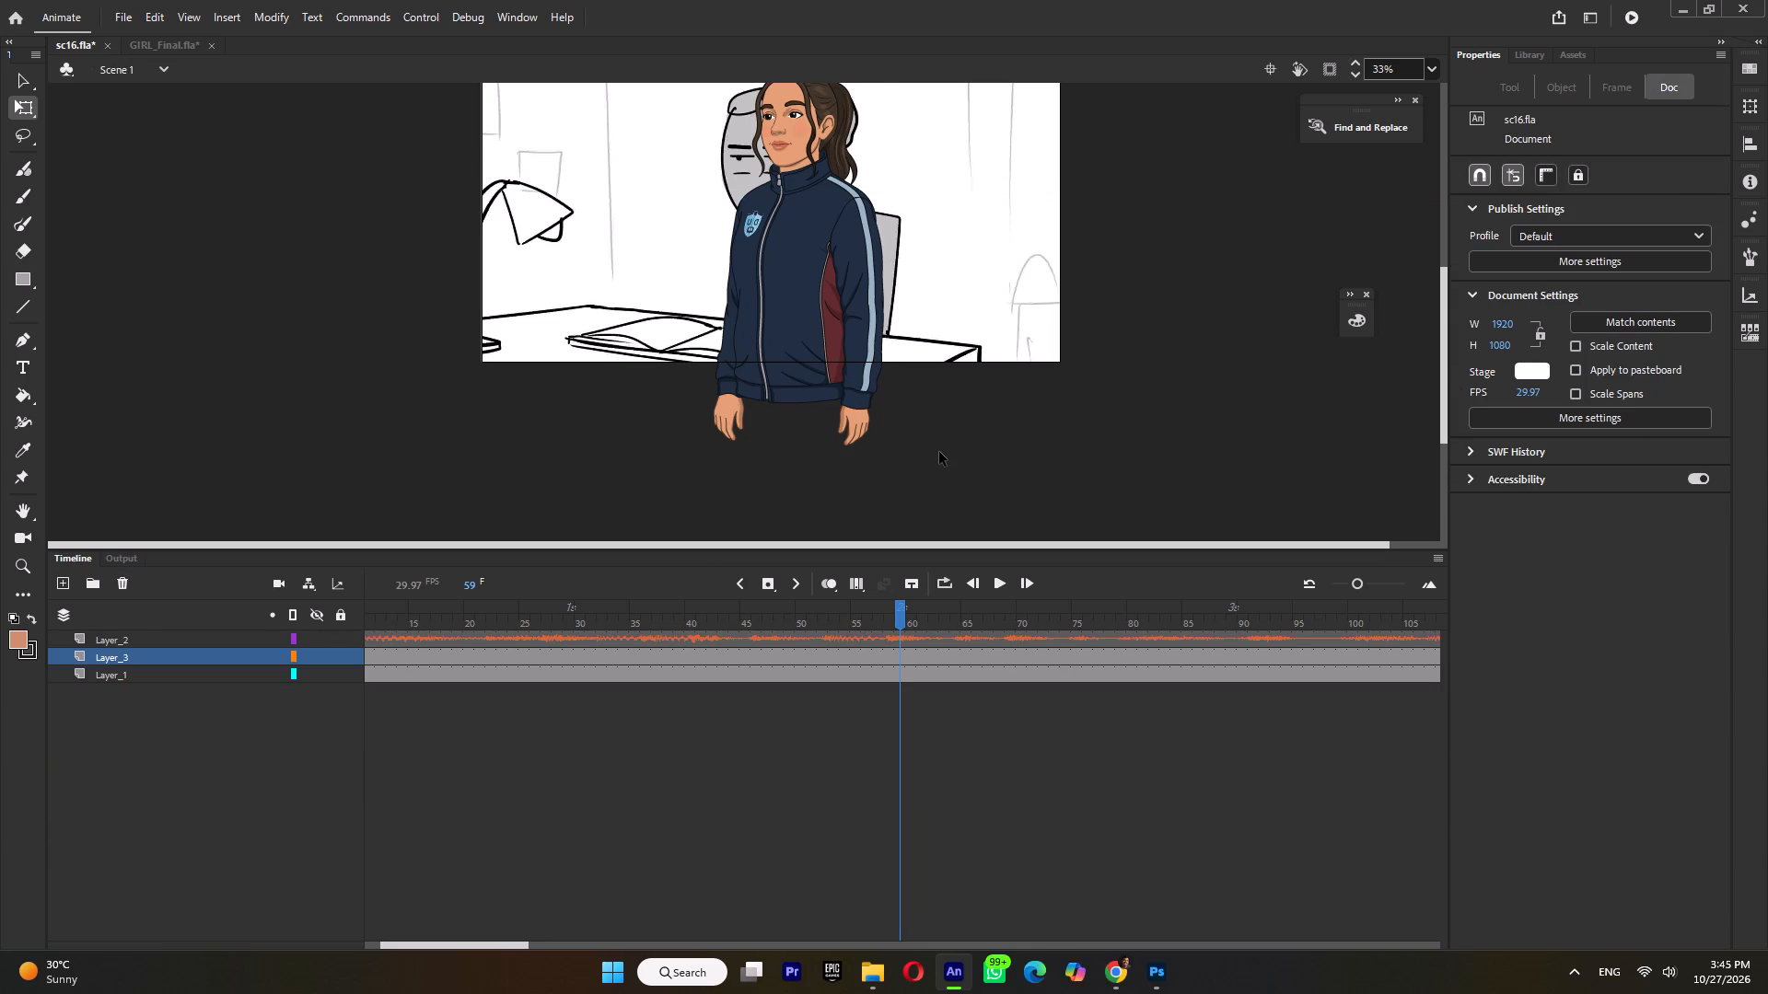
Shift the storyboard horizontally to about X -749 so its seated woman sits beside the girl.
{"action": "left_click", "coordinate": [983, 292]}
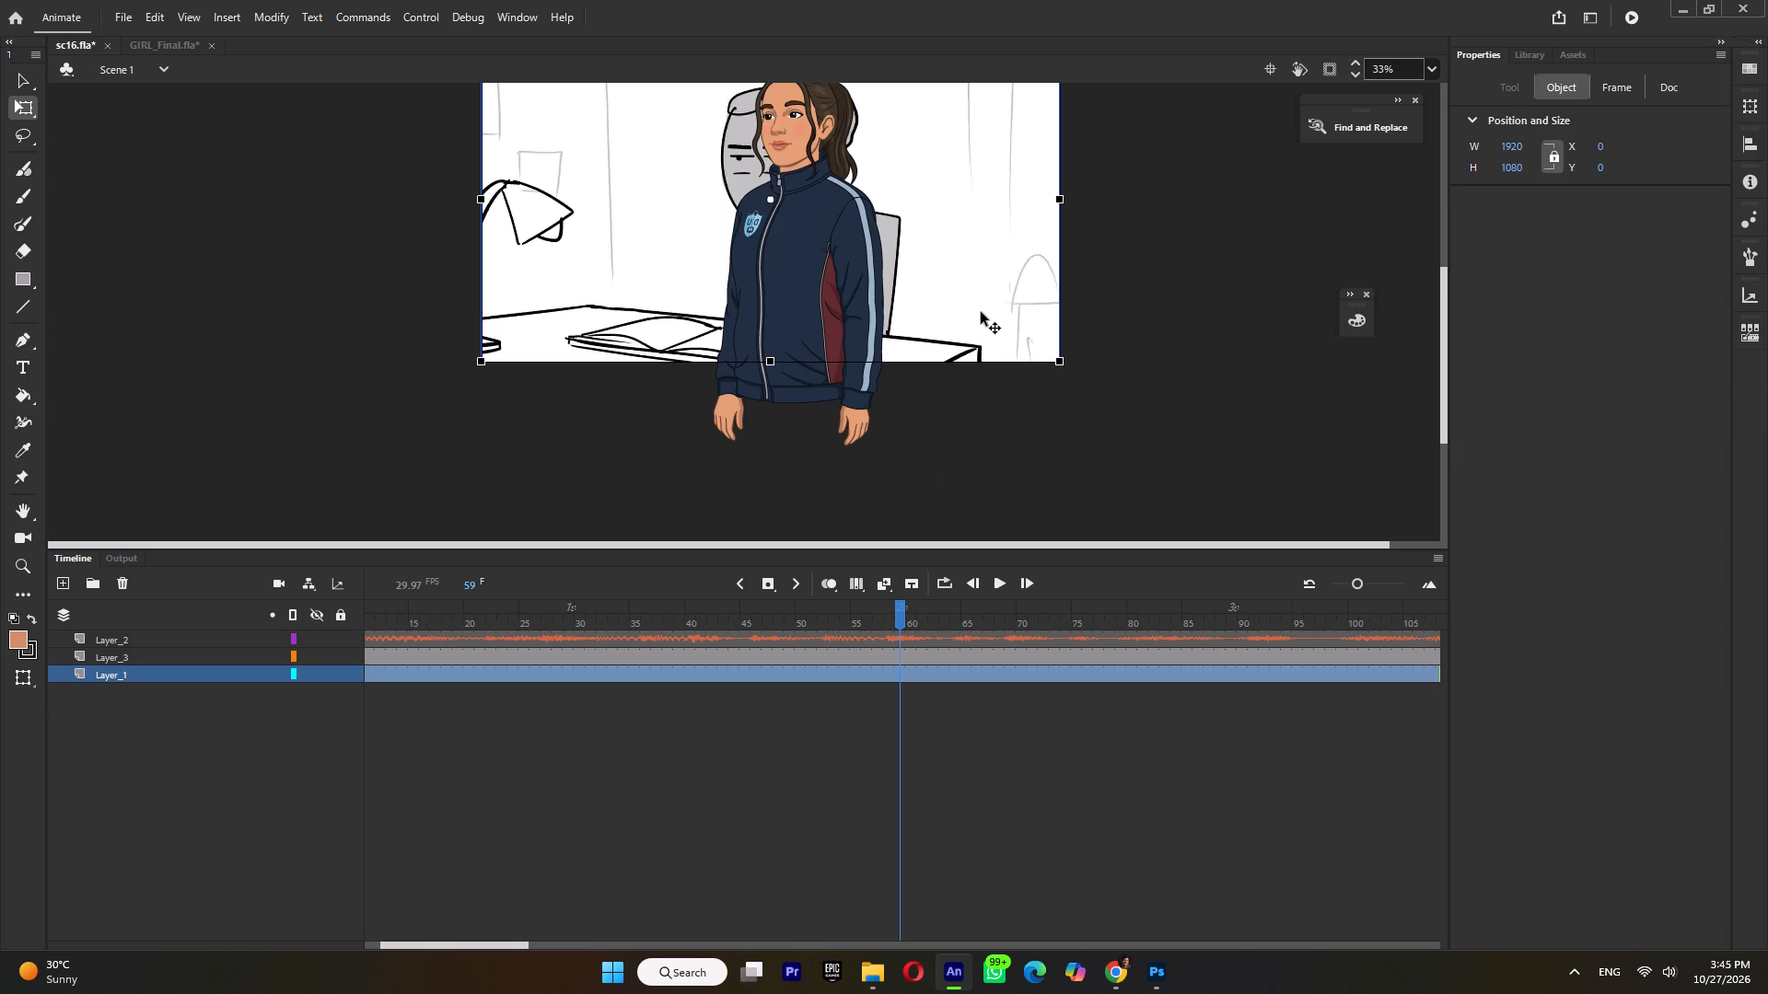
{"action": "left_click_drag", "start_coordinate": [984, 310], "coordinate": [759, 305]}
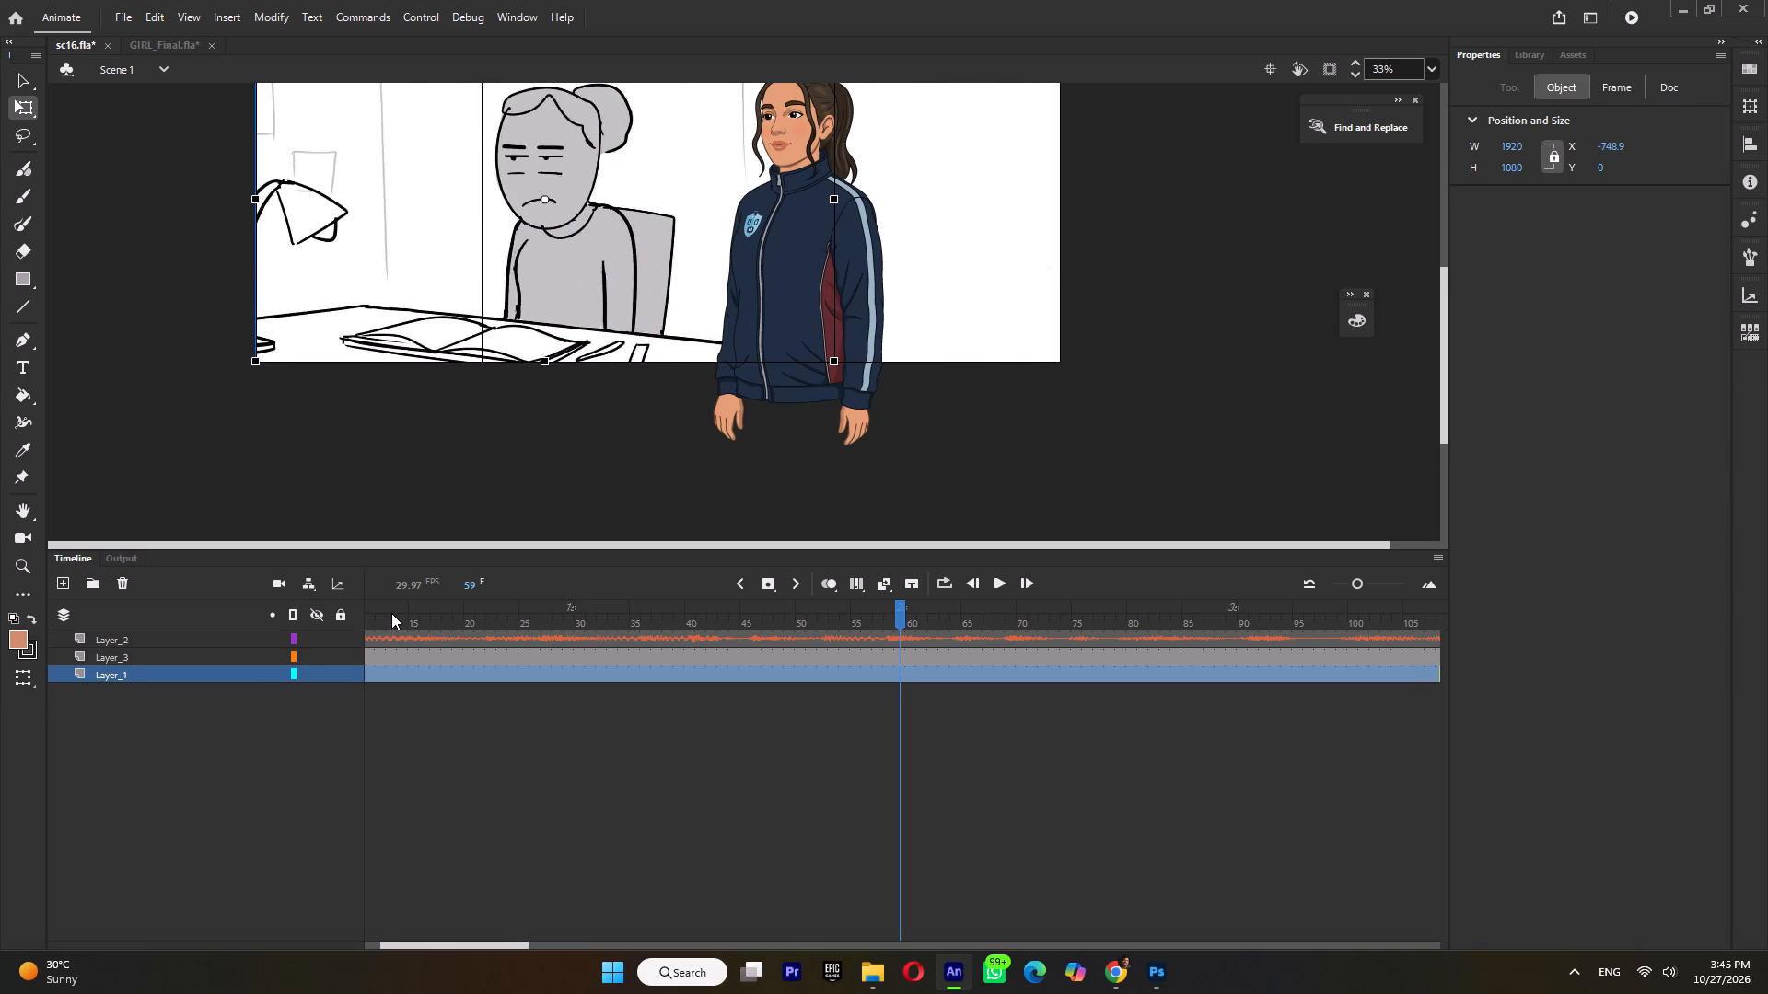
At frame 19, open the eyes symbol inside the girl's head and unlock Layer_3, which holds the irises.
{"action": "left_click_drag", "start_coordinate": [391, 613], "coordinate": [564, 688]}
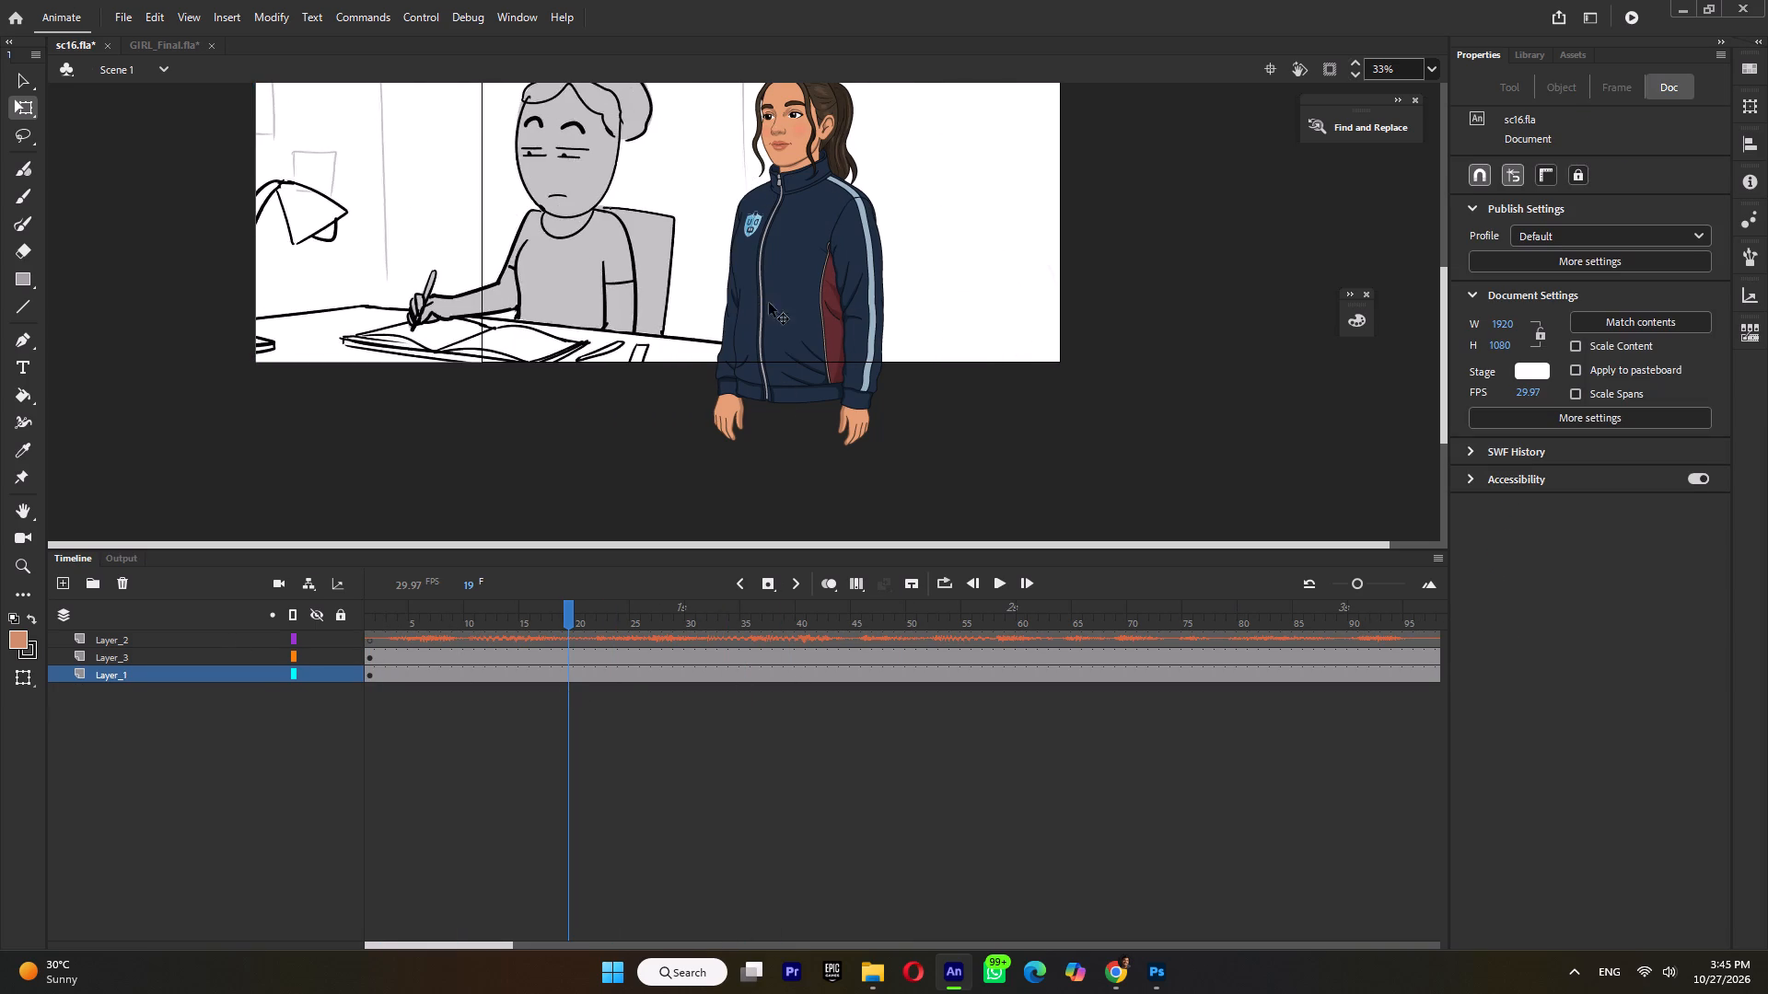
{"action": "left_click_drag", "start_coordinate": [590, 624], "coordinate": [567, 648]}
{"action": "double_click", "coordinate": [833, 240]}
{"action": "double_click", "coordinate": [794, 111]}
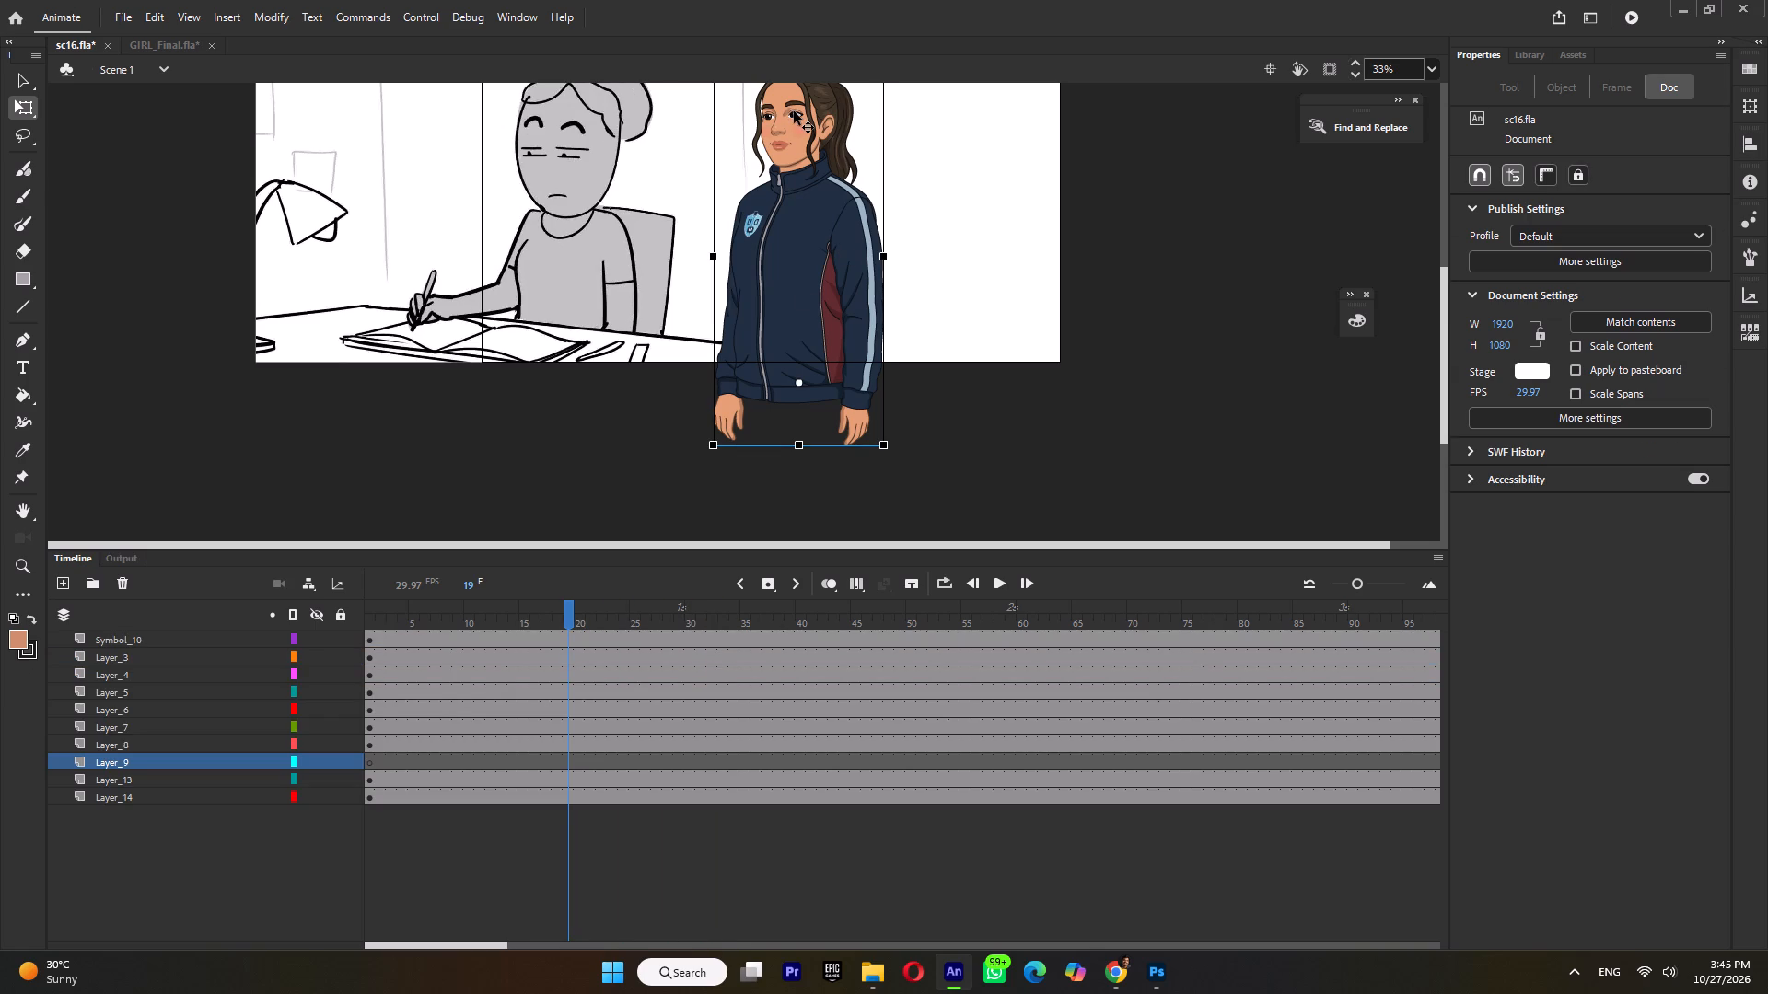
{"action": "scroll", "coordinate": [794, 111], "scroll_direction": "up", "scroll_amount": 9, "text": "ctrl"}
{"action": "triple_click", "coordinate": [781, 150]}
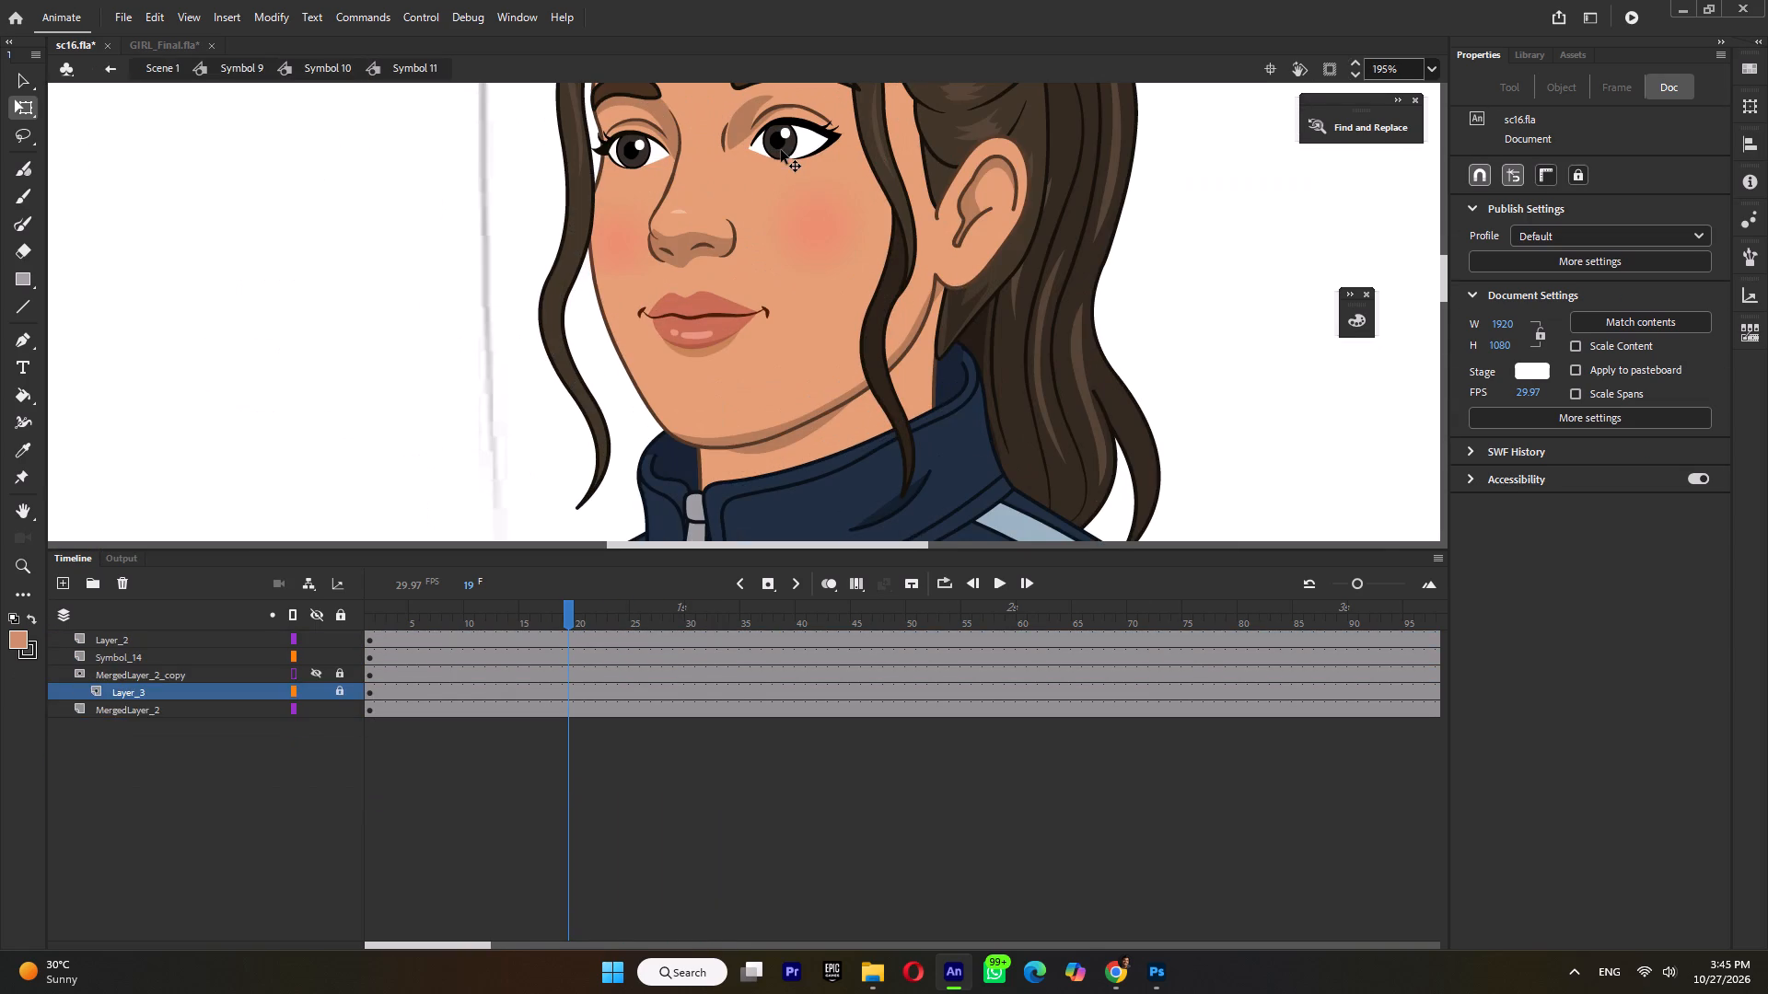
{"action": "left_click", "coordinate": [779, 150]}
{"action": "left_click", "coordinate": [341, 691]}
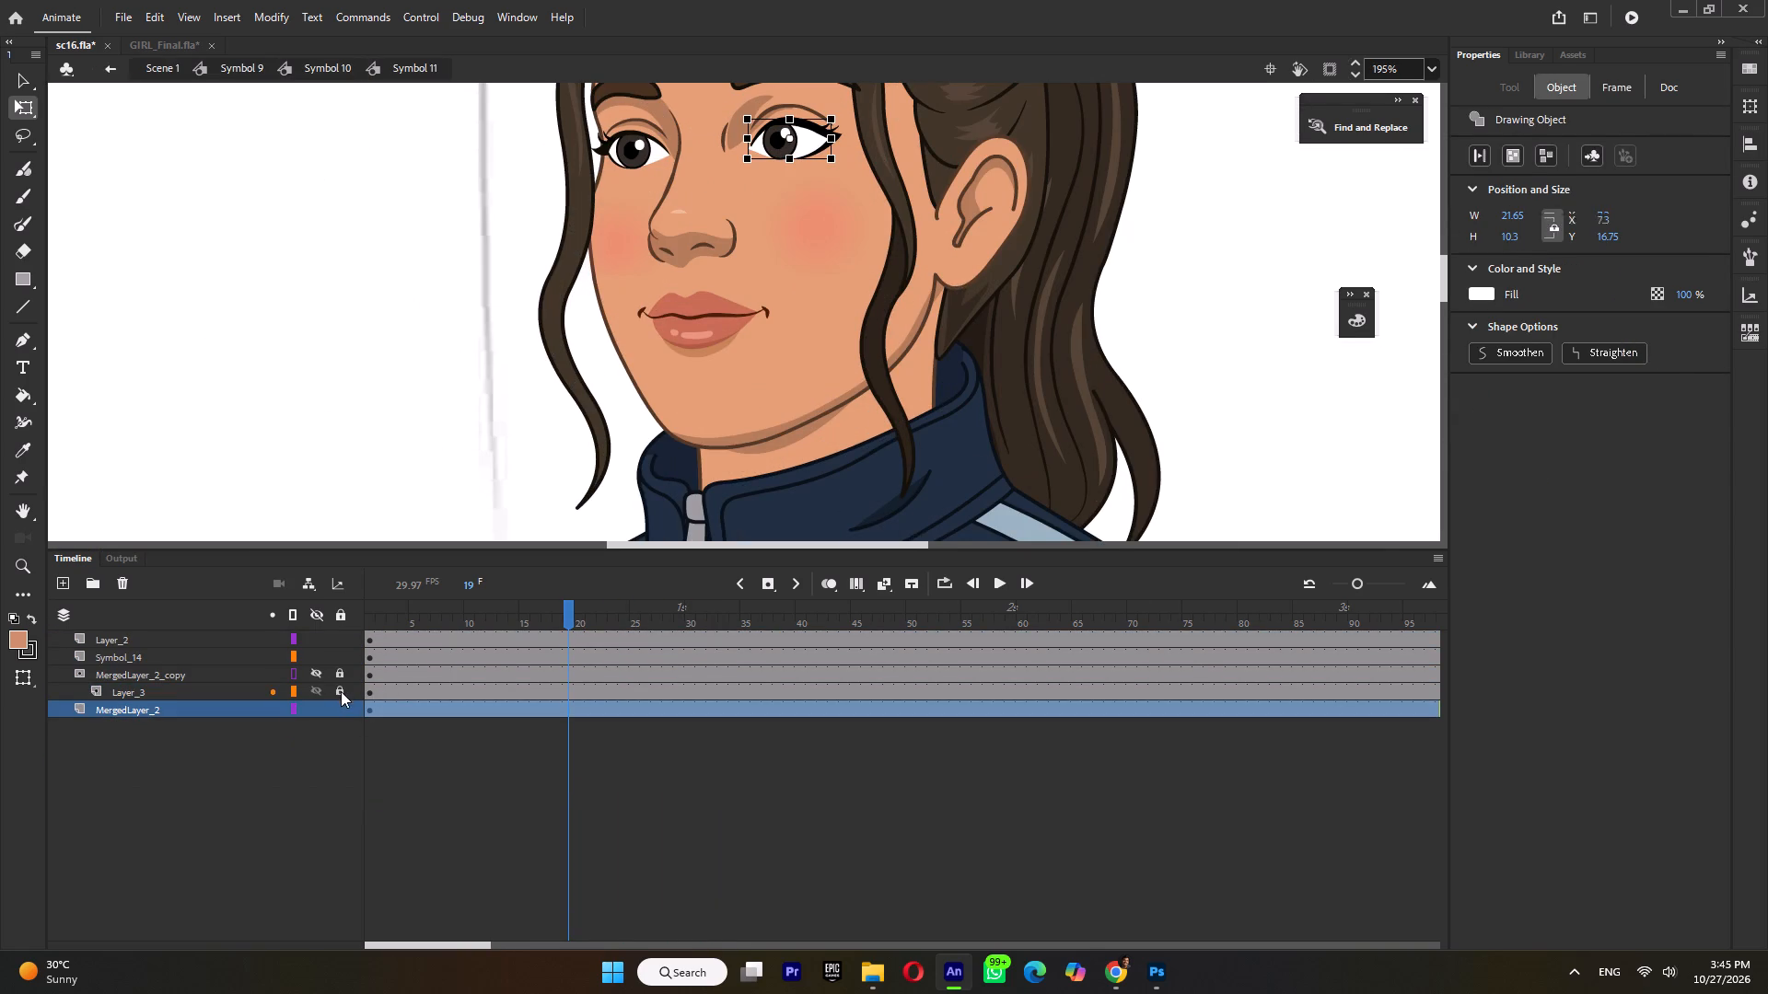
Lower both irises within the girl's eyes for a downward gaze, nudge the far eye's iris slightly up, and return to the head symbol.
{"action": "left_click", "coordinate": [770, 137]}
{"action": "scroll", "coordinate": [771, 136], "scroll_direction": "up", "scroll_amount": 5, "text": "ctrl"}
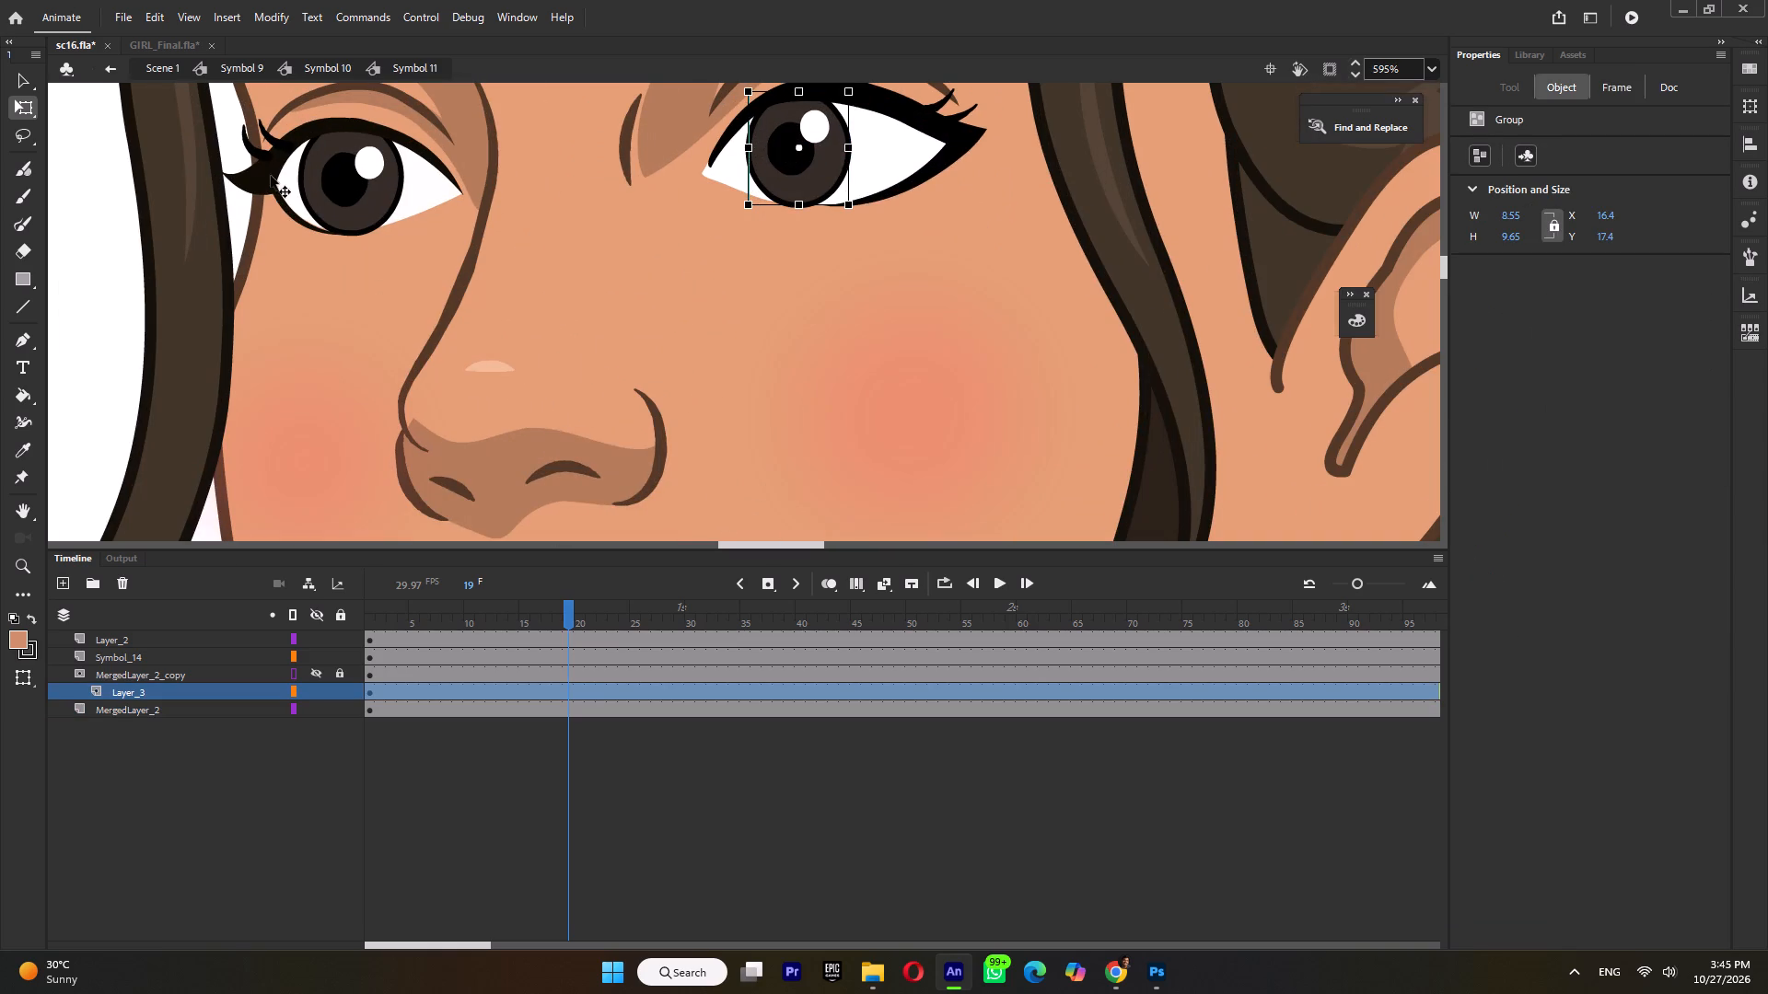
{"action": "left_click", "coordinate": [288, 183], "text": "shift"}
{"action": "left_click", "coordinate": [345, 193]}
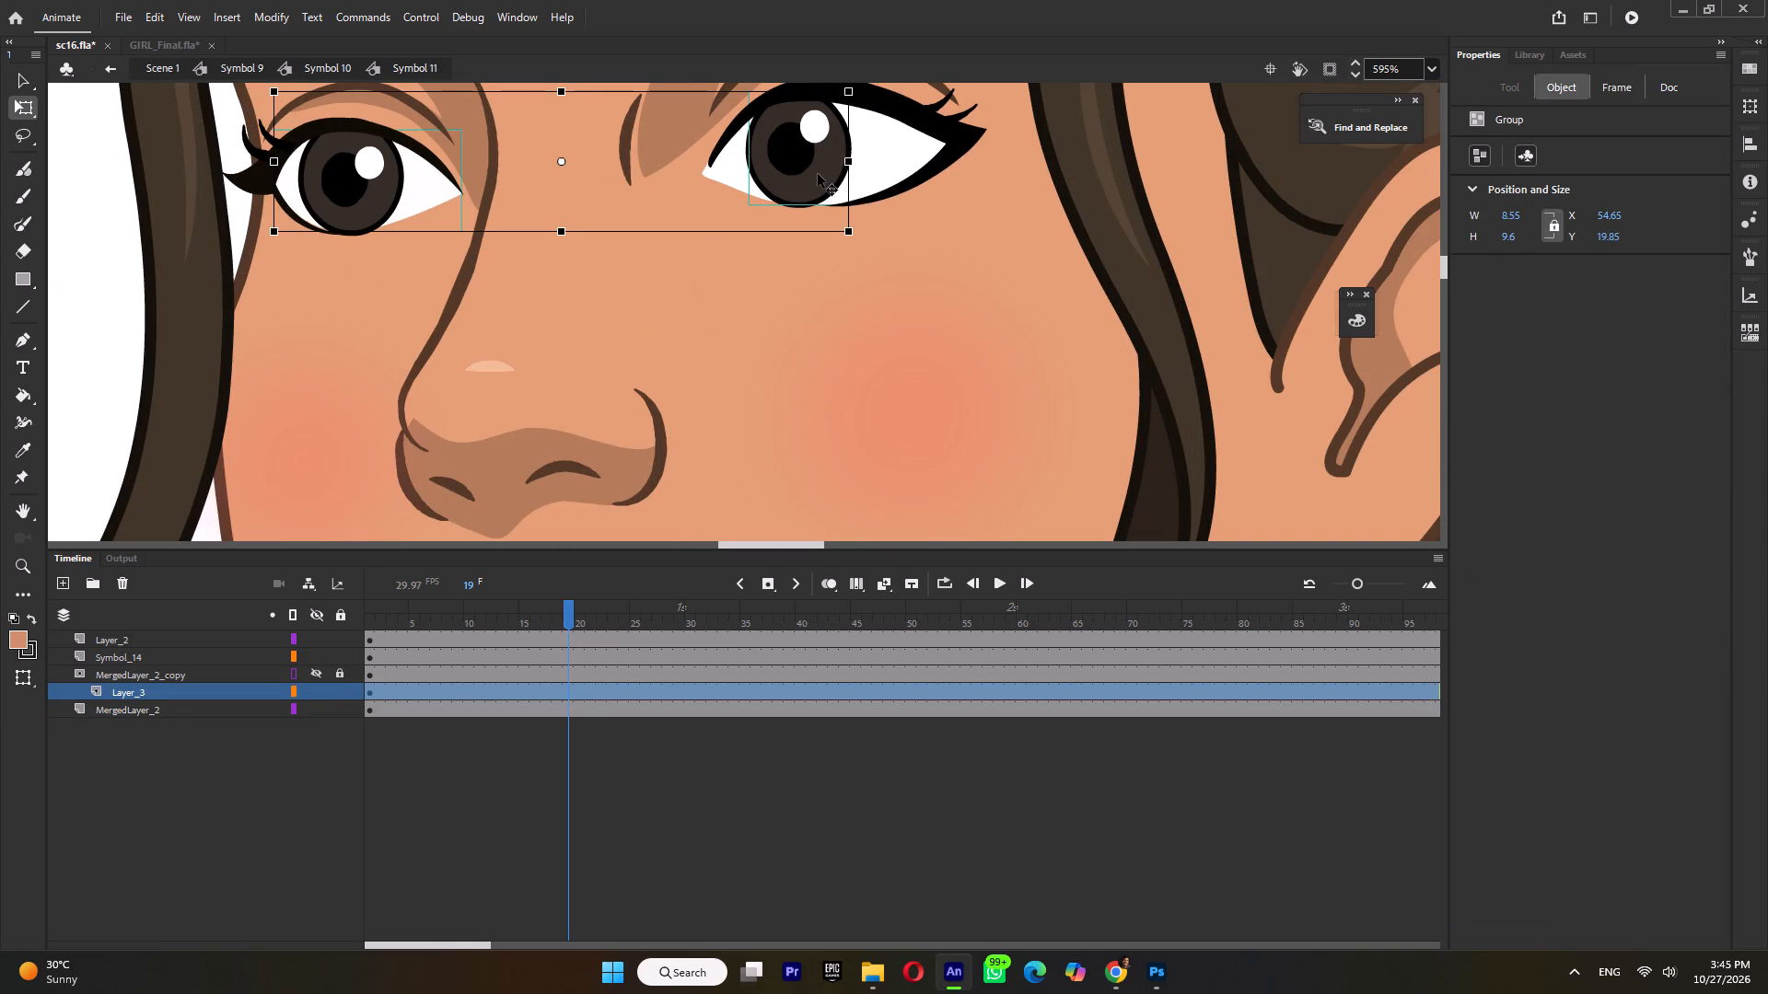
{"action": "left_click", "coordinate": [818, 174], "text": "shift"}
{"action": "left_click_drag", "start_coordinate": [801, 172], "coordinate": [804, 196]}
{"action": "left_click", "coordinate": [807, 276]}
{"action": "left_click", "coordinate": [377, 187]}
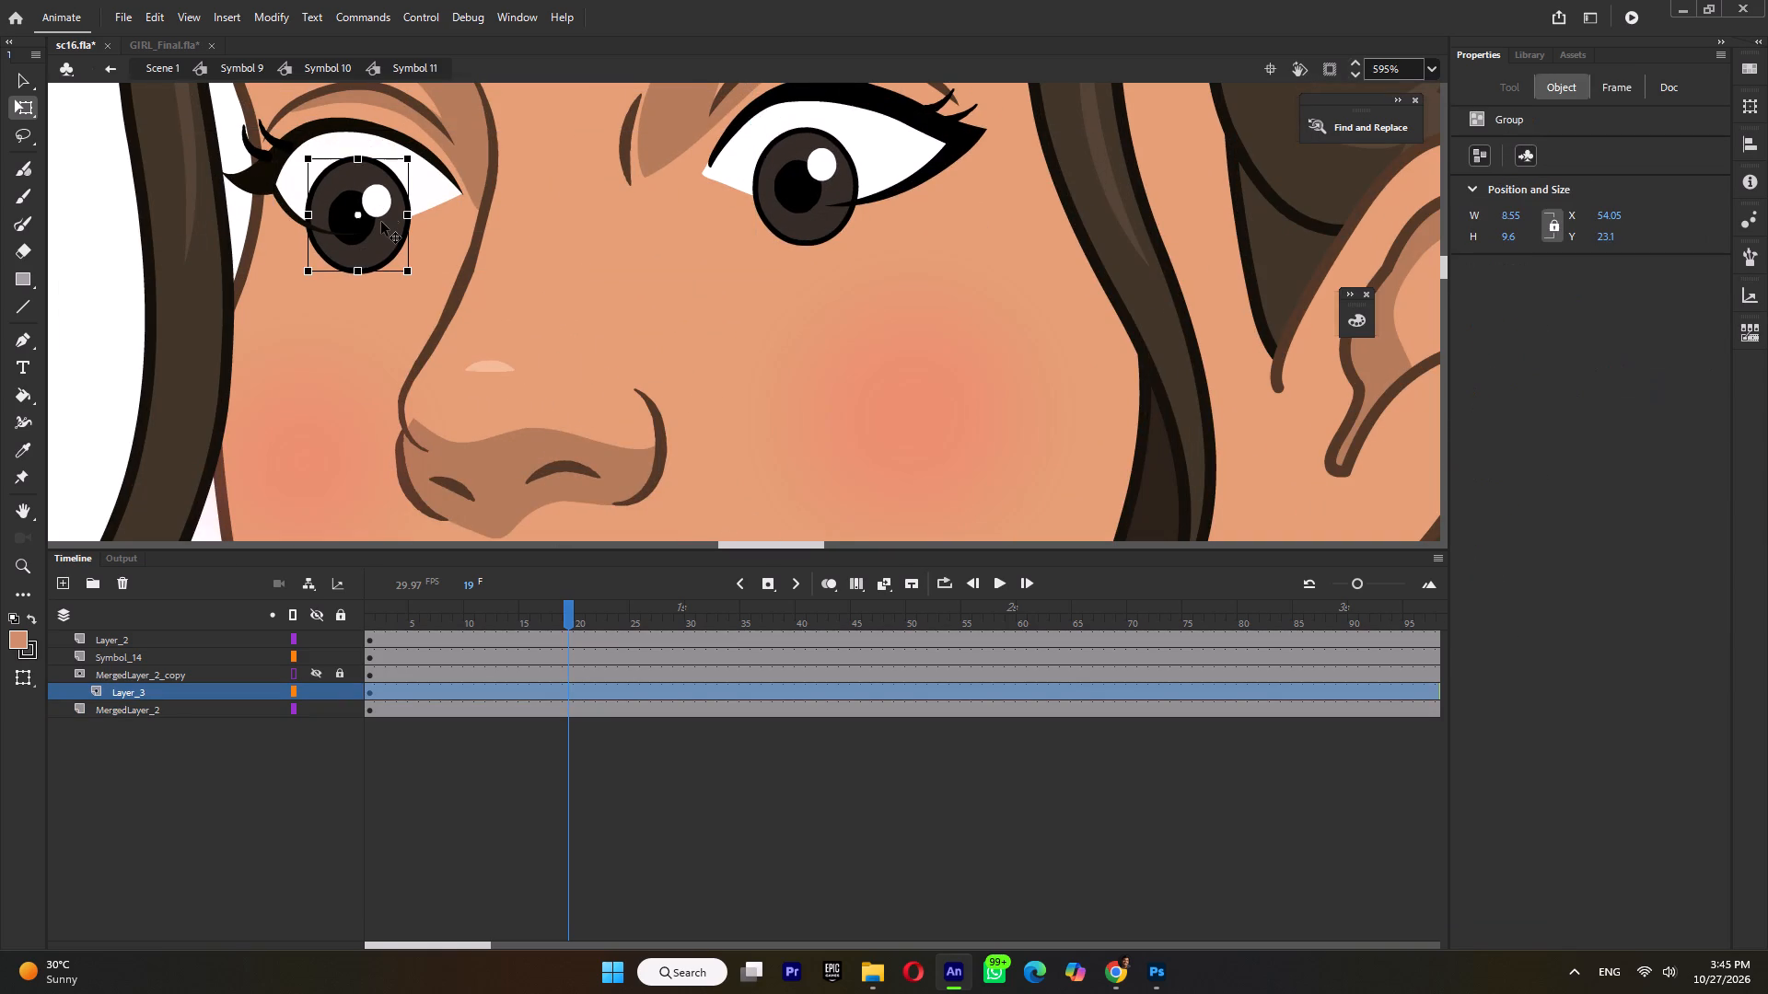
{"action": "key", "text": "Up"}
{"action": "key", "text": "Up"}
{"action": "key", "text": "Up"}
{"action": "key", "text": "Up"}
{"action": "double_click", "coordinate": [110, 286]}
{"action": "scroll", "coordinate": [255, 277], "scroll_direction": "down", "scroll_amount": 5, "text": "ctrl"}
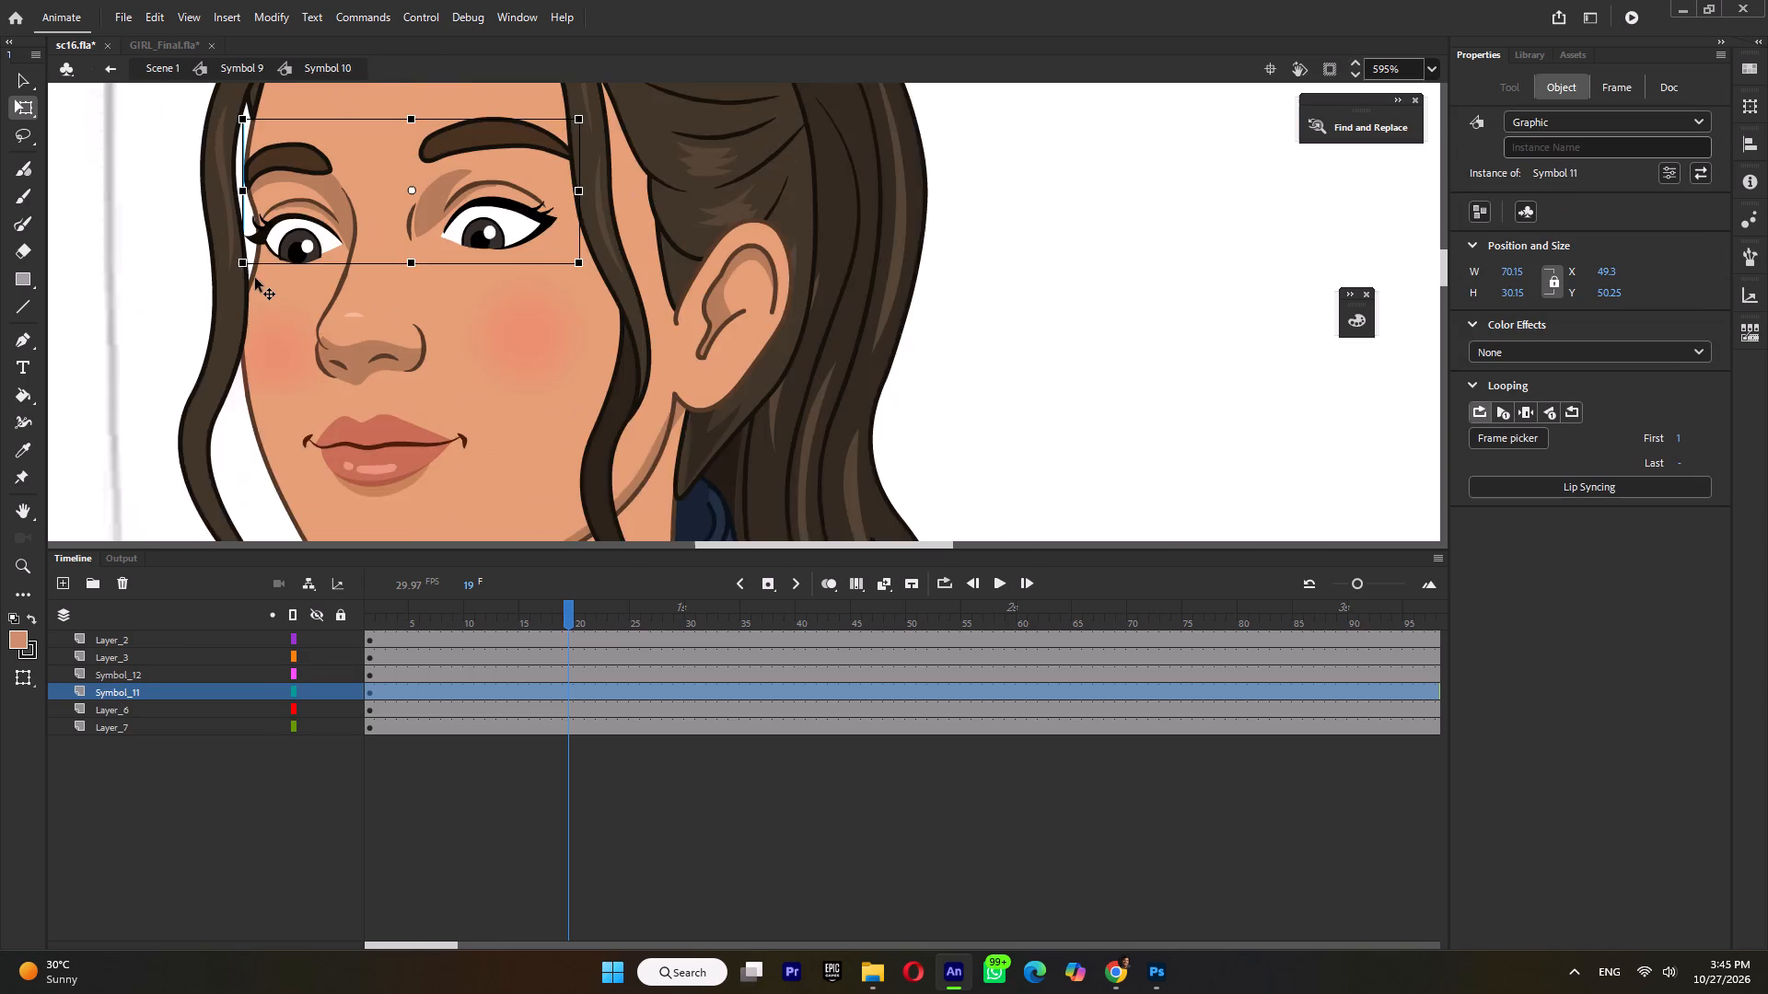
{"action": "scroll", "coordinate": [255, 278], "scroll_direction": "down", "scroll_amount": 1, "text": "ctrl"}
In the eyes symbol, show and unlock mask layer MergedLayer_2_copy and pull the far eye's lower mask edge up near the inner corner.
{"action": "scroll", "coordinate": [277, 247], "scroll_direction": "up", "scroll_amount": 7, "text": "ctrl"}
{"action": "double_click", "coordinate": [339, 262]}
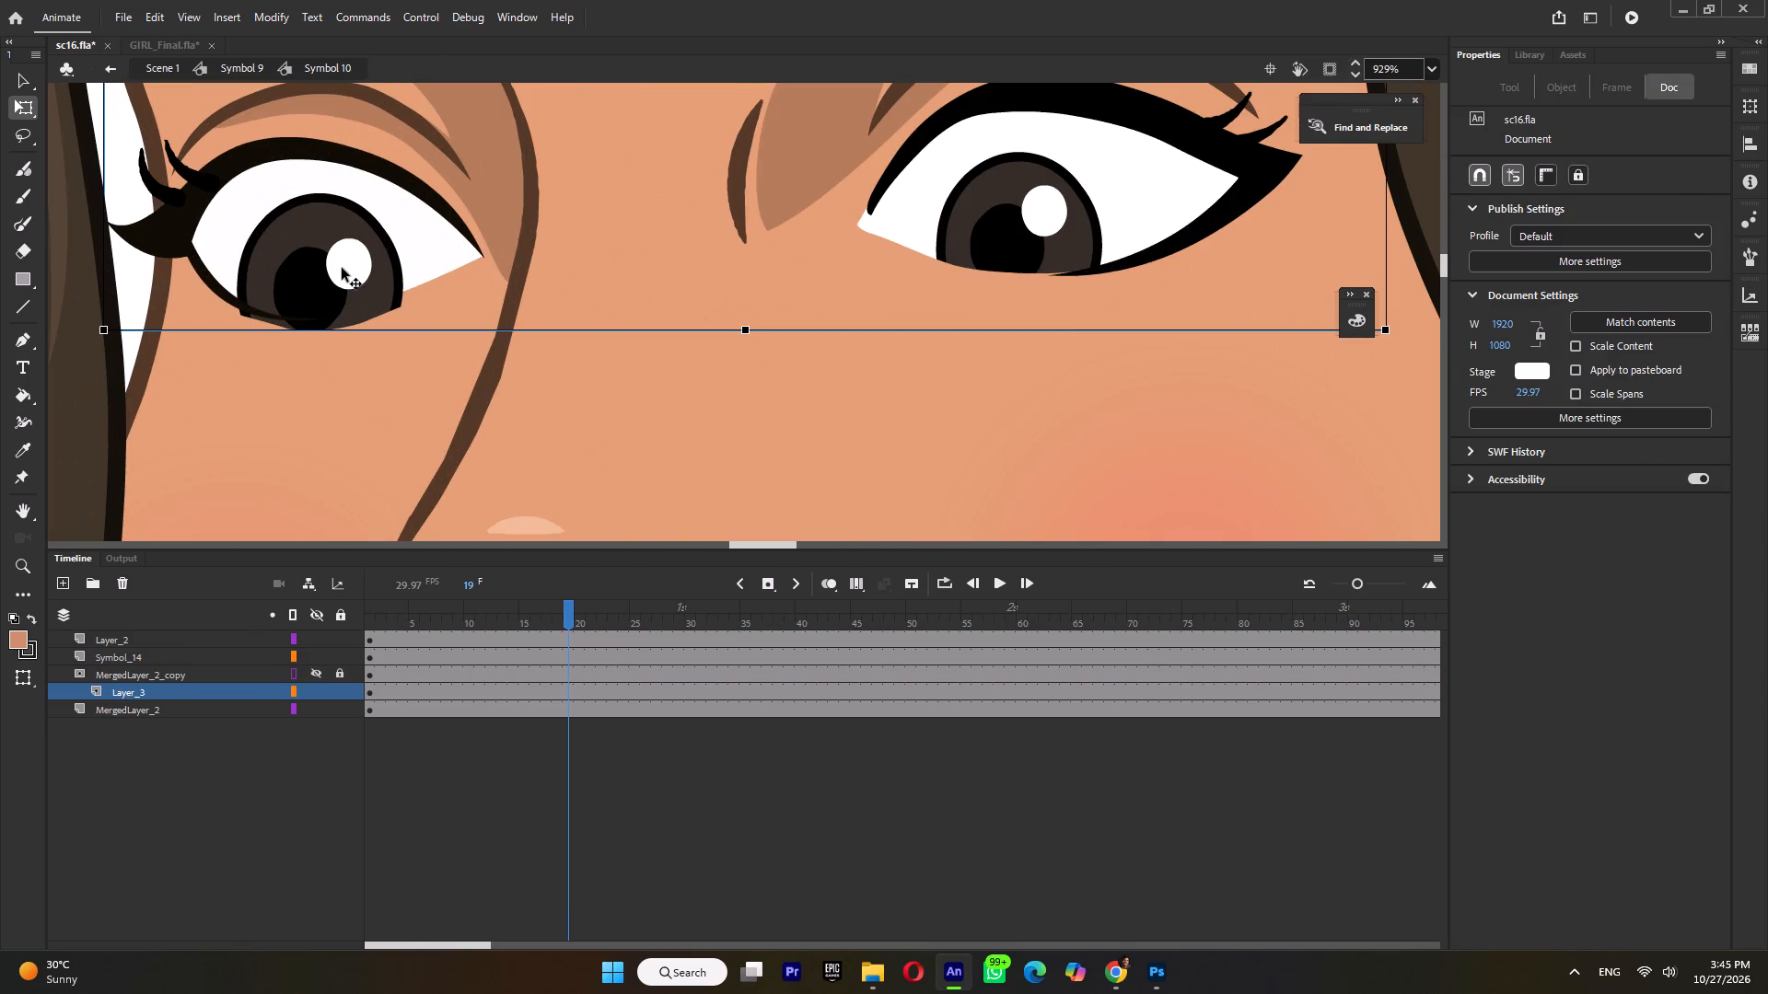
{"action": "left_click", "coordinate": [340, 674]}
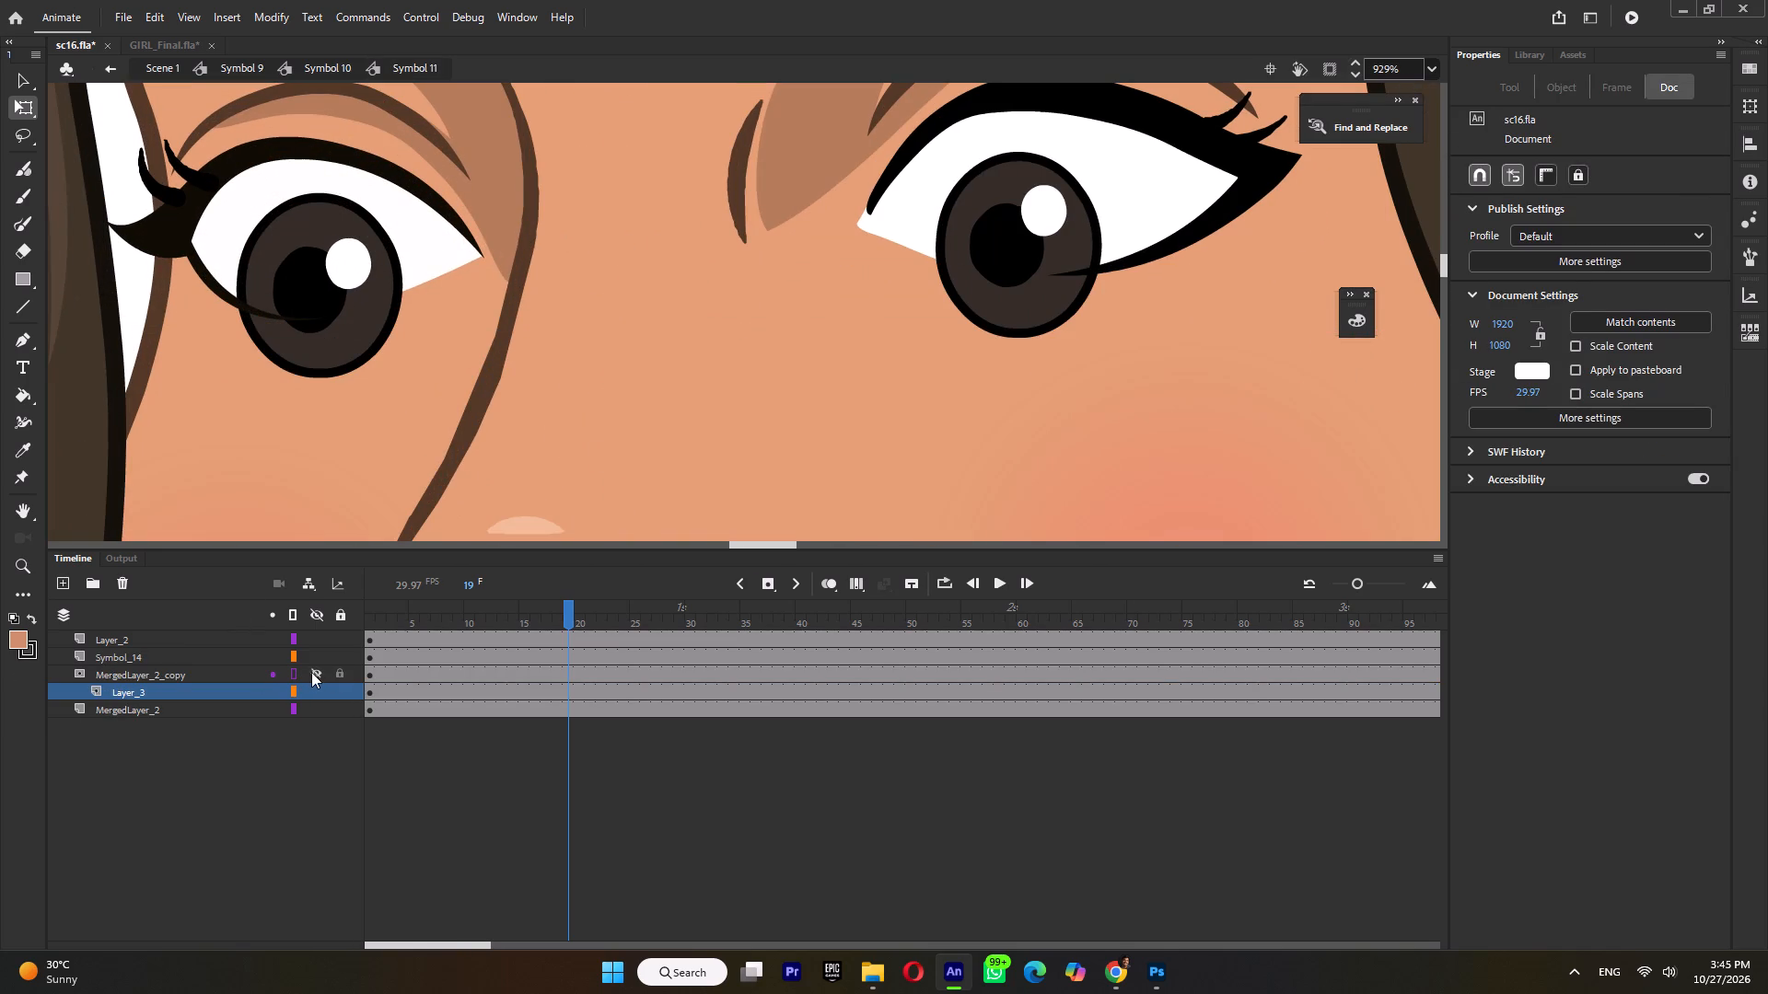
{"action": "left_click", "coordinate": [317, 671]}
{"action": "left_click", "coordinate": [210, 670]}
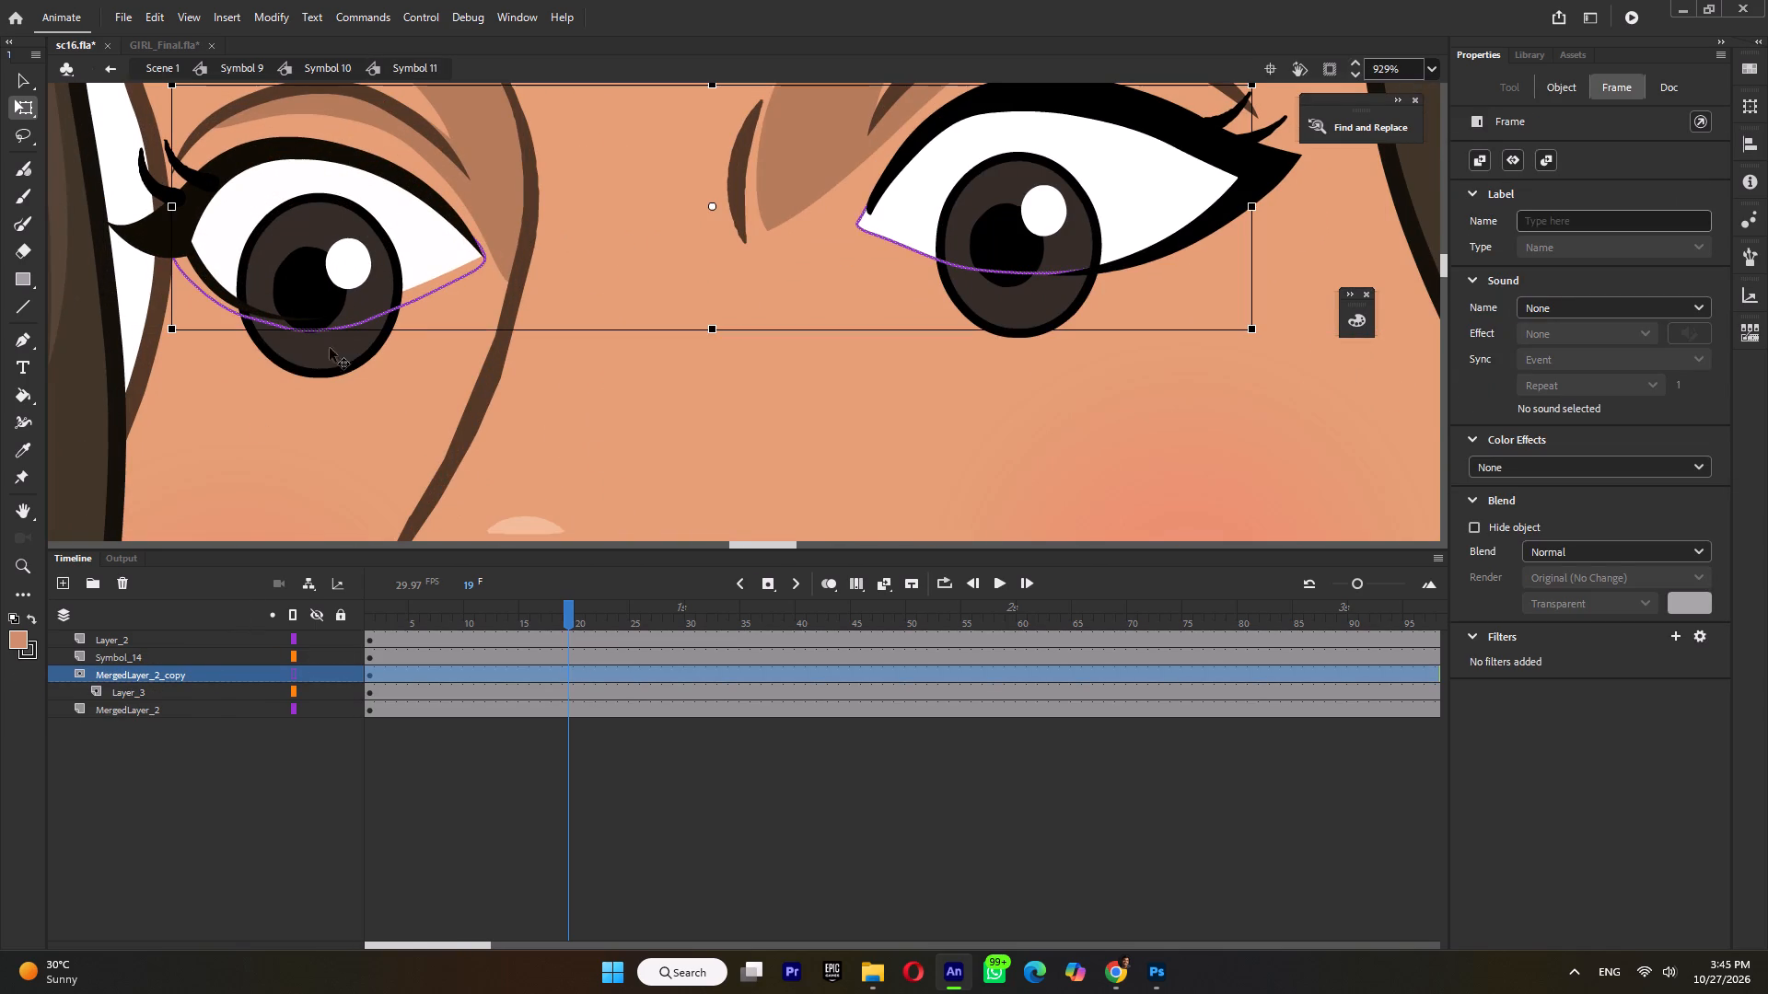
{"action": "scroll", "coordinate": [334, 361], "scroll_direction": "down", "scroll_amount": 2, "text": "ctrl"}
{"action": "left_click", "coordinate": [69, 320]}
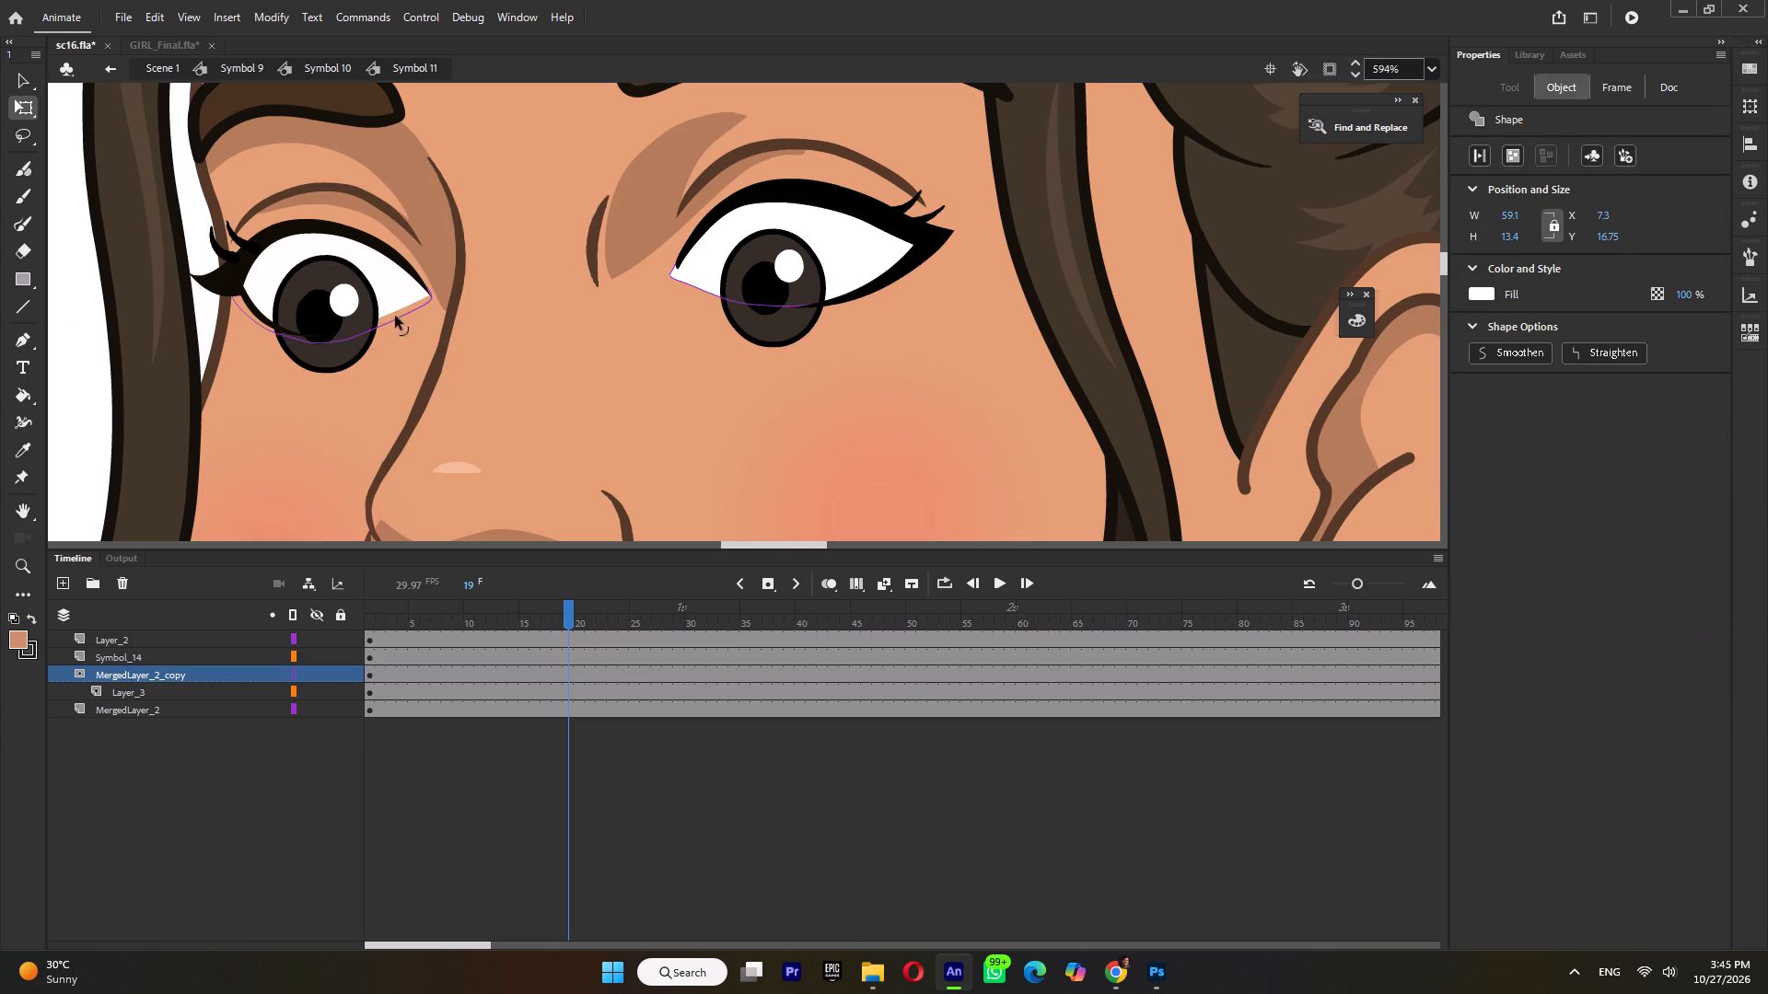
{"action": "scroll", "coordinate": [448, 294], "scroll_direction": "up", "scroll_amount": 2, "text": "ctrl"}
{"action": "left_click", "coordinate": [413, 306]}
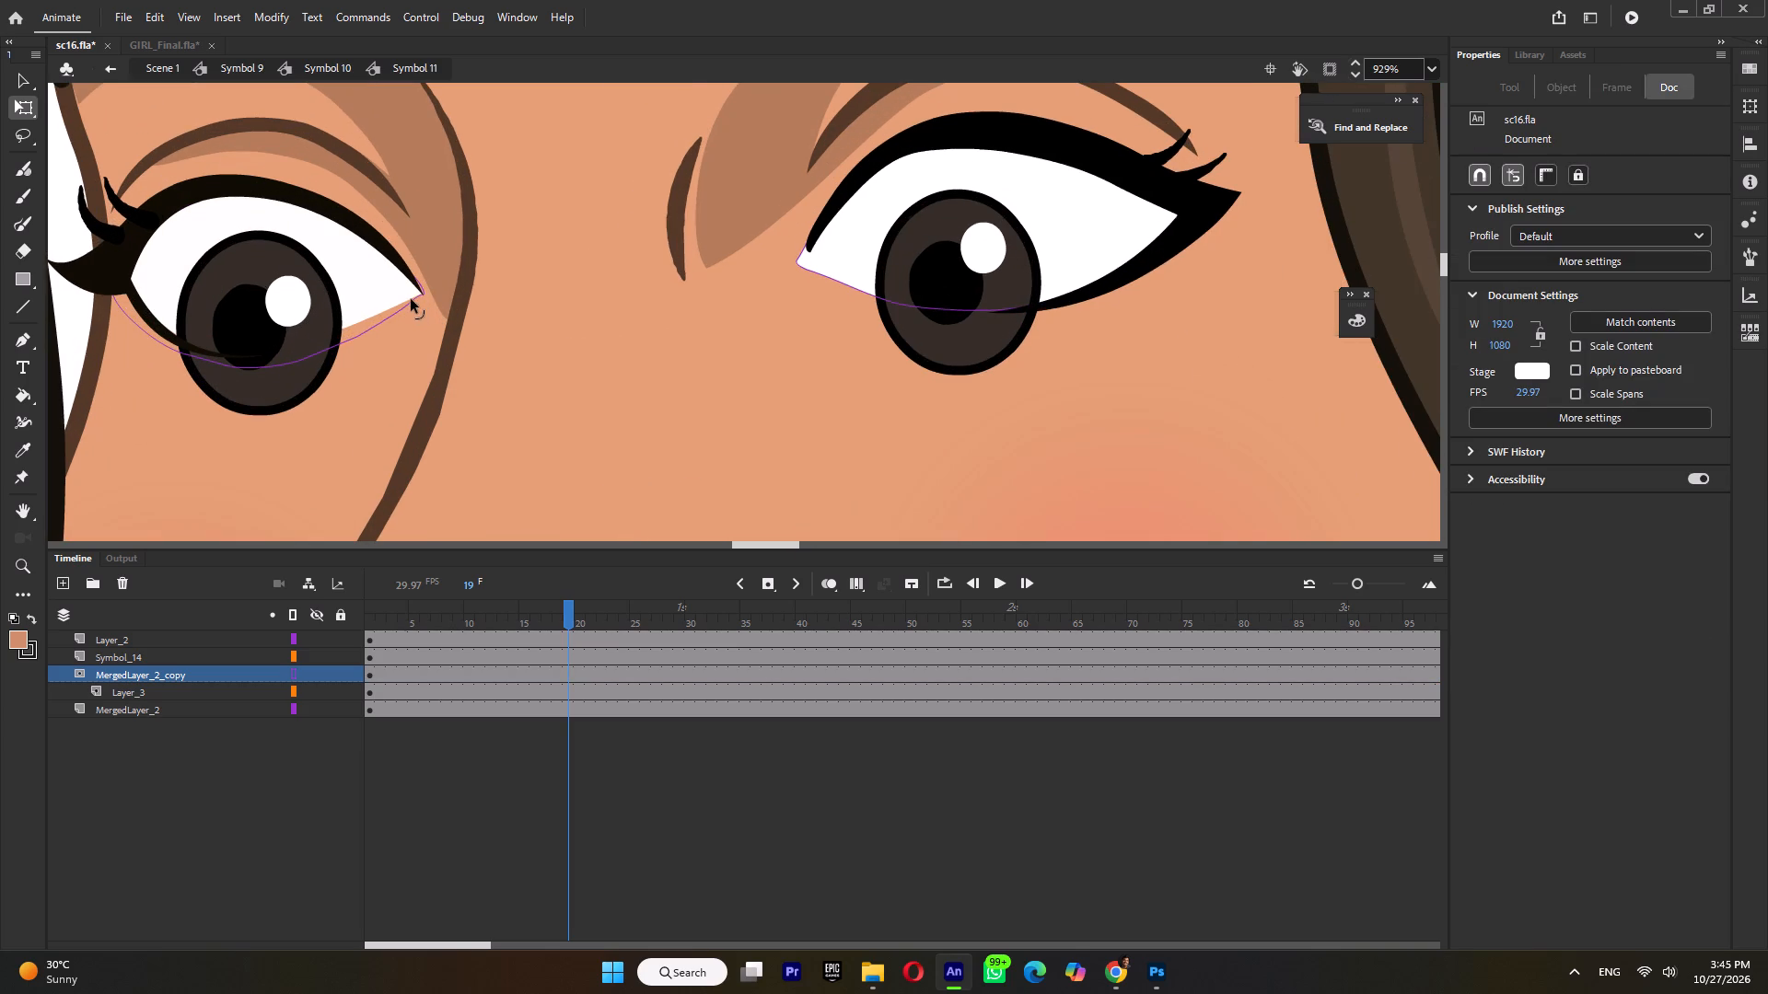
{"action": "left_click", "coordinate": [323, 349]}
{"action": "left_click_drag", "start_coordinate": [359, 336], "coordinate": [359, 326]}
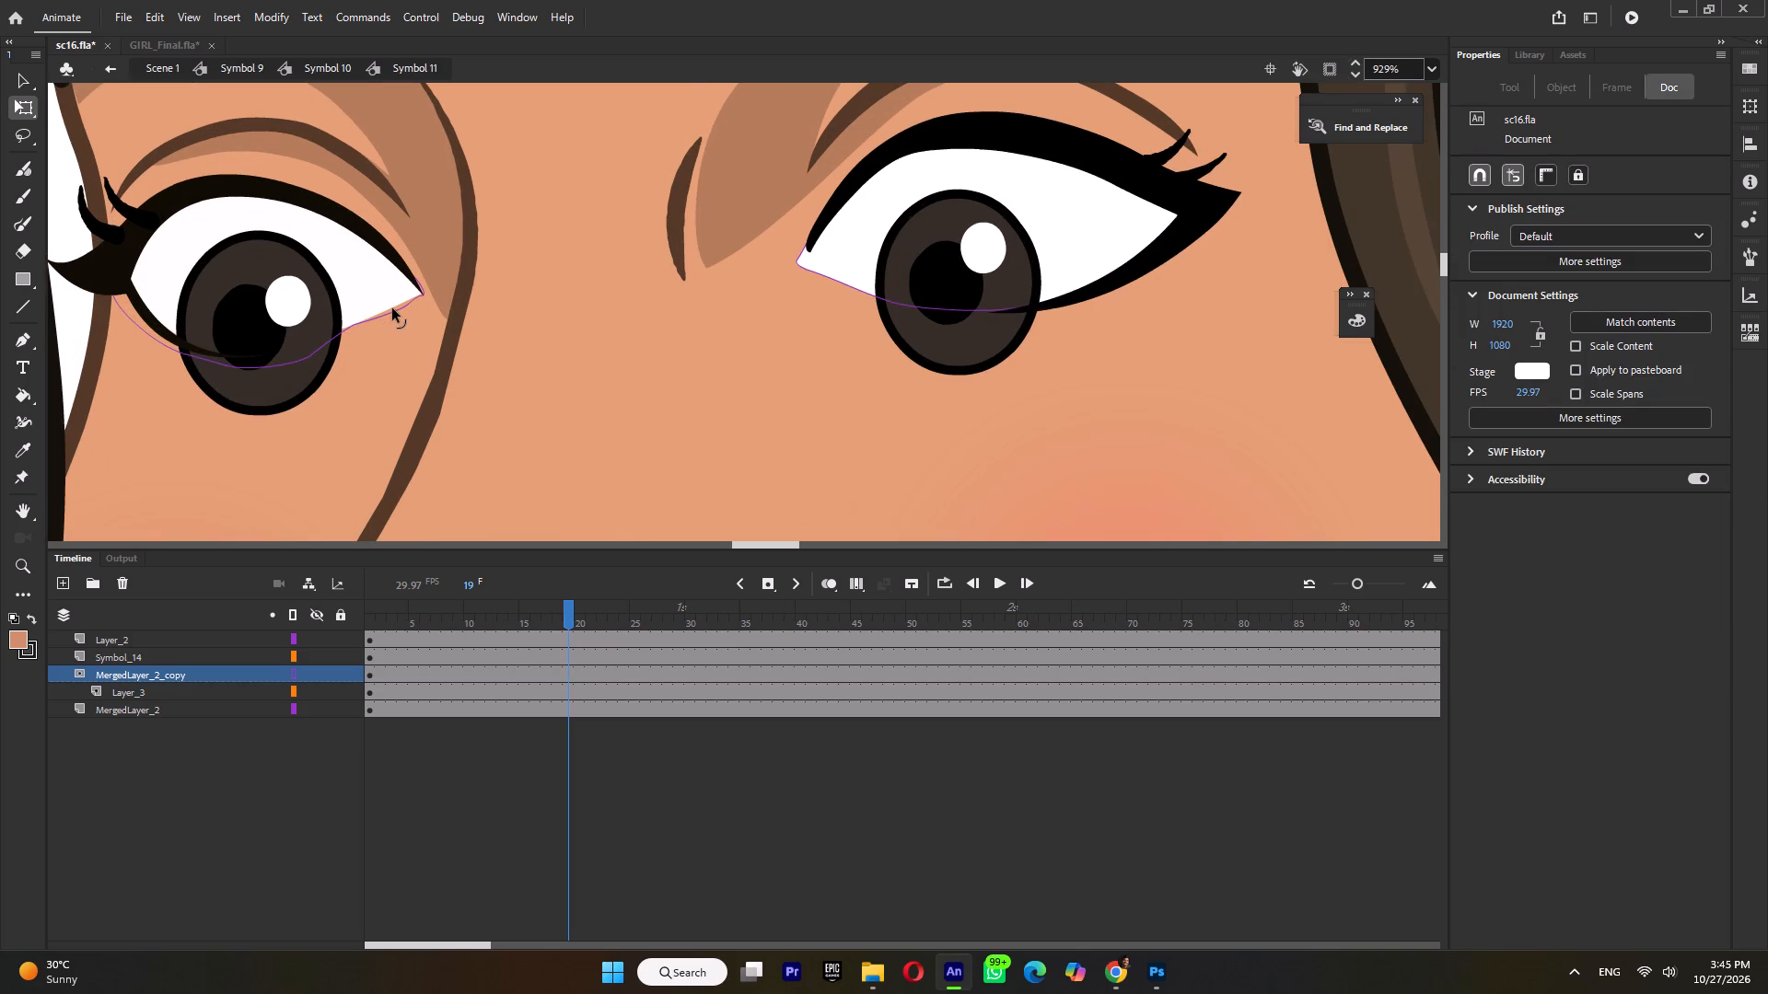
{"action": "left_click", "coordinate": [400, 308]}
Reshape the far eye's mask edge at the outer corner and beneath the iris so it follows the lower lid line.
{"action": "left_click_drag", "start_coordinate": [133, 320], "coordinate": [145, 313]}
{"action": "left_click_drag", "start_coordinate": [145, 313], "coordinate": [150, 317]}
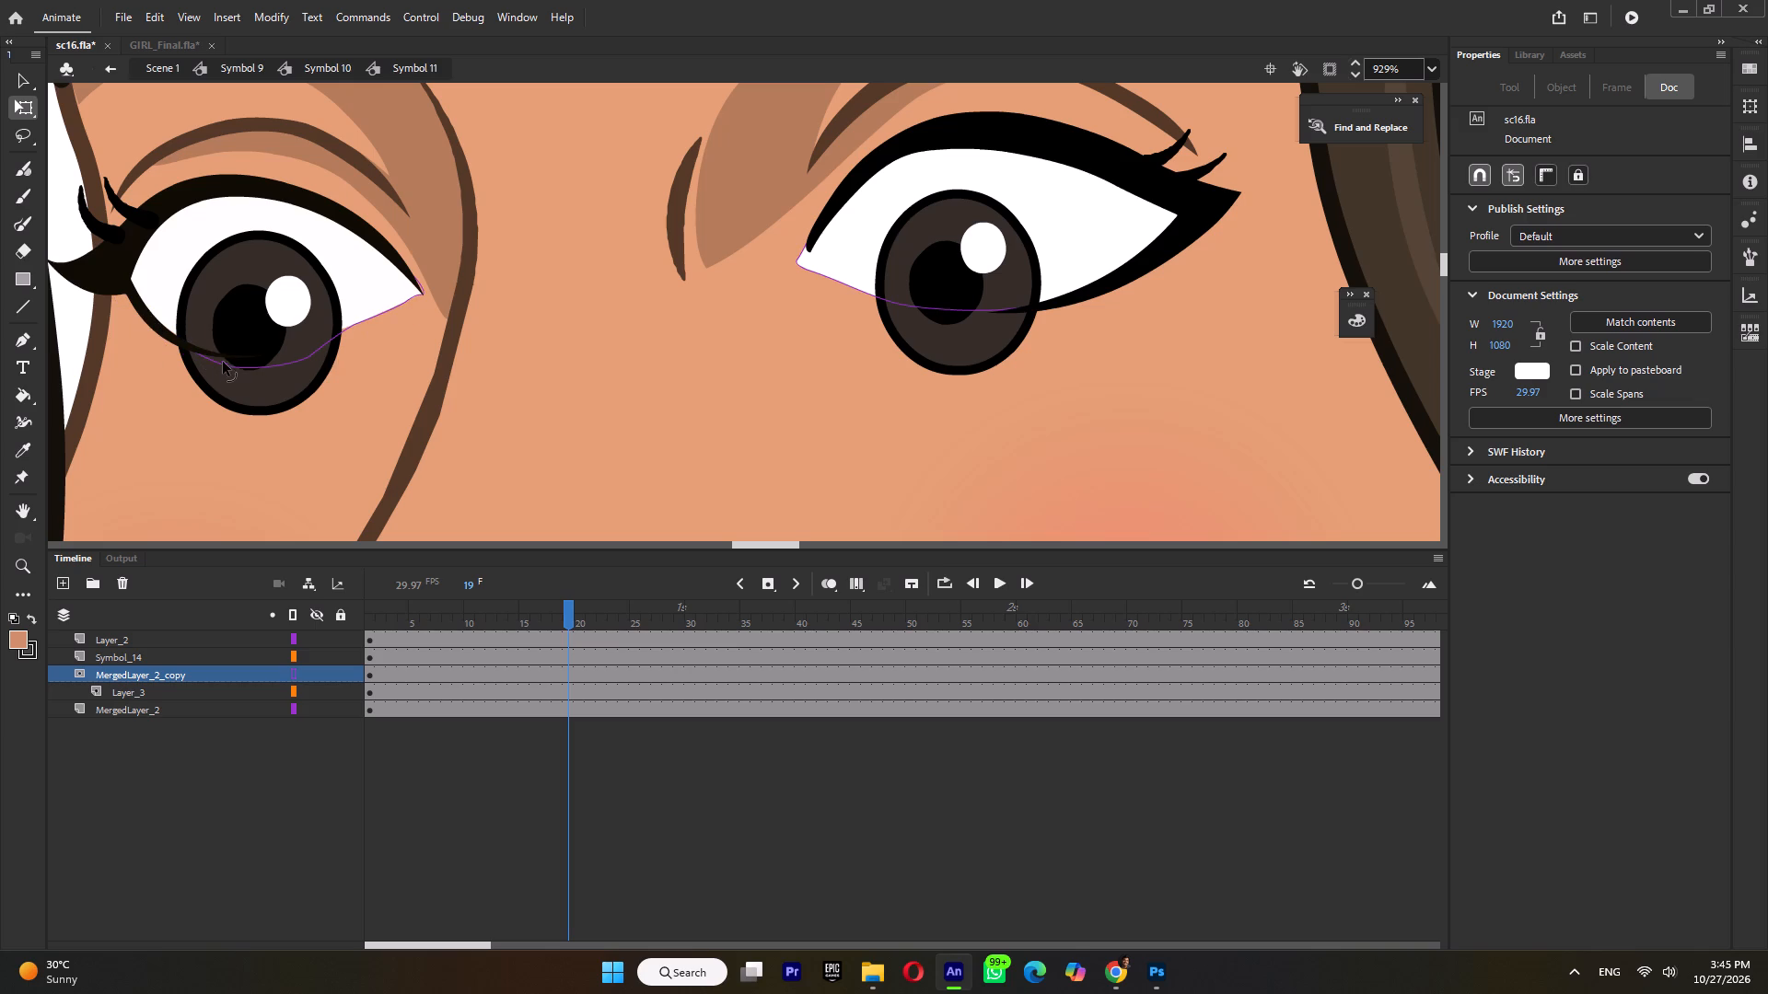
{"action": "left_click_drag", "start_coordinate": [233, 365], "coordinate": [233, 354]}
{"action": "left_click_drag", "start_coordinate": [295, 360], "coordinate": [365, 333]}
{"action": "left_click_drag", "start_coordinate": [365, 333], "coordinate": [368, 332]}
{"action": "left_click_drag", "start_coordinate": [298, 341], "coordinate": [300, 344]}
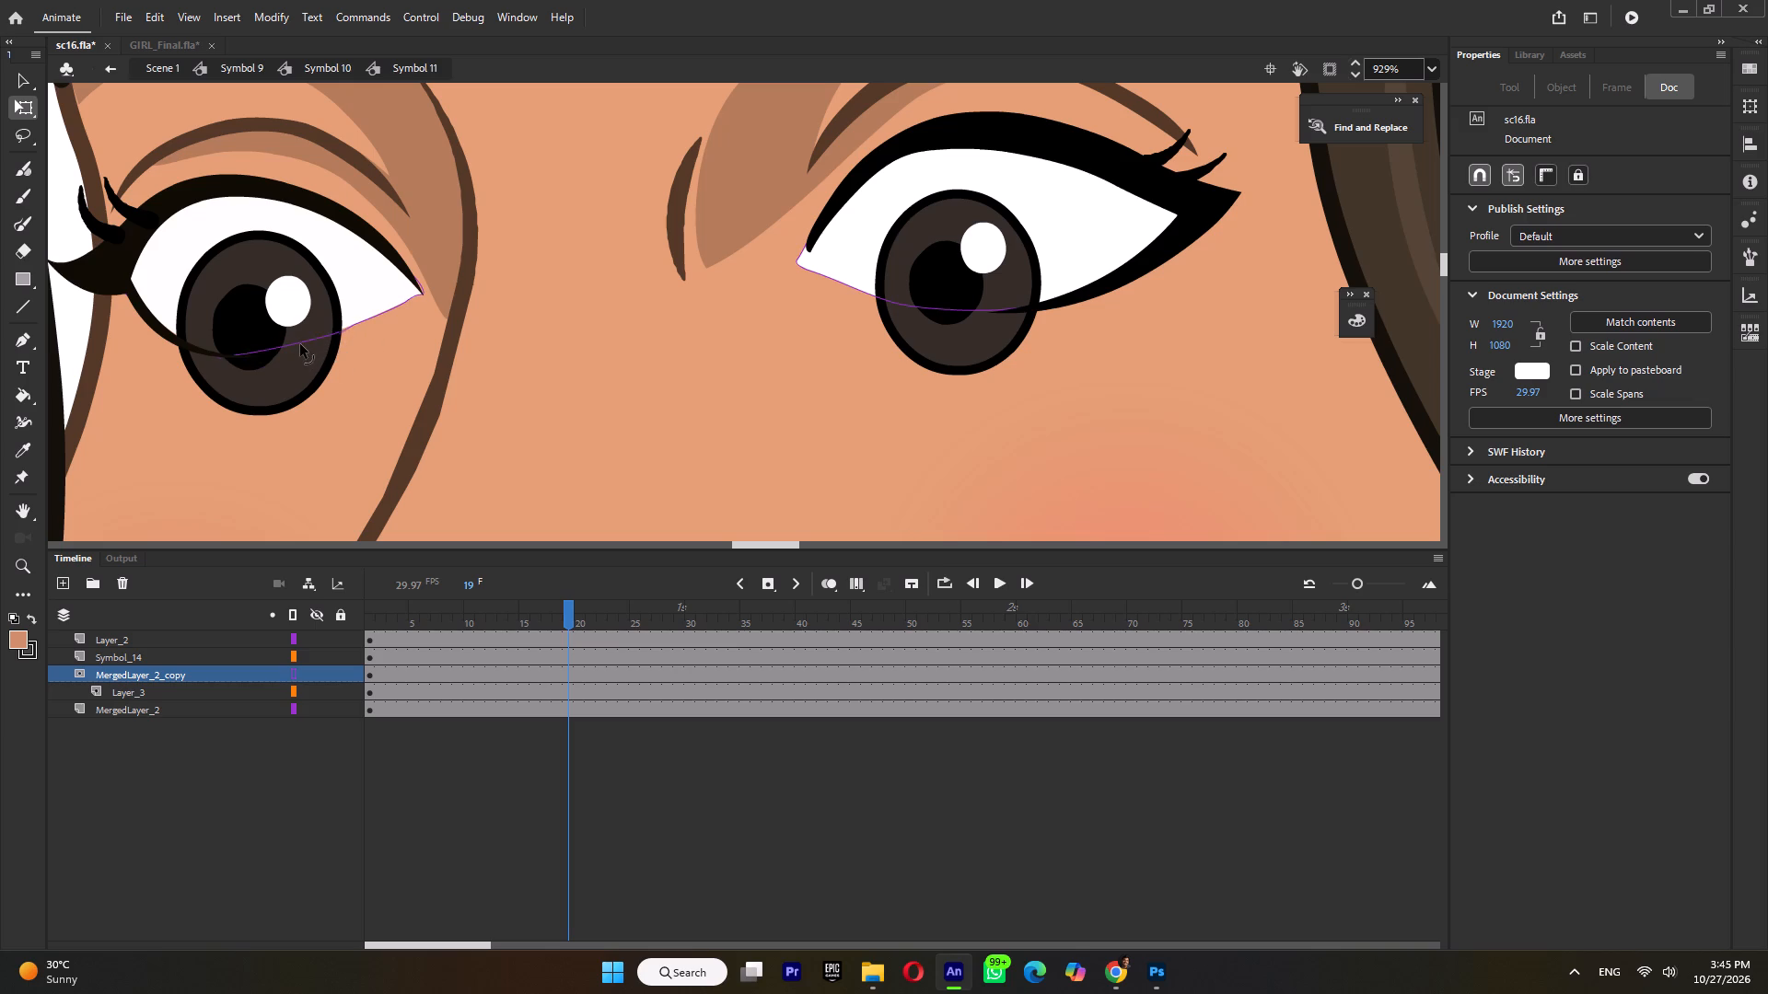
{"action": "left_click_drag", "start_coordinate": [300, 344], "coordinate": [307, 342]}
{"action": "left_click_drag", "start_coordinate": [307, 342], "coordinate": [307, 341]}
{"action": "left_click", "coordinate": [340, 332]}
Touch up the mask edge beneath the far iris, and lock MergedLayer_2_copy and Layer_3 so the irises are masked.
{"action": "left_click", "coordinate": [345, 669]}
{"action": "left_click", "coordinate": [338, 685]}
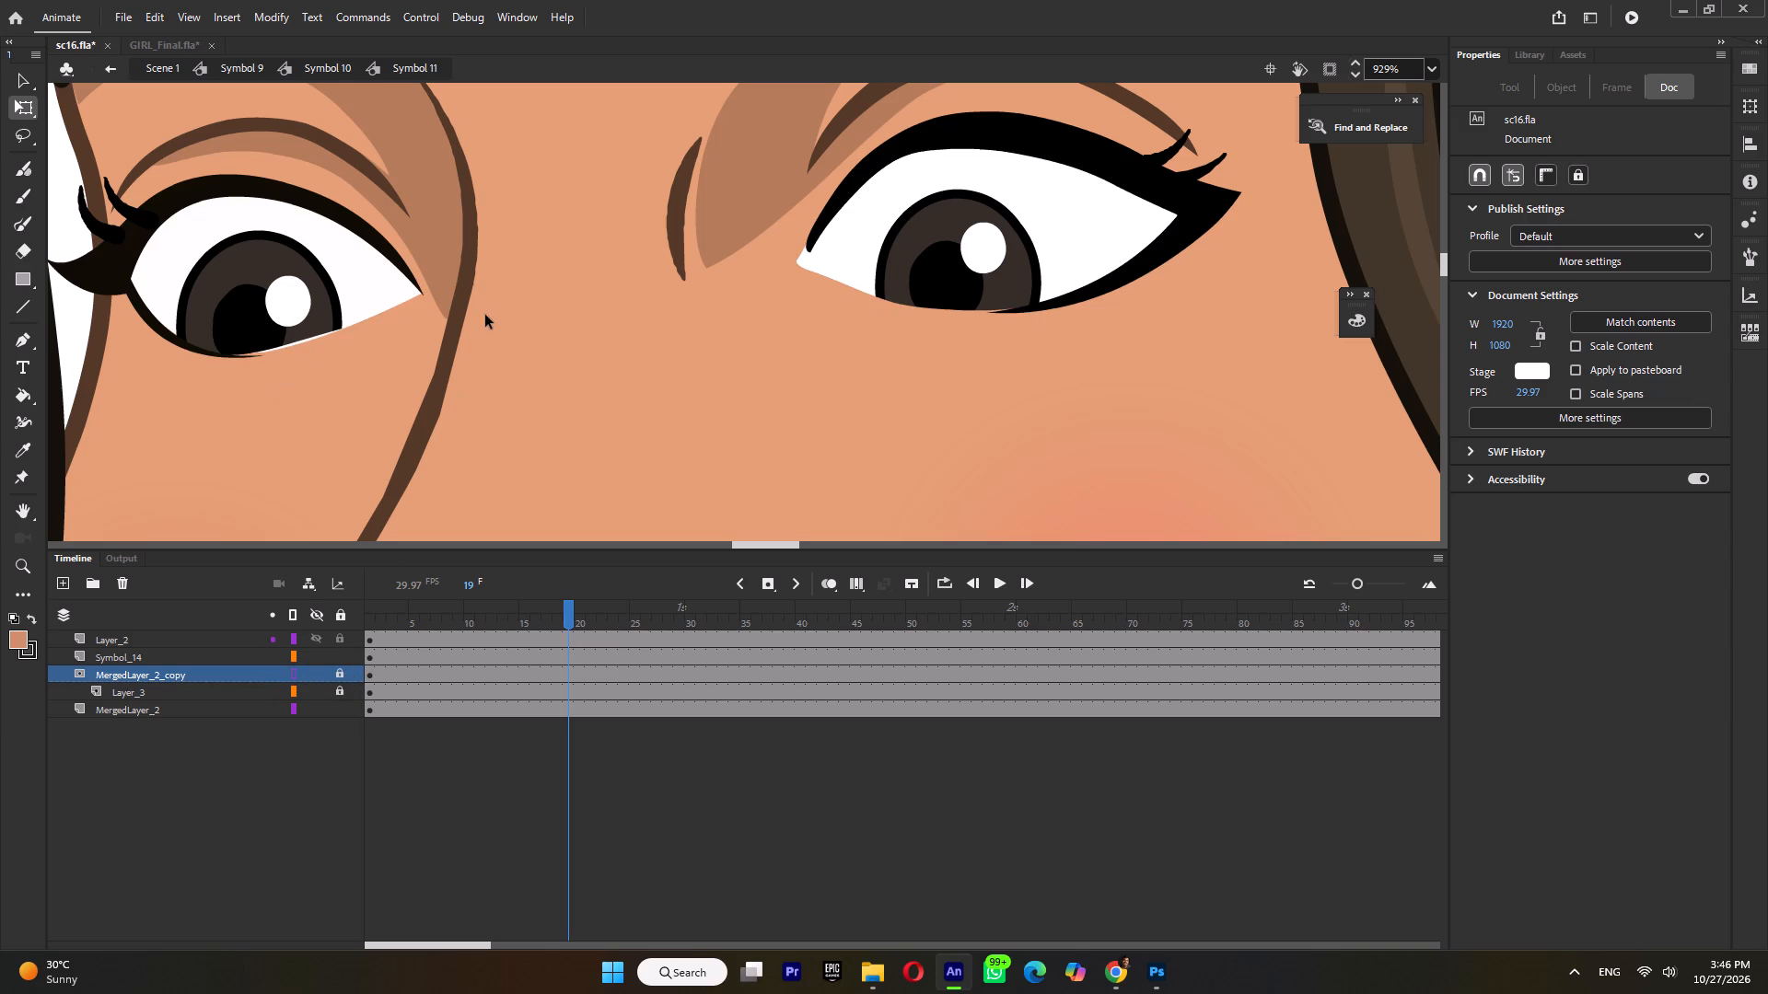
{"action": "left_click", "coordinate": [343, 687]}
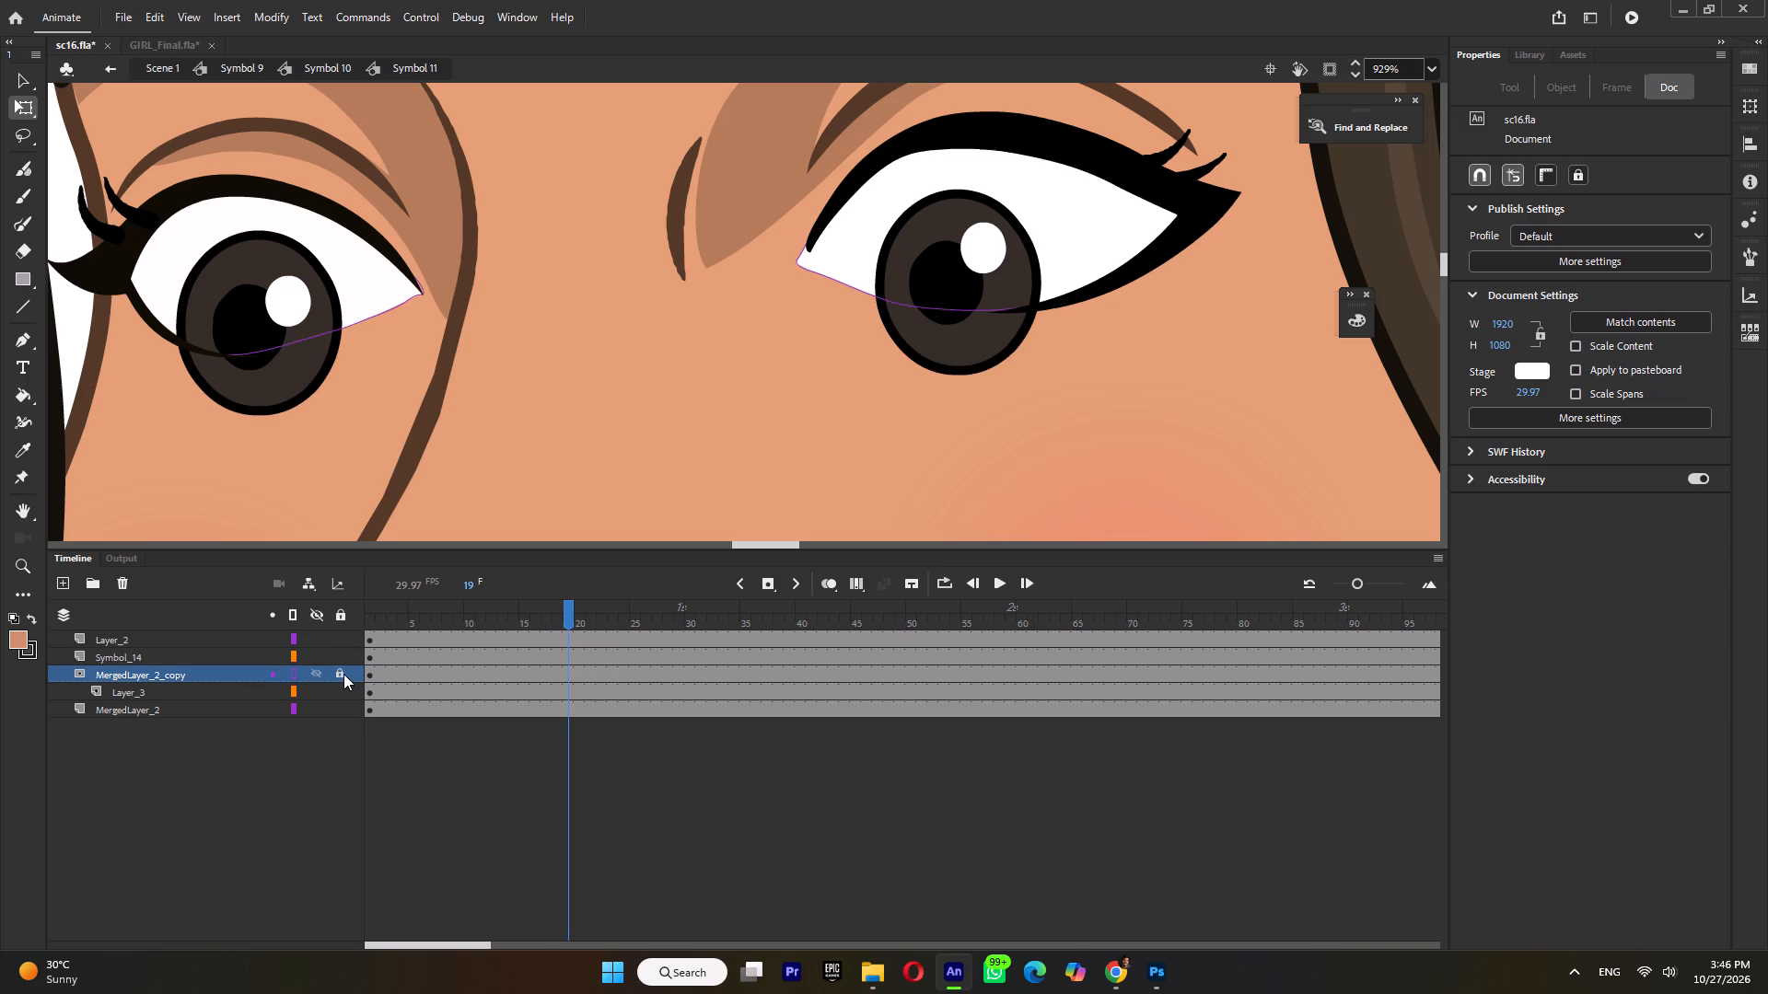
{"action": "left_click", "coordinate": [343, 674]}
{"action": "left_click", "coordinate": [301, 339]}
{"action": "left_click", "coordinate": [341, 666]}
{"action": "left_click", "coordinate": [341, 685]}
Save the file, unlock Layer_3 again, and return to the head symbol.
{"action": "scroll", "coordinate": [327, 404], "scroll_direction": "down", "scroll_amount": 10, "text": "ctrl"}
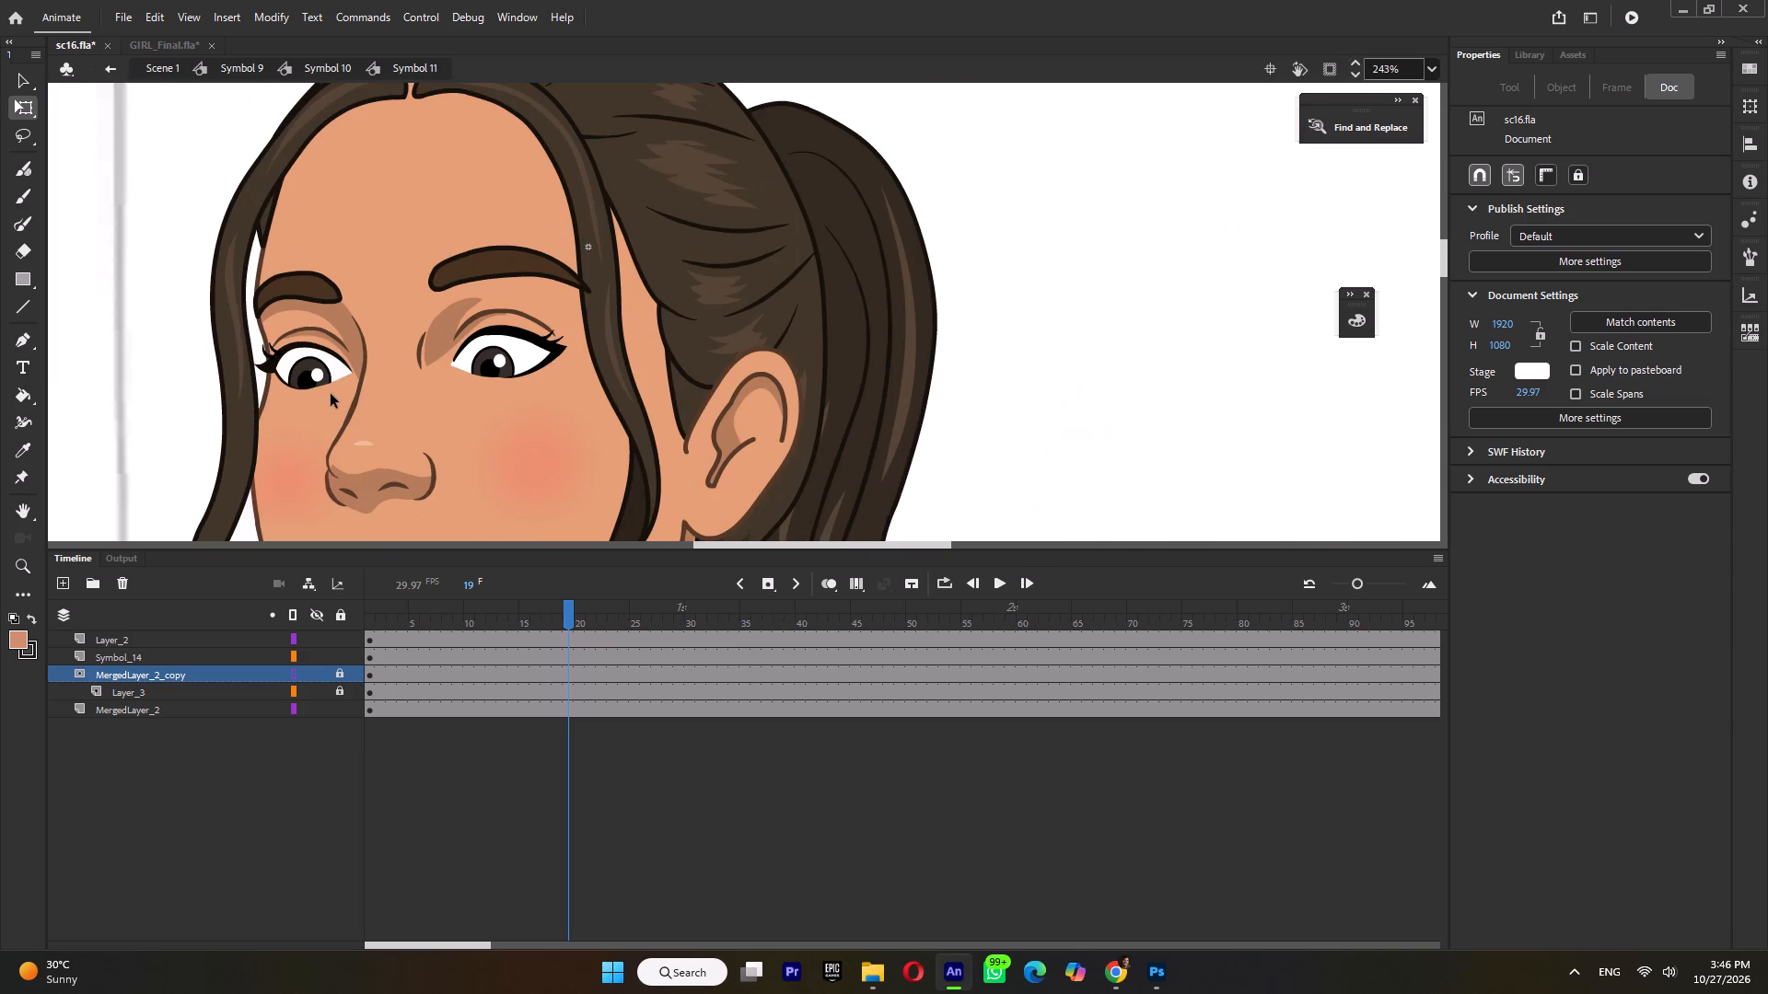
{"action": "key", "text": "ctrl+s"}
{"action": "left_click", "coordinate": [340, 693]}
{"action": "double_click", "coordinate": [1011, 381]}
{"action": "scroll", "coordinate": [1011, 374], "scroll_direction": "down", "scroll_amount": 8, "text": "ctrl"}
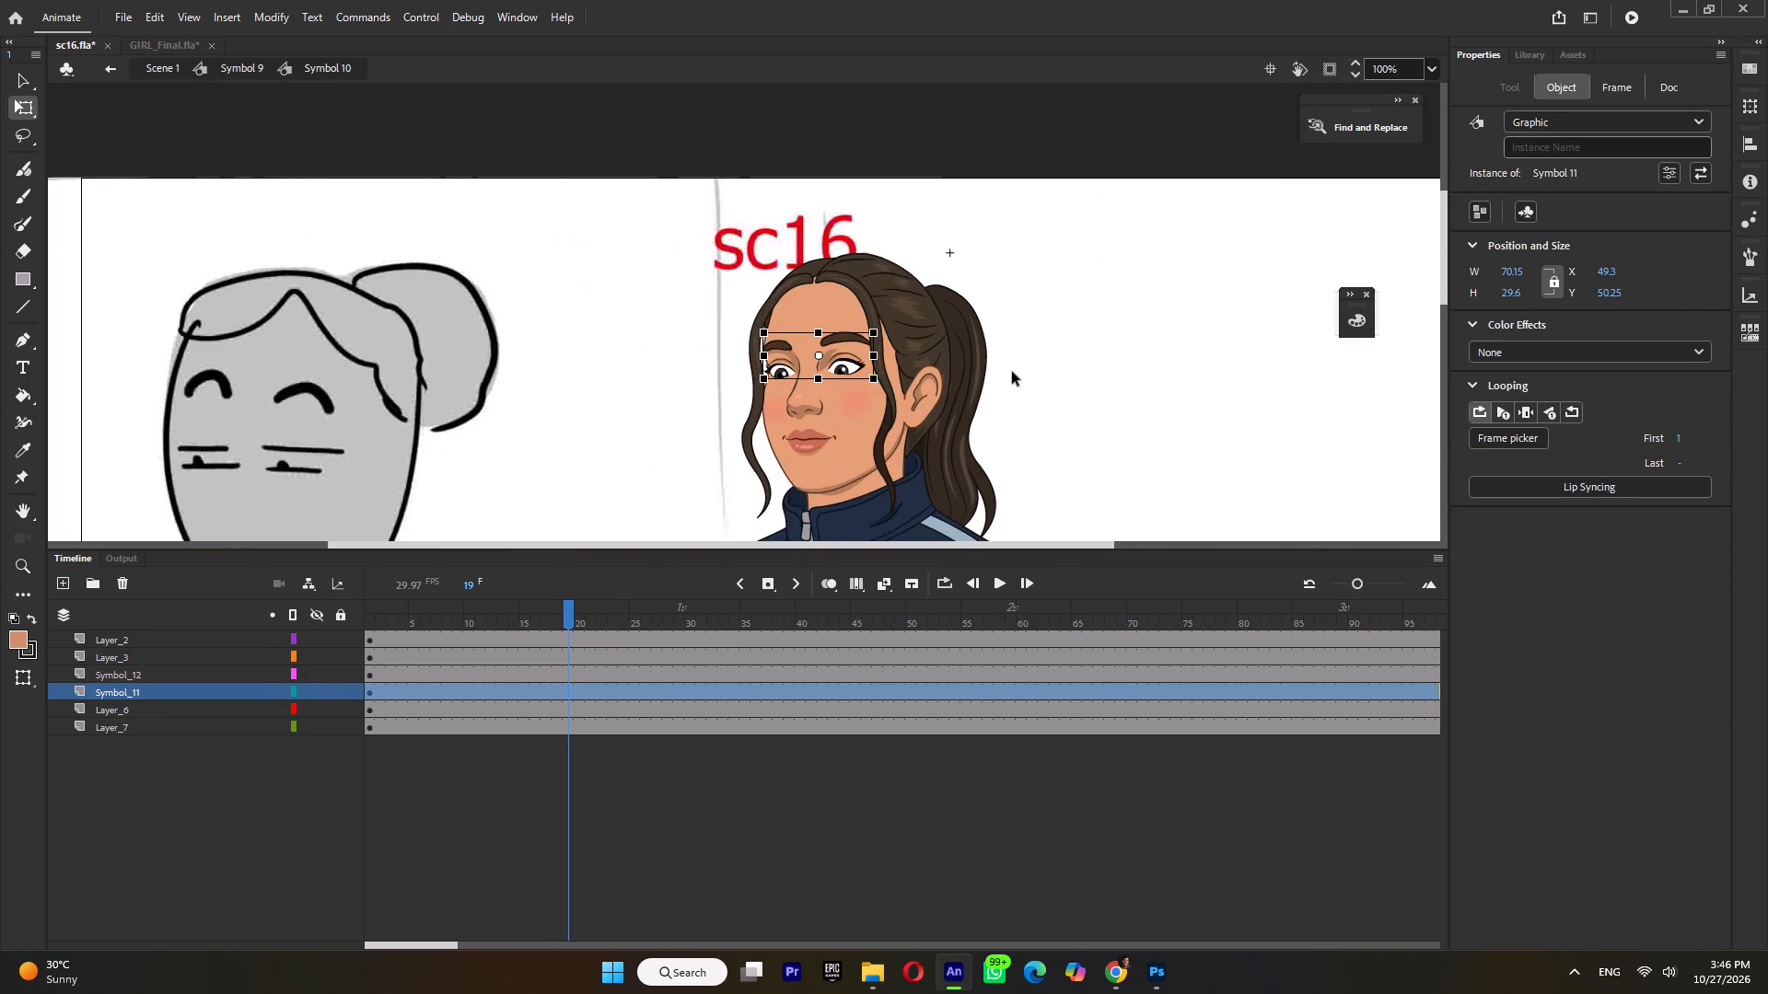
Set the girl's mouth to the Angry Lips pose at frame 27 of the Frame Picker, creating a keyframe at frame 19.
{"action": "left_click", "coordinate": [842, 421]}
{"action": "left_click", "coordinate": [849, 427]}
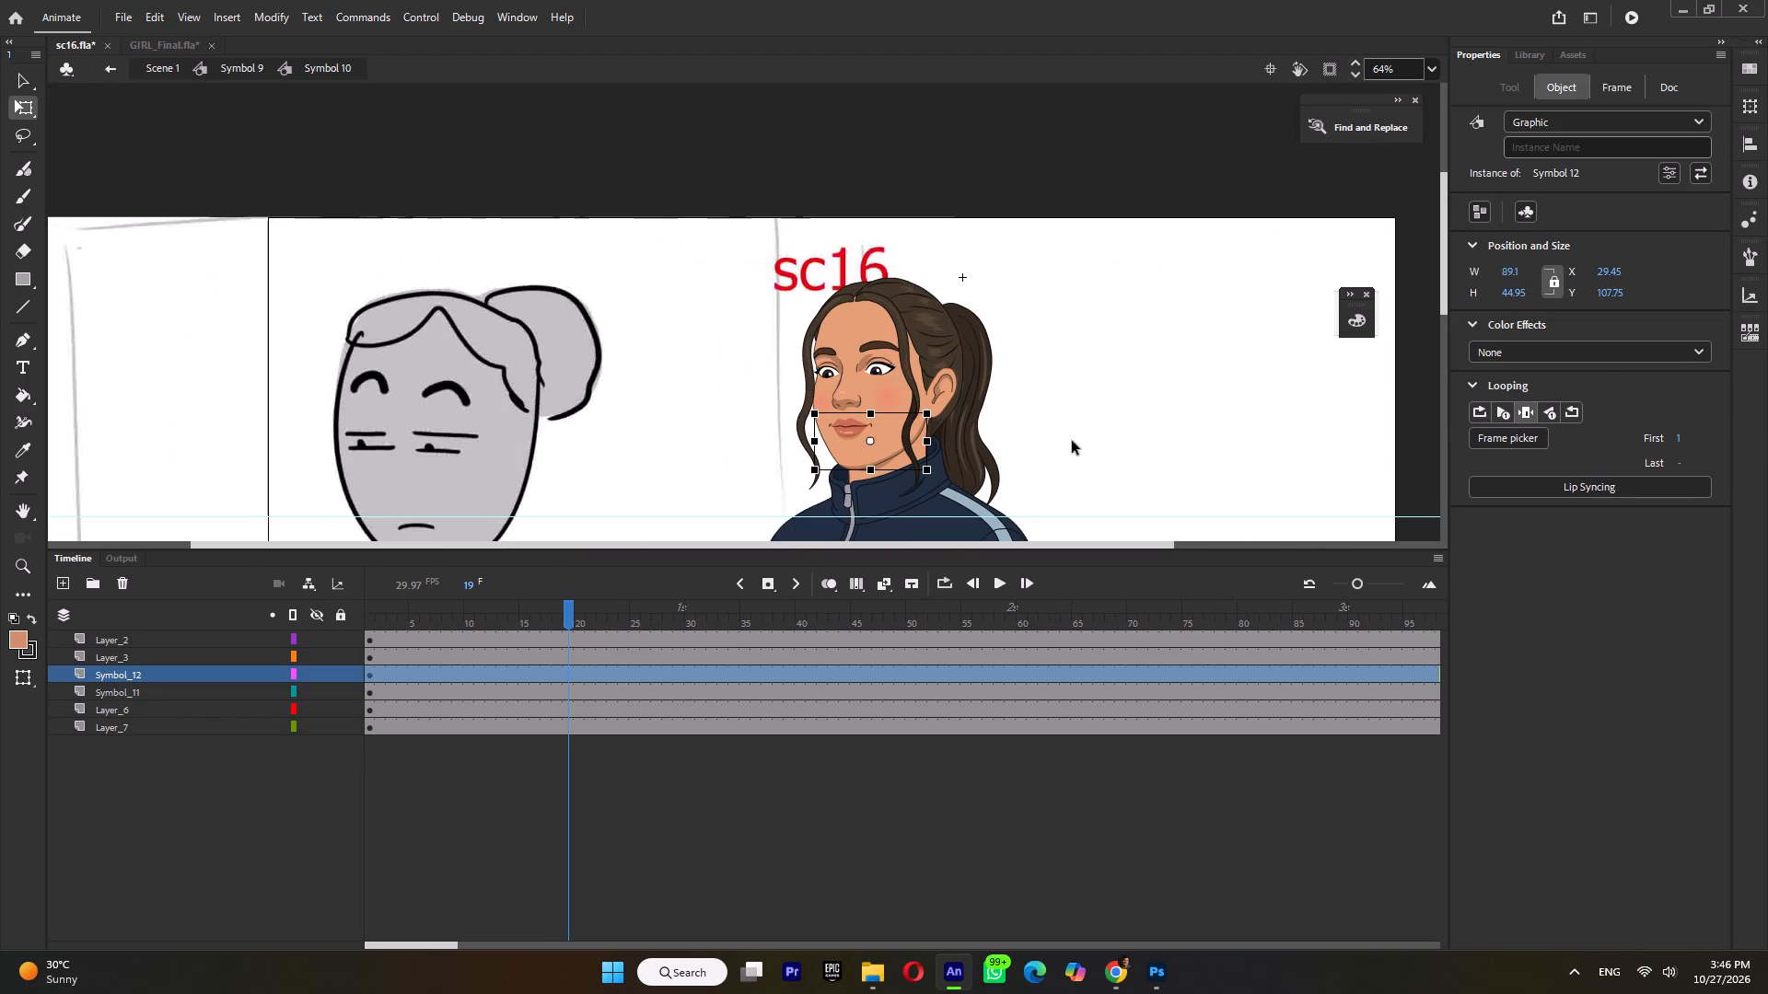
{"action": "left_click", "coordinate": [1528, 436]}
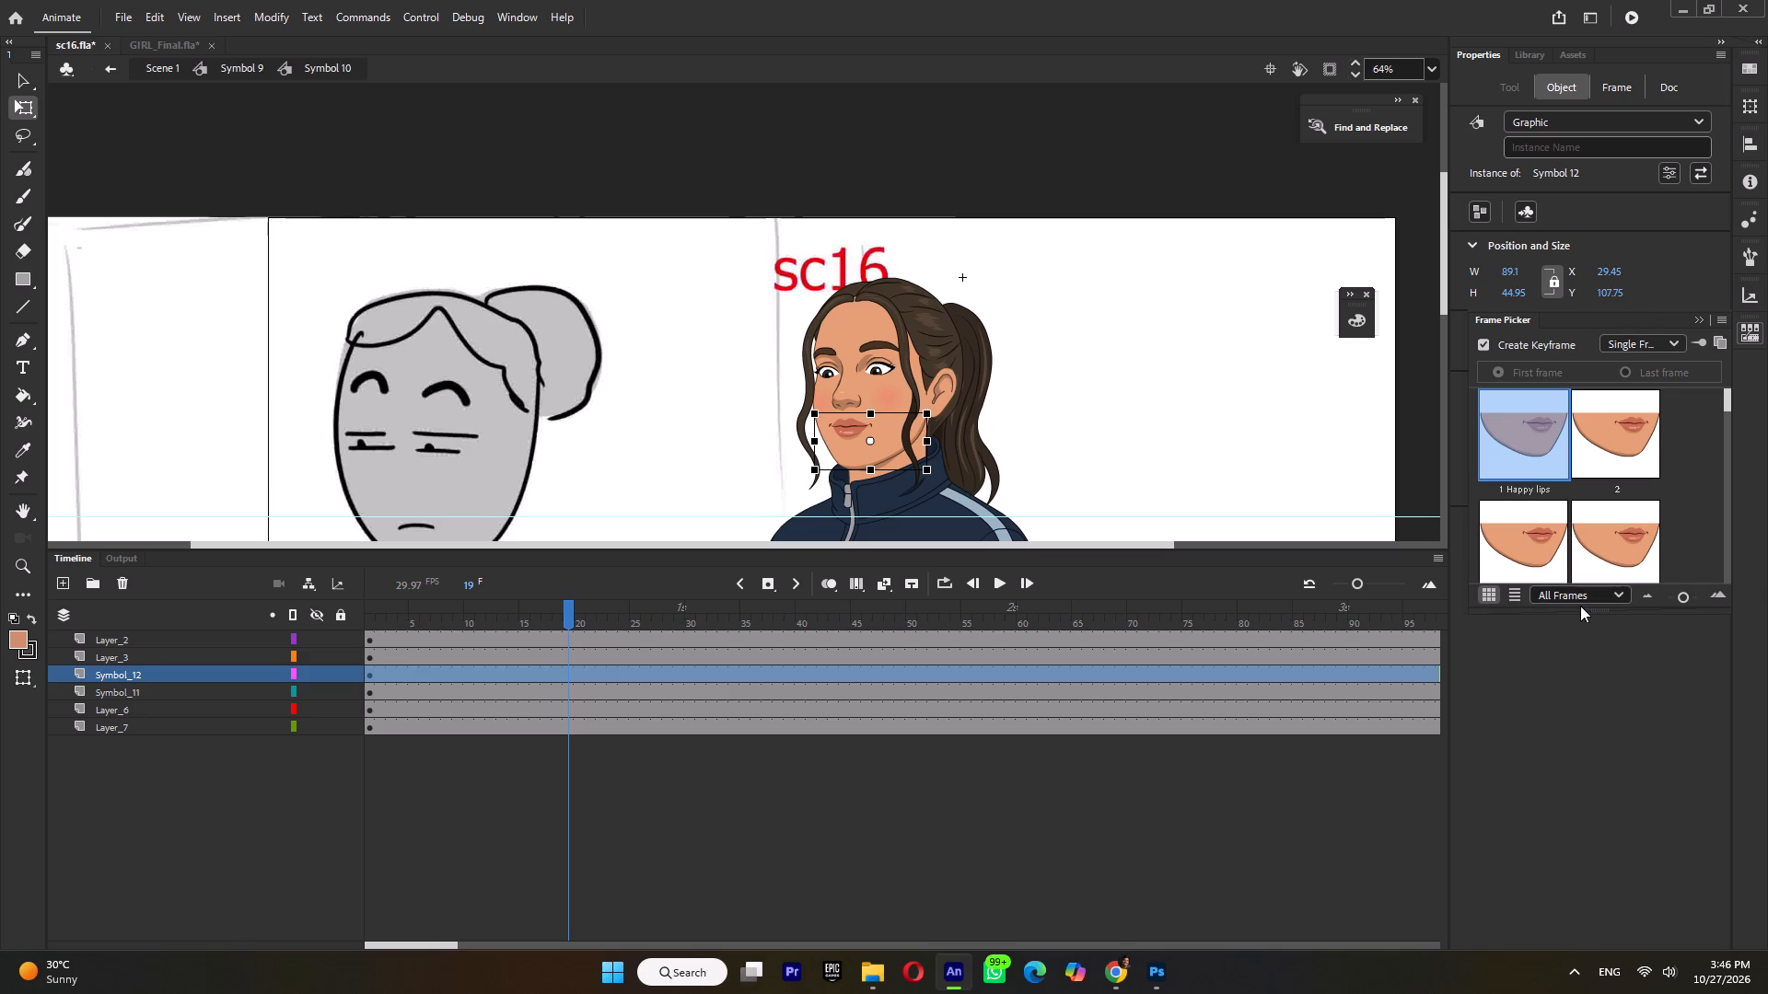
{"action": "left_click_drag", "start_coordinate": [1640, 612], "coordinate": [1624, 836]}
{"action": "scroll", "coordinate": [1600, 676], "scroll_direction": "down", "scroll_amount": 4}
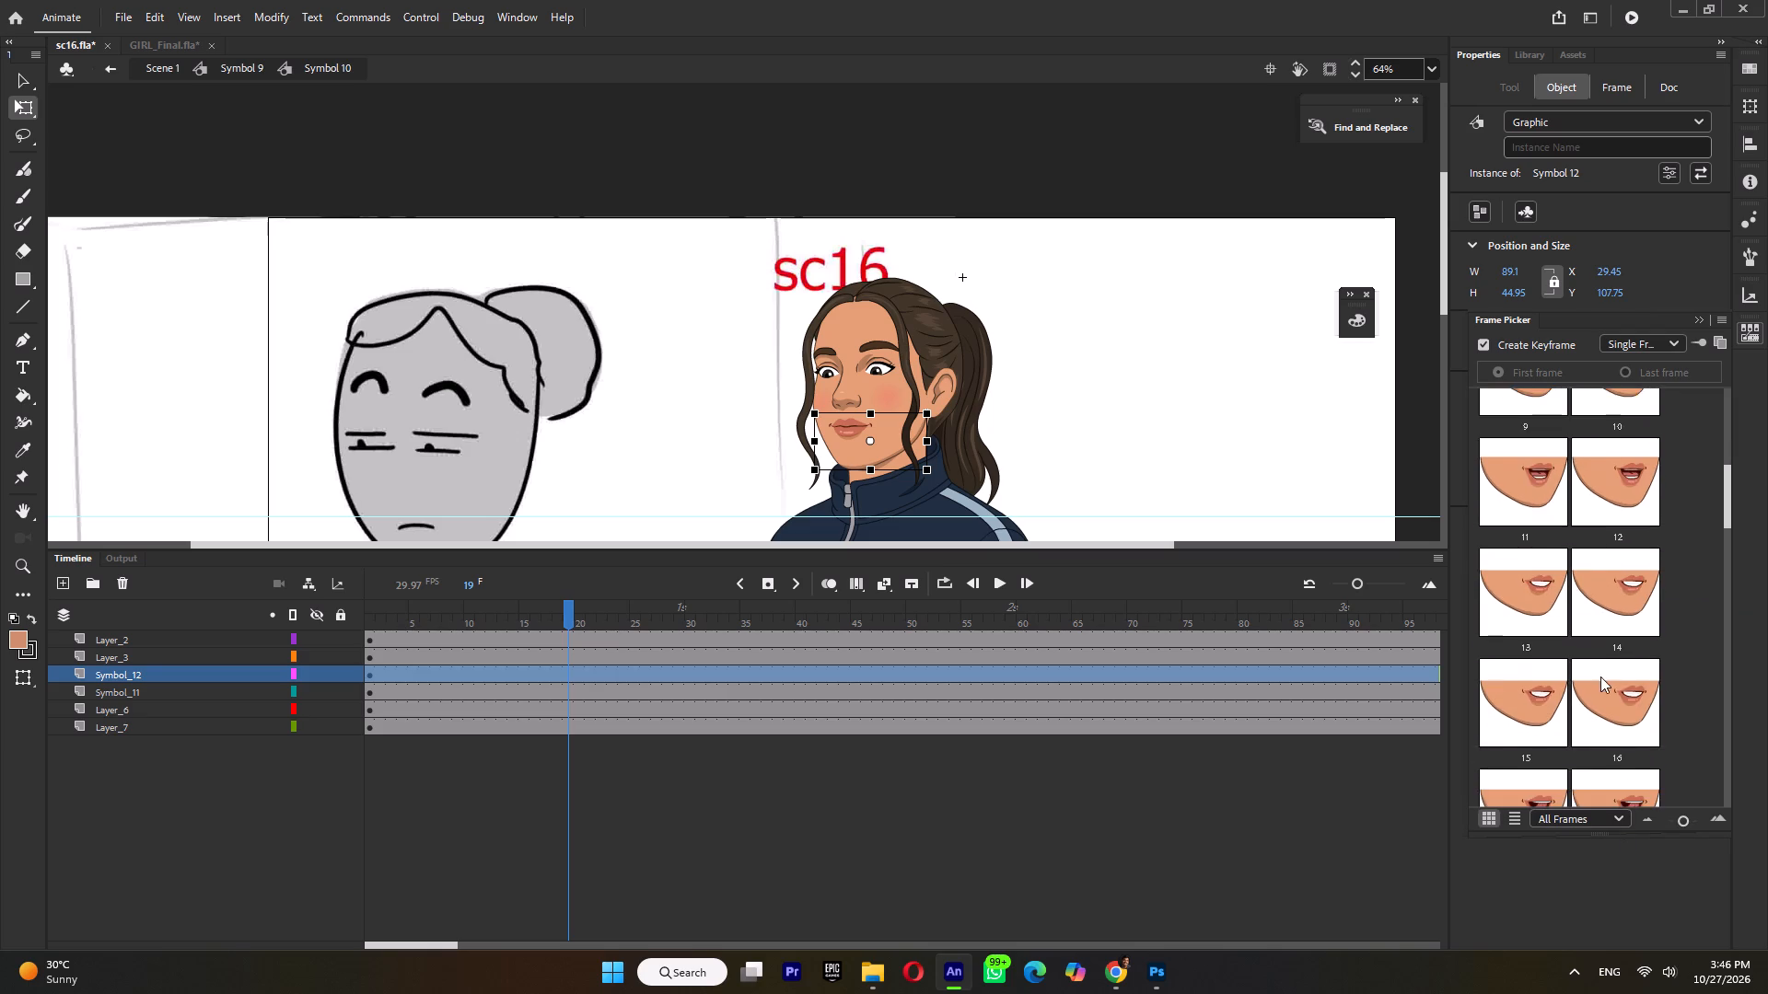
{"action": "scroll", "coordinate": [1602, 665], "scroll_direction": "down", "scroll_amount": 7}
{"action": "left_click", "coordinate": [1551, 503]}
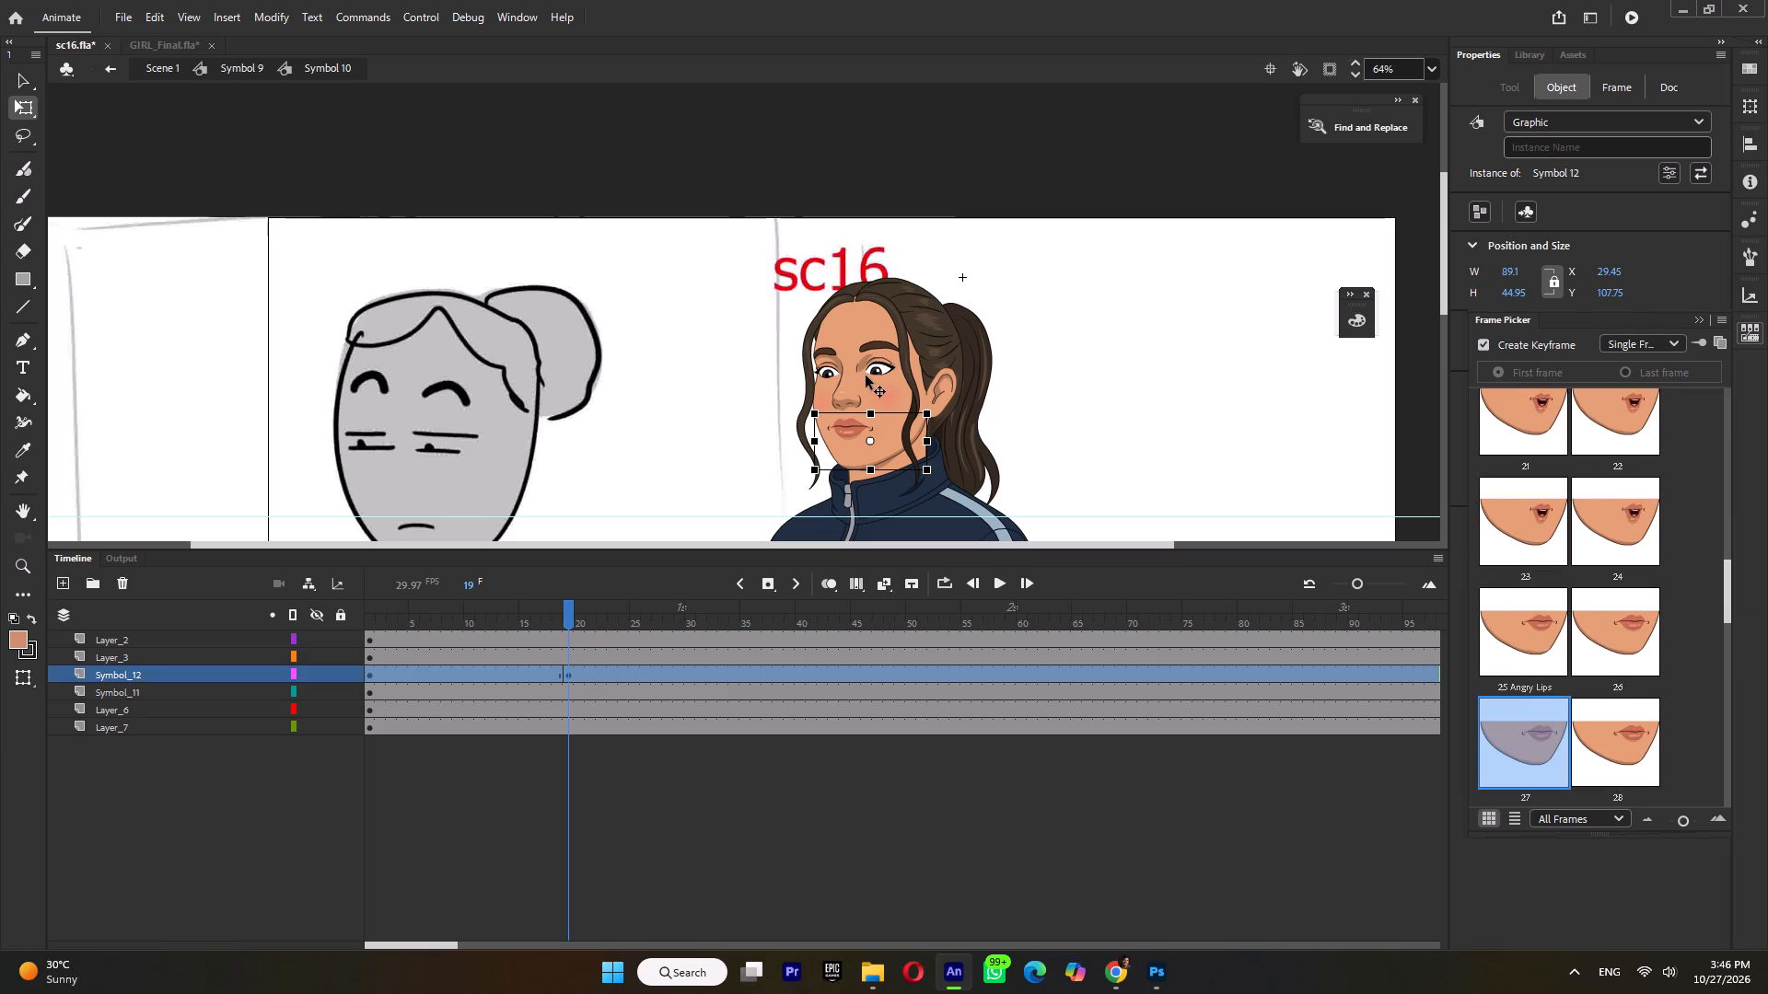
Open the eyebrows symbol nested inside the eyes symbol and add a keyframe at frame 2.
{"action": "left_click", "coordinate": [825, 354]}
{"action": "triple_click", "coordinate": [829, 348]}
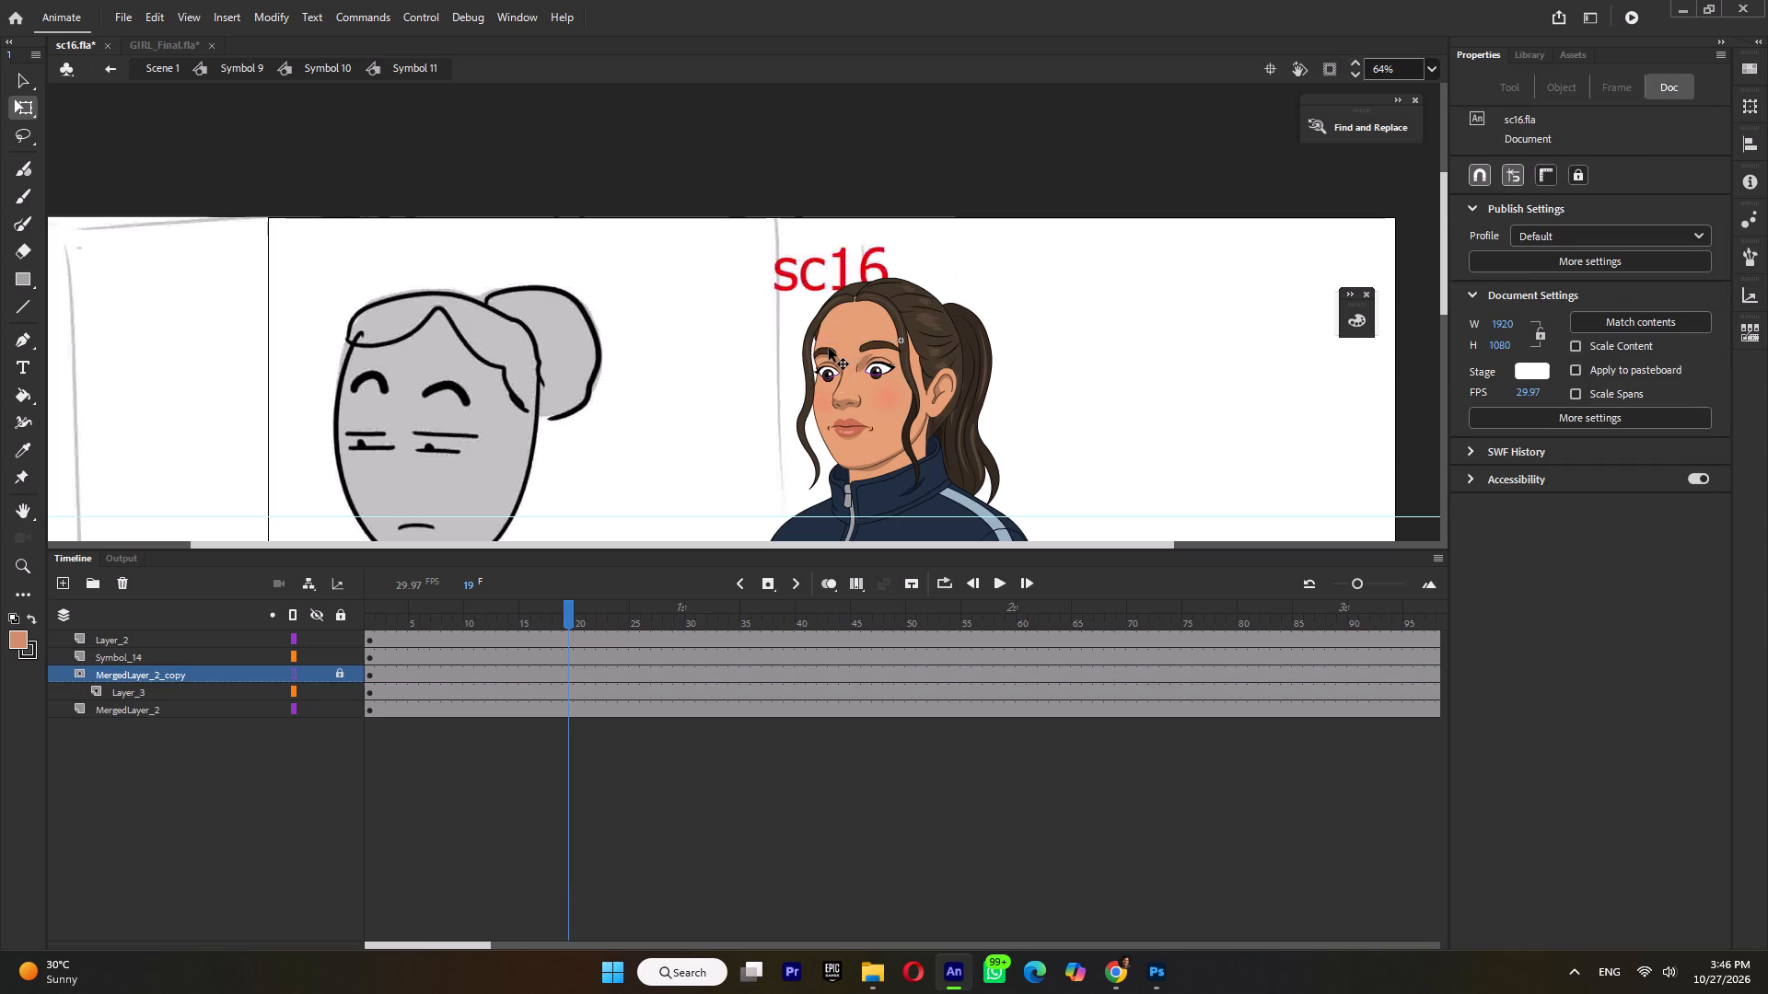
{"action": "double_click", "coordinate": [829, 348]}
{"action": "double_click", "coordinate": [829, 348]}
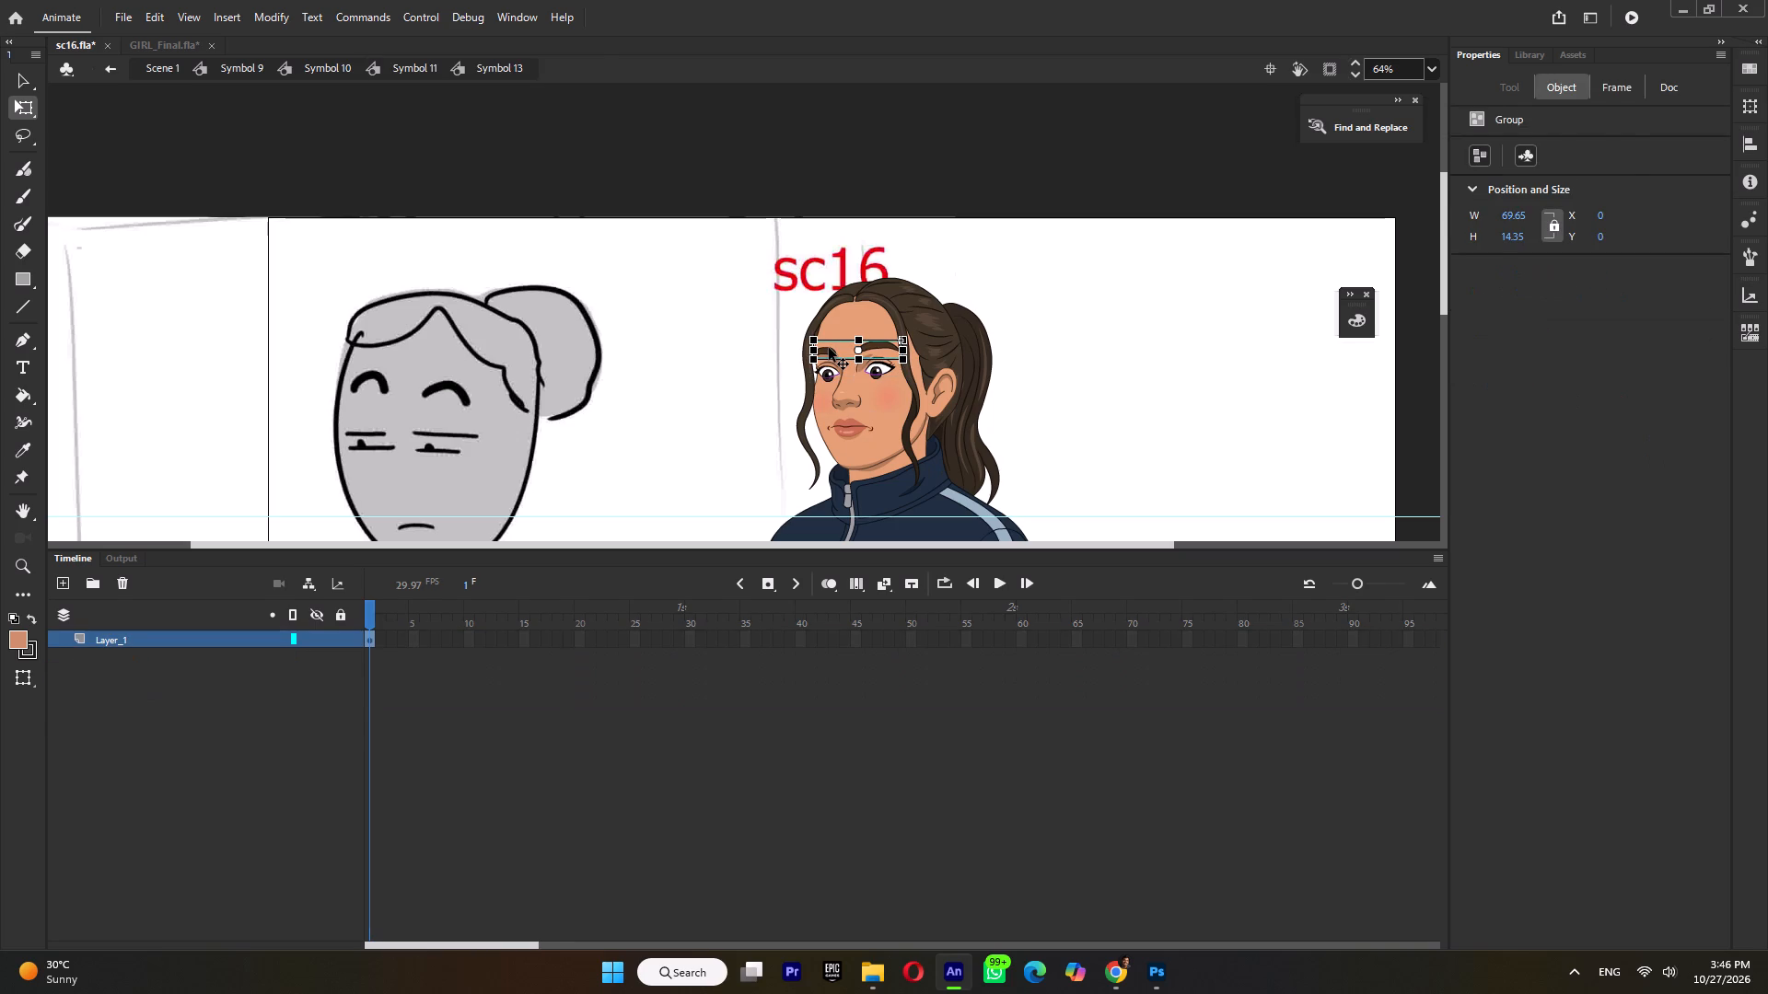
{"action": "double_click", "coordinate": [1130, 328]}
{"action": "double_click", "coordinate": [647, 410]}
{"action": "triple_click", "coordinate": [831, 350]}
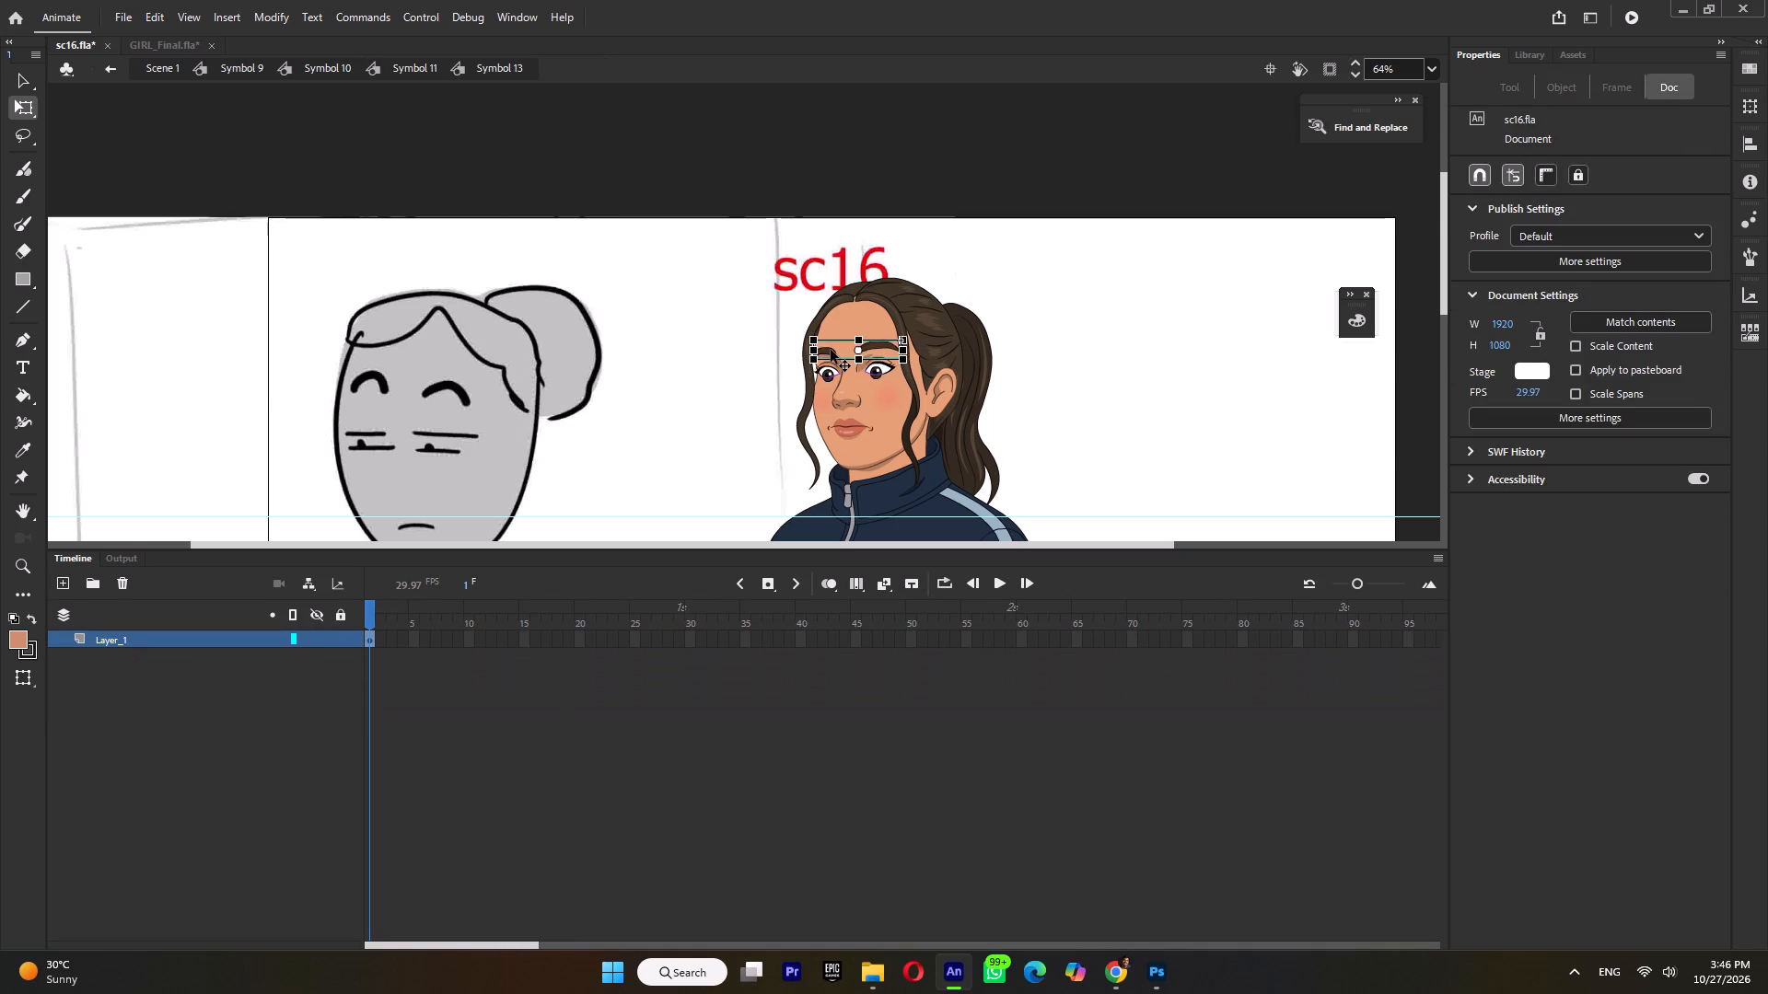
{"action": "scroll", "coordinate": [831, 350], "scroll_direction": "up", "scroll_amount": 5, "text": "ctrl"}
{"action": "key", "text": "F5"}
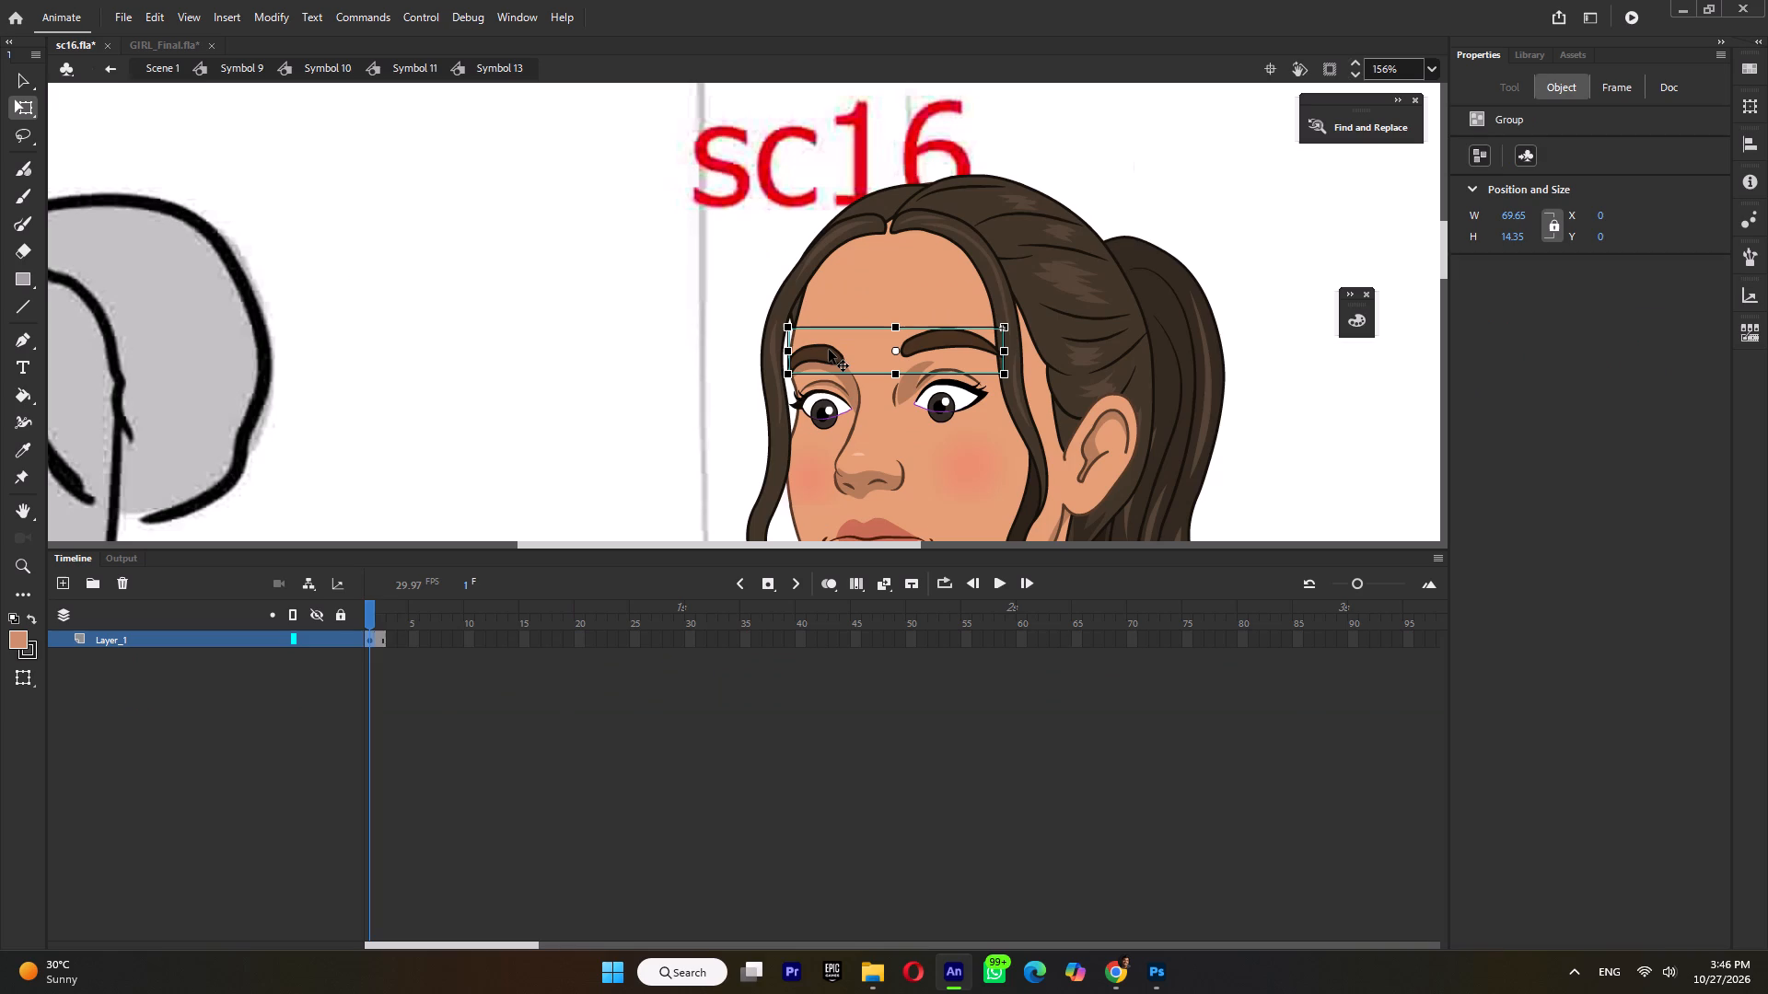
{"action": "key", "text": "F6"}
At frame 2, group each eyebrow separately inside the combined eyebrow group, and break the outer group apart.
{"action": "double_click", "coordinate": [826, 353]}
{"action": "left_click_drag", "start_coordinate": [745, 319], "coordinate": [788, 361]}
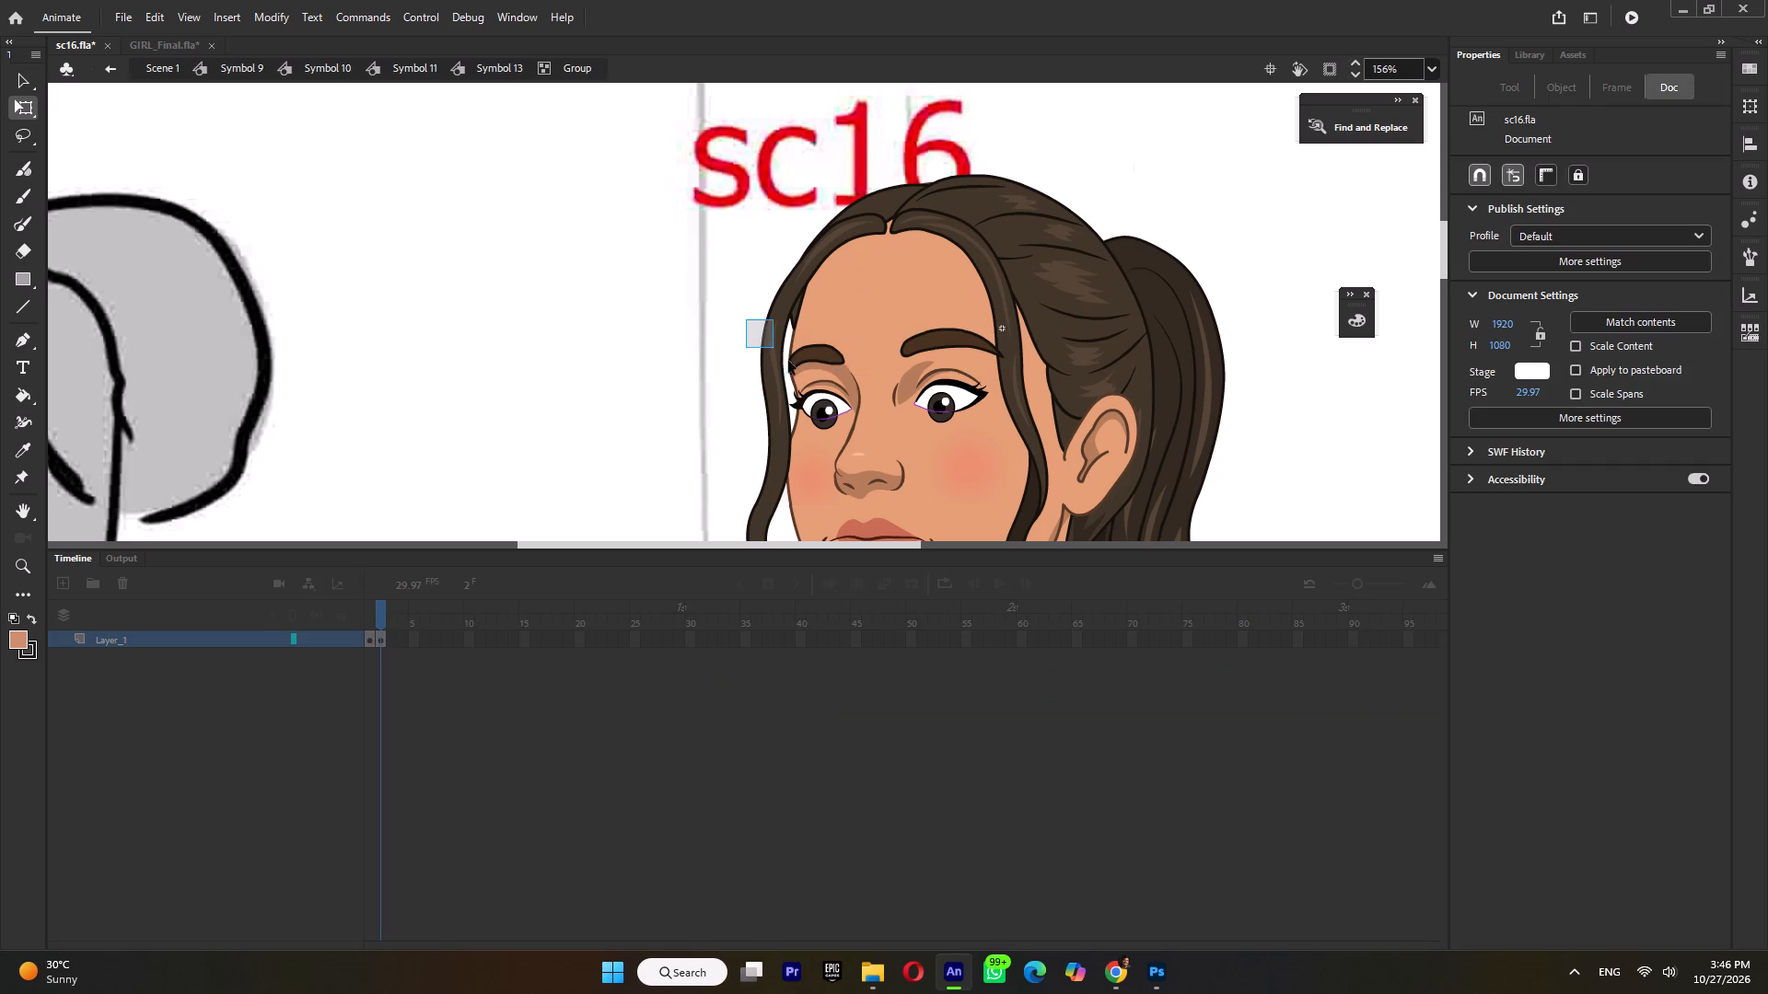
{"action": "left_click_drag", "start_coordinate": [788, 361], "coordinate": [867, 433]}
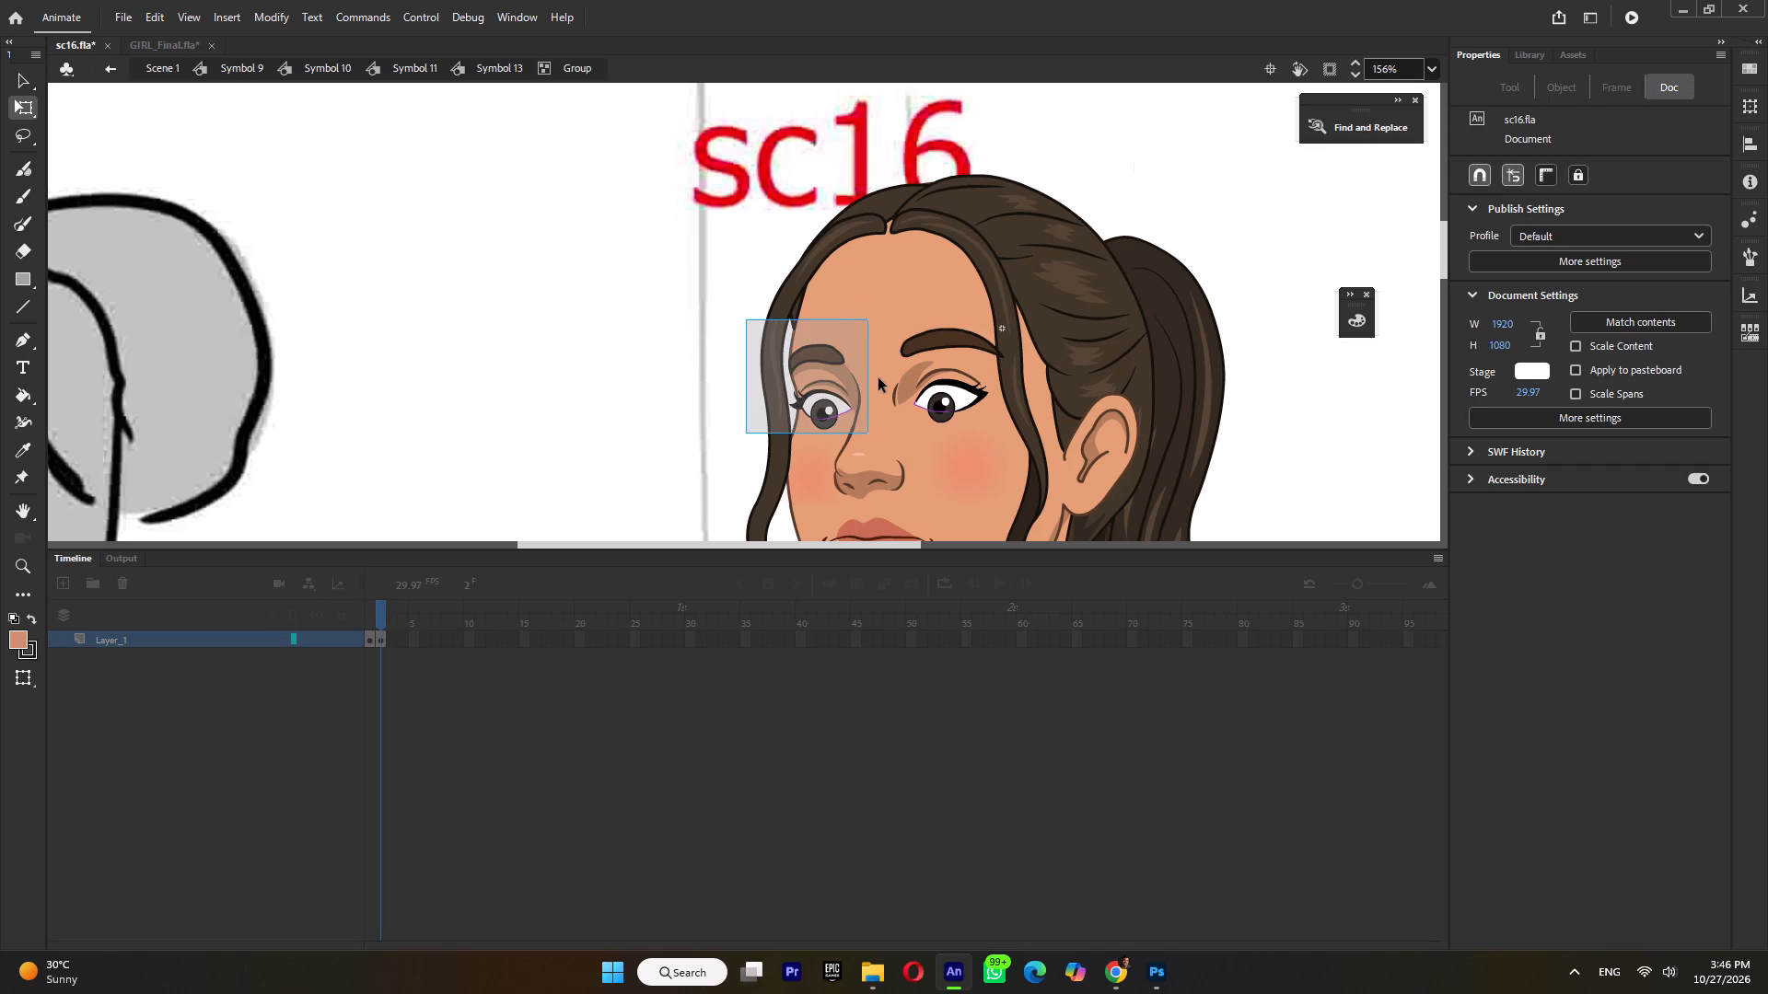
{"action": "key", "text": "ctrl+g"}
{"action": "left_click_drag", "start_coordinate": [869, 306], "coordinate": [1060, 400]}
{"action": "key", "text": "ctrl+g"}
{"action": "double_click", "coordinate": [597, 428]}
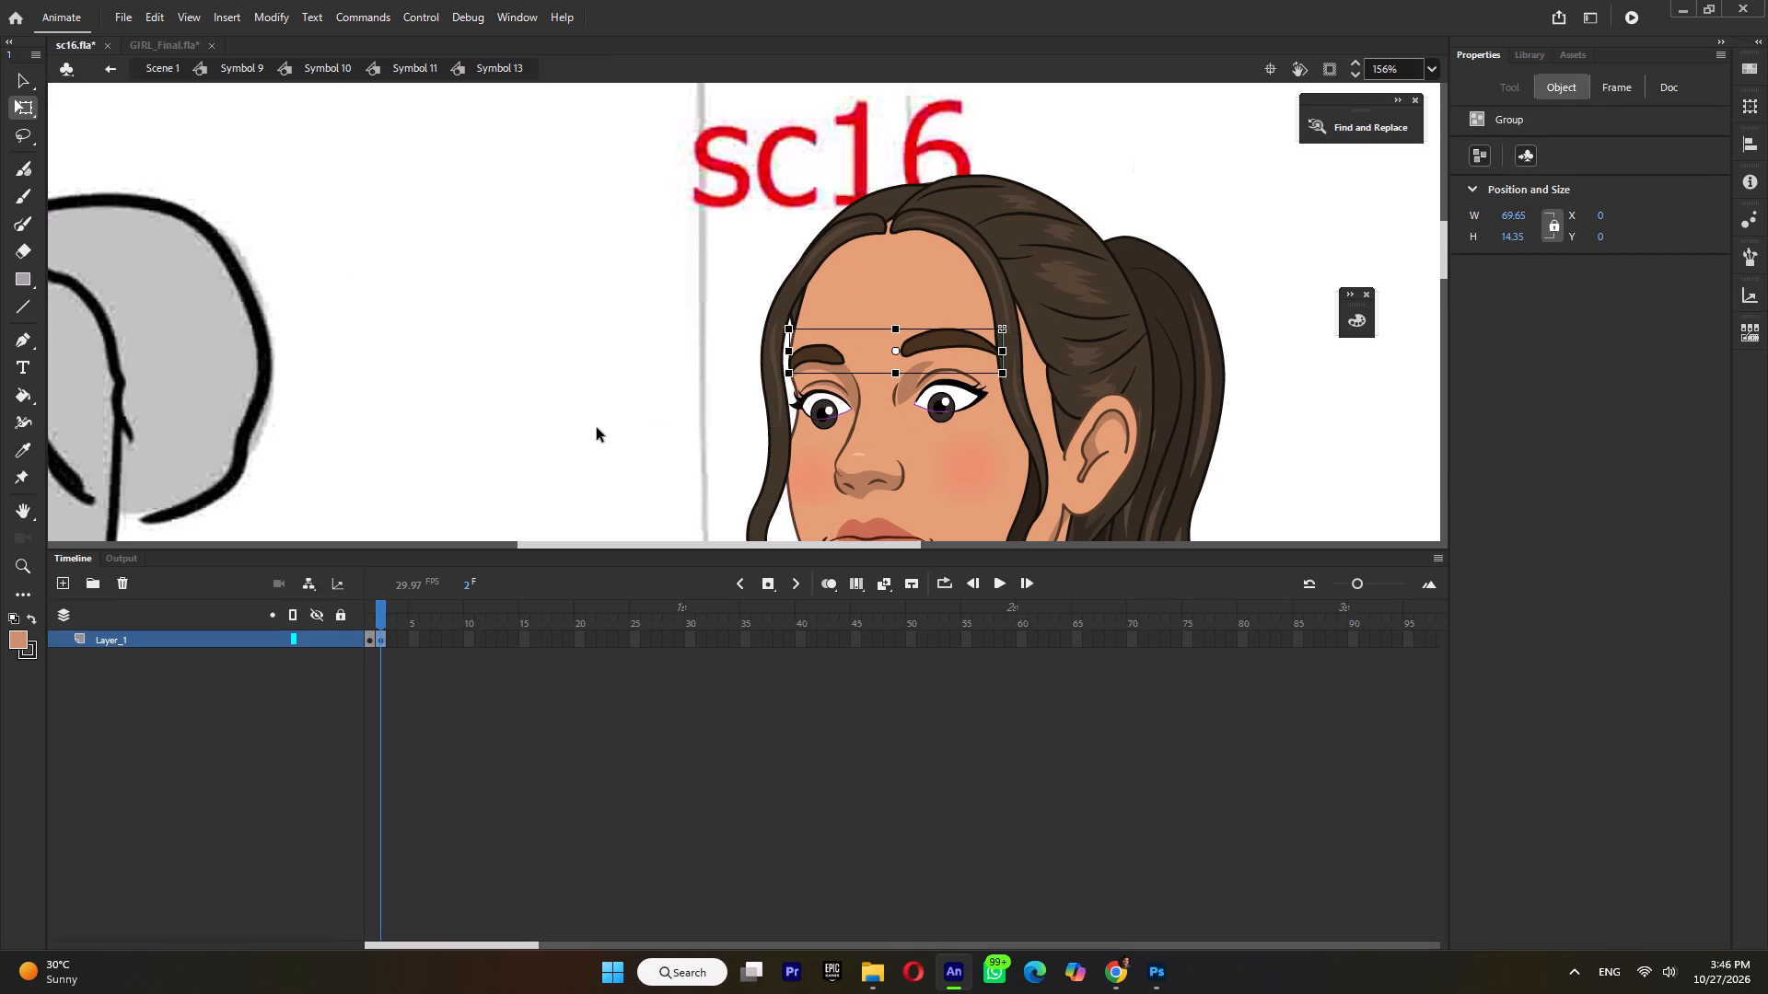
{"action": "key", "text": "ctrl+b"}
Add a keyframe at frame 3 of the eyebrows symbol's Layer_1.
{"action": "key", "text": "F5"}
{"action": "key", "text": "F6"}
At frame 2, move the smaller eyebrow's pivot to its outer lower end and rotate the brow slightly so its inner end rises.
{"action": "left_click", "coordinate": [383, 642]}
{"action": "left_click", "coordinate": [715, 408]}
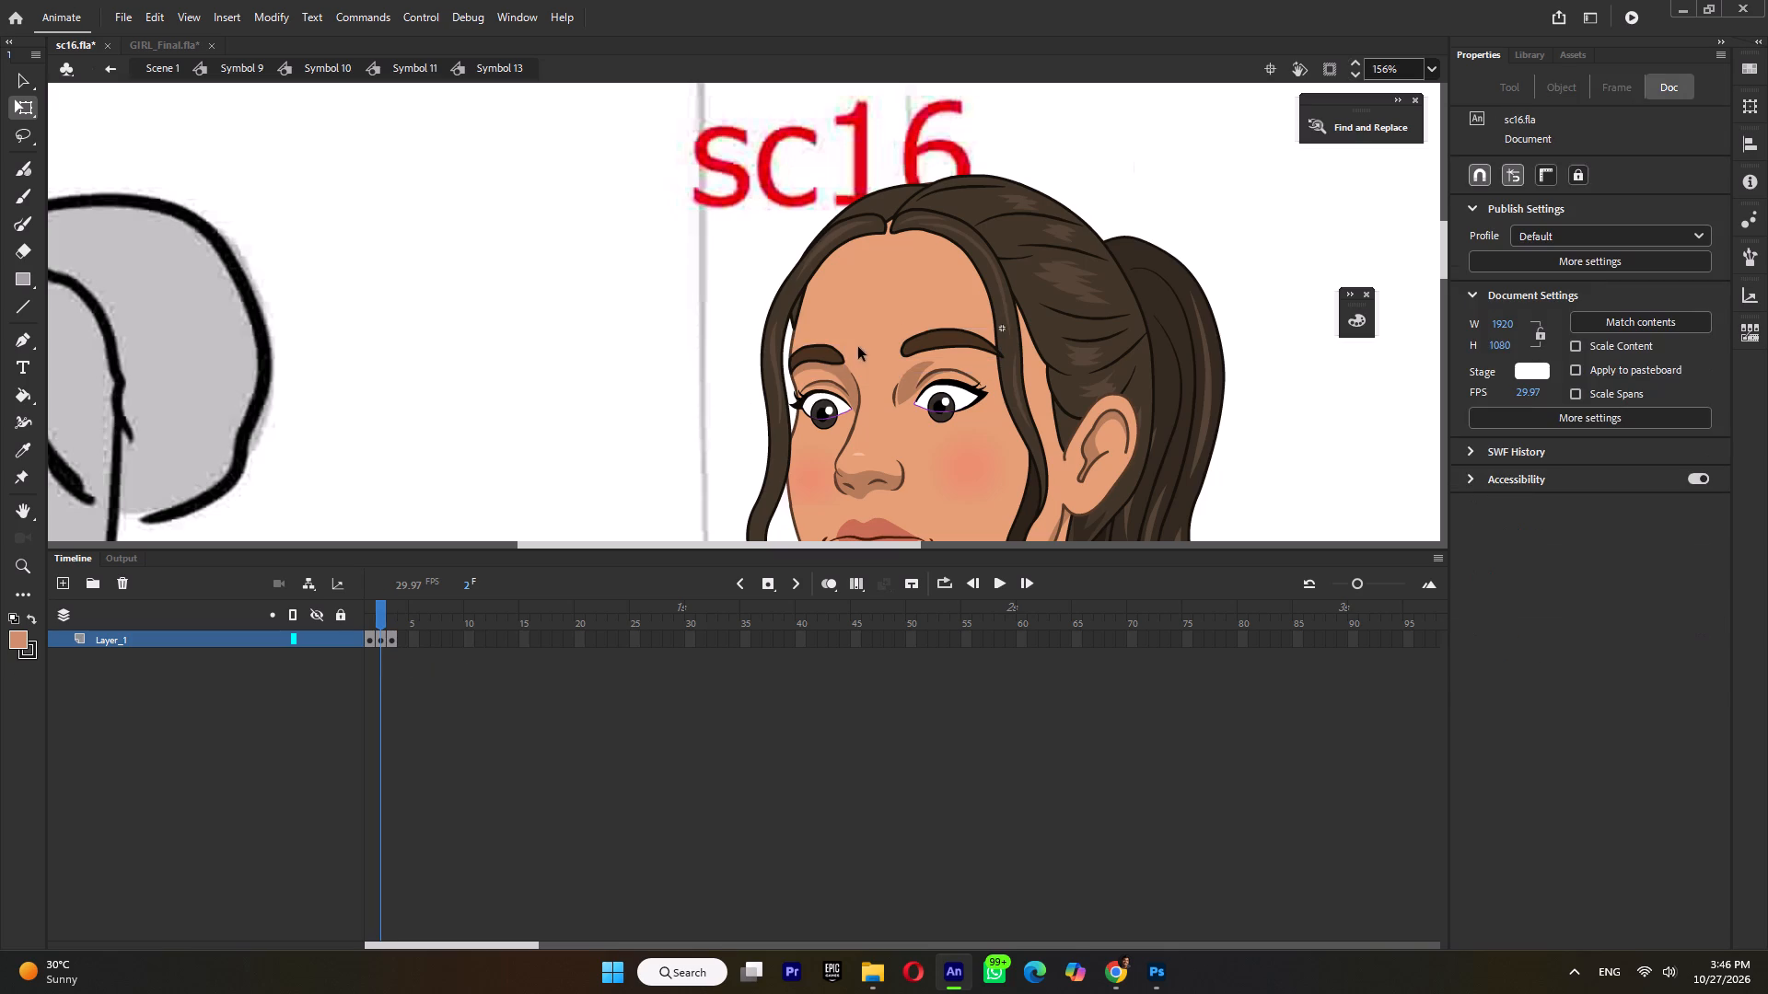
{"action": "left_click", "coordinate": [820, 360]}
{"action": "scroll", "coordinate": [822, 355], "scroll_direction": "up", "scroll_amount": 3, "text": "ctrl"}
{"action": "left_click_drag", "start_coordinate": [809, 368], "coordinate": [763, 388]}
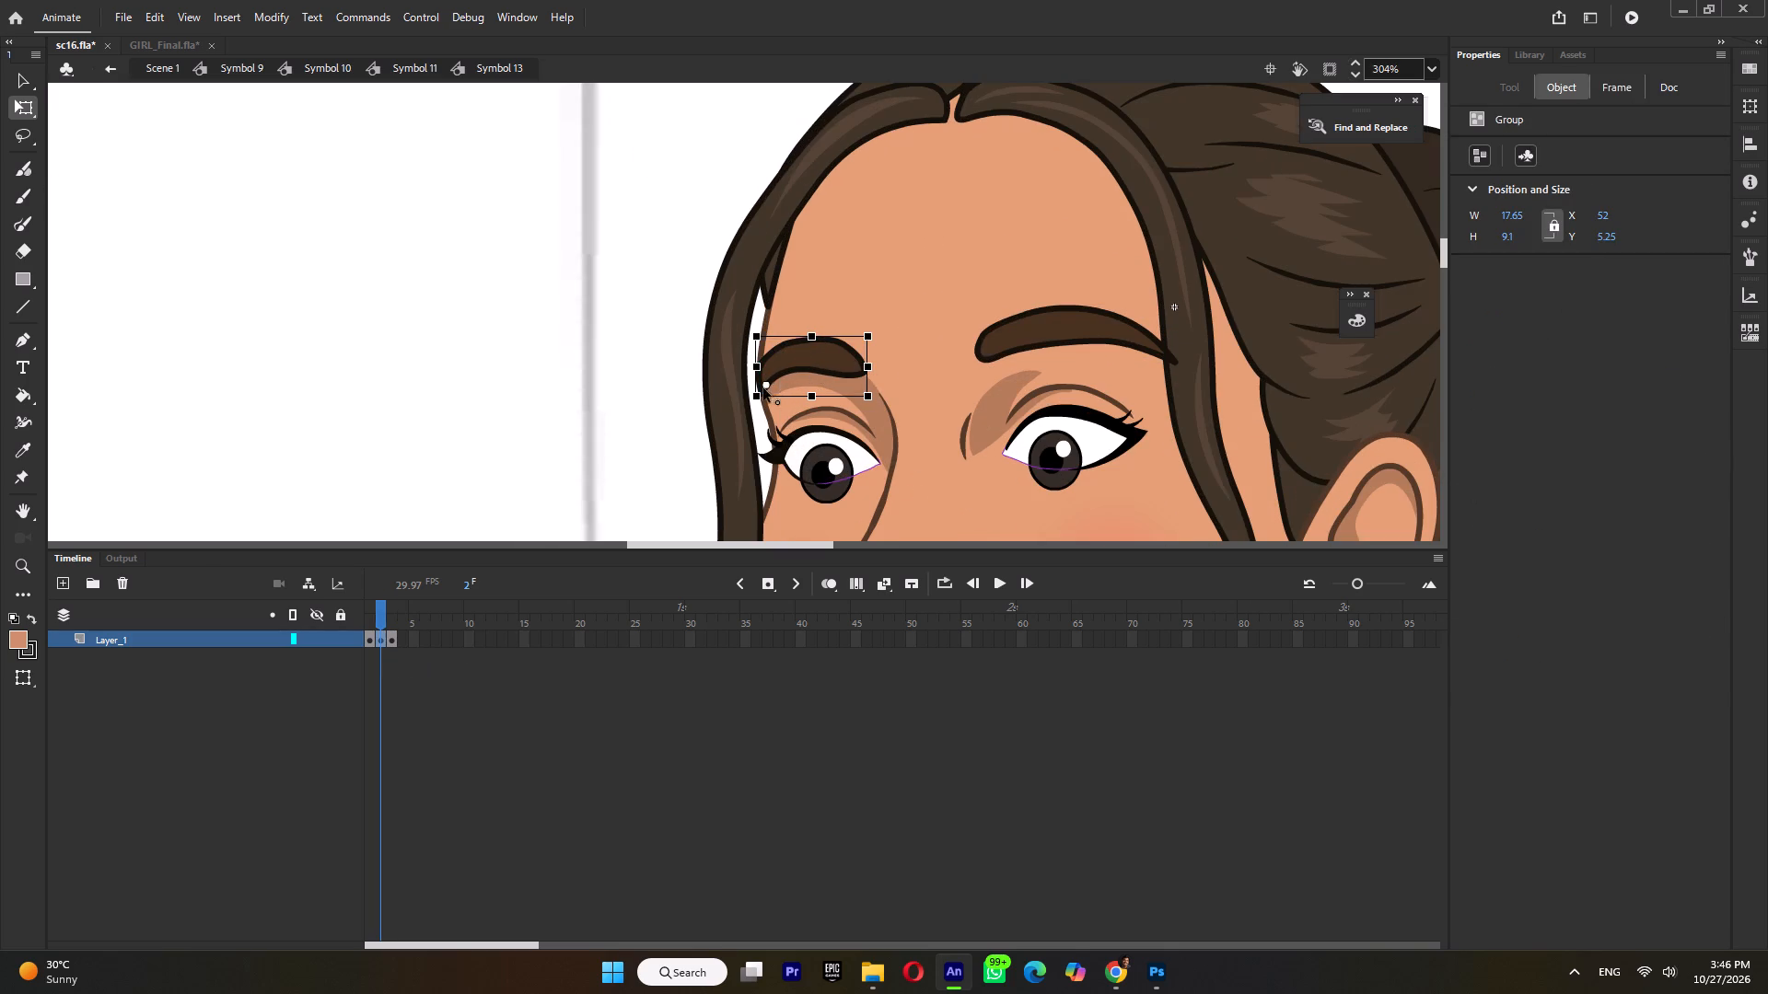
{"action": "left_click_drag", "start_coordinate": [763, 388], "coordinate": [757, 396]}
{"action": "left_click_drag", "start_coordinate": [878, 337], "coordinate": [876, 314]}
Move the larger eyebrow's pivot to its outer lower corner and rotate the brow slightly so its inner end rises.
{"action": "scroll", "coordinate": [883, 364], "scroll_direction": "down", "scroll_amount": 5, "text": "ctrl"}
{"action": "left_click", "coordinate": [959, 359]}
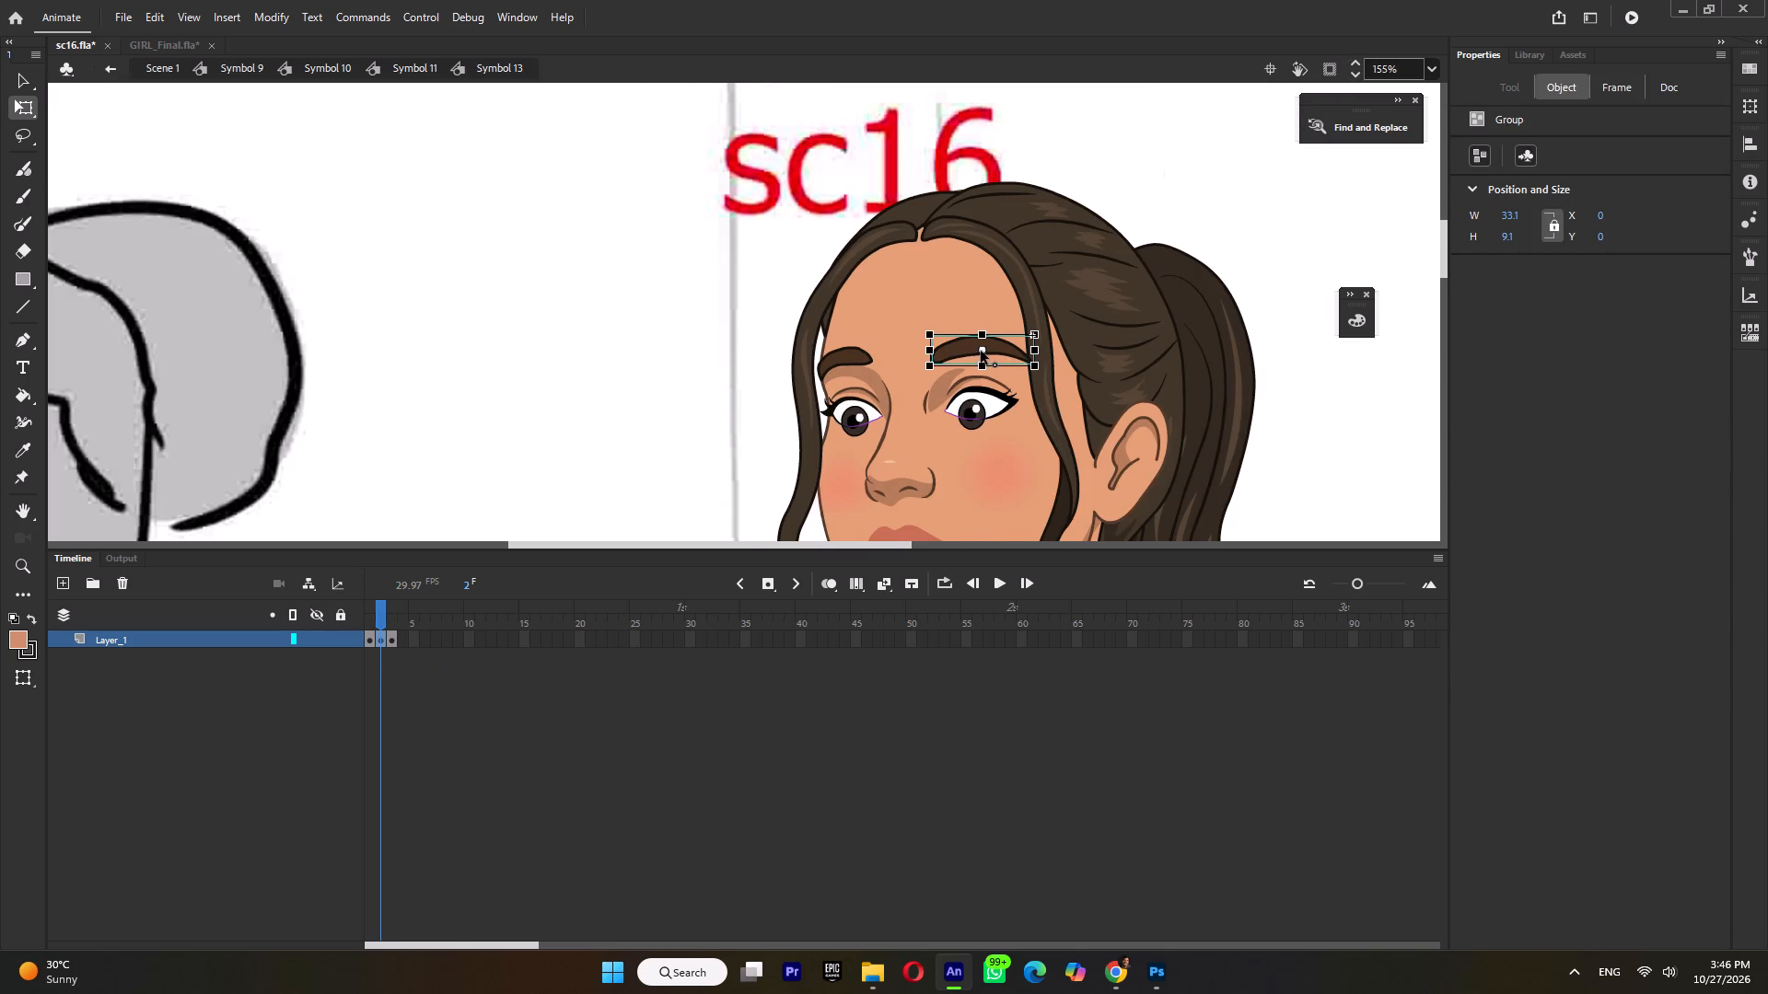
{"action": "left_click_drag", "start_coordinate": [983, 351], "coordinate": [1036, 367]}
{"action": "left_click_drag", "start_coordinate": [931, 377], "coordinate": [927, 367]}
{"action": "scroll", "coordinate": [928, 387], "scroll_direction": "down", "scroll_amount": 4, "text": "ctrl"}
{"action": "scroll", "coordinate": [970, 366], "scroll_direction": "up", "scroll_amount": 4, "text": "ctrl"}
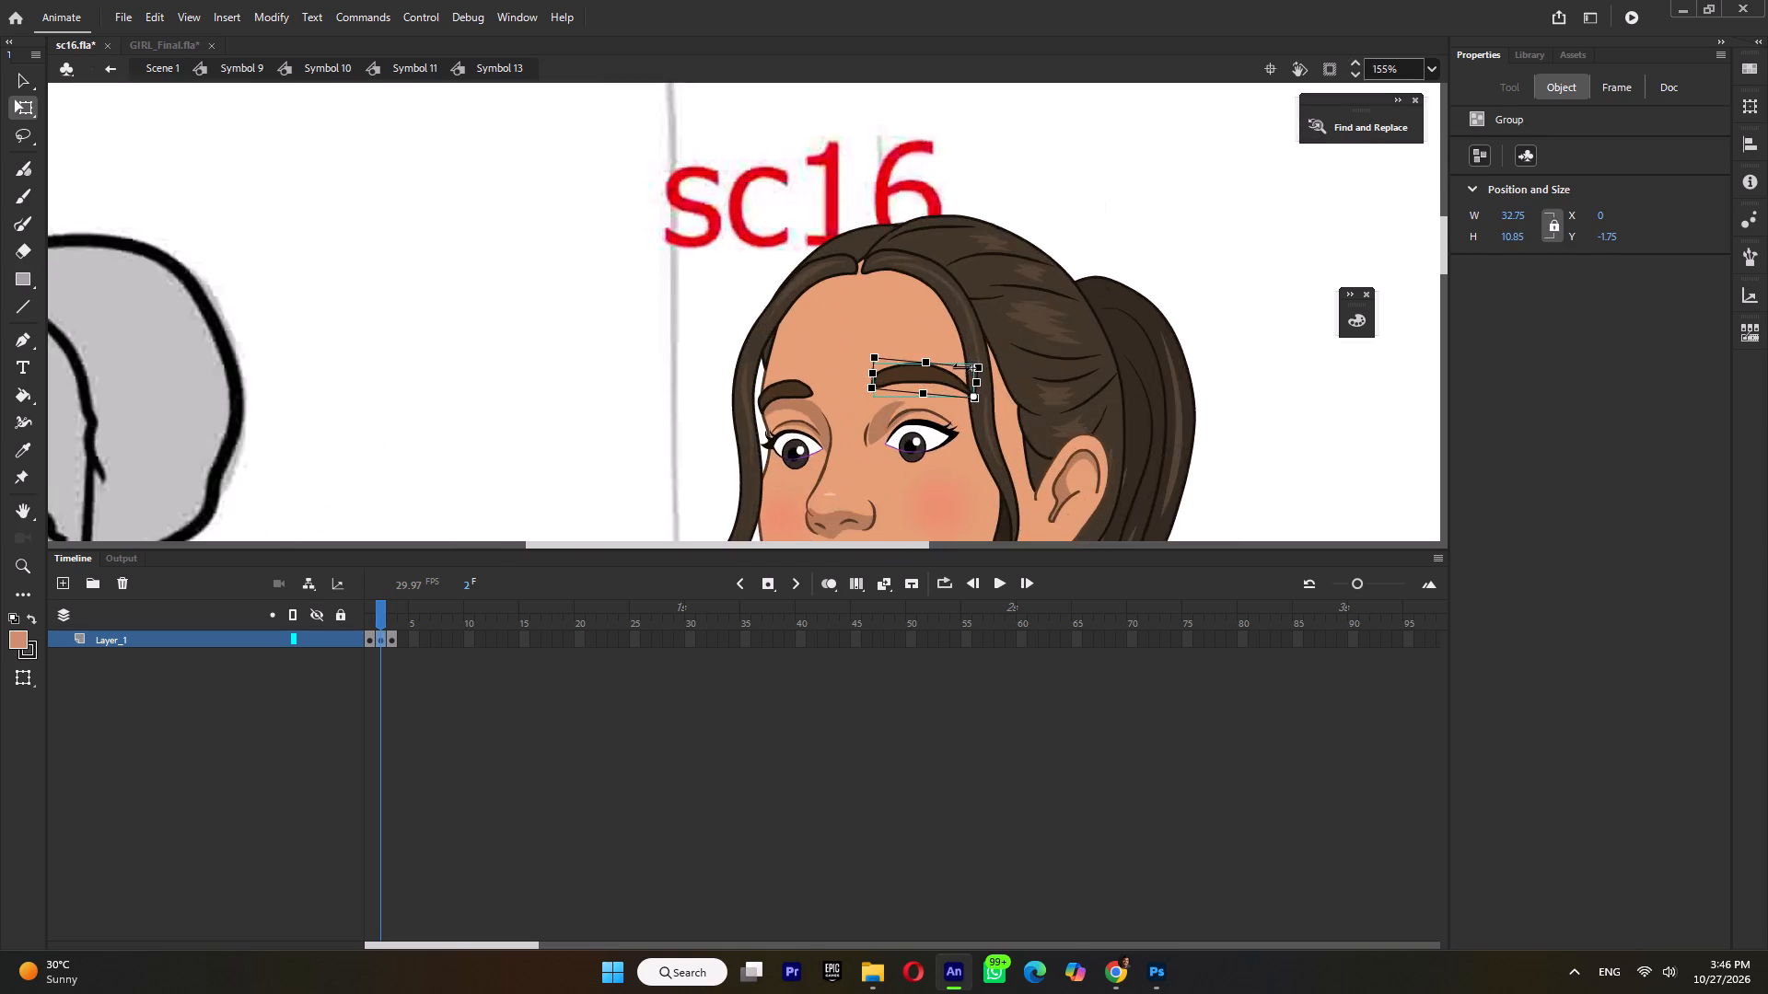
Inside the larger eyebrow's group, reshape the upper and lower outlines into a slightly higher arch.
{"action": "scroll", "coordinate": [949, 376], "scroll_direction": "up", "scroll_amount": 4, "text": "ctrl"}
{"action": "double_click", "coordinate": [884, 364]}
{"action": "left_click", "coordinate": [886, 341]}
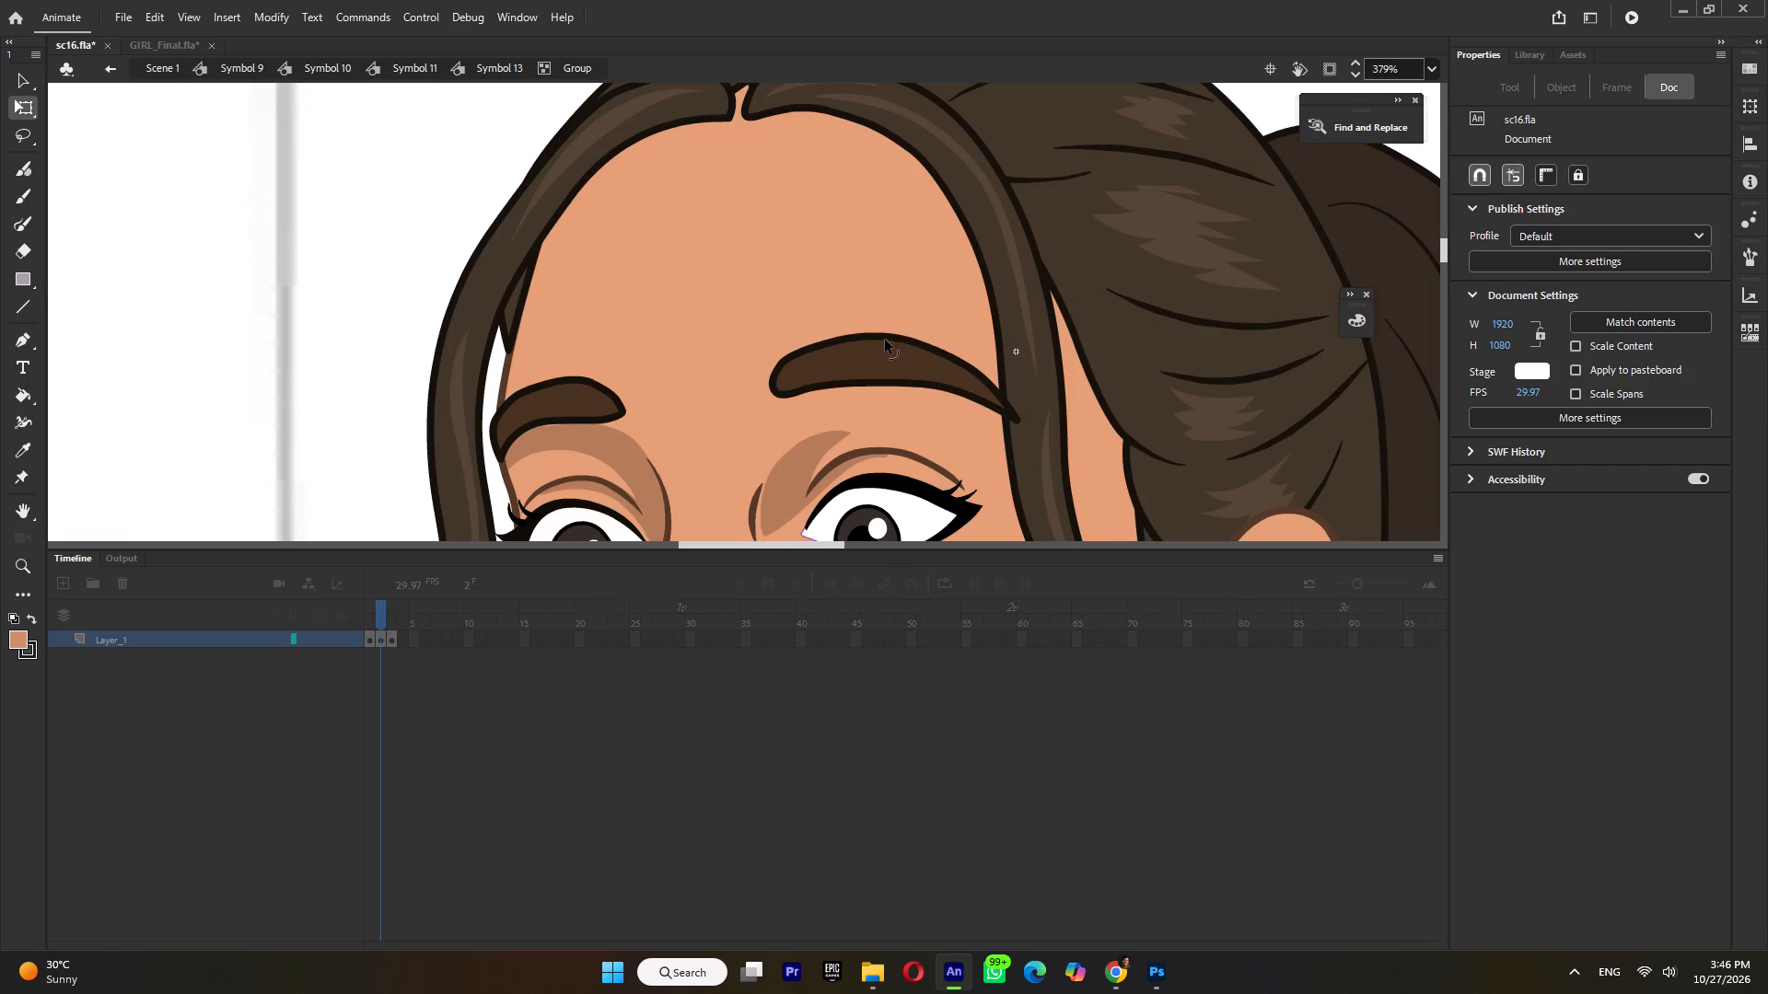
{"action": "left_click", "coordinate": [953, 353]}
{"action": "left_click_drag", "start_coordinate": [910, 384], "coordinate": [910, 374]}
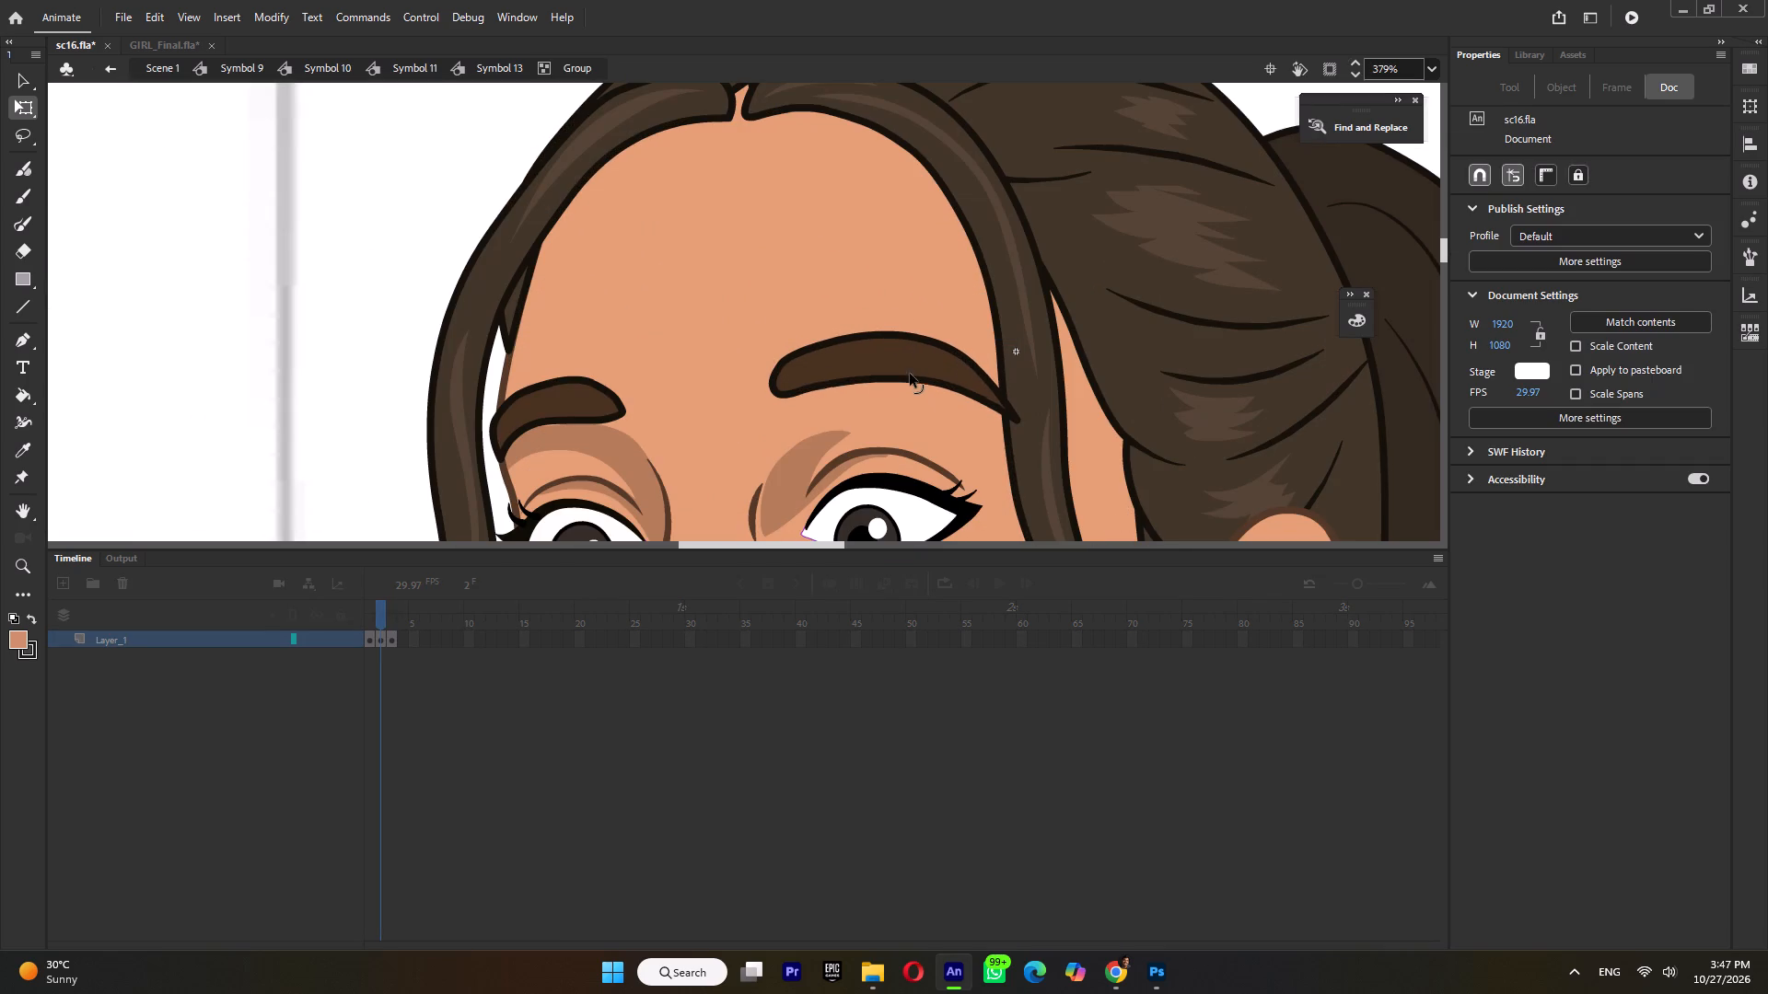
{"action": "left_click_drag", "start_coordinate": [910, 374], "coordinate": [910, 376]}
{"action": "left_click_drag", "start_coordinate": [839, 382], "coordinate": [847, 377]}
Open the smaller eyebrow's group and bend its upper and lower outlines into a more arched curve.
{"action": "triple_click", "coordinate": [515, 395]}
{"action": "left_click", "coordinate": [515, 395]}
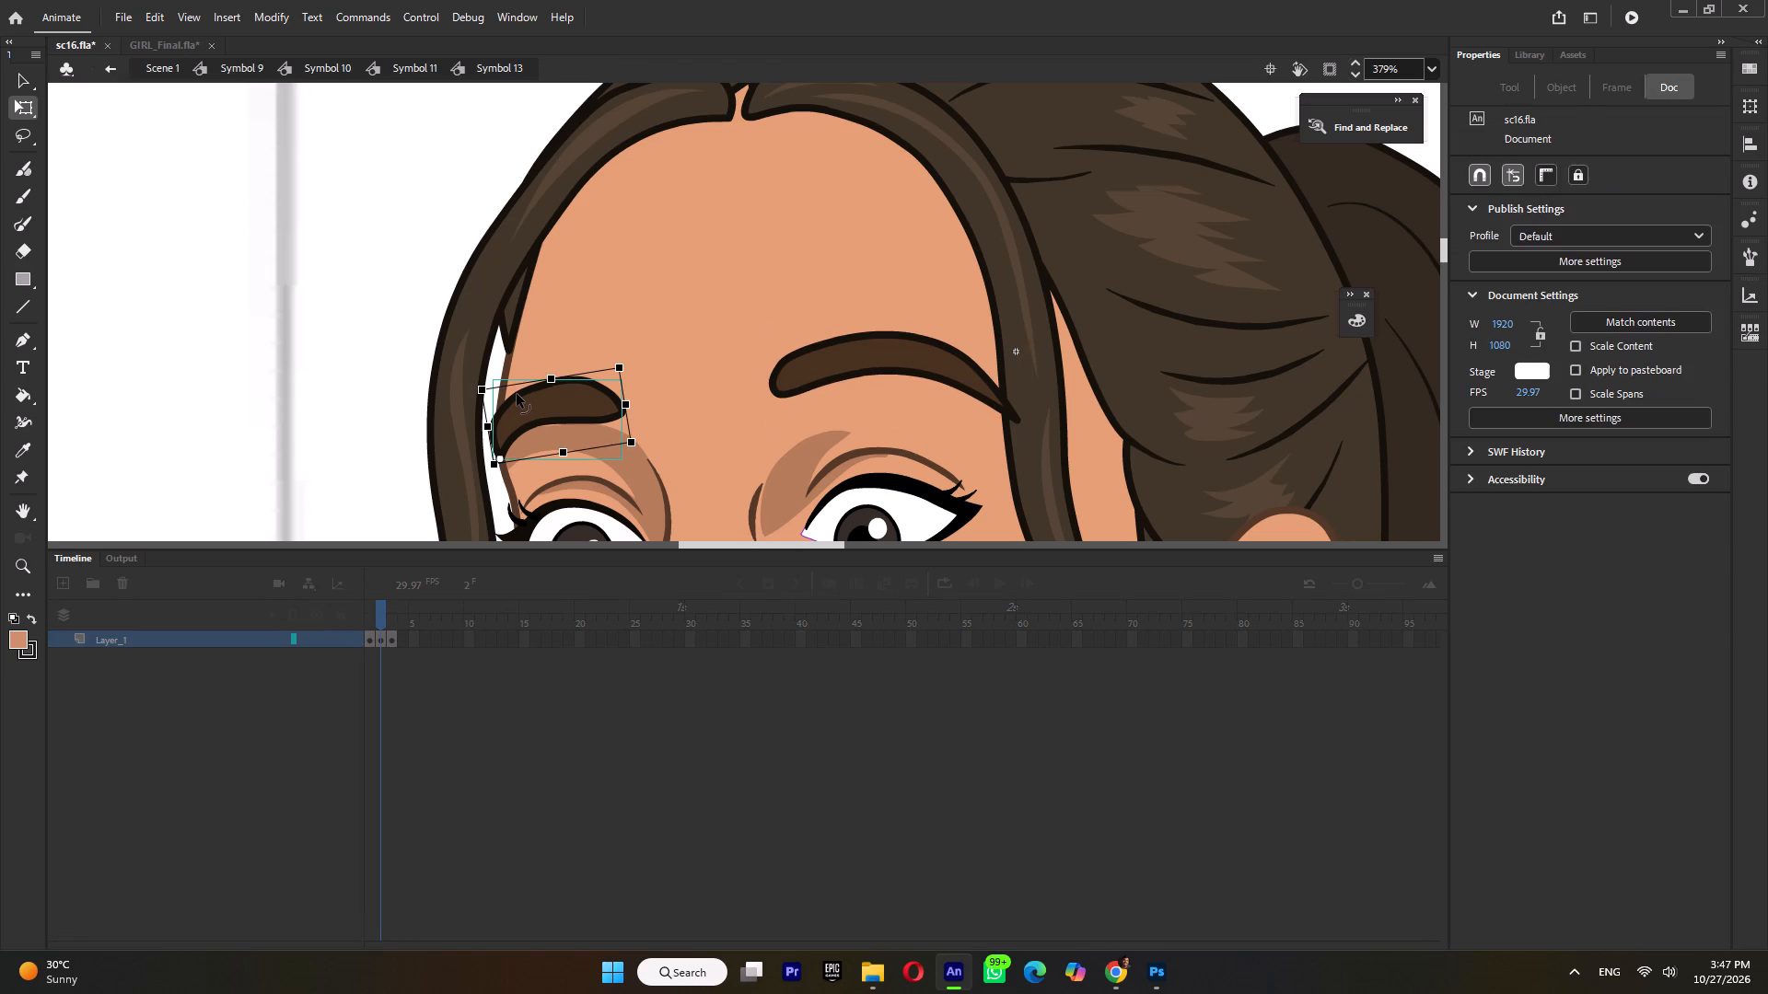
{"action": "left_click_drag", "start_coordinate": [514, 395], "coordinate": [512, 386]}
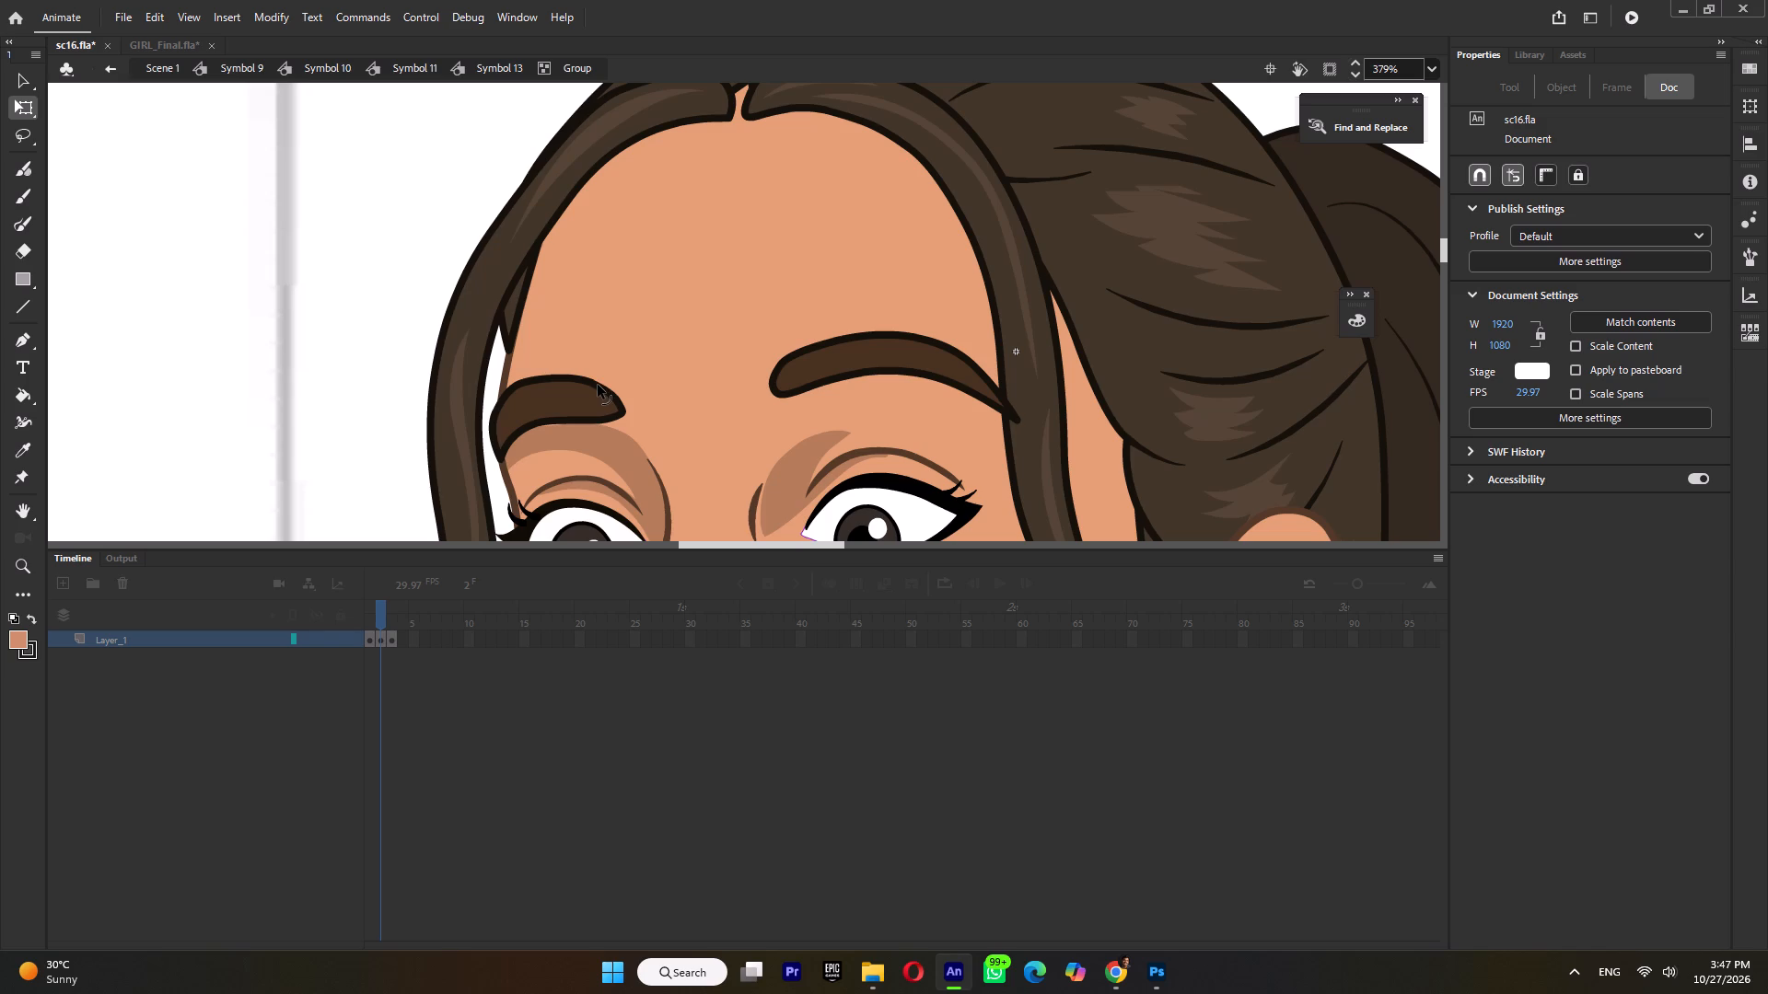
{"action": "left_click", "coordinate": [598, 385]}
{"action": "left_click", "coordinate": [543, 422]}
{"action": "left_click", "coordinate": [581, 418]}
{"action": "left_click", "coordinate": [522, 424]}
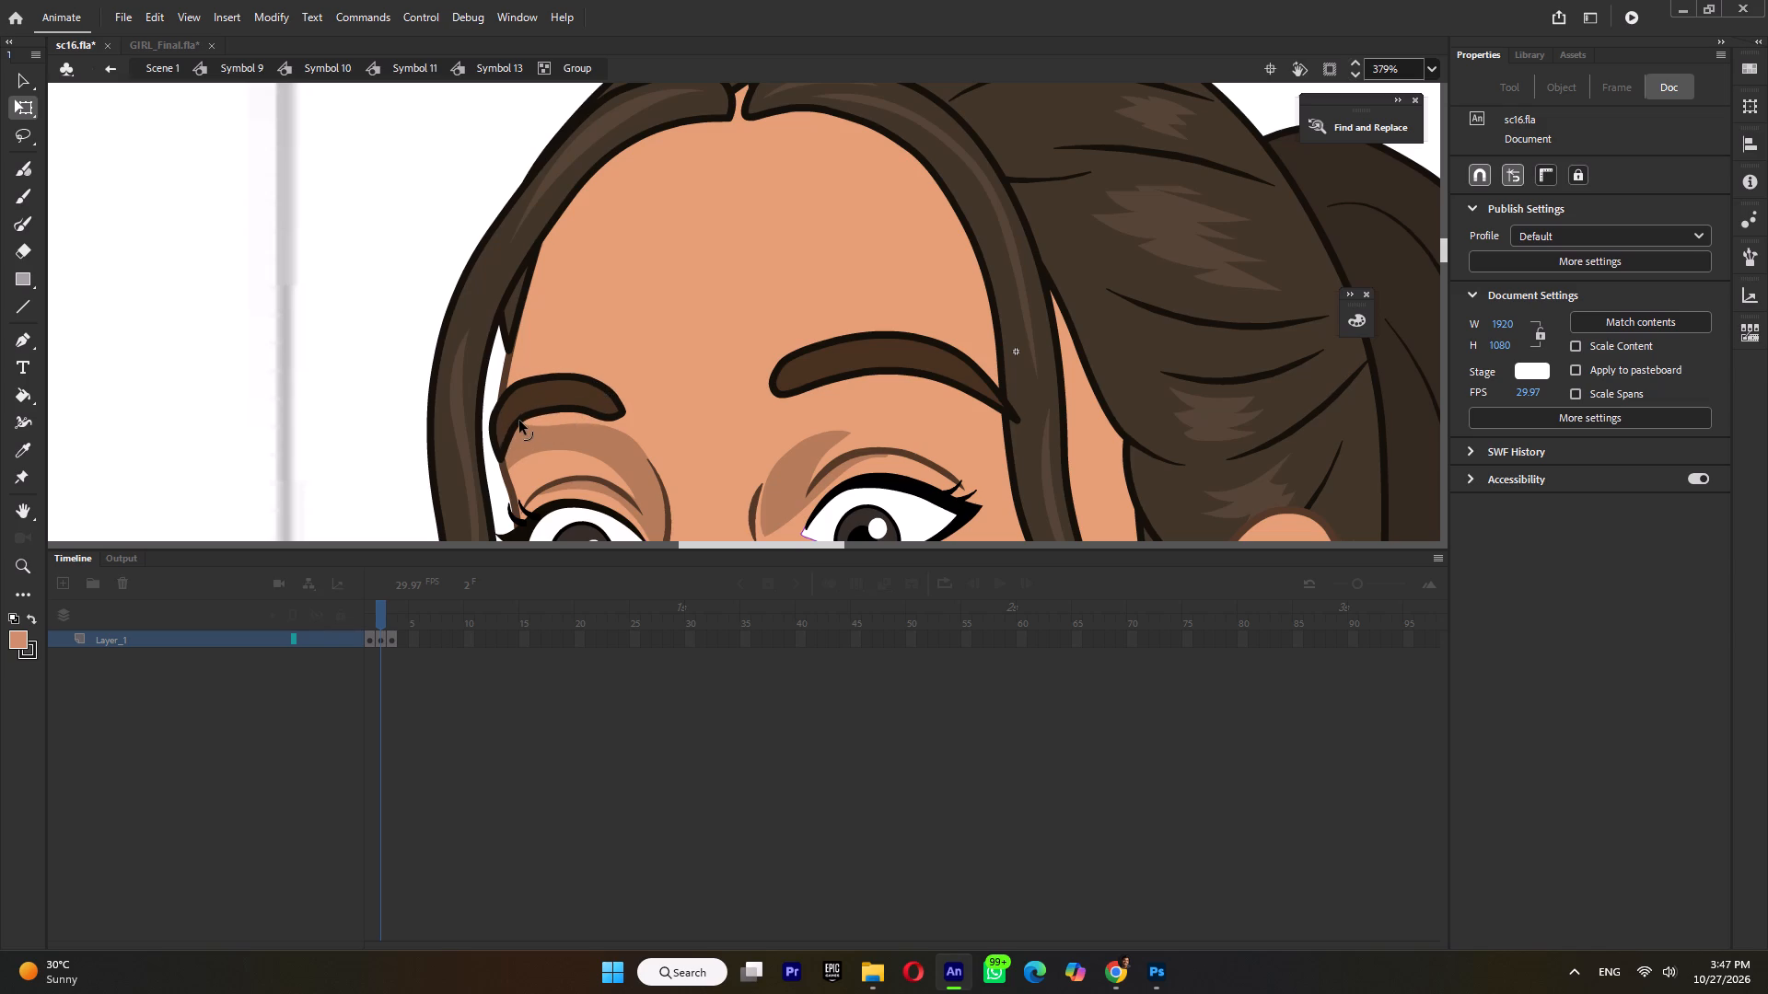
{"action": "left_click", "coordinate": [540, 413]}
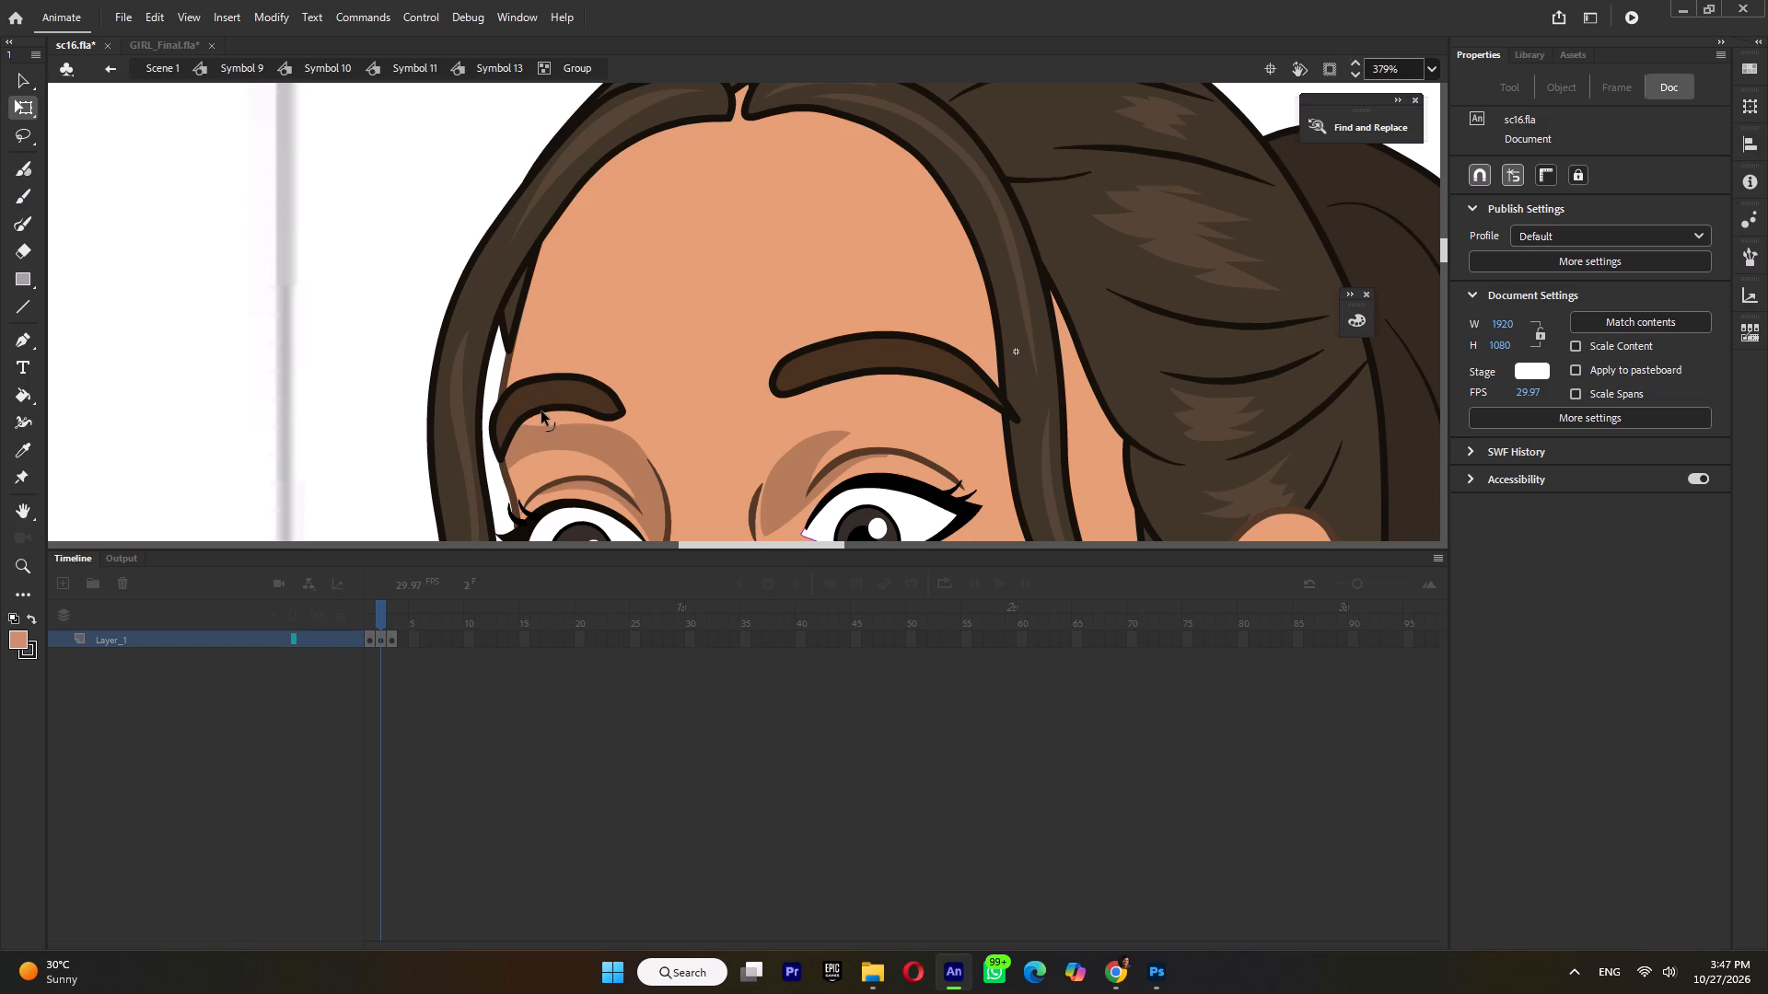
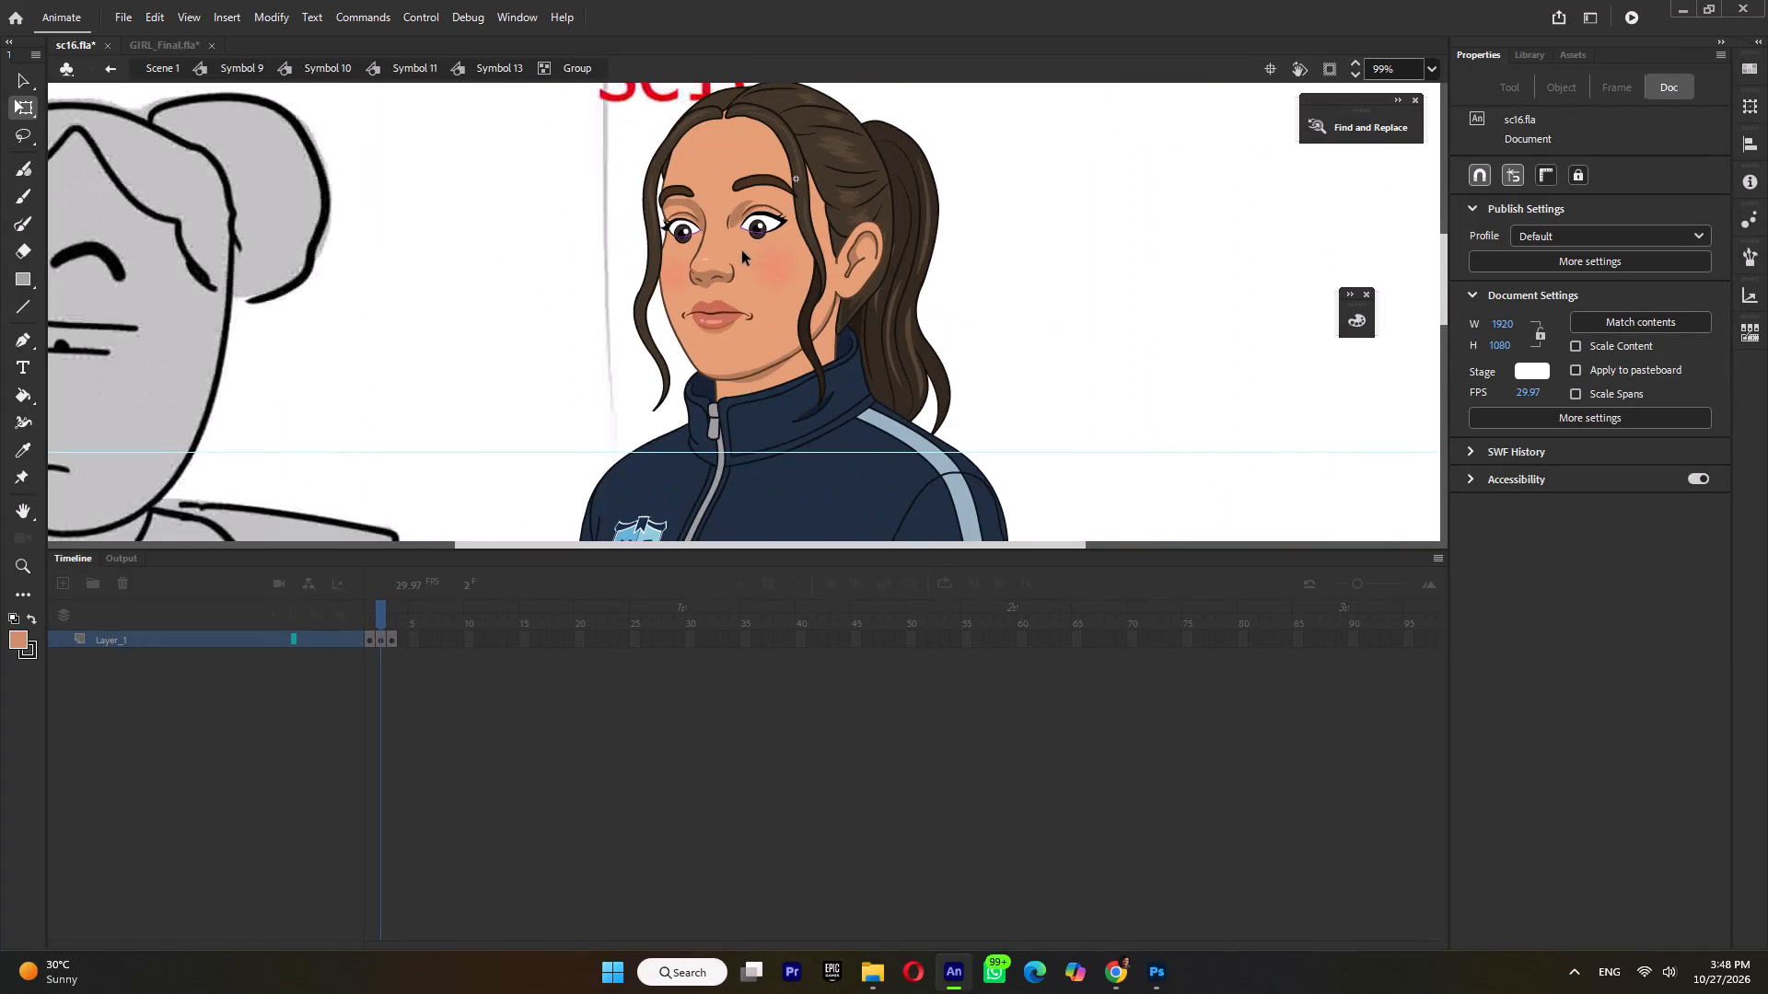
Open the eye-shadow group inside the Tween 19 face symbol and bend the upper edge of the shadow under the smaller eyebrow upward.
{"action": "scroll", "coordinate": [742, 258], "scroll_direction": "down", "scroll_amount": 5, "text": "ctrl"}
{"action": "scroll", "coordinate": [727, 218], "scroll_direction": "up", "scroll_amount": 9, "text": "ctrl"}
{"action": "triple_click", "coordinate": [735, 283]}
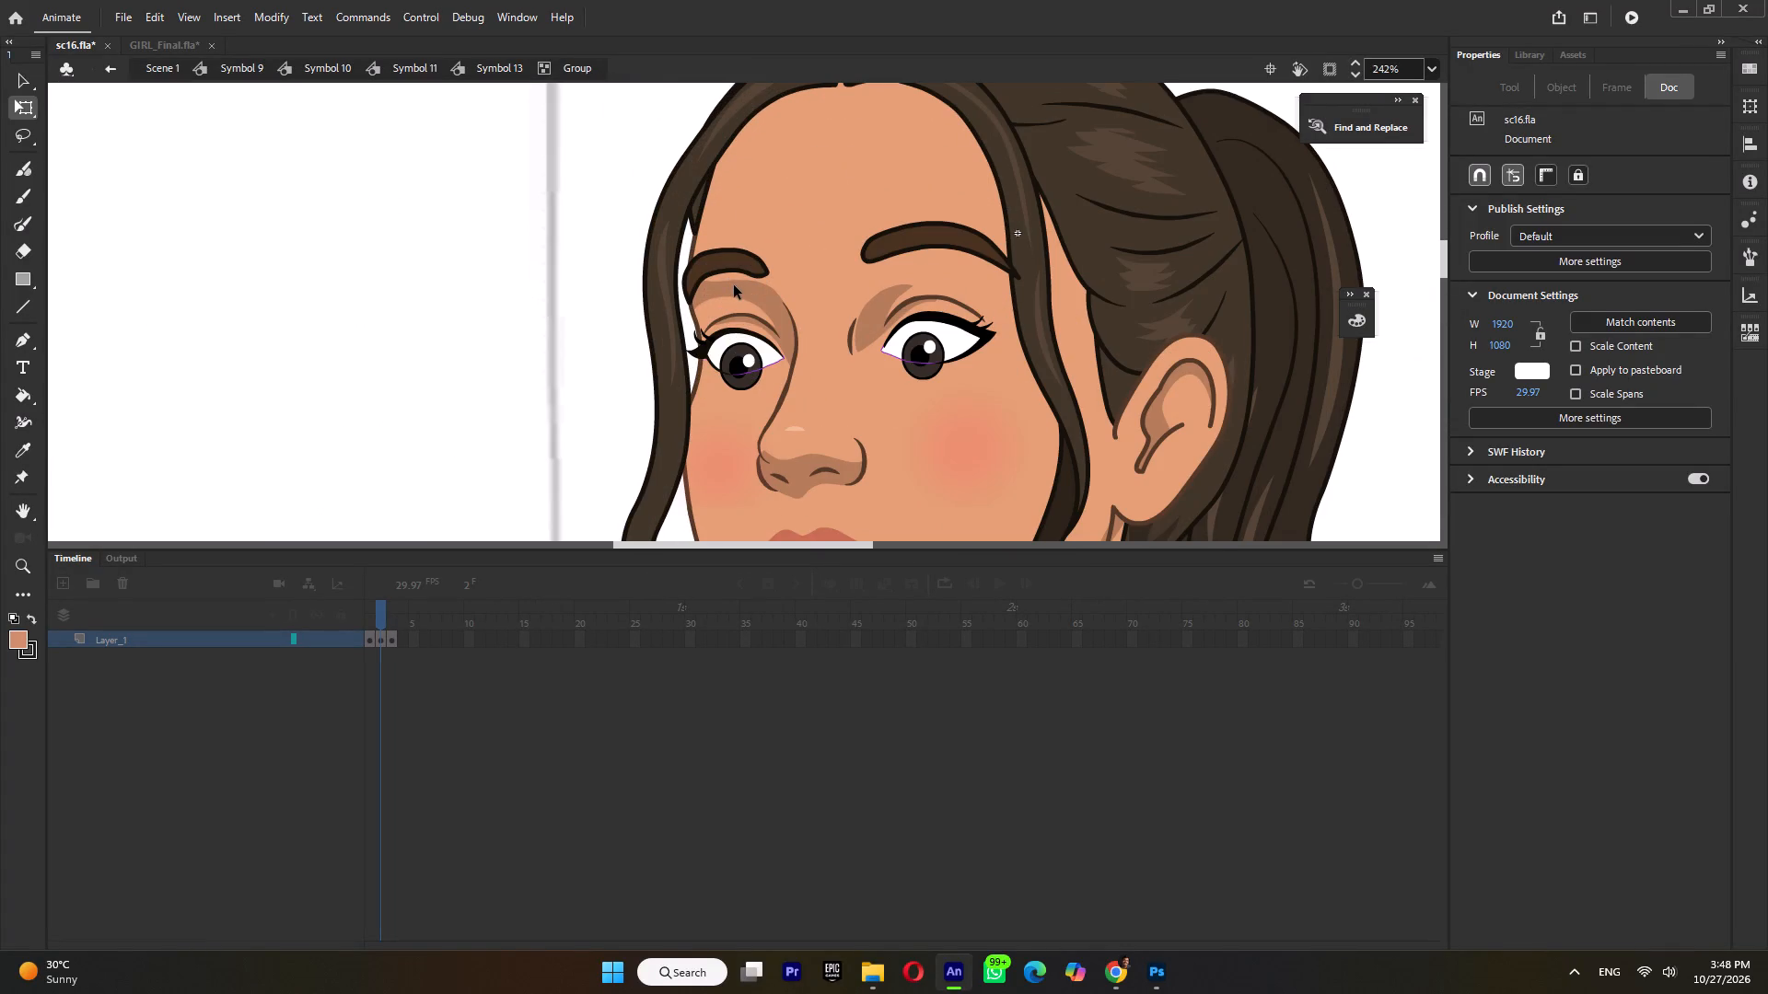
{"action": "double_click", "coordinate": [734, 285]}
{"action": "double_click", "coordinate": [734, 285]}
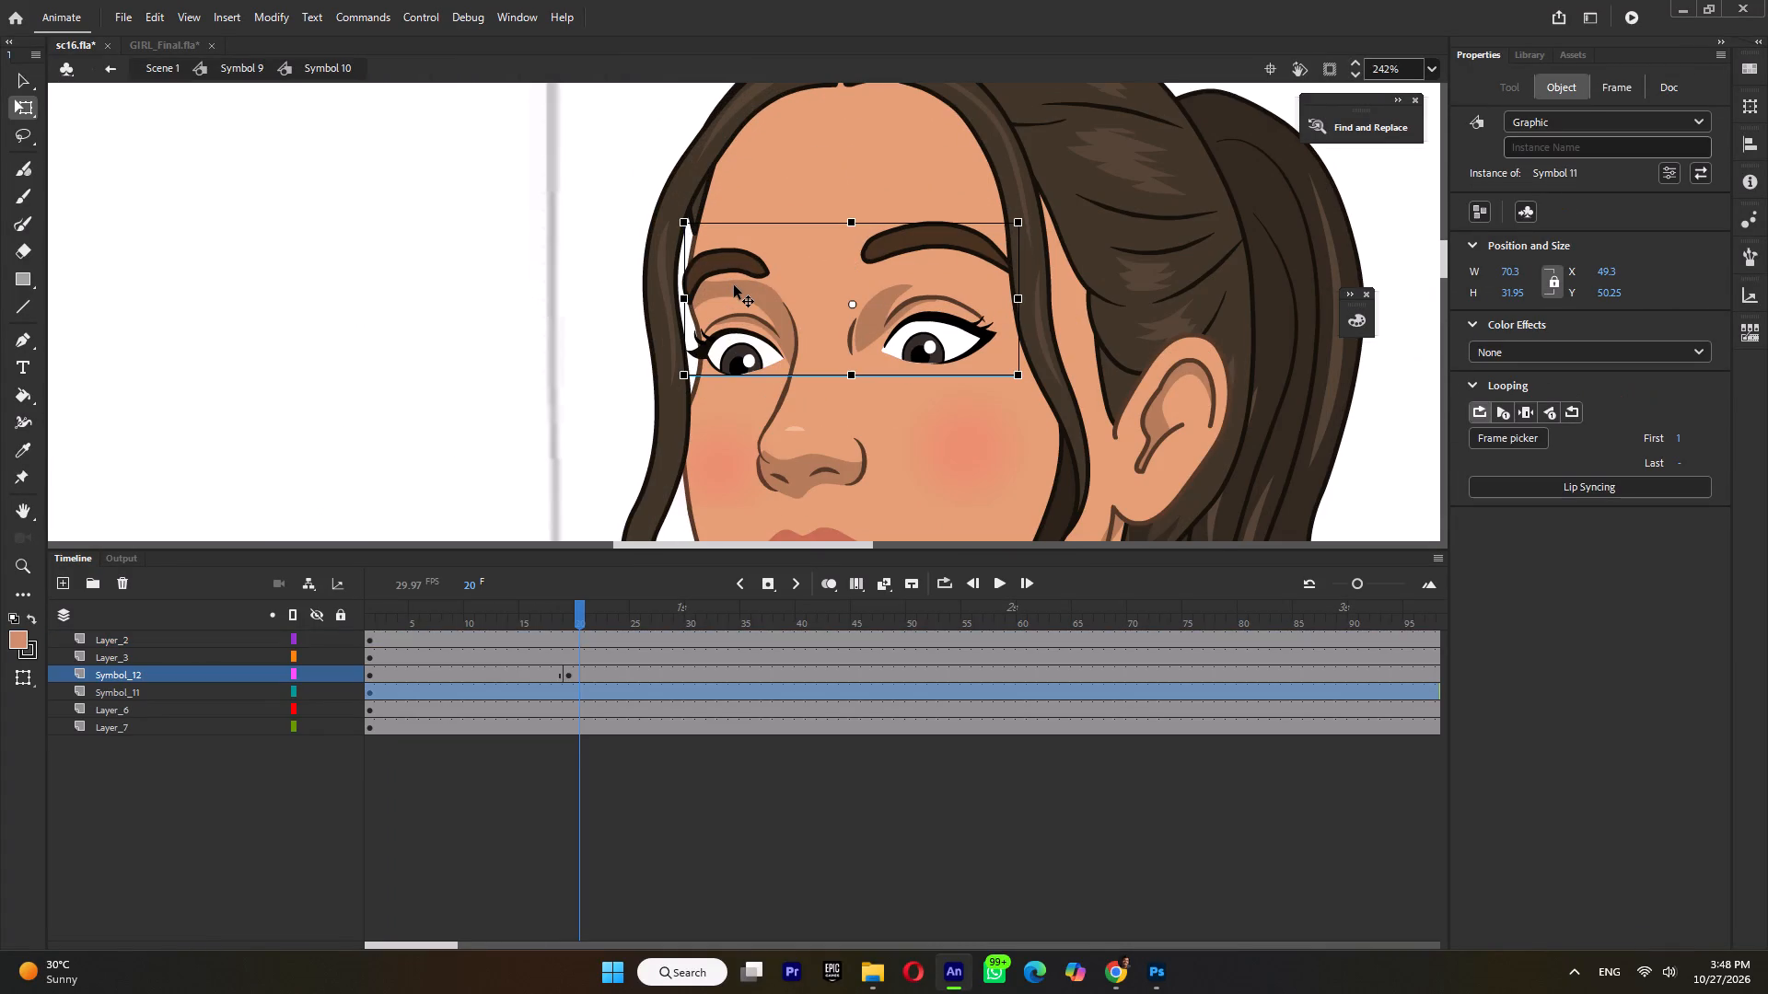
{"action": "double_click", "coordinate": [734, 285]}
{"action": "scroll", "coordinate": [734, 285], "scroll_direction": "up", "scroll_amount": 3, "text": "ctrl"}
{"action": "double_click", "coordinate": [731, 285]}
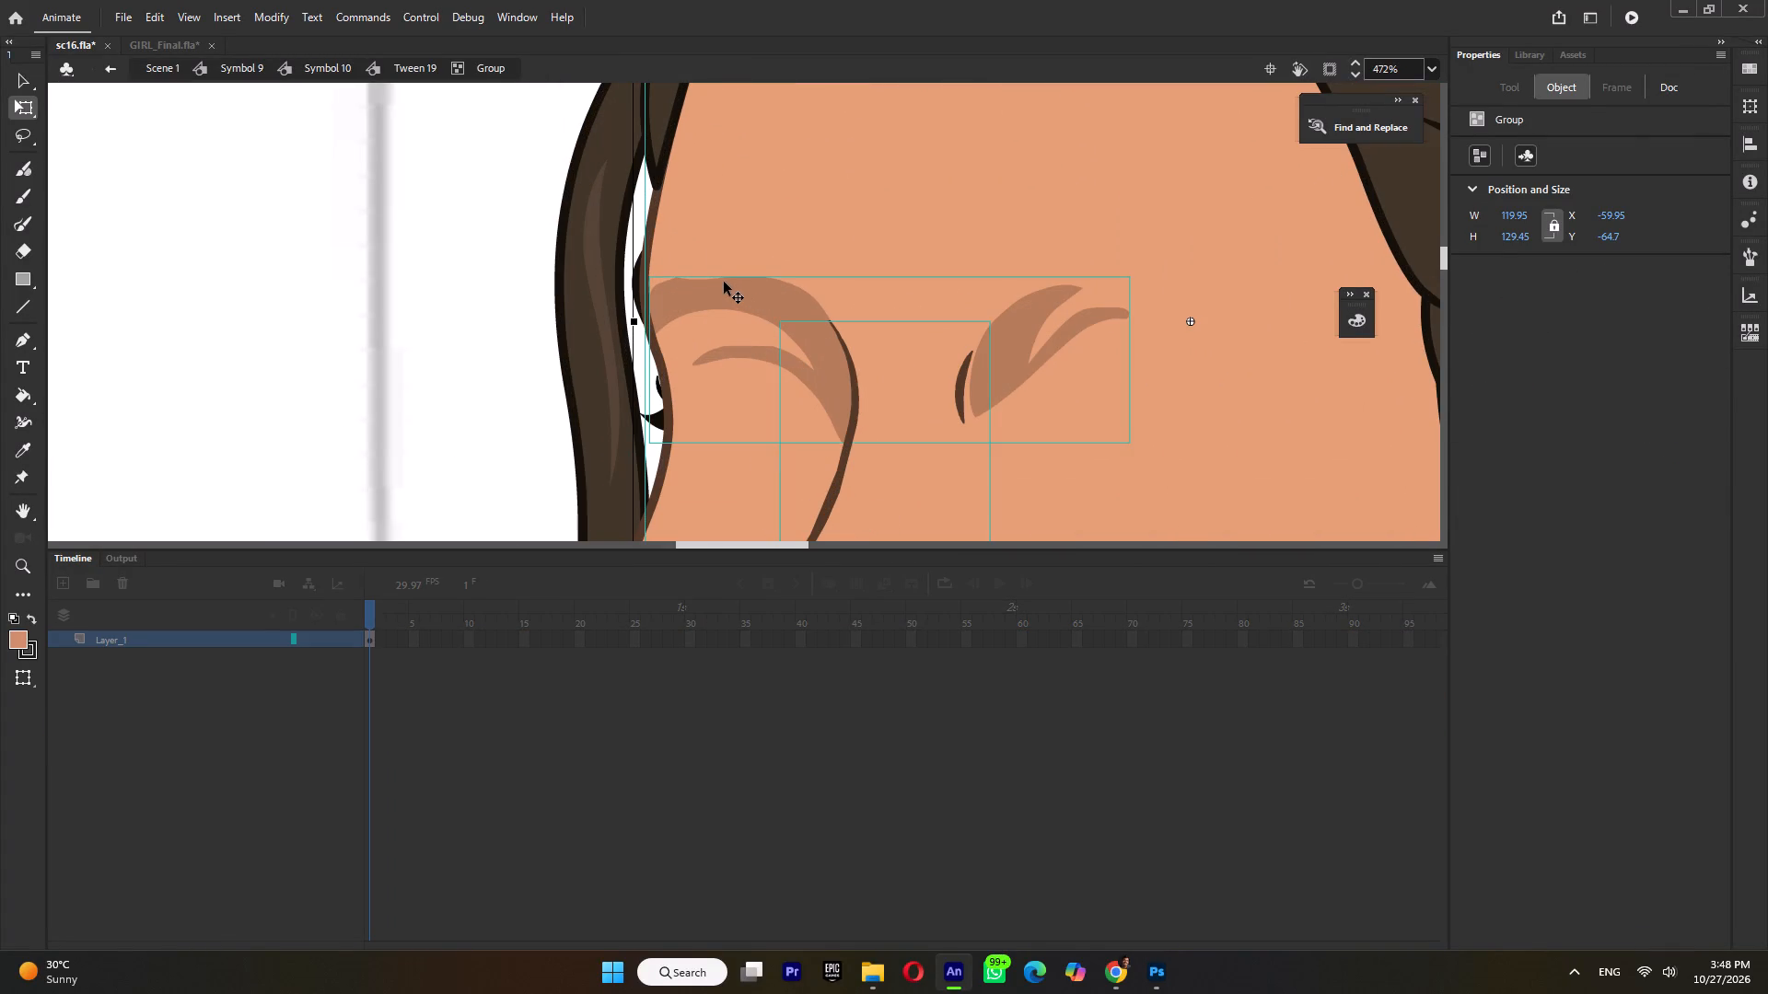
{"action": "double_click", "coordinate": [718, 281]}
{"action": "left_click", "coordinate": [498, 306]}
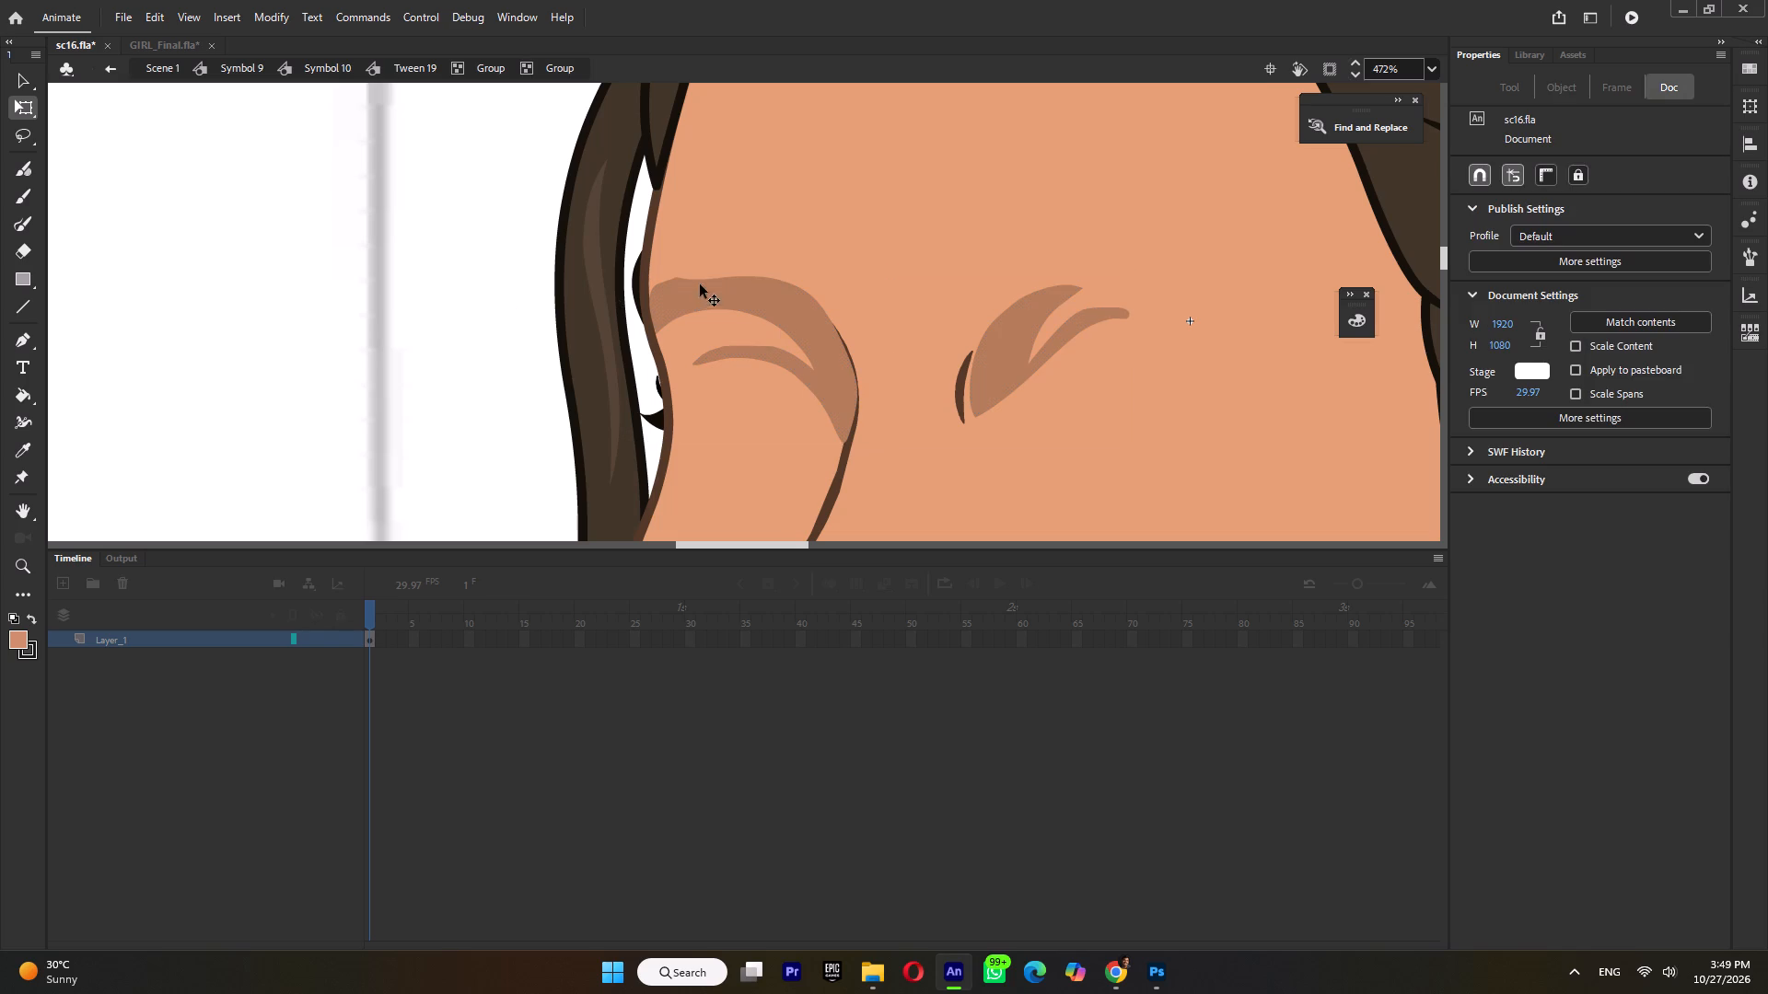
{"action": "left_click_drag", "start_coordinate": [715, 280], "coordinate": [716, 265]}
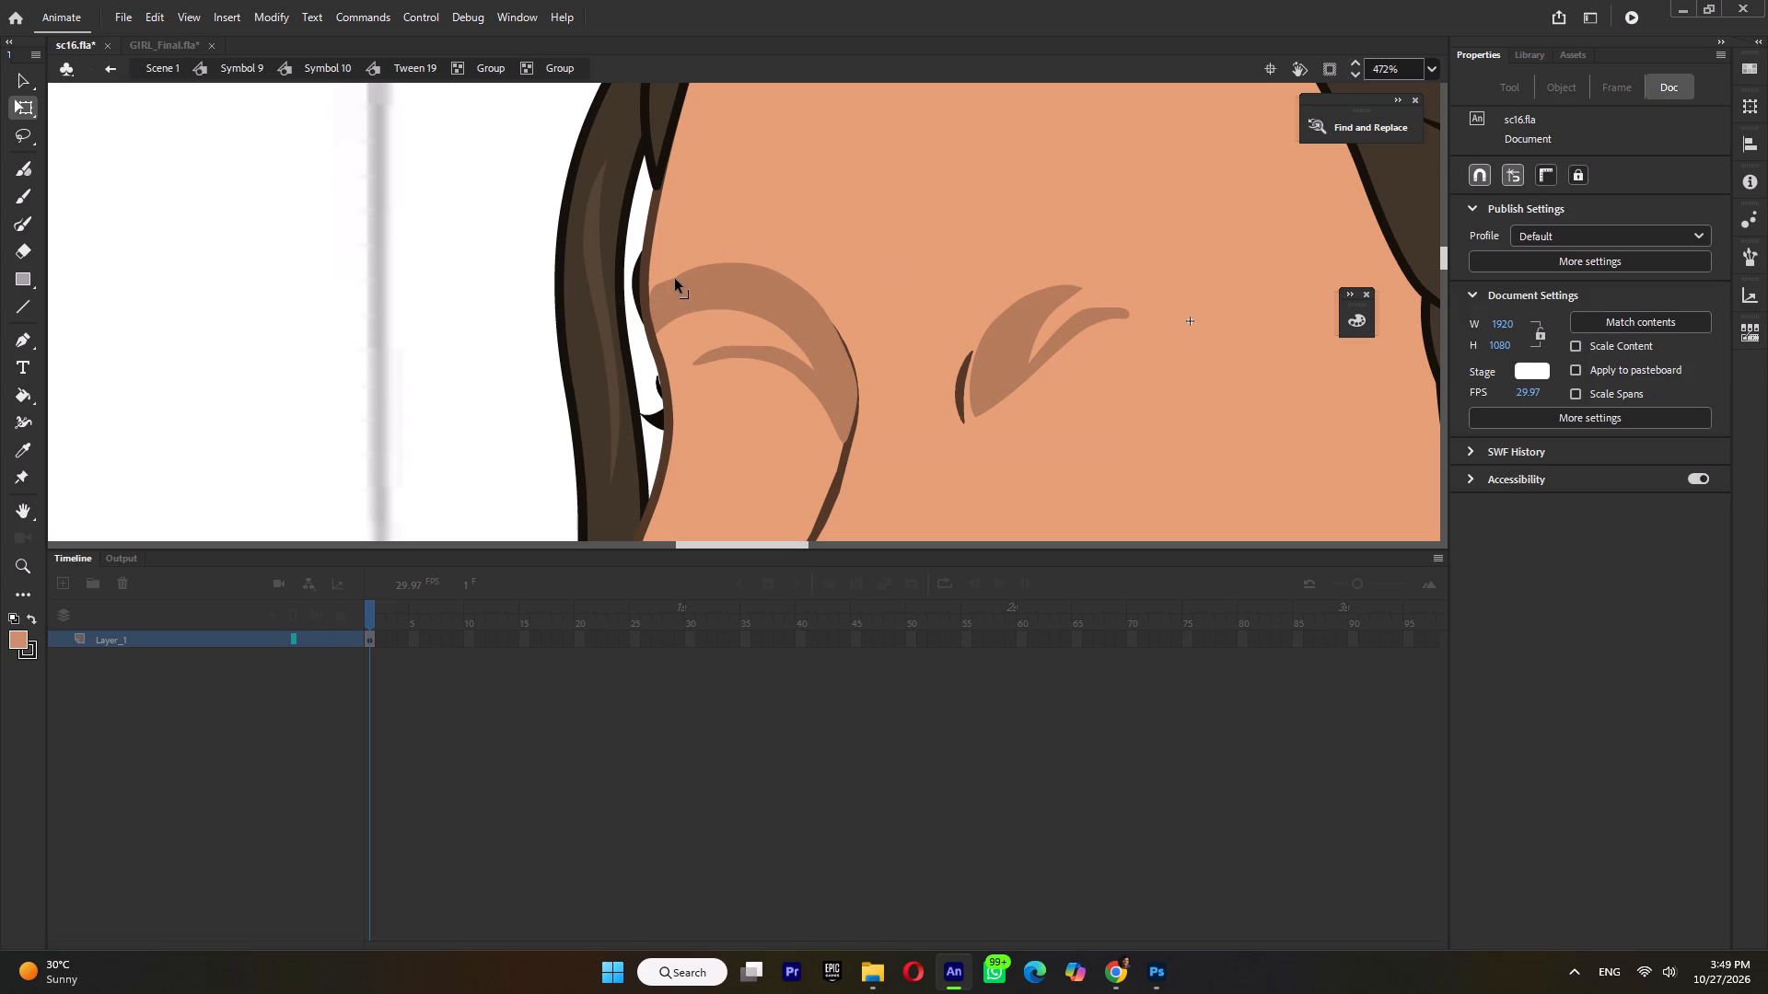
Fine-tune the outer end and upper curve of that shadow so it meets the face edge smoothly, and return to Symbol 10.
{"action": "left_click_drag", "start_coordinate": [673, 278], "coordinate": [656, 285]}
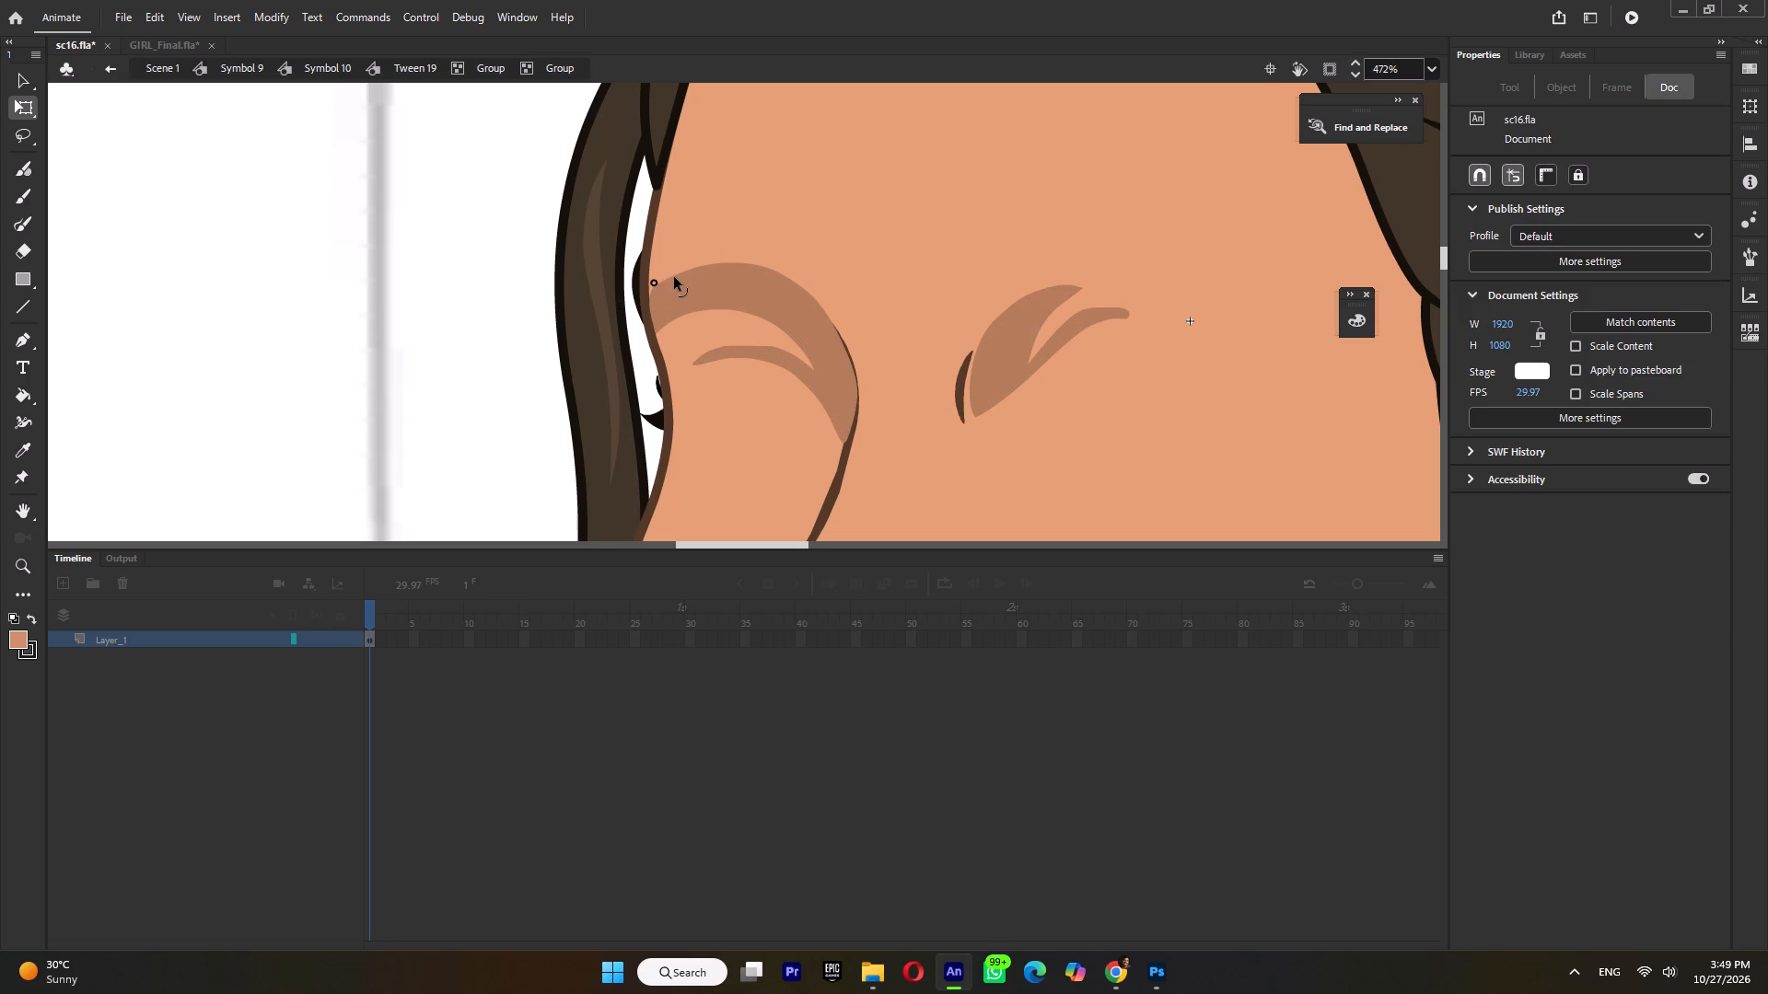
{"action": "left_click", "coordinate": [679, 273]}
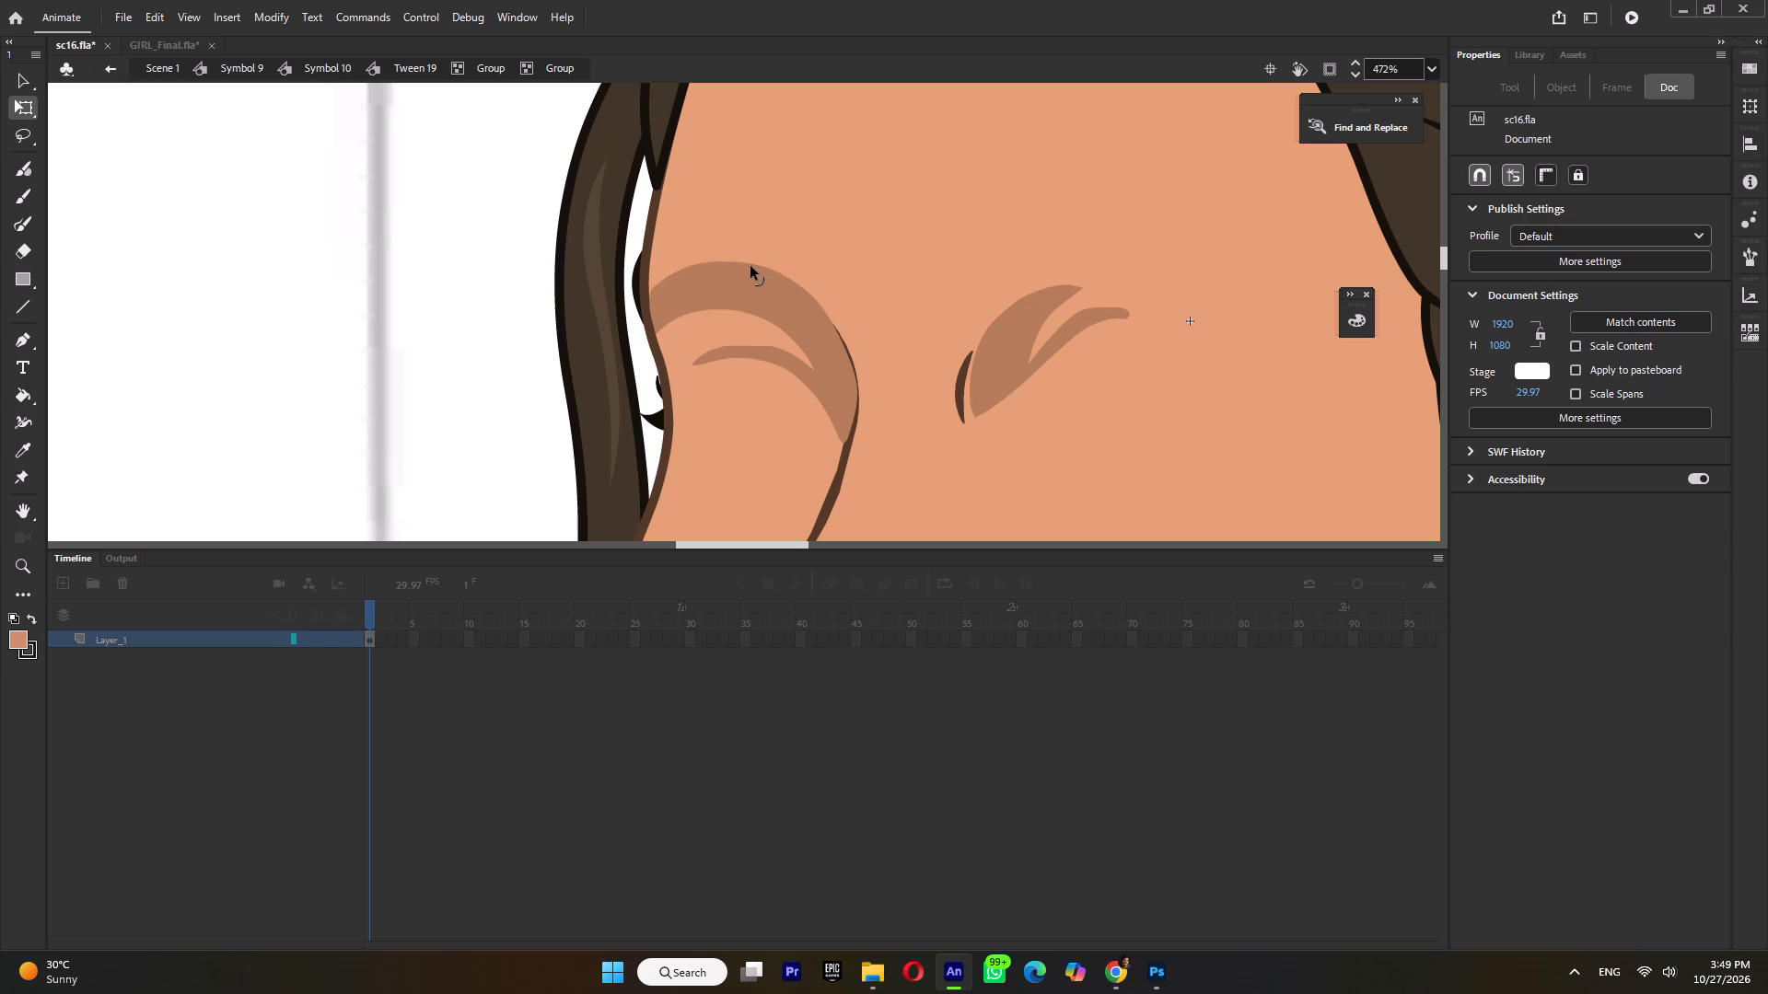
{"action": "left_click", "coordinate": [750, 266]}
{"action": "left_click_drag", "start_coordinate": [657, 283], "coordinate": [657, 270]}
{"action": "left_click_drag", "start_coordinate": [657, 270], "coordinate": [645, 295]}
{"action": "left_click_drag", "start_coordinate": [665, 283], "coordinate": [669, 275]}
{"action": "left_click_drag", "start_coordinate": [669, 275], "coordinate": [656, 286]}
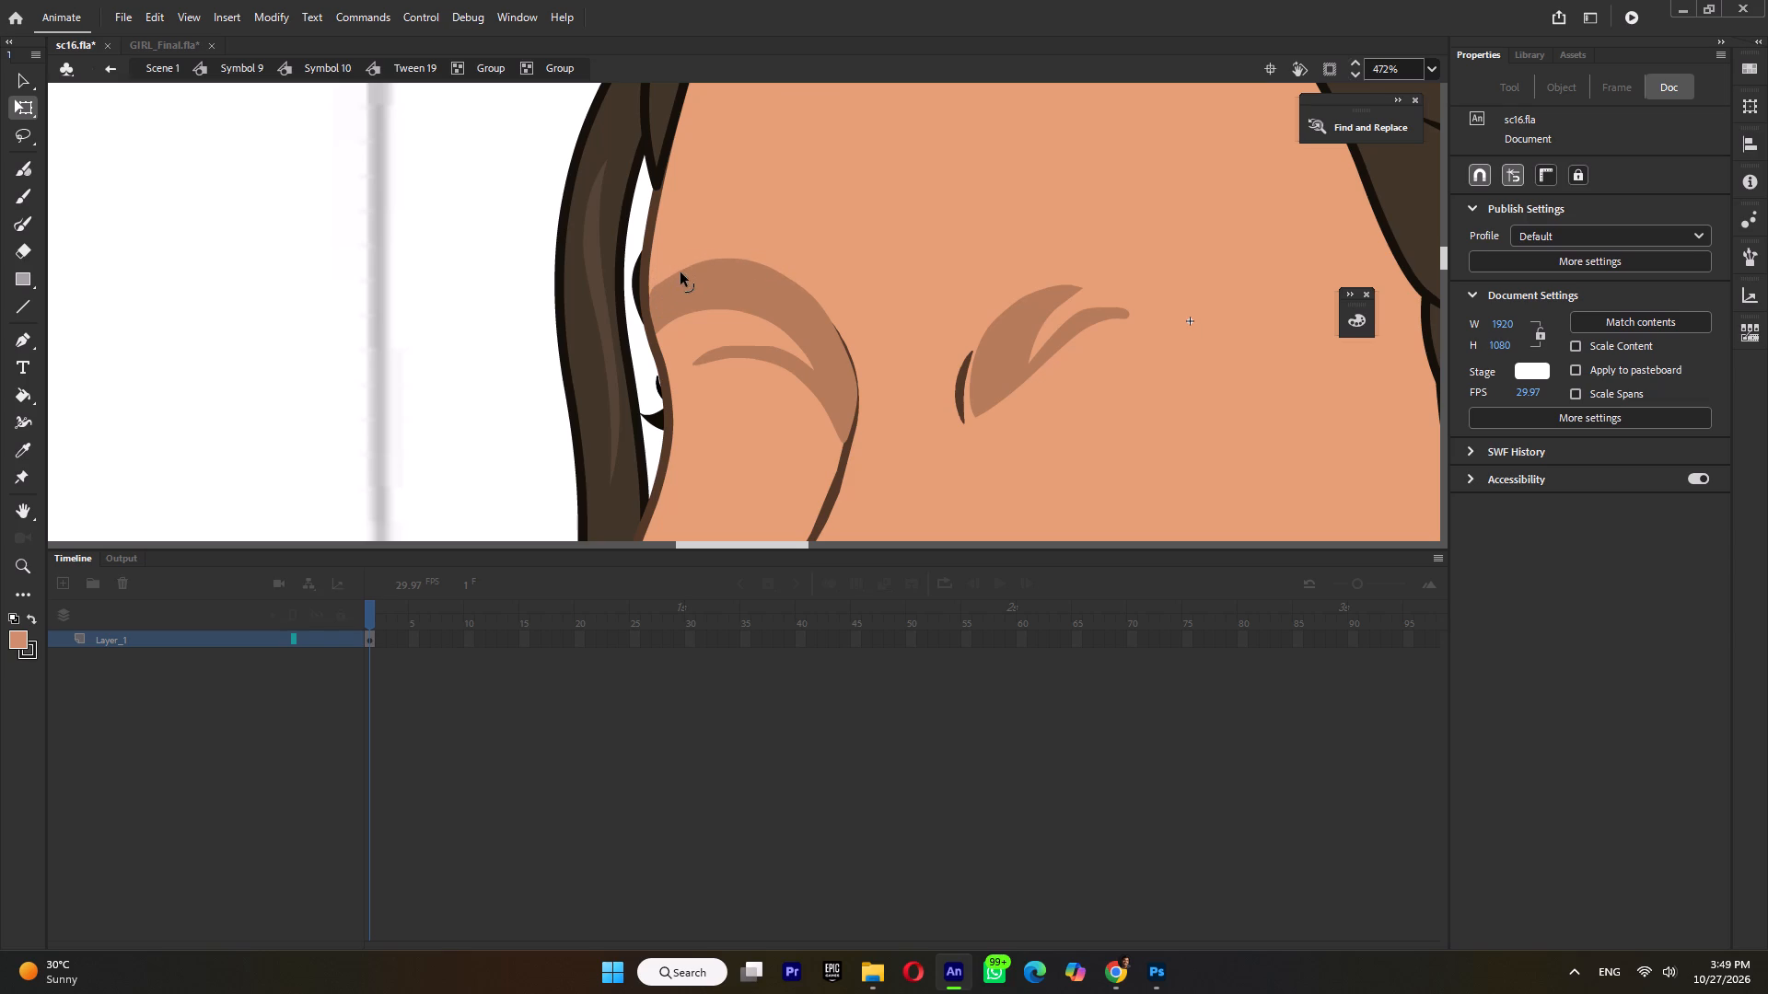
{"action": "left_click", "coordinate": [680, 272]}
{"action": "double_click", "coordinate": [513, 273]}
{"action": "scroll", "coordinate": [512, 280], "scroll_direction": "down", "scroll_amount": 6, "text": "ctrl"}
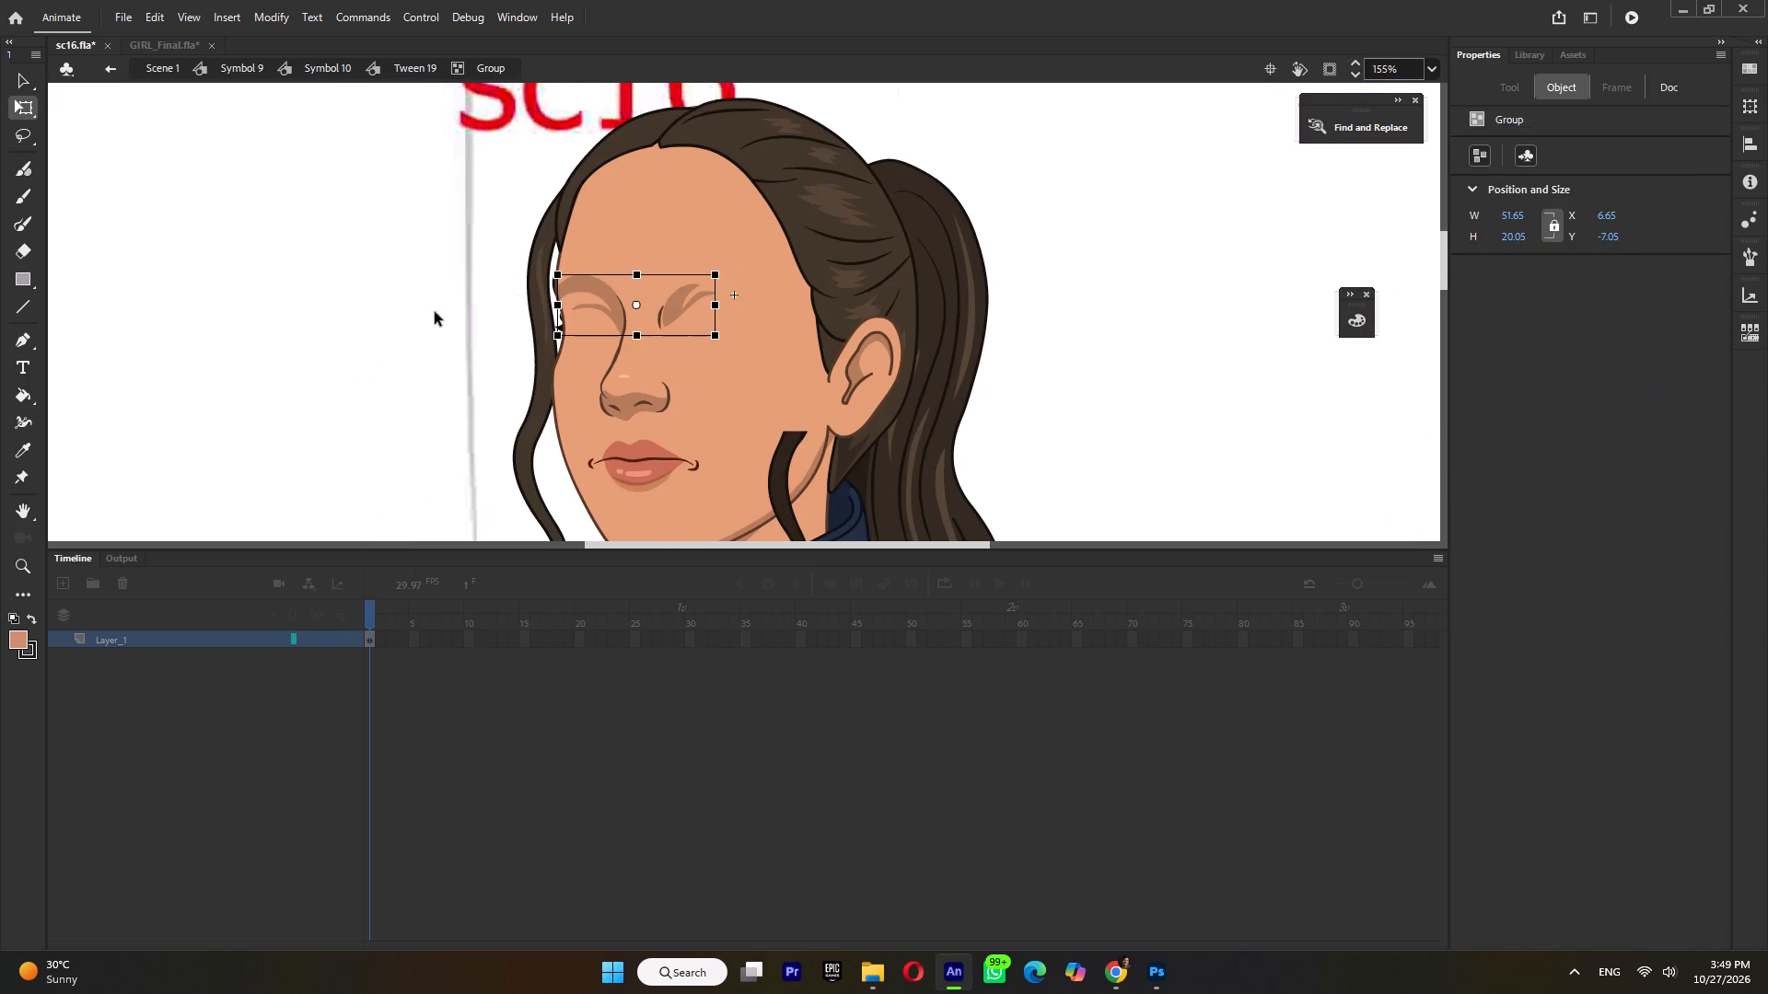
{"action": "double_click", "coordinate": [384, 337], "text": "ctrl"}
{"action": "double_click", "coordinate": [400, 351], "text": "ctrl"}
{"action": "scroll", "coordinate": [400, 352], "scroll_direction": "down", "scroll_amount": 2, "text": "ctrl"}
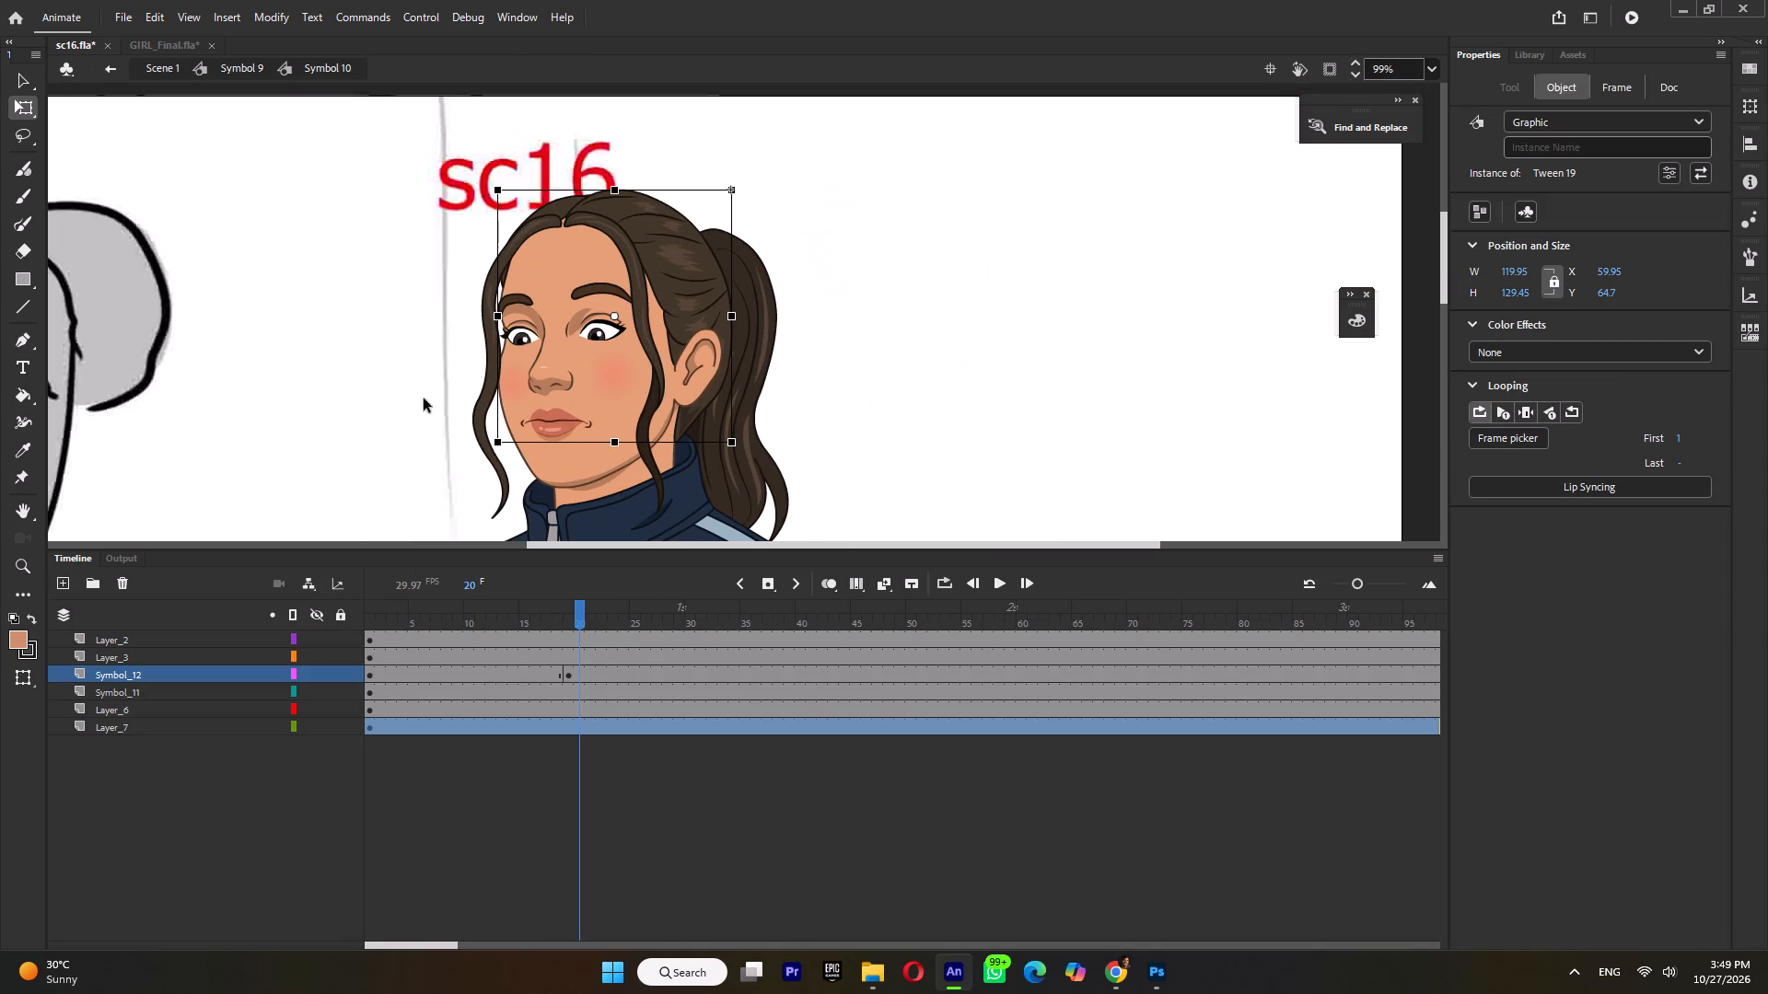
At frame 1, set the eyebrow symbol inside Symbol 11 to show frame 2 with Single Frame looping.
{"action": "left_click_drag", "start_coordinate": [565, 606], "coordinate": [570, 622]}
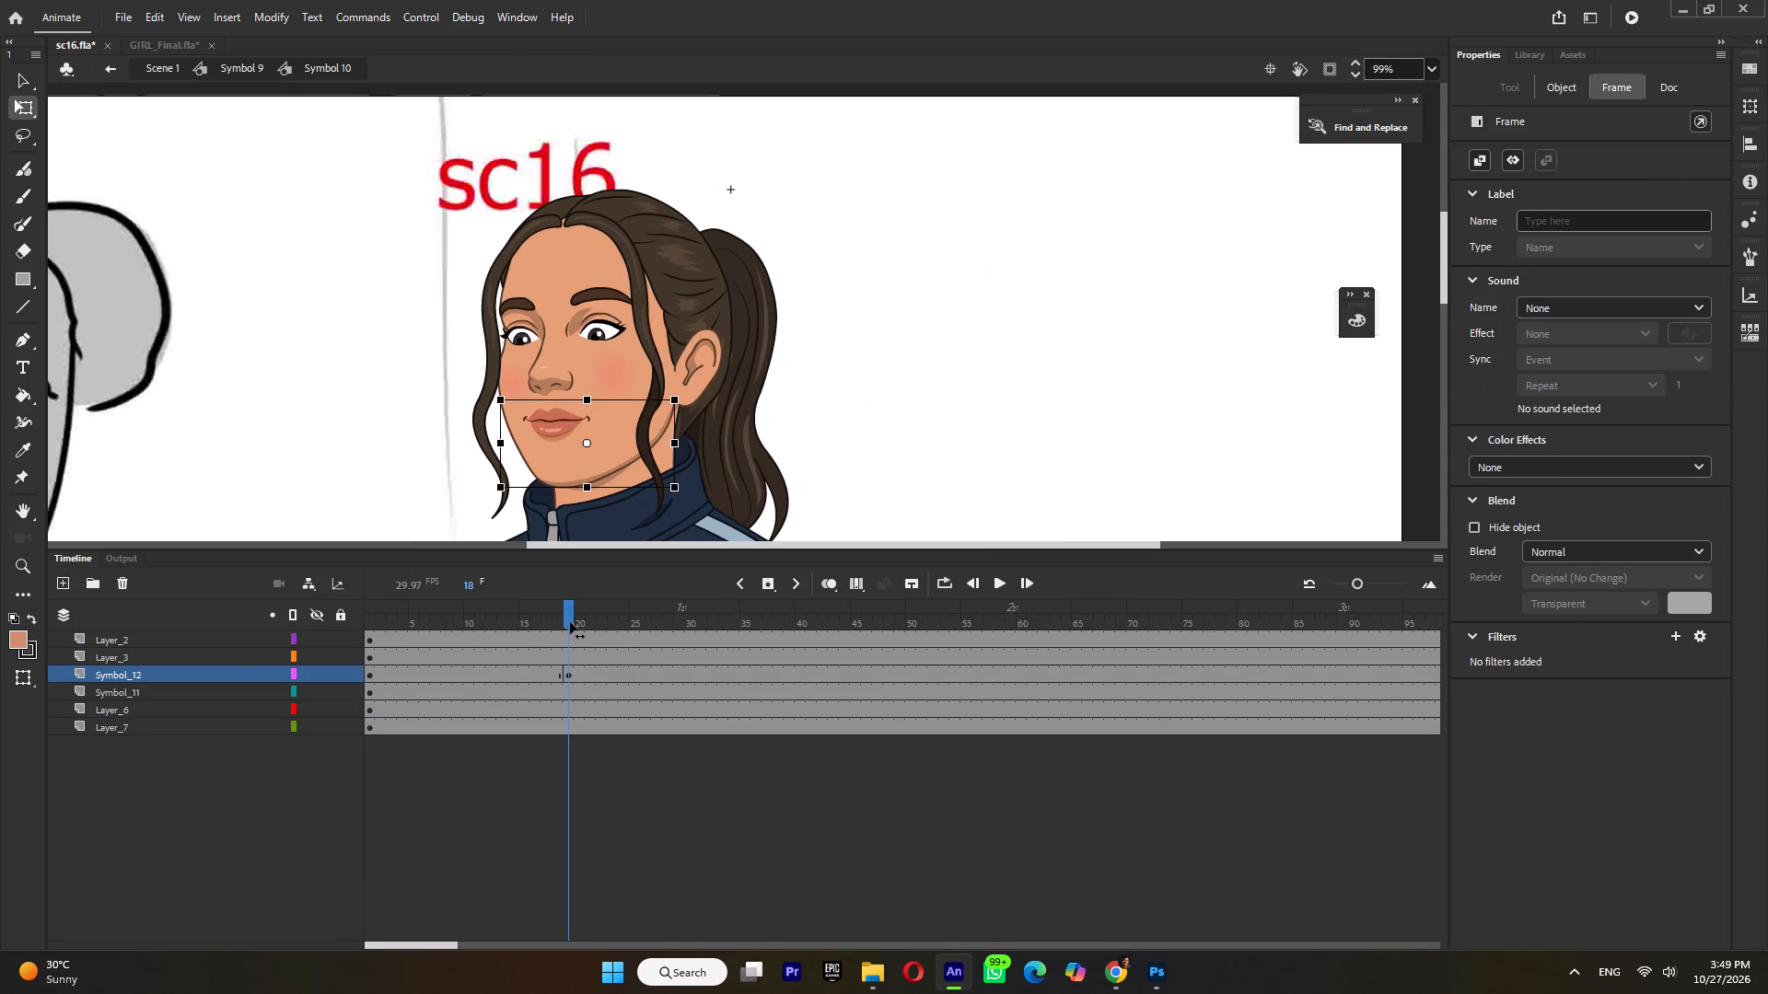
{"action": "left_click_drag", "start_coordinate": [570, 622], "coordinate": [287, 640]}
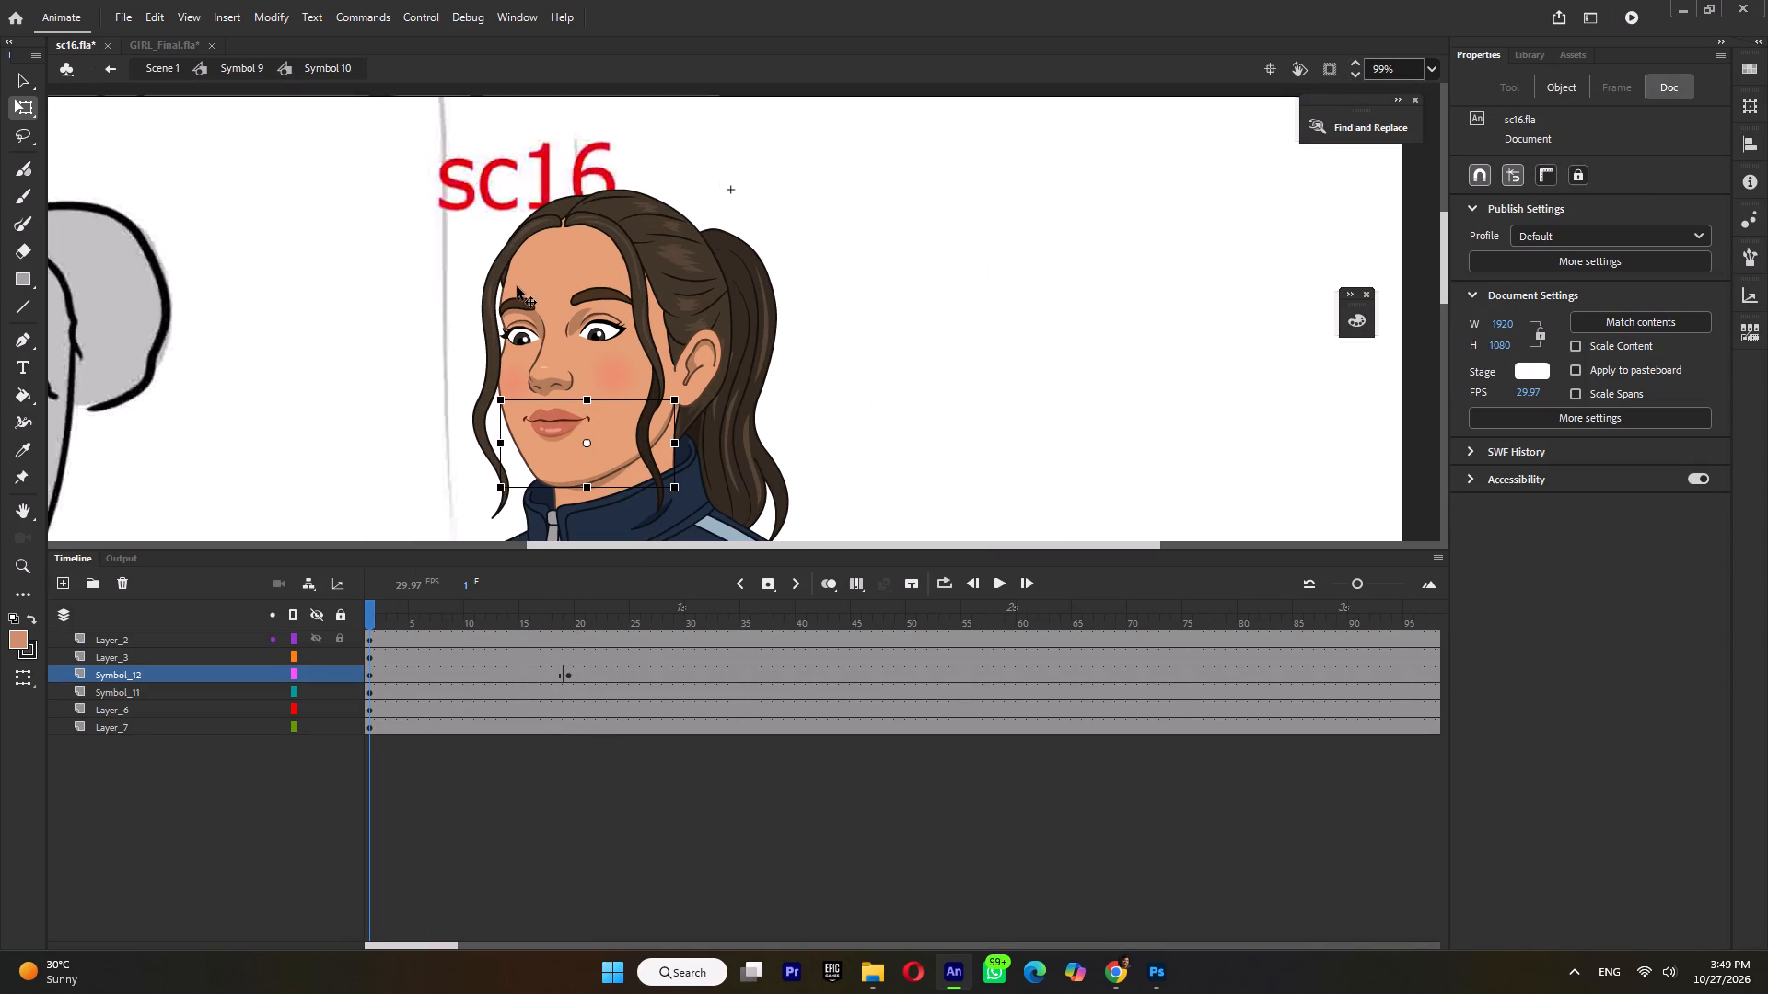
{"action": "left_click", "coordinate": [518, 304]}
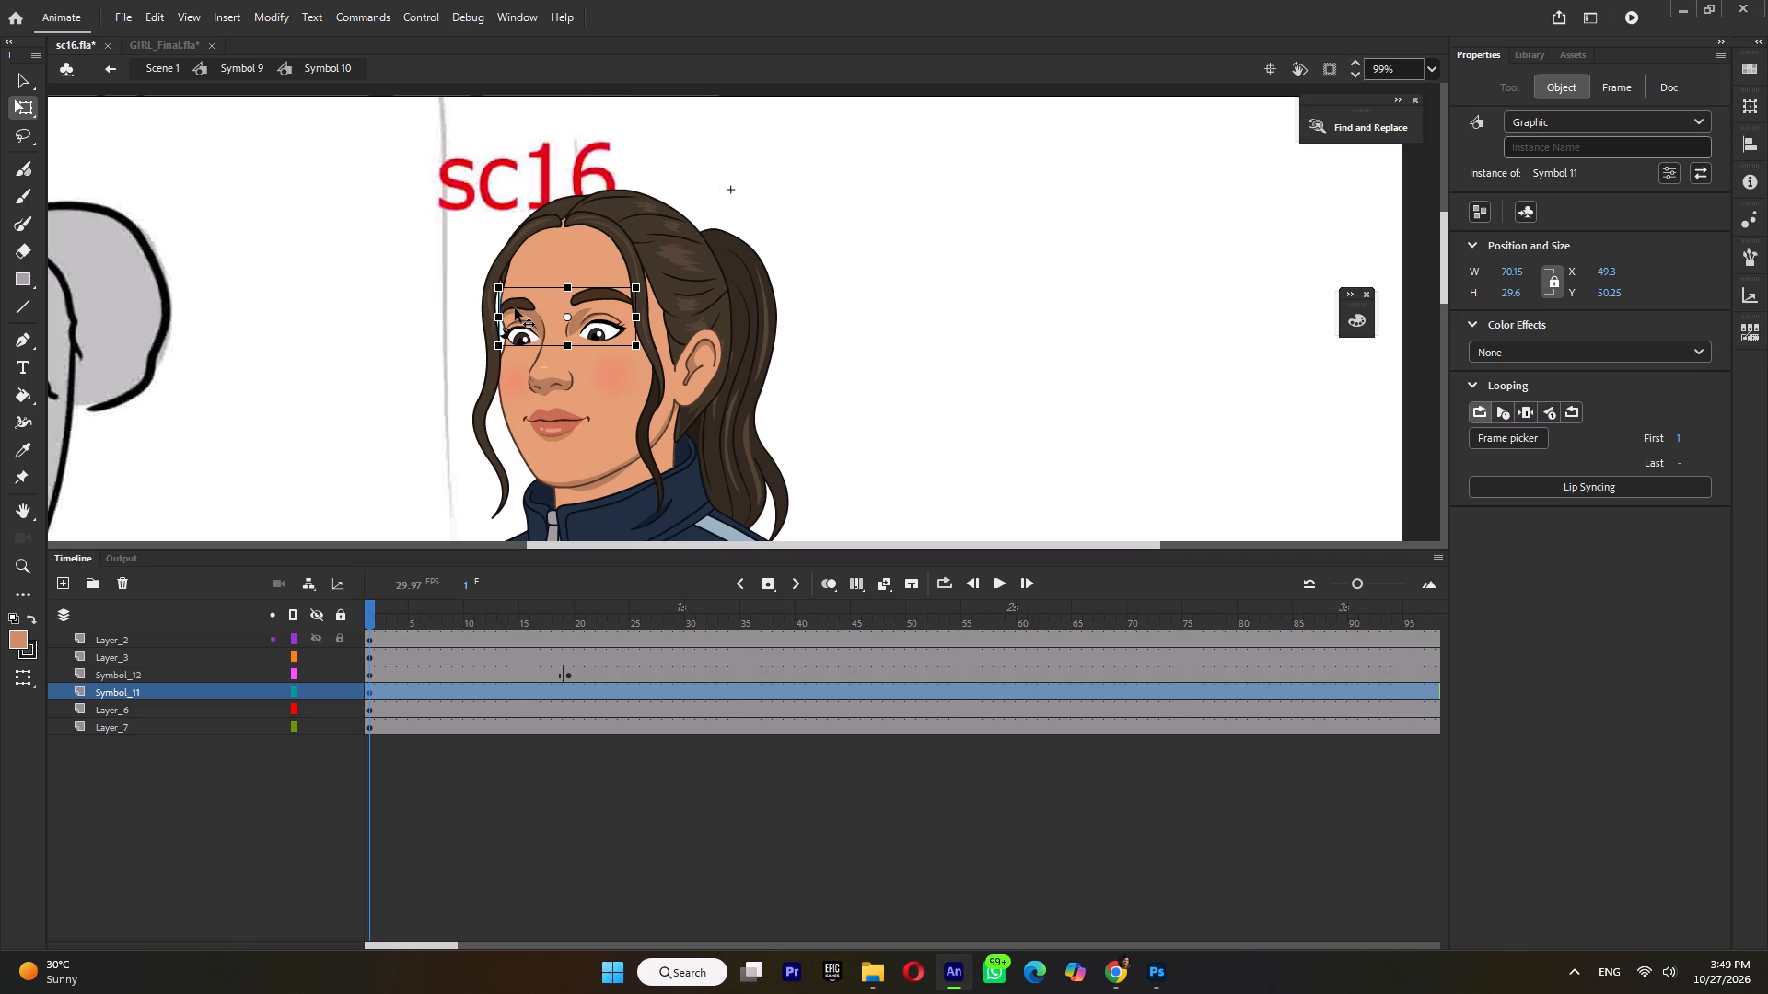
{"action": "double_click", "coordinate": [515, 308]}
{"action": "left_click", "coordinate": [520, 301]}
{"action": "left_click", "coordinate": [1494, 442]}
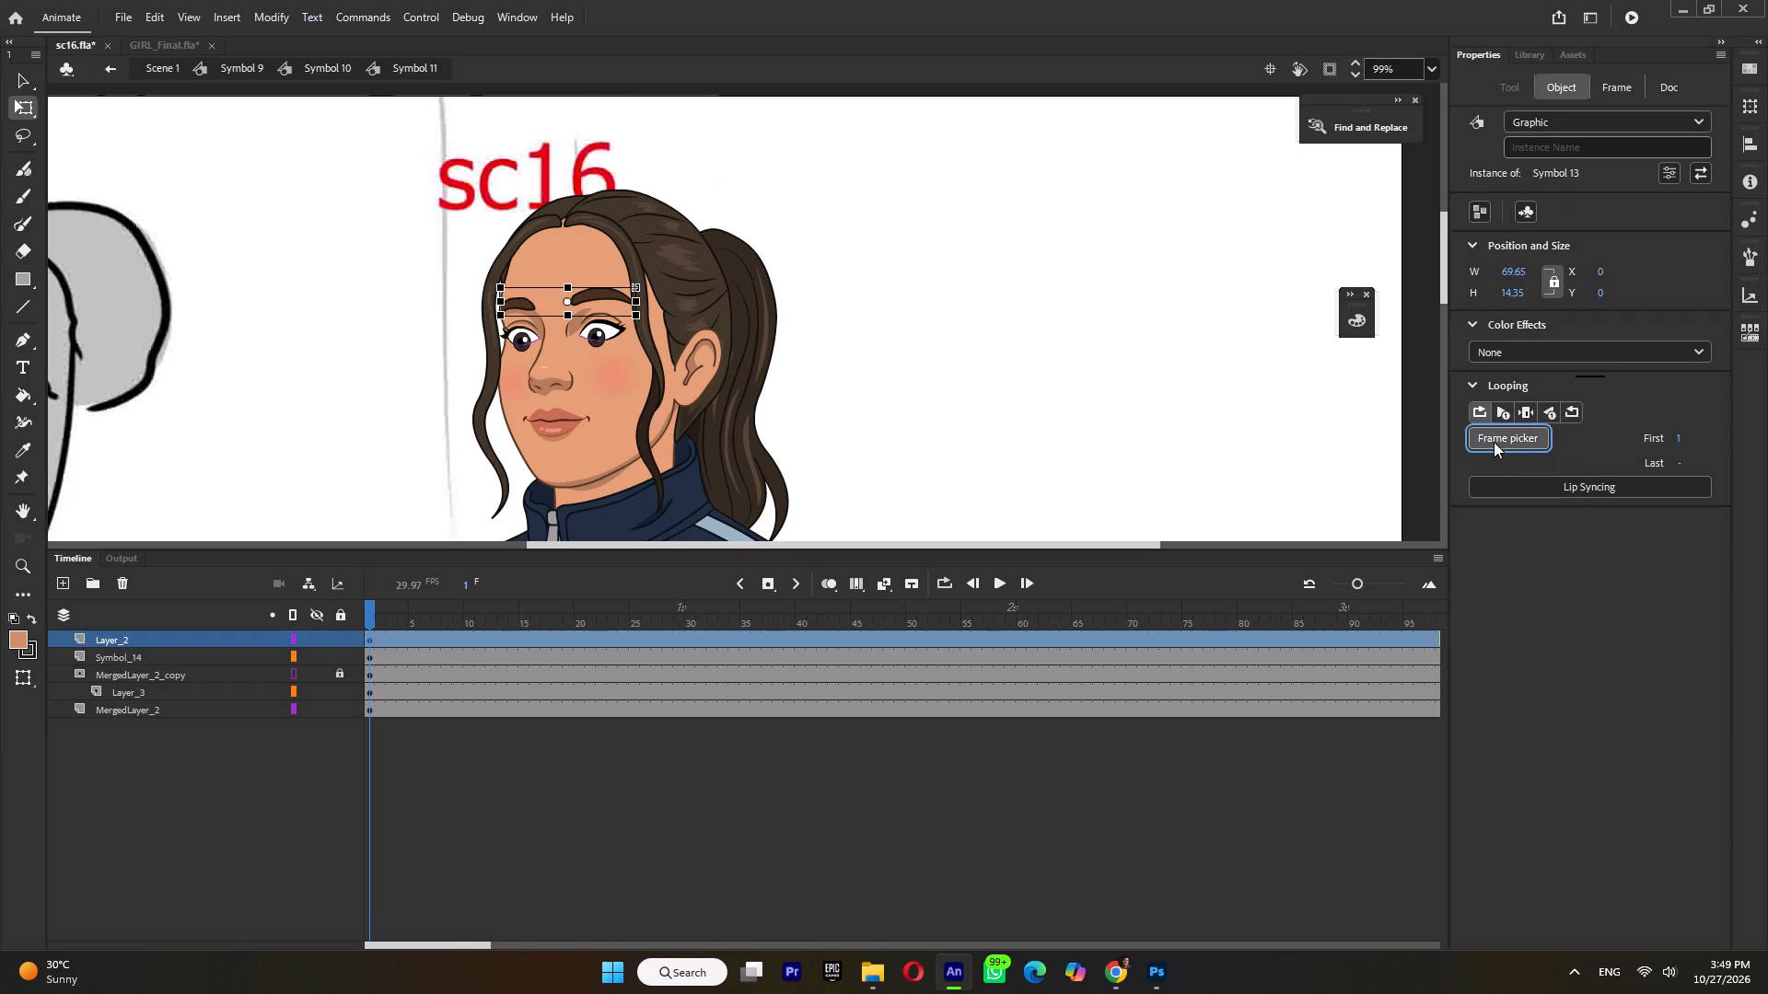
{"action": "left_click", "coordinate": [1619, 431]}
{"action": "left_click", "coordinate": [1632, 342]}
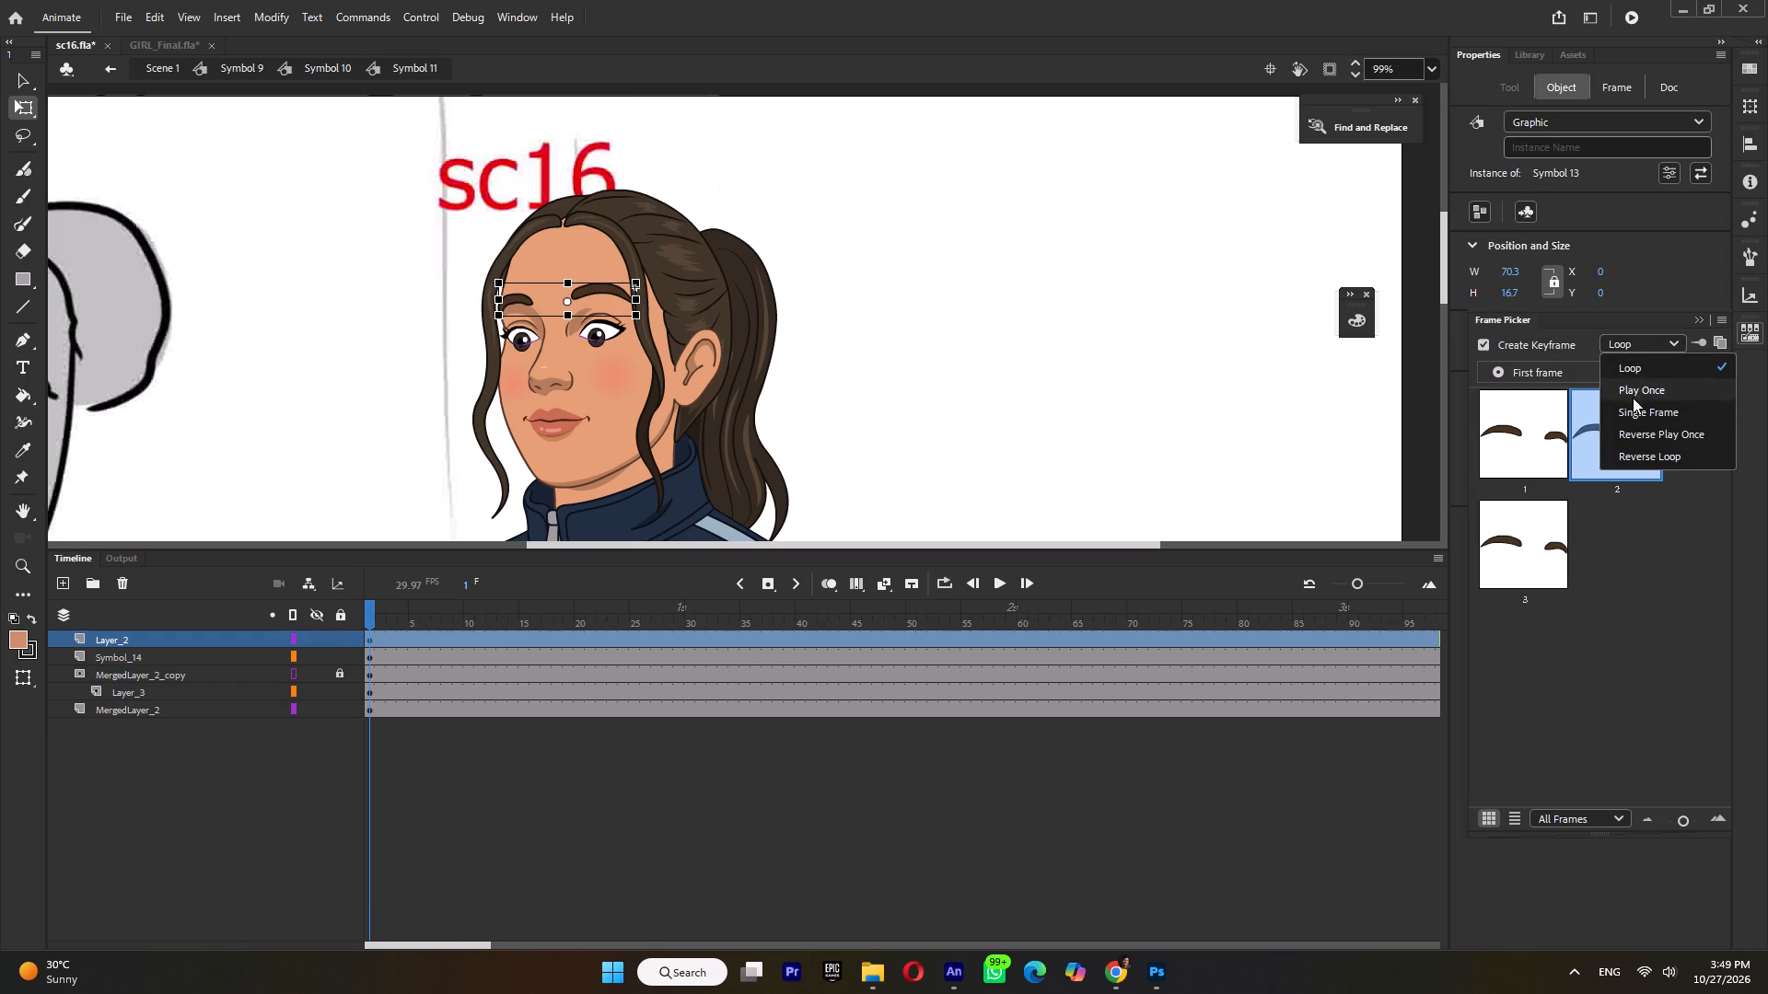
{"action": "left_click", "coordinate": [1632, 409]}
{"action": "left_click", "coordinate": [1130, 428]}
In Symbol 10, move the Symbol_12 mouth layer's keyframe from frame 19 to frame 1 and return to Symbol 9.
{"action": "scroll", "coordinate": [1023, 402], "scroll_direction": "down", "scroll_amount": 4, "text": "ctrl"}
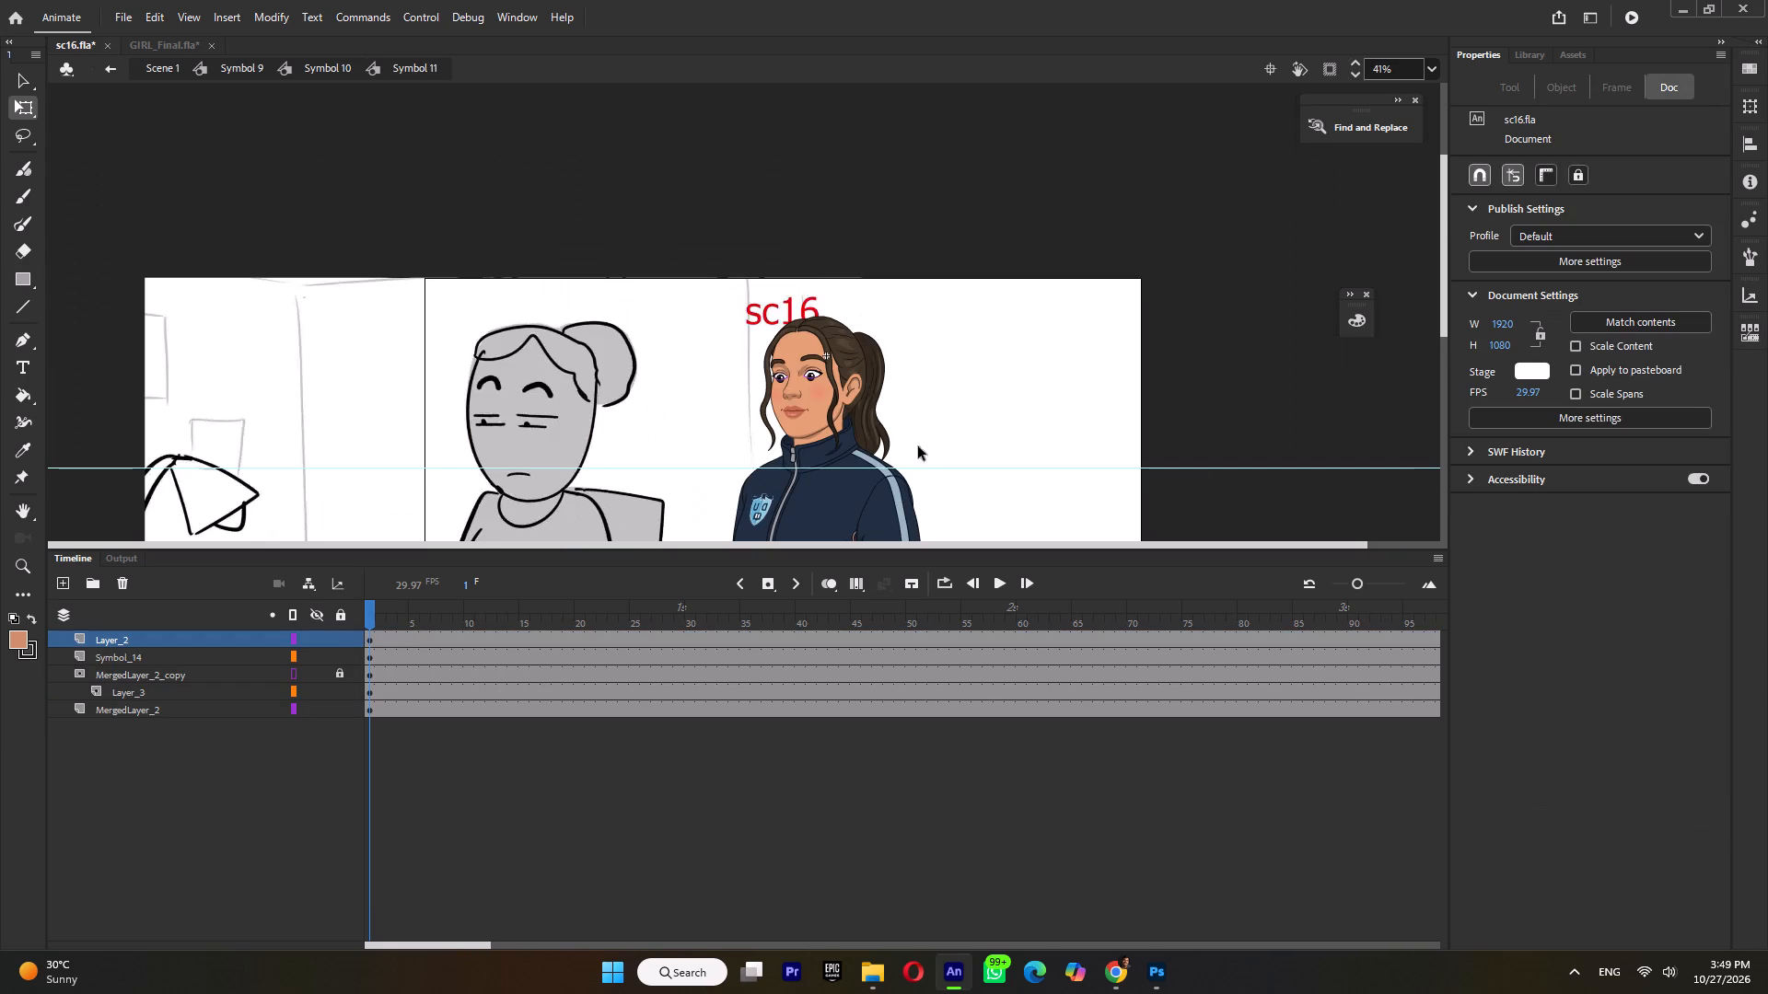
{"action": "scroll", "coordinate": [790, 422], "scroll_direction": "up", "scroll_amount": 3, "text": "ctrl"}
{"action": "triple_click", "coordinate": [799, 406]}
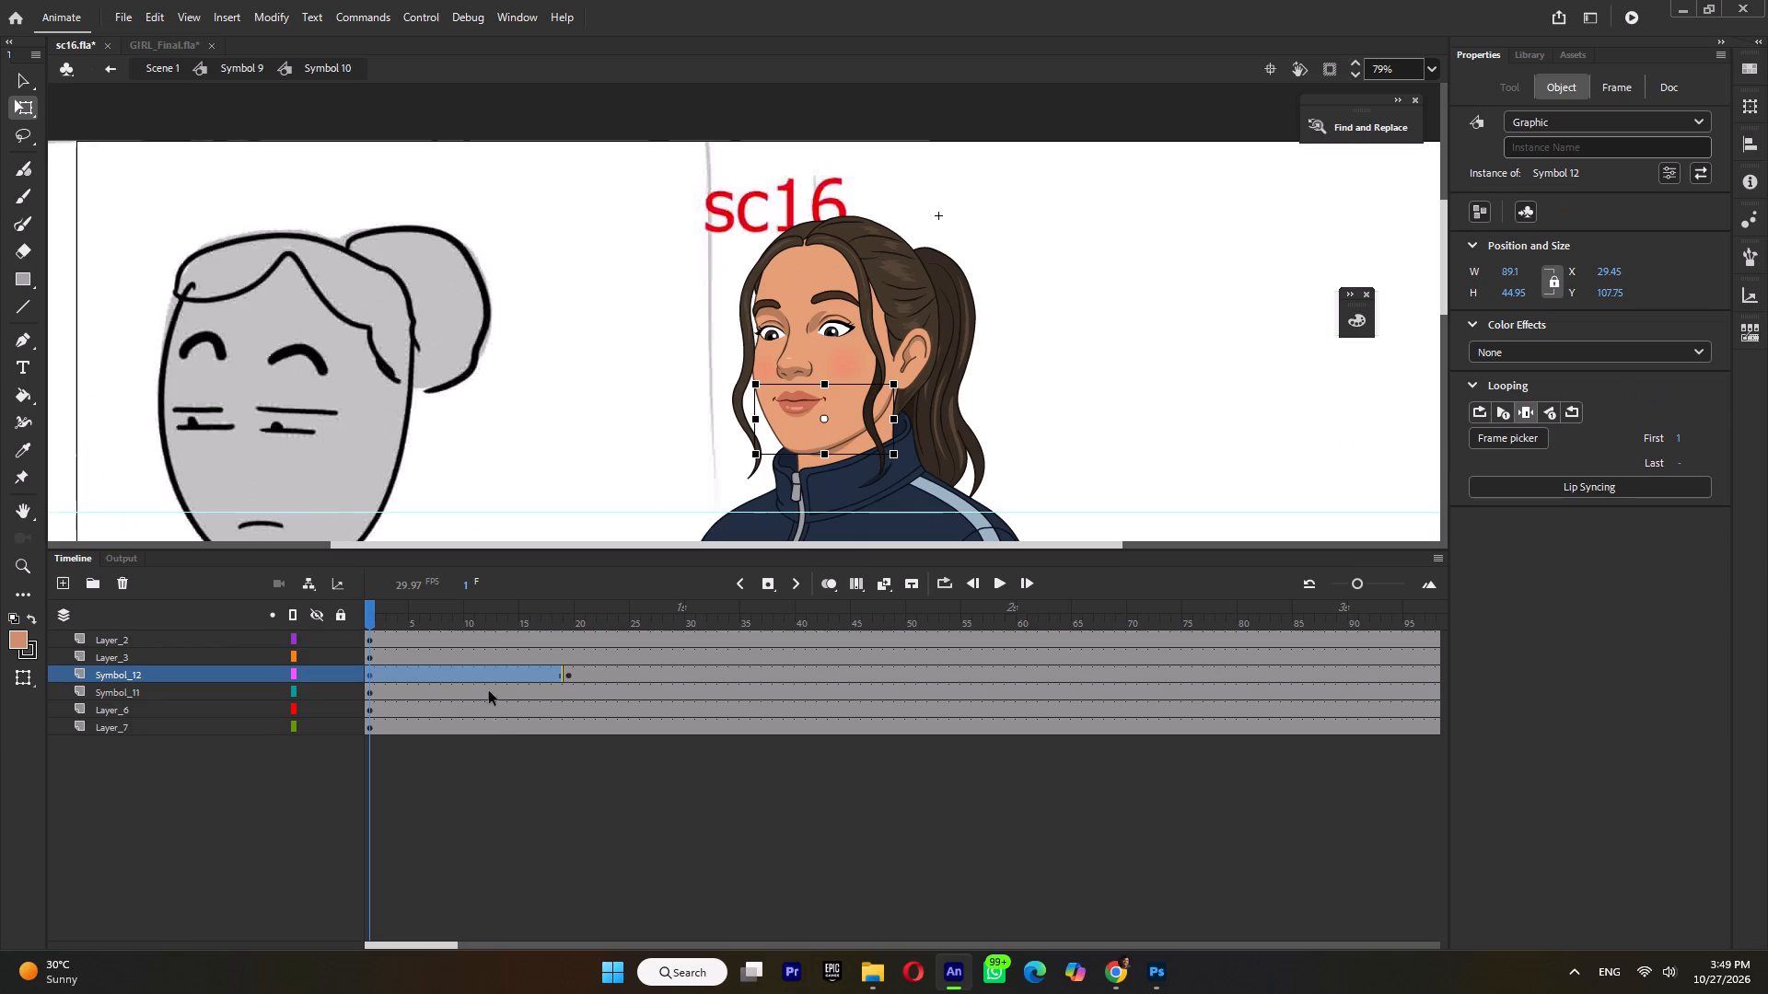
{"action": "left_click", "coordinate": [577, 672]}
{"action": "left_click", "coordinate": [568, 675]}
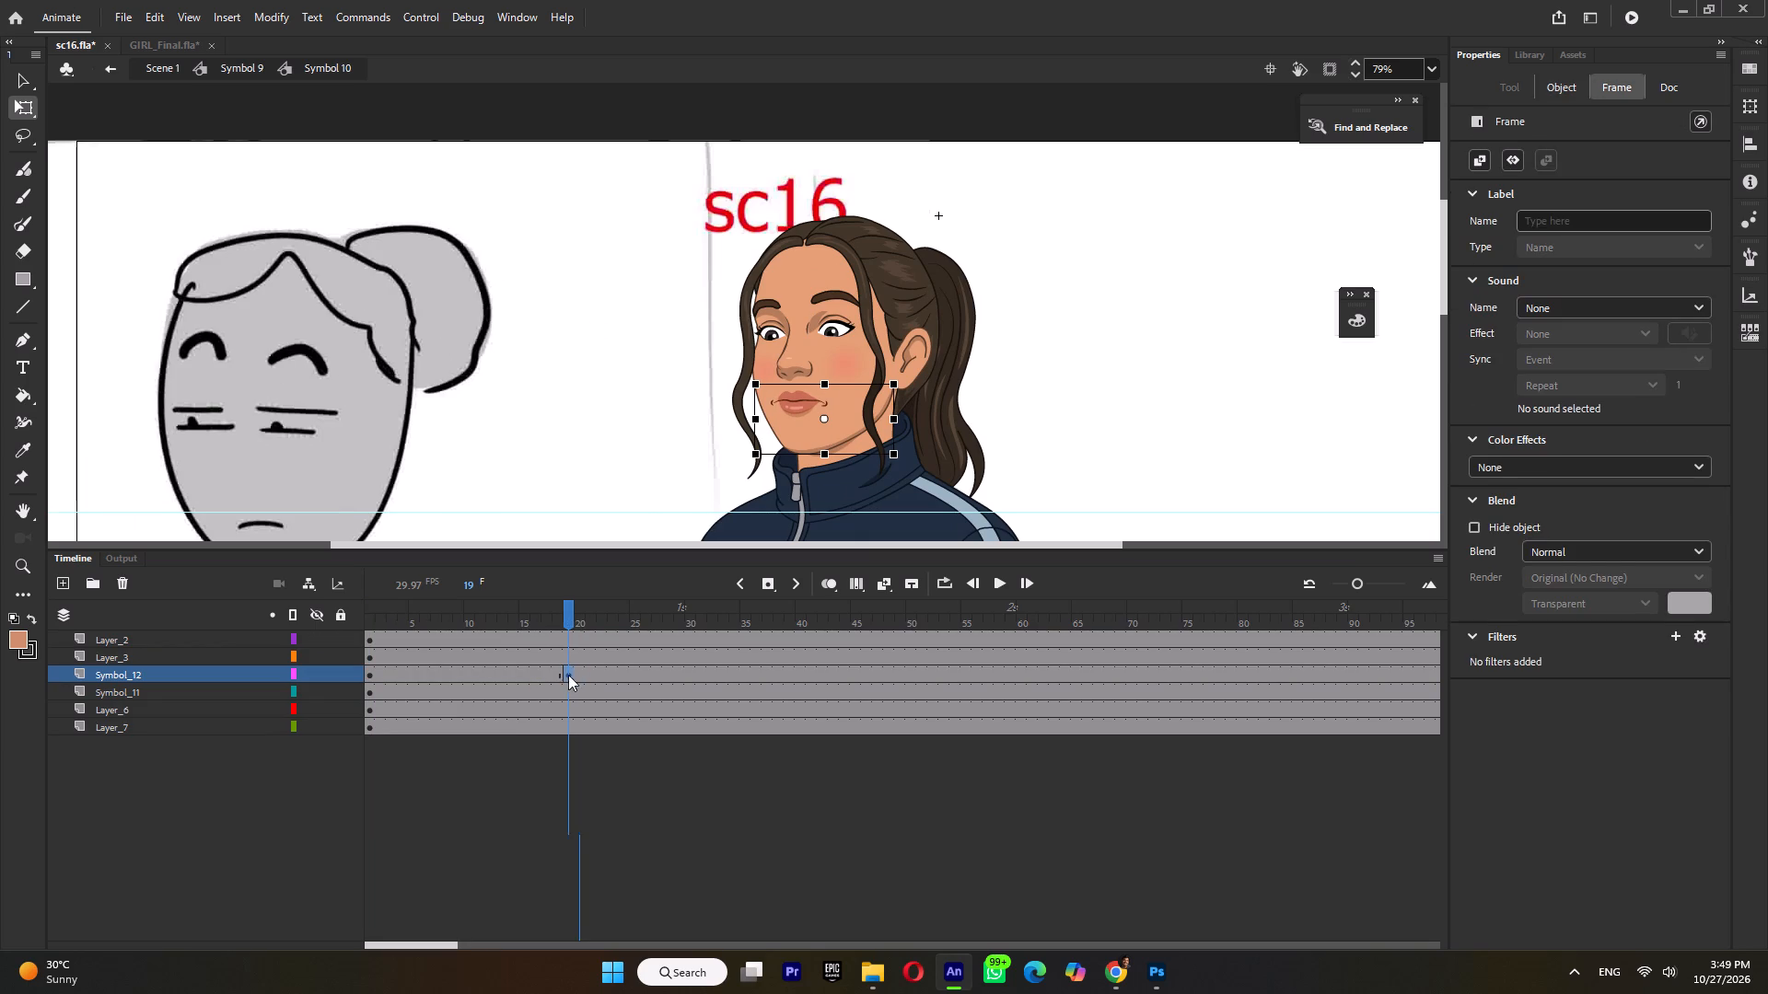
{"action": "left_click_drag", "start_coordinate": [566, 676], "coordinate": [372, 675]}
{"action": "scroll", "coordinate": [625, 290], "scroll_direction": "down", "scroll_amount": 3, "text": "ctrl"}
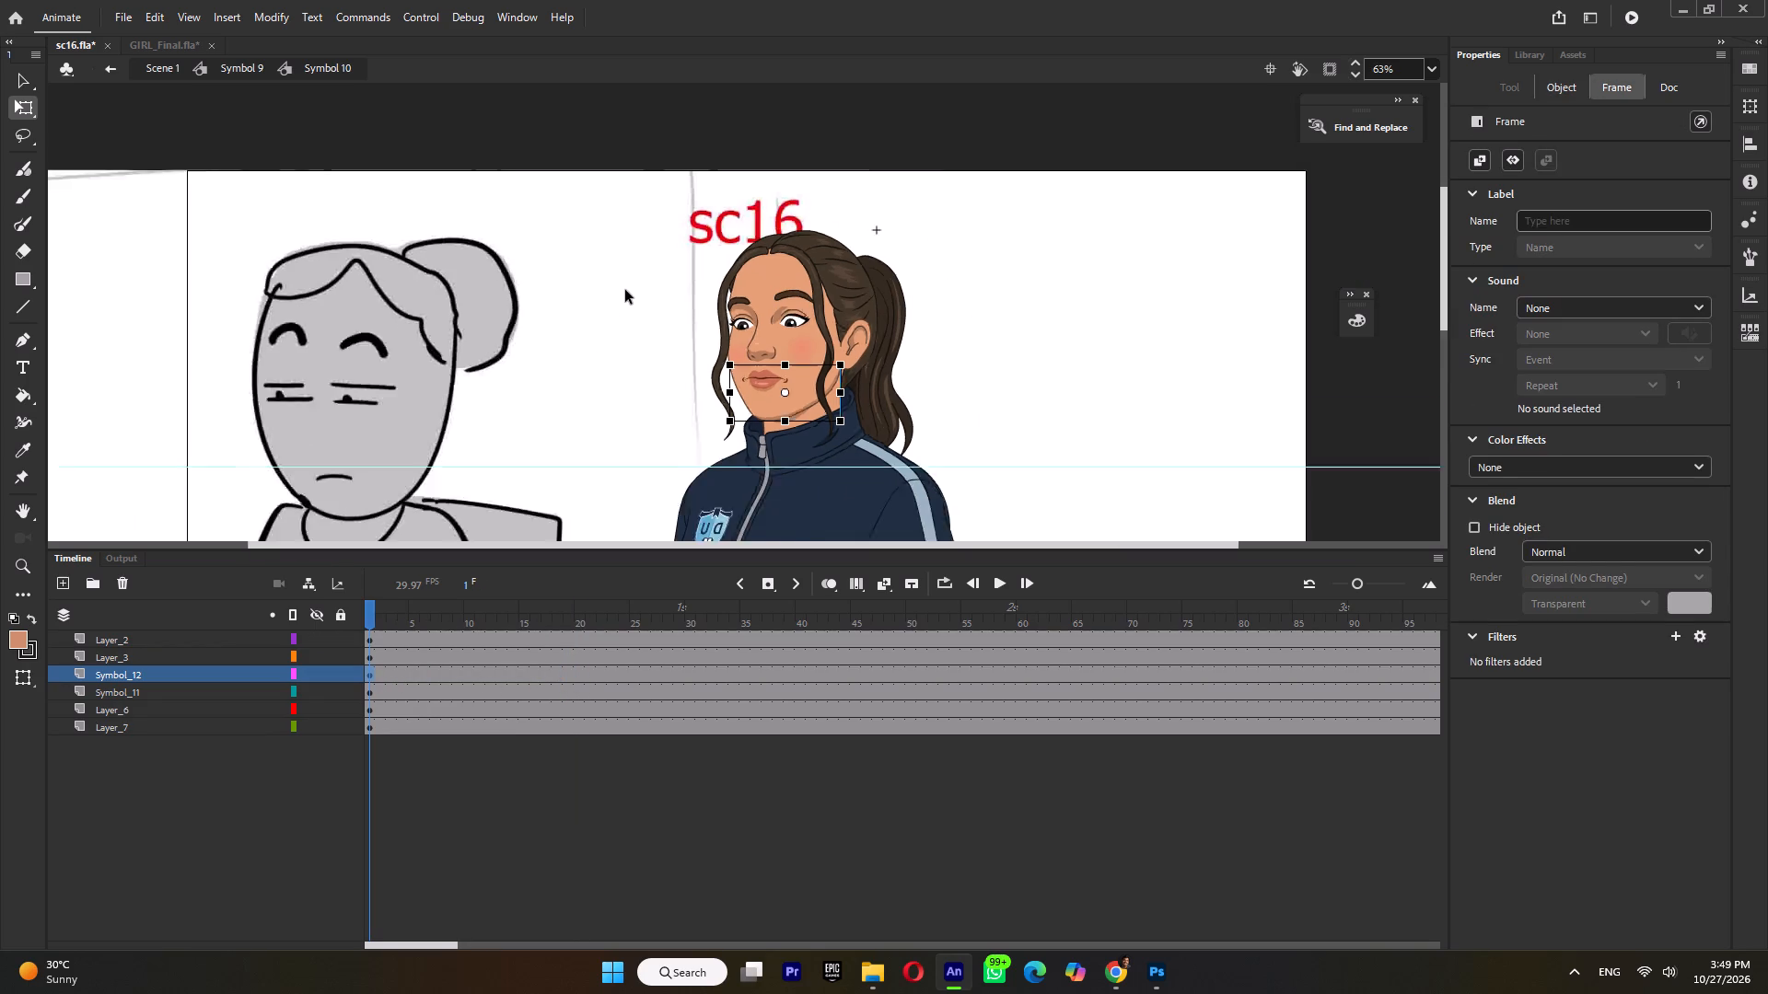
{"action": "scroll", "coordinate": [625, 290], "scroll_direction": "down", "scroll_amount": 1, "text": "ctrl"}
{"action": "double_click", "coordinate": [938, 399]}
Select the girl's head, torso and arm parts together, set their shared pivot near the jacket hem, and rotate them very slightly counterclockwise.
{"action": "scroll", "coordinate": [842, 273], "scroll_direction": "down", "scroll_amount": 4, "text": "ctrl"}
{"action": "scroll", "coordinate": [796, 410], "scroll_direction": "up", "scroll_amount": 2, "text": "ctrl"}
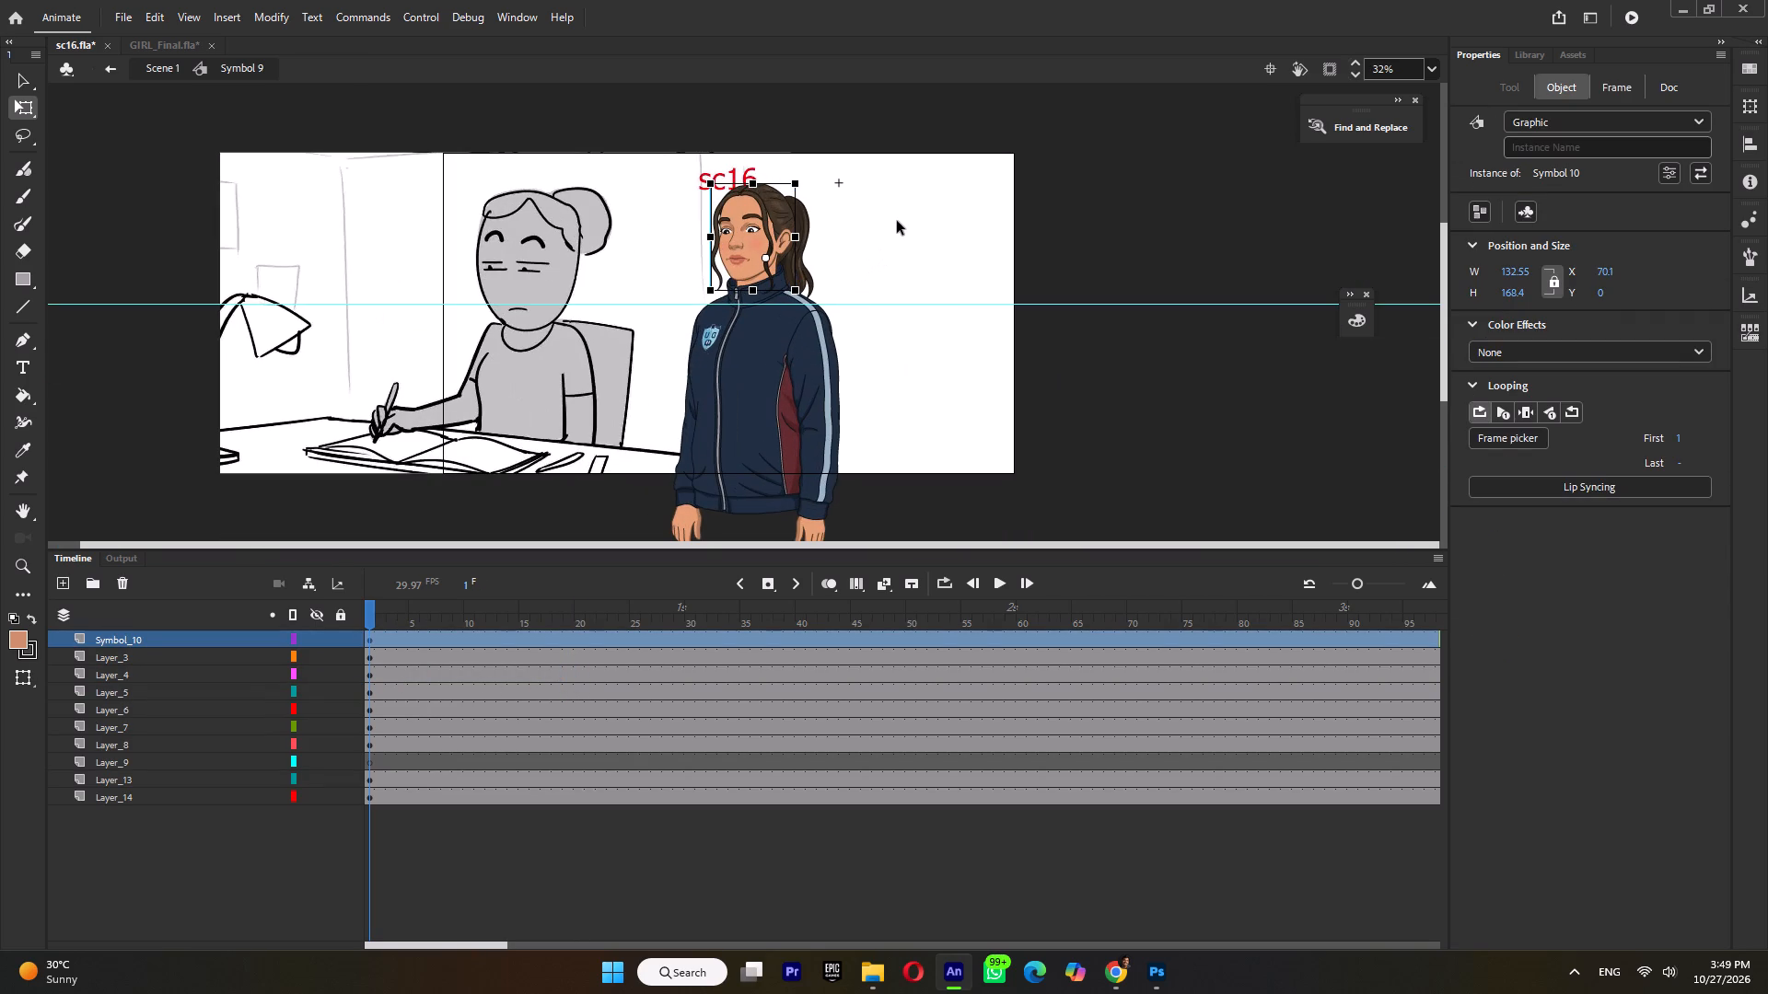
{"action": "left_click_drag", "start_coordinate": [897, 221], "coordinate": [617, 428]}
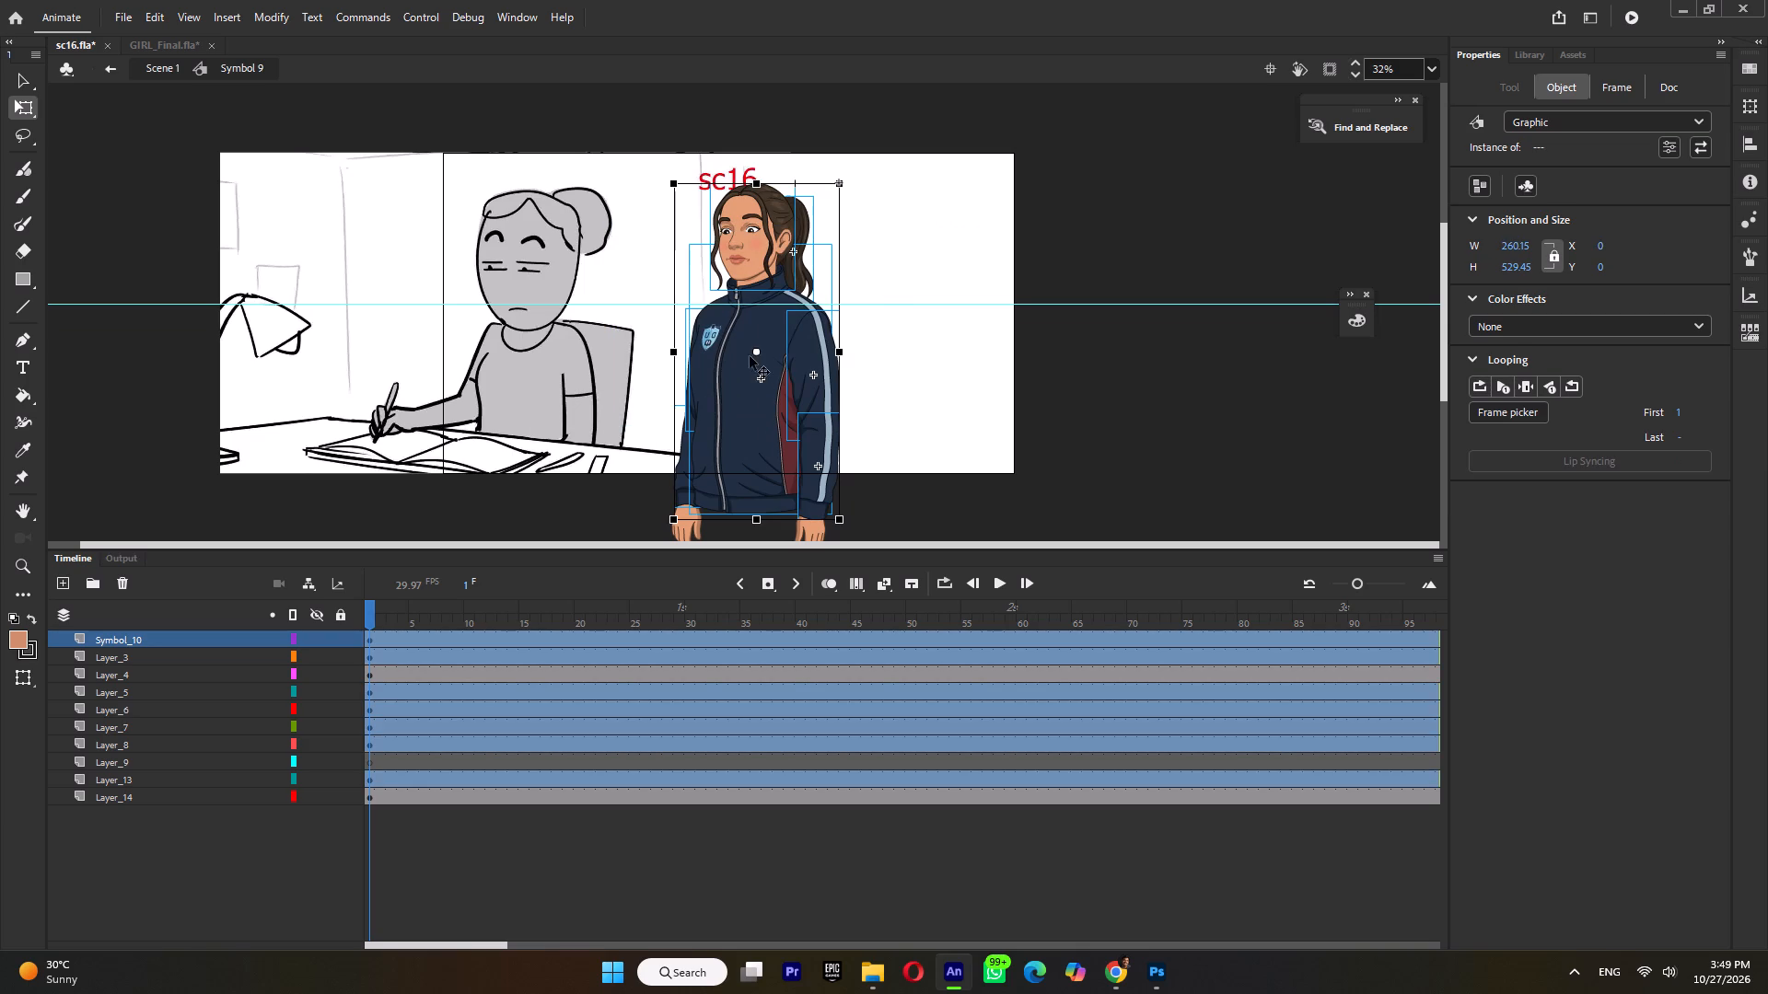
{"action": "left_click_drag", "start_coordinate": [757, 353], "coordinate": [736, 503]}
{"action": "scroll", "coordinate": [822, 177], "scroll_direction": "up", "scroll_amount": 2, "text": "ctrl"}
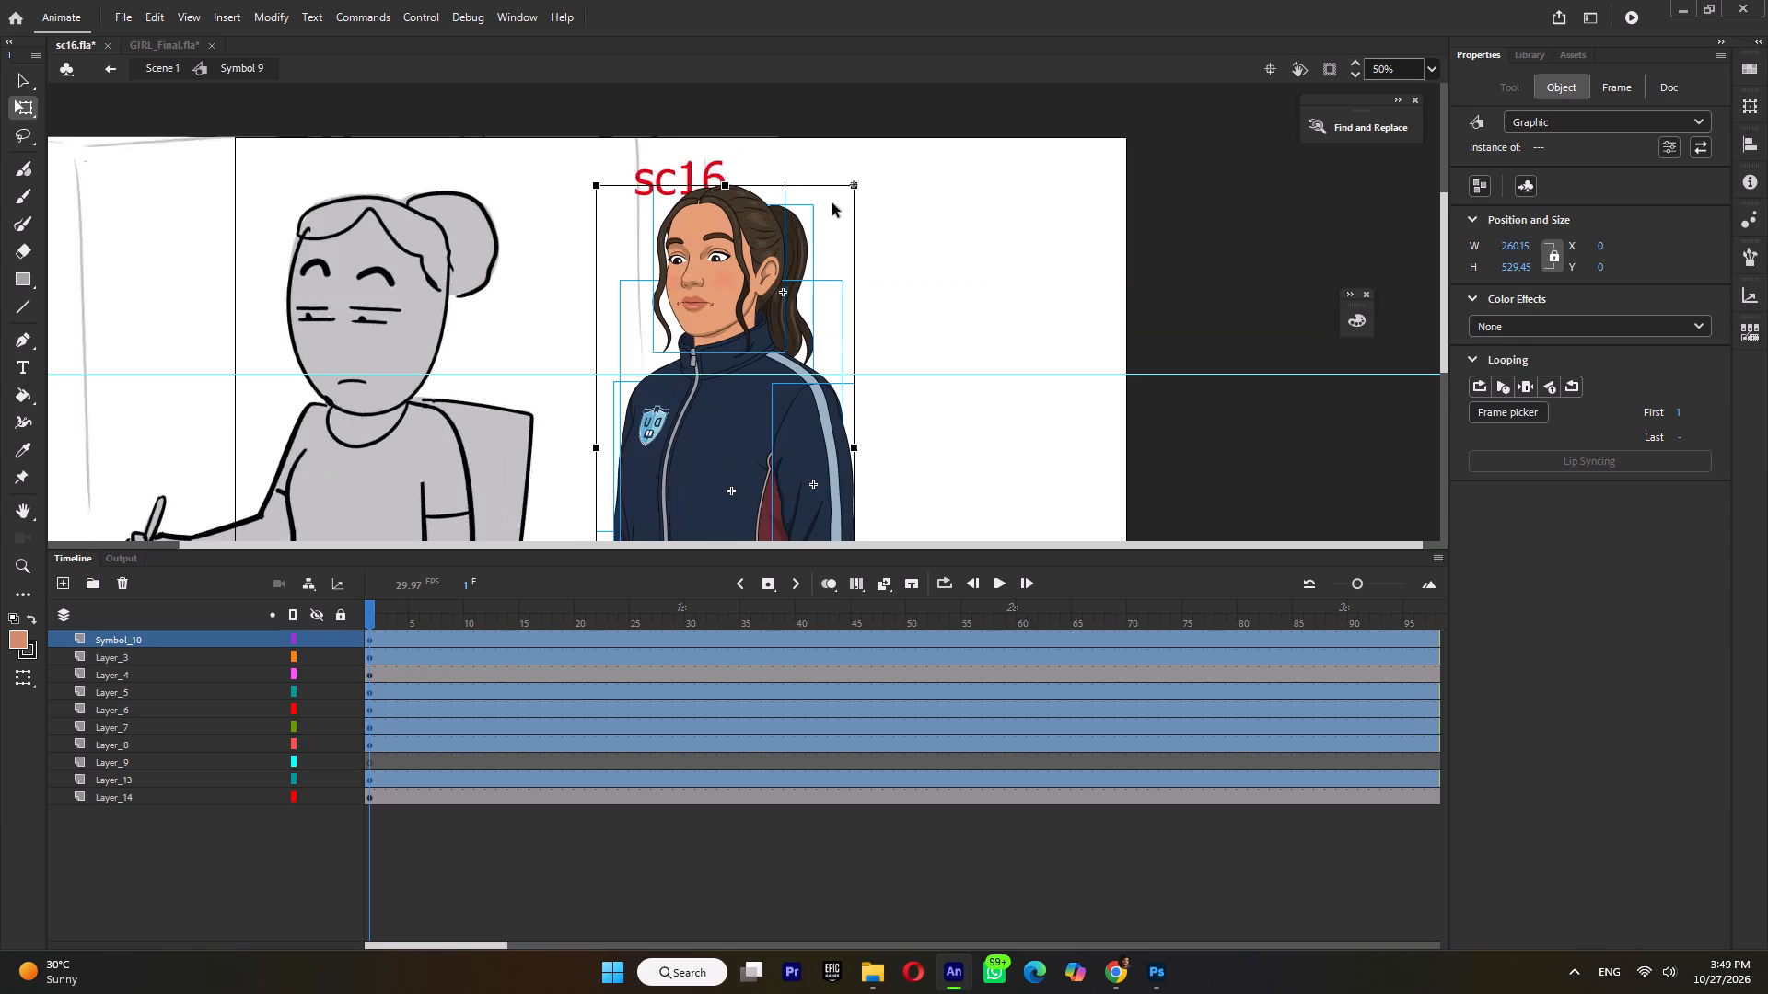
{"action": "scroll", "coordinate": [866, 189], "scroll_direction": "up", "scroll_amount": 5, "text": "ctrl"}
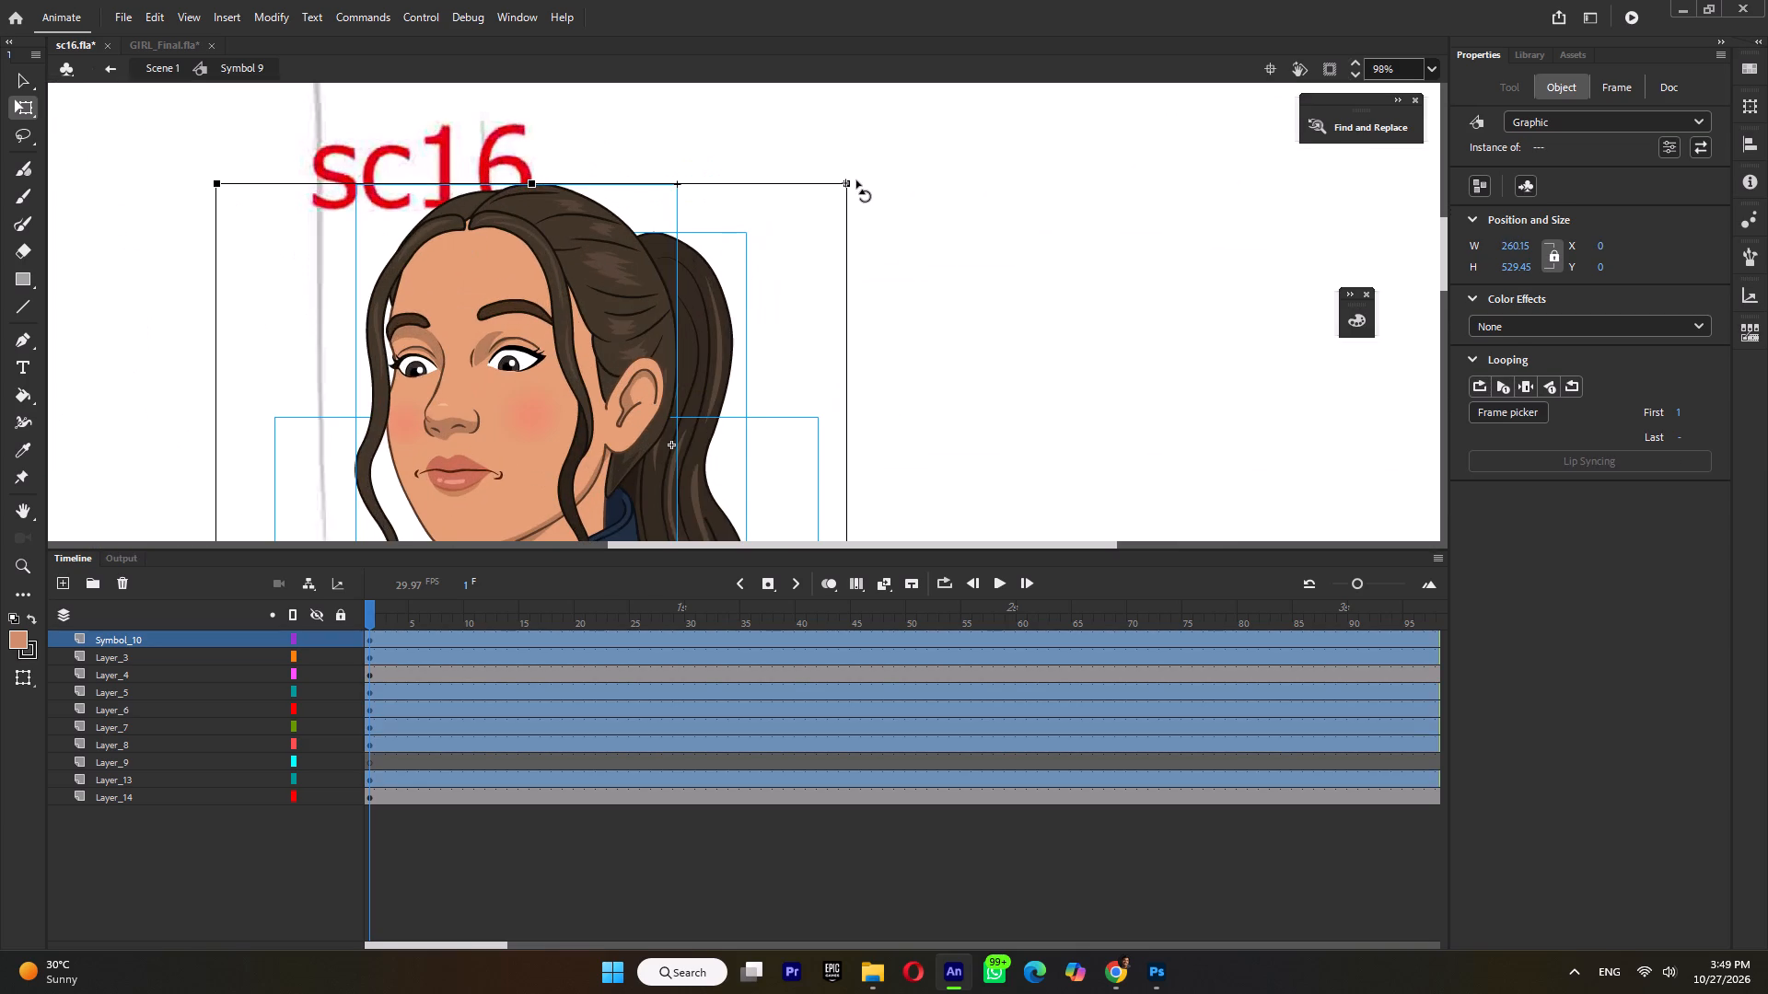
{"action": "left_click_drag", "start_coordinate": [856, 180], "coordinate": [845, 179]}
{"action": "scroll", "coordinate": [845, 179], "scroll_direction": "down", "scroll_amount": 5, "text": "ctrl"}
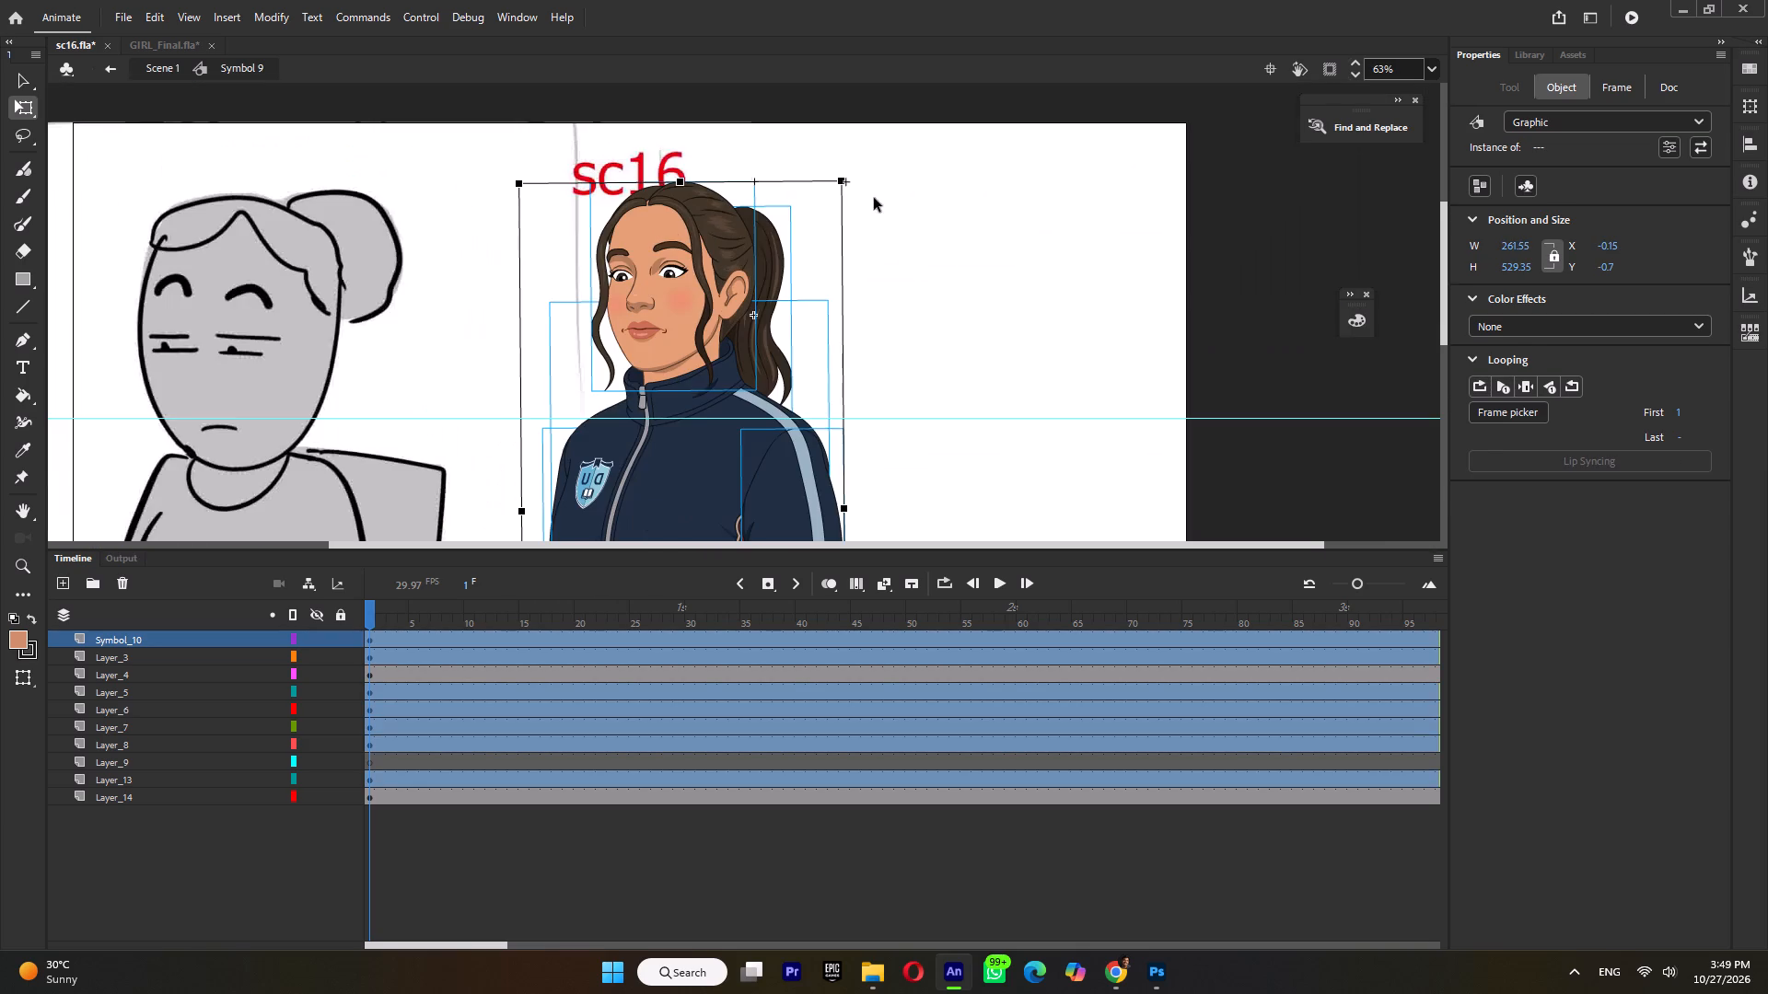
{"action": "left_click", "coordinate": [898, 199]}
Select the head and ponytail together, move their pivot to the neck area, and tilt them a few degrees counterclockwise.
{"action": "left_click_drag", "start_coordinate": [926, 192], "coordinate": [650, 280]}
{"action": "left_click_drag", "start_coordinate": [692, 306], "coordinate": [692, 335]}
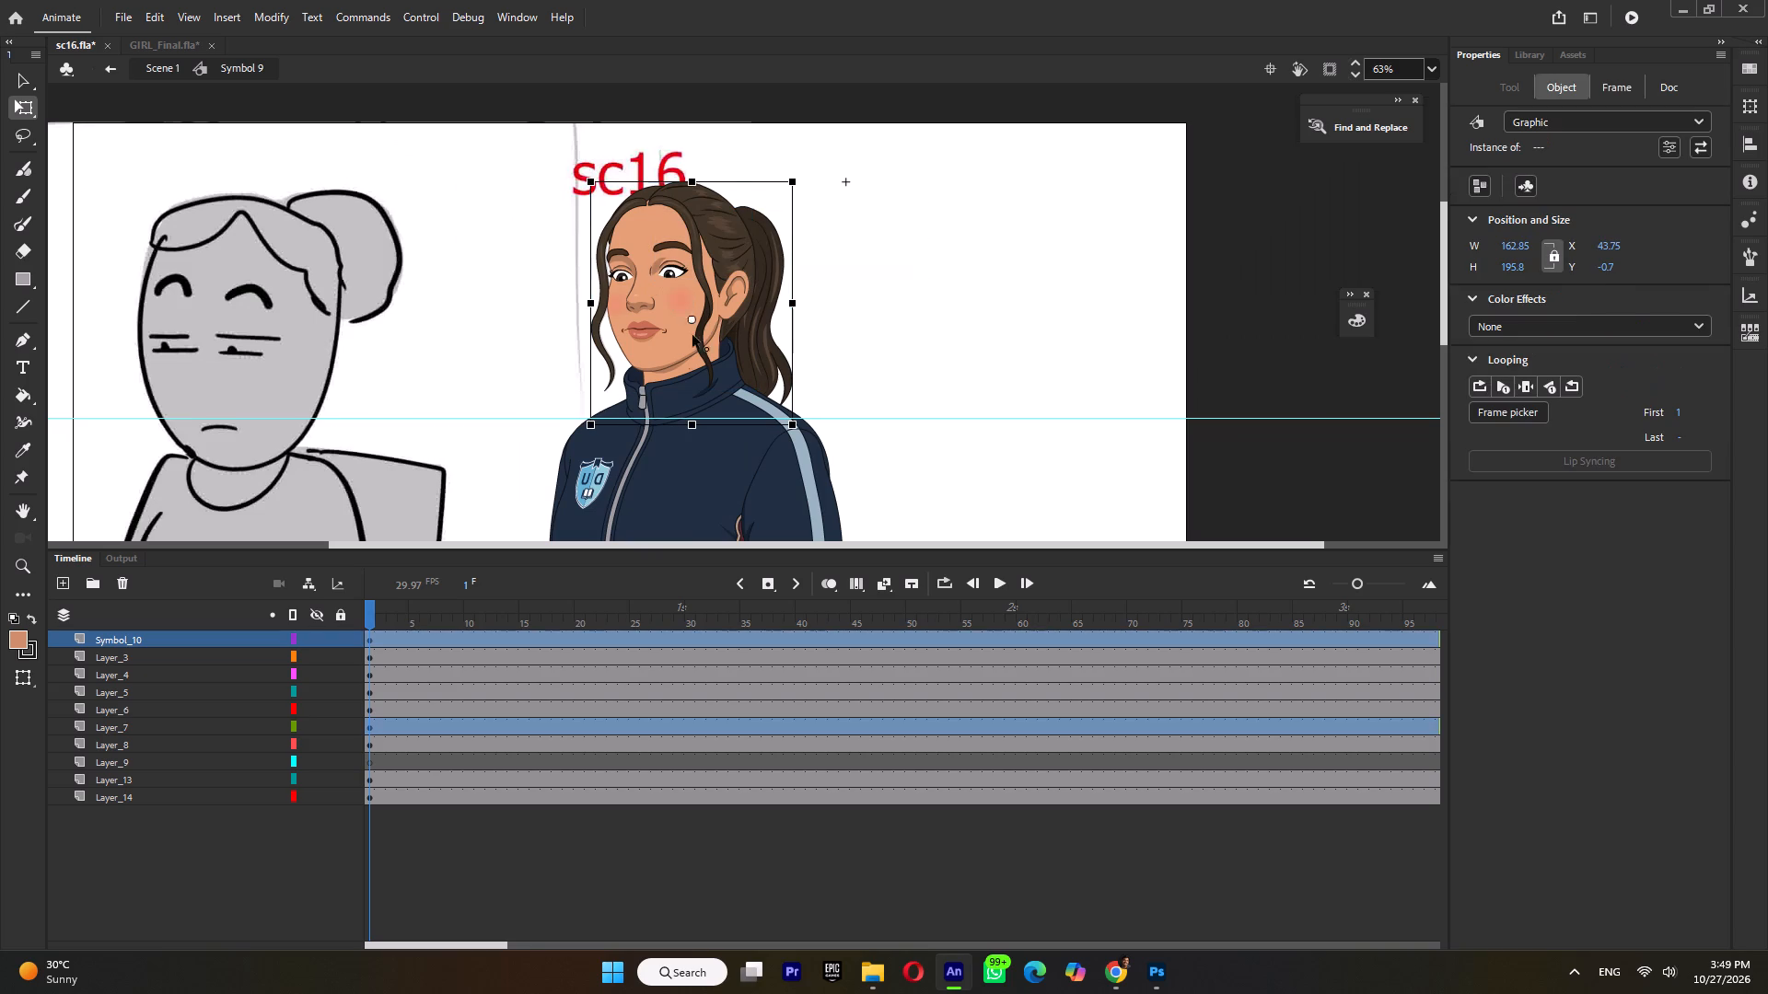
{"action": "left_click_drag", "start_coordinate": [692, 335], "coordinate": [682, 348]}
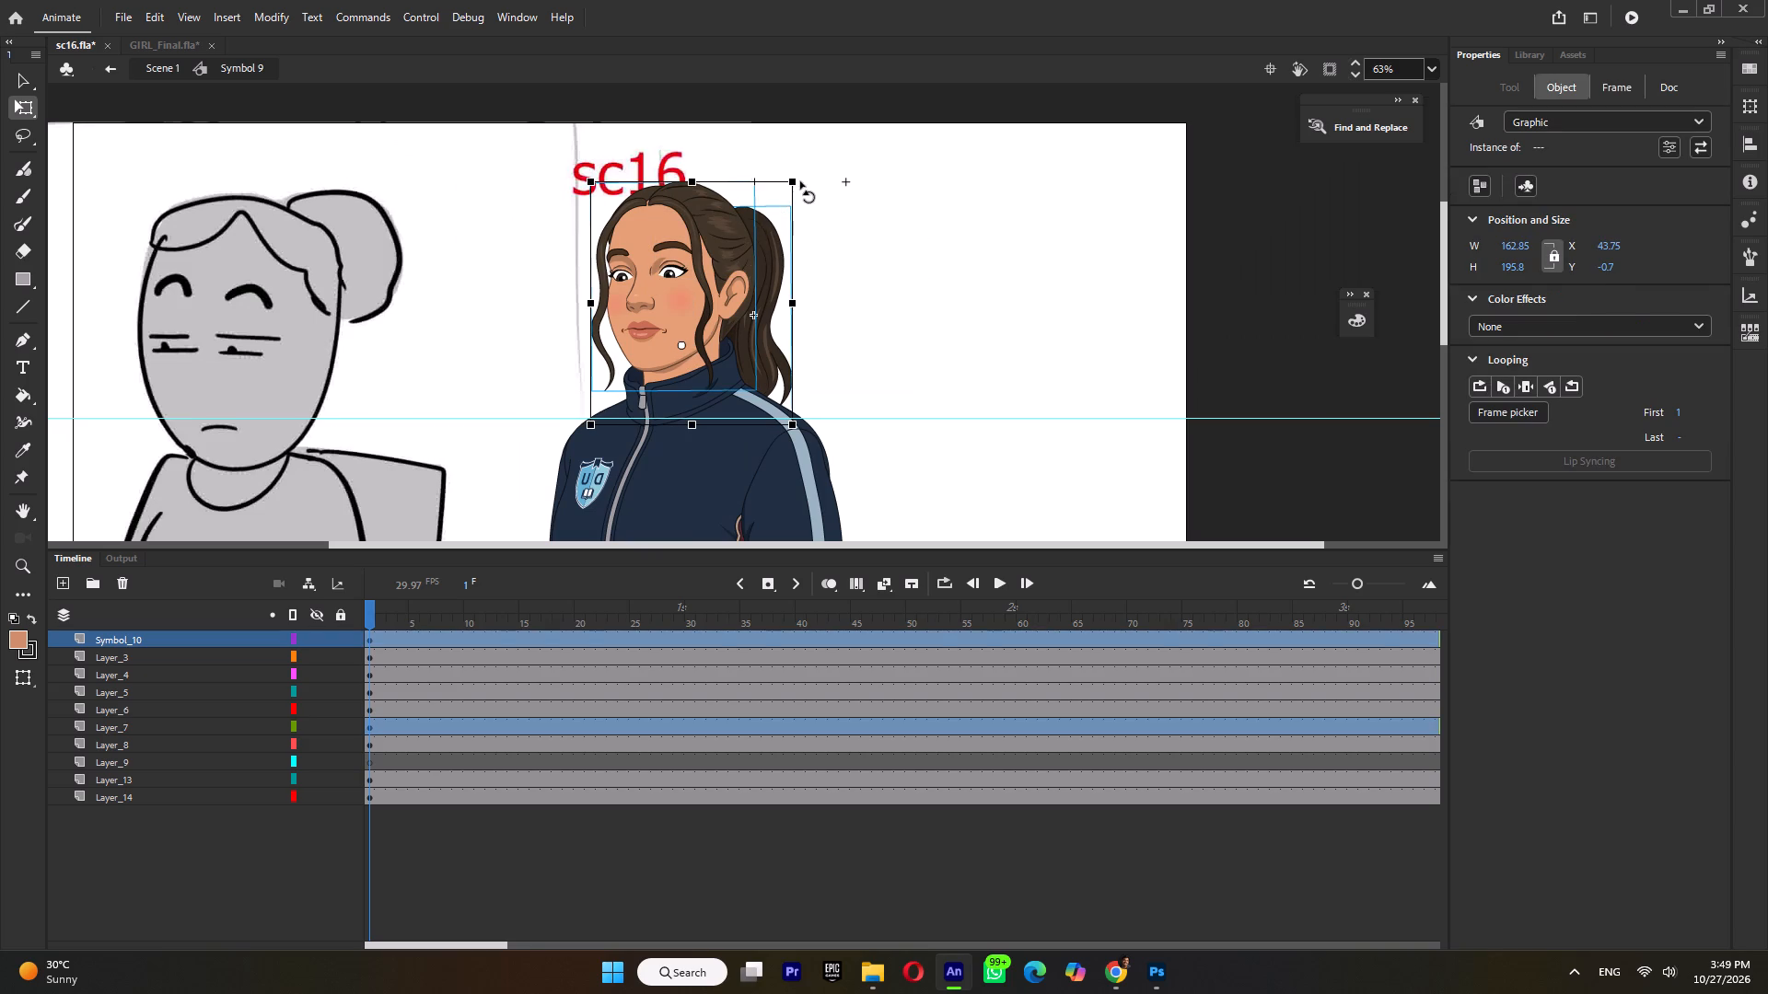
{"action": "left_click_drag", "start_coordinate": [803, 181], "coordinate": [785, 178]}
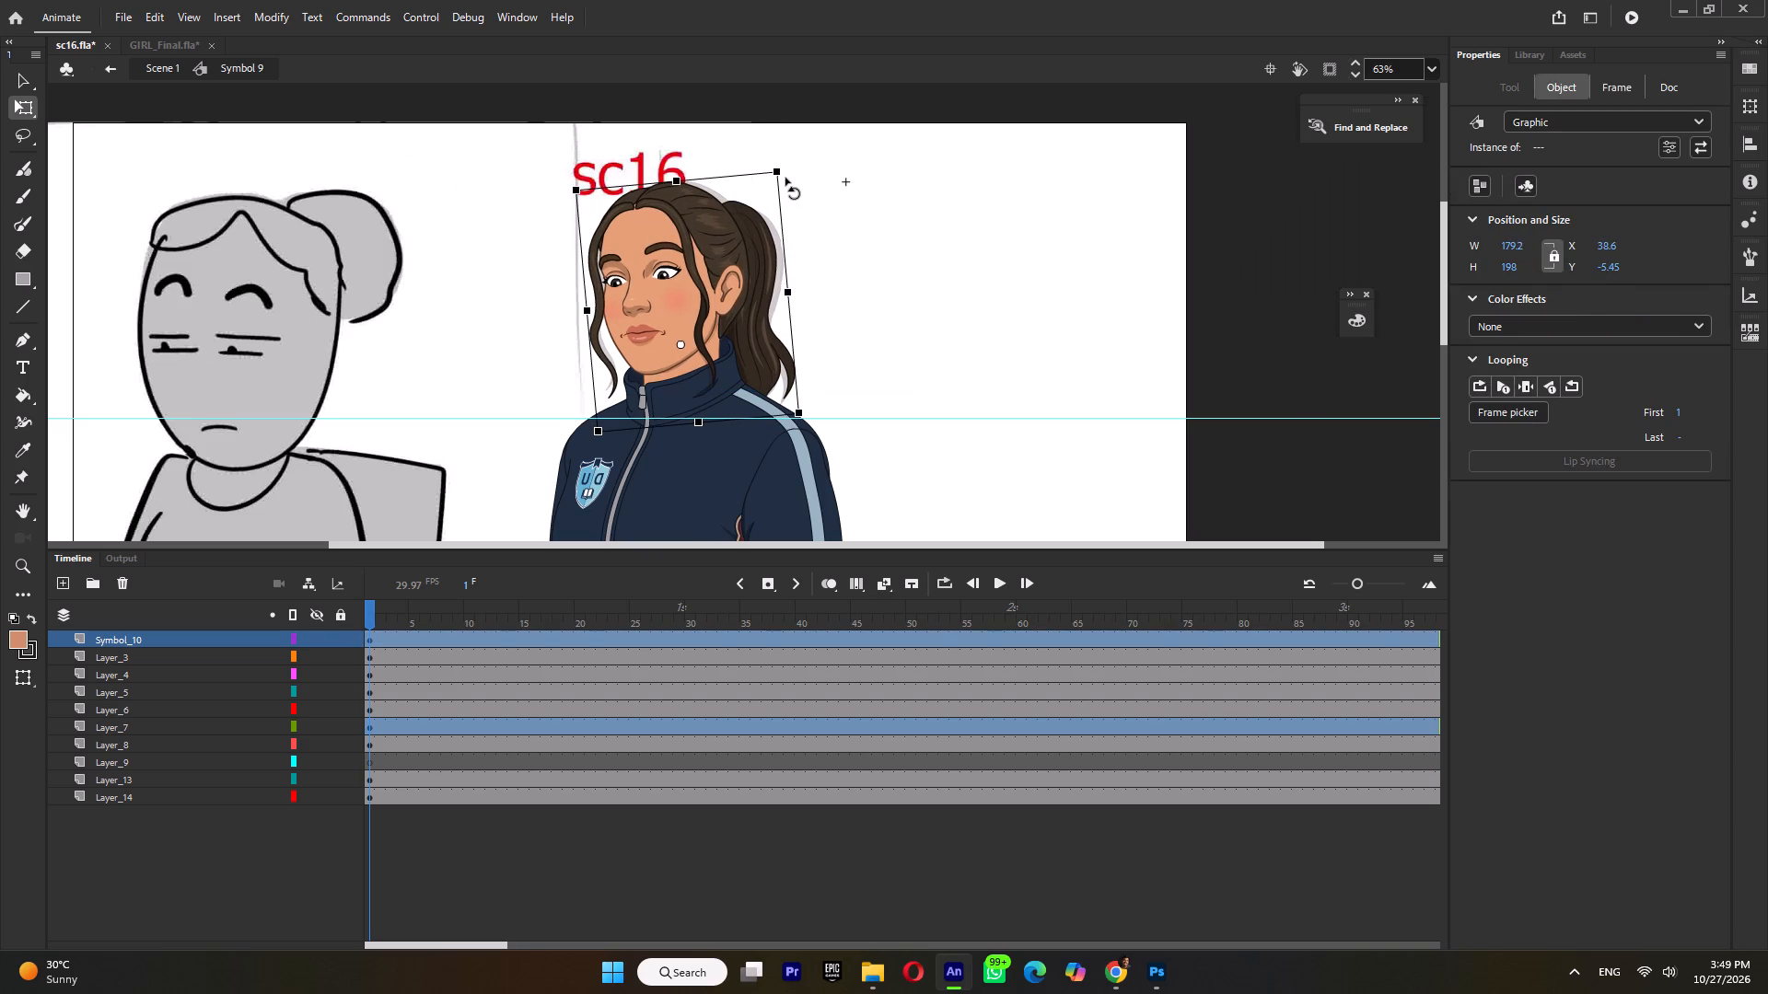
{"action": "left_click_drag", "start_coordinate": [785, 178], "coordinate": [785, 181]}
Nudge the tilted head and ponytail slightly downward so they sit closer into the jacket collar.
{"action": "key", "text": "Down"}
{"action": "key", "text": "Down"}
{"action": "key", "text": "Down"}
{"action": "key", "text": "Down"}
{"action": "key", "text": "Down"}
{"action": "key", "text": "Down"}
{"action": "key", "text": "Down"}
{"action": "key", "text": "Down"}
{"action": "key", "text": "Down"}
{"action": "key", "text": "Down"}
{"action": "key", "text": "Down"}
{"action": "key", "text": "Down"}
{"action": "key", "text": "Down"}
{"action": "key", "text": "Down"}
{"action": "key", "text": "Down"}
{"action": "key", "text": "Down"}
{"action": "key", "text": "Down"}
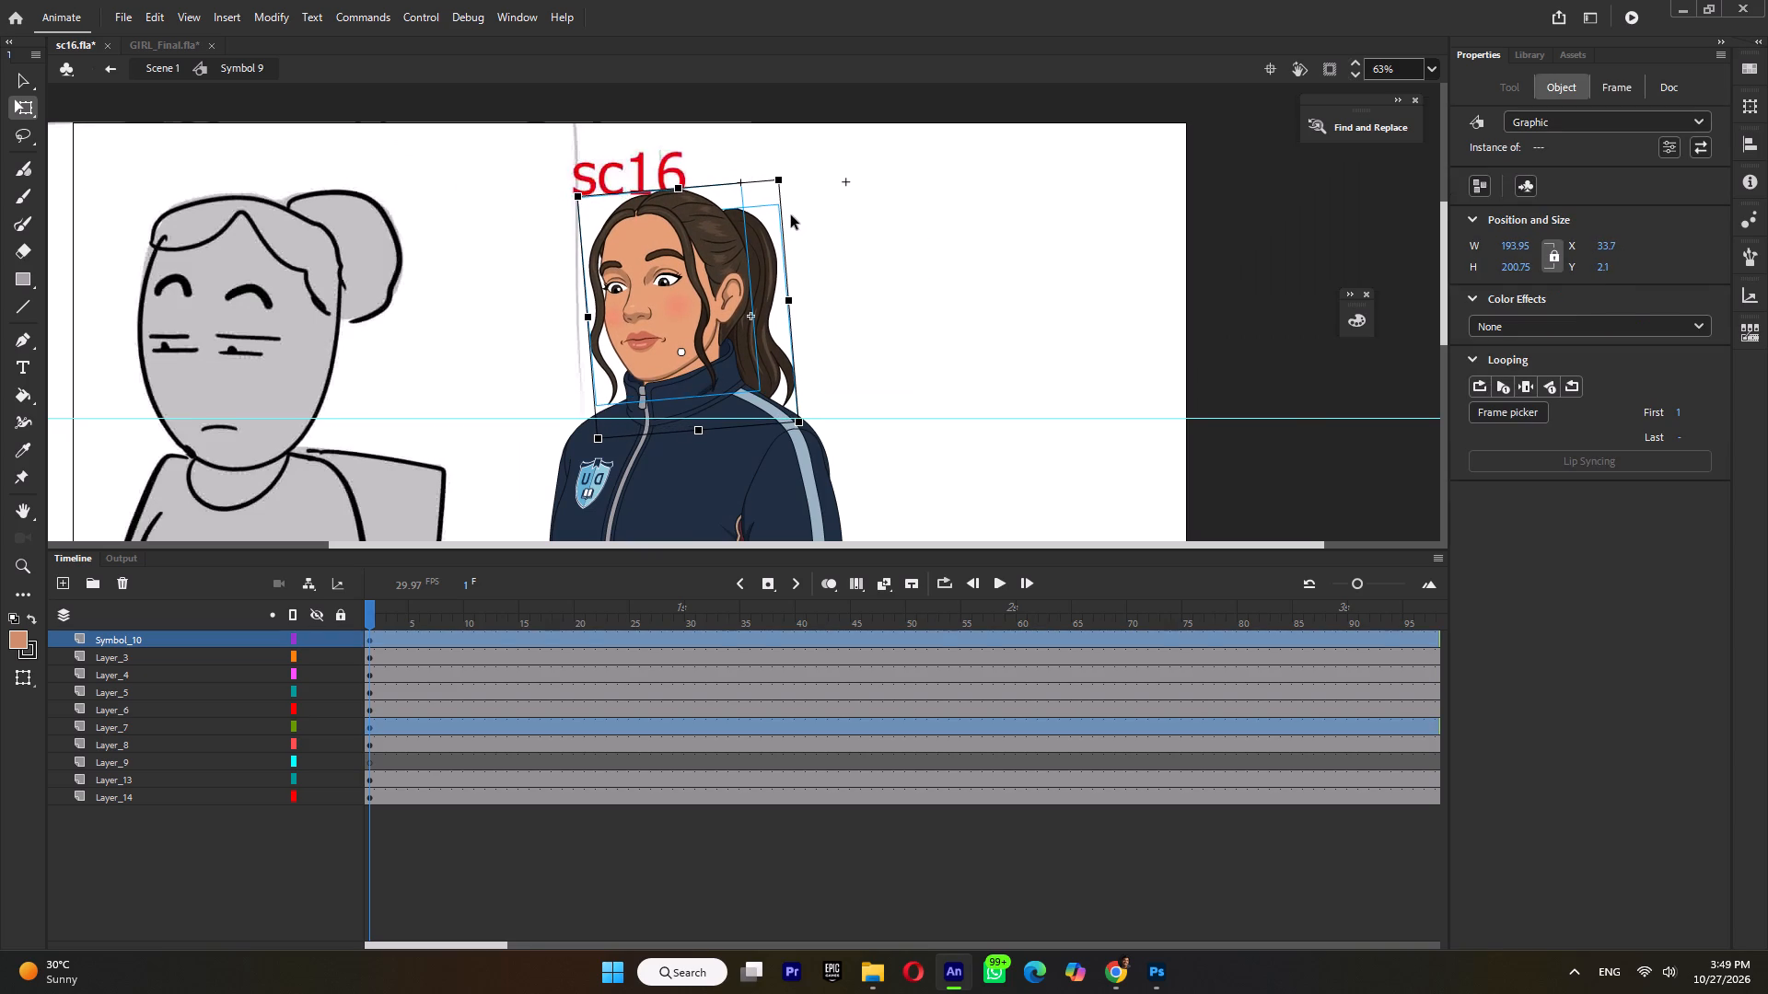
{"action": "key", "text": "Up"}
{"action": "key", "text": "Up"}
{"action": "key", "text": "Up"}
{"action": "key", "text": "Up"}
{"action": "key", "text": "Up"}
{"action": "key", "text": "Up"}
{"action": "key", "text": "Up"}
{"action": "key", "text": "Up"}
{"action": "key", "text": "Up"}
{"action": "key", "text": "Up"}
{"action": "key", "text": "Up"}
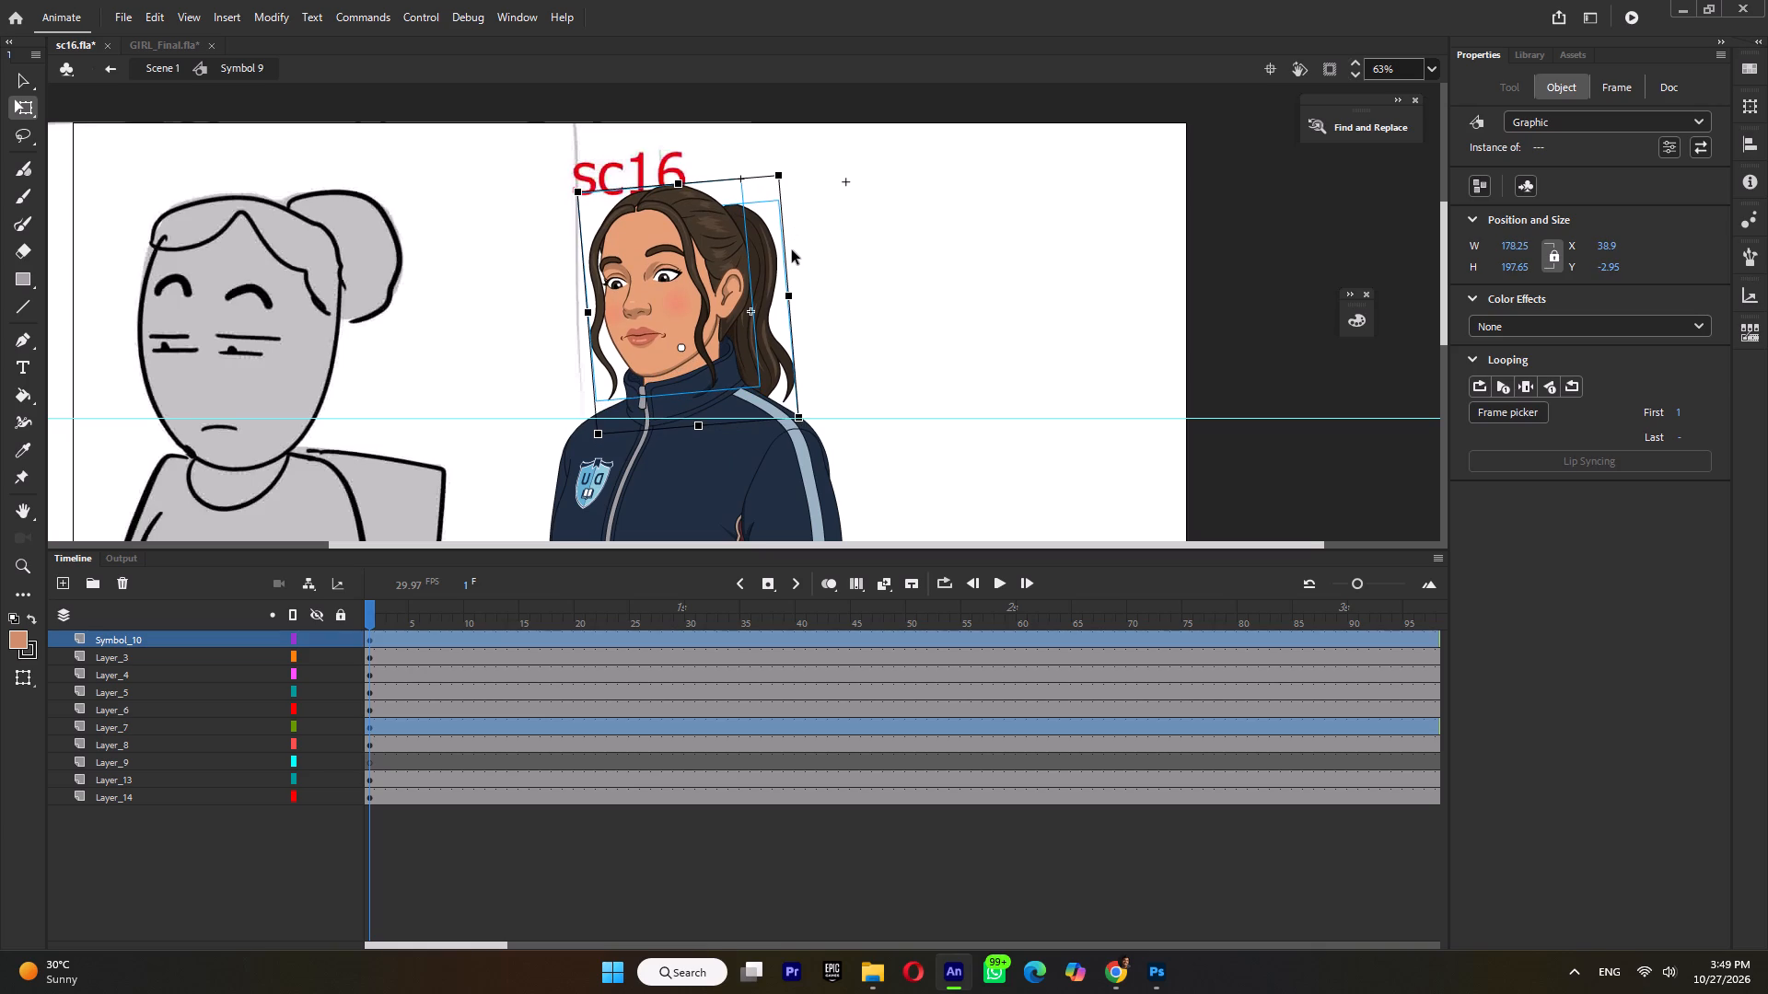
{"action": "left_click", "coordinate": [842, 278], "text": "ctrl"}
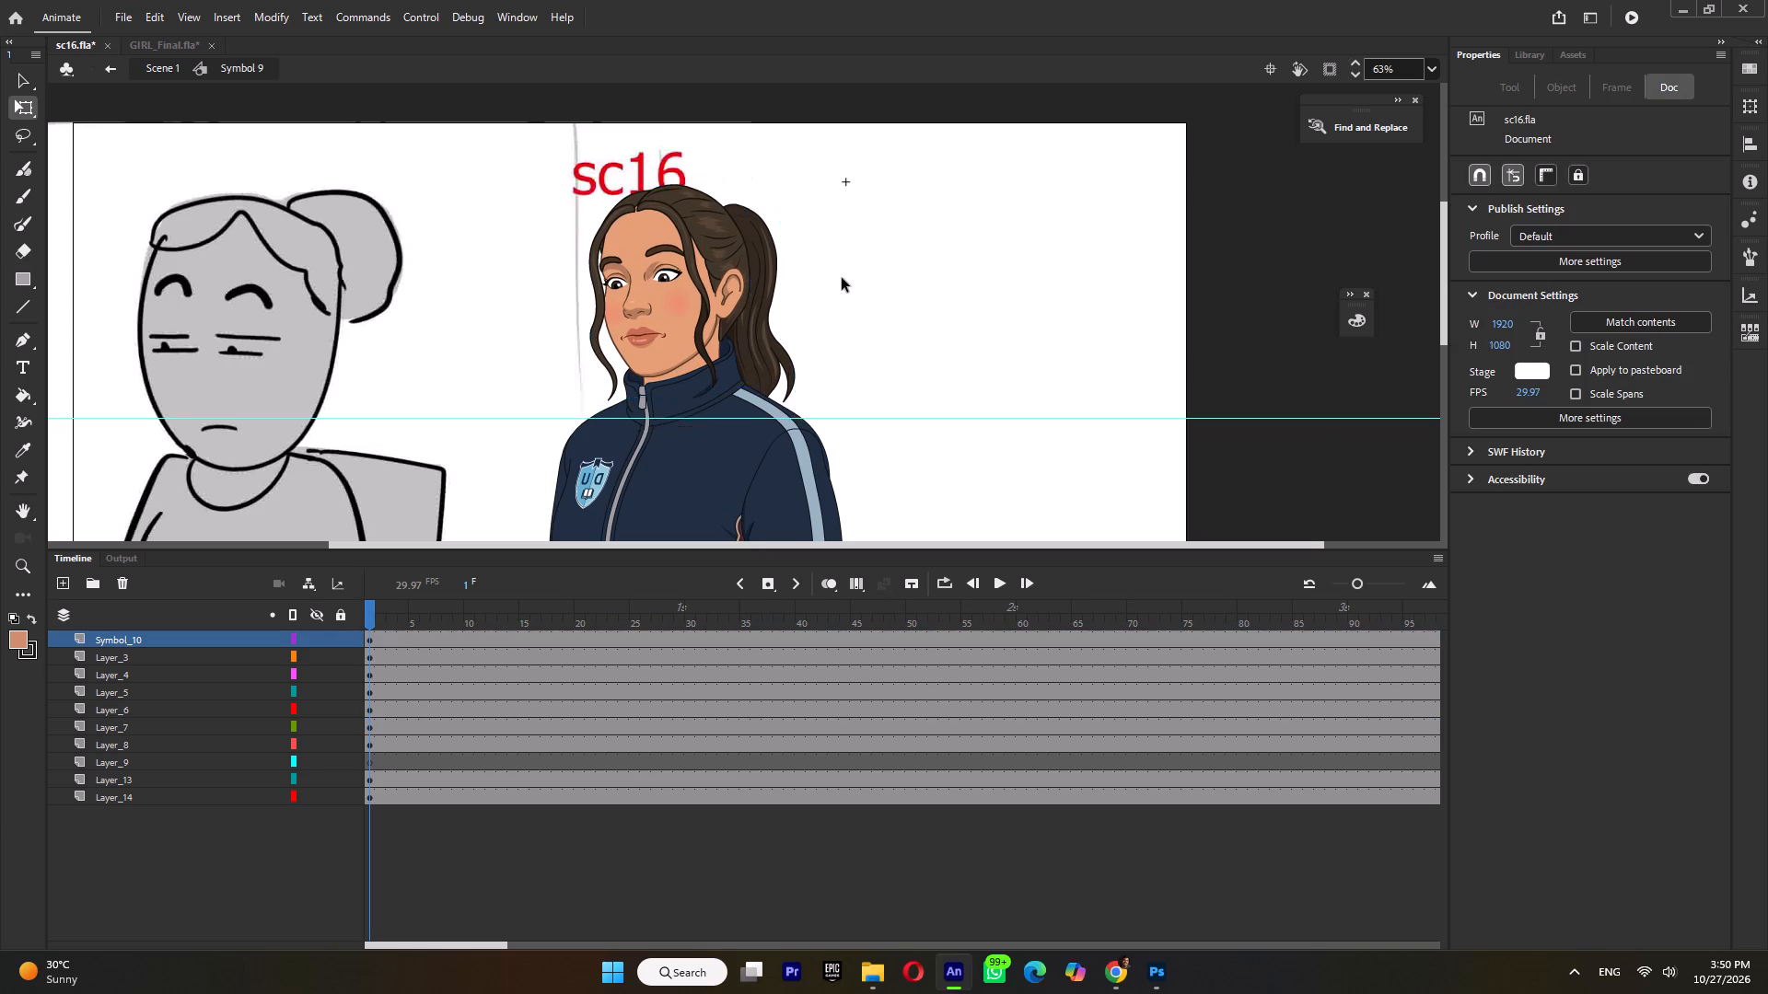
Rotate the crest-side forearm clockwise about the elbow so the sleeve reaches out toward the sketched desk.
{"action": "scroll", "coordinate": [842, 278], "scroll_direction": "down", "scroll_amount": 5, "text": "ctrl"}
{"action": "left_click", "coordinate": [715, 449]}
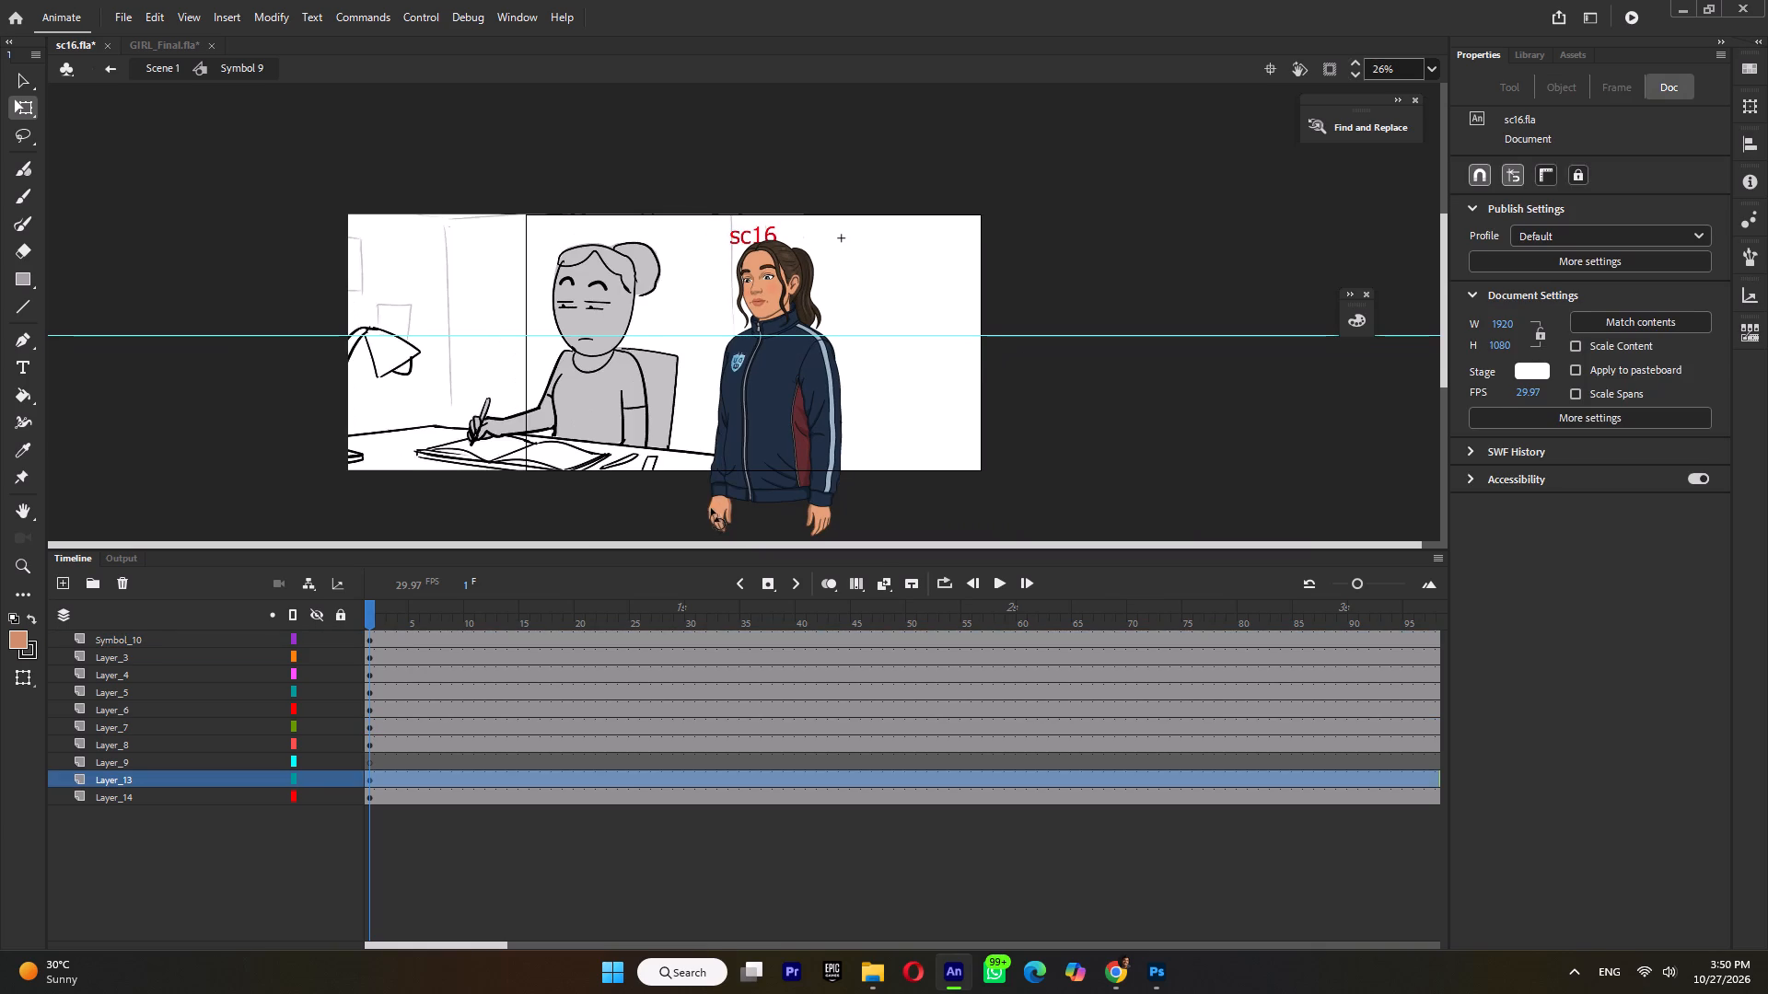
{"action": "left_click_drag", "start_coordinate": [707, 508], "coordinate": [661, 451]}
{"action": "scroll", "coordinate": [716, 453], "scroll_direction": "up", "scroll_amount": 4, "text": "ctrl"}
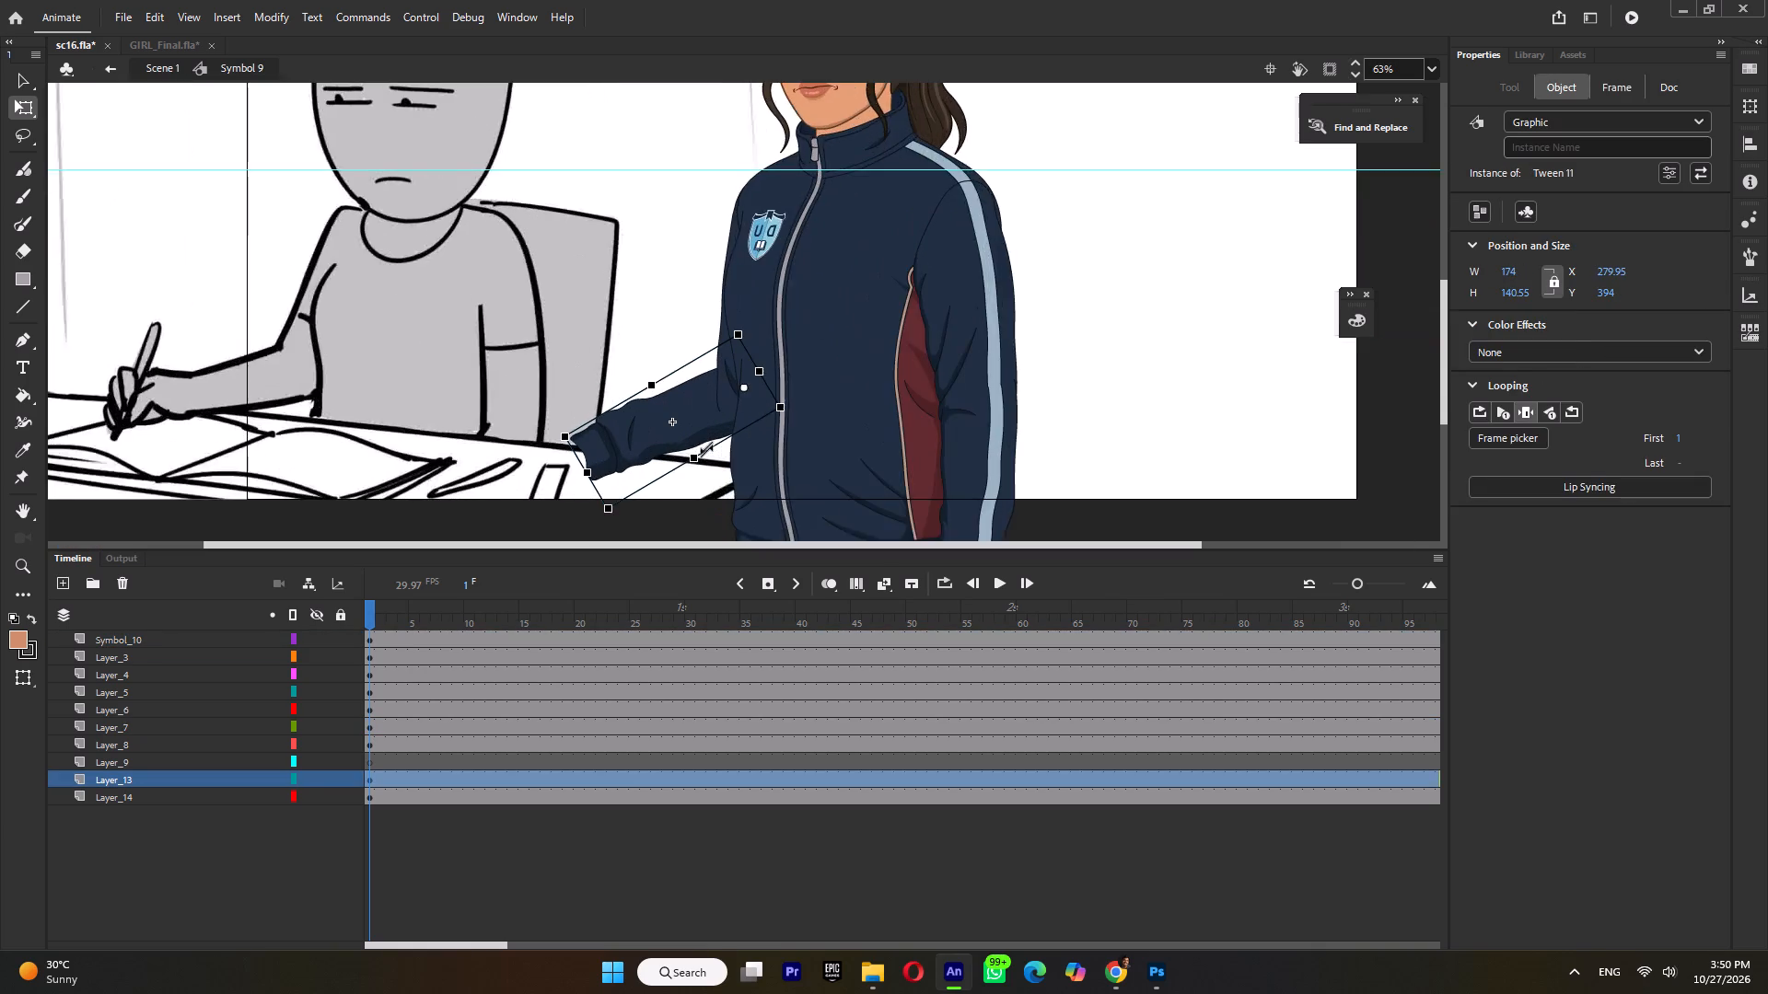
{"action": "scroll", "coordinate": [675, 428], "scroll_direction": "up", "scroll_amount": 2, "text": "ctrl"}
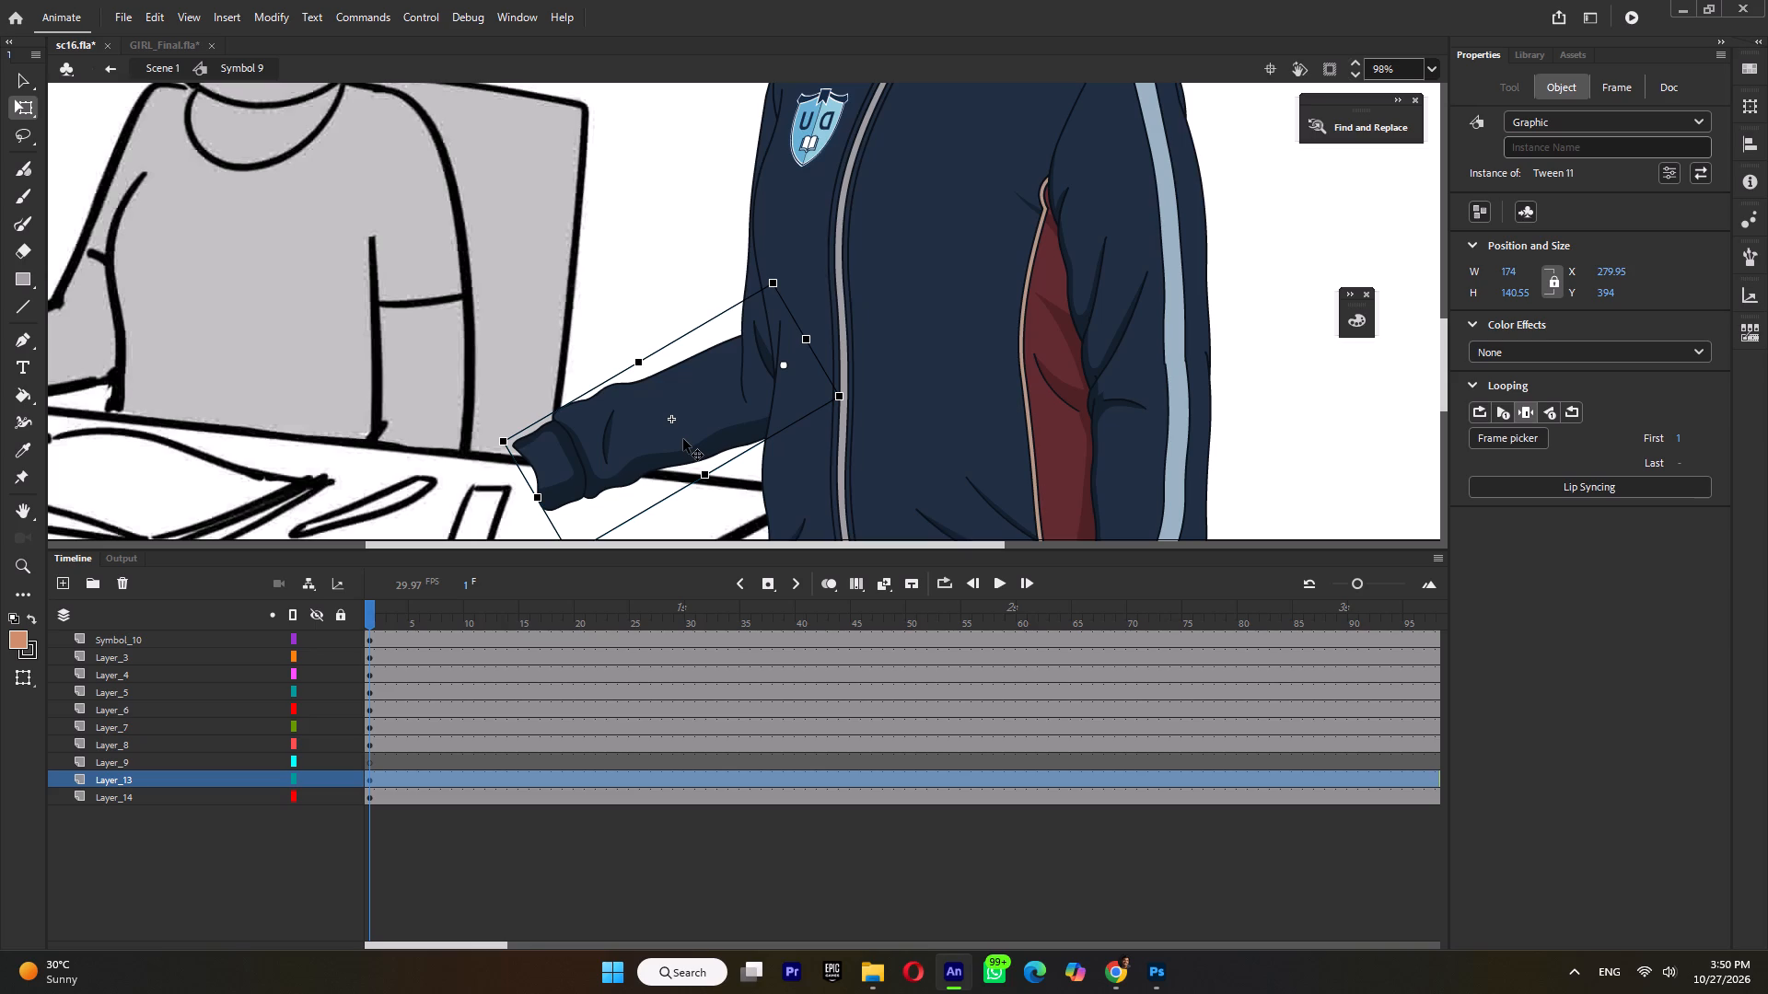
Move Layer_13, holding the forearm, between Layer_7 and Layer_8 in the layer stack.
{"action": "left_click_drag", "start_coordinate": [149, 774], "coordinate": [149, 765]}
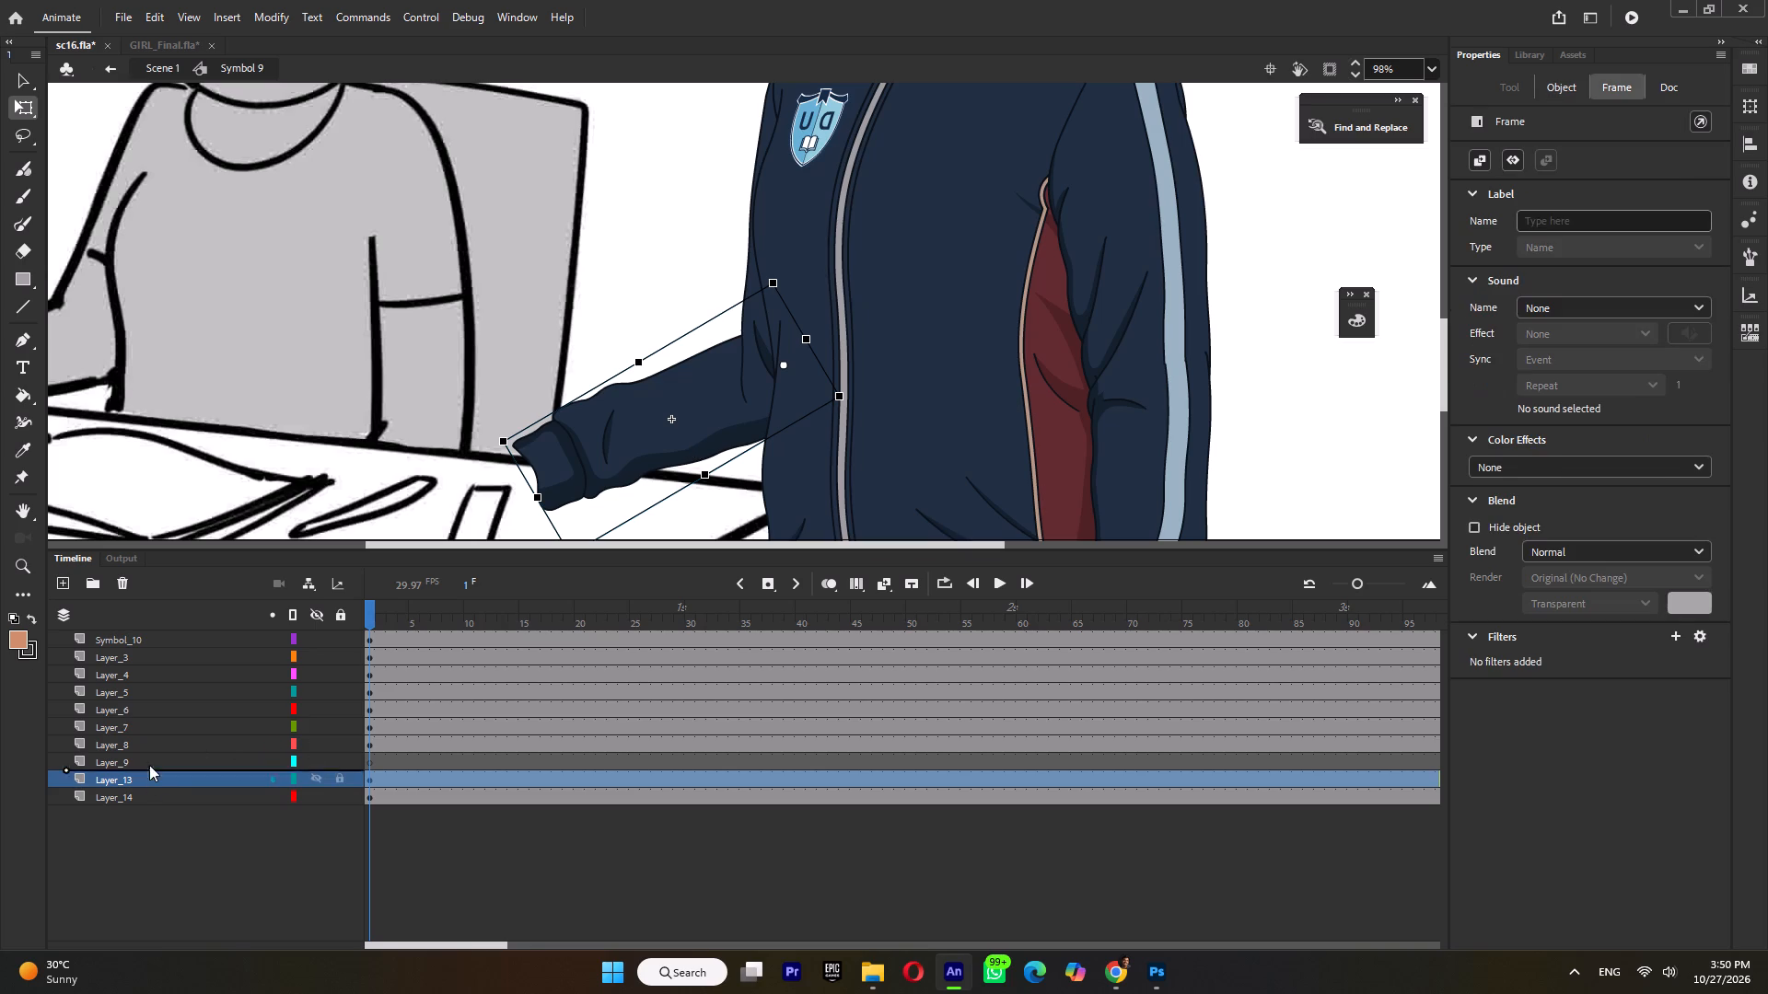
{"action": "left_click_drag", "start_coordinate": [149, 765], "coordinate": [150, 737]}
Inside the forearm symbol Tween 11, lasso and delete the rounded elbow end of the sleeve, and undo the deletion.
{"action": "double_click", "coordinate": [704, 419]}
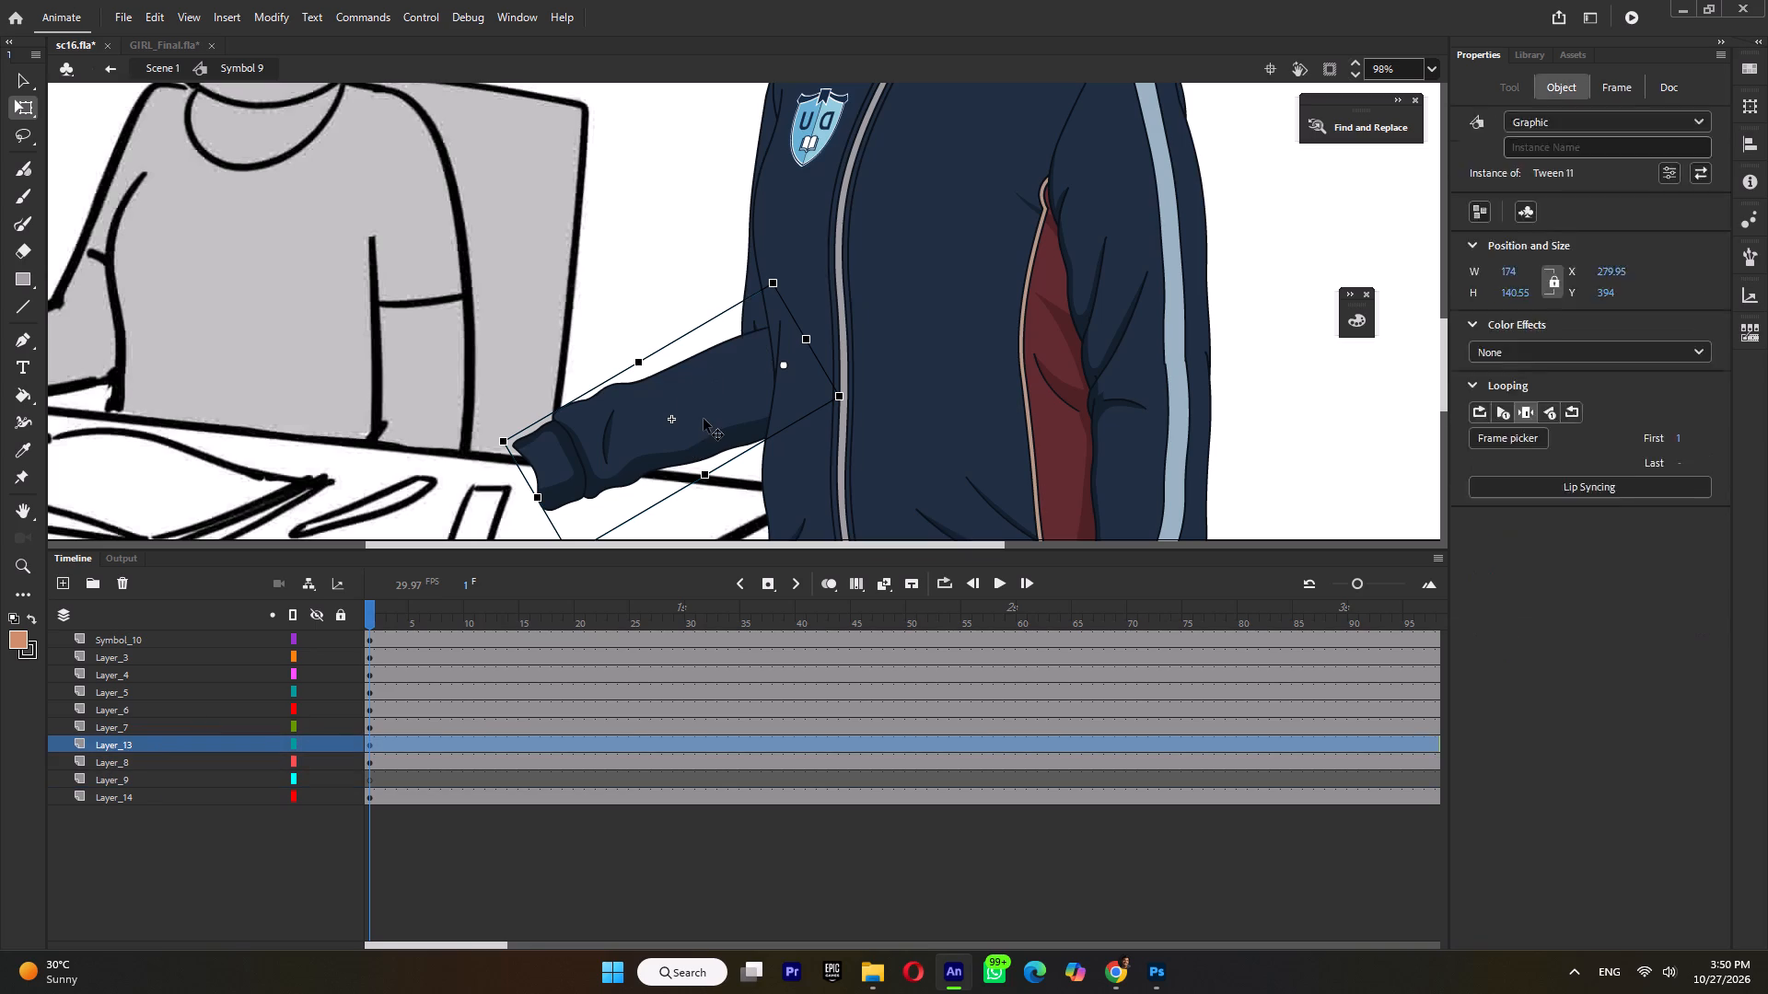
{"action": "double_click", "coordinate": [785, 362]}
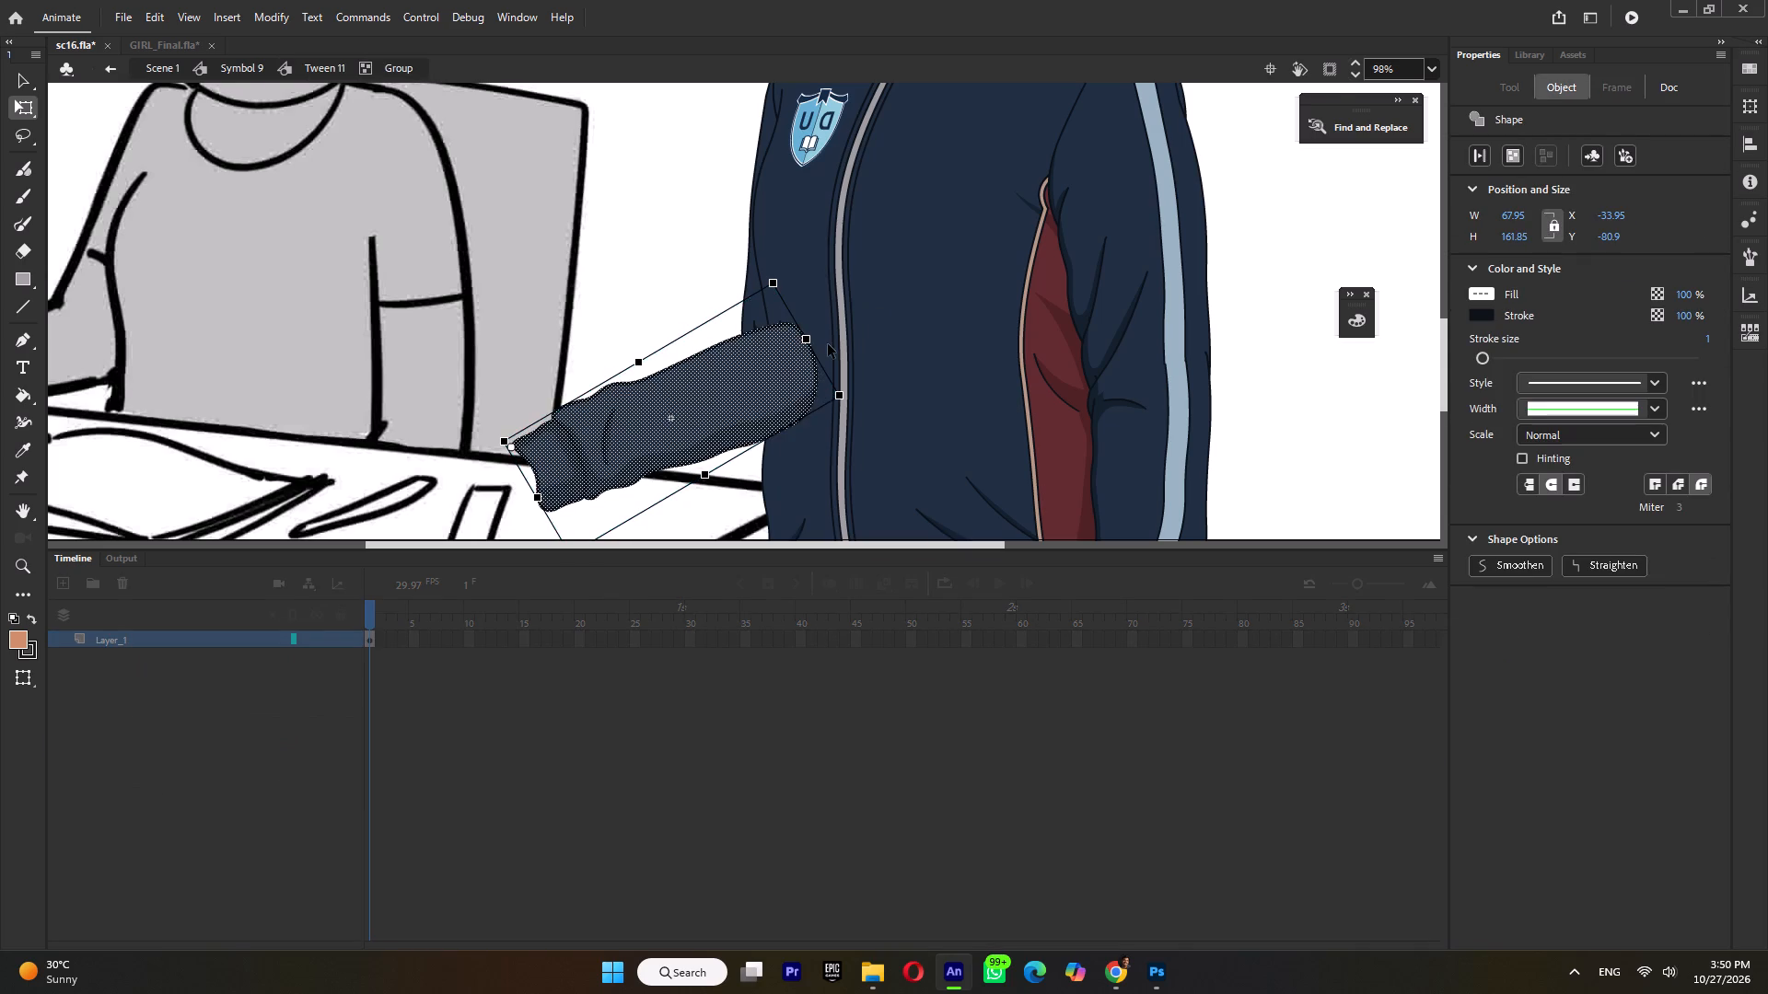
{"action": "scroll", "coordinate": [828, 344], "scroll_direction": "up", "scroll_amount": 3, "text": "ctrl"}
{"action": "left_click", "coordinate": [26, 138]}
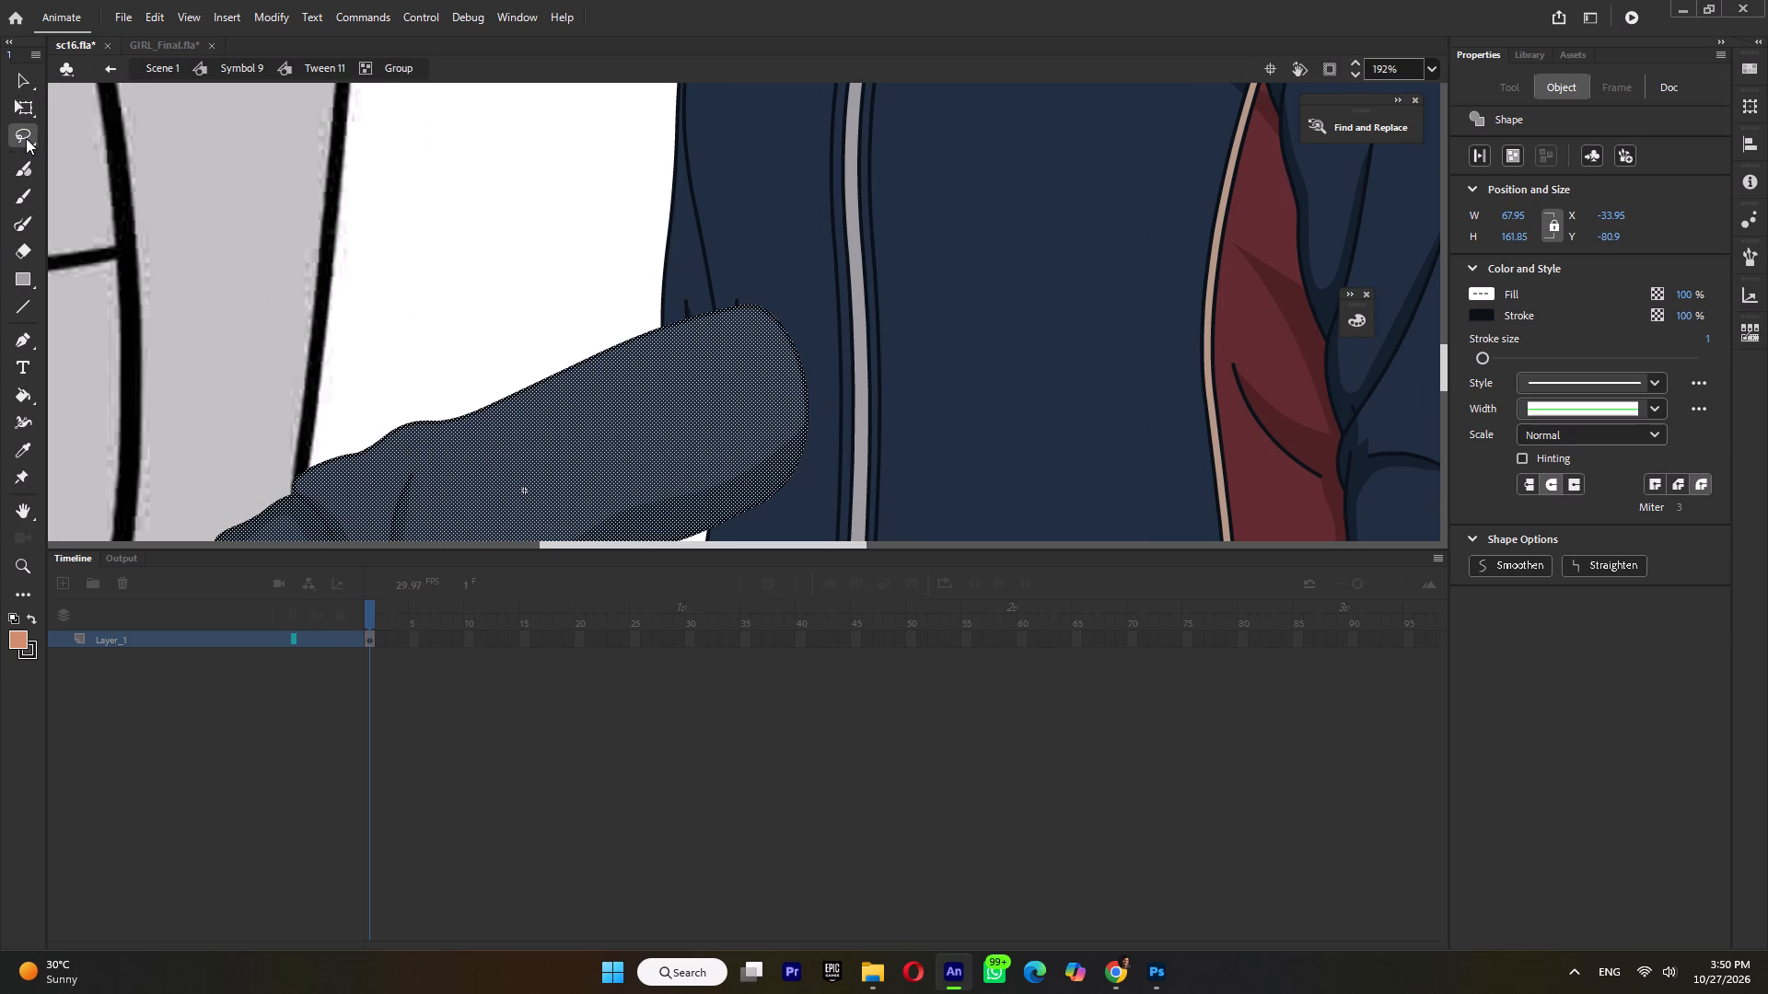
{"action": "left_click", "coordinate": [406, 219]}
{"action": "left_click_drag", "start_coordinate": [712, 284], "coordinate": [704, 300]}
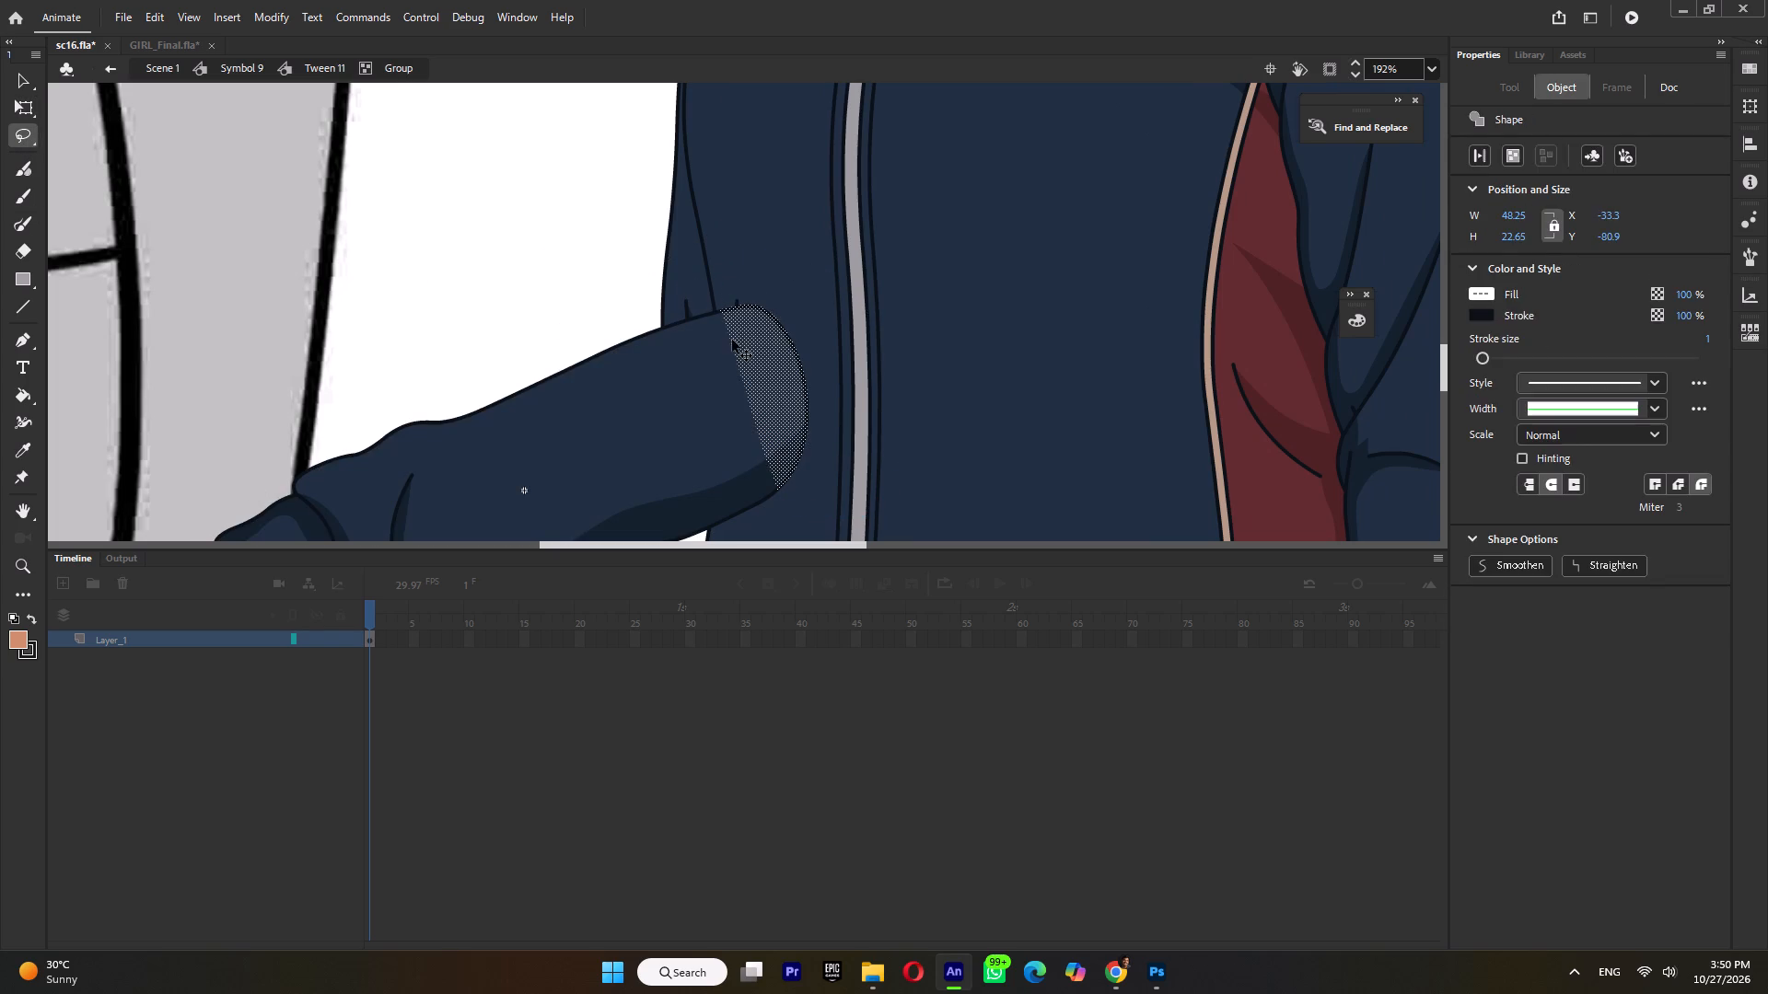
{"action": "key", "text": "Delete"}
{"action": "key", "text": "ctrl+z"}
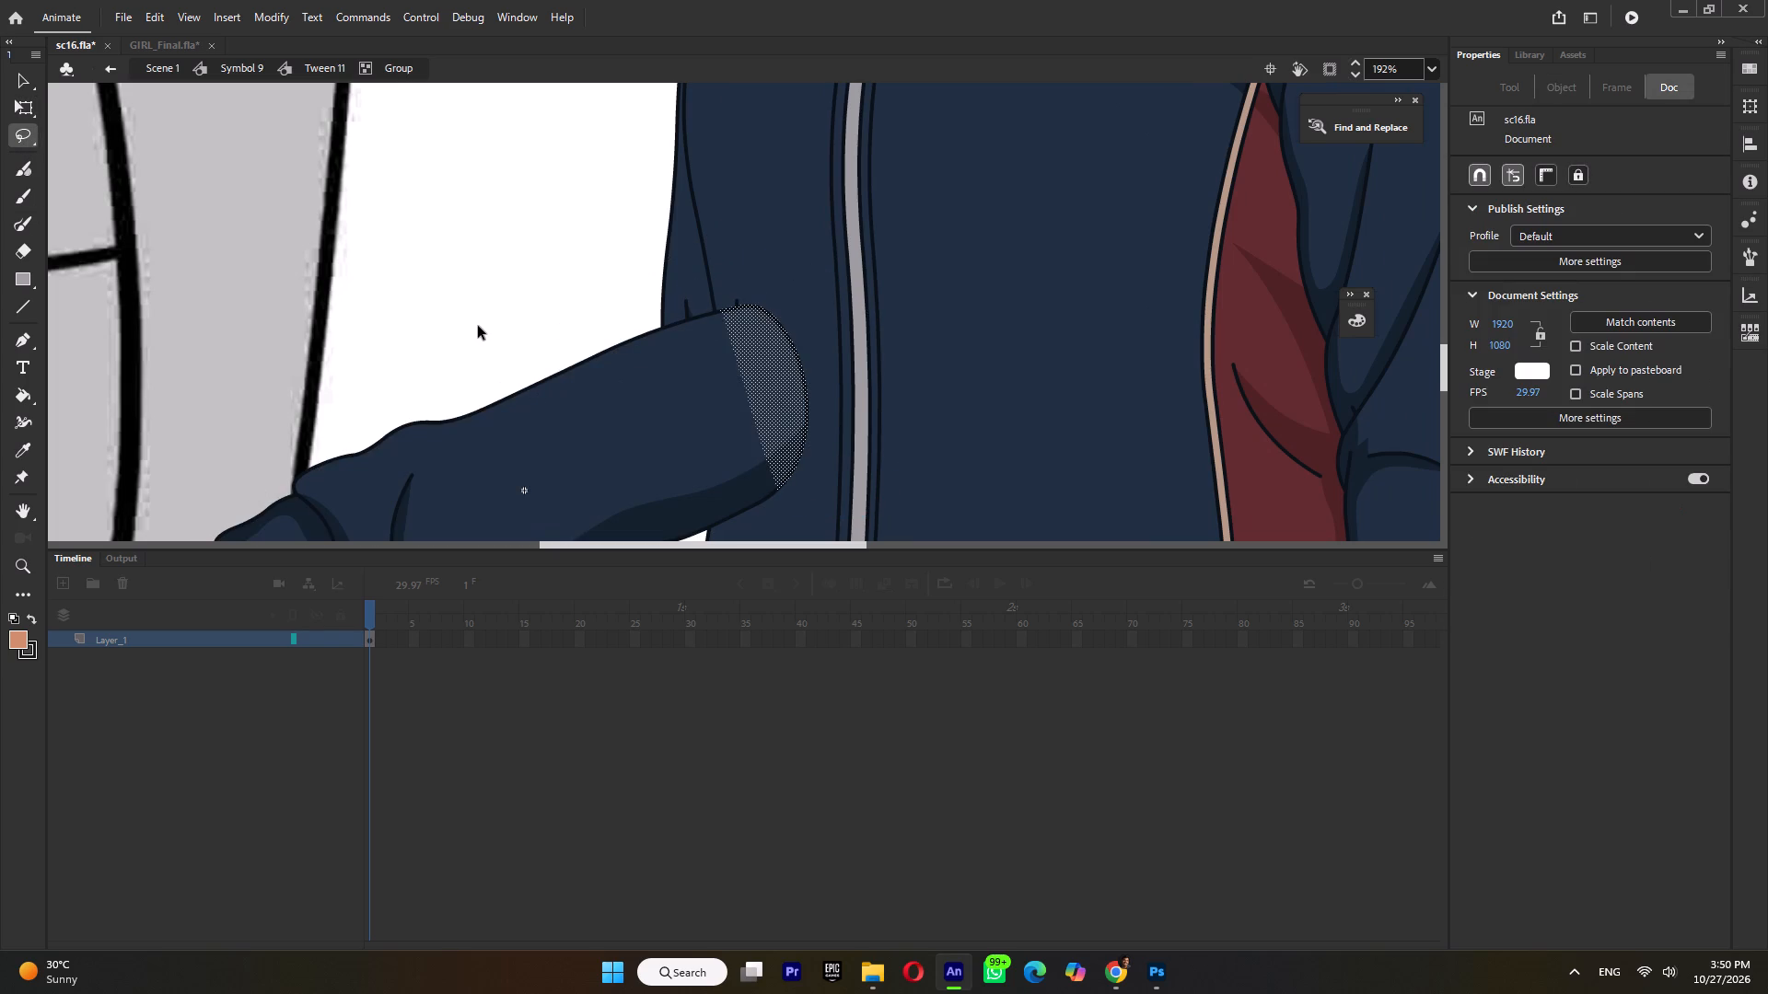
Leave the sleeve group and add a keyframe at frame 2 of the Tween 11 forearm symbol.
{"action": "double_click", "coordinate": [478, 326], "text": "ctrl"}
{"action": "key", "text": "F5"}
{"action": "key", "text": "F6"}
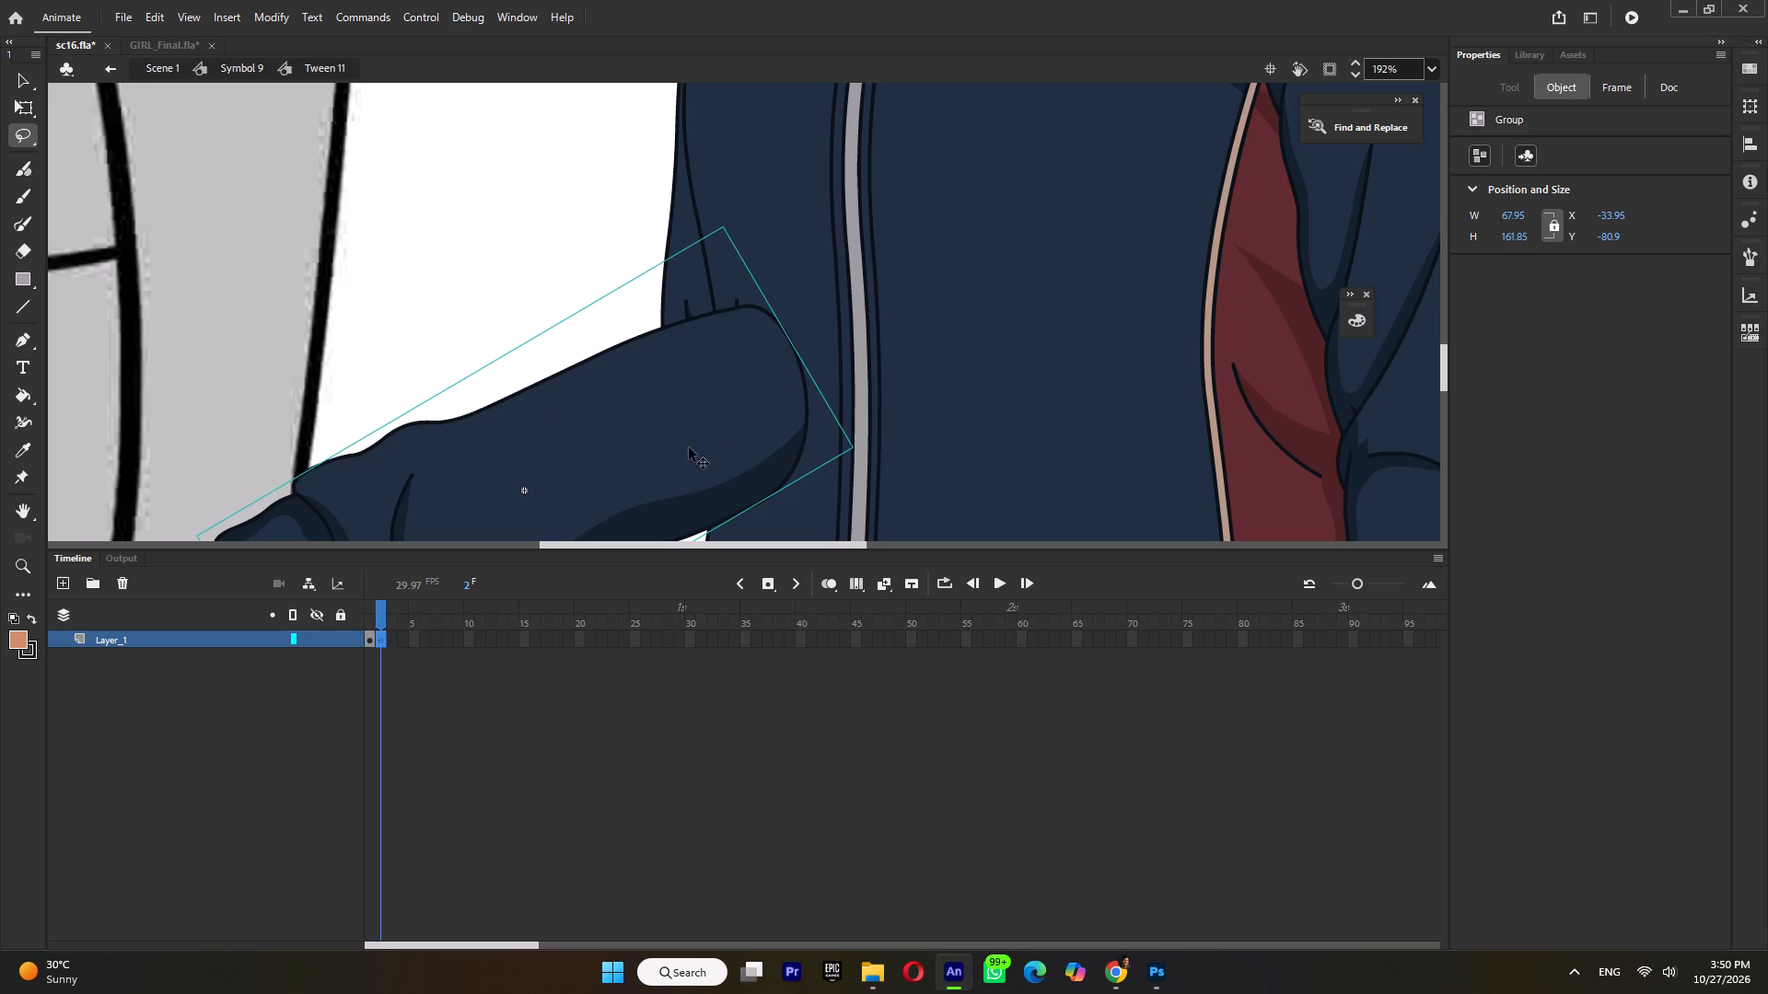
On frame 2 of Tween 11, lasso the sleeve's rounded elbow end inside its group, delete it and leave the group.
{"action": "double_click", "coordinate": [720, 373], "text": "ctrl"}
{"action": "left_click_drag", "start_coordinate": [824, 226], "coordinate": [777, 468]}
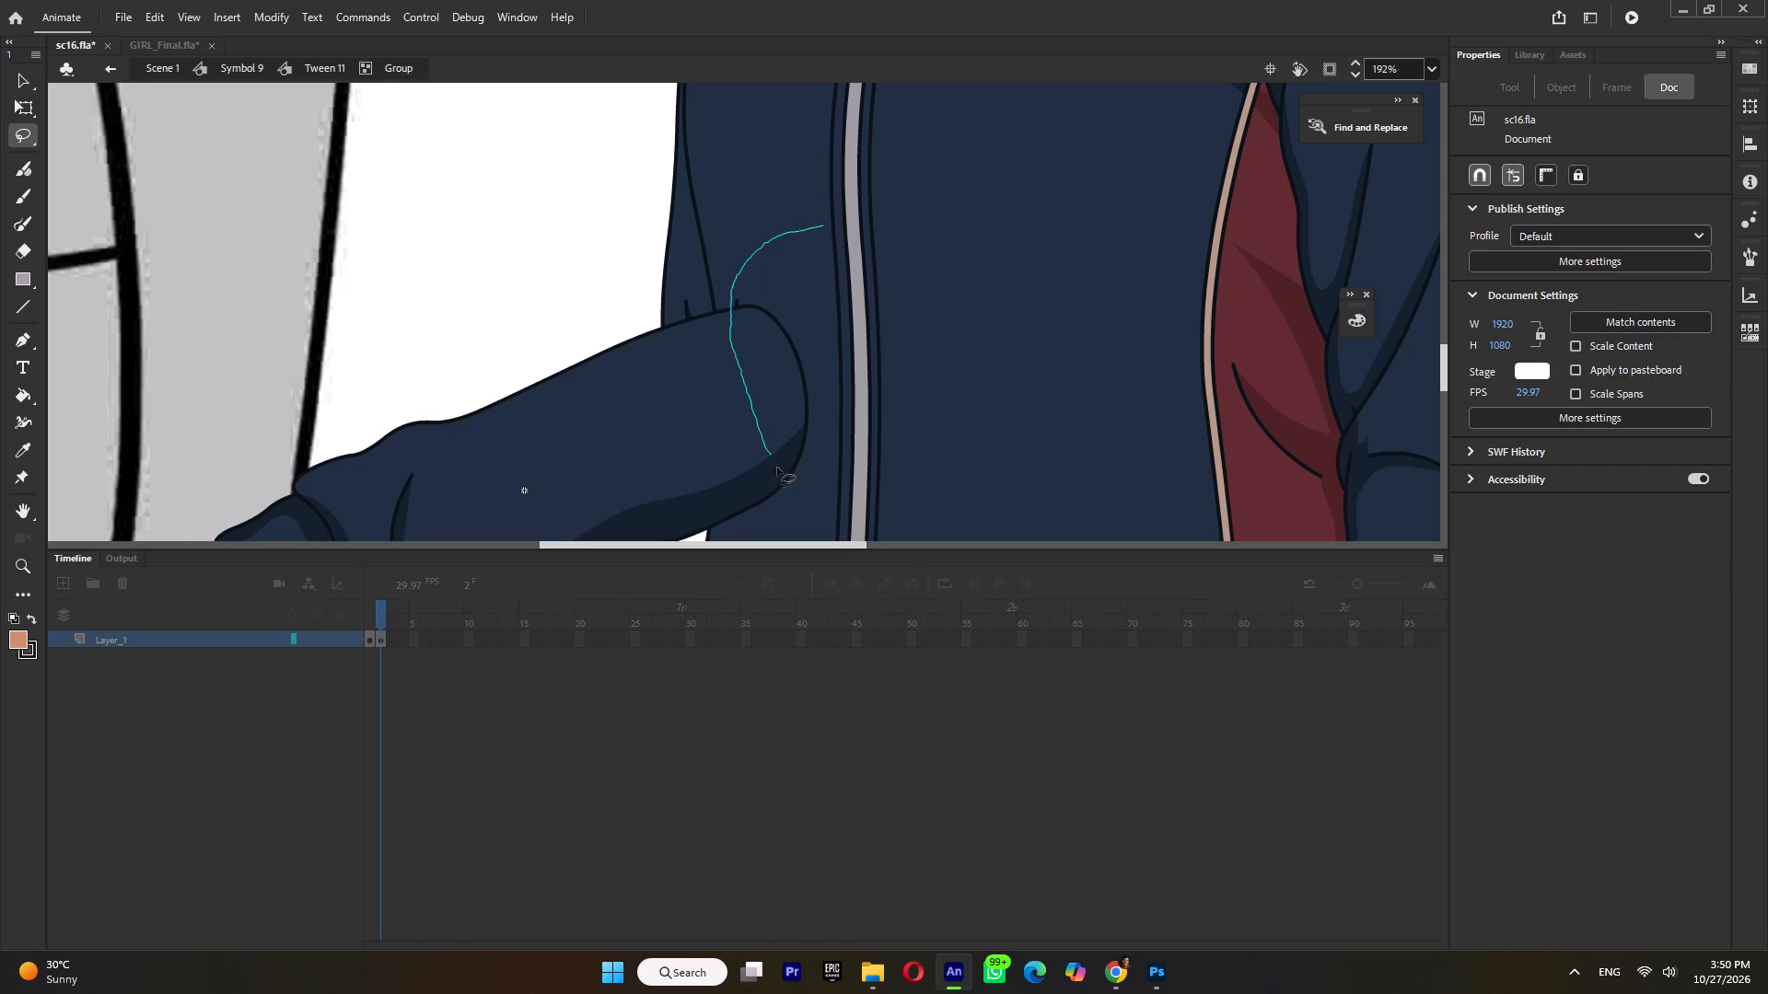
{"action": "left_click_drag", "start_coordinate": [777, 468], "coordinate": [723, 251]}
{"action": "key", "text": "Delete"}
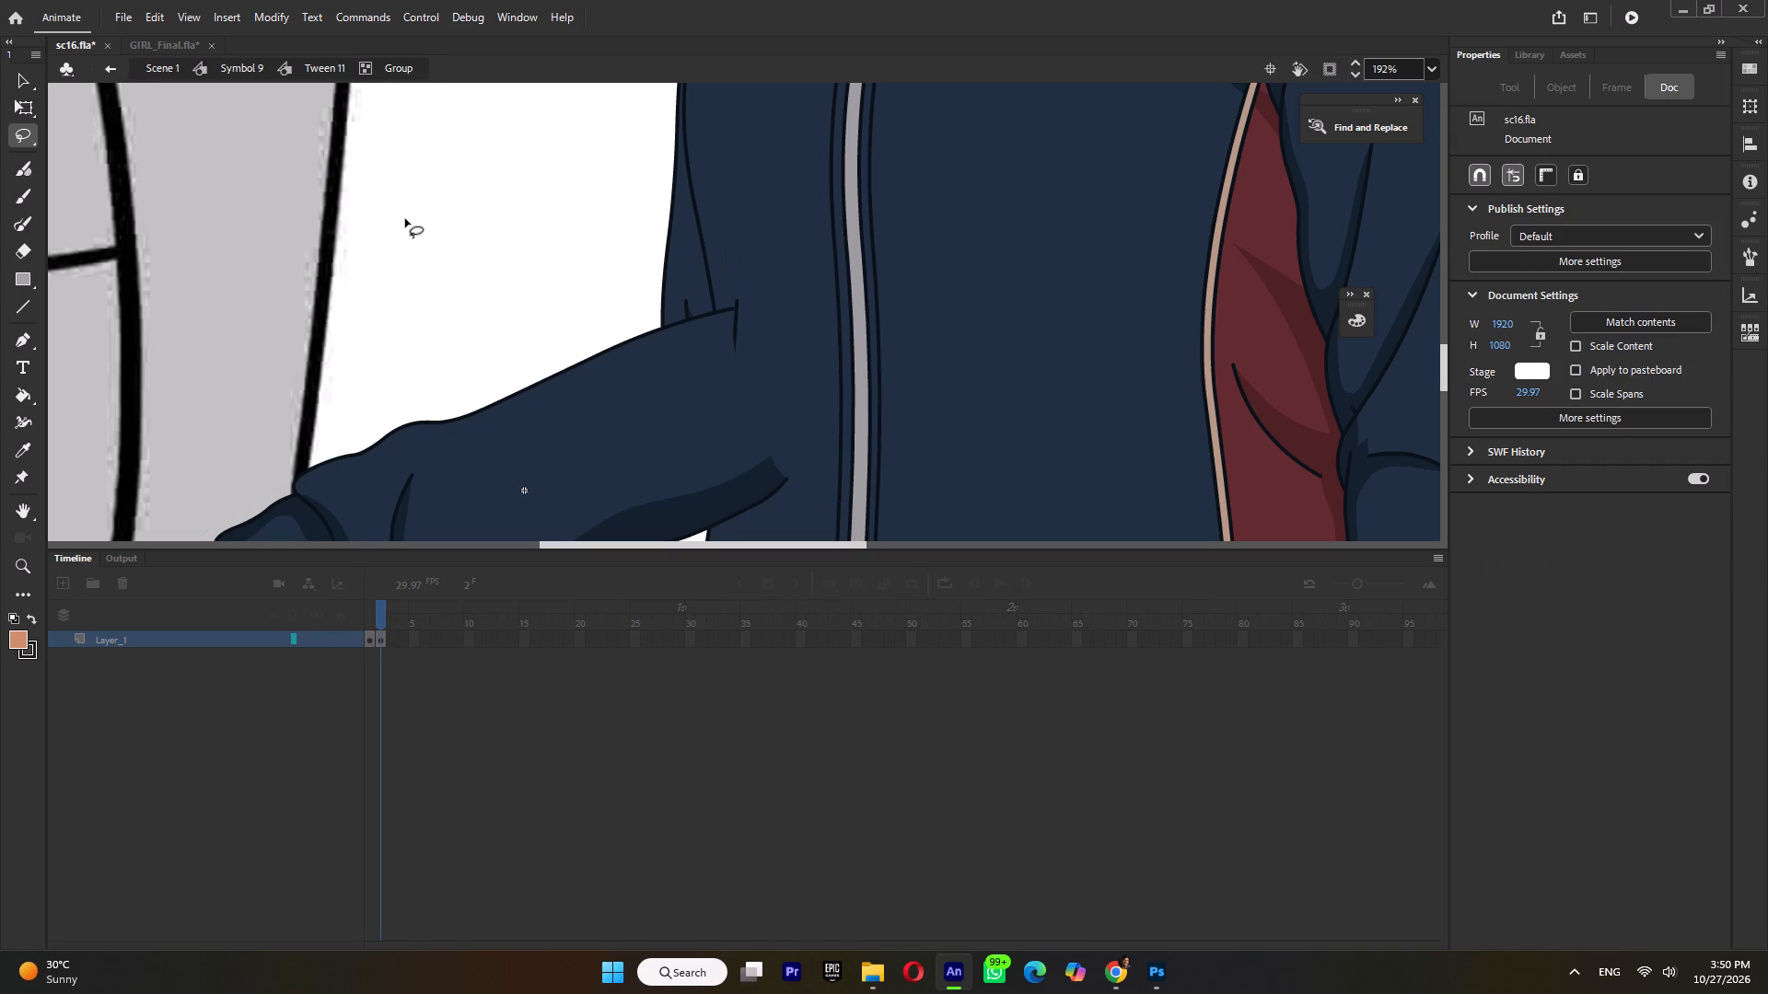
{"action": "double_click", "coordinate": [429, 223], "text": "ctrl"}
Return to Symbol 9 and use the Frame Picker to show frame 2 on the forearm instance.
{"action": "scroll", "coordinate": [652, 296], "scroll_direction": "down", "scroll_amount": 4, "text": "ctrl"}
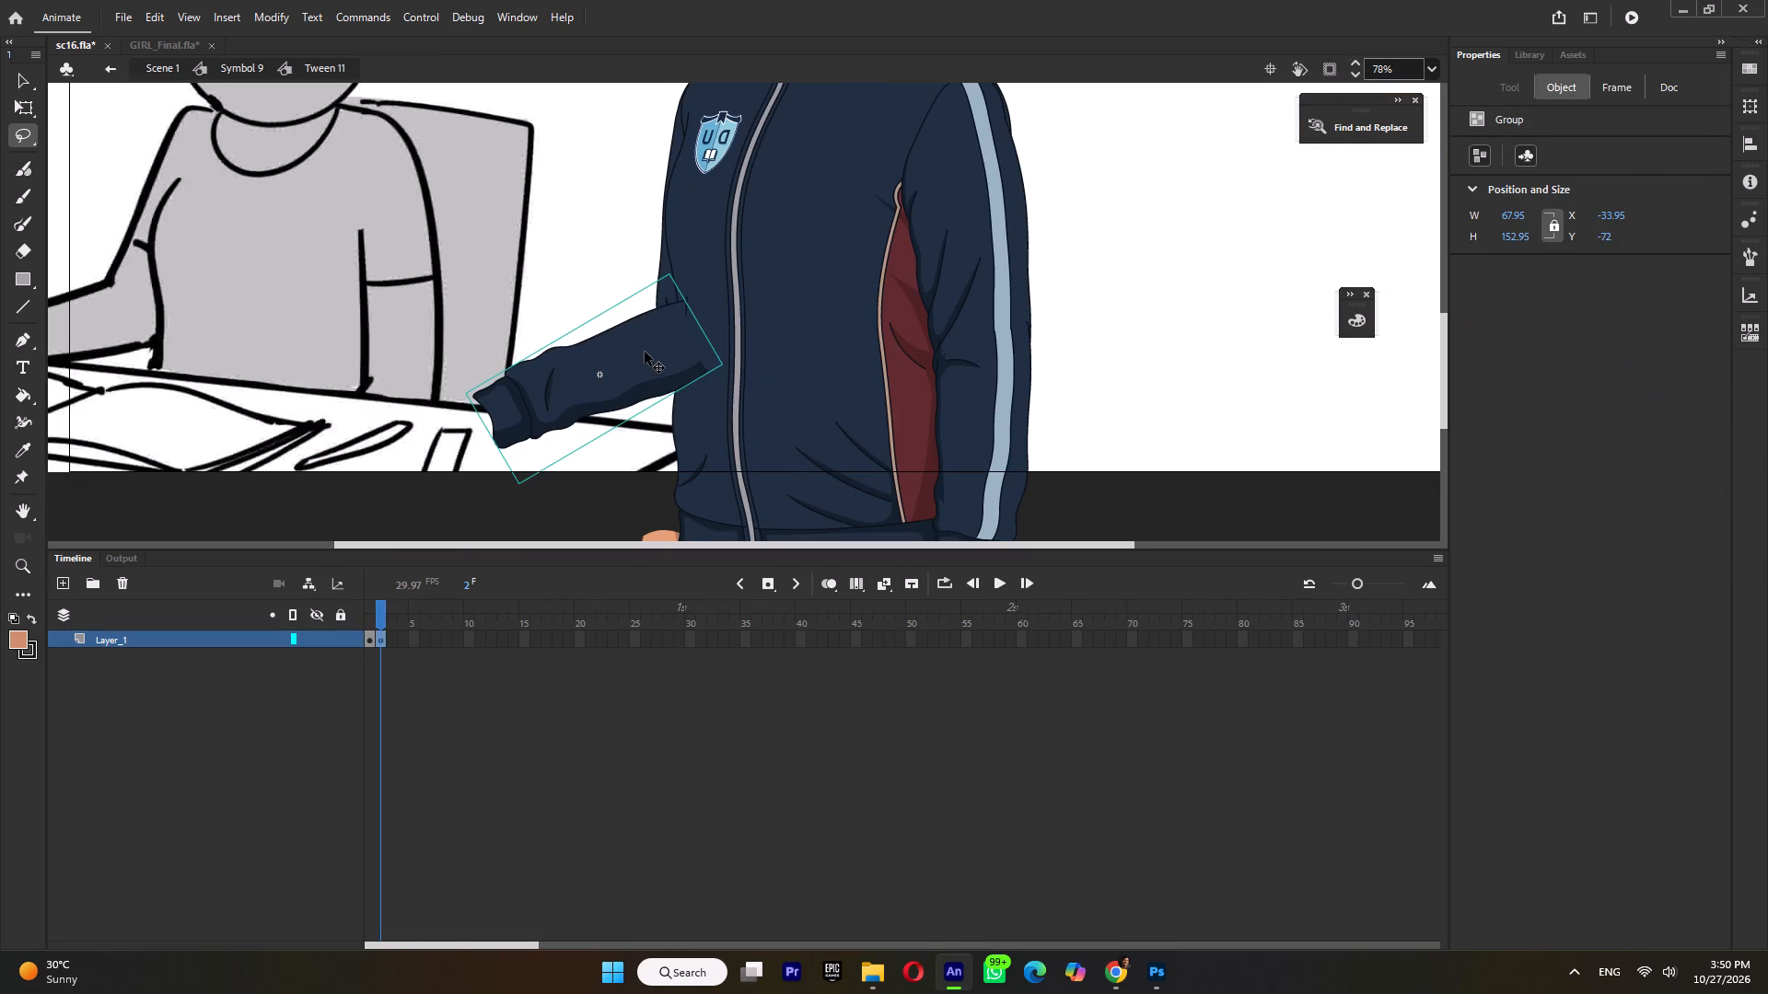
{"action": "left_click", "coordinate": [21, 102]}
{"action": "double_click", "coordinate": [560, 214]}
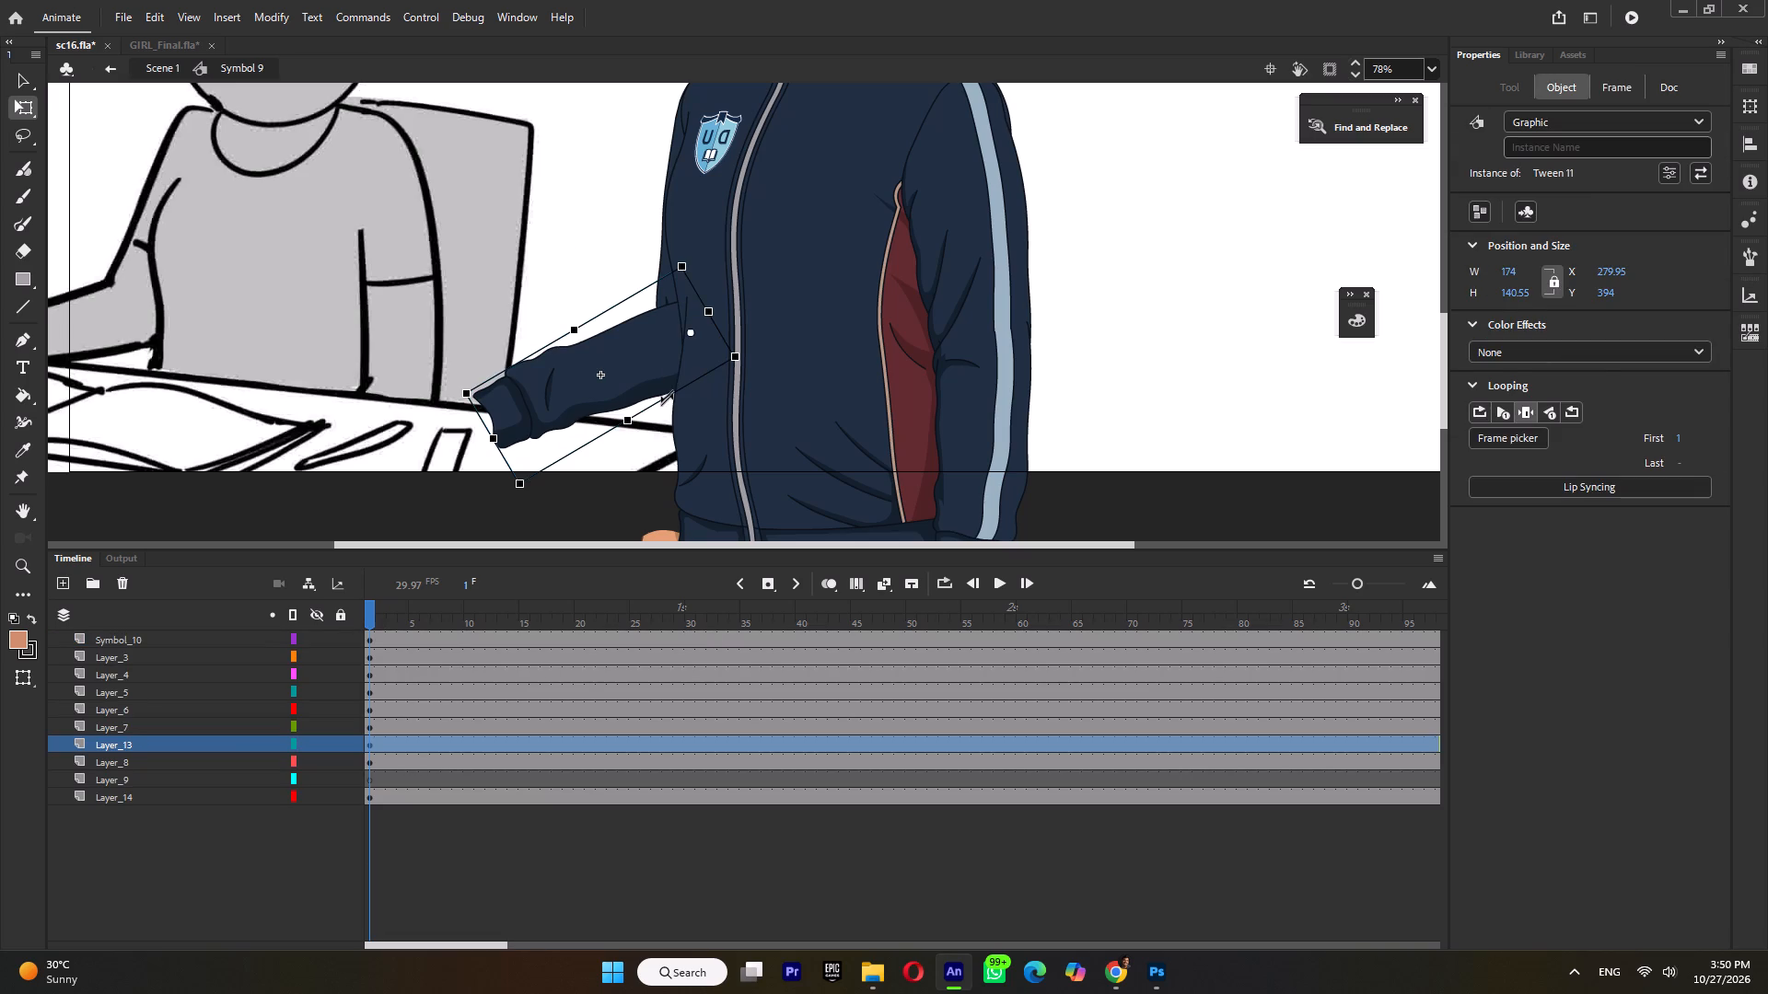
{"action": "left_click", "coordinate": [1516, 442]}
{"action": "left_click", "coordinate": [1600, 444]}
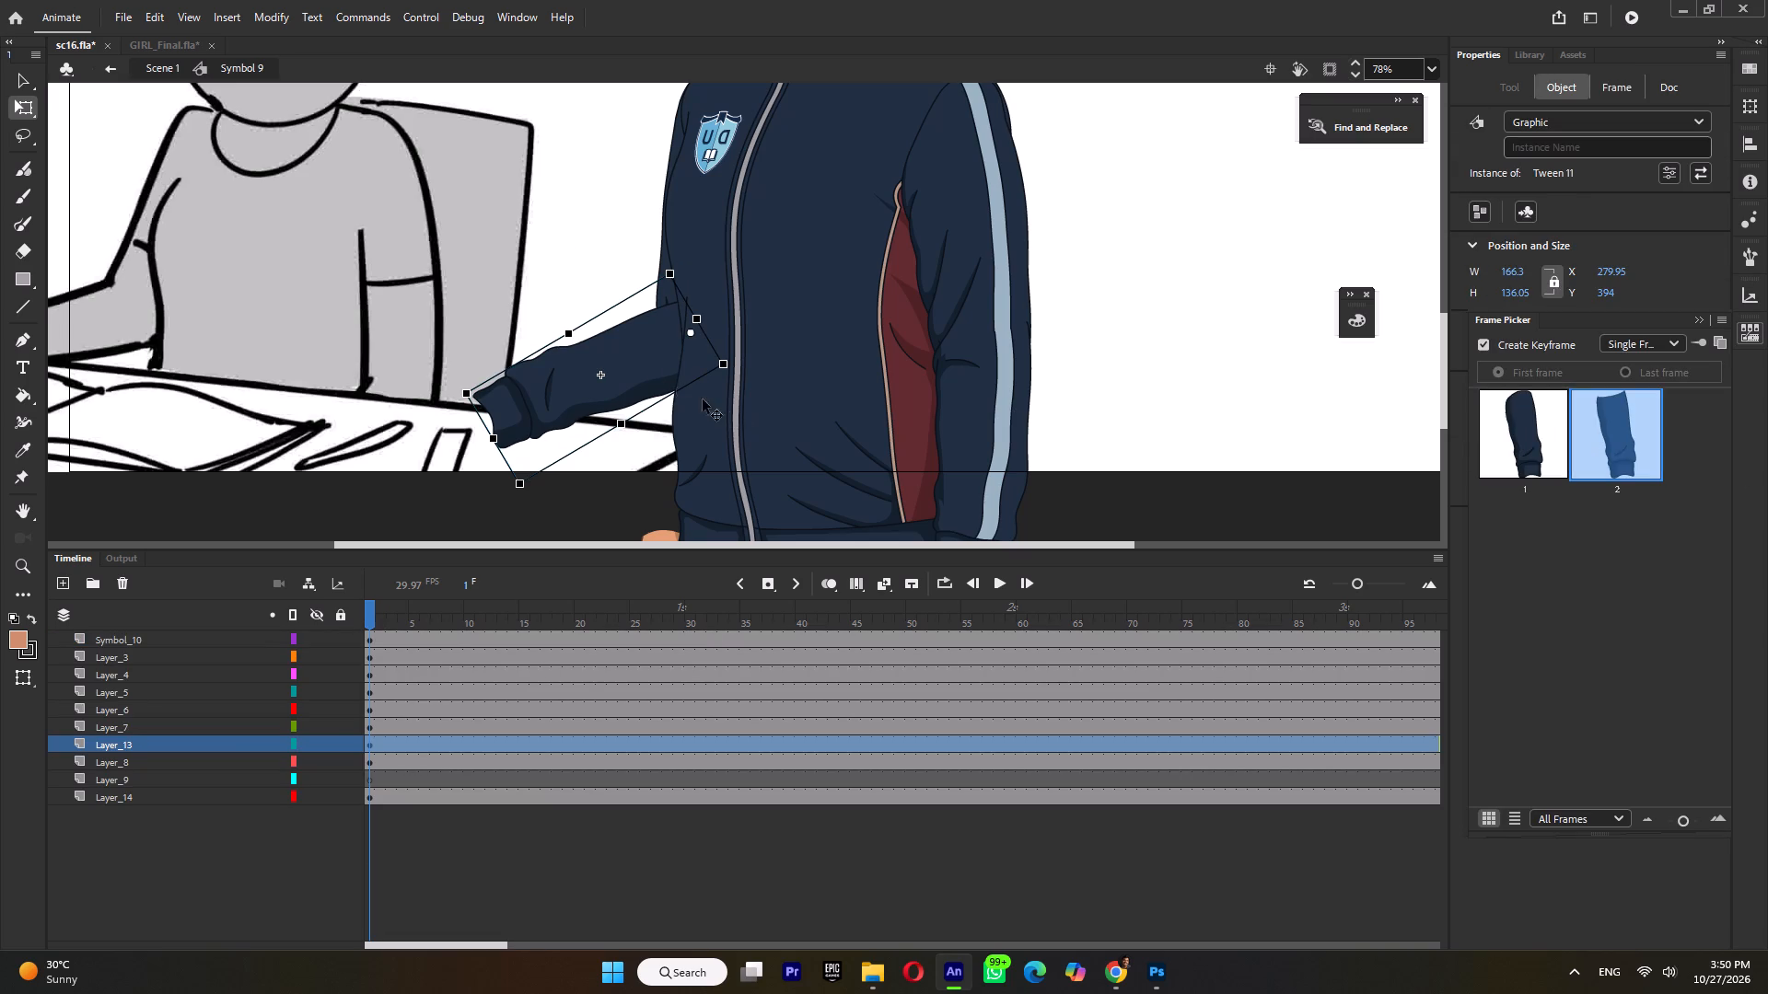
Open the forearm's sleeve group and bend its lower outline to smooth the underside of the sleeve.
{"action": "double_click", "coordinate": [658, 378]}
{"action": "scroll", "coordinate": [647, 396], "scroll_direction": "up", "scroll_amount": 8, "text": "ctrl"}
{"action": "double_click", "coordinate": [651, 415]}
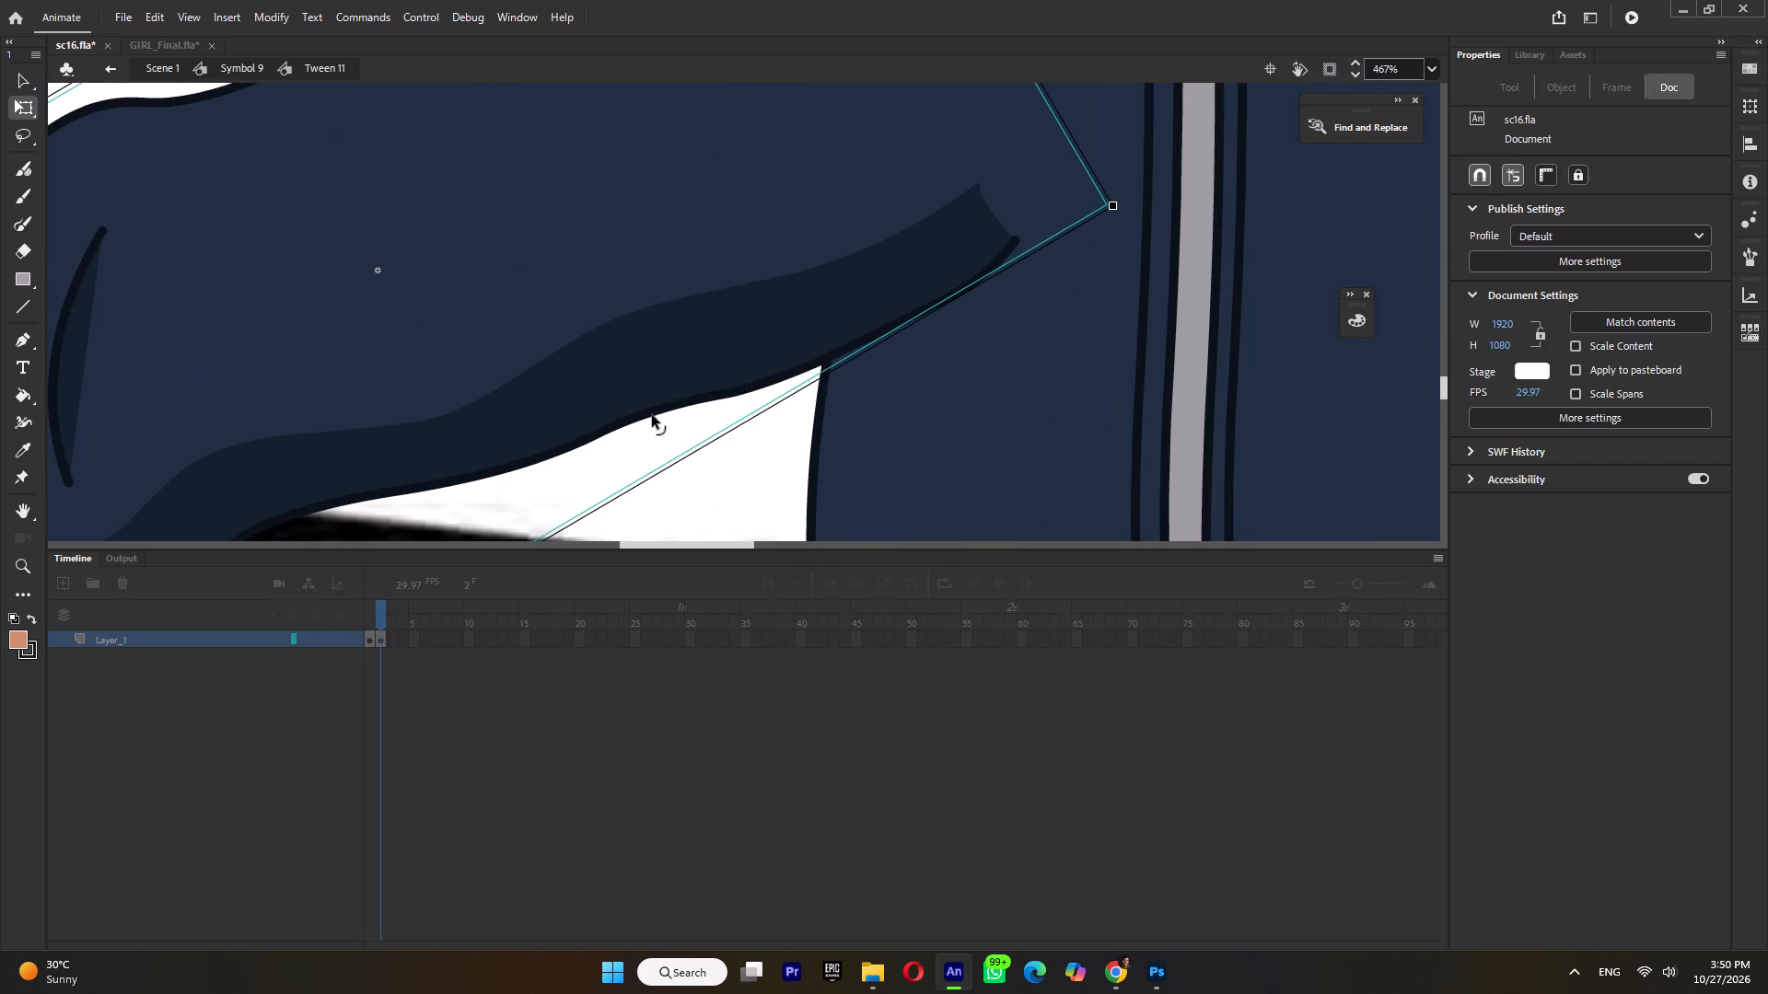
{"action": "left_click_drag", "start_coordinate": [646, 415], "coordinate": [651, 427]}
{"action": "scroll", "coordinate": [768, 302], "scroll_direction": "down", "scroll_amount": 5, "text": "ctrl"}
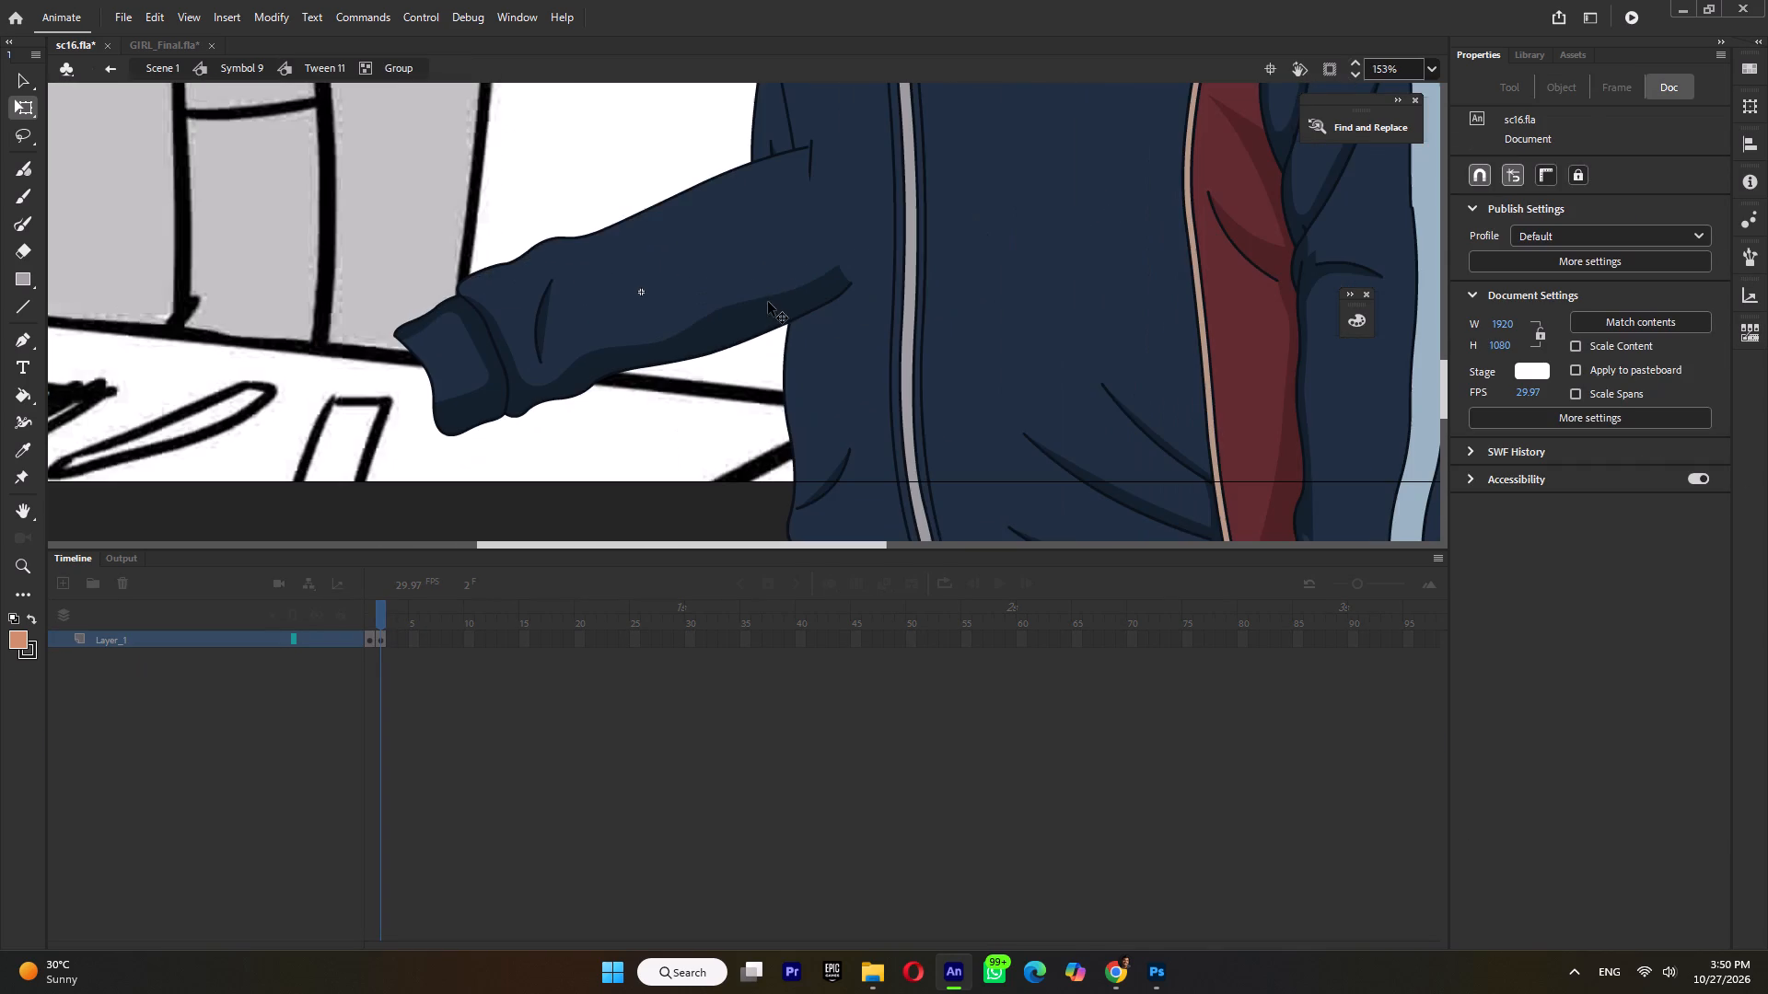
{"action": "scroll", "coordinate": [577, 394], "scroll_direction": "up", "scroll_amount": 2, "text": "ctrl"}
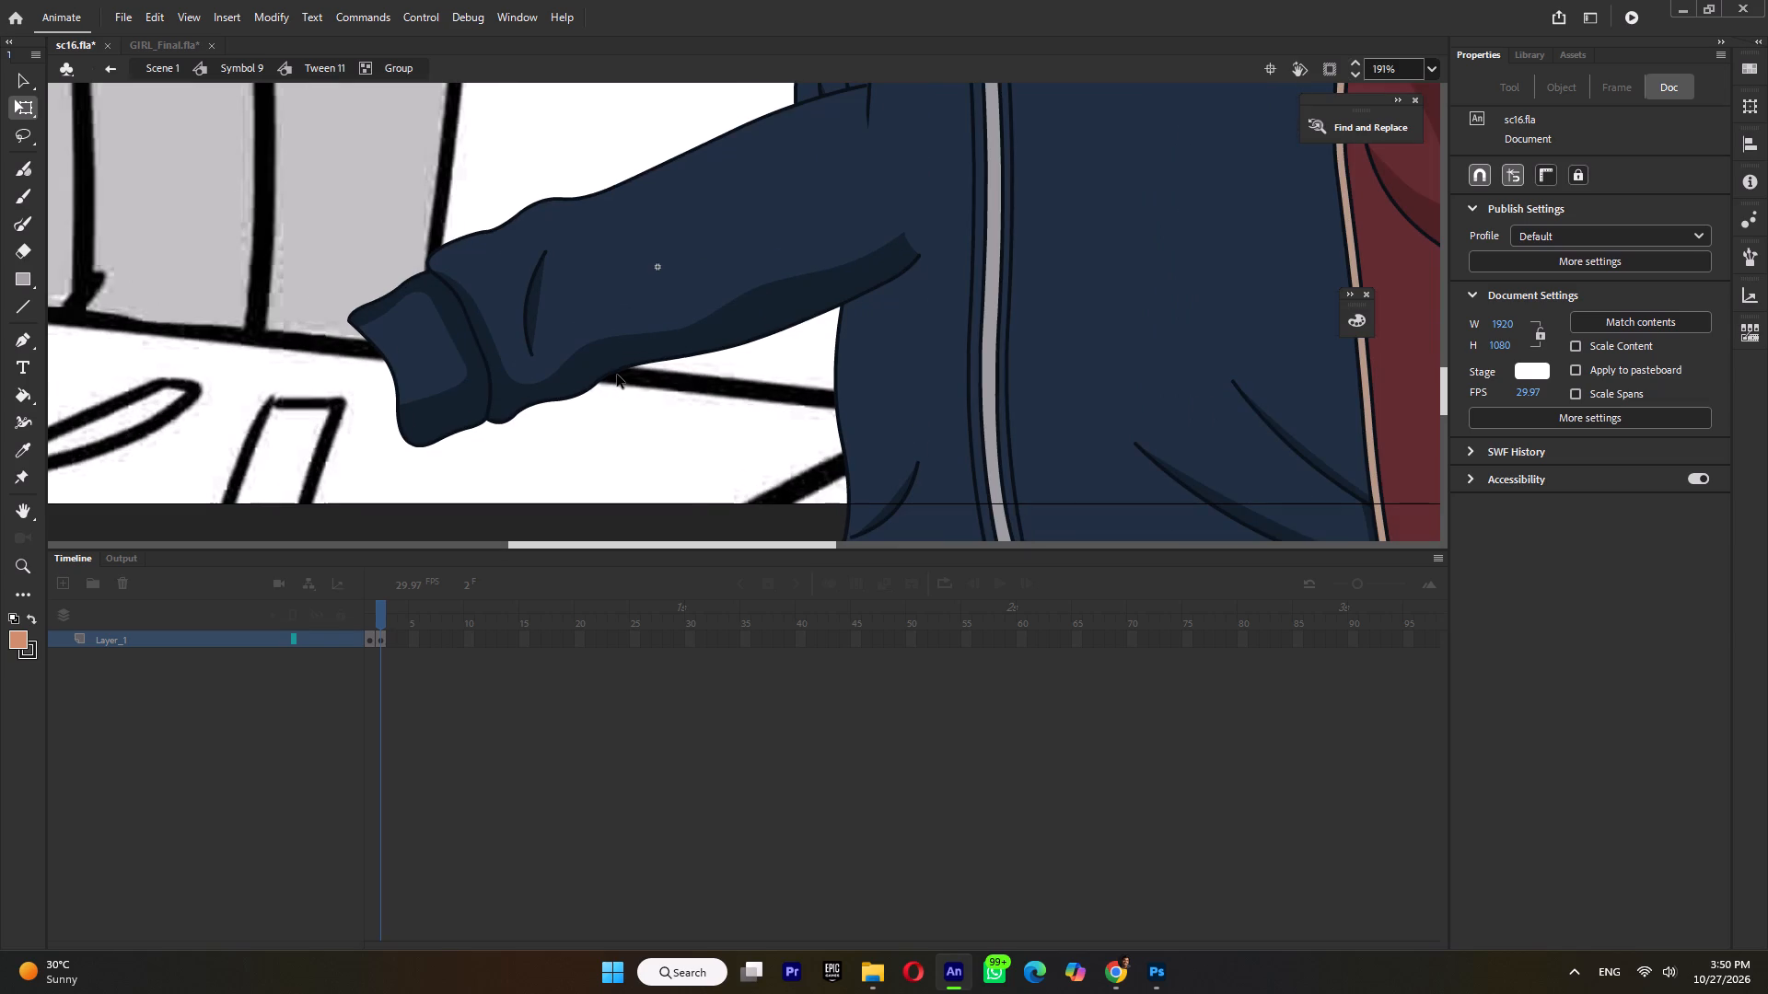
{"action": "left_click_drag", "start_coordinate": [617, 371], "coordinate": [624, 386]}
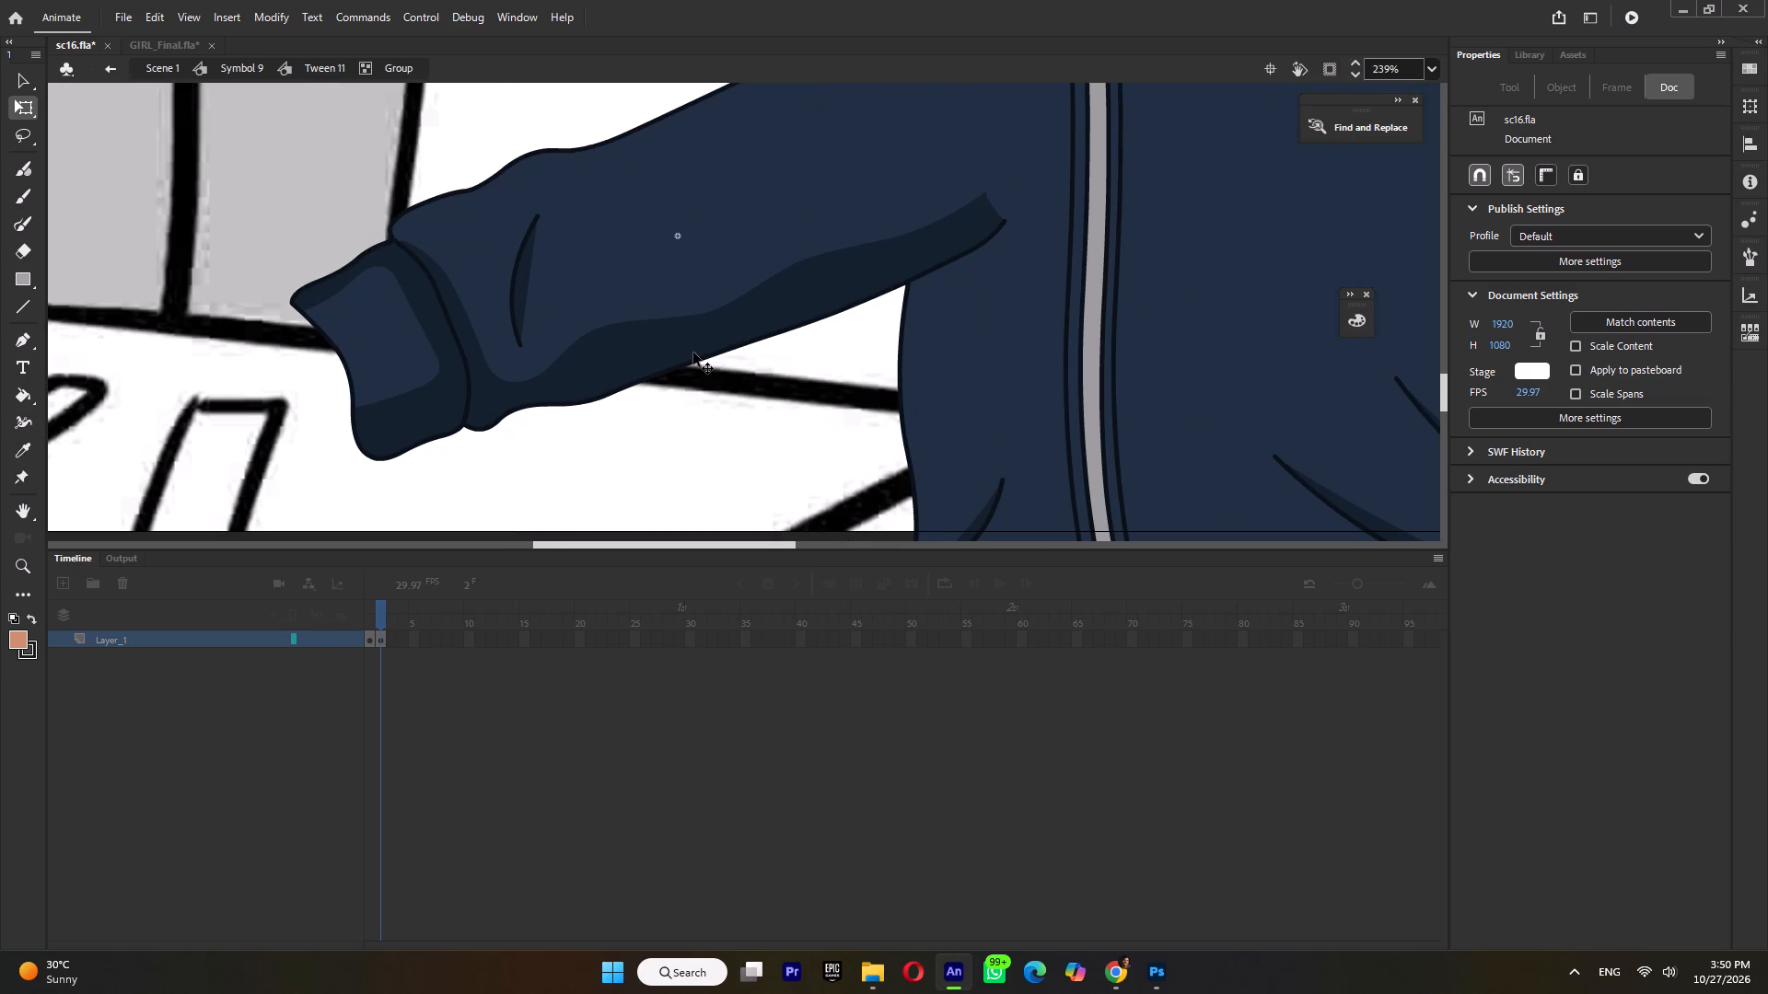
Set the preview mode to Anti-Alias Text and finish refining the lower edge of the sleeve.
{"action": "left_click", "coordinate": [176, 17]}
{"action": "left_click", "coordinate": [277, 144]}
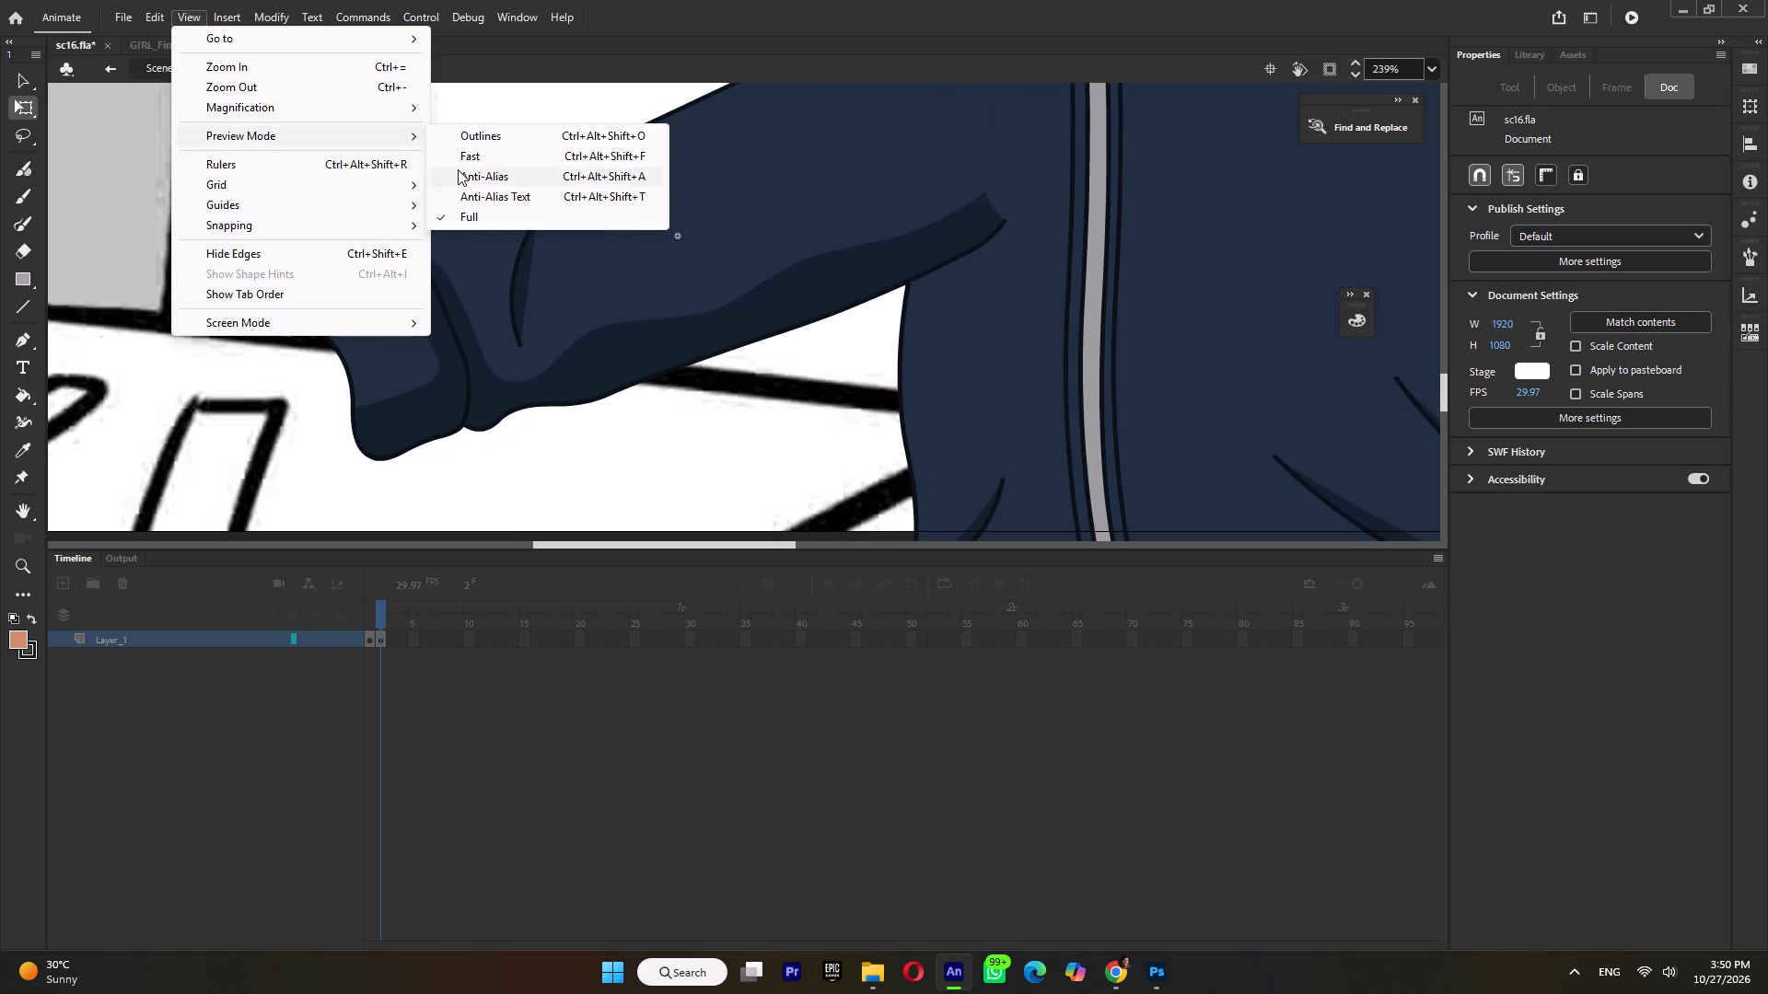
{"action": "left_click", "coordinate": [459, 202]}
{"action": "scroll", "coordinate": [710, 406], "scroll_direction": "down", "scroll_amount": 1, "text": "ctrl"}
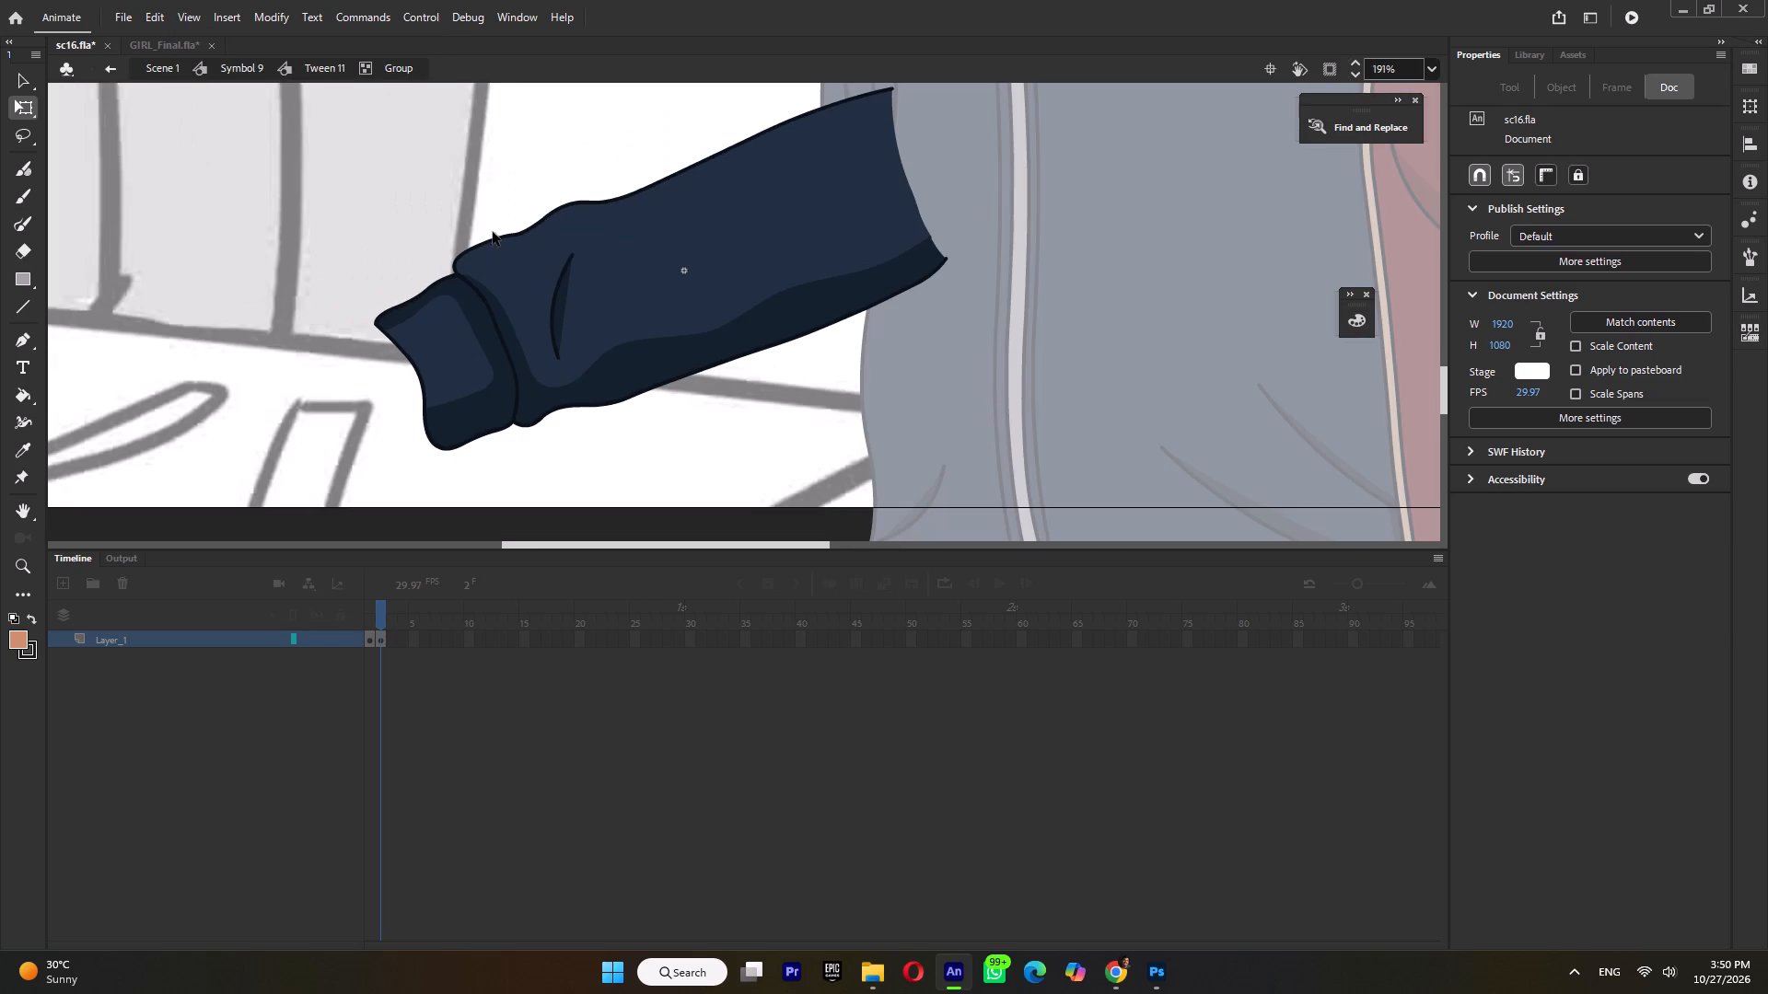
{"action": "left_click", "coordinate": [671, 382]}
Pull back the upper corner of the sleeve's cut end and delete the leftover outline fragment there.
{"action": "left_click_drag", "start_coordinate": [890, 90], "coordinate": [854, 90]}
{"action": "left_click_drag", "start_coordinate": [854, 90], "coordinate": [851, 92]}
{"action": "left_click", "coordinate": [878, 88]}
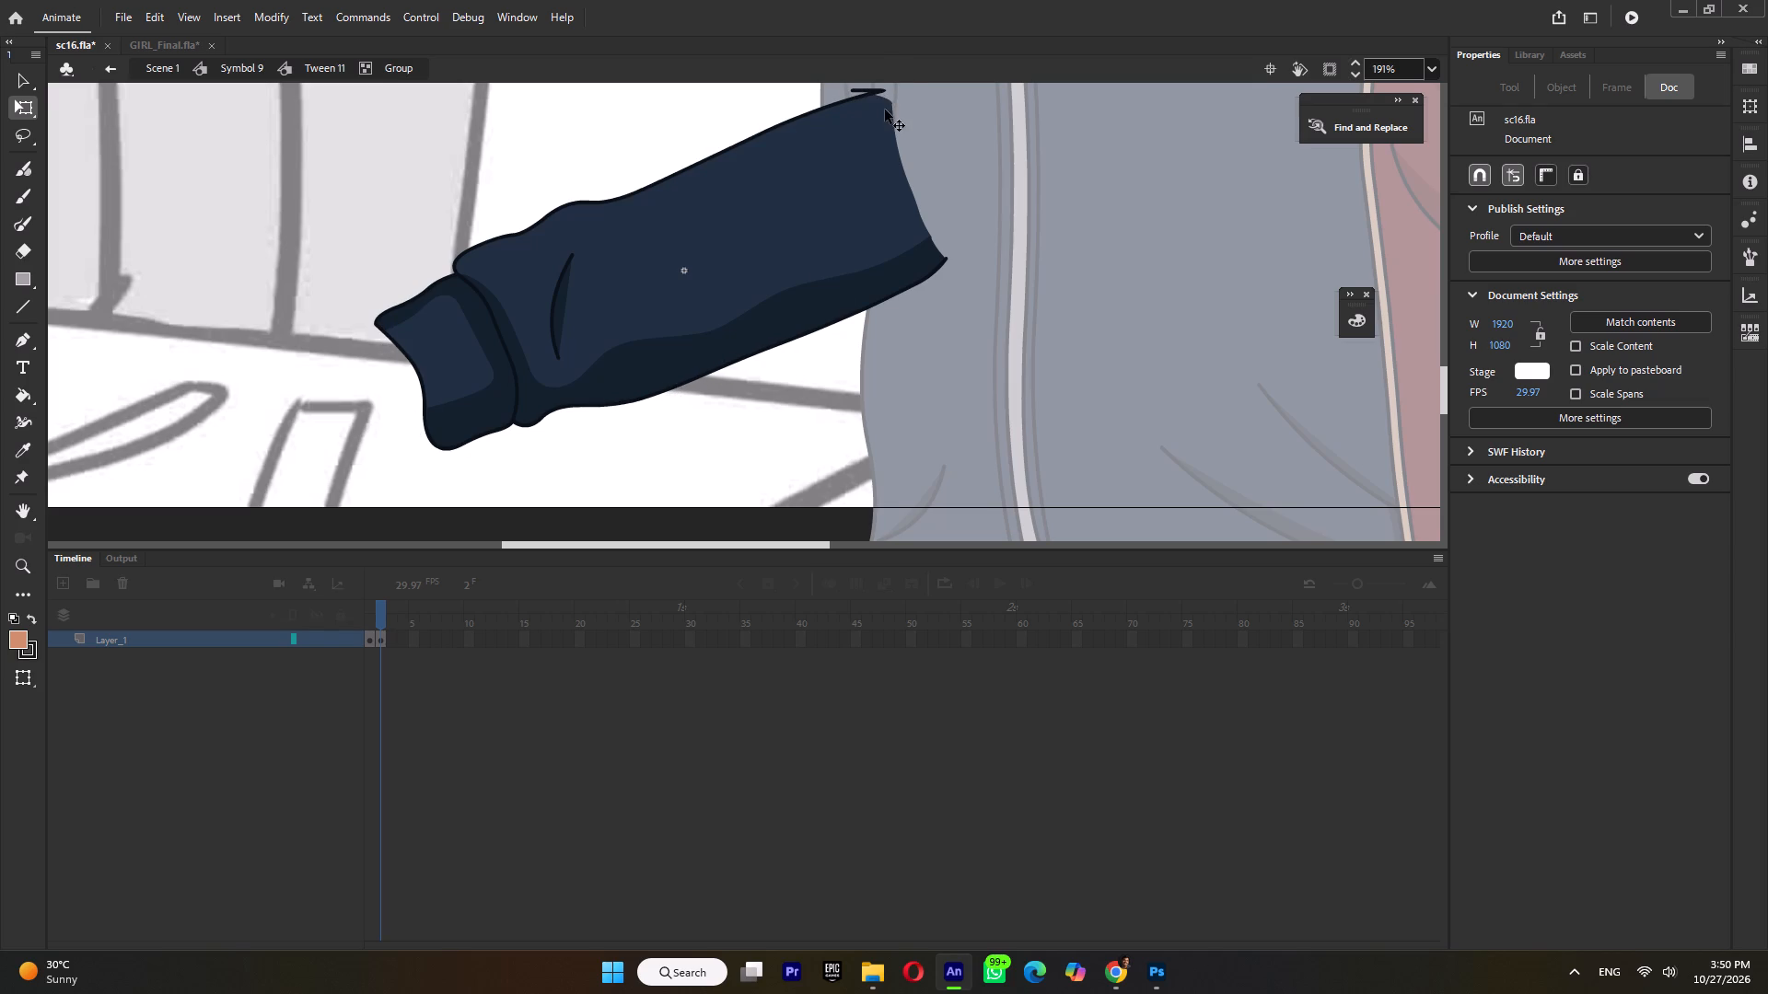
{"action": "key", "text": "Delete"}
Reshape the sleeve's cut elbow edge into a smooth, slightly outward curve and return to Symbol 9.
{"action": "left_click_drag", "start_coordinate": [890, 105], "coordinate": [888, 136]}
{"action": "left_click_drag", "start_coordinate": [899, 183], "coordinate": [906, 169]}
{"action": "left_click_drag", "start_coordinate": [921, 214], "coordinate": [927, 235]}
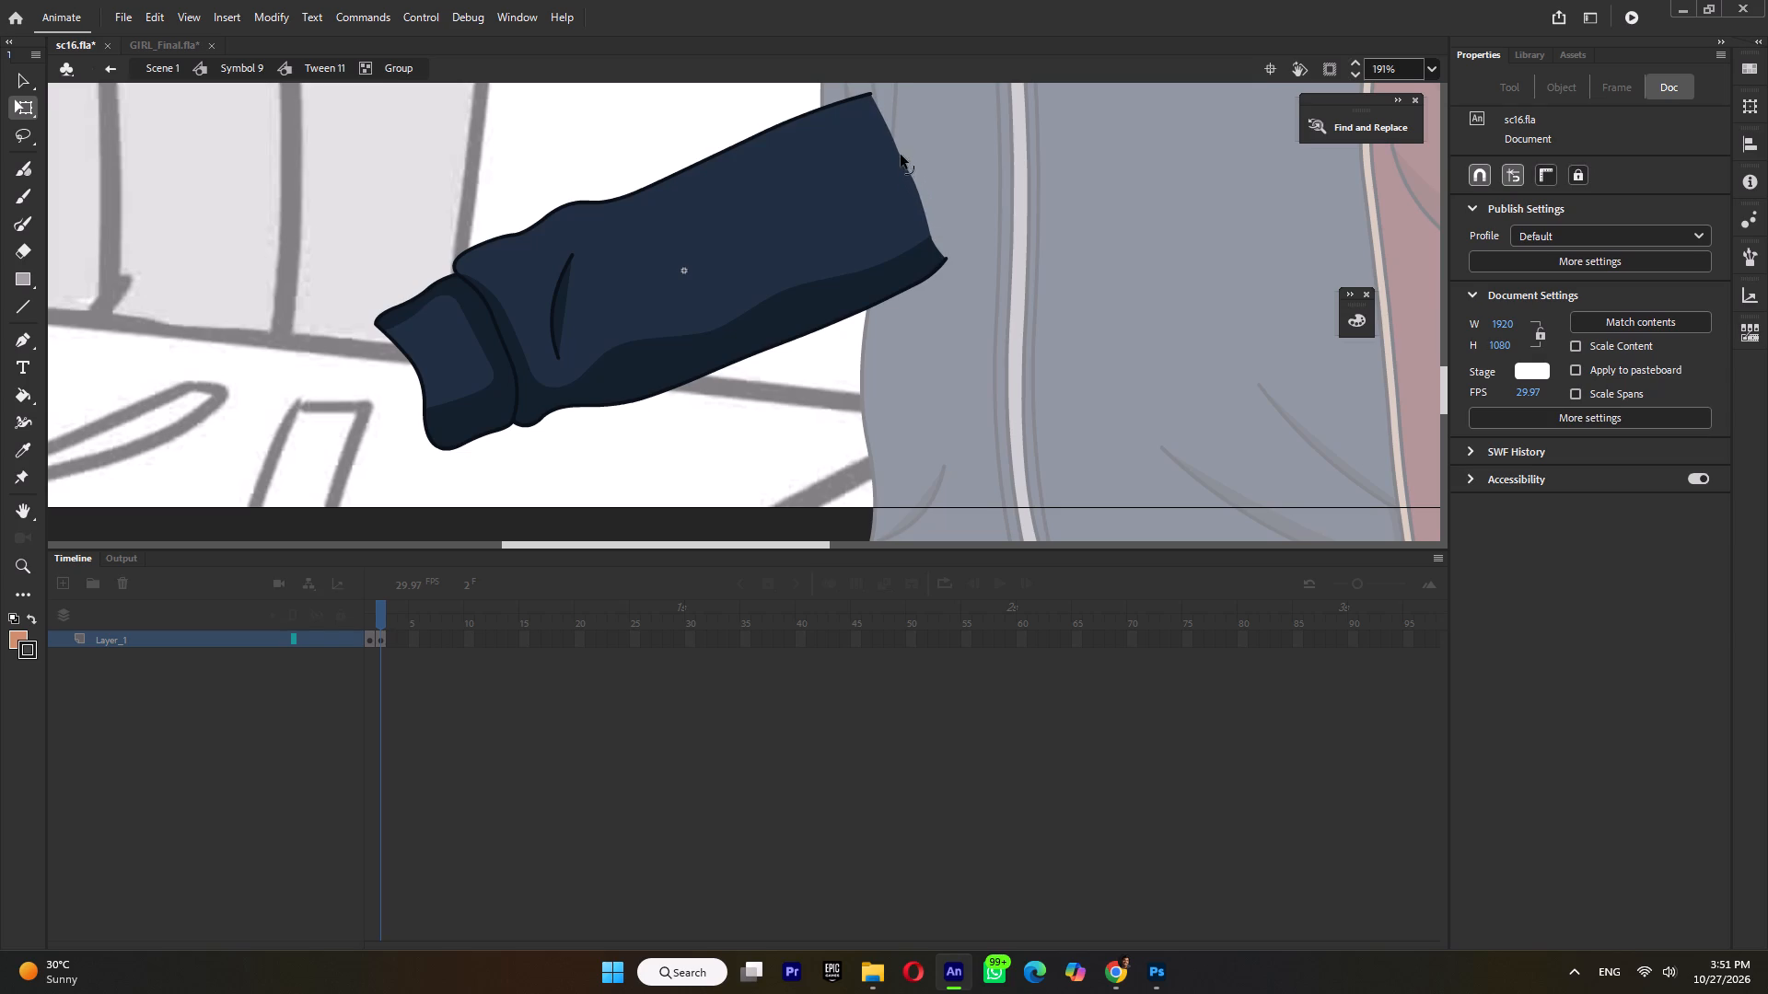
{"action": "left_click", "coordinate": [901, 155]}
{"action": "left_click", "coordinate": [930, 239]}
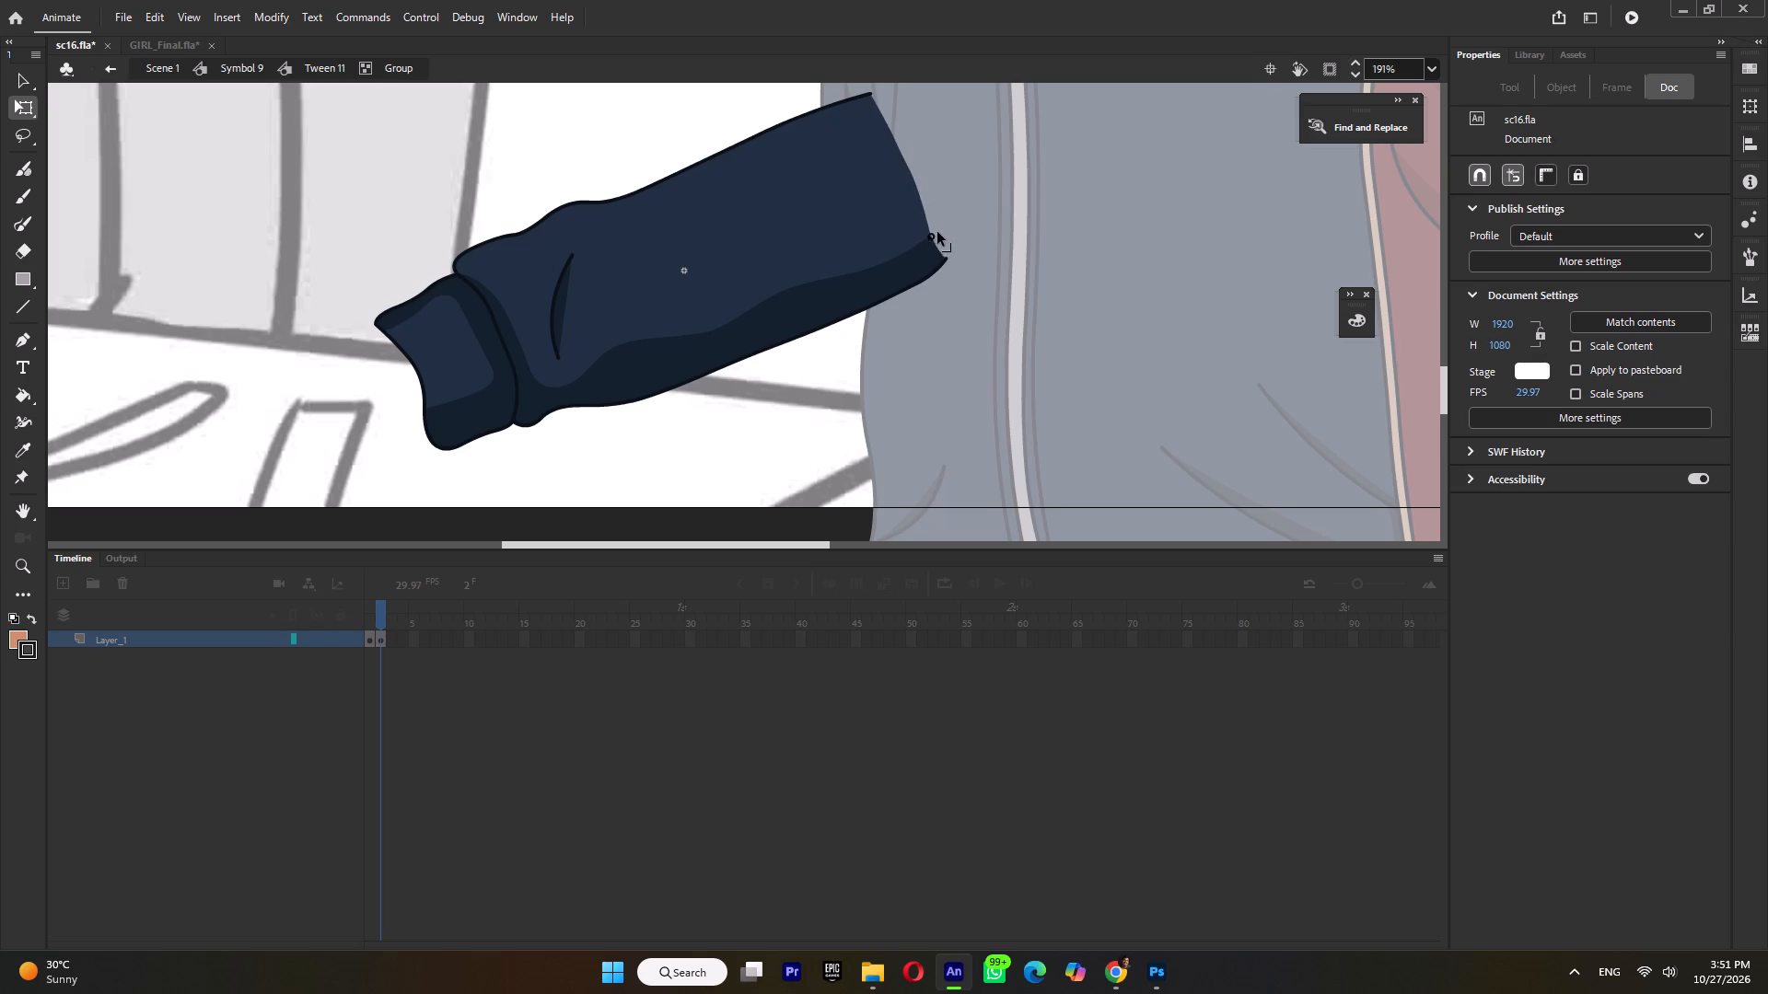
{"action": "left_click", "coordinate": [932, 238]}
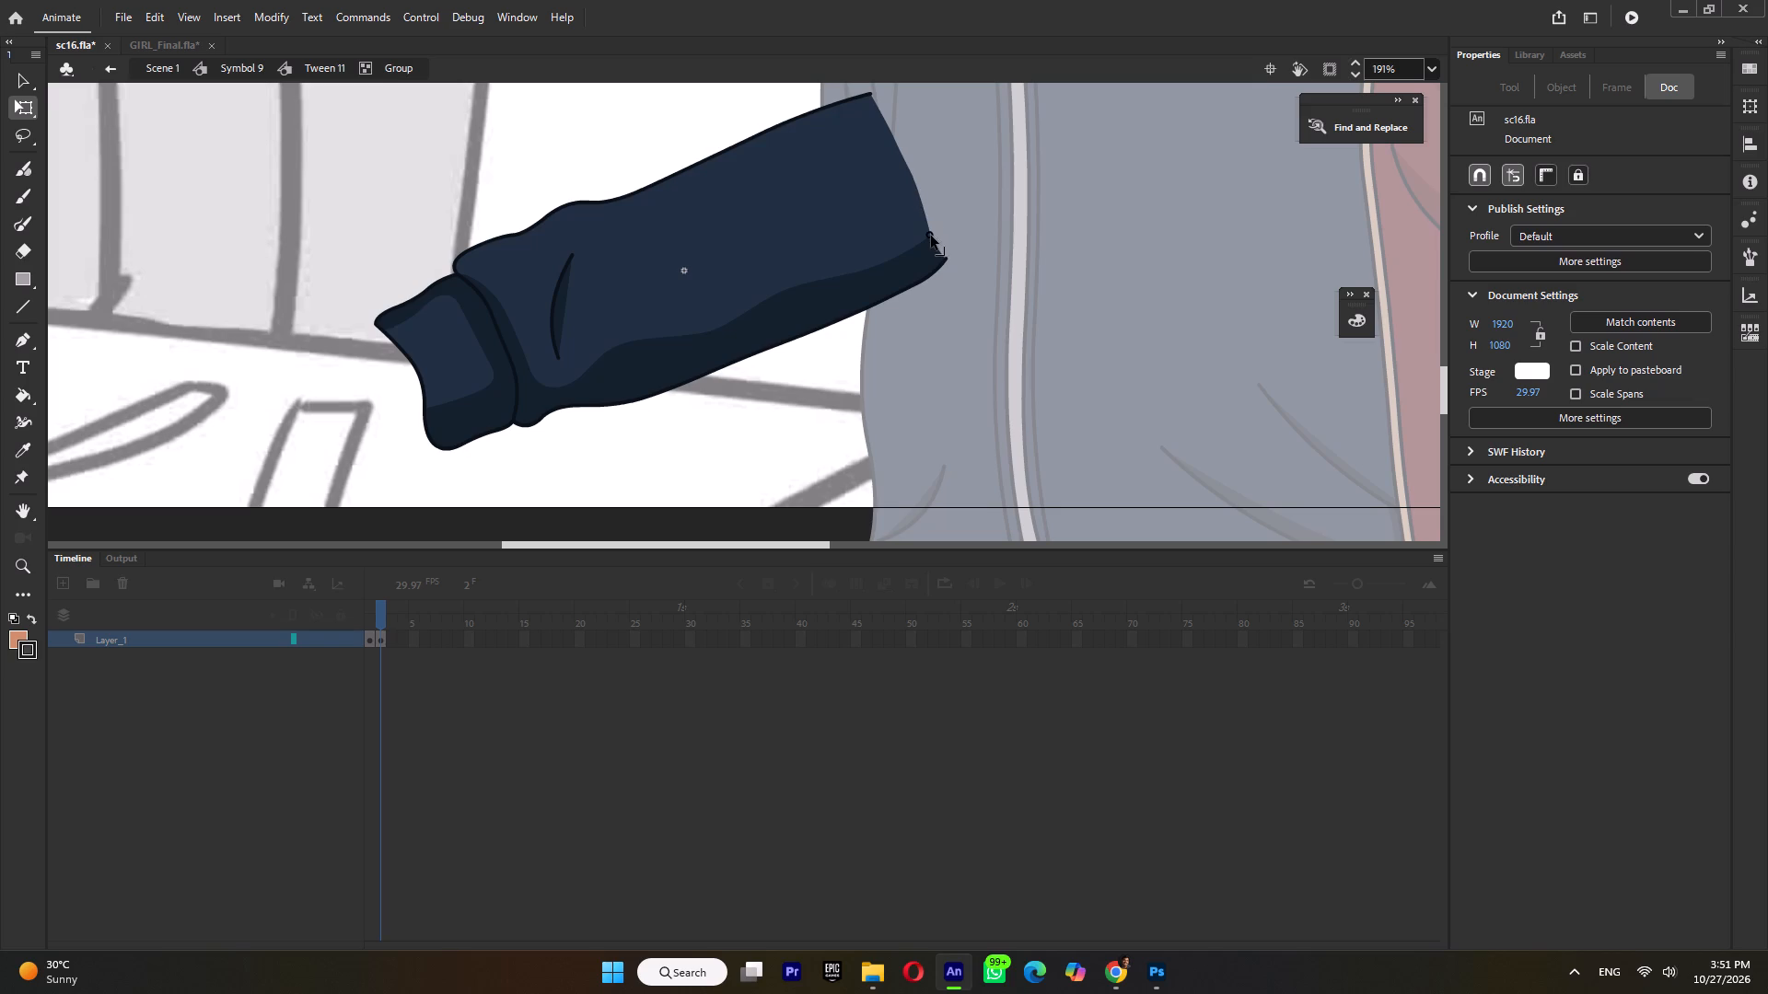
{"action": "left_click", "coordinate": [940, 249]}
{"action": "double_click", "coordinate": [958, 200]}
{"action": "scroll", "coordinate": [863, 418], "scroll_direction": "down", "scroll_amount": 5, "text": "ctrl"}
{"action": "double_click", "coordinate": [773, 243]}
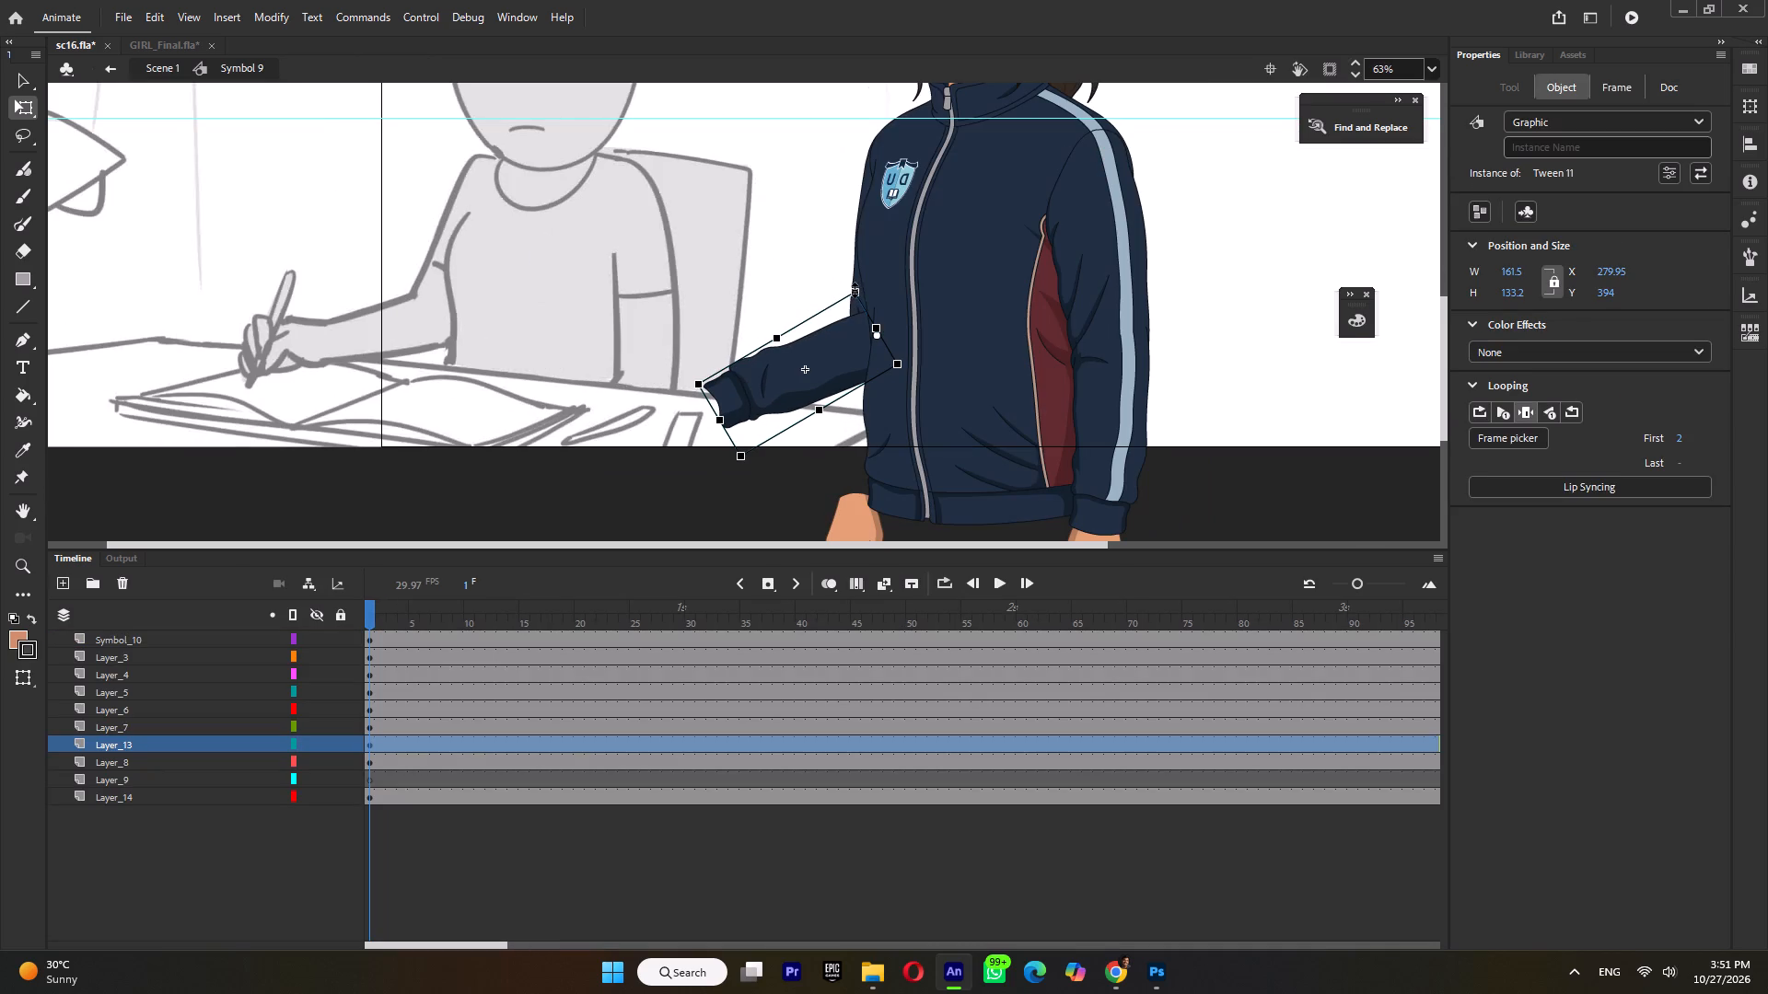
Select the crest-side upper arm and rotate it slightly clockwise, away from the torso.
{"action": "left_click", "coordinate": [850, 283]}
{"action": "left_click", "coordinate": [850, 267]}
{"action": "left_click", "coordinate": [854, 274]}
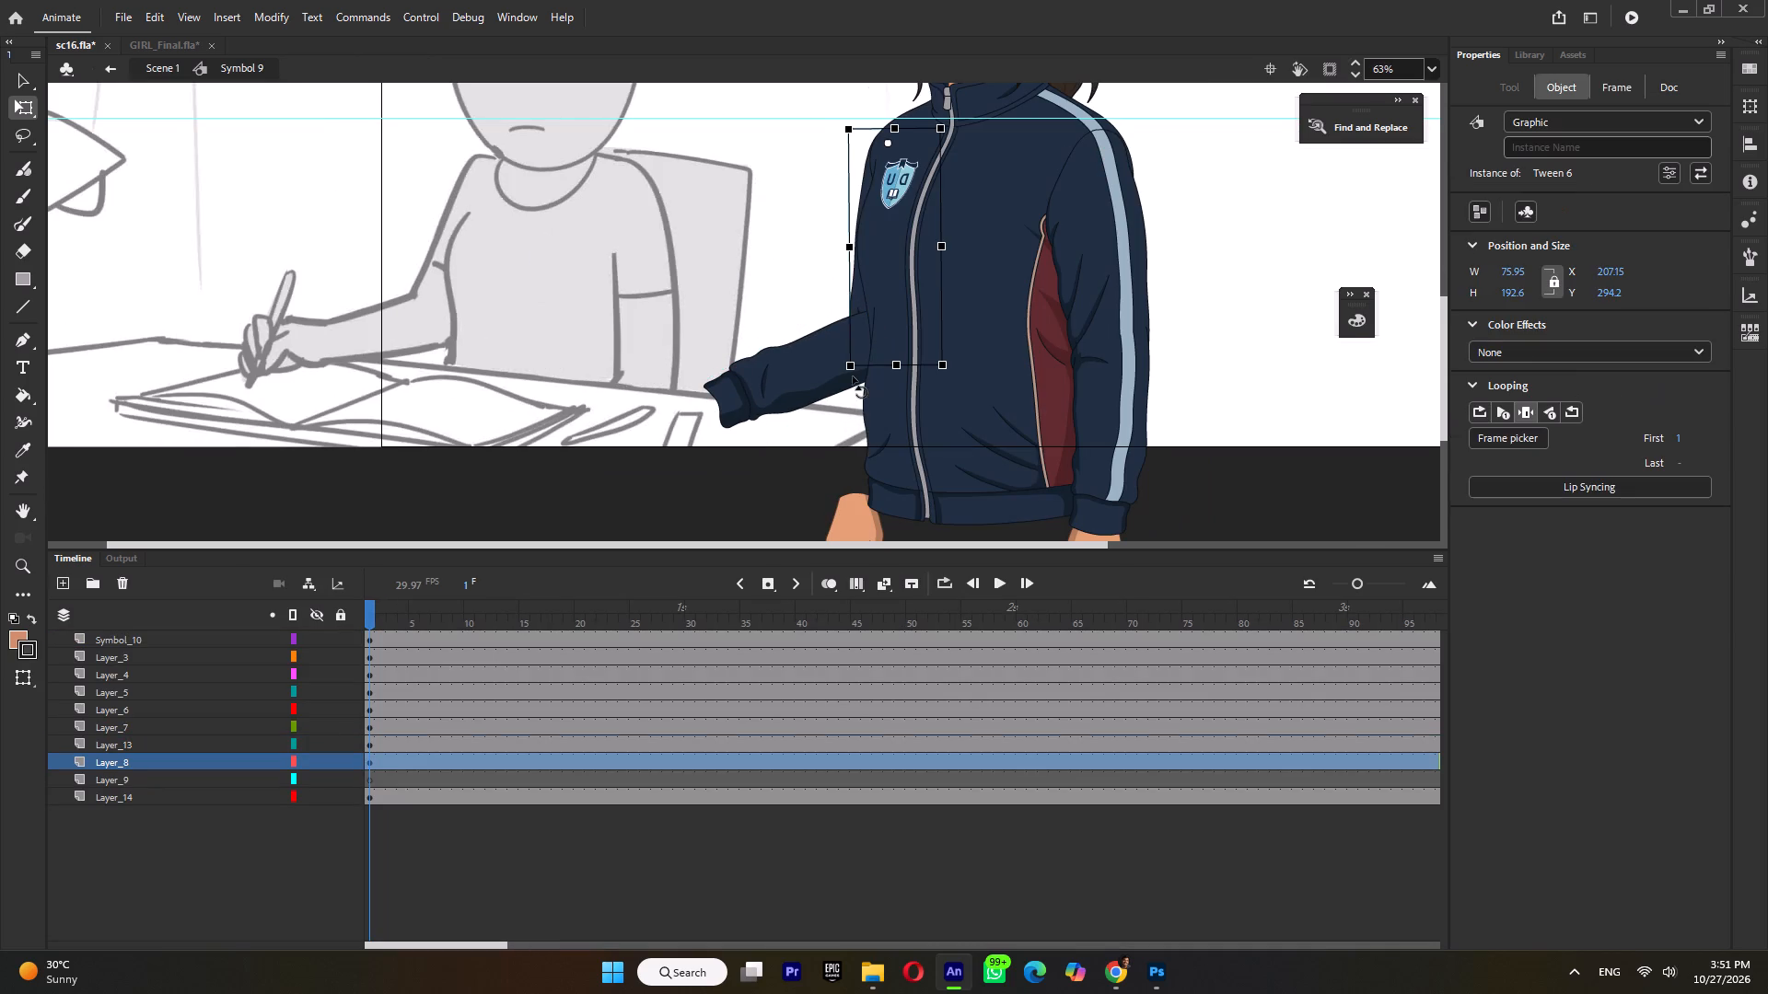
{"action": "left_click_drag", "start_coordinate": [852, 376], "coordinate": [828, 375]}
Move the forearm slightly toward the desk so its elbow end lines up with the rotated upper arm.
{"action": "left_click", "coordinate": [789, 378]}
{"action": "scroll", "coordinate": [819, 367], "scroll_direction": "up", "scroll_amount": 3, "text": "ctrl"}
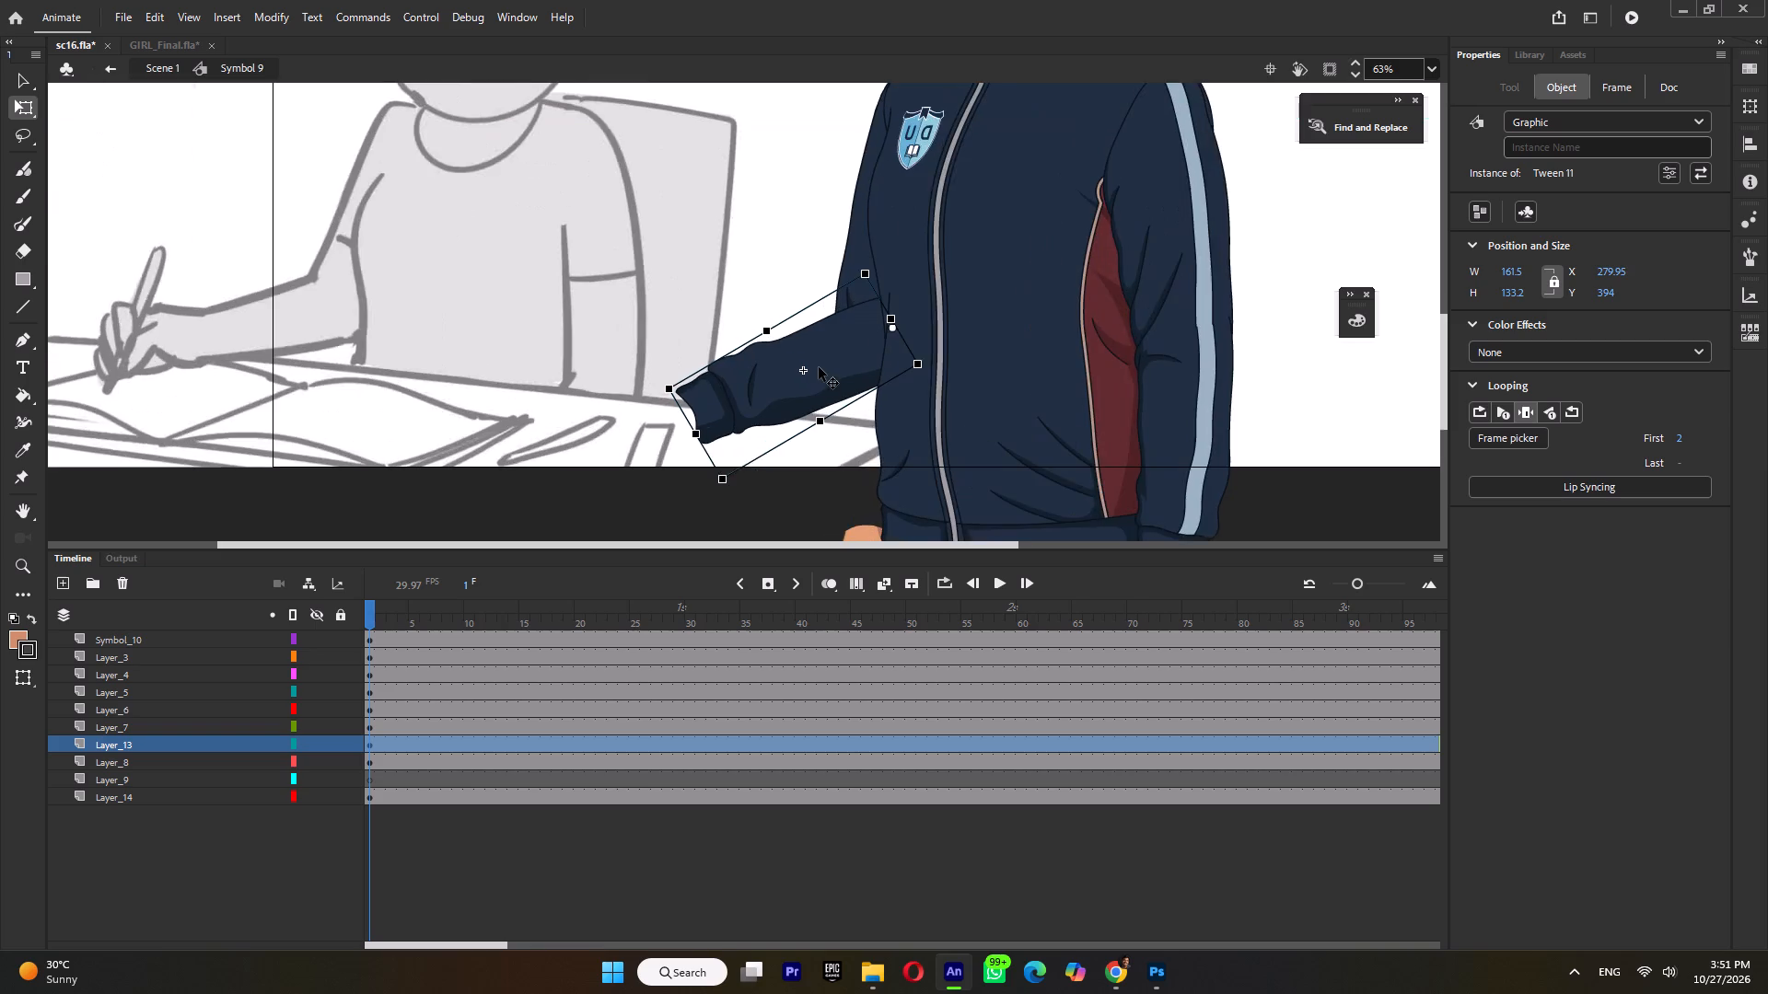
{"action": "left_click_drag", "start_coordinate": [841, 366], "coordinate": [715, 345]}
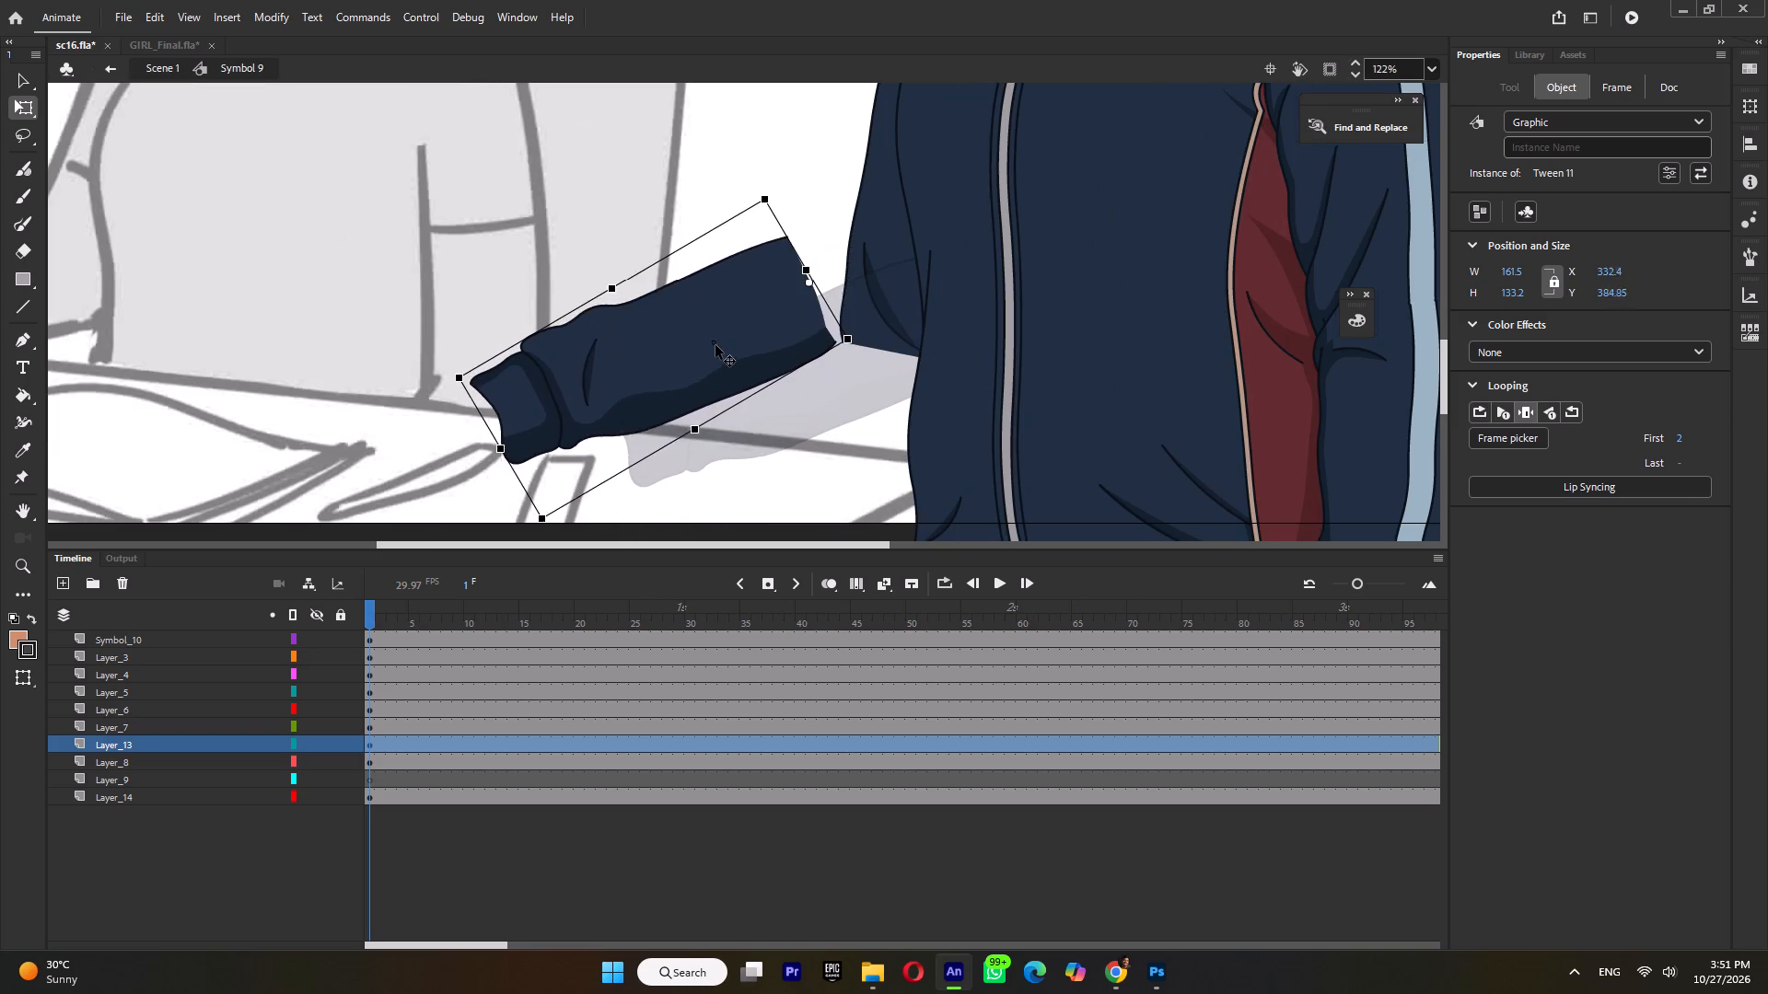
{"action": "left_click_drag", "start_coordinate": [715, 345], "coordinate": [799, 374]}
Inside the crest-side upper arm symbol, set the Oval's fill to the sleeve's navy and its stroke to the sleeve's outline colour.
{"action": "double_click", "coordinate": [872, 216]}
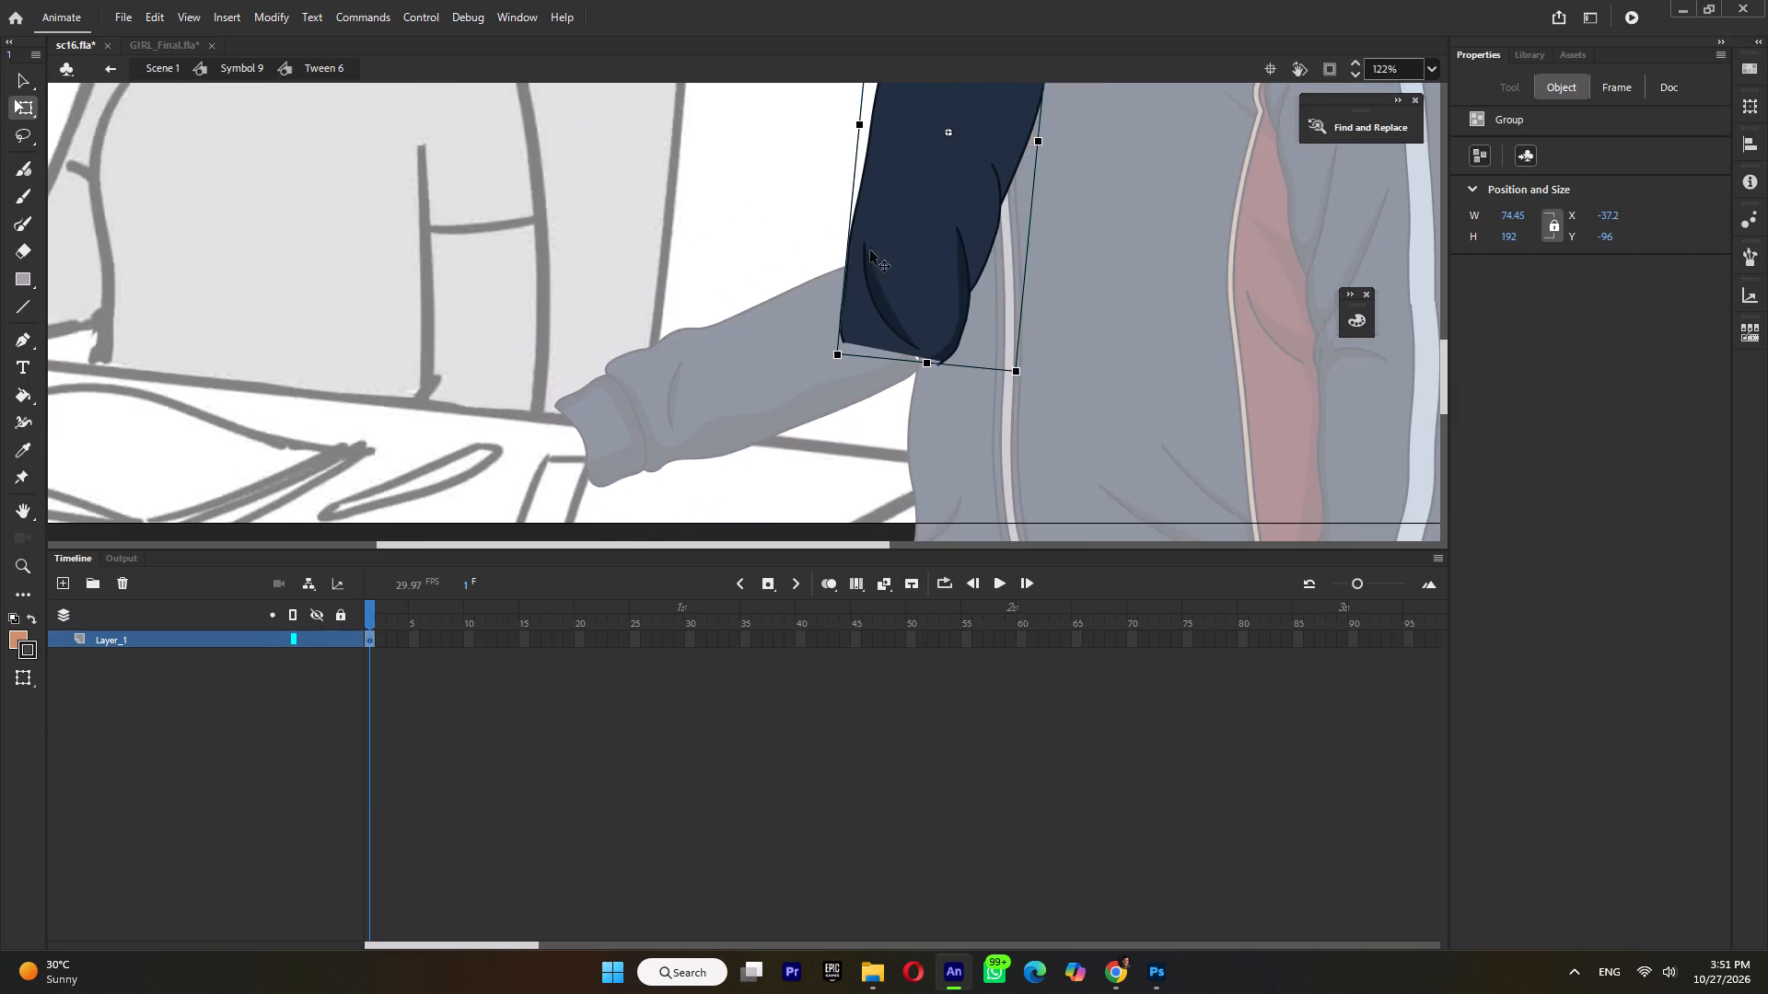
{"action": "scroll", "coordinate": [866, 328], "scroll_direction": "up", "scroll_amount": 3, "text": "ctrl"}
{"action": "left_click", "coordinate": [882, 368]}
{"action": "double_click", "coordinate": [882, 348]}
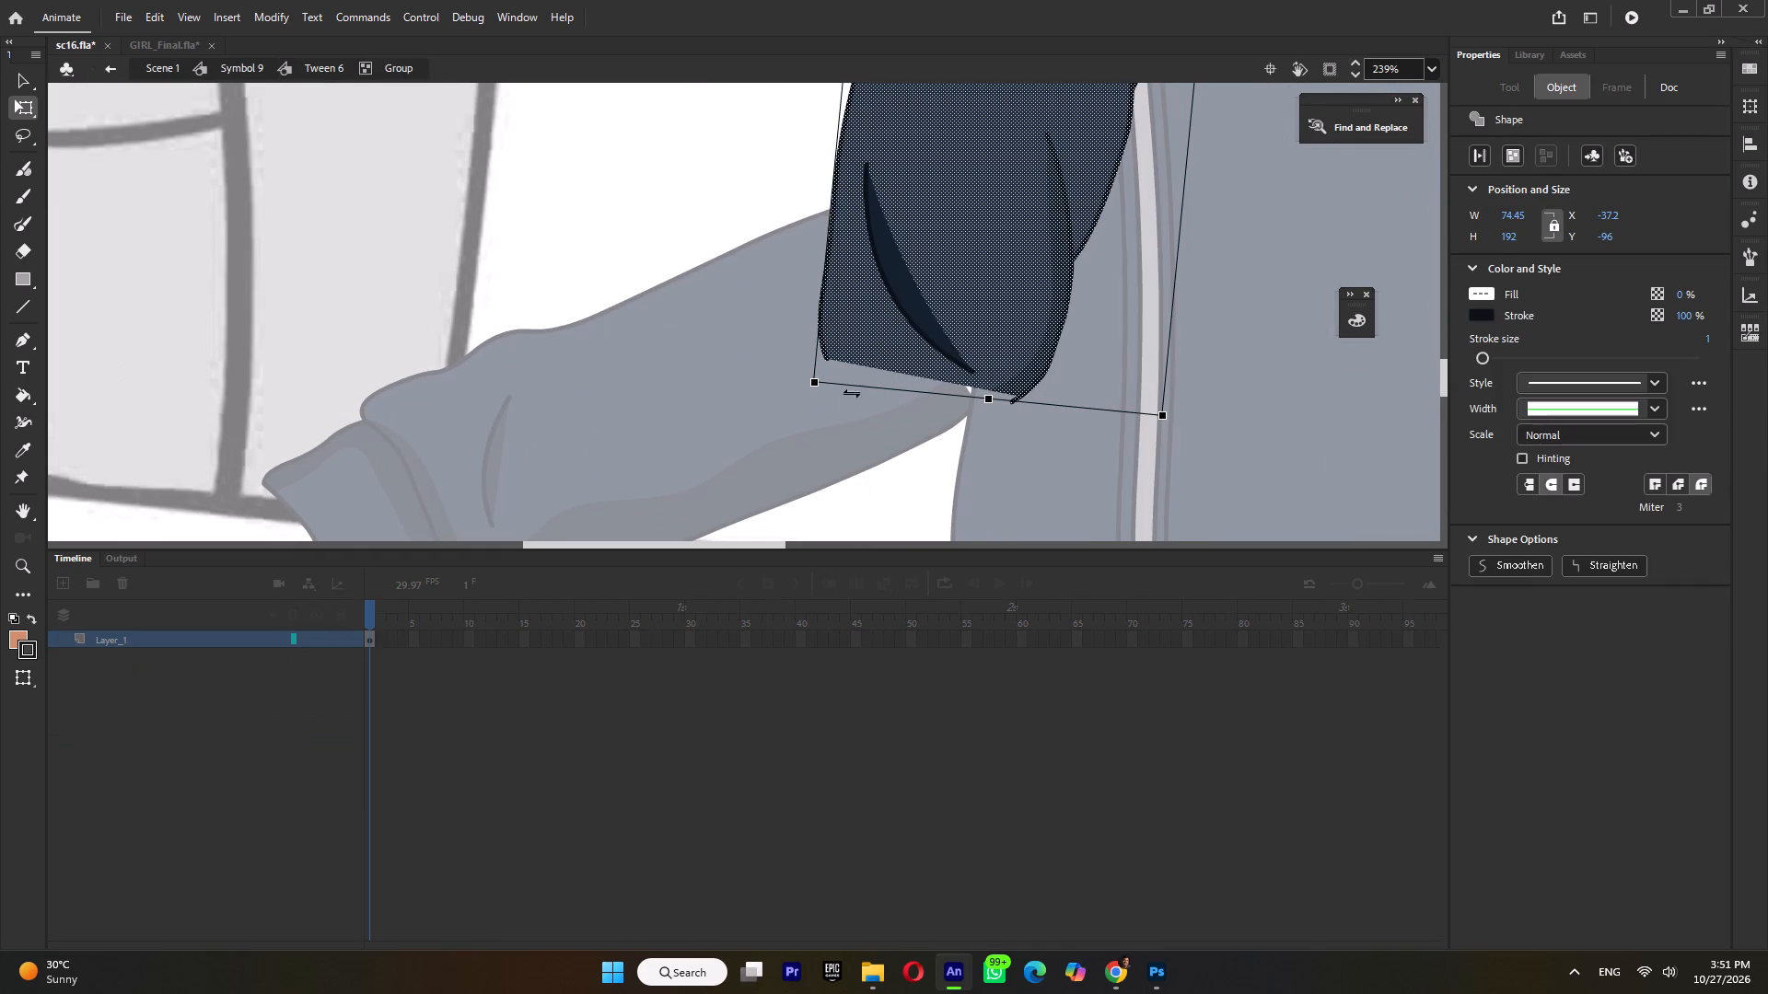
{"action": "double_click", "coordinate": [843, 408]}
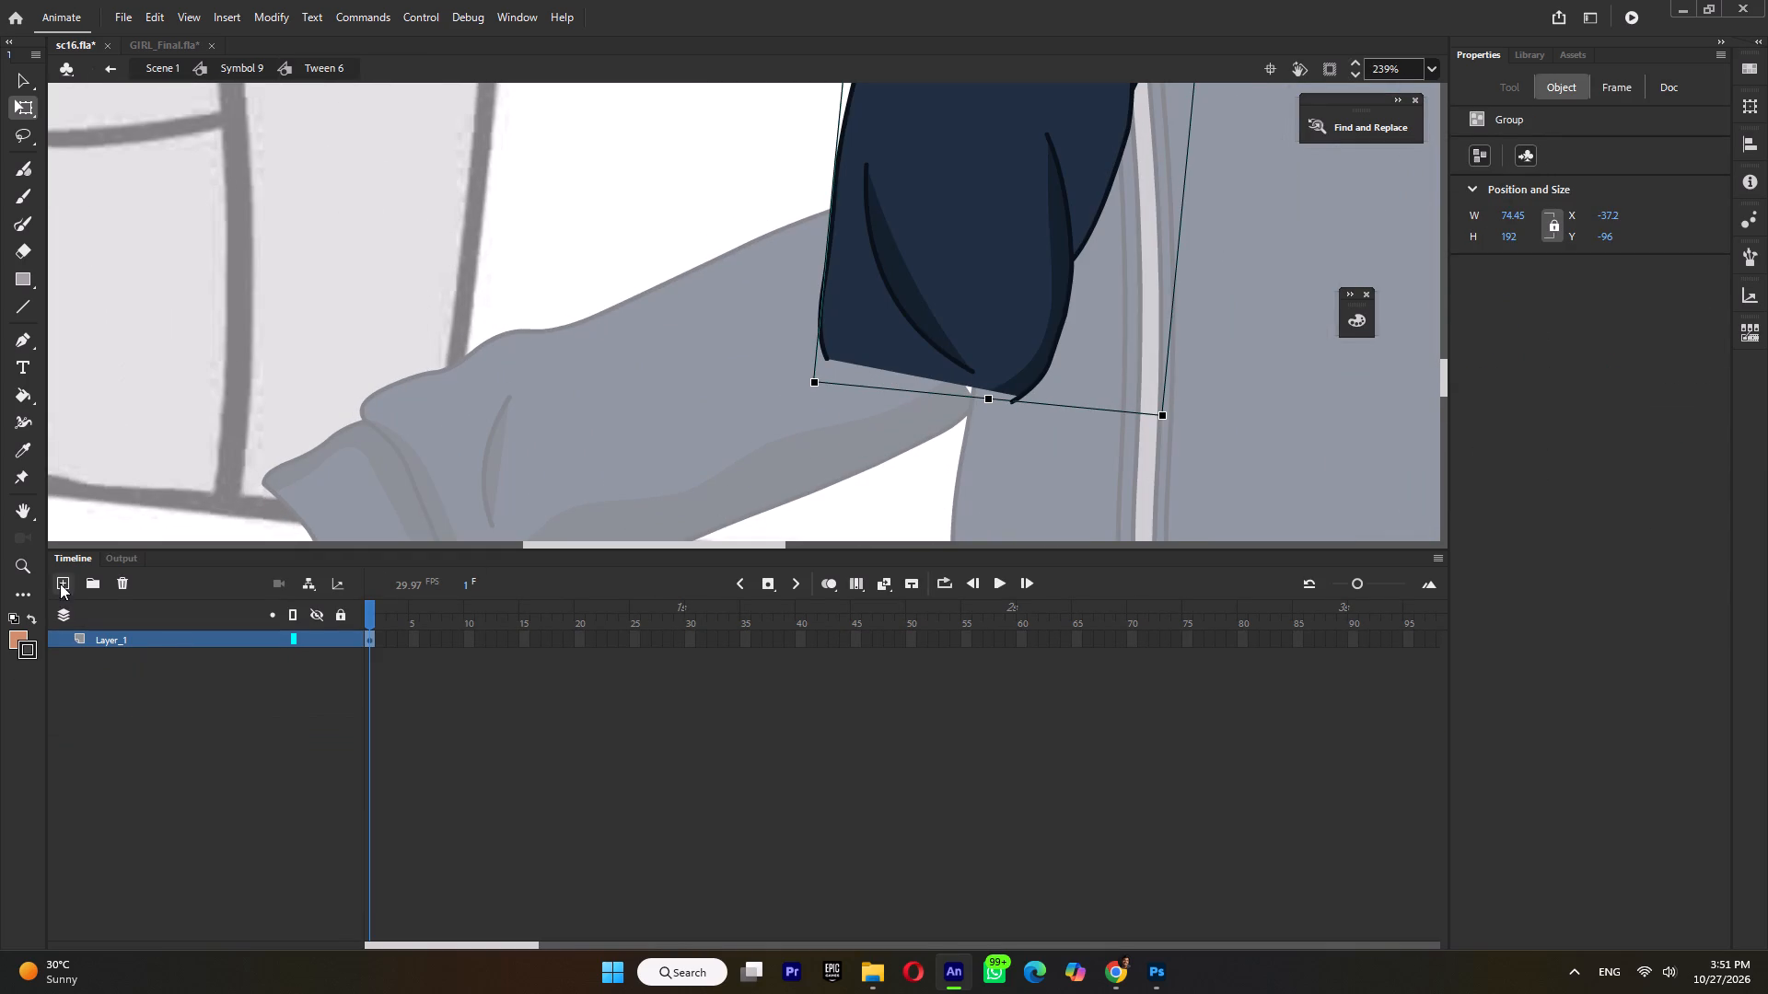
{"action": "left_click", "coordinate": [874, 485]}
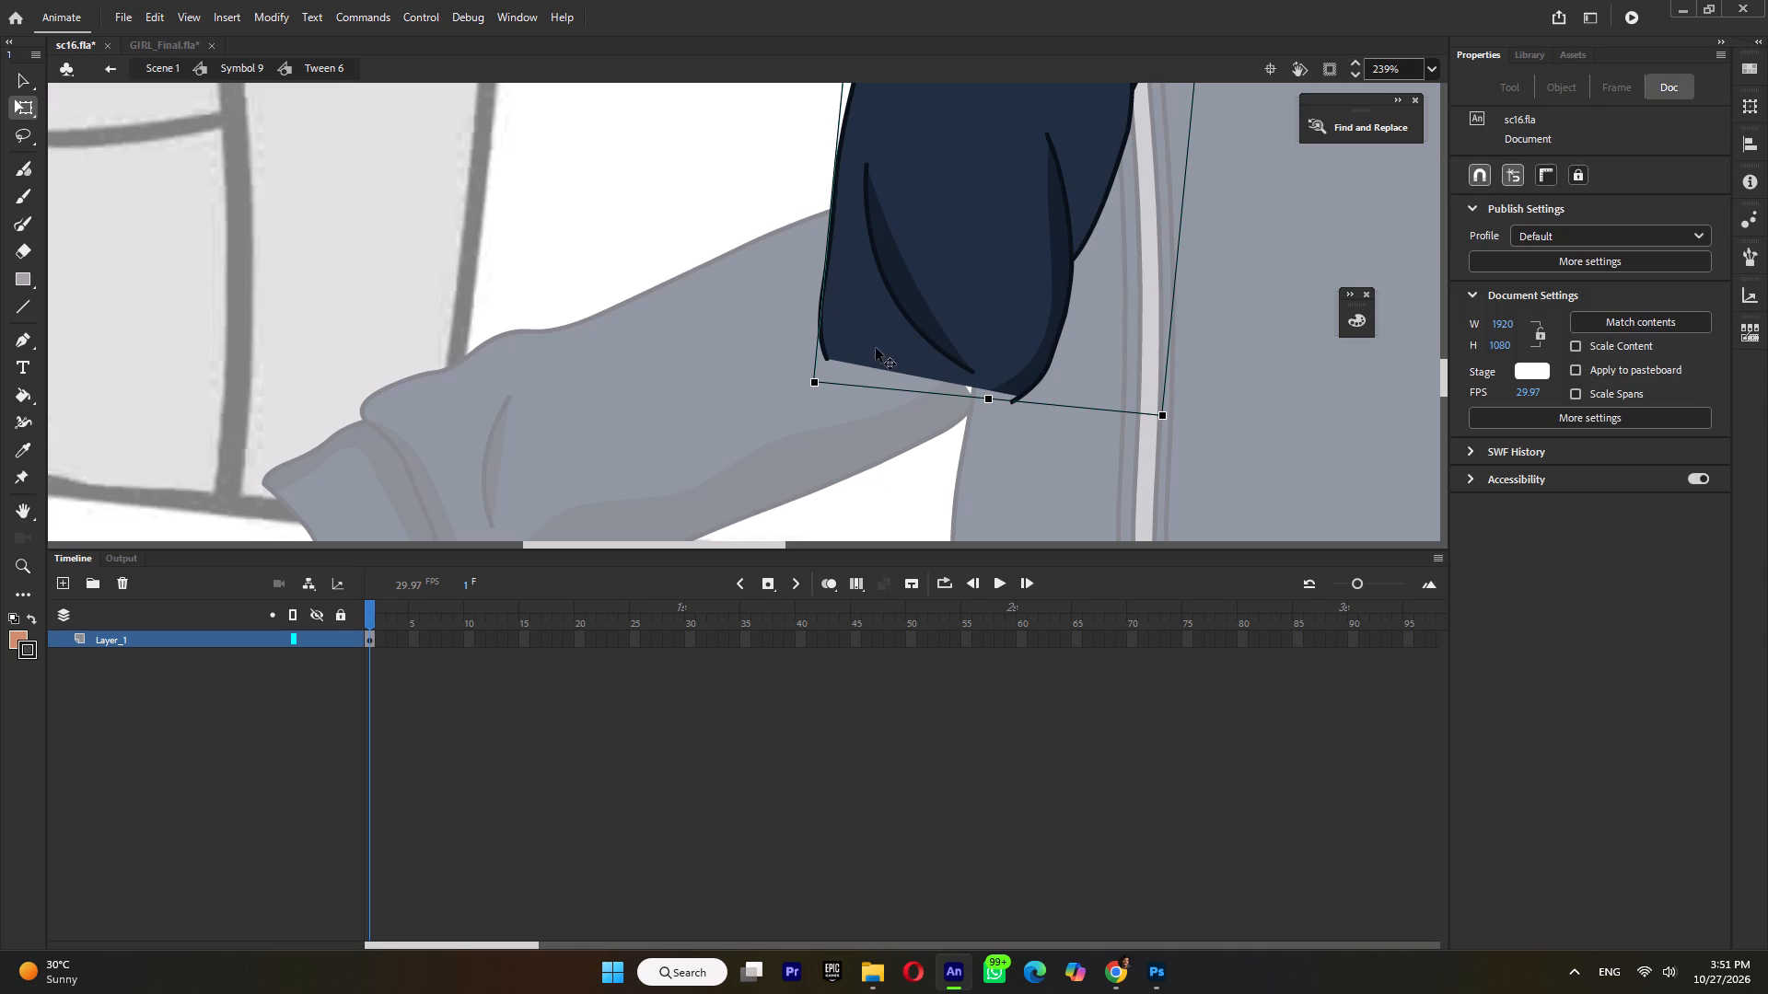
{"action": "key", "text": "i"}
{"action": "left_click", "coordinate": [859, 329]}
{"action": "left_click", "coordinate": [17, 273]}
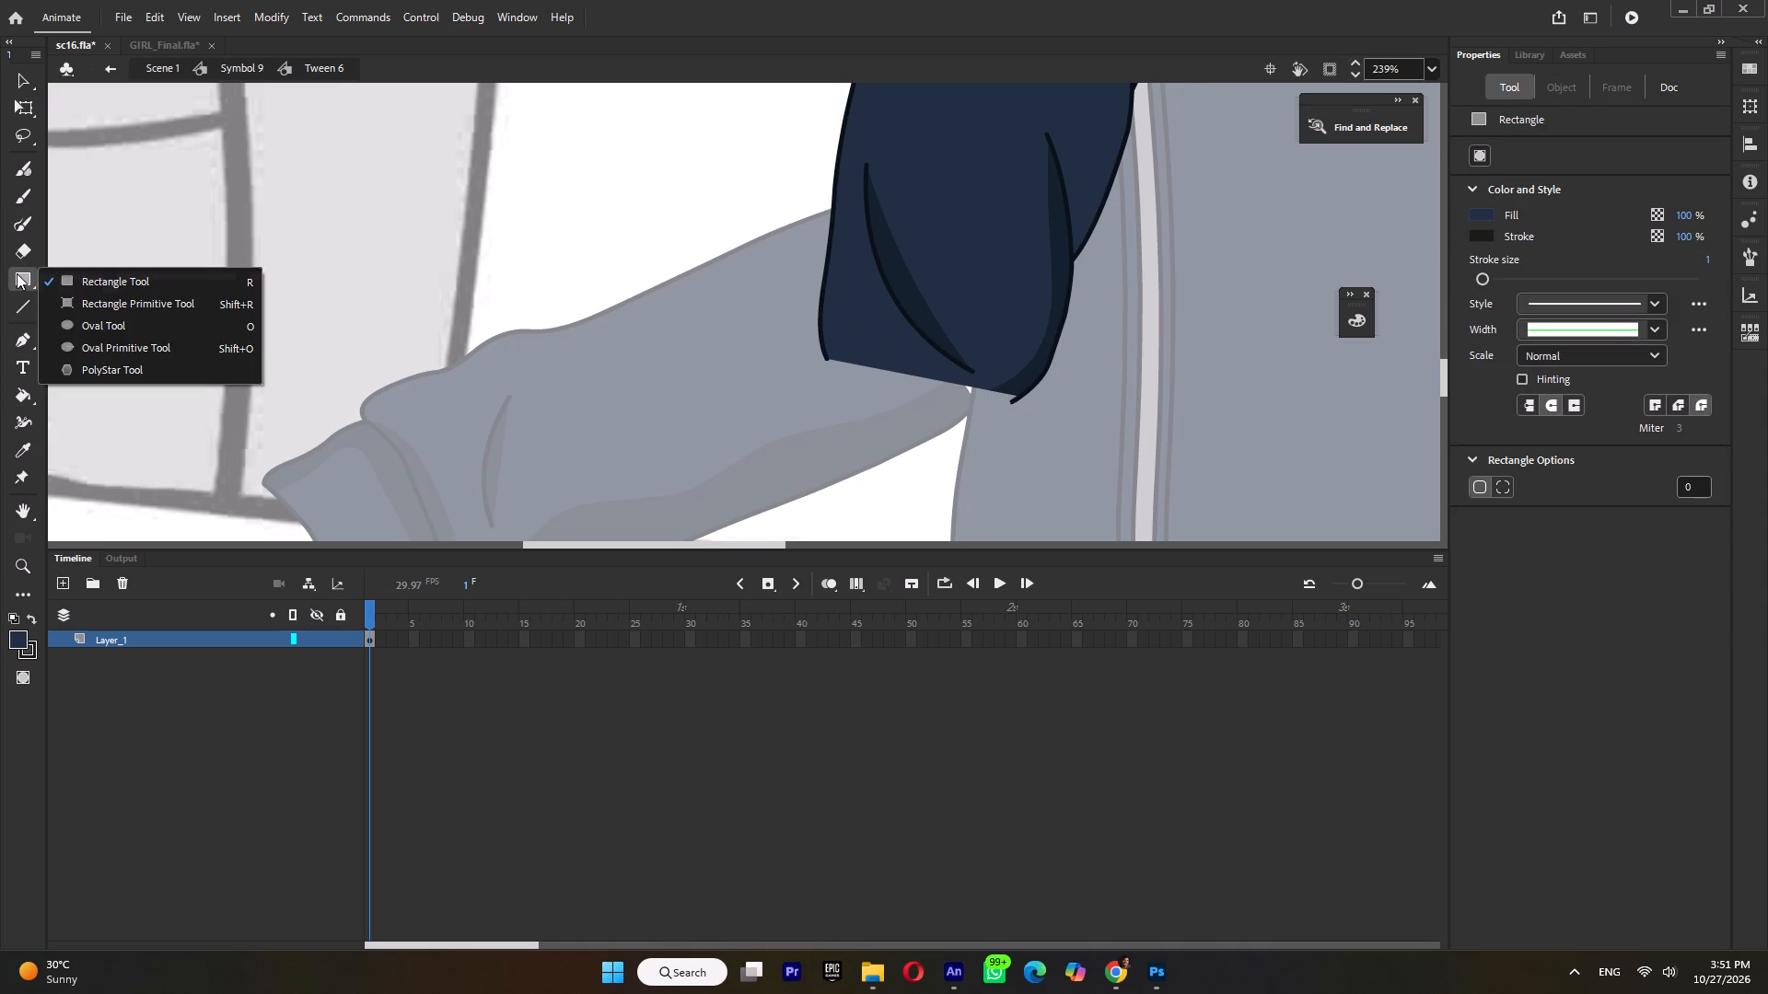
{"action": "left_click", "coordinate": [134, 322]}
{"action": "scroll", "coordinate": [955, 240], "scroll_direction": "up", "scroll_amount": 3, "text": "ctrl"}
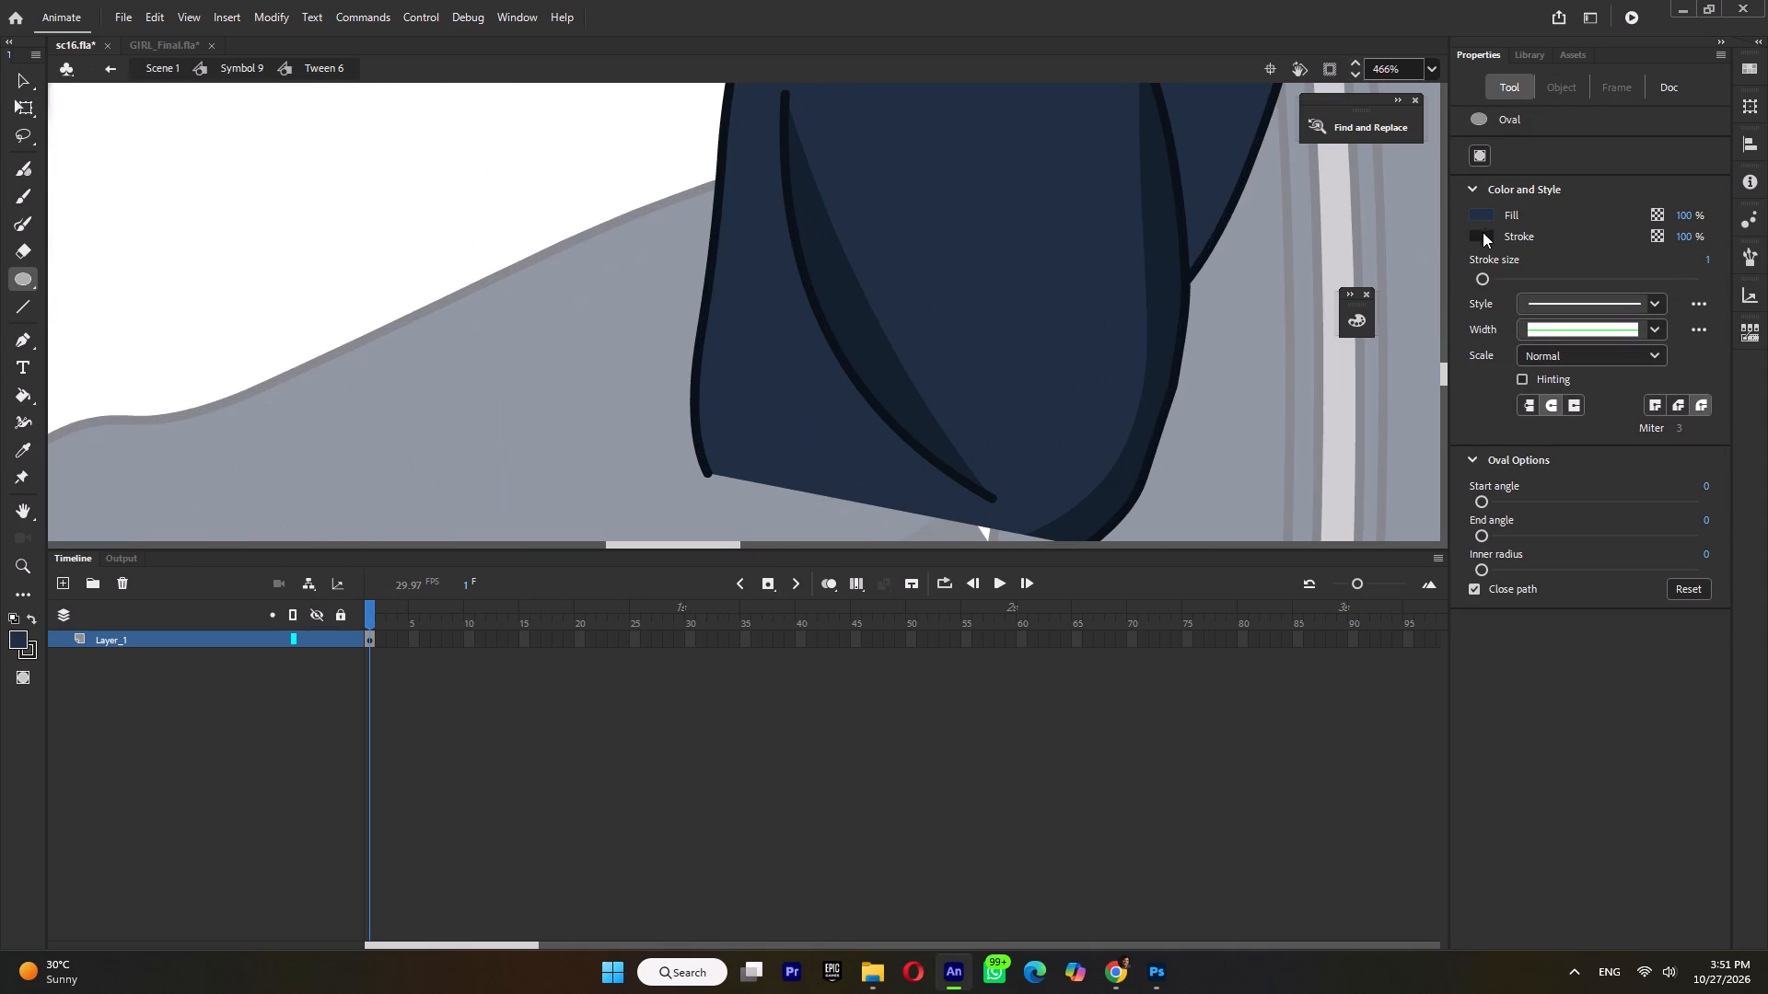
{"action": "left_click", "coordinate": [1481, 237]}
{"action": "left_click", "coordinate": [697, 440]}
{"action": "scroll", "coordinate": [697, 440], "scroll_direction": "down", "scroll_amount": 6, "text": "ctrl"}
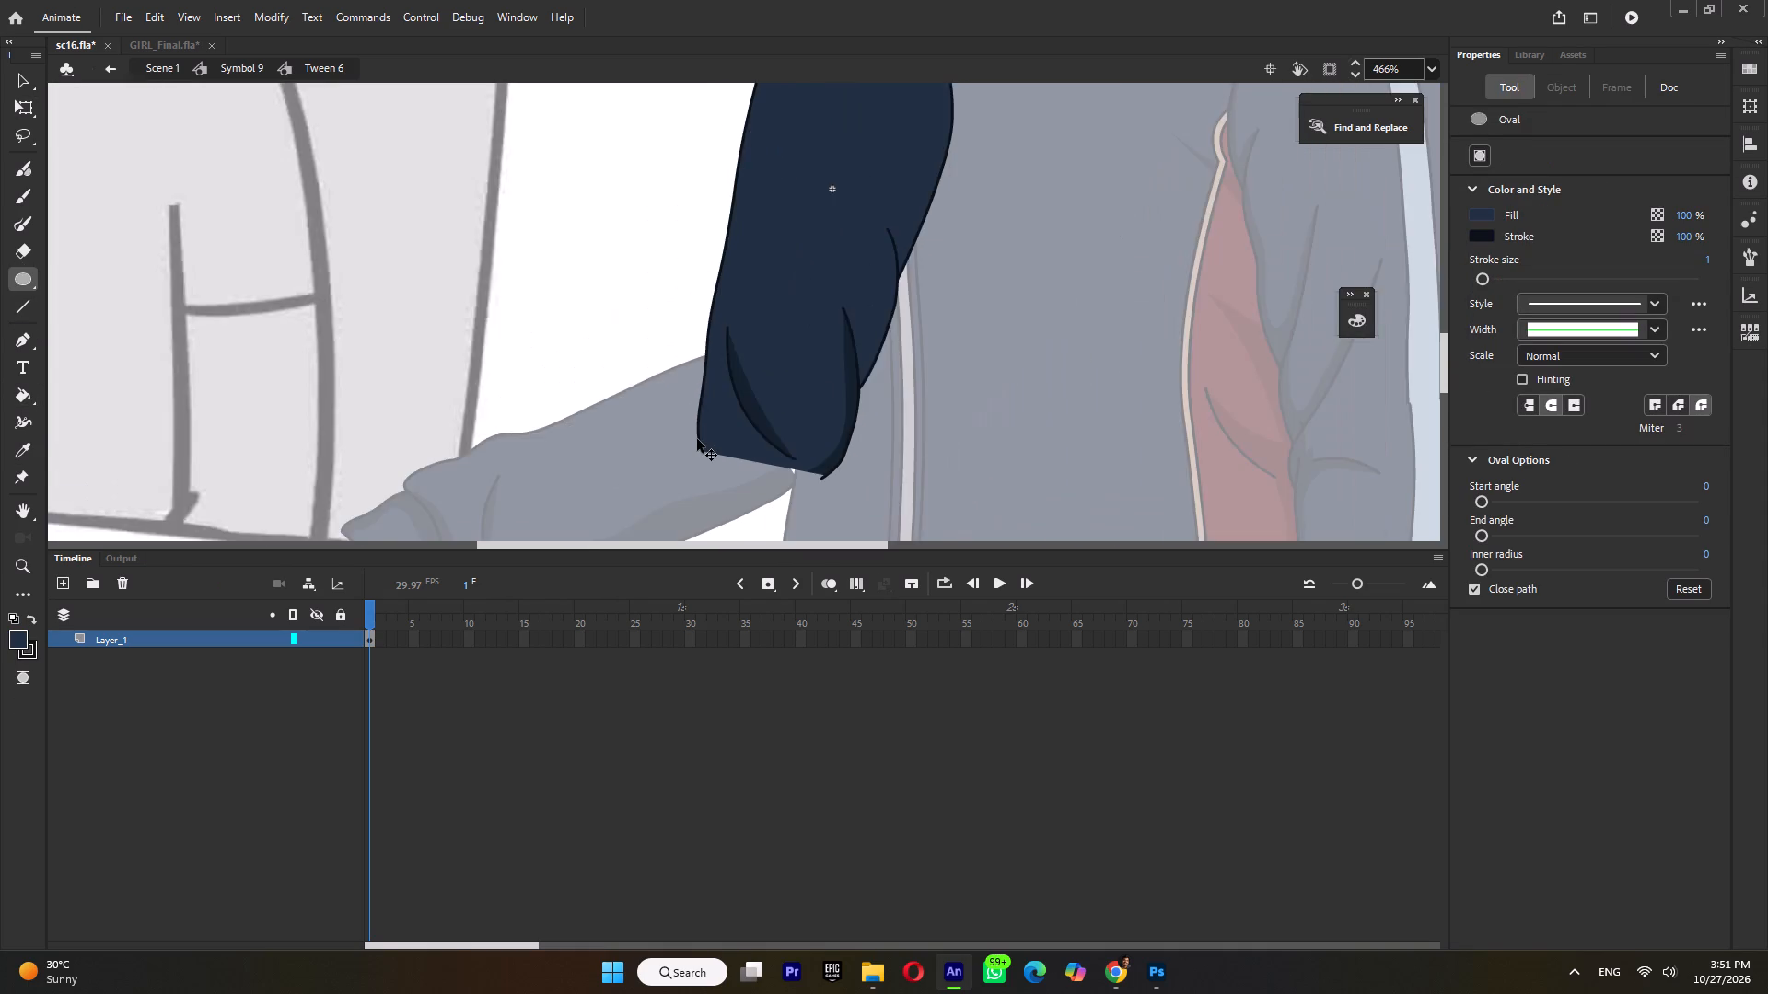
Draw a navy circle about 38 px wide beside the upper arm and group it.
{"action": "scroll", "coordinate": [697, 439], "scroll_direction": "down", "scroll_amount": 2, "text": "ctrl"}
{"action": "left_click", "coordinate": [26, 104]}
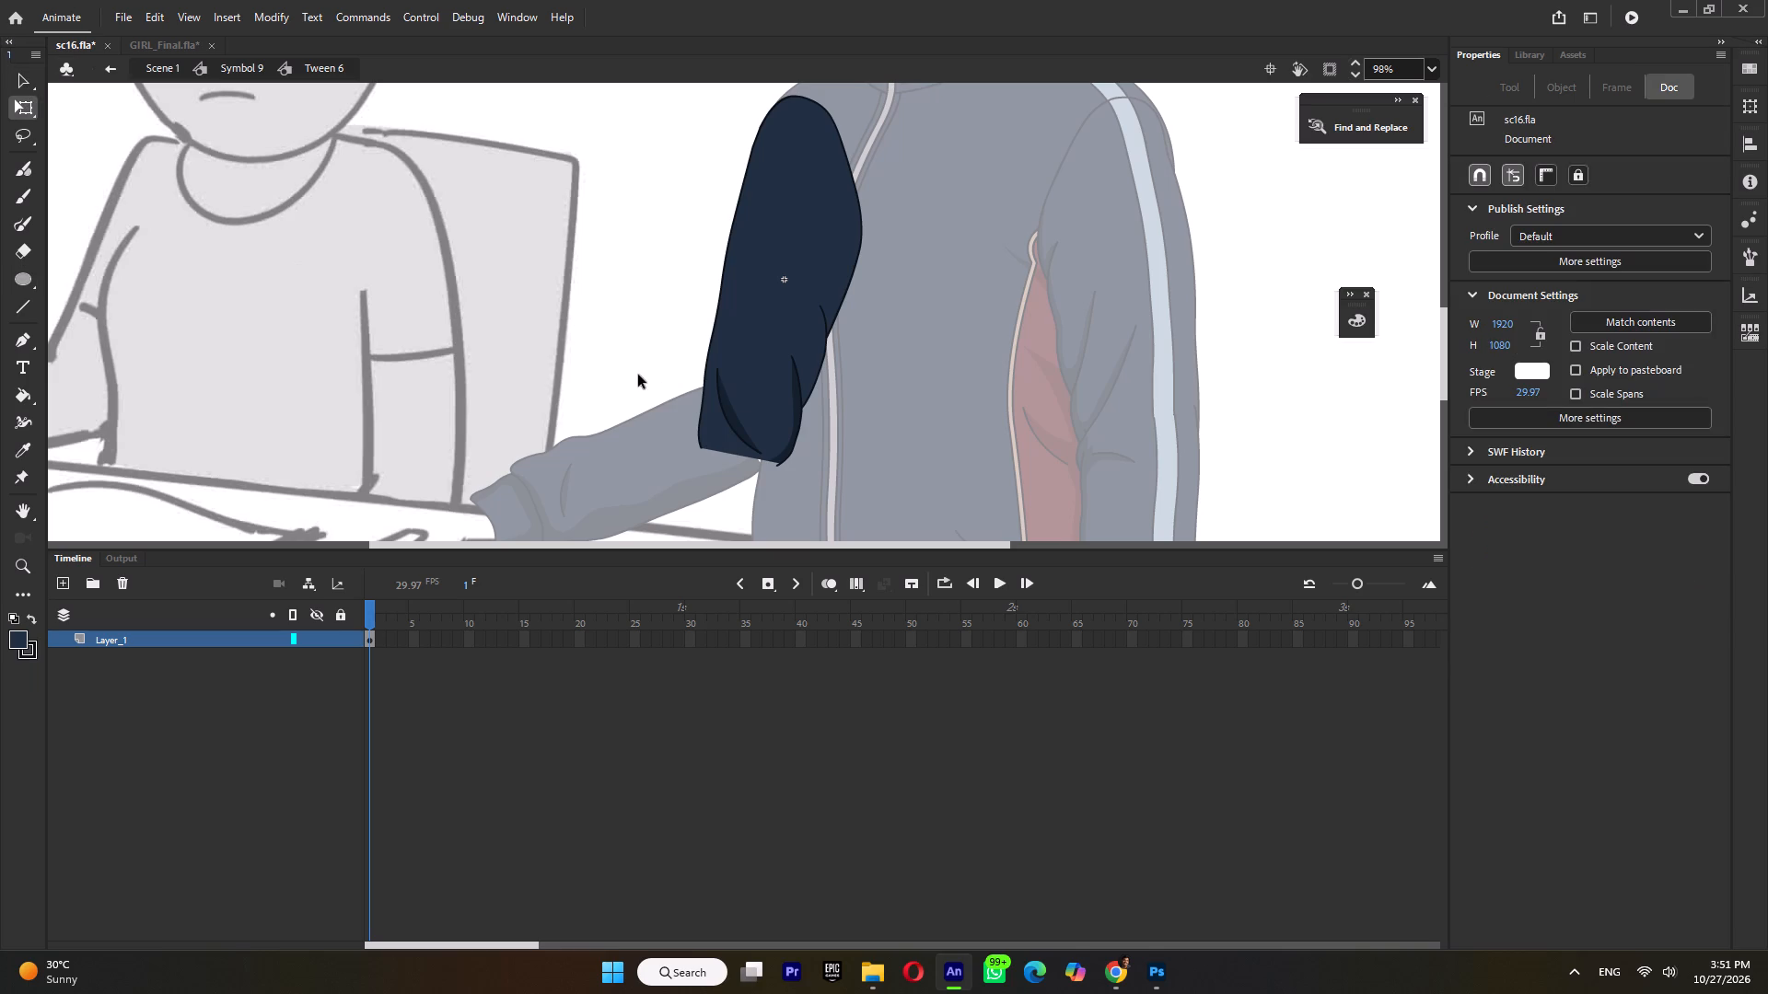
{"action": "double_click", "coordinate": [620, 375]}
{"action": "double_click", "coordinate": [728, 345]}
{"action": "left_click", "coordinate": [585, 330]}
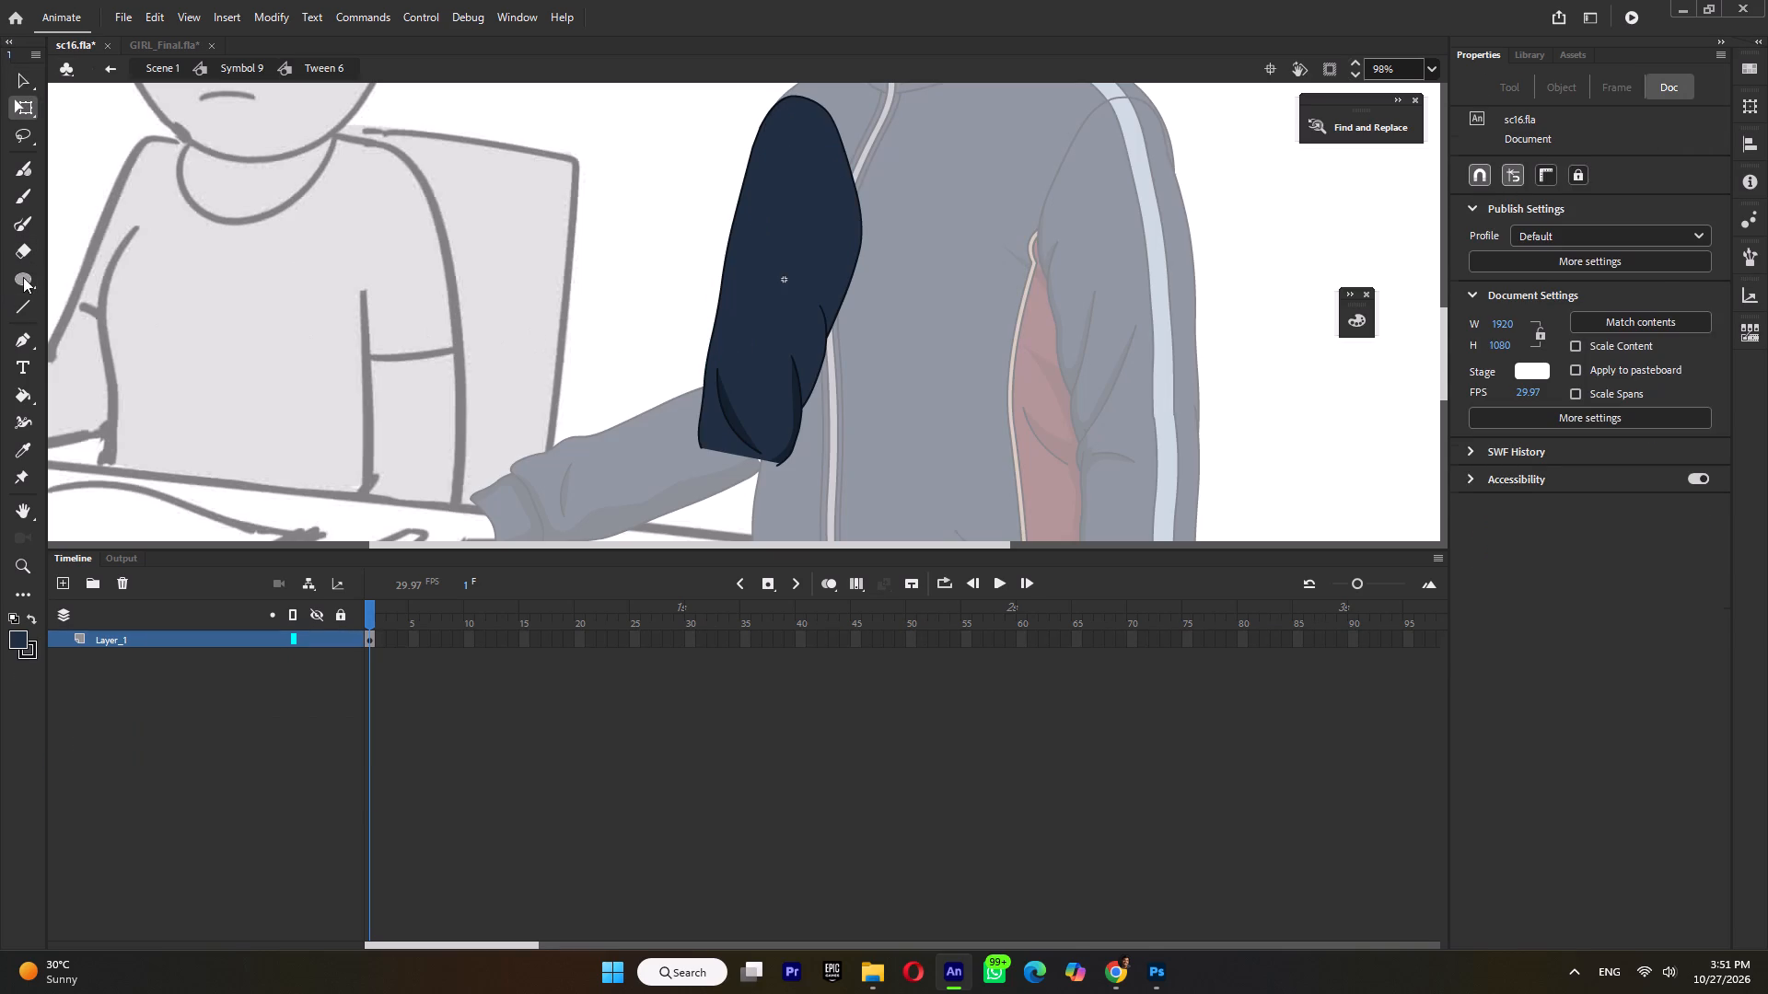
{"action": "left_click", "coordinate": [23, 277]}
{"action": "left_click_drag", "start_coordinate": [513, 350], "coordinate": [577, 420], "text": "shift"}
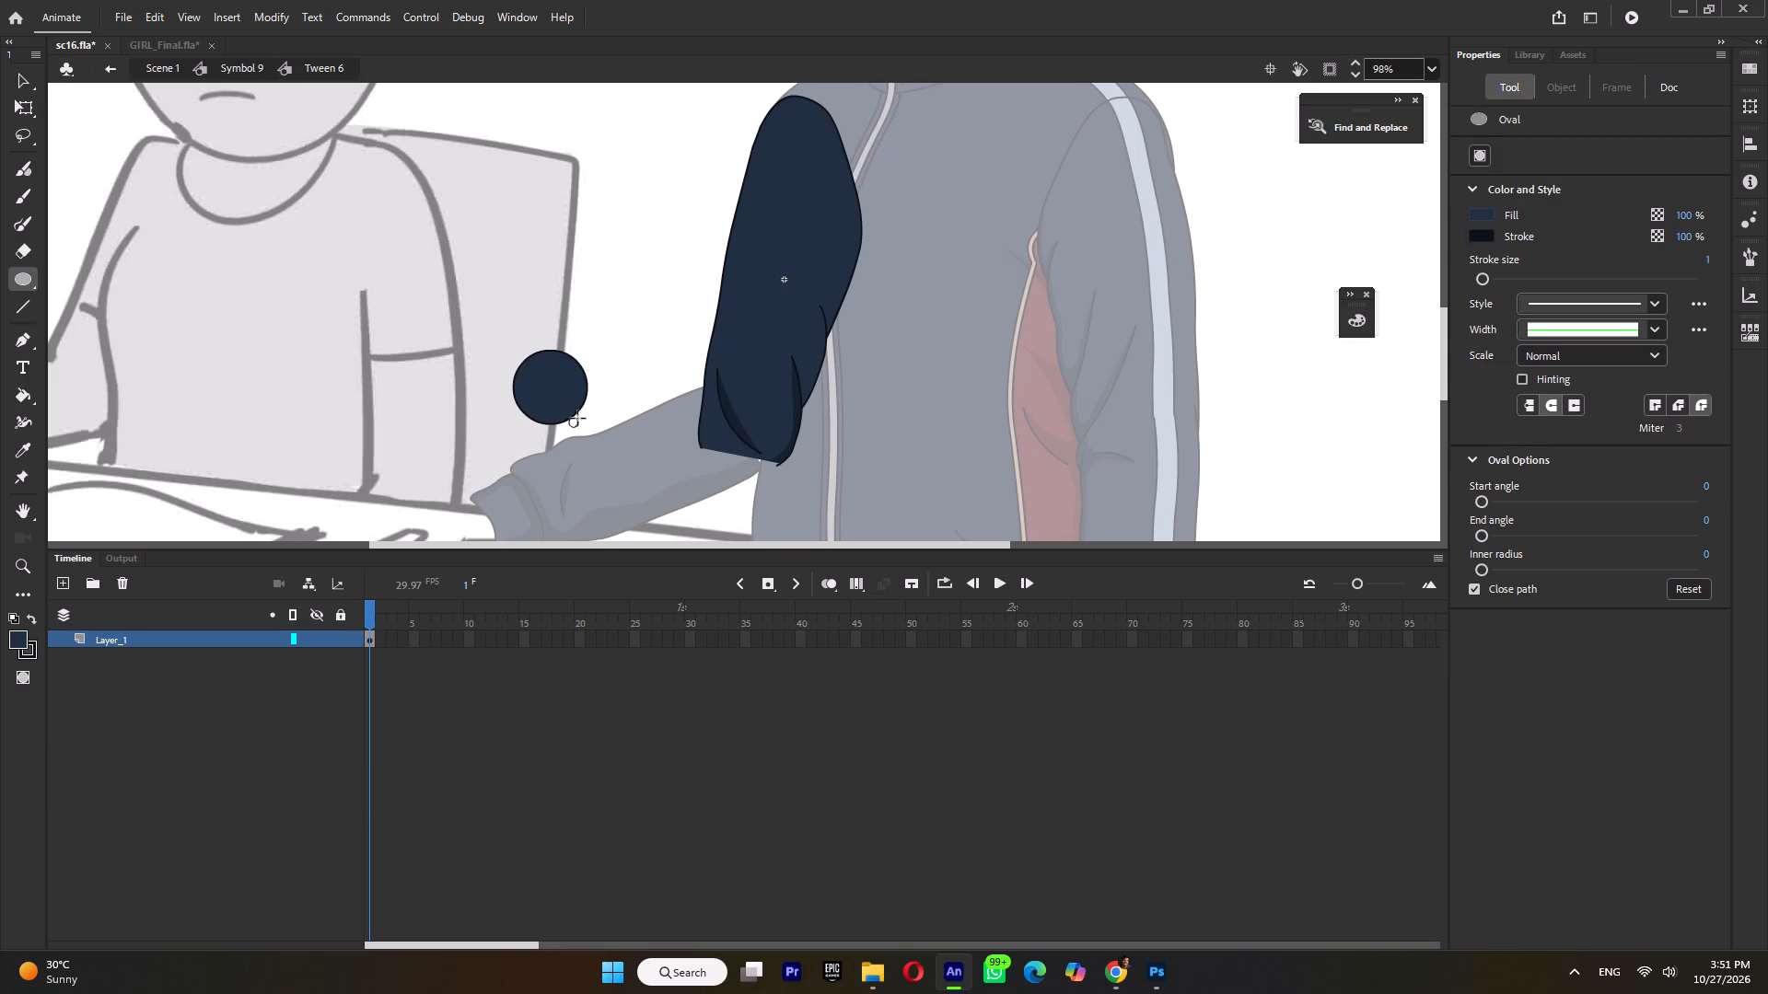
{"action": "left_click_drag", "start_coordinate": [609, 324], "coordinate": [429, 480], "text": "ctrl"}
{"action": "key", "text": "ctrl+g"}
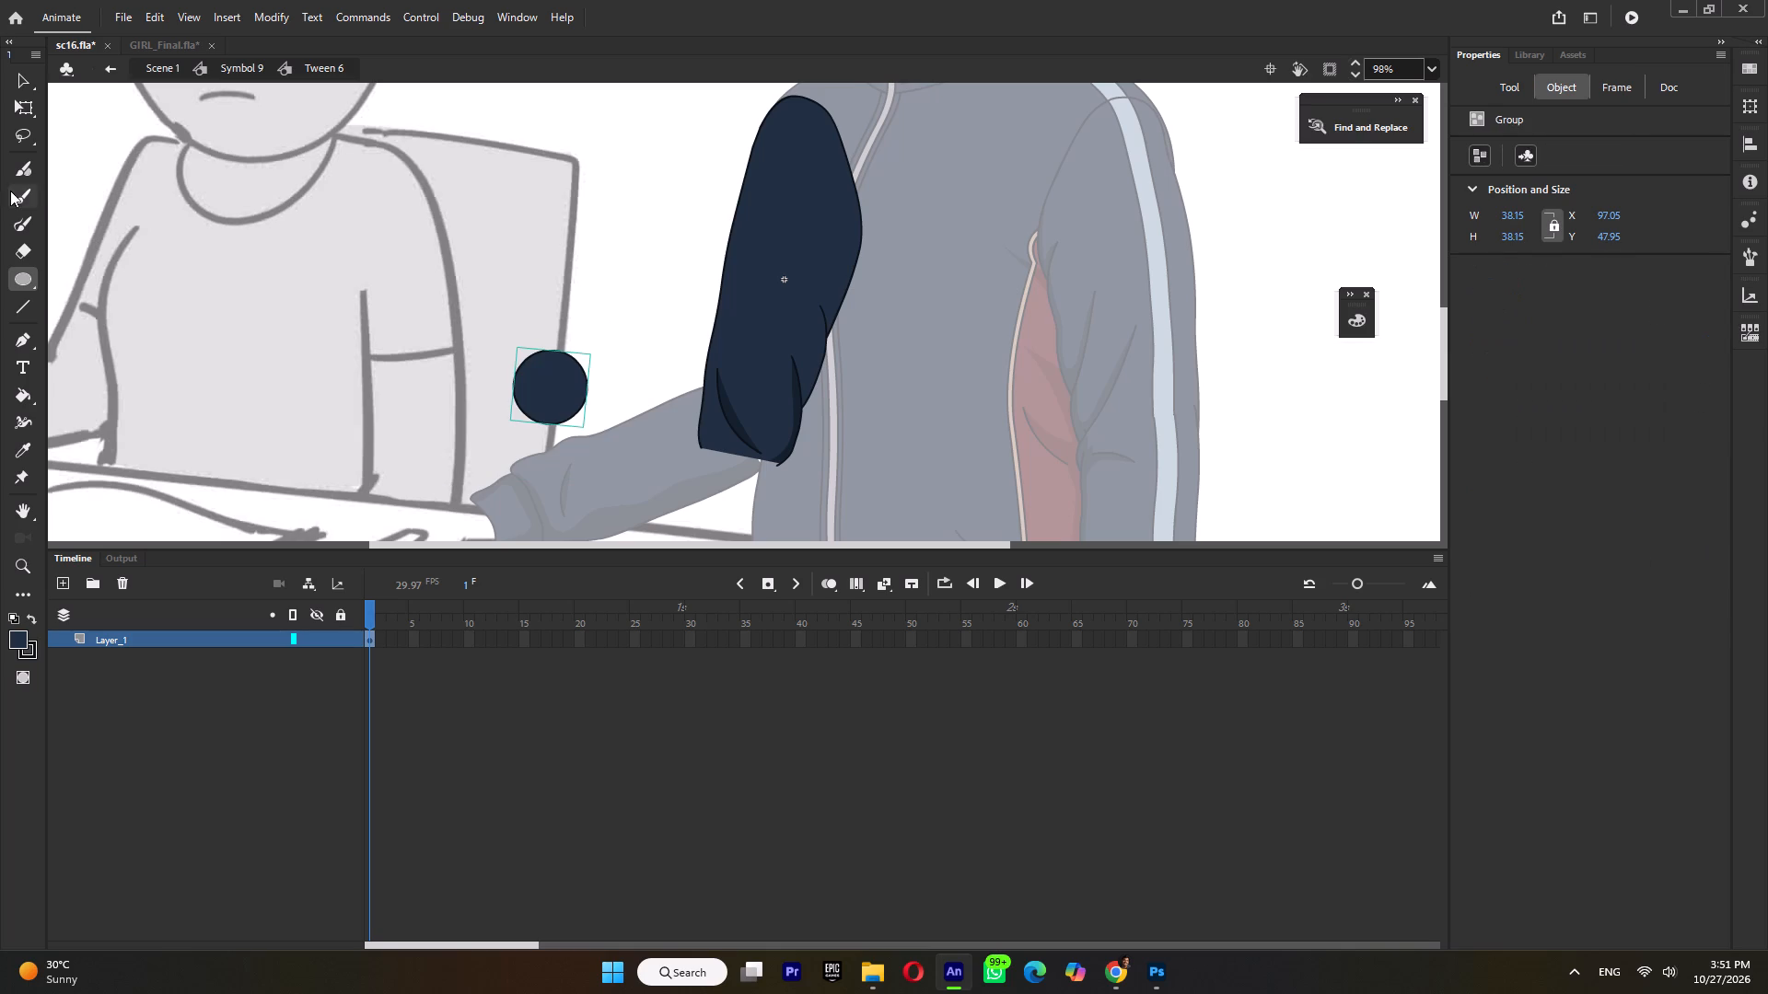
Move the grouped circle over the open elbow end of the upper arm.
{"action": "left_click", "coordinate": [21, 107]}
{"action": "scroll", "coordinate": [551, 402], "scroll_direction": "up", "scroll_amount": 3, "text": "ctrl"}
{"action": "left_click_drag", "start_coordinate": [540, 388], "coordinate": [923, 514]}
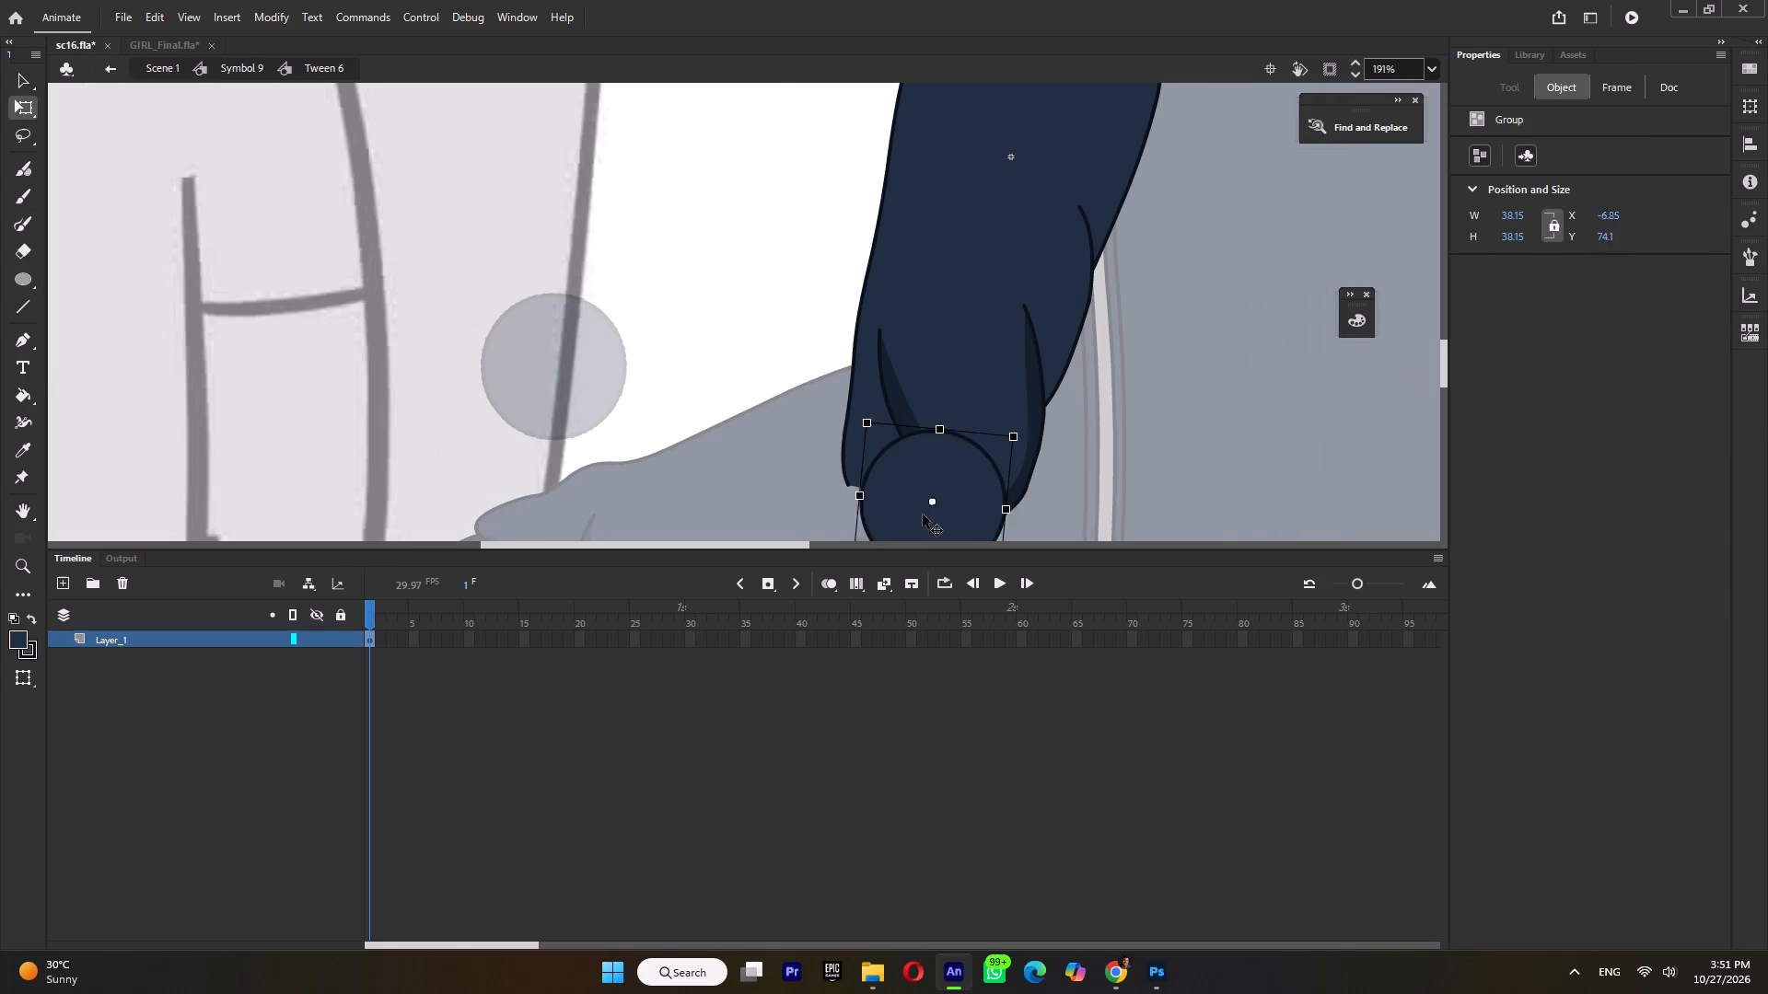
{"action": "left_click_drag", "start_coordinate": [923, 514], "coordinate": [911, 493]}
{"action": "scroll", "coordinate": [988, 387], "scroll_direction": "down", "scroll_amount": 4, "text": "ctrl"}
{"action": "scroll", "coordinate": [991, 474], "scroll_direction": "up", "scroll_amount": 4, "text": "ctrl"}
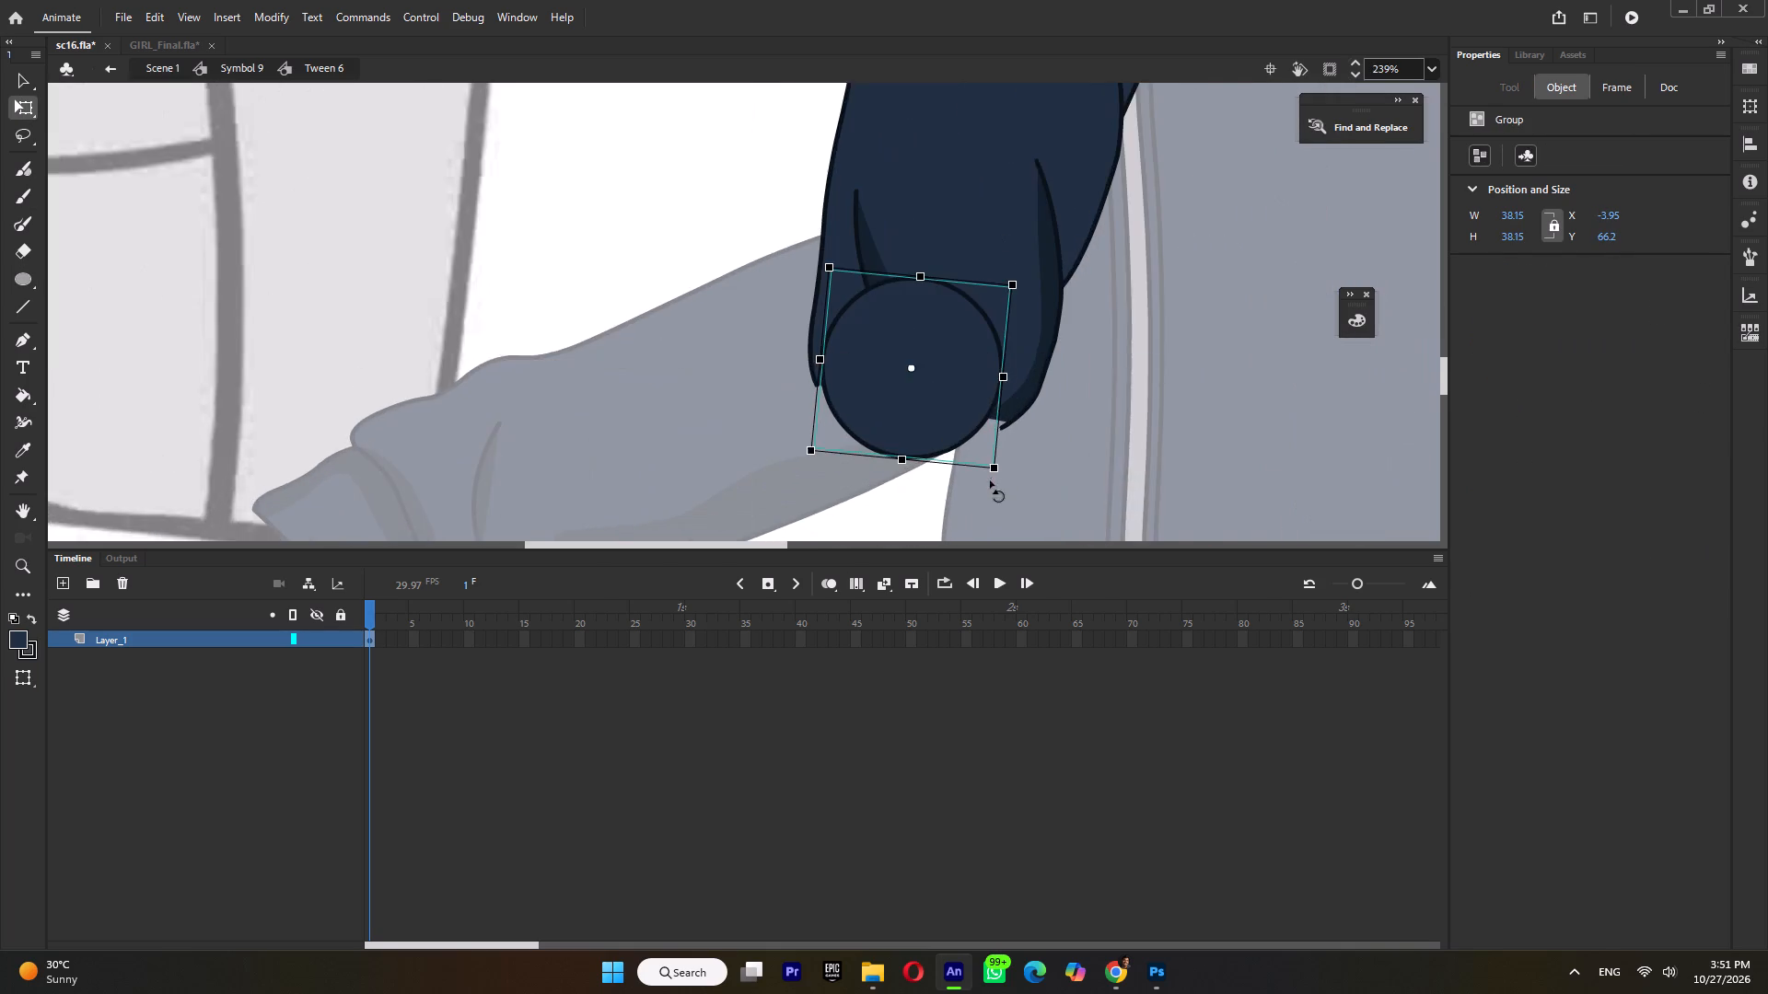
Enlarge the circle to about 45 px and fit it between the sleeve's edges to round off the elbow.
{"action": "scroll", "coordinate": [1000, 426], "scroll_direction": "up", "scroll_amount": 2, "text": "ctrl"}
{"action": "left_click_drag", "start_coordinate": [998, 492], "coordinate": [1019, 515], "text": "shift"}
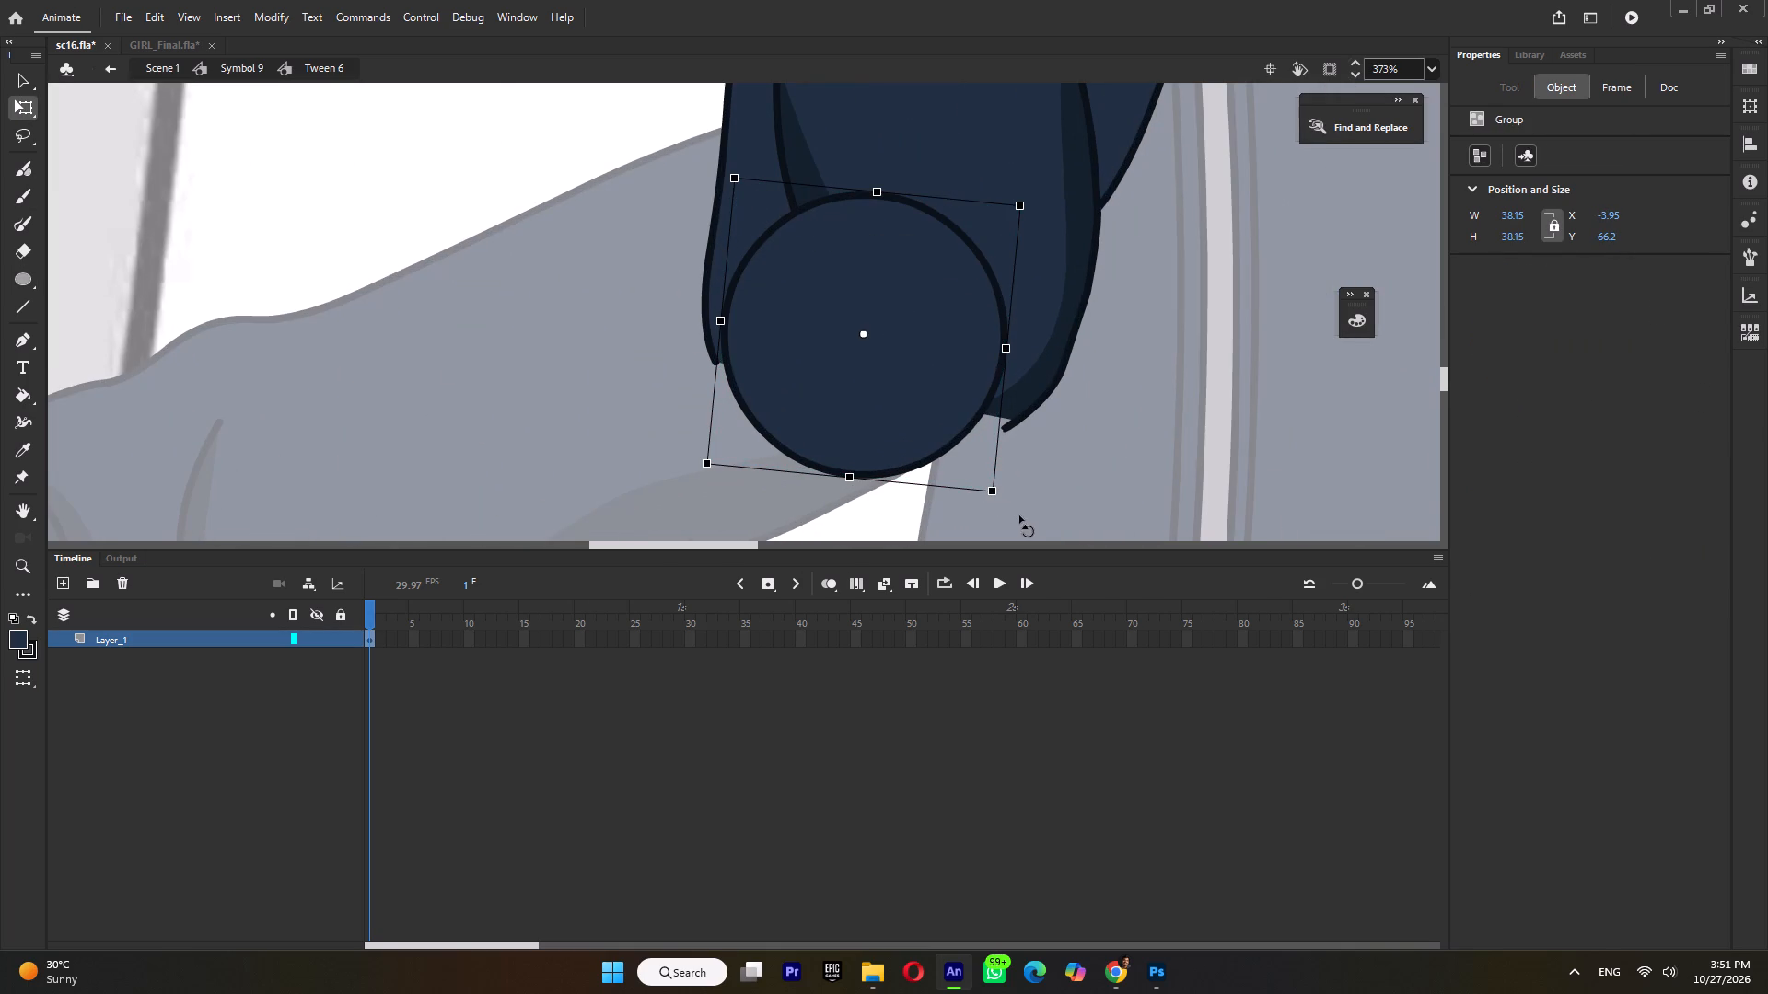
{"action": "left_click_drag", "start_coordinate": [1019, 515], "coordinate": [1014, 506], "text": "shift"}
{"action": "left_click_drag", "start_coordinate": [994, 490], "coordinate": [1006, 506], "text": "shift"}
{"action": "left_click_drag", "start_coordinate": [929, 427], "coordinate": [941, 410]}
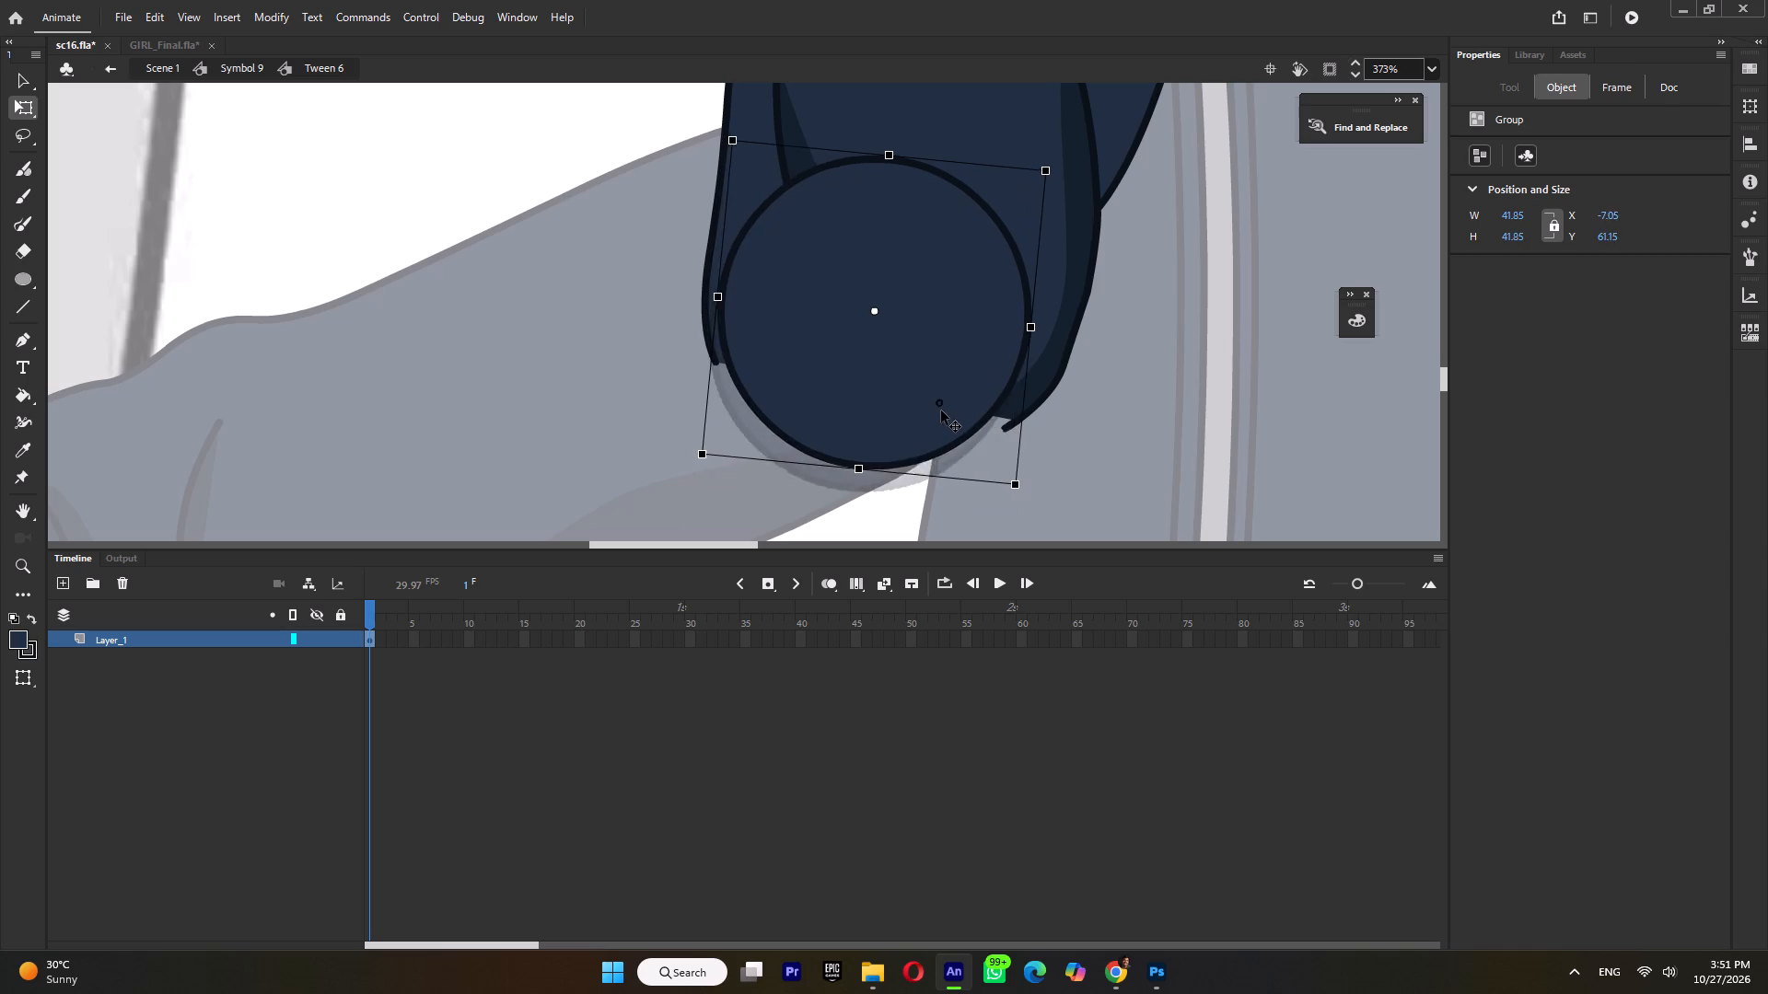
{"action": "left_click_drag", "start_coordinate": [941, 410], "coordinate": [945, 434]}
{"action": "left_click_drag", "start_coordinate": [1021, 510], "coordinate": [1036, 522], "text": "shift"}
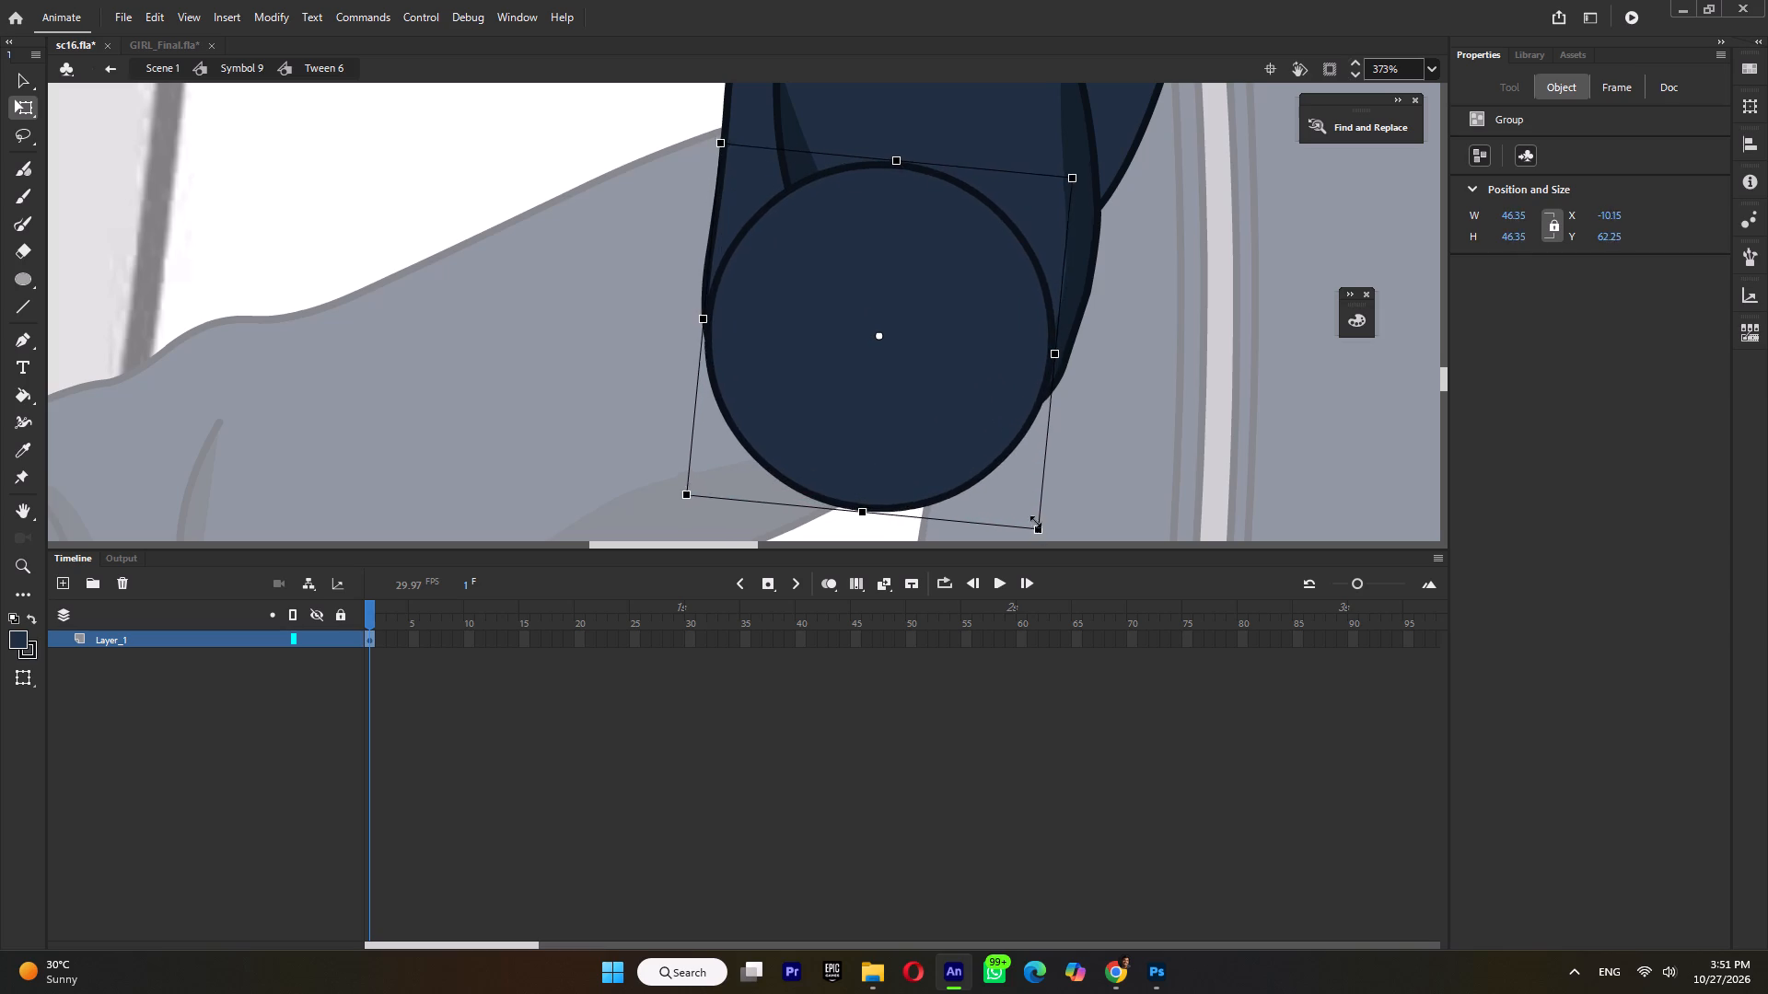
{"action": "left_click_drag", "start_coordinate": [1036, 522], "coordinate": [1033, 525], "text": "shift"}
{"action": "left_click_drag", "start_coordinate": [957, 440], "coordinate": [959, 434]}
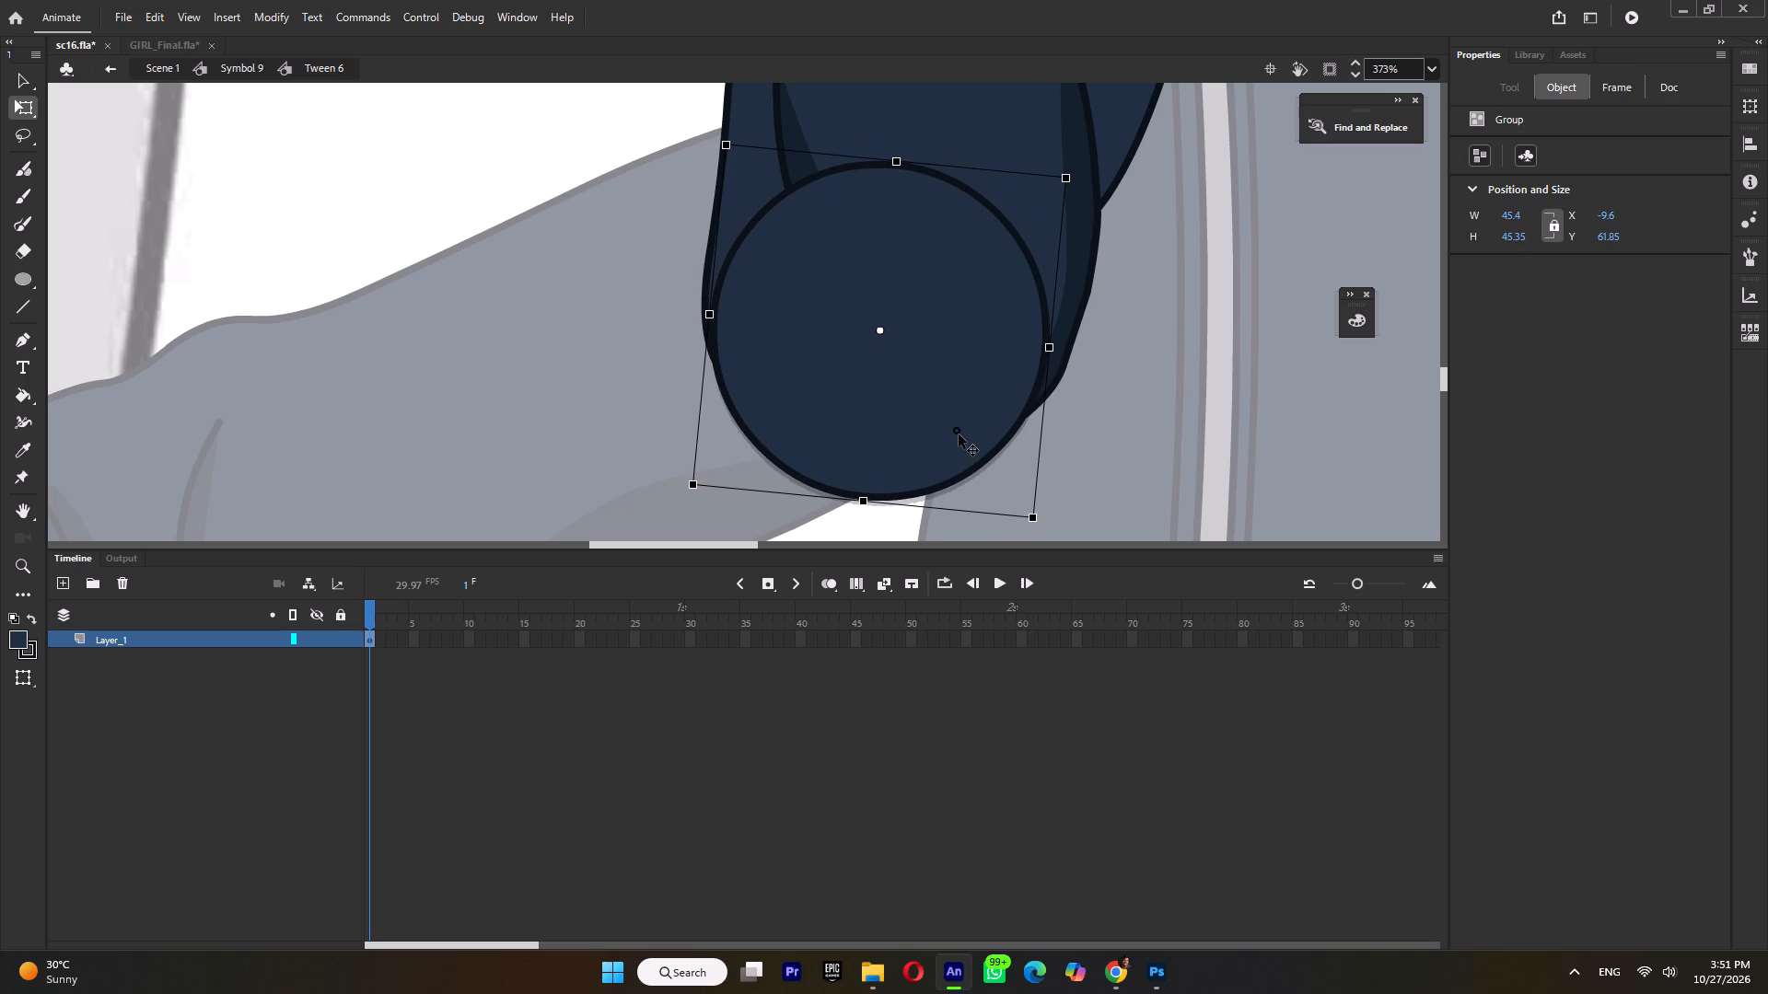
{"action": "left_click_drag", "start_coordinate": [959, 434], "coordinate": [960, 424]}
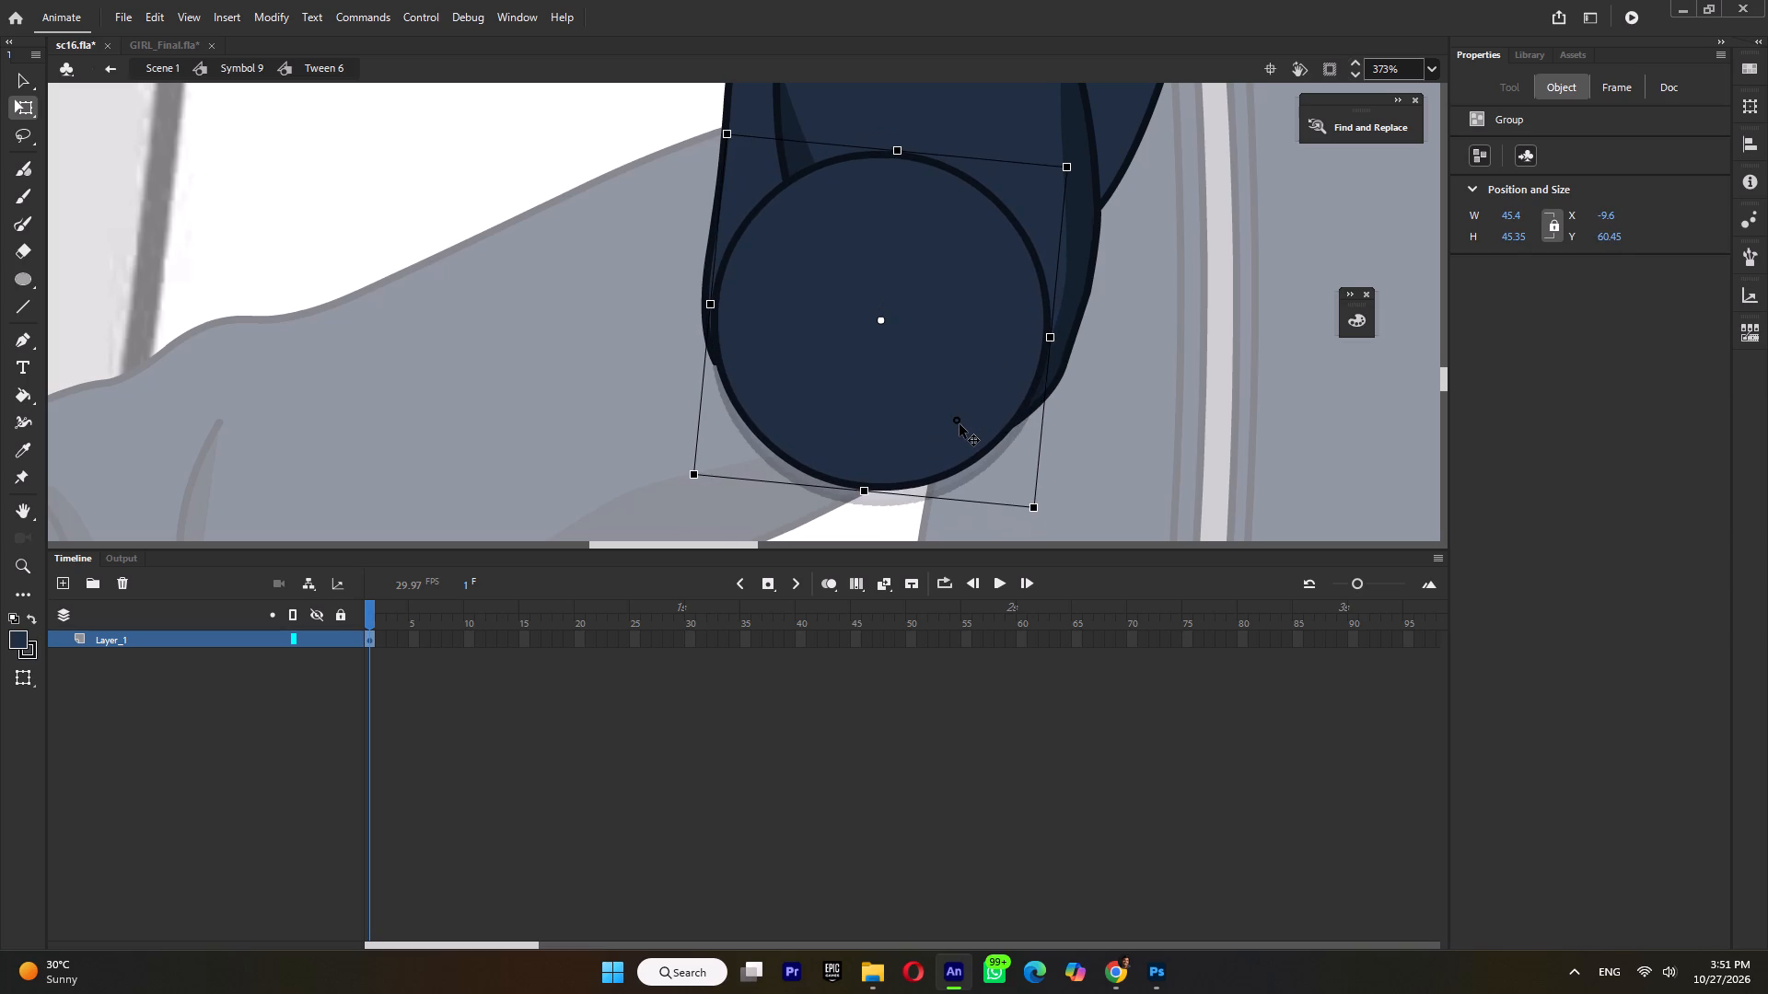
{"action": "left_click_drag", "start_coordinate": [960, 424], "coordinate": [960, 422]}
Widen the elbow circle to about 47.6 px and send it behind the upper sleeve artwork.
{"action": "left_click", "coordinate": [1049, 338]}
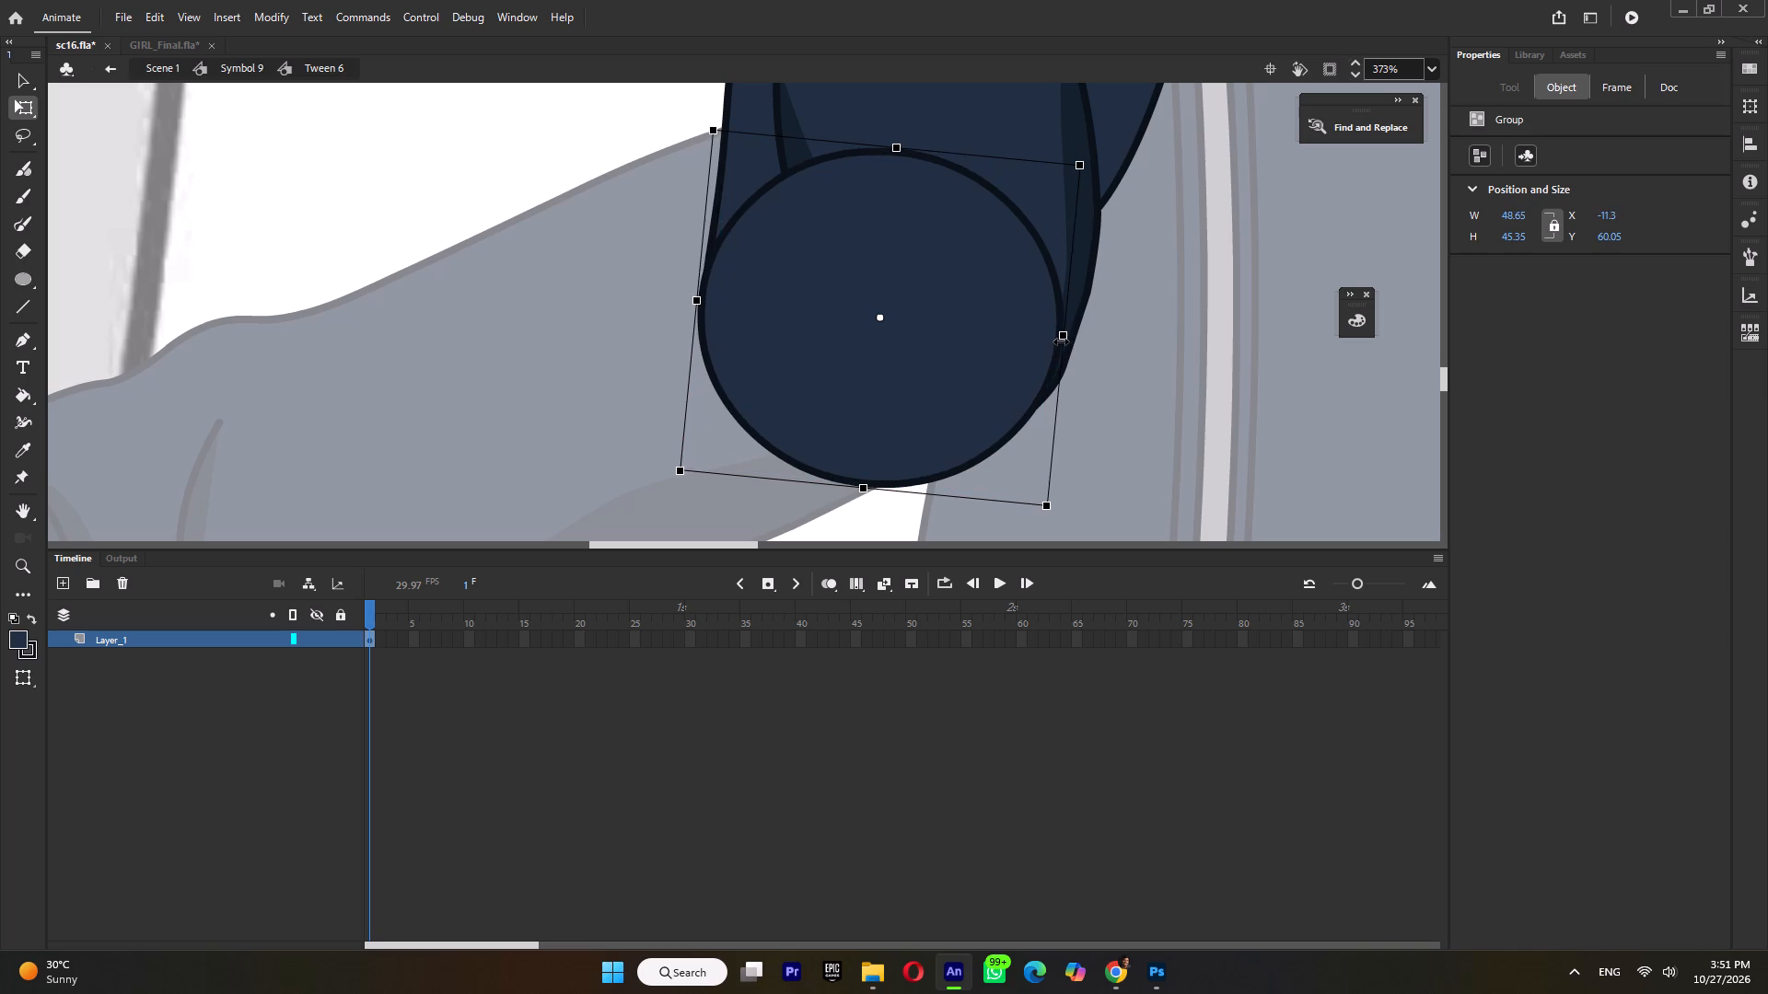
{"action": "key", "text": "ctrl+Down"}
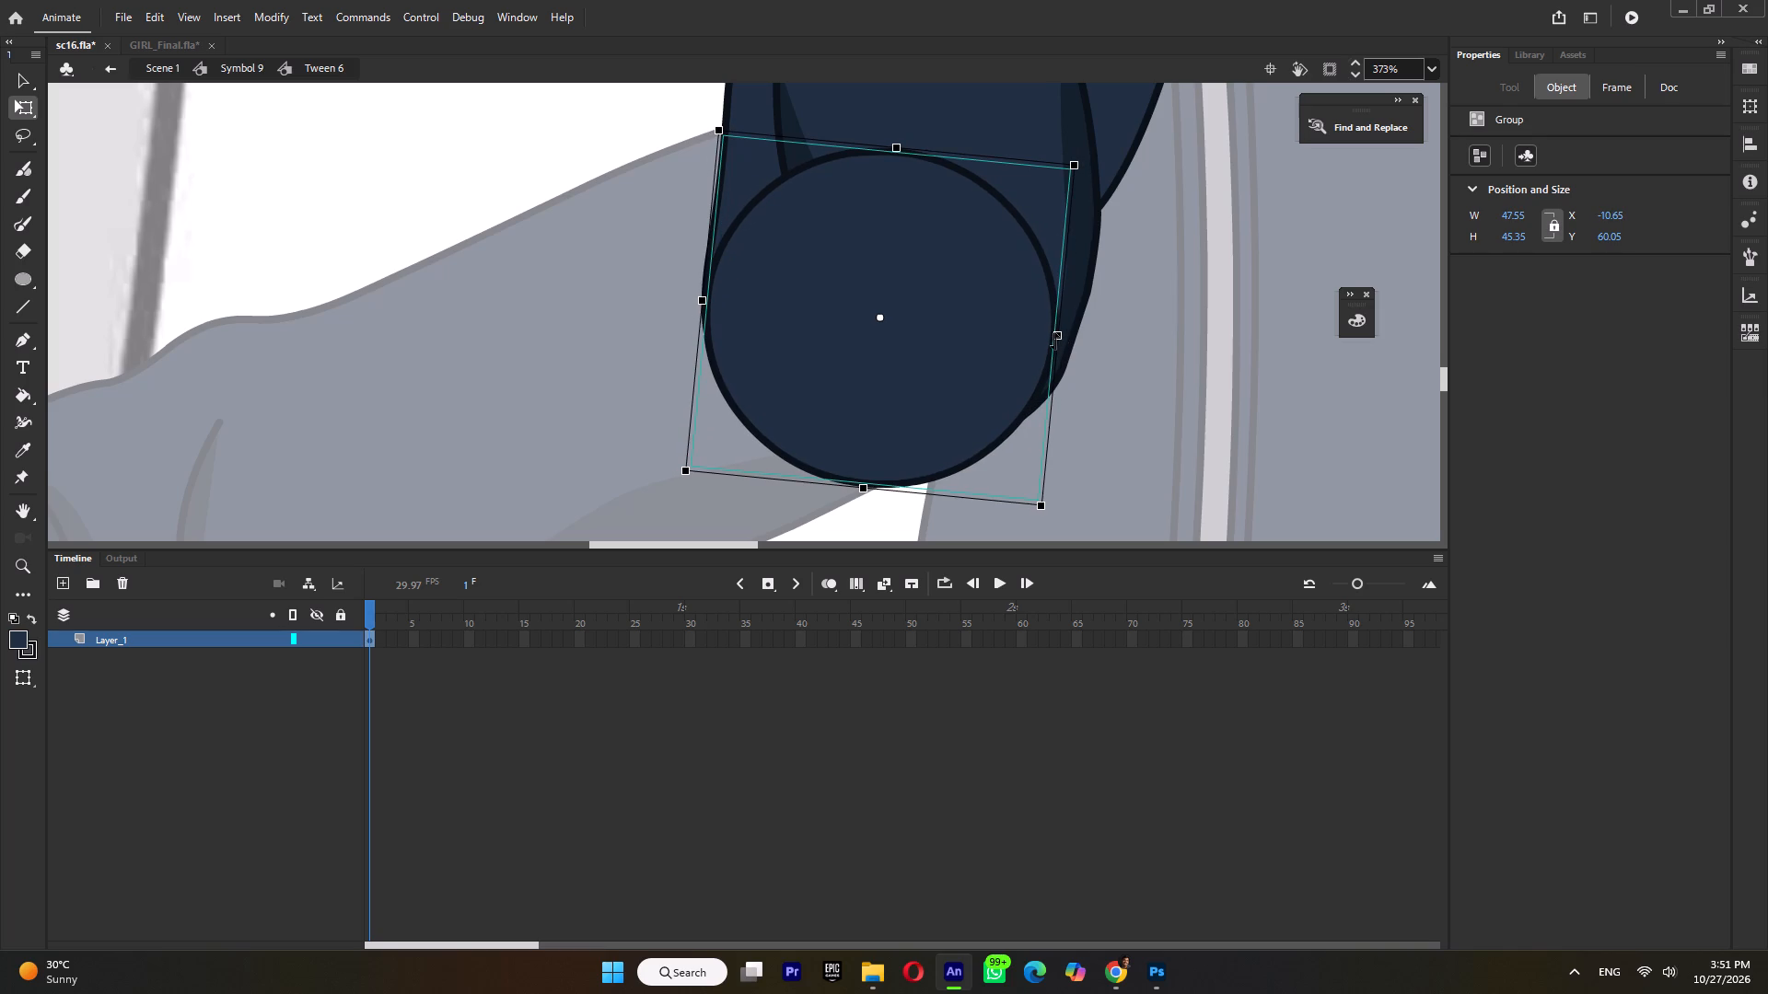
{"action": "scroll", "coordinate": [960, 353], "scroll_direction": "down", "scroll_amount": 5, "text": "ctrl"}
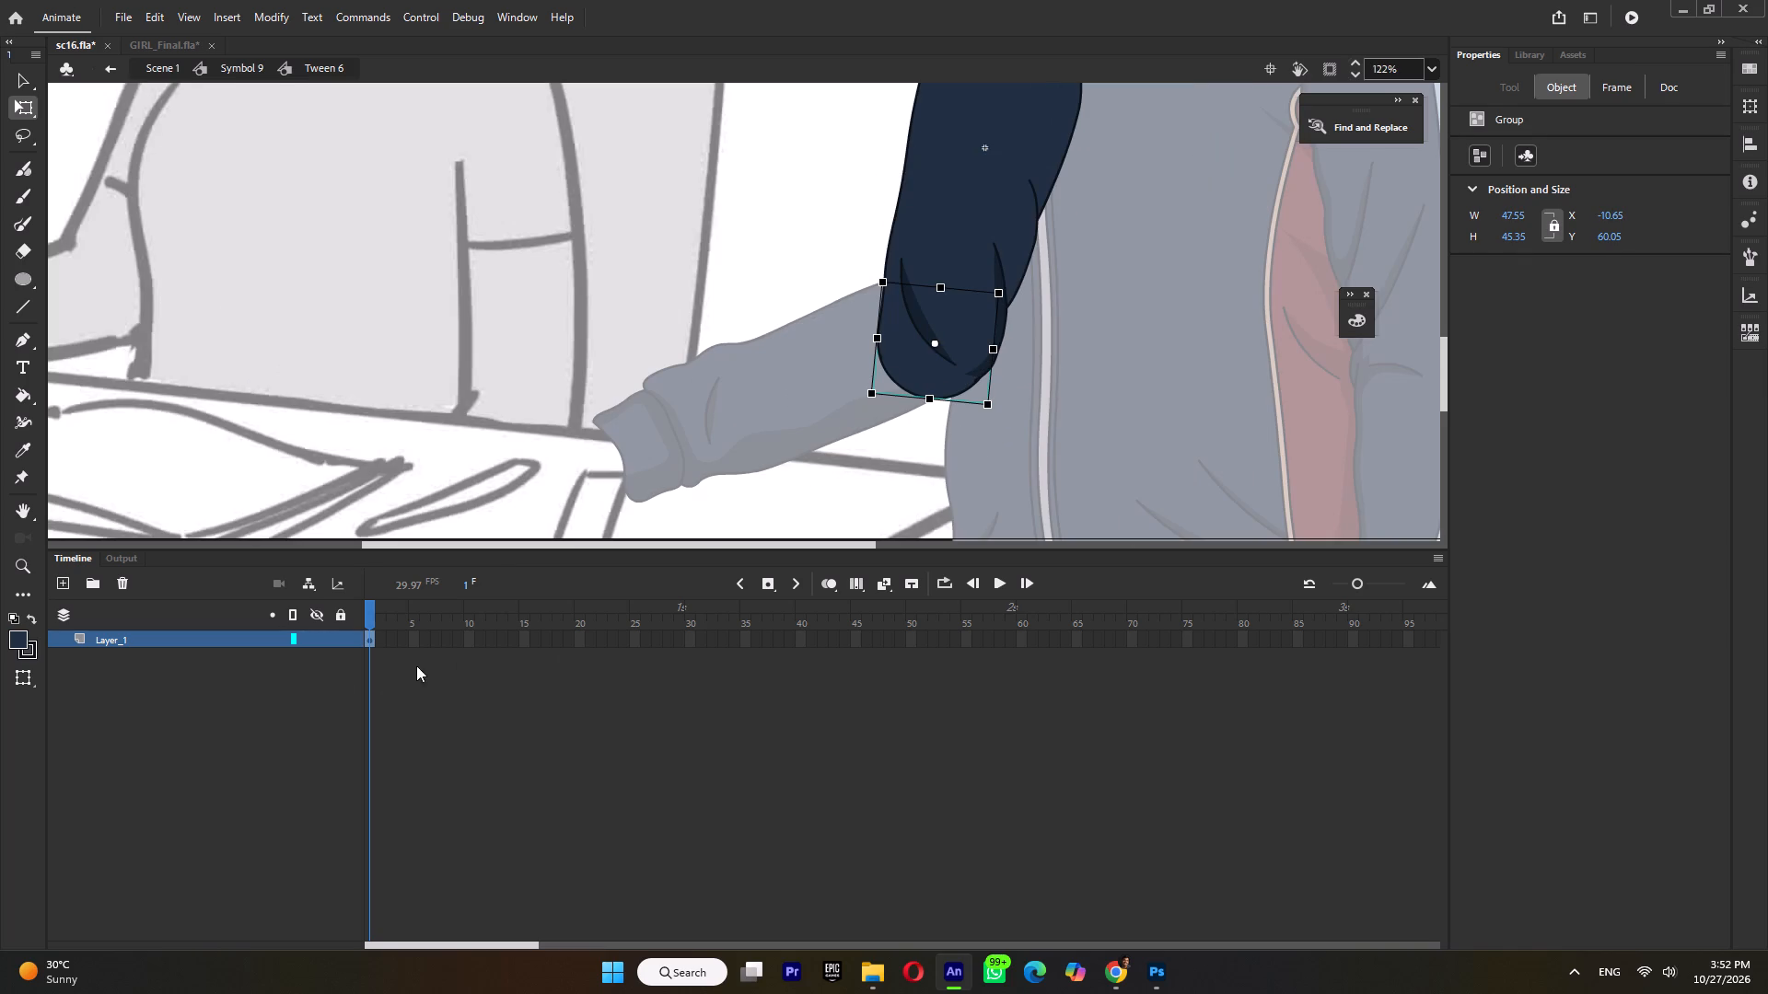
Add a keyframe at frame 2 of the upper arm symbol and return to Symbol 9.
{"action": "key", "text": "F5"}
{"action": "left_click", "coordinate": [380, 611]}
{"action": "key", "text": "F6"}
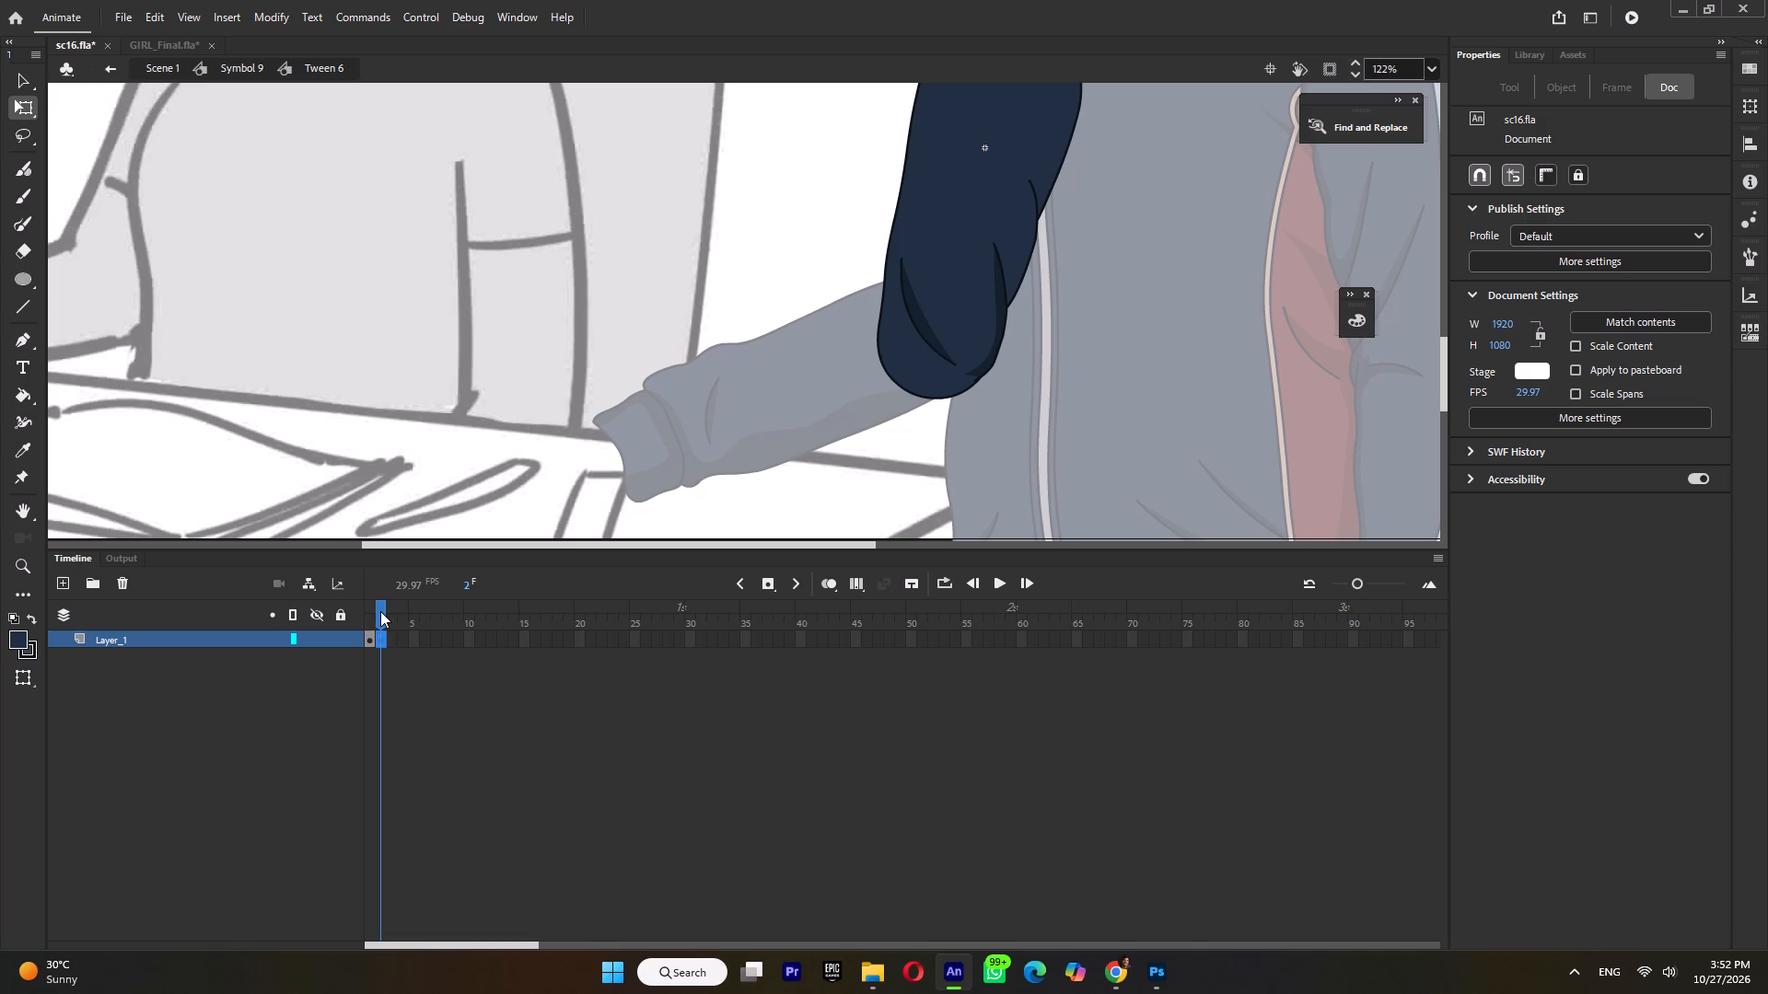
{"action": "double_click", "coordinate": [392, 415]}
{"action": "scroll", "coordinate": [599, 378], "scroll_direction": "down", "scroll_amount": 4, "text": "ctrl"}
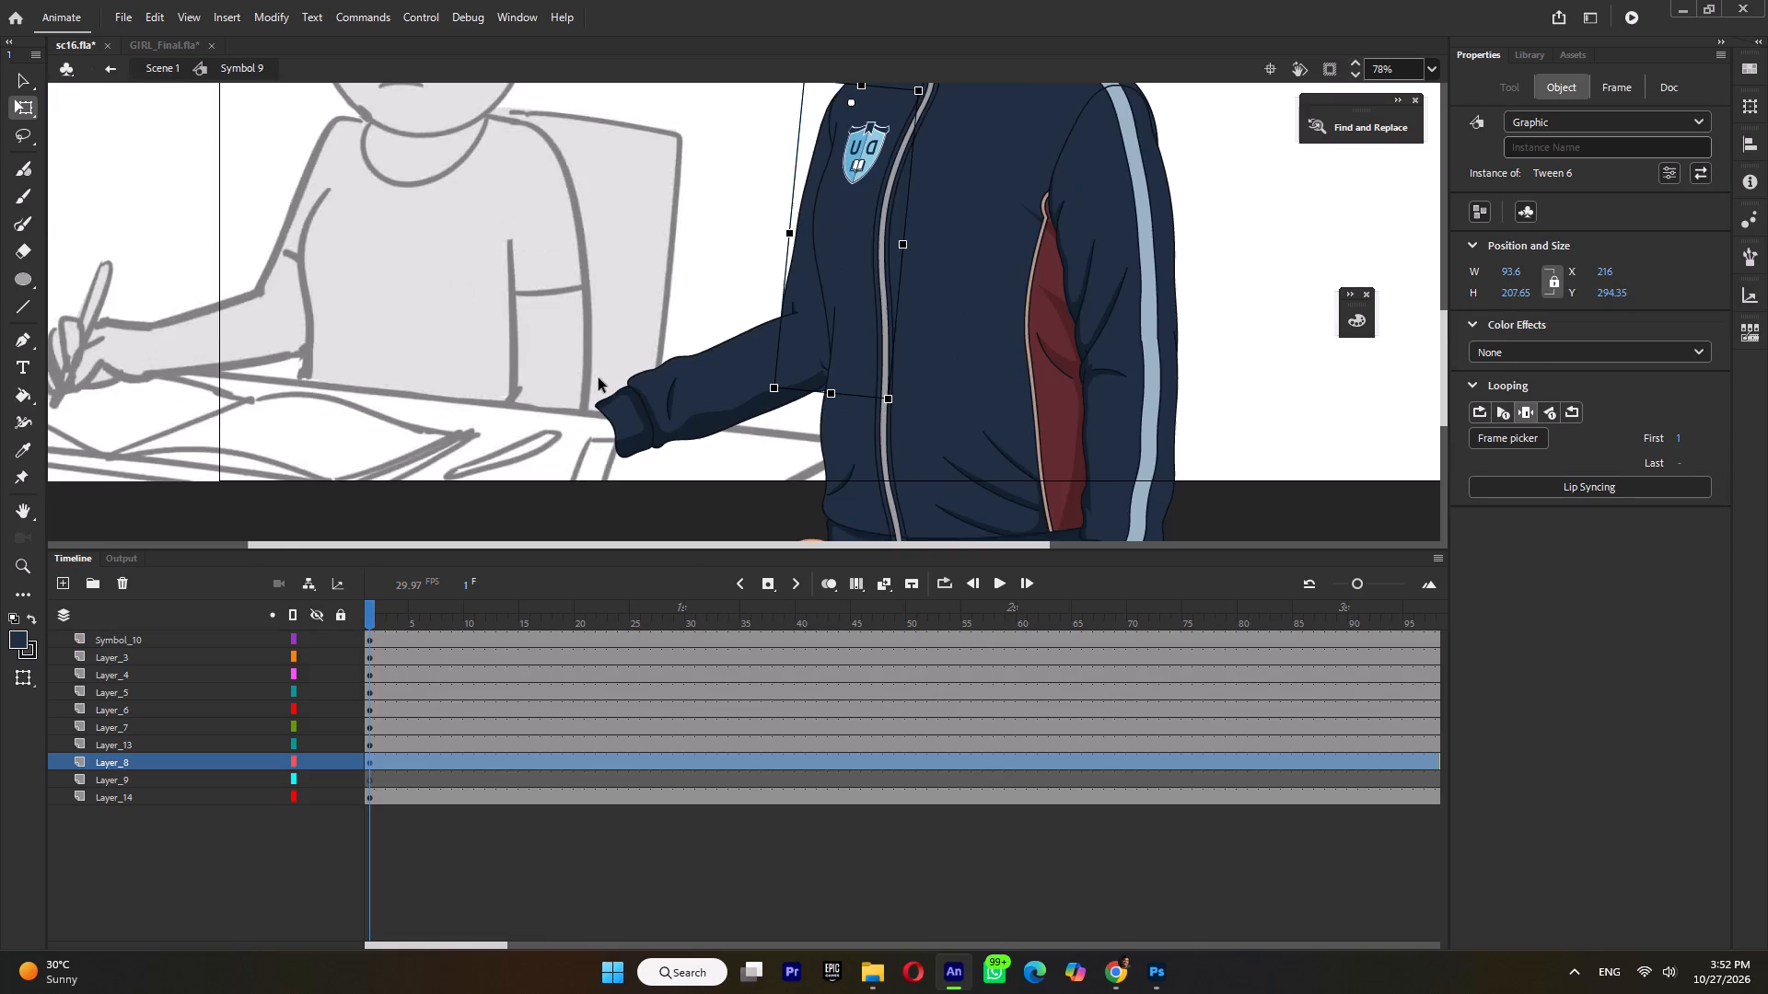
Inside the forearm artwork, pull the upper corner of the elbow end slightly back toward the cuff.
{"action": "left_click", "coordinate": [698, 399]}
{"action": "scroll", "coordinate": [753, 333], "scroll_direction": "up", "scroll_amount": 5, "text": "ctrl"}
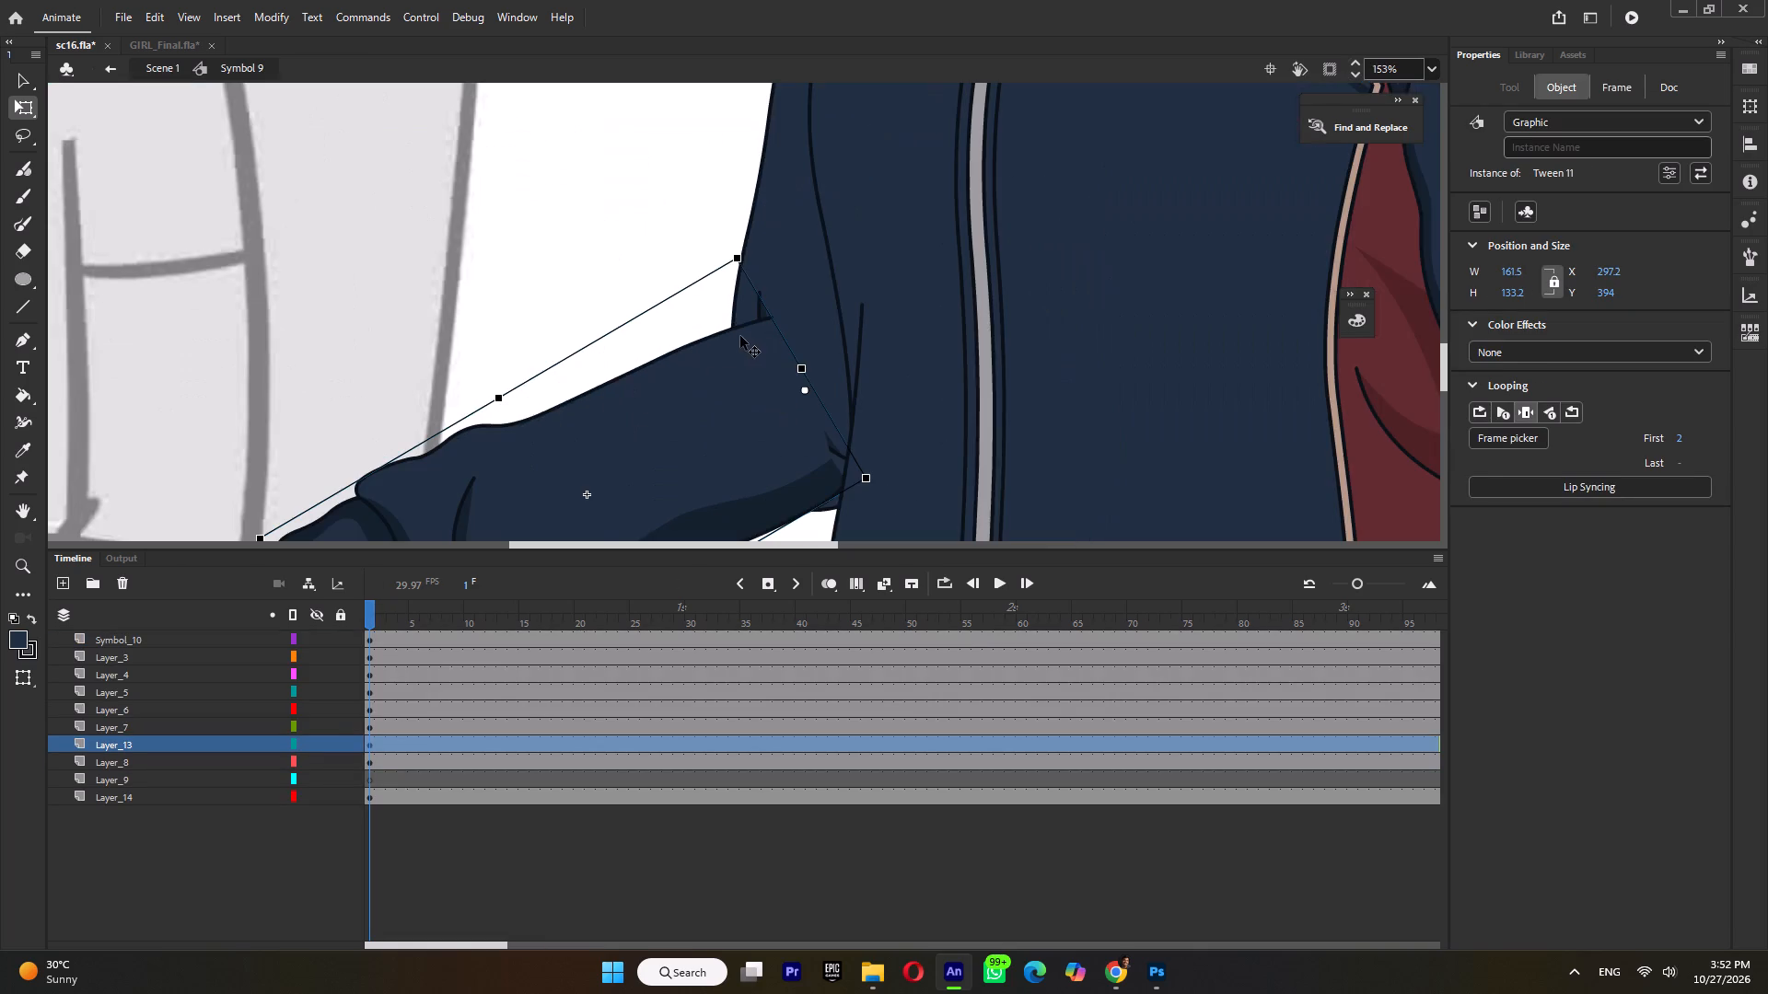
{"action": "double_click", "coordinate": [738, 337]}
{"action": "scroll", "coordinate": [772, 322], "scroll_direction": "up", "scroll_amount": 4, "text": "ctrl"}
{"action": "double_click", "coordinate": [757, 321]}
{"action": "left_click_drag", "start_coordinate": [773, 307], "coordinate": [728, 308]}
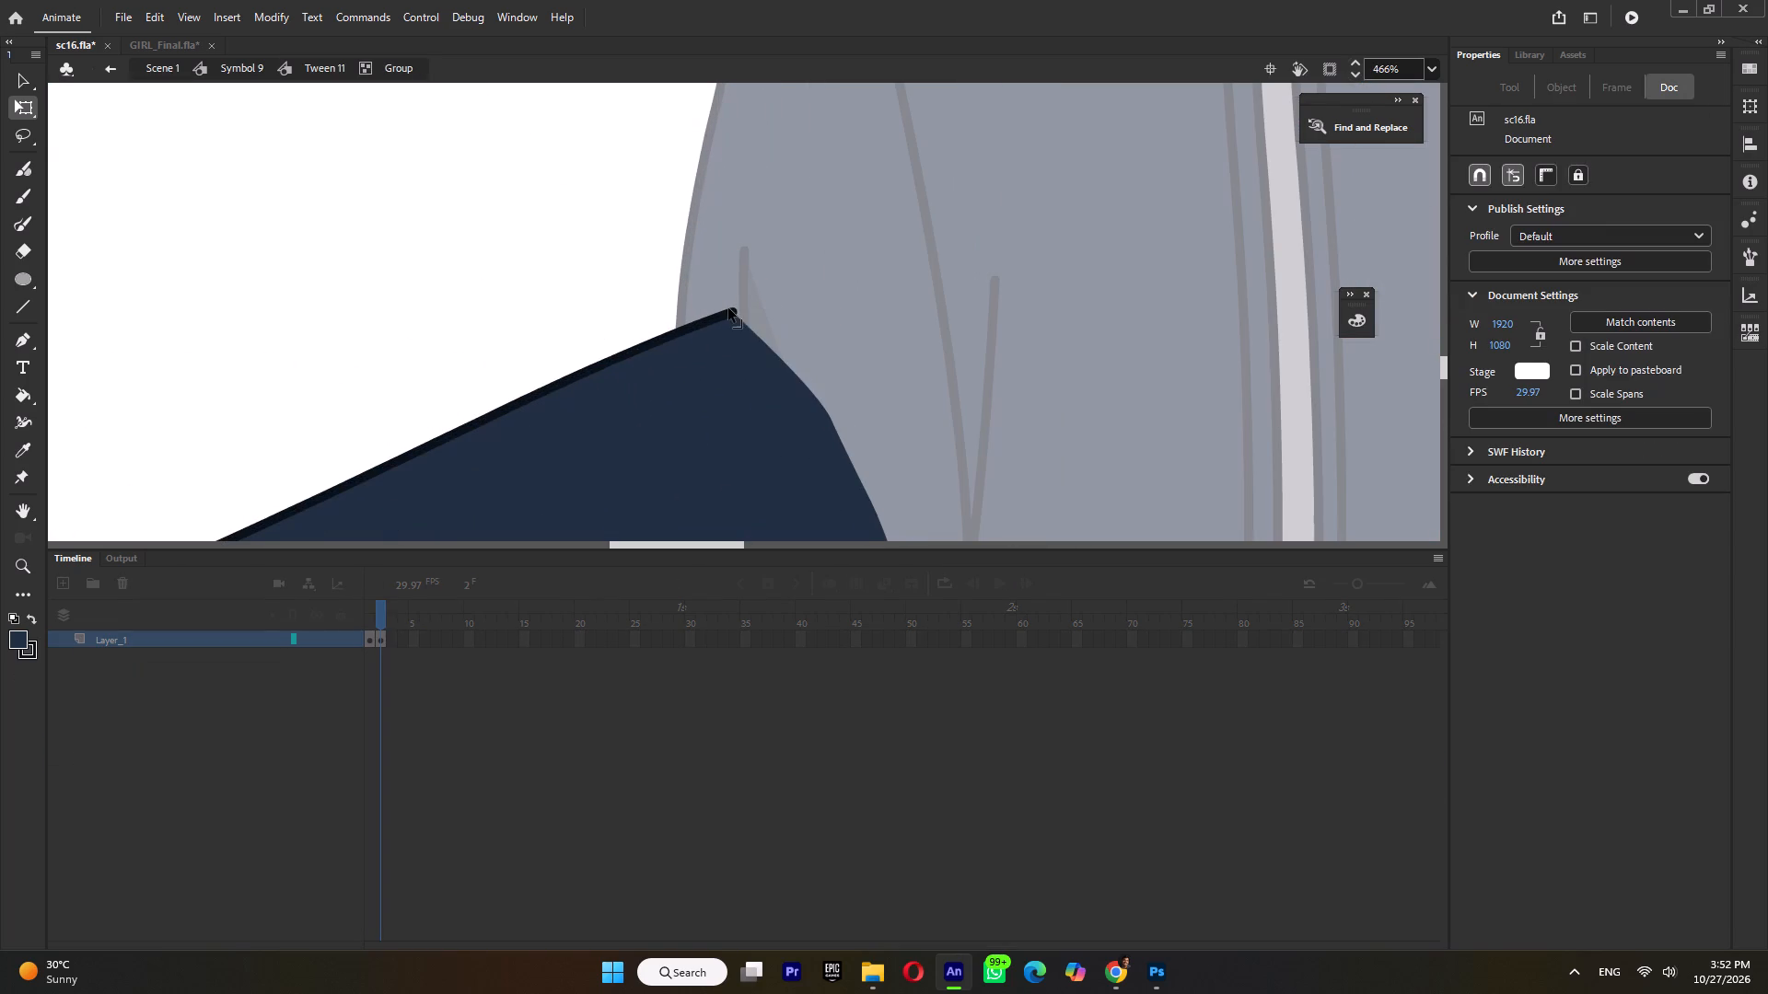
{"action": "left_click_drag", "start_coordinate": [728, 308], "coordinate": [738, 310]}
{"action": "left_click_drag", "start_coordinate": [738, 310], "coordinate": [735, 306]}
{"action": "triple_click", "coordinate": [742, 265]}
{"action": "left_click", "coordinate": [742, 265]}
Delete the curved fold and its shading near the elbow's outer edge in the upper arm symbol, and return to Symbol 9.
{"action": "double_click", "coordinate": [742, 265]}
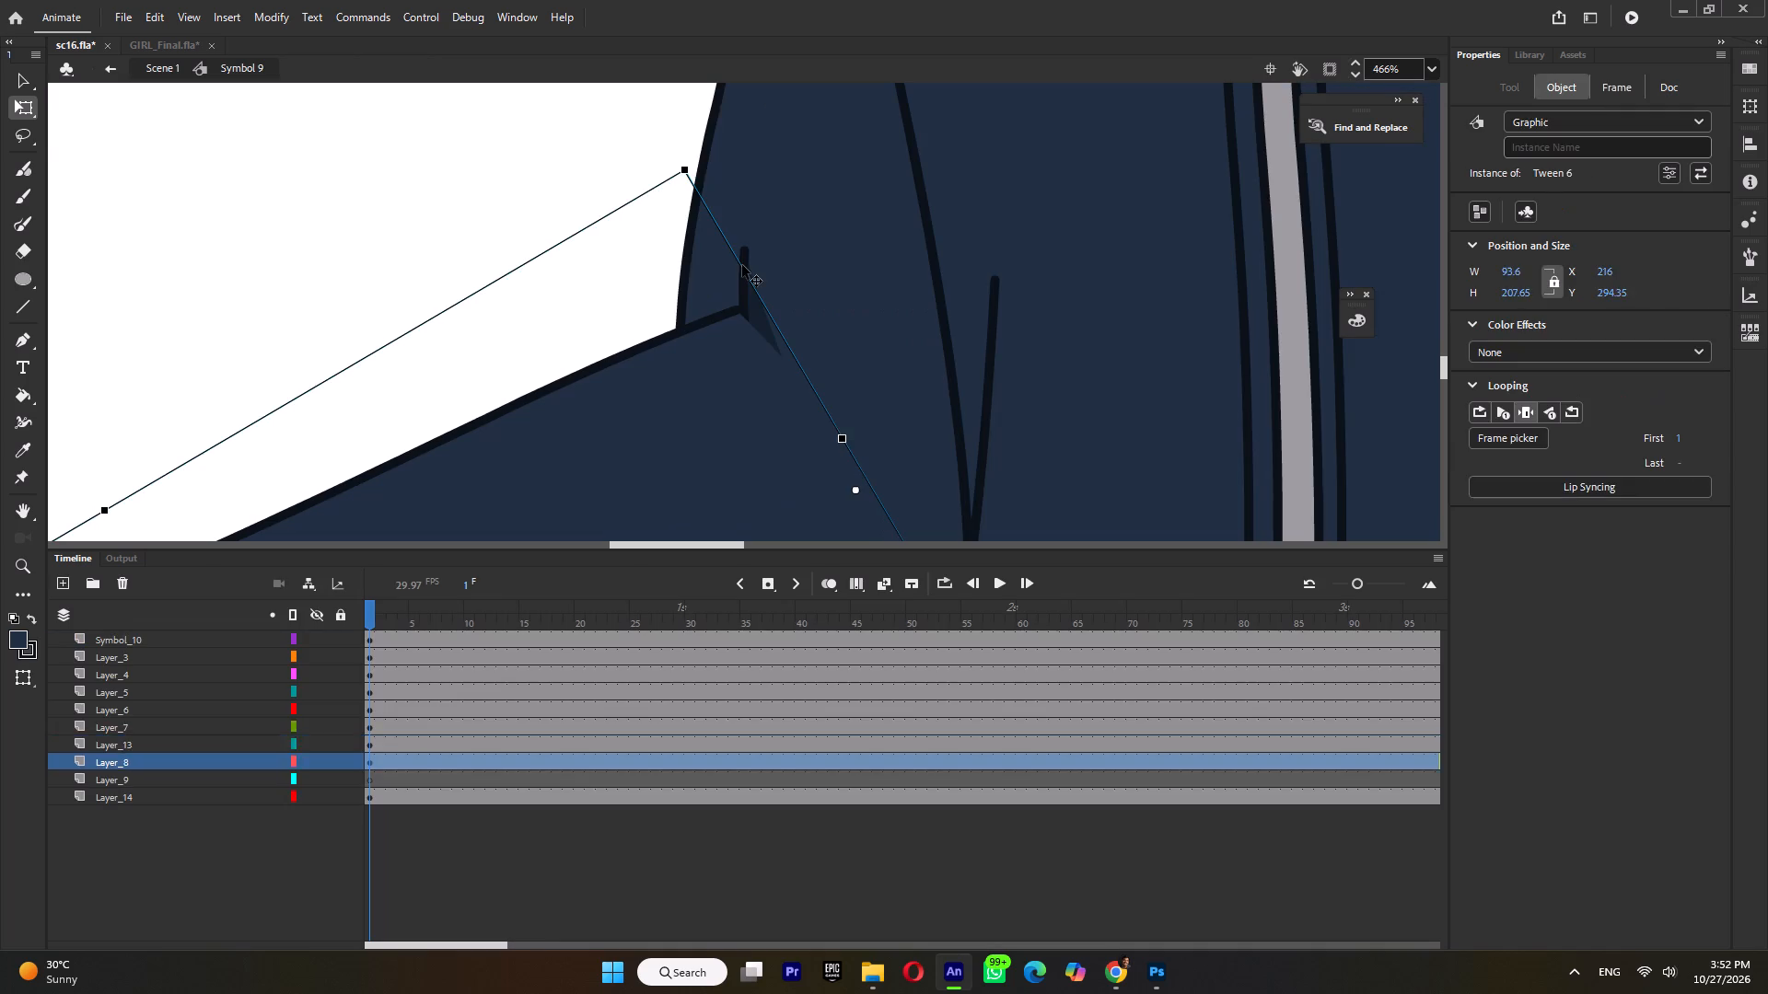
{"action": "left_click", "coordinate": [743, 265]}
{"action": "triple_click", "coordinate": [752, 287]}
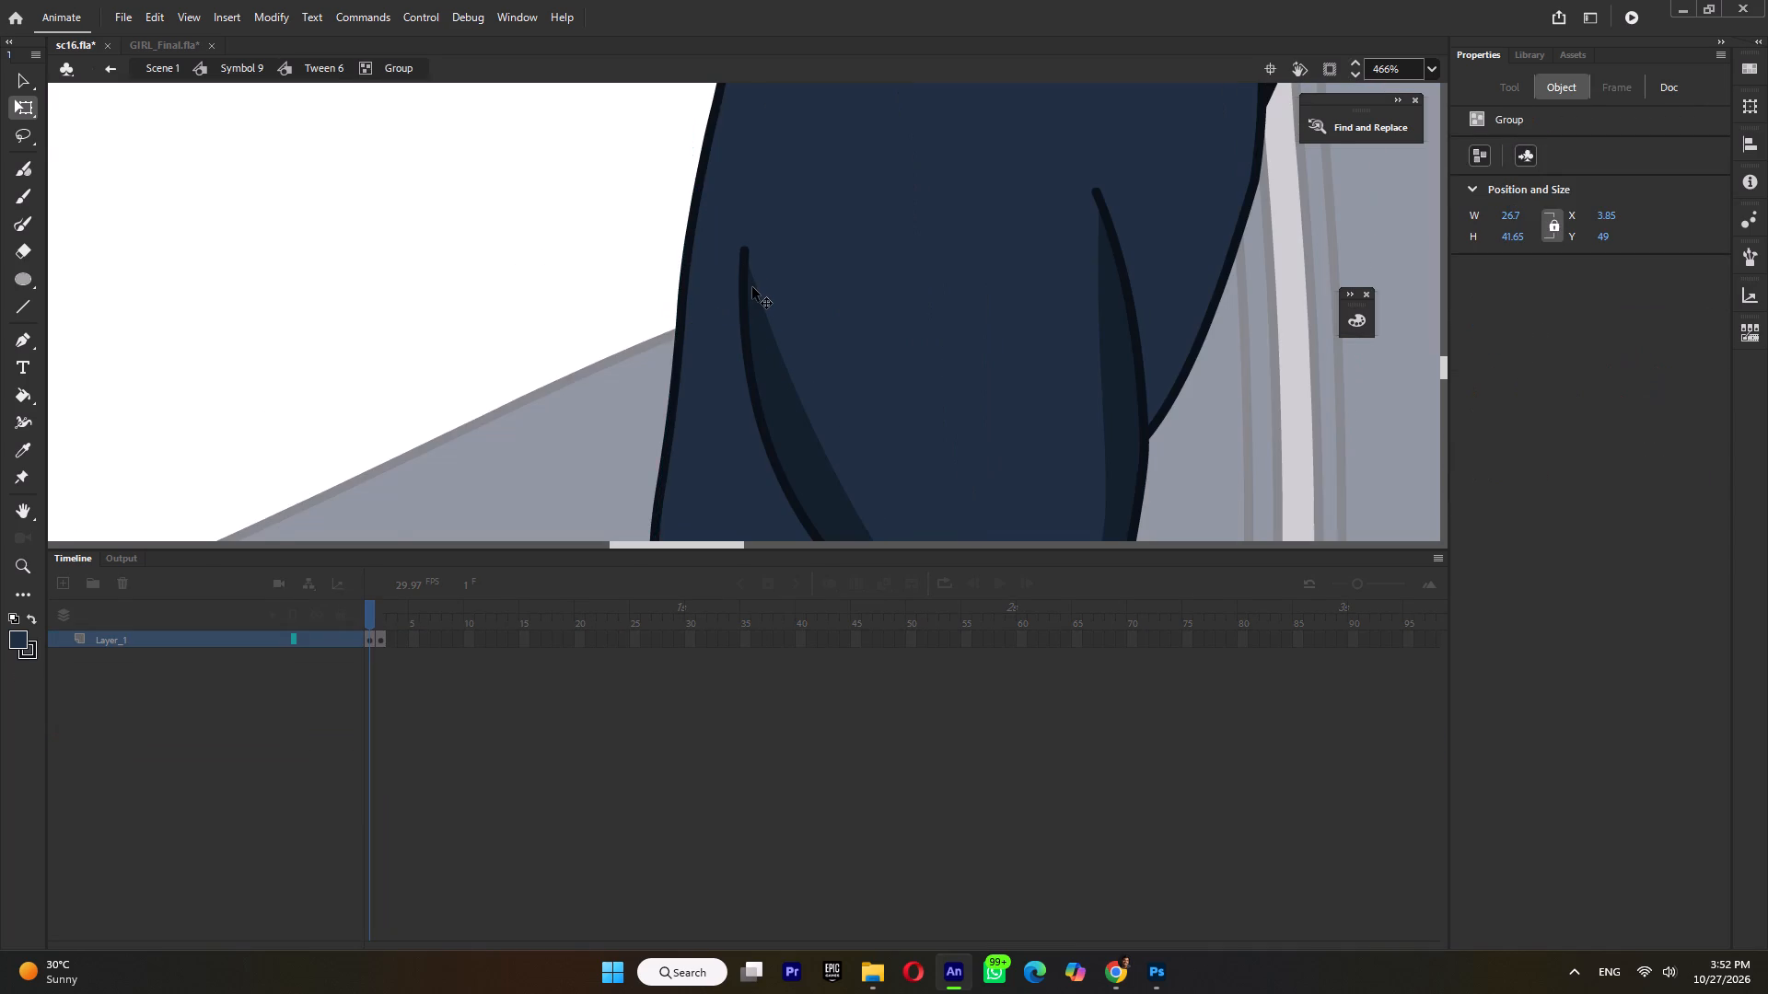
{"action": "scroll", "coordinate": [752, 287], "scroll_direction": "down", "scroll_amount": 5, "text": "ctrl"}
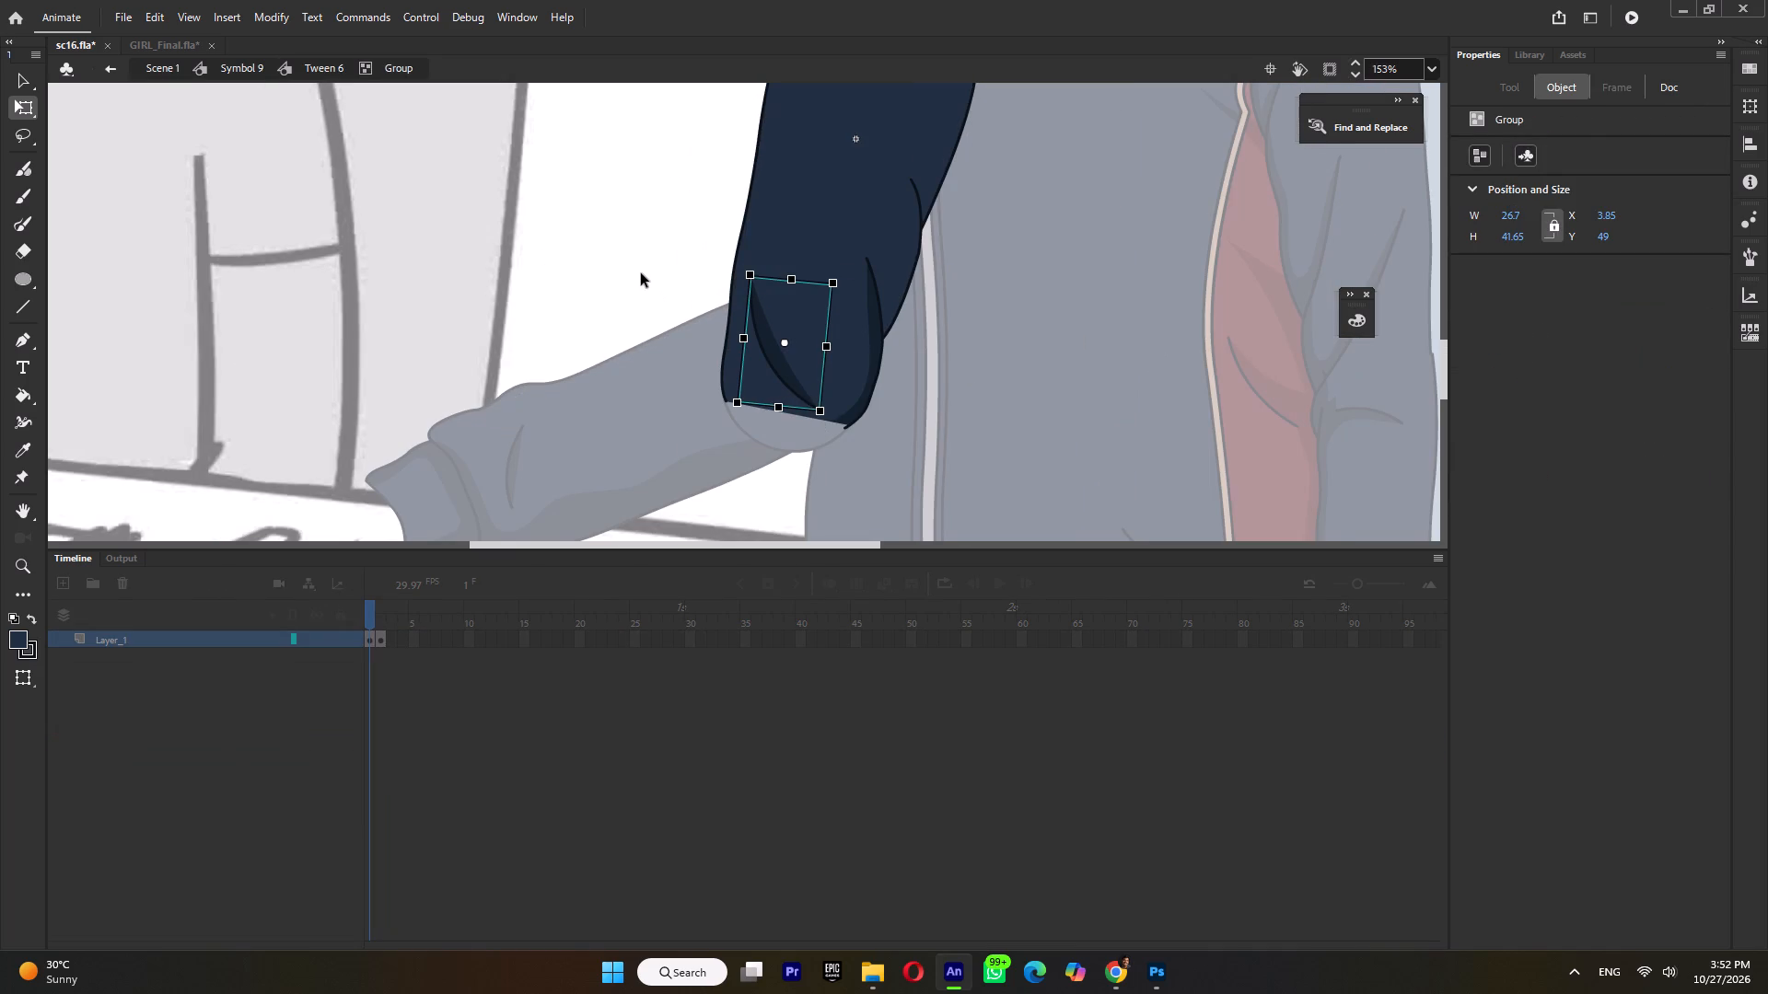
{"action": "key", "text": "Delete"}
{"action": "double_click", "coordinate": [632, 263]}
{"action": "double_click", "coordinate": [631, 253]}
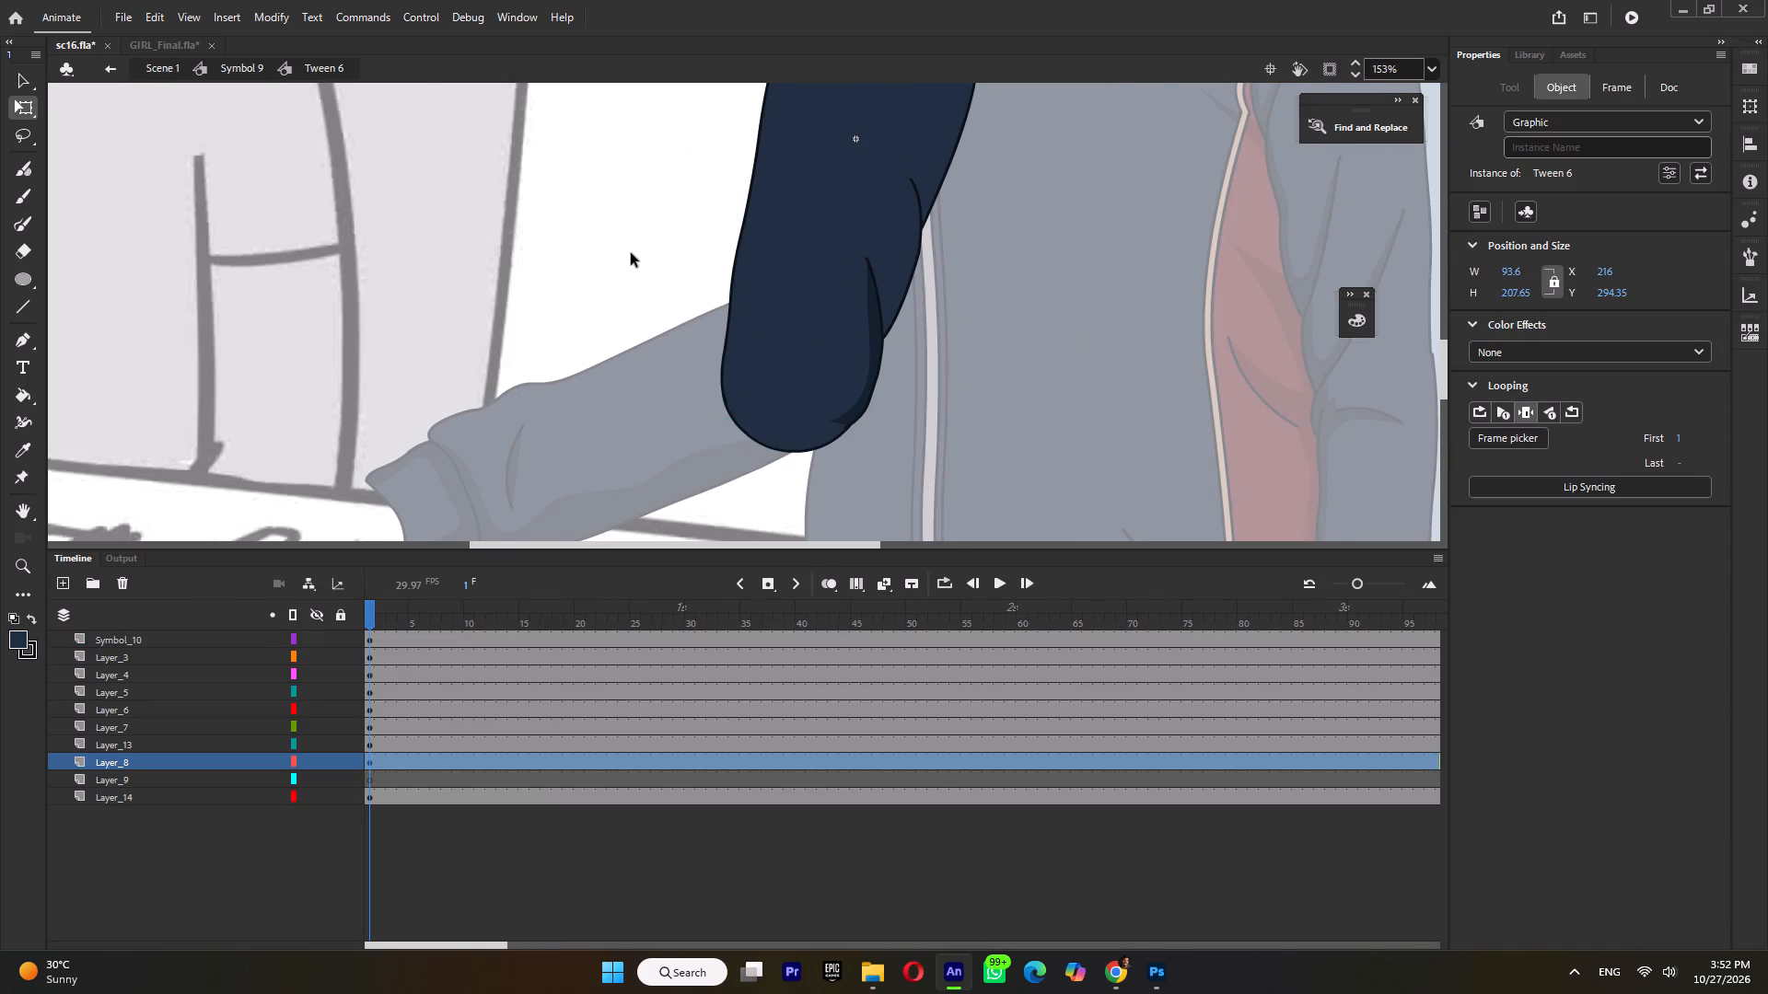
Check the girl's overall body and arm pose within the sc16 layout, with her jacket torso selected.
{"action": "scroll", "coordinate": [631, 253], "scroll_direction": "down", "scroll_amount": 4, "text": "ctrl"}
{"action": "scroll", "coordinate": [793, 351], "scroll_direction": "down", "scroll_amount": 2, "text": "ctrl"}
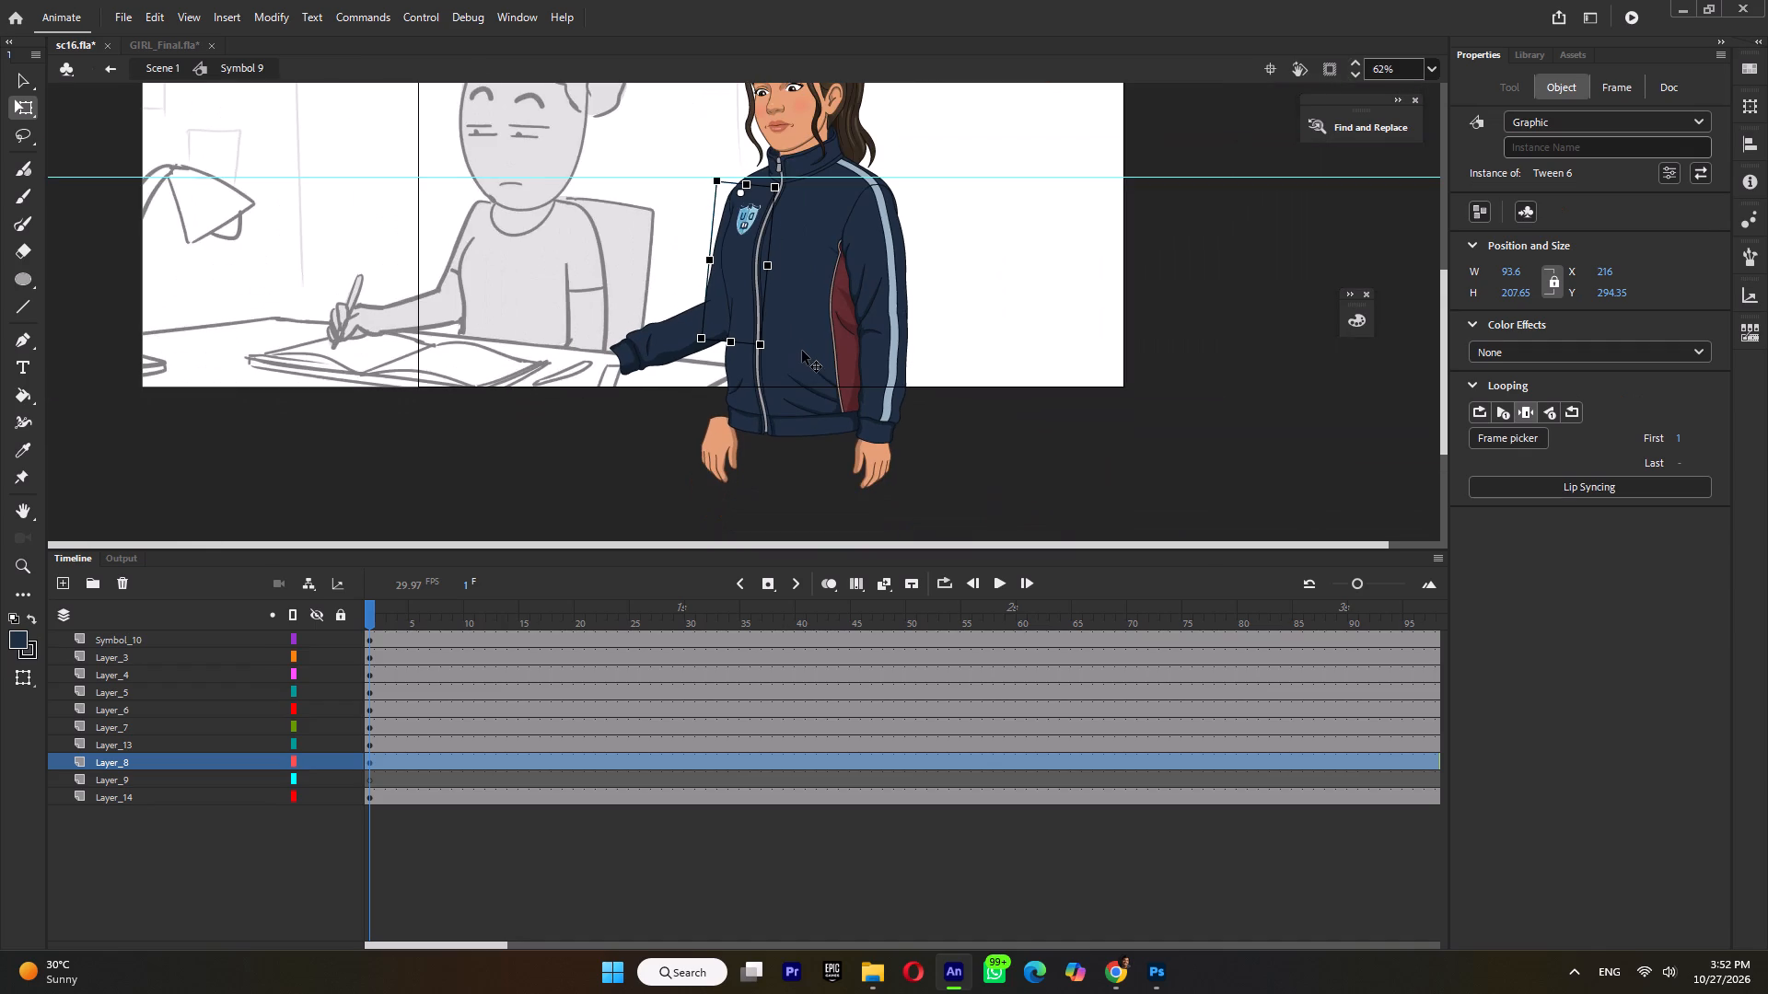
{"action": "left_click", "coordinate": [807, 320]}
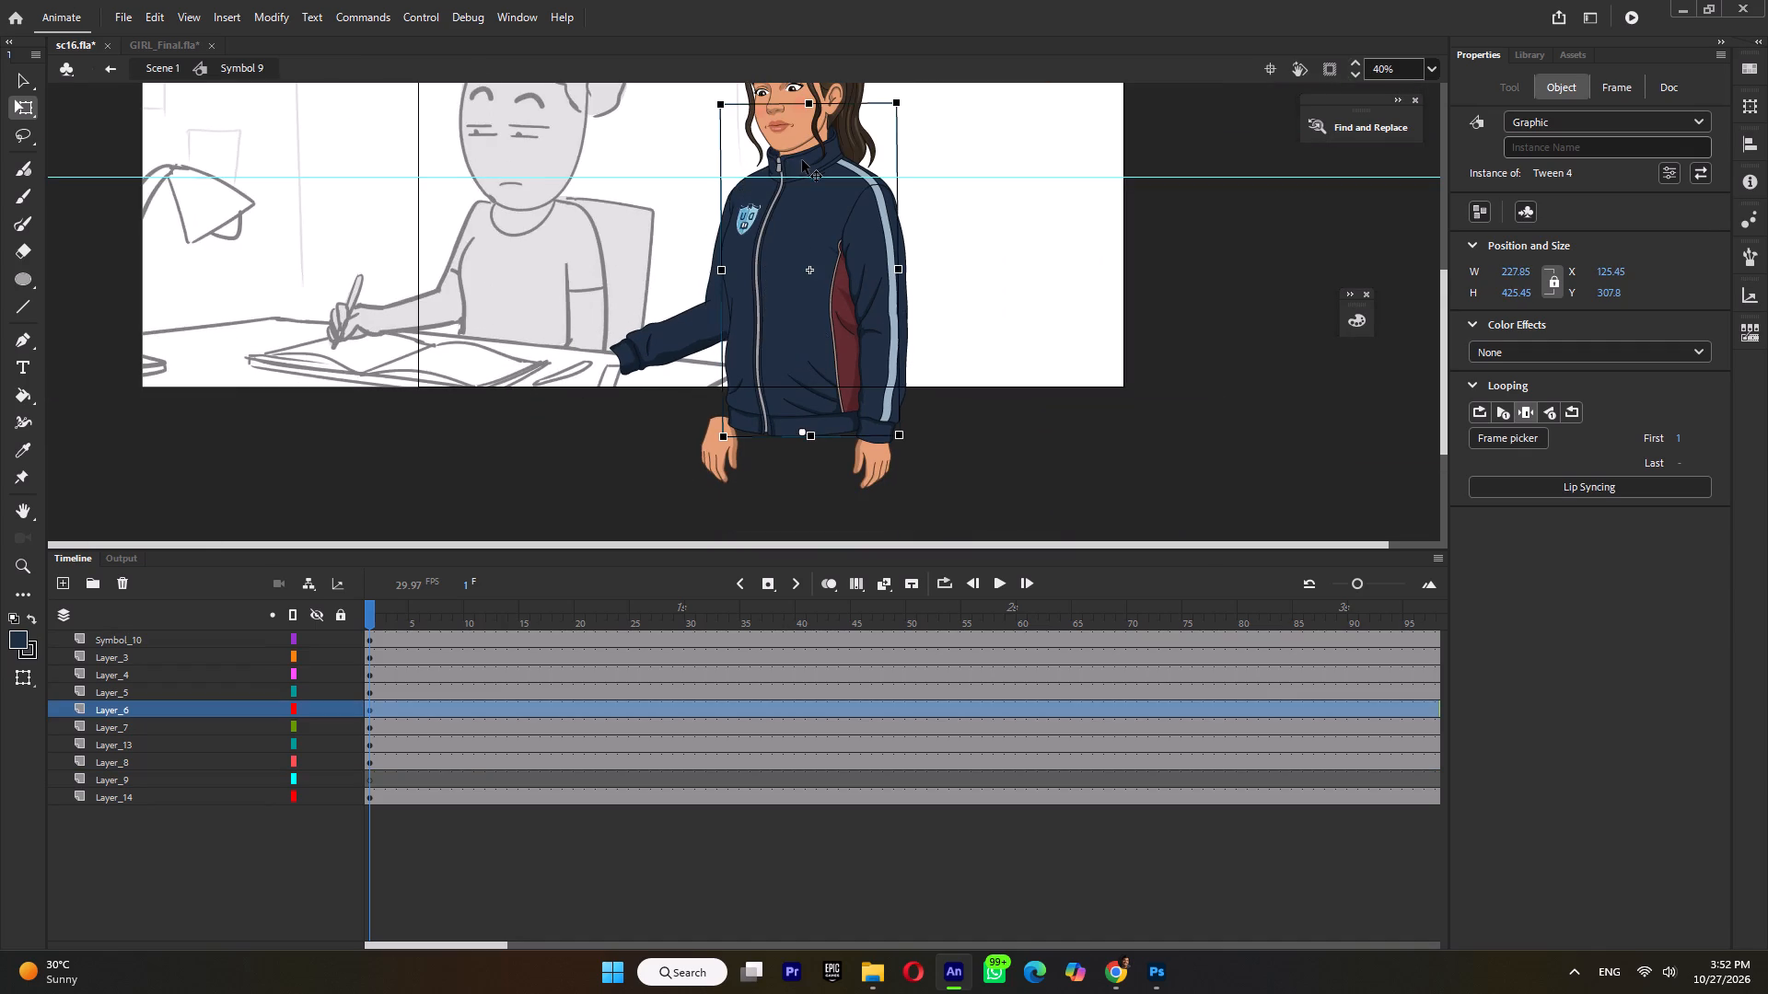
{"action": "scroll", "coordinate": [798, 158], "scroll_direction": "up", "scroll_amount": 5, "text": "ctrl"}
{"action": "scroll", "coordinate": [832, 314], "scroll_direction": "down", "scroll_amount": 4, "text": "ctrl"}
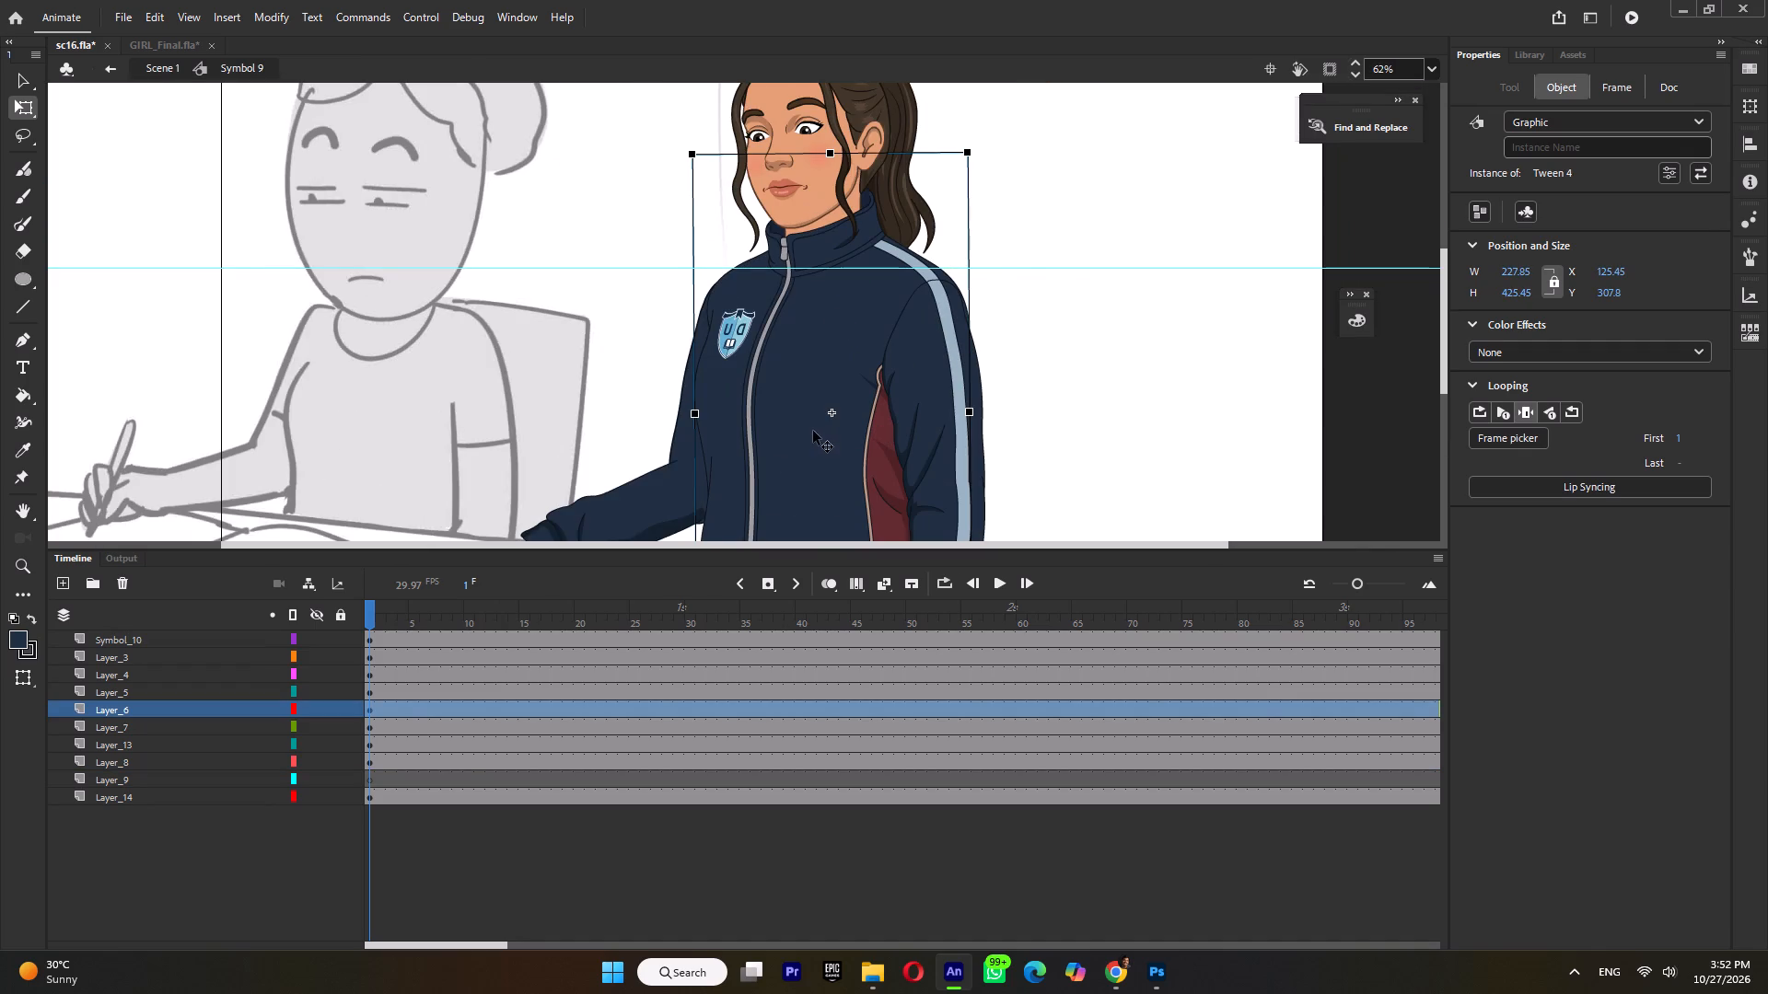
{"action": "scroll", "coordinate": [802, 369], "scroll_direction": "up", "scroll_amount": 4, "text": "ctrl"}
{"action": "scroll", "coordinate": [802, 369], "scroll_direction": "down", "scroll_amount": 8, "text": "ctrl"}
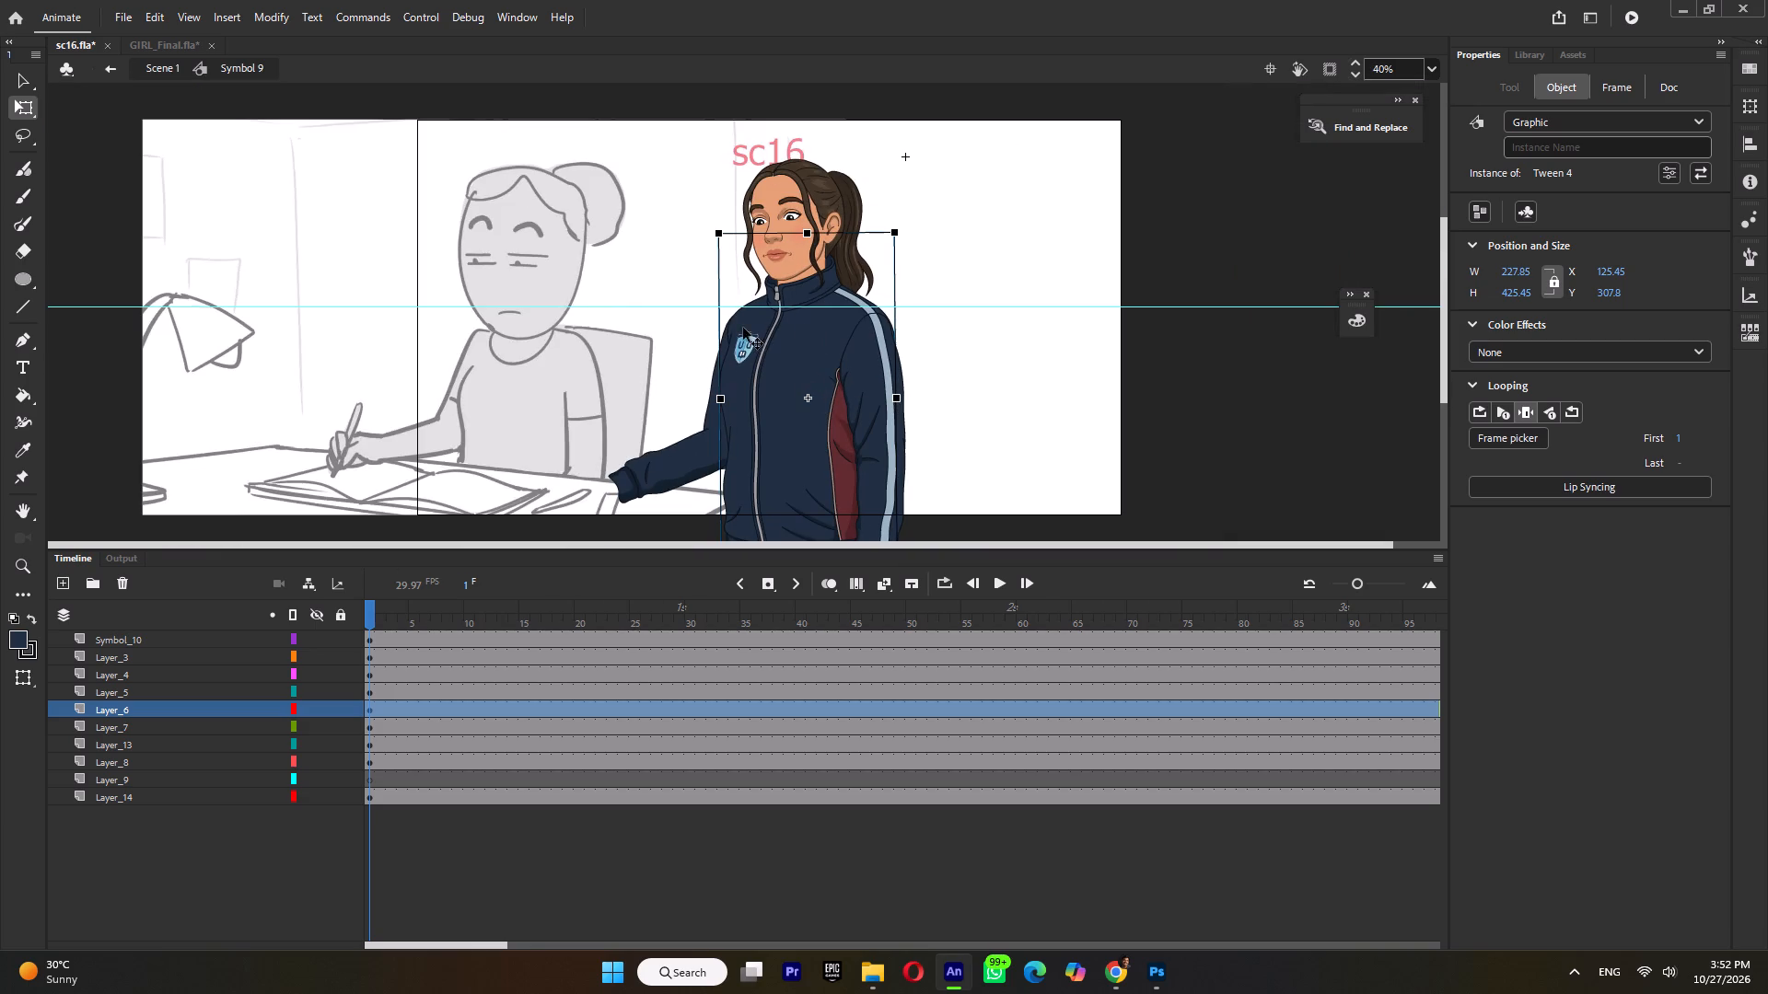
Rotate the girl's forearm sleeve slightly upward and nudge it so its elbow end tucks against the jacket torso.
{"action": "scroll", "coordinate": [554, 325], "scroll_direction": "down", "scroll_amount": 1, "text": "ctrl"}
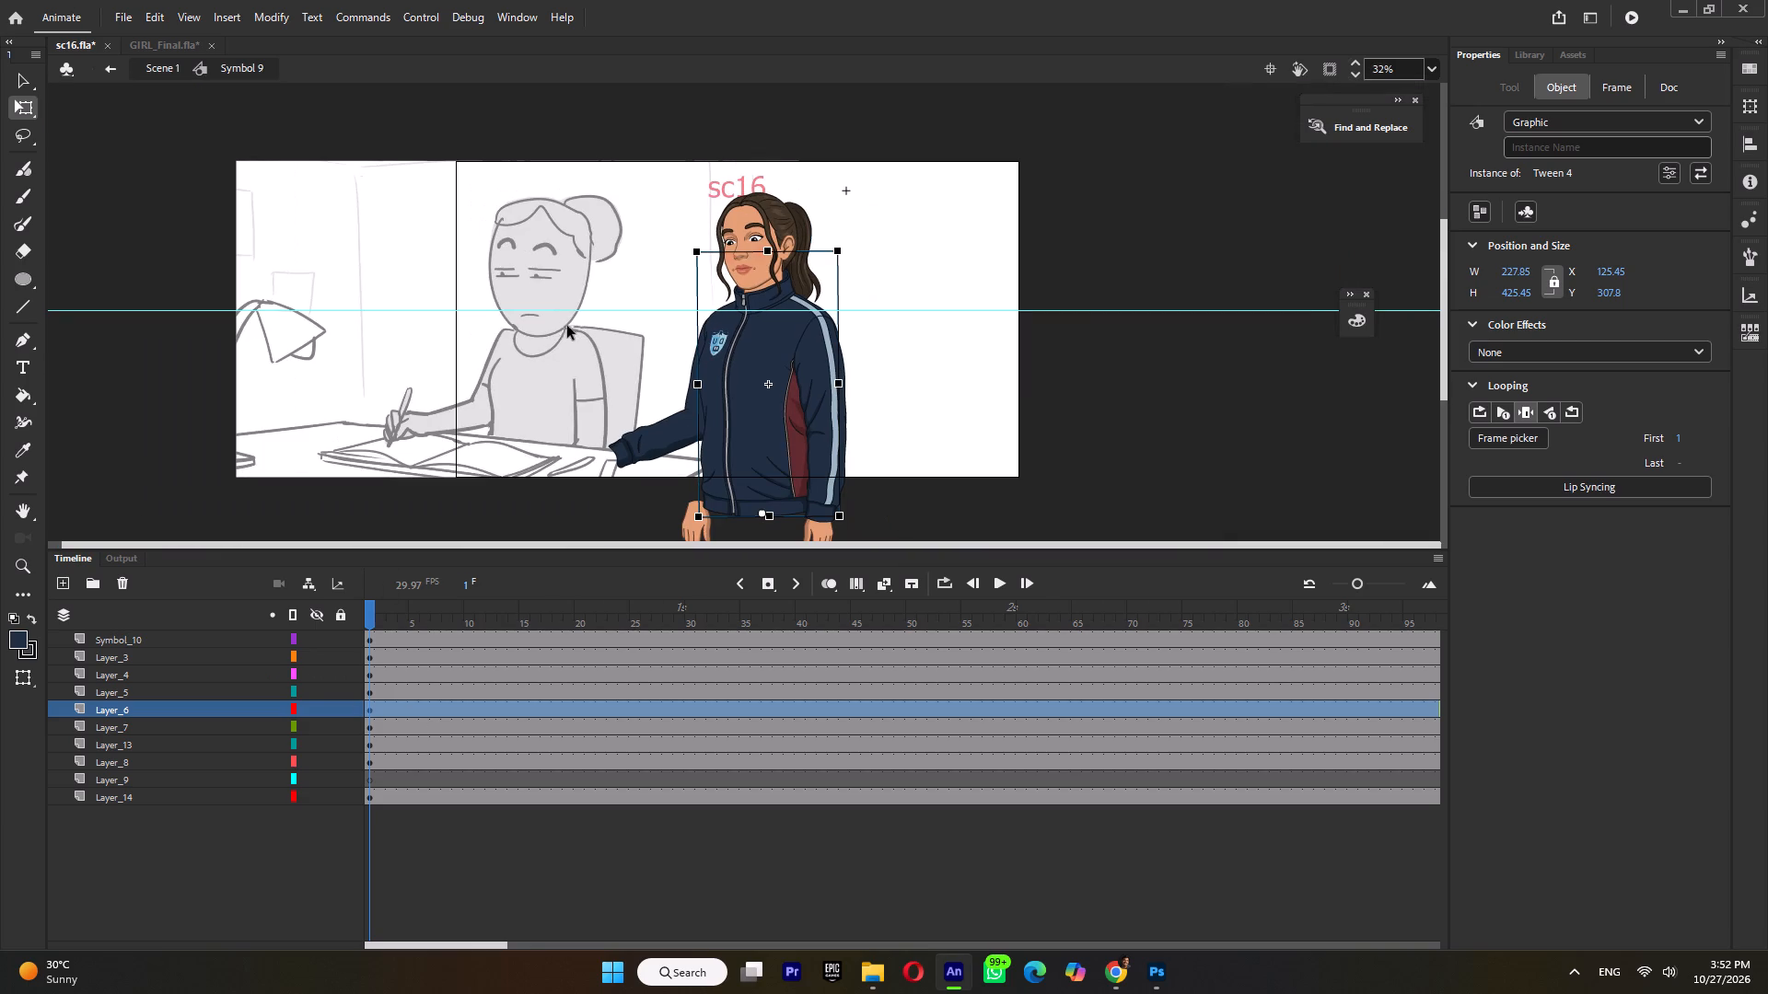
{"action": "left_click", "coordinate": [646, 450]}
{"action": "scroll", "coordinate": [622, 457], "scroll_direction": "up", "scroll_amount": 3, "text": "ctrl"}
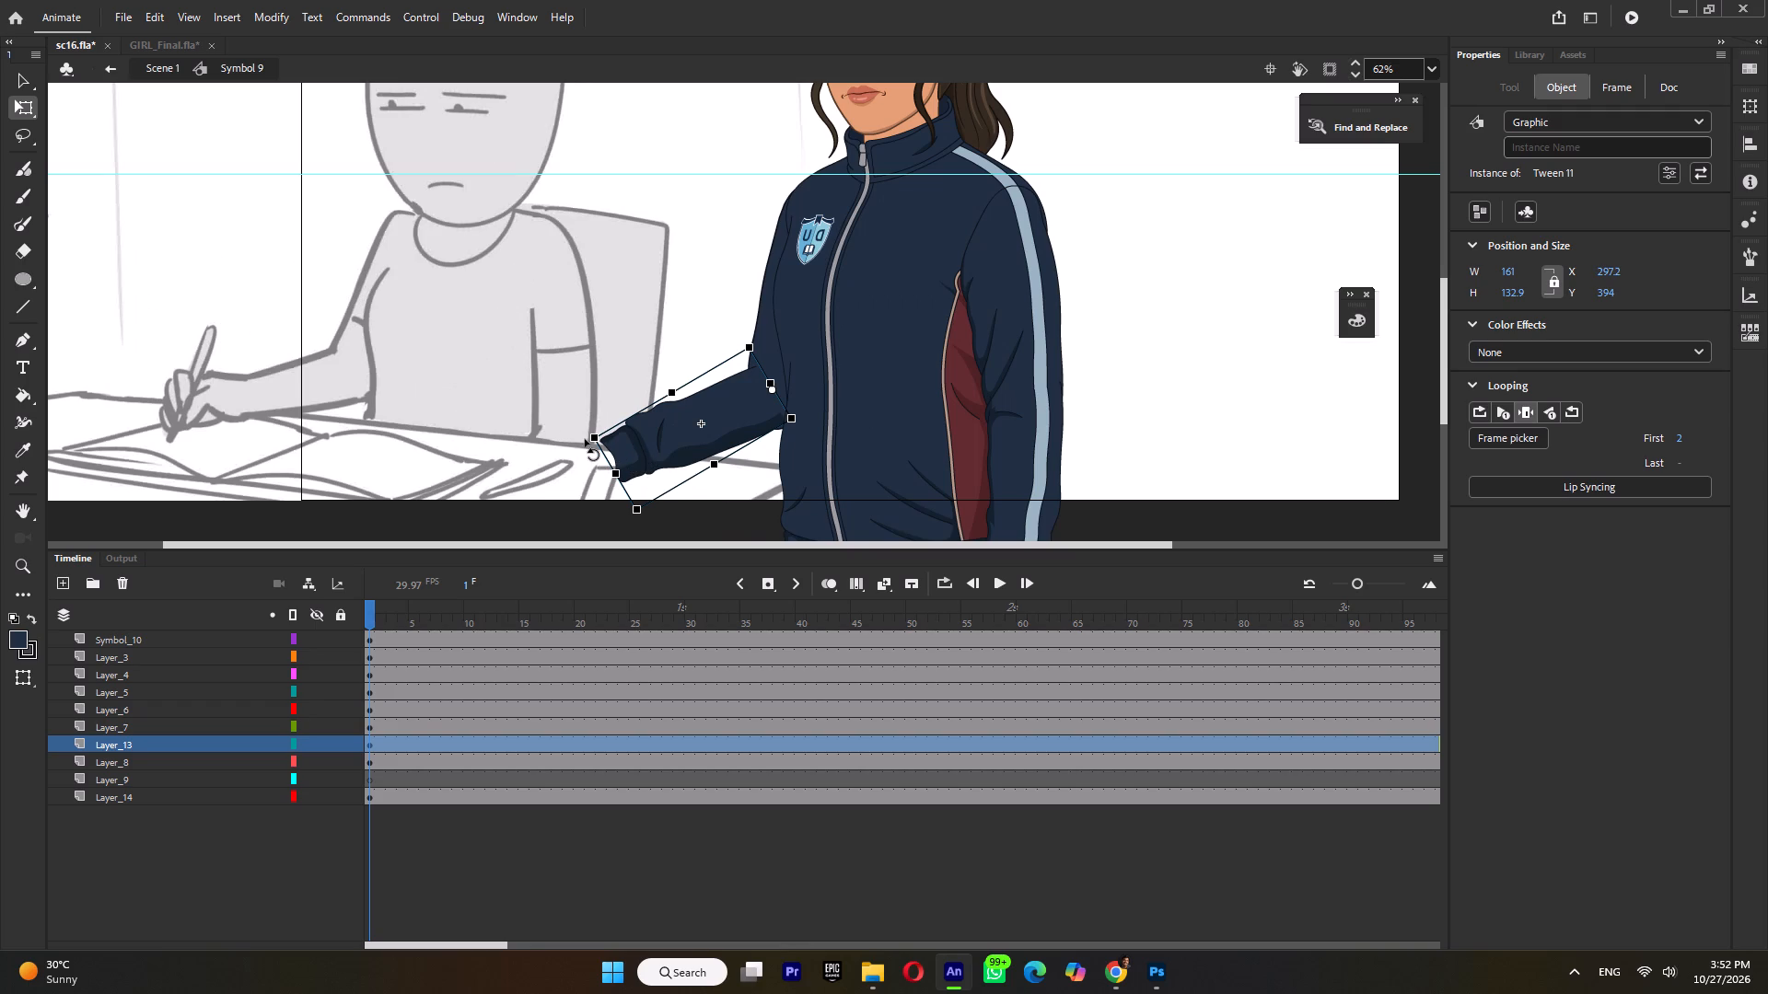
{"action": "left_click_drag", "start_coordinate": [585, 439], "coordinate": [582, 404]}
{"action": "scroll", "coordinate": [738, 410], "scroll_direction": "up", "scroll_amount": 4, "text": "ctrl"}
{"action": "left_click_drag", "start_coordinate": [735, 410], "coordinate": [747, 421]}
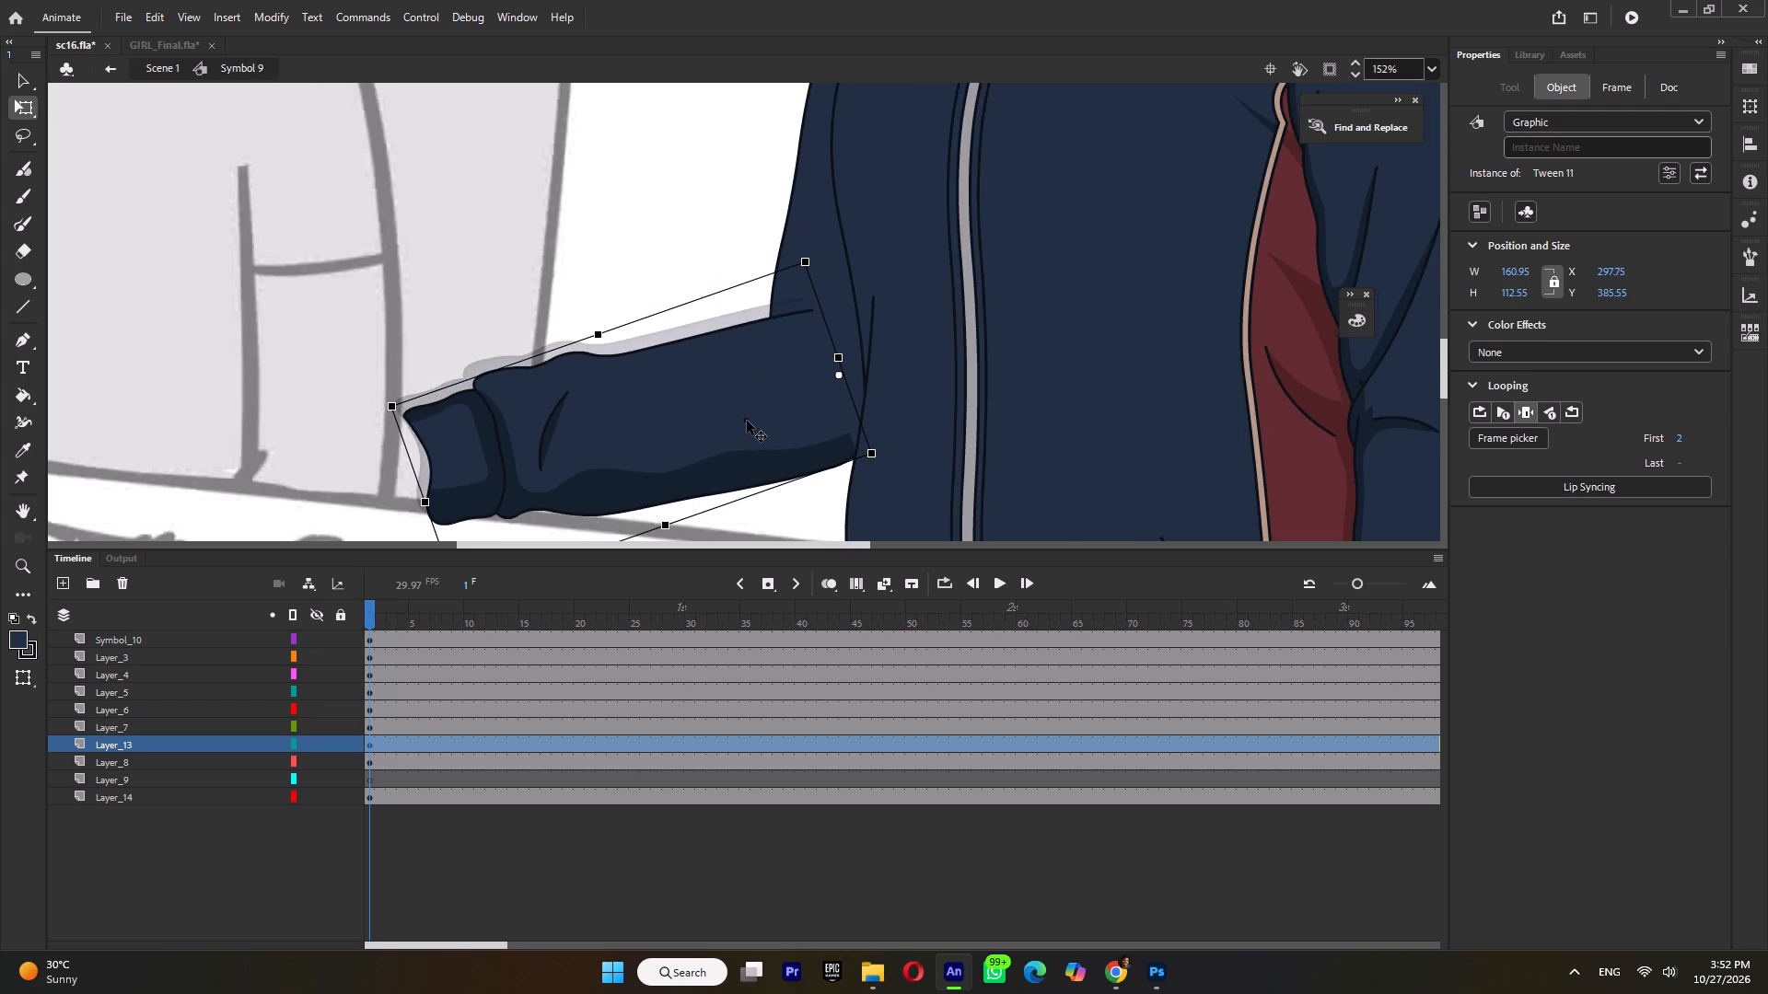
{"action": "left_click_drag", "start_coordinate": [747, 421], "coordinate": [753, 422]}
Inside the forearm artwork, extend the navy fill outward past the lower corner of the elbow end.
{"action": "double_click", "coordinate": [821, 422]}
{"action": "scroll", "coordinate": [851, 440], "scroll_direction": "up", "scroll_amount": 2, "text": "ctrl"}
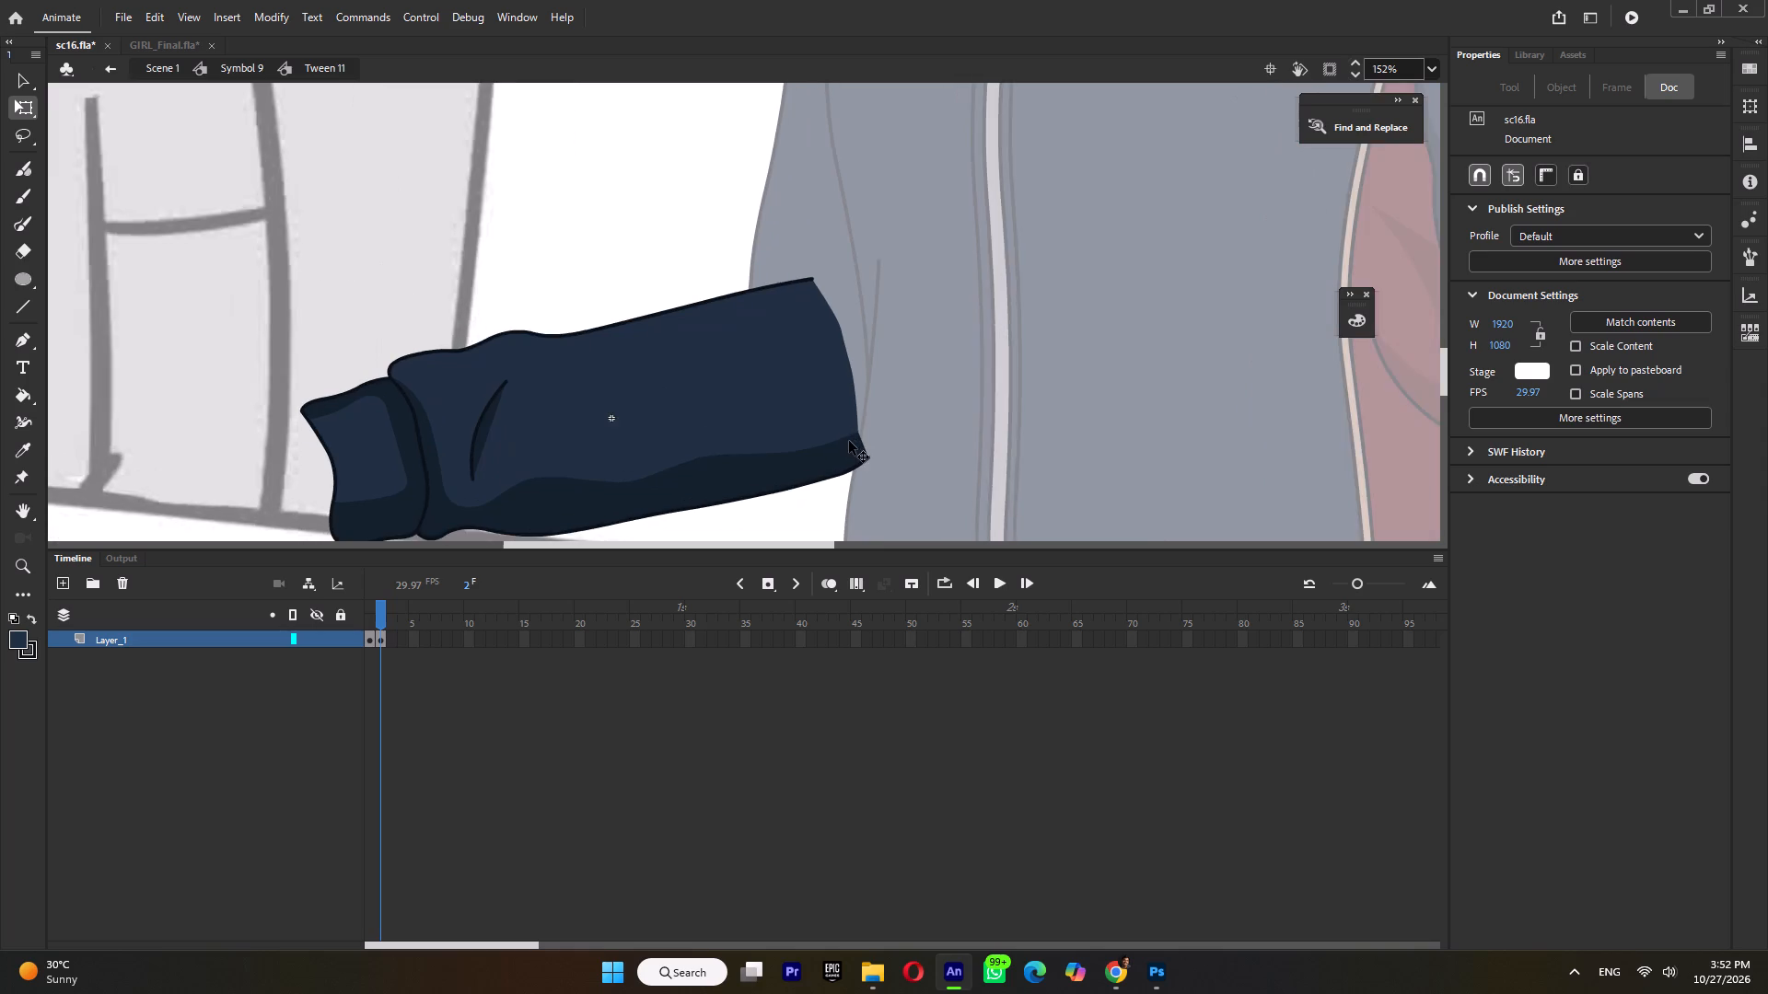
{"action": "double_click", "coordinate": [849, 441]}
{"action": "left_click_drag", "start_coordinate": [859, 433], "coordinate": [864, 456]}
{"action": "left_click_drag", "start_coordinate": [854, 435], "coordinate": [901, 446]}
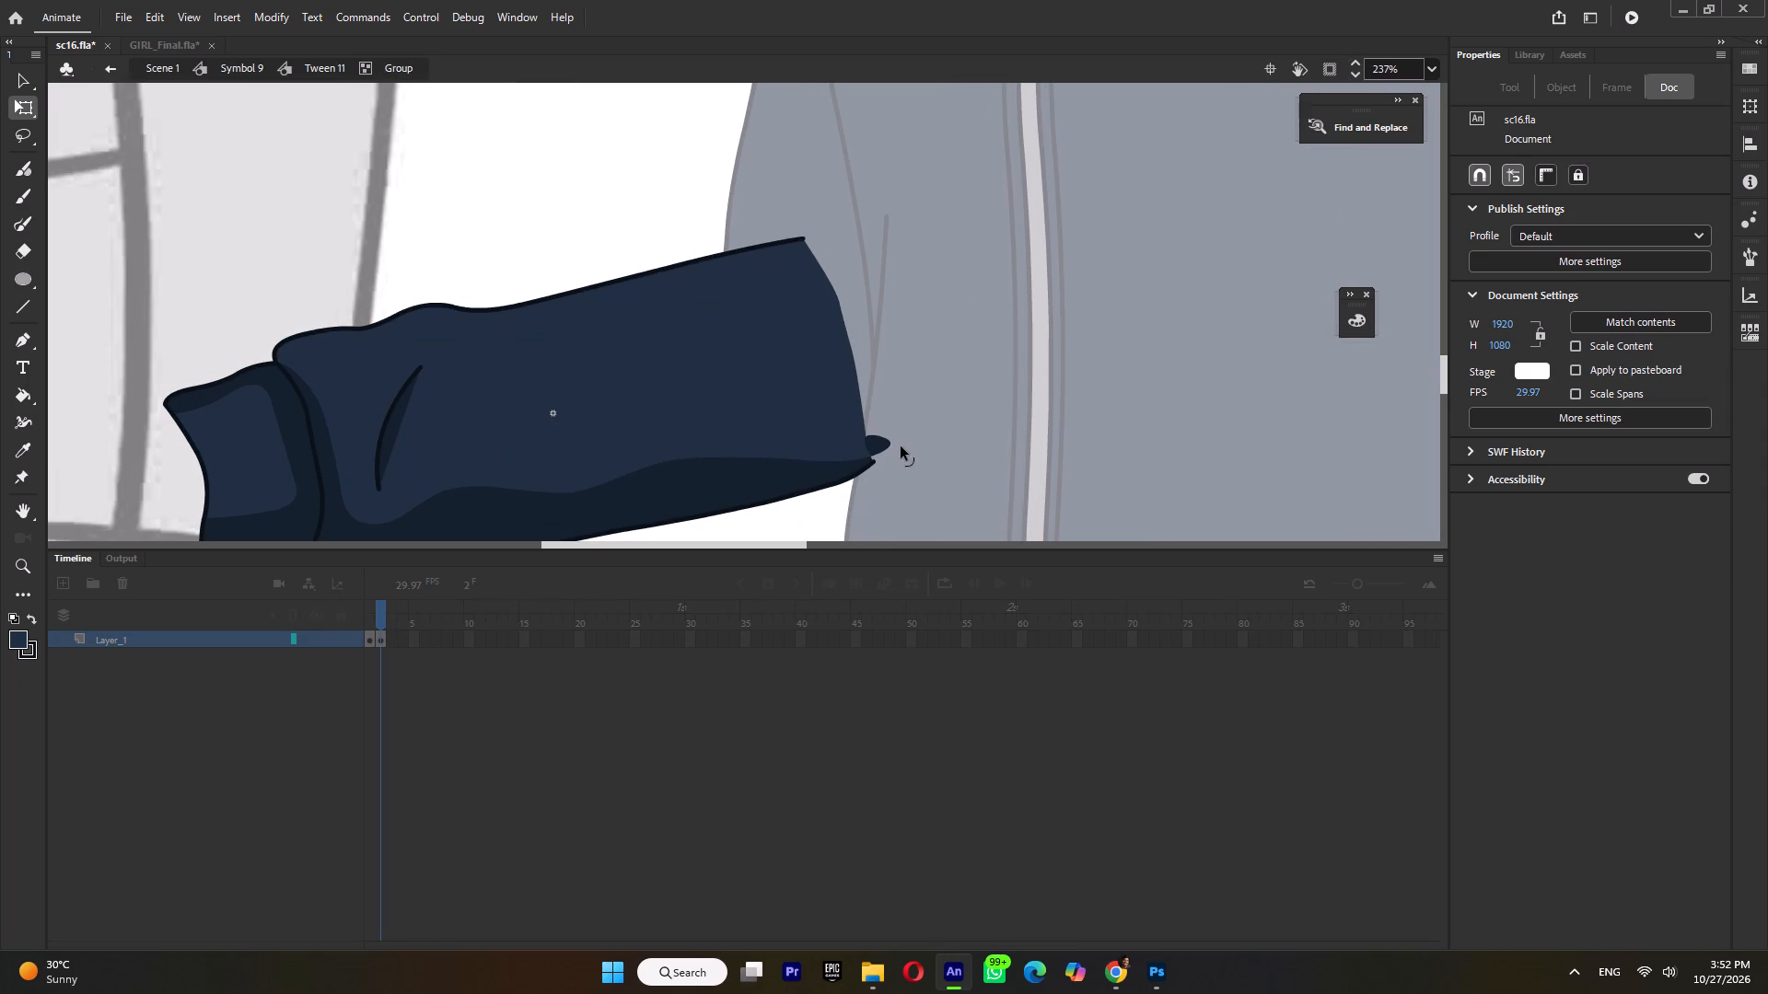
{"action": "left_click_drag", "start_coordinate": [901, 446], "coordinate": [900, 446]}
{"action": "left_click_drag", "start_coordinate": [877, 445], "coordinate": [874, 434]}
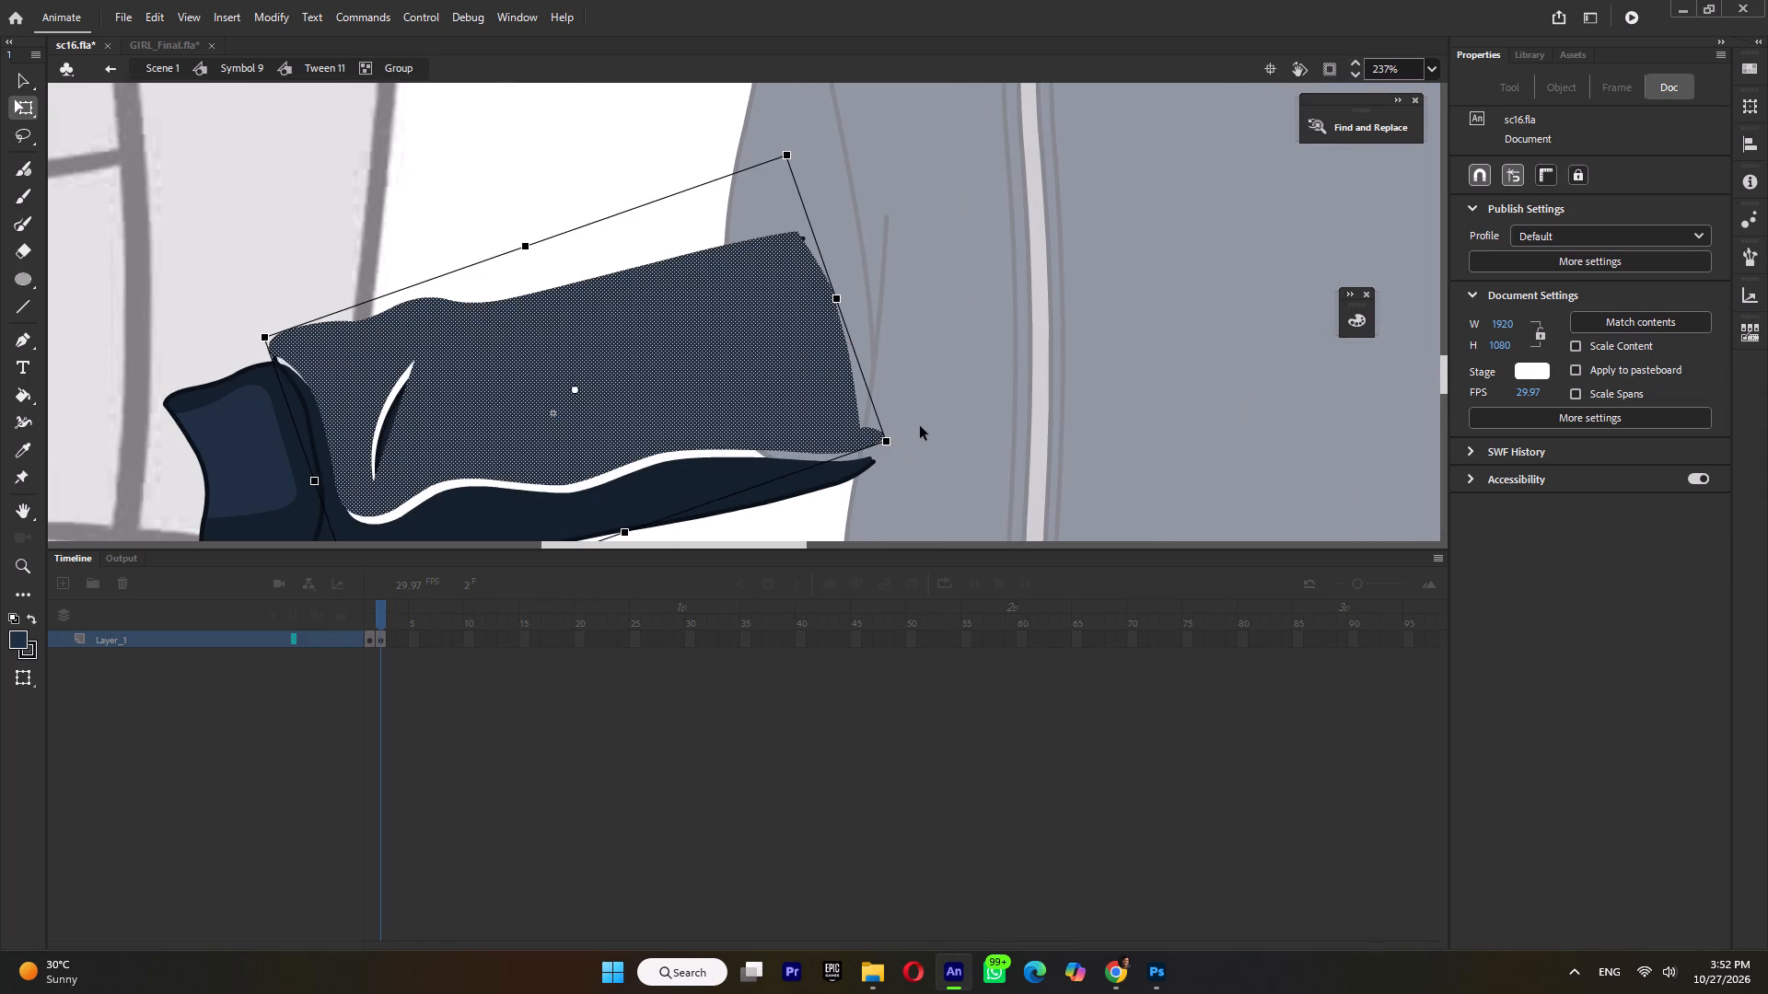
{"action": "key", "text": "ctrl+z"}
{"action": "left_click", "coordinate": [920, 426]}
Lower the upper edge of the dark shading along the forearm's underside.
{"action": "left_click_drag", "start_coordinate": [696, 460], "coordinate": [700, 480]}
{"action": "left_click_drag", "start_coordinate": [638, 473], "coordinate": [636, 488]}
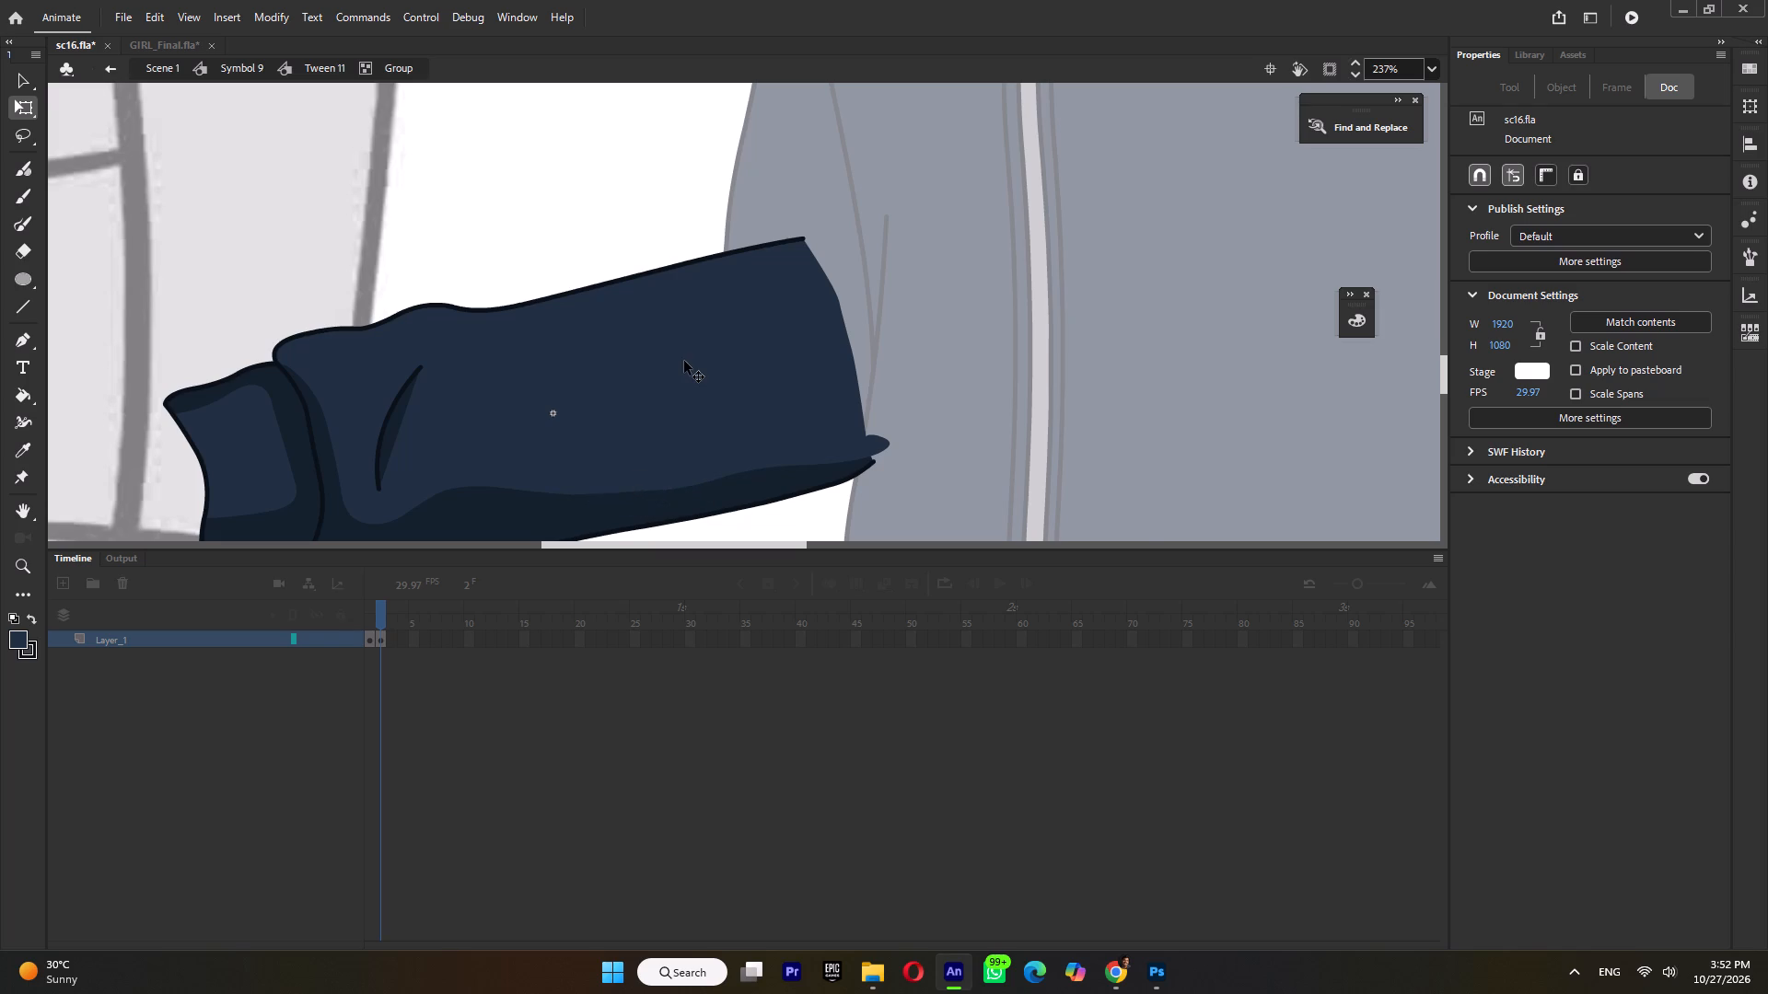
{"action": "scroll", "coordinate": [684, 361], "scroll_direction": "down", "scroll_amount": 4, "text": "ctrl"}
{"action": "scroll", "coordinate": [603, 341], "scroll_direction": "up", "scroll_amount": 4, "text": "ctrl"}
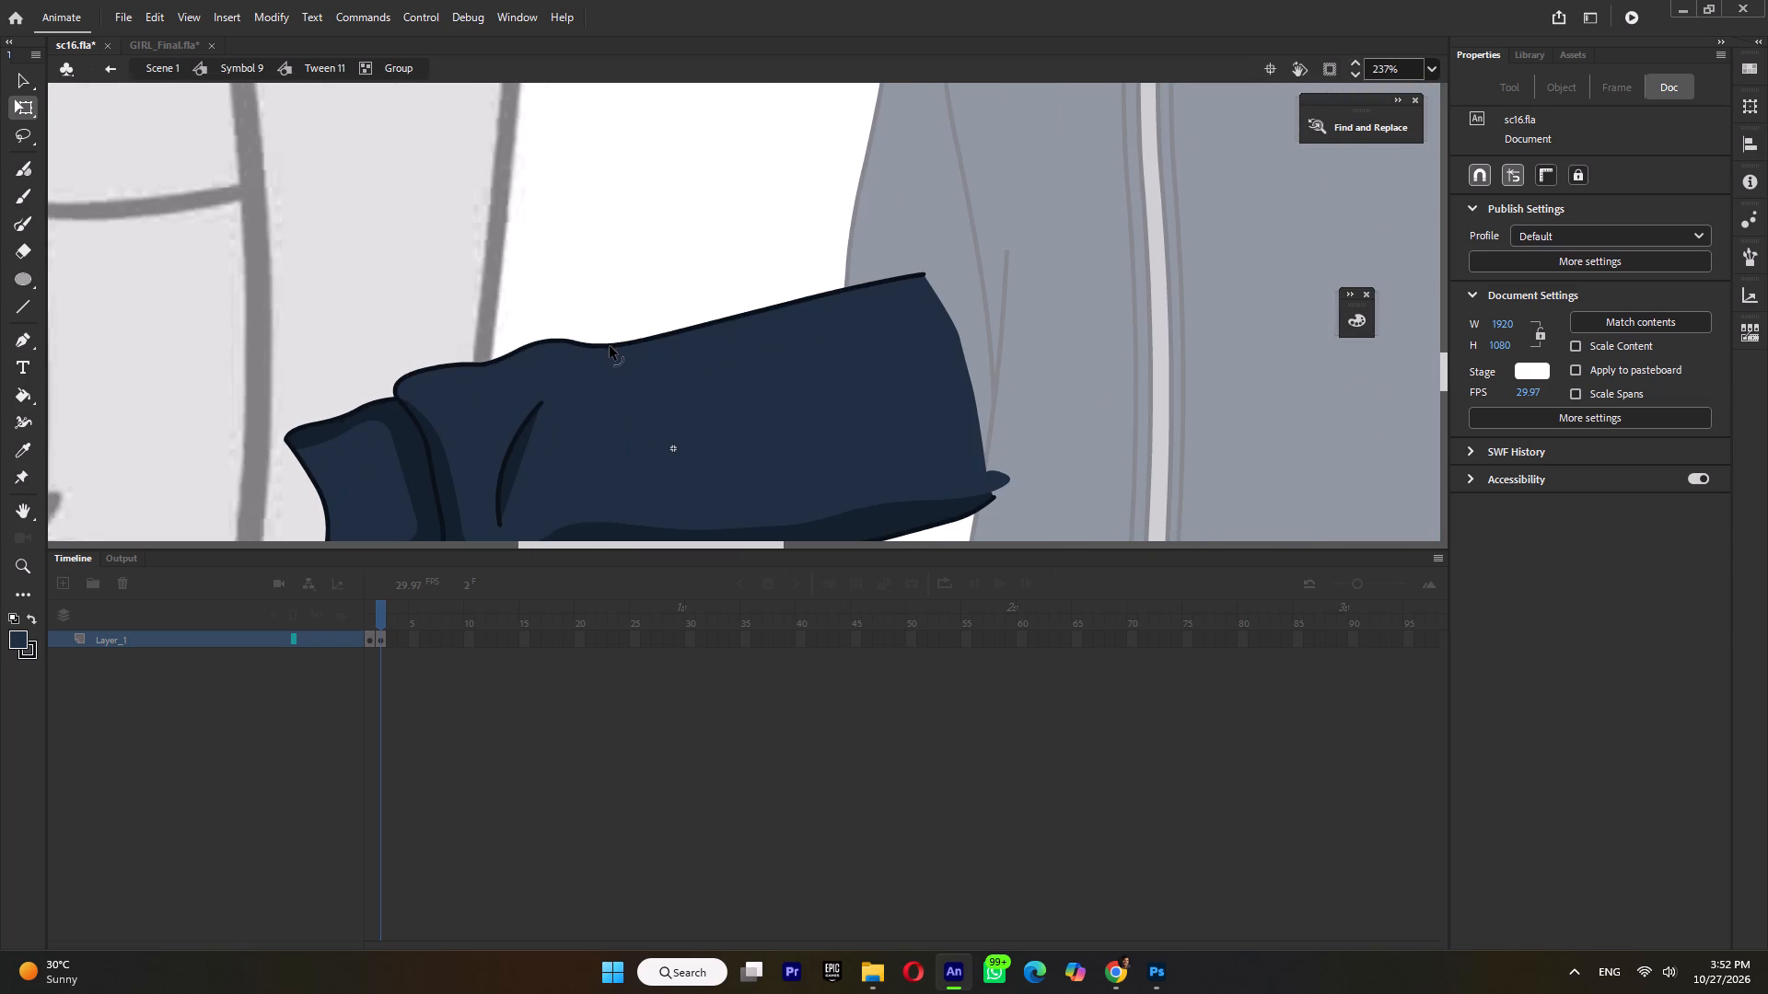
{"action": "left_click", "coordinate": [610, 346]}
{"action": "scroll", "coordinate": [617, 334], "scroll_direction": "down", "scroll_amount": 6, "text": "ctrl"}
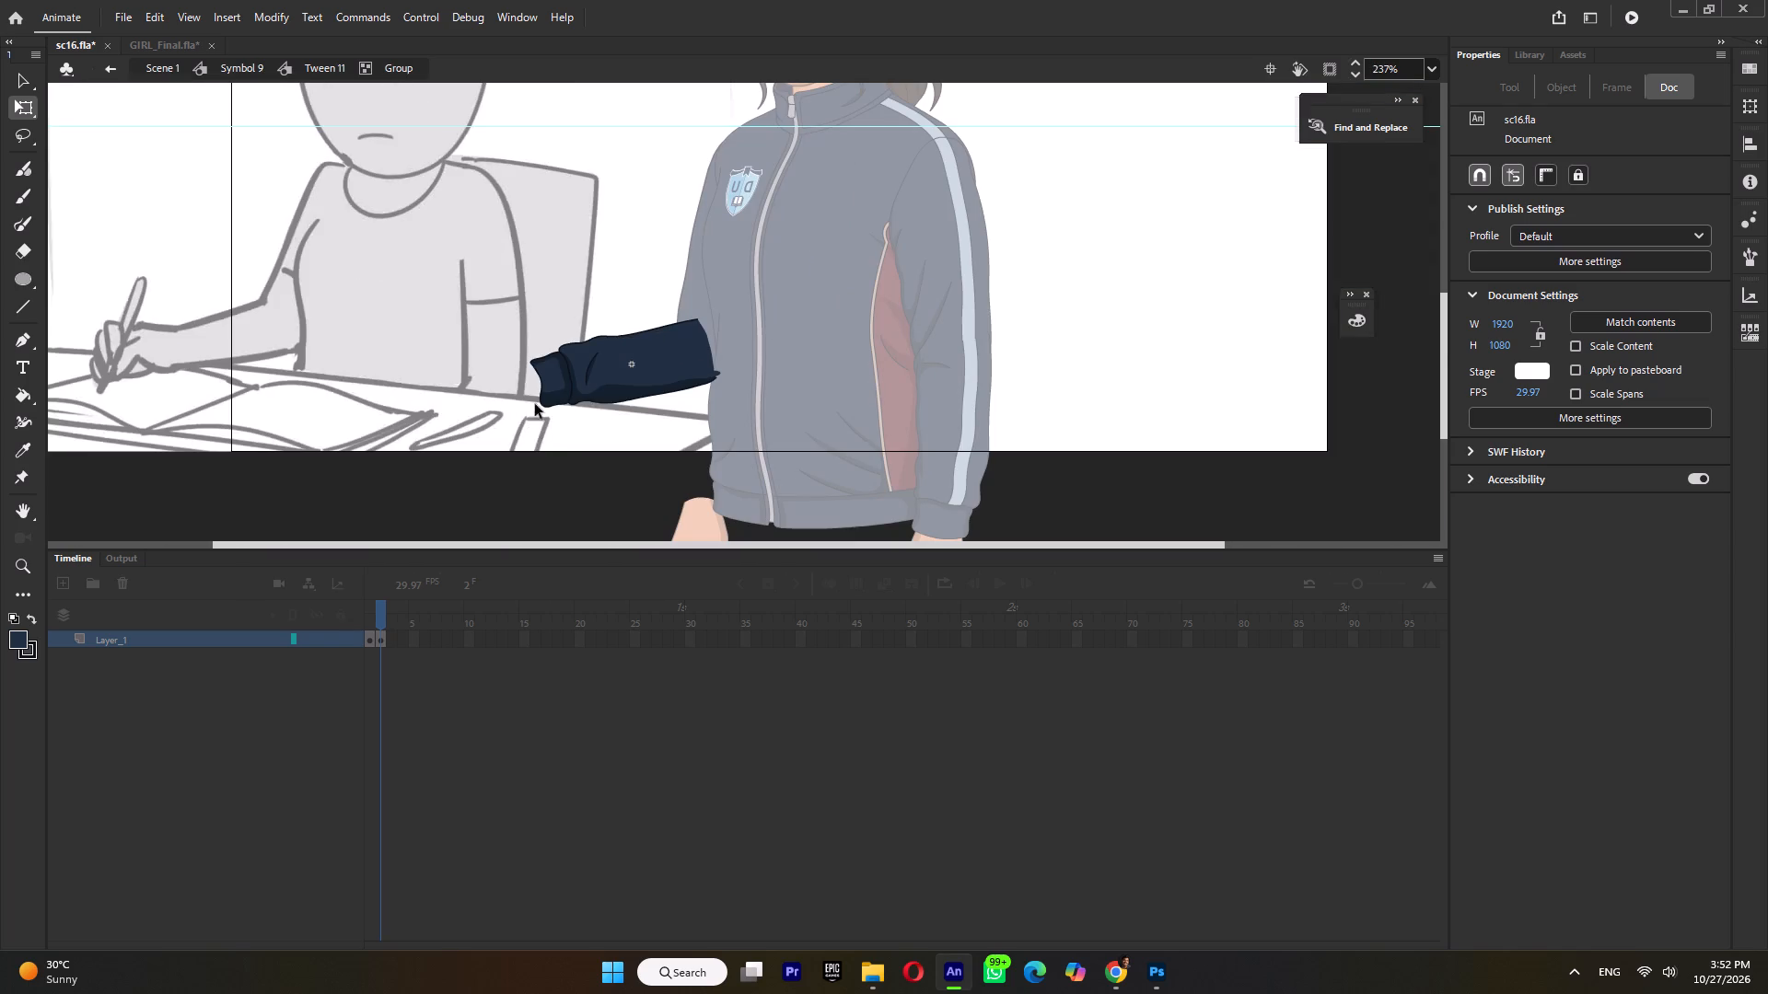
Bow the seam between cuff and sleeve slightly toward the elbow, and widen the sleeve shadow beside it.
{"action": "scroll", "coordinate": [558, 385], "scroll_direction": "up", "scroll_amount": 6, "text": "ctrl"}
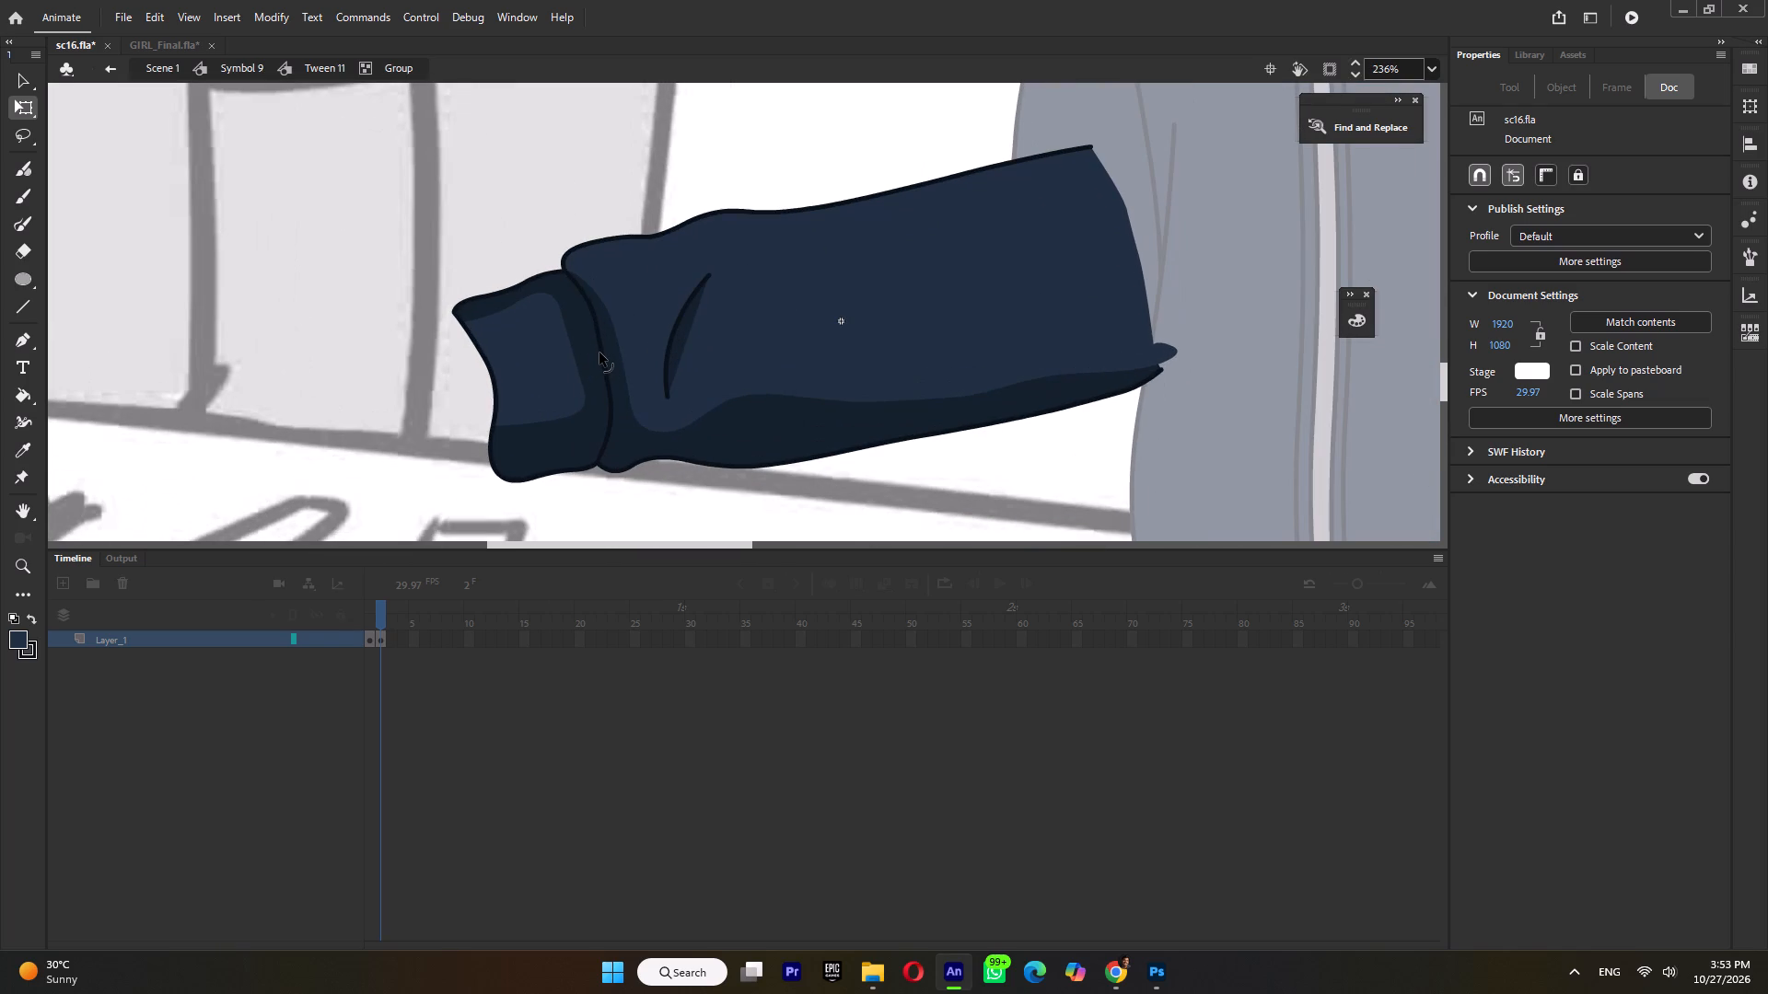
{"action": "left_click", "coordinate": [599, 353]}
{"action": "left_click_drag", "start_coordinate": [616, 350], "coordinate": [626, 344]}
{"action": "left_click_drag", "start_coordinate": [626, 344], "coordinate": [625, 350]}
{"action": "left_click", "coordinate": [634, 411]}
Replace the cuff's dark shading with the cuff's sampled navy fill so it is one flat colour.
{"action": "key", "text": "i"}
{"action": "left_click", "coordinate": [531, 372]}
{"action": "left_click", "coordinate": [541, 443]}
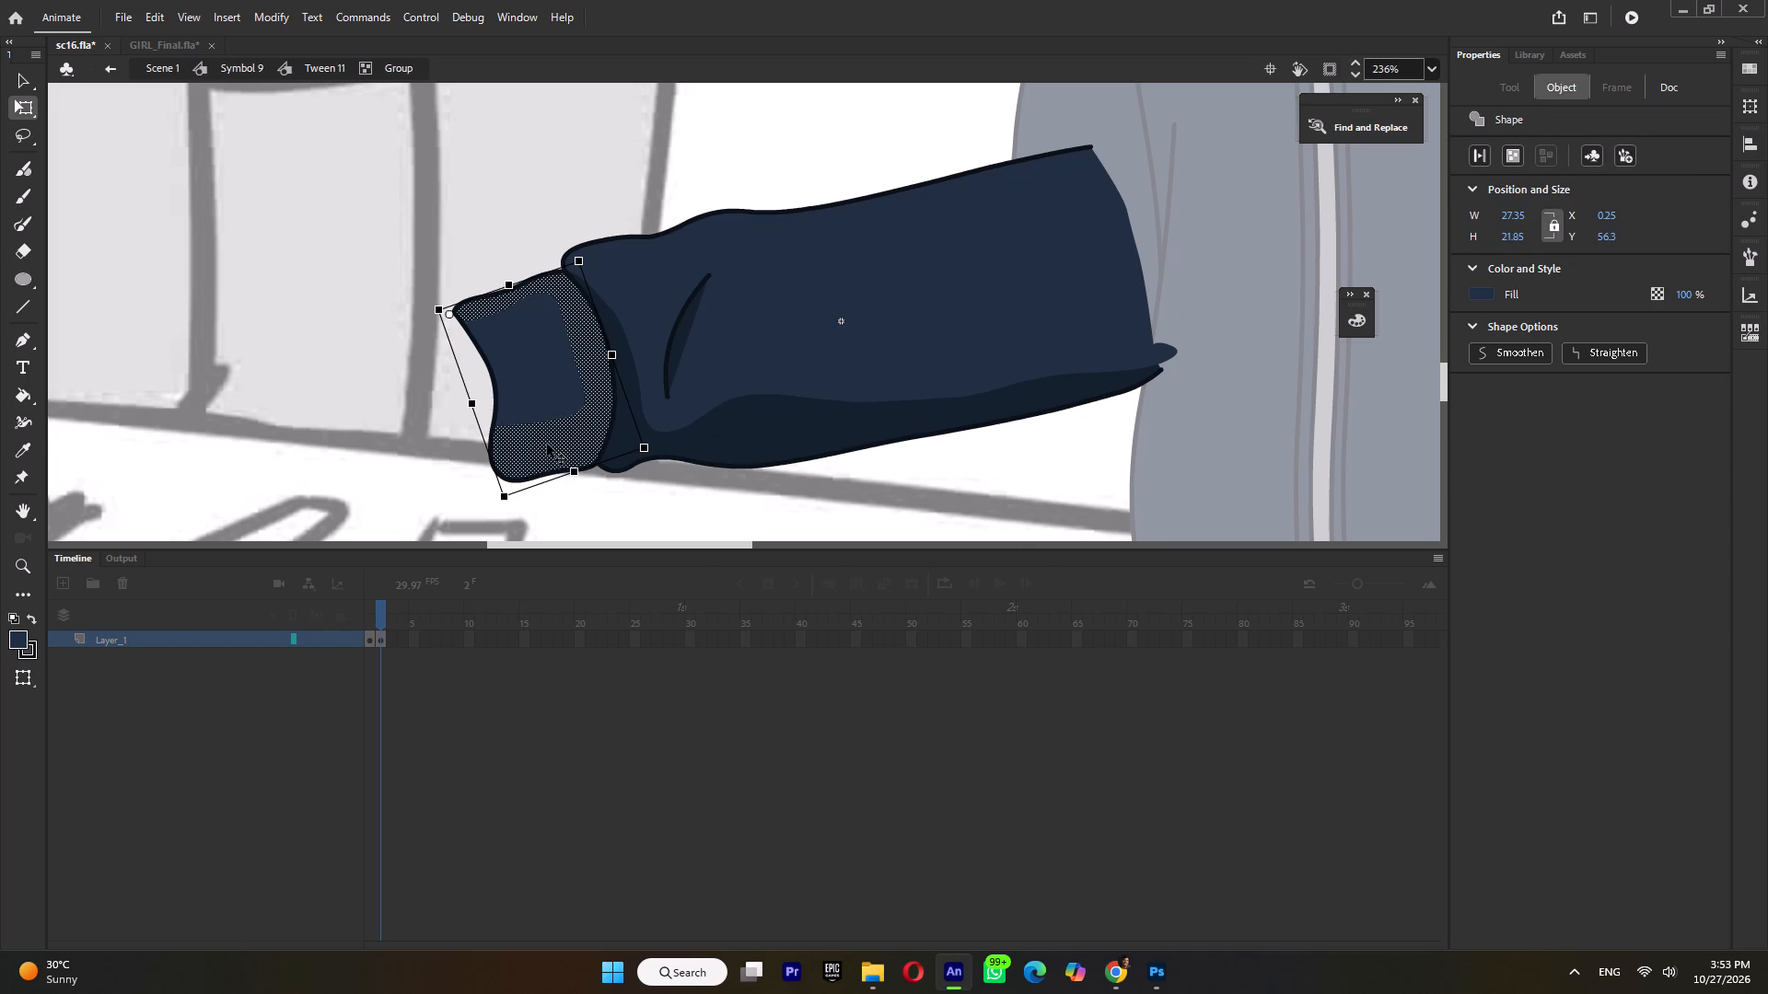
{"action": "left_click", "coordinate": [392, 468], "text": "ctrl"}
{"action": "key", "text": "k"}
{"action": "left_click", "coordinate": [539, 441]}
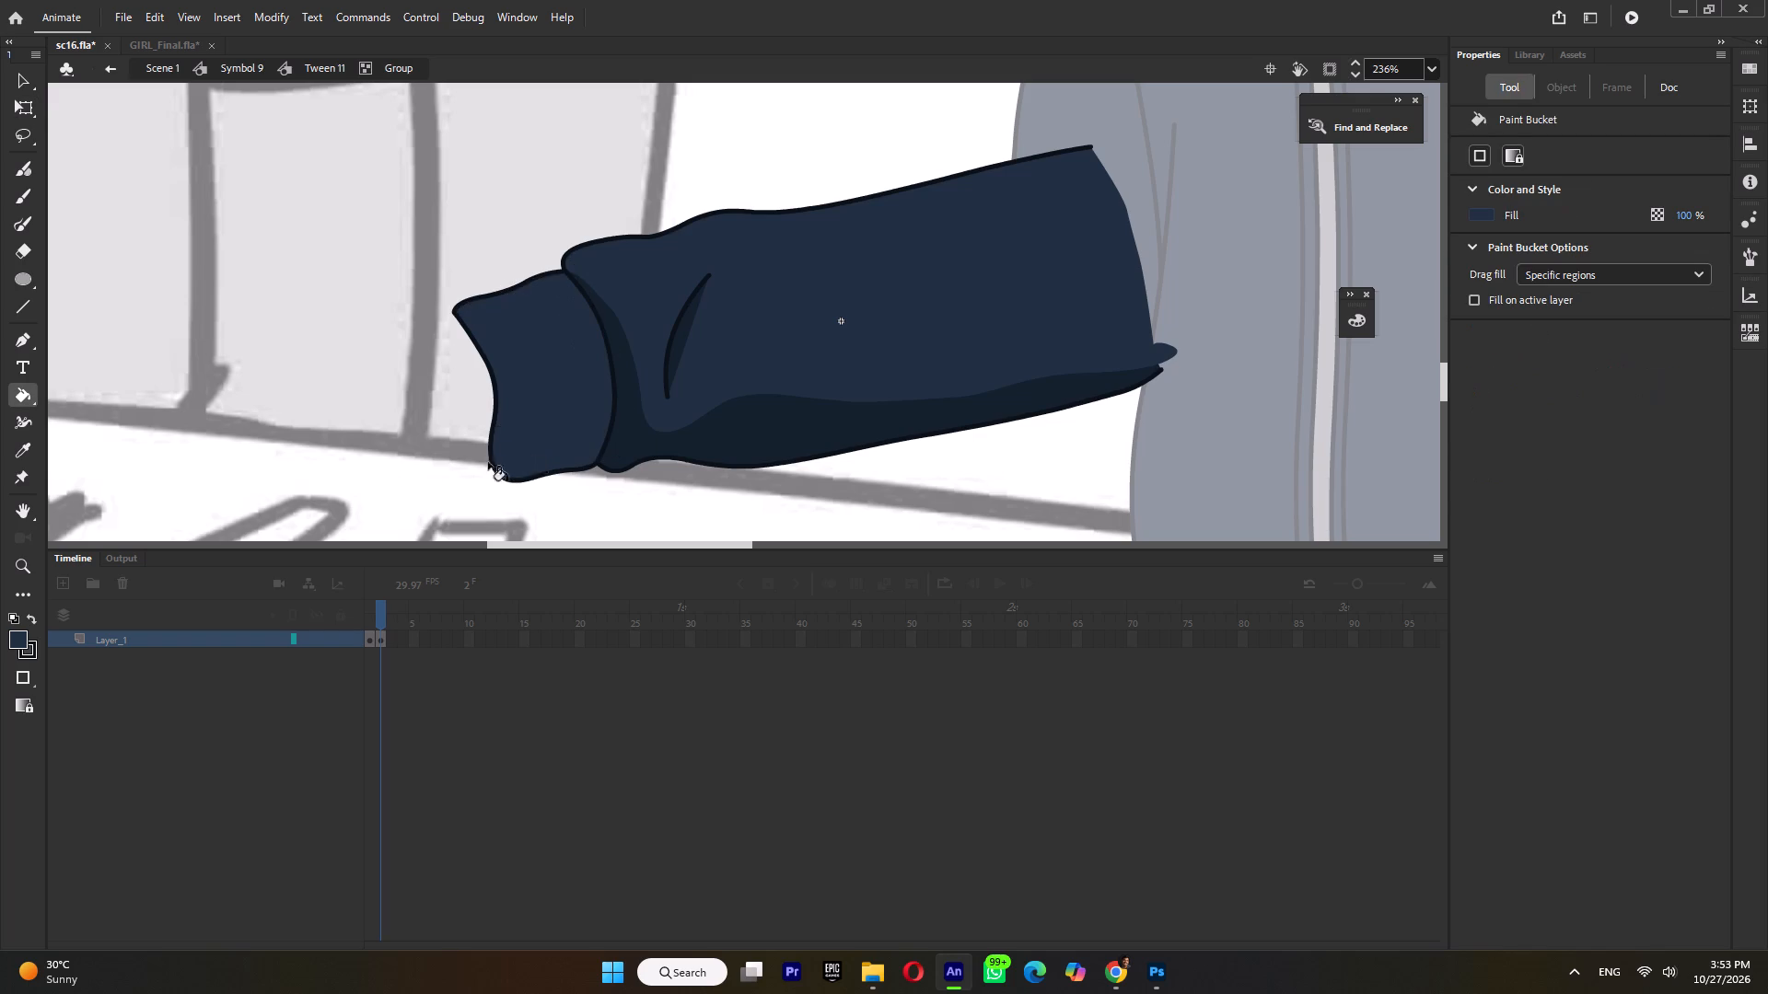
Reshape the open wrist edge of the cuff into a deep inward curve with pointed upper and lower corners.
{"action": "left_click_drag", "start_coordinate": [488, 443], "coordinate": [501, 448], "text": "ctrl"}
{"action": "left_click", "coordinate": [499, 428], "text": "ctrl"}
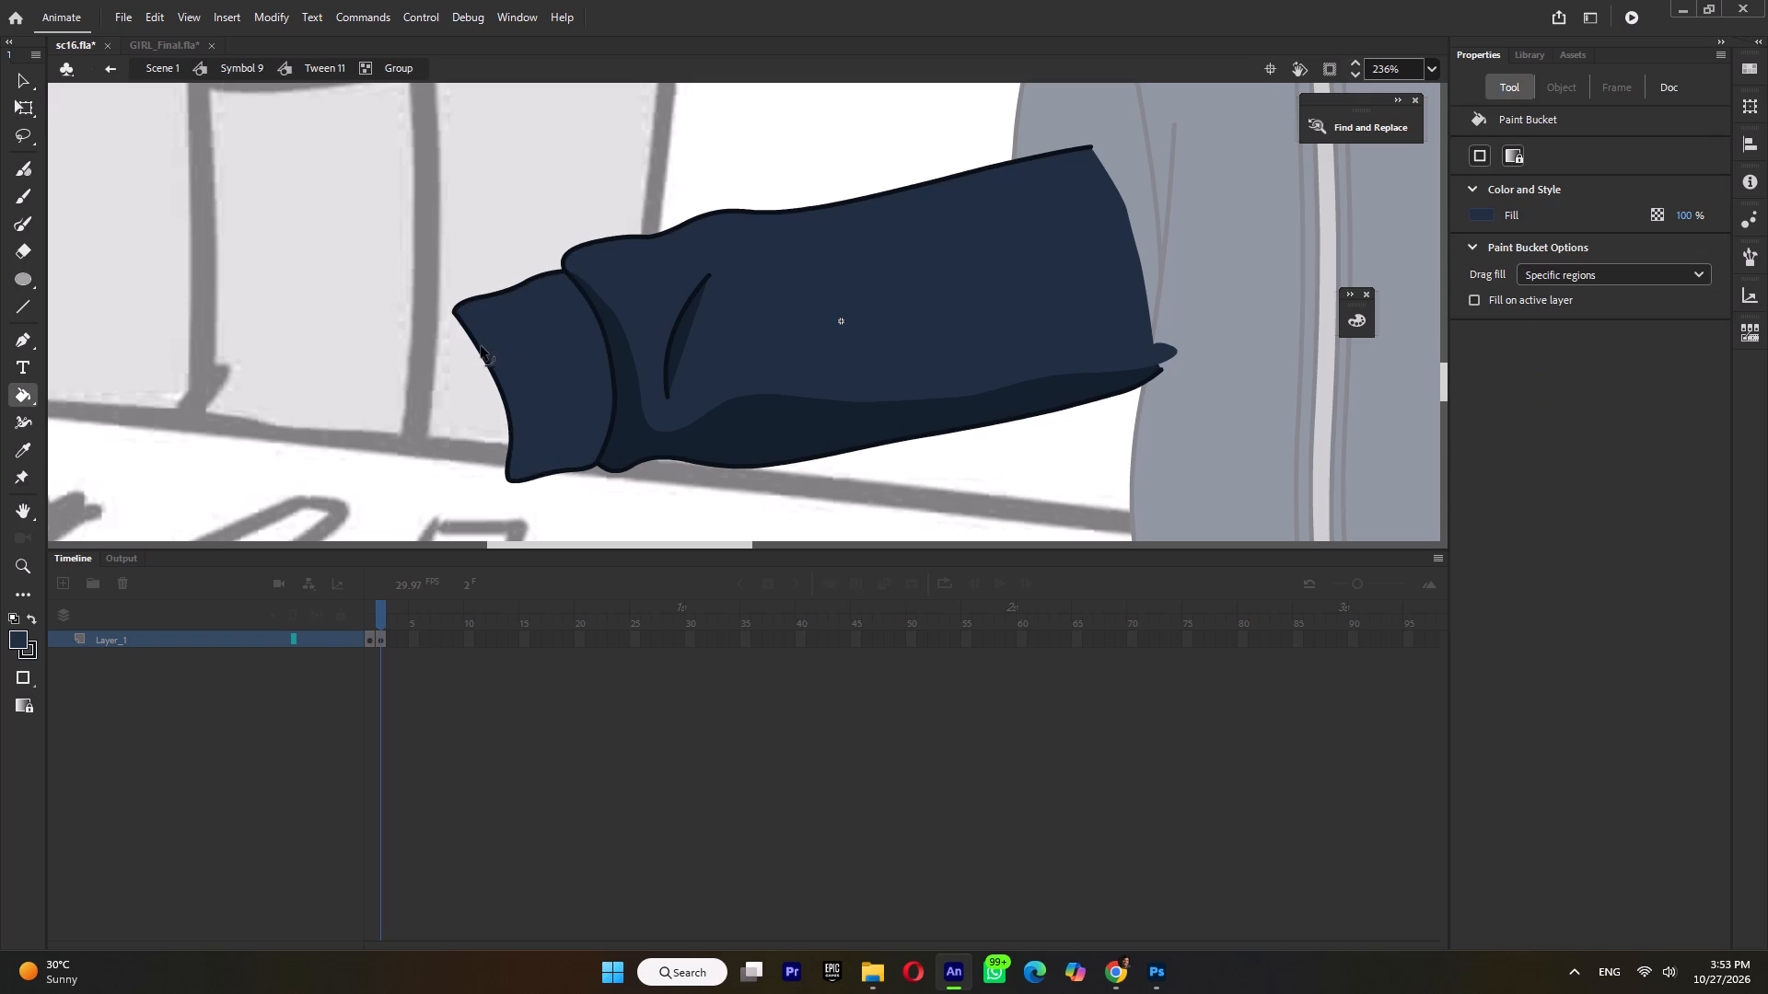
{"action": "left_click_drag", "start_coordinate": [476, 345], "coordinate": [495, 341], "text": "ctrl"}
{"action": "left_click", "coordinate": [470, 318], "text": "ctrl"}
{"action": "left_click_drag", "start_coordinate": [509, 388], "coordinate": [519, 398], "text": "ctrl"}
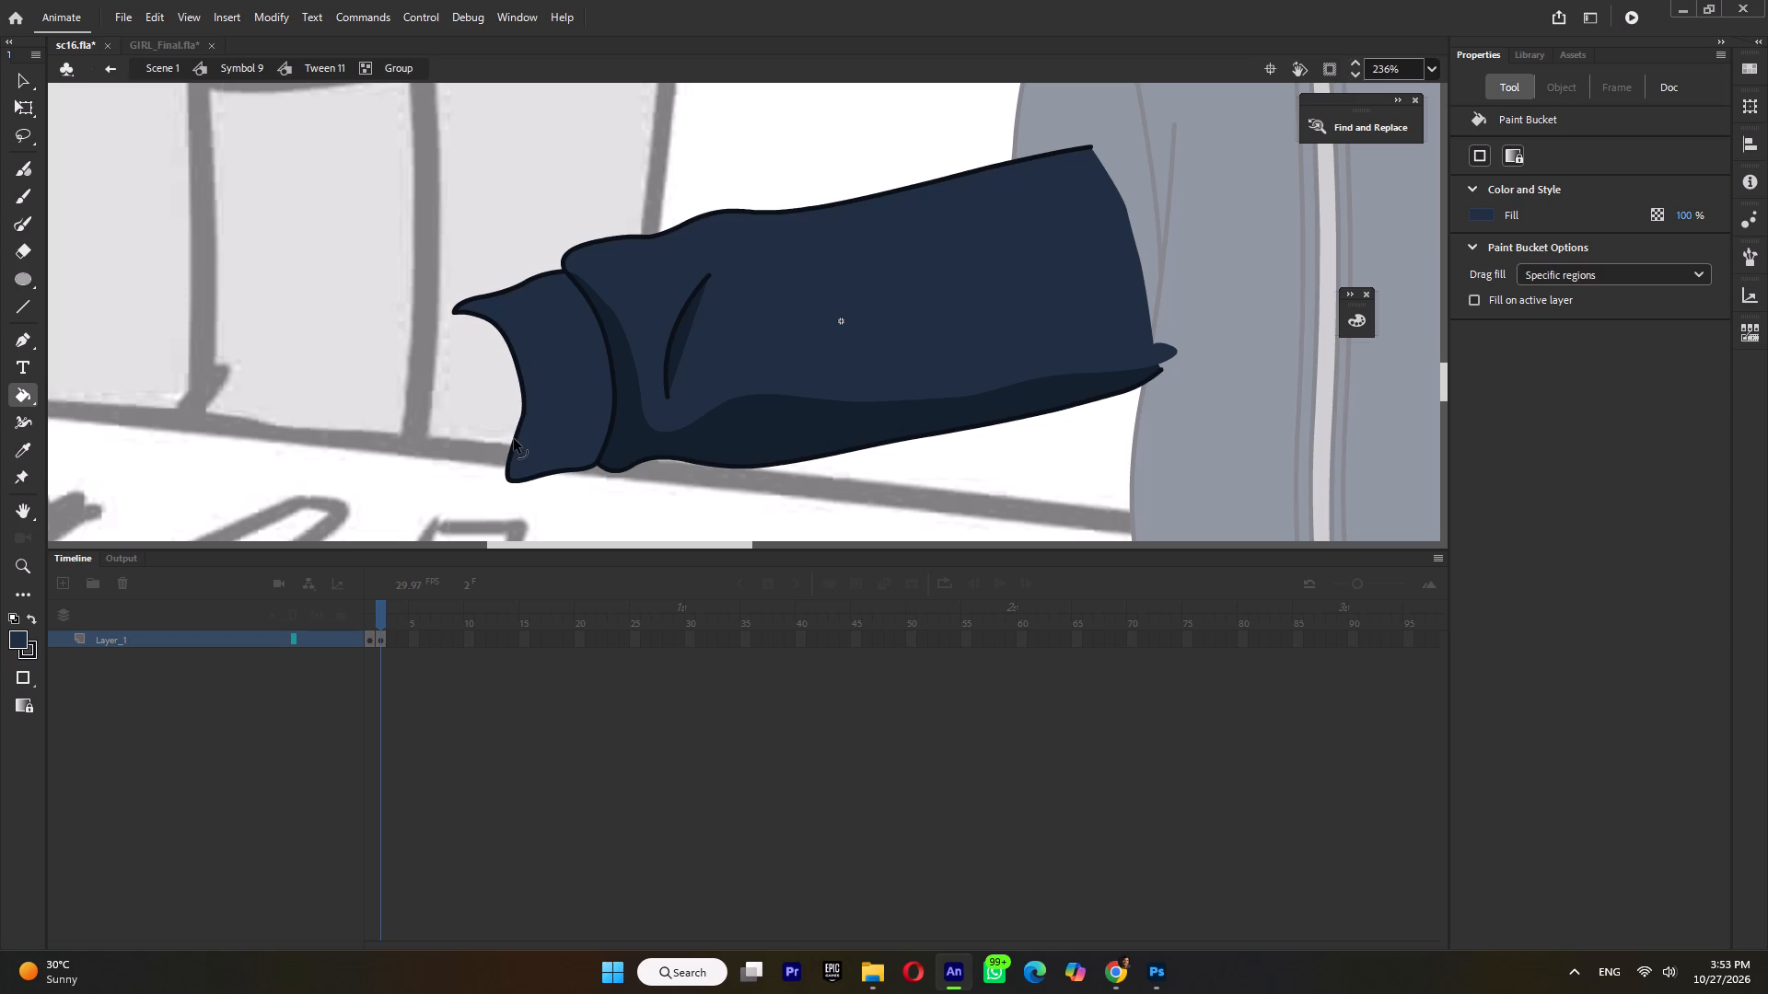
{"action": "left_click_drag", "start_coordinate": [514, 439], "coordinate": [522, 445], "text": "ctrl"}
{"action": "left_click", "coordinate": [514, 464], "text": "ctrl"}
{"action": "left_click_drag", "start_coordinate": [523, 392], "coordinate": [529, 379], "text": "ctrl"}
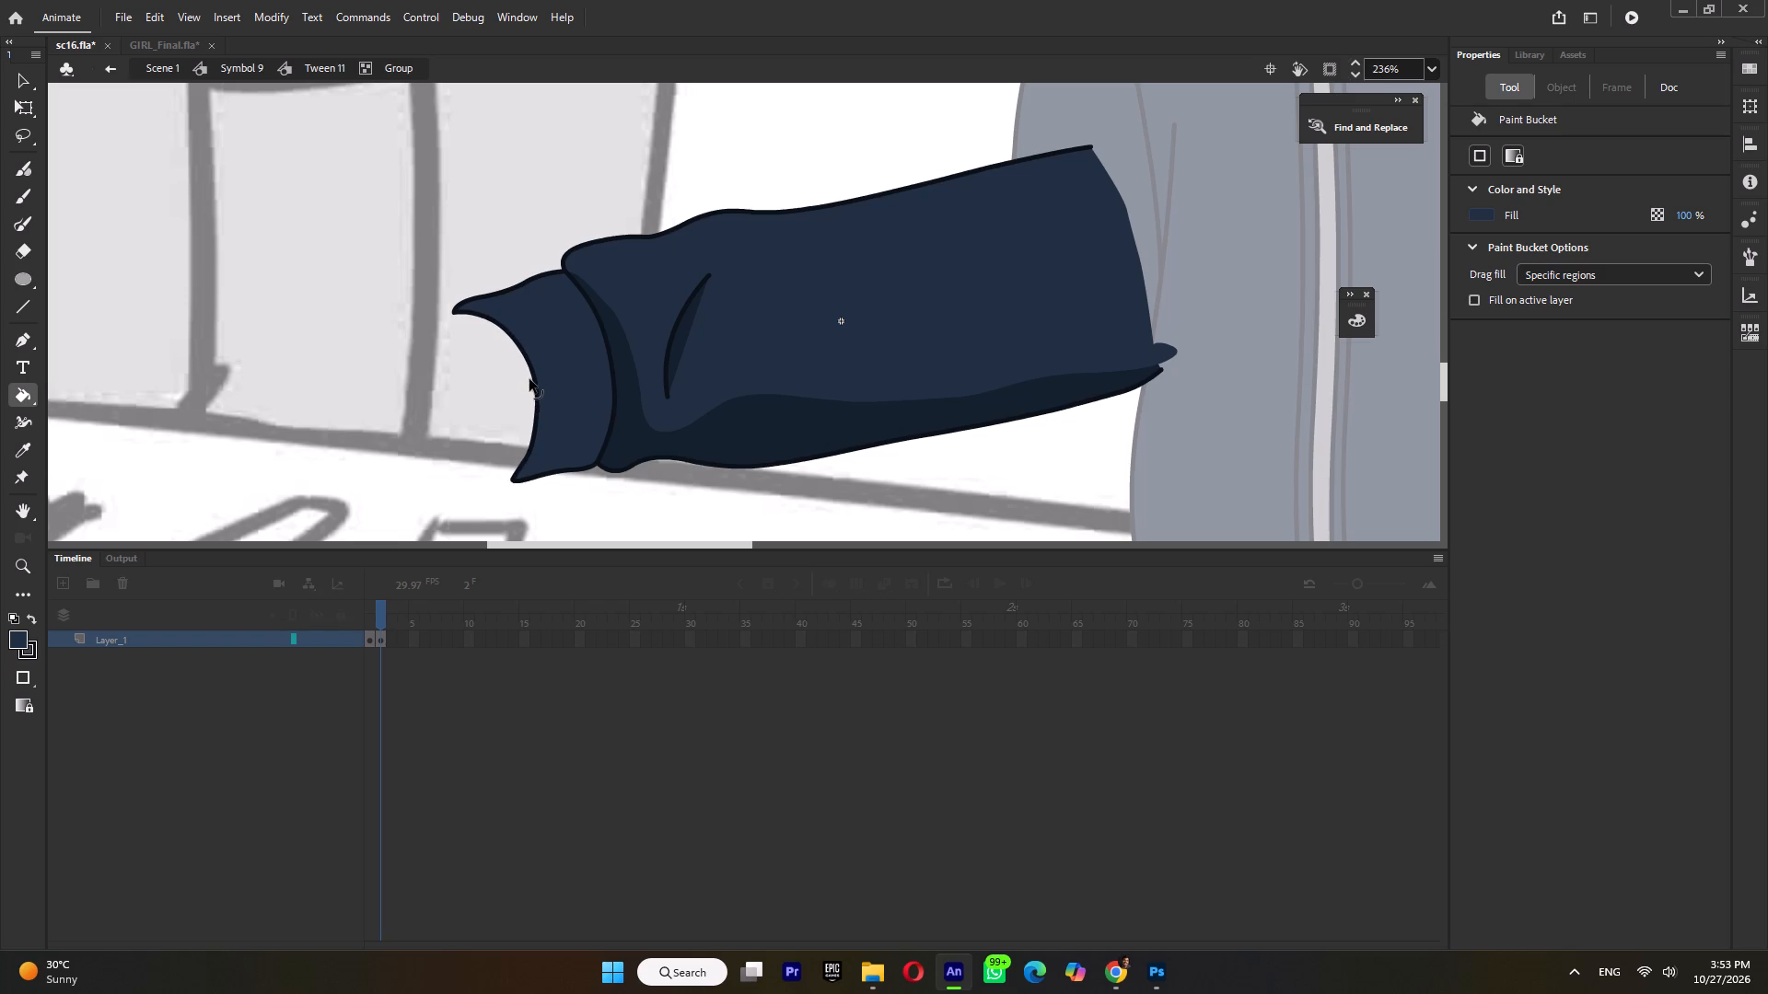
{"action": "left_click_drag", "start_coordinate": [529, 379], "coordinate": [527, 380], "text": "ctrl"}
{"action": "left_click", "coordinate": [526, 447], "text": "ctrl"}
{"action": "scroll", "coordinate": [564, 376], "scroll_direction": "down", "scroll_amount": 7, "text": "ctrl"}
{"action": "scroll", "coordinate": [513, 363], "scroll_direction": "up", "scroll_amount": 3, "text": "ctrl"}
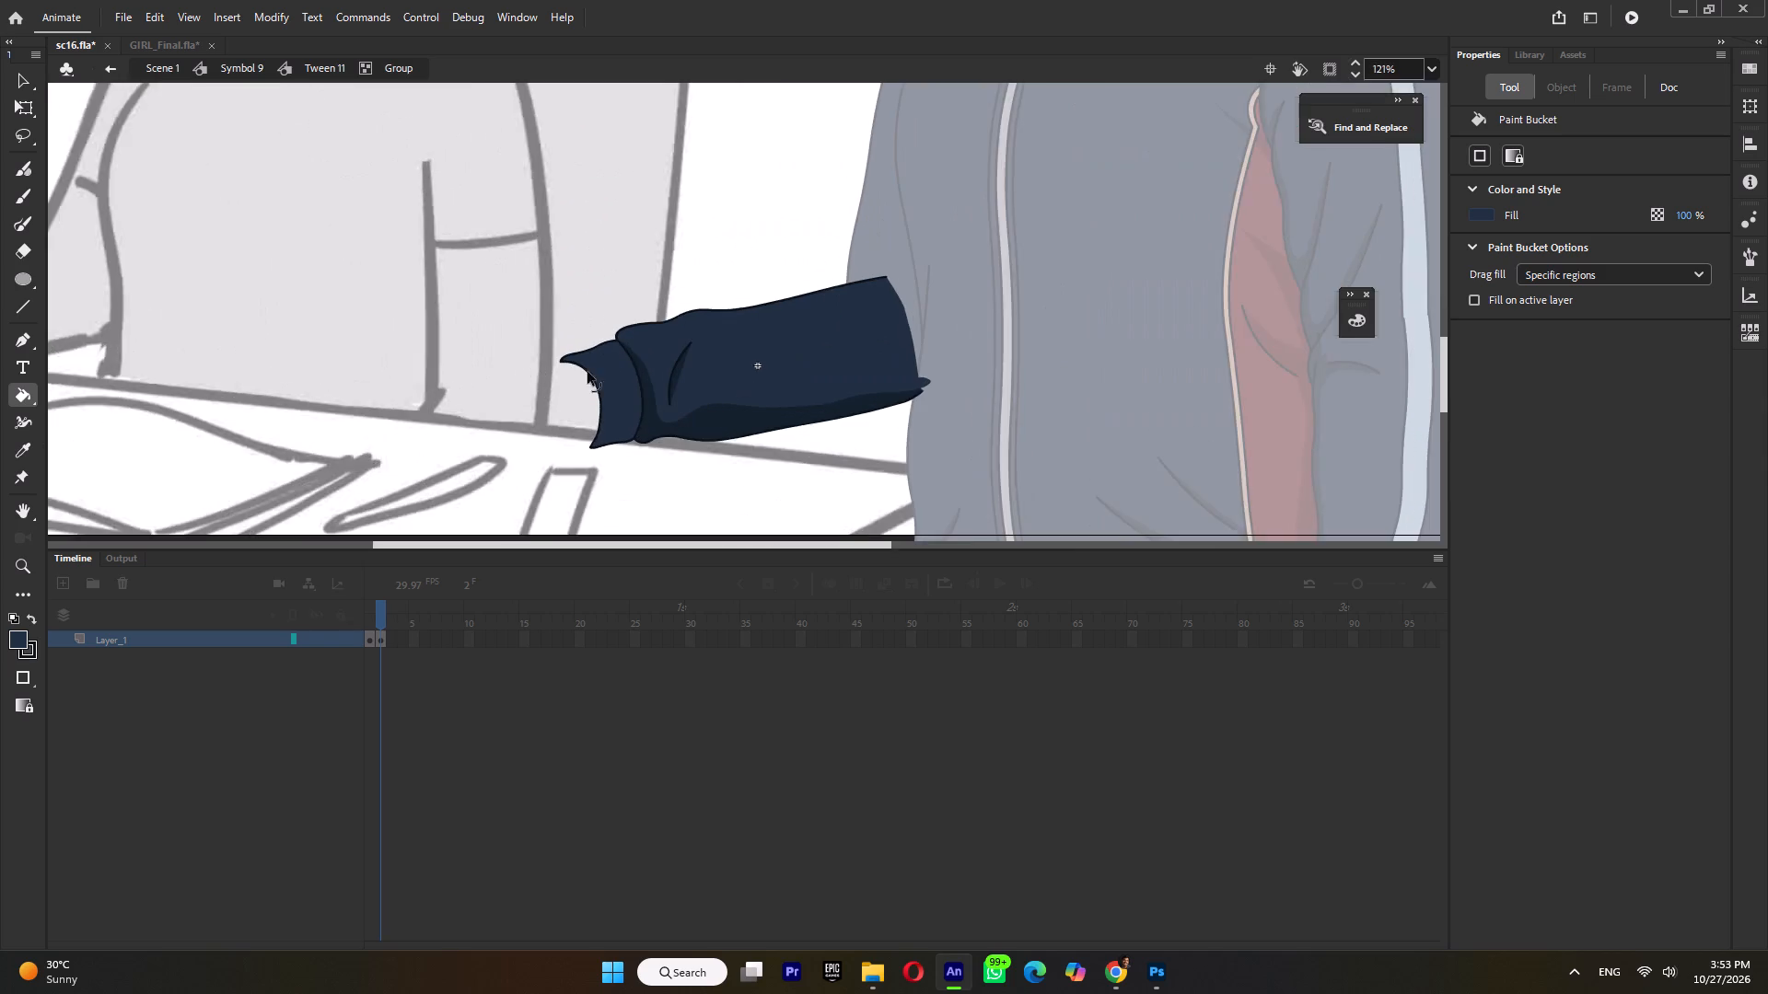
{"action": "scroll", "coordinate": [607, 375], "scroll_direction": "up", "scroll_amount": 4, "text": "ctrl"}
{"action": "left_click", "coordinate": [573, 386], "text": "ctrl"}
{"action": "scroll", "coordinate": [581, 364], "scroll_direction": "down", "scroll_amount": 5, "text": "ctrl"}
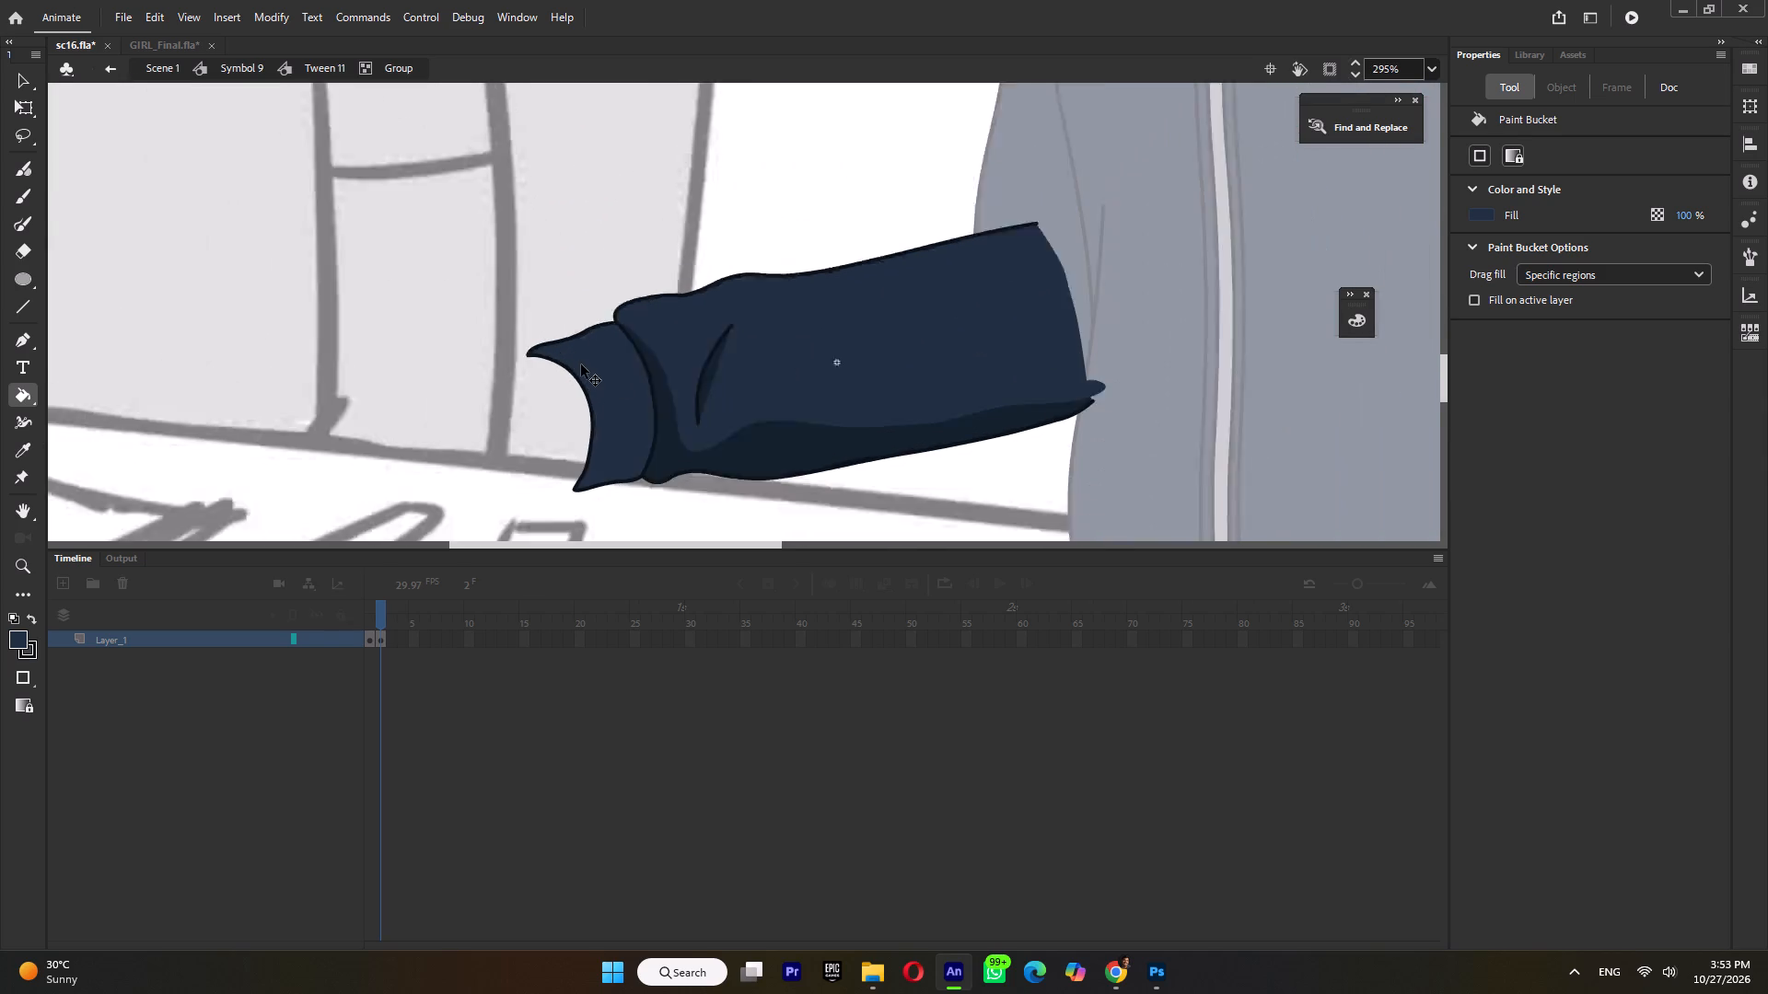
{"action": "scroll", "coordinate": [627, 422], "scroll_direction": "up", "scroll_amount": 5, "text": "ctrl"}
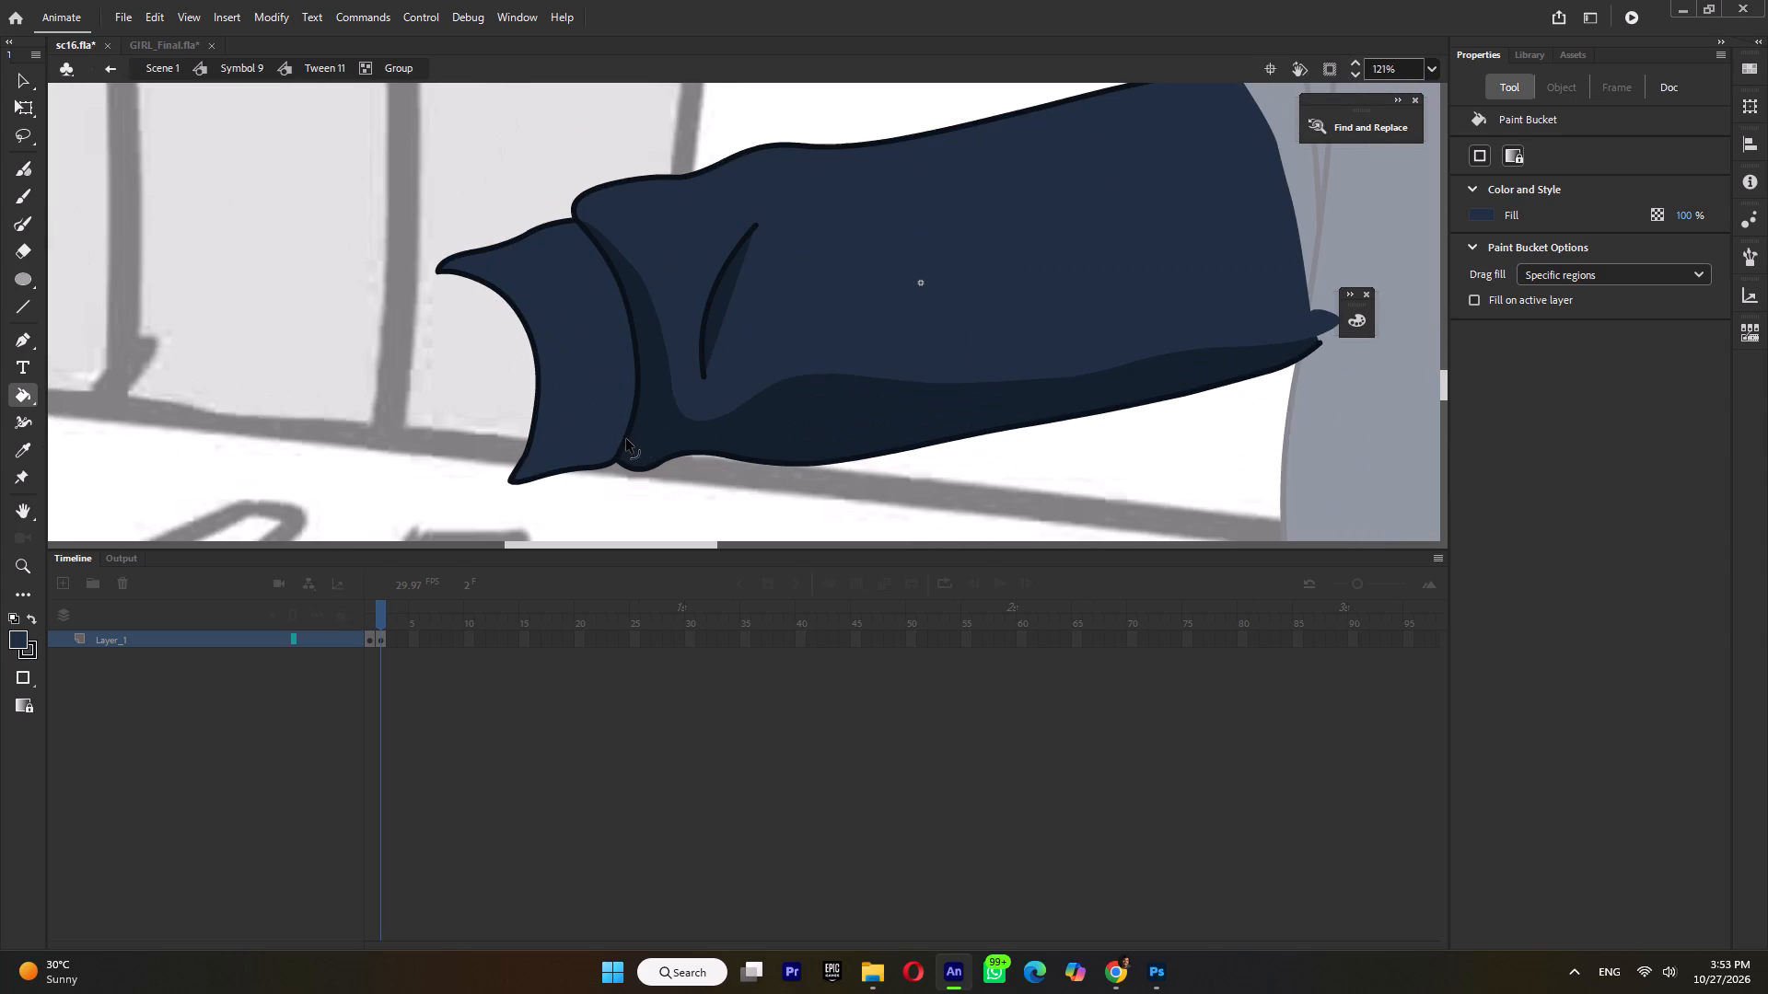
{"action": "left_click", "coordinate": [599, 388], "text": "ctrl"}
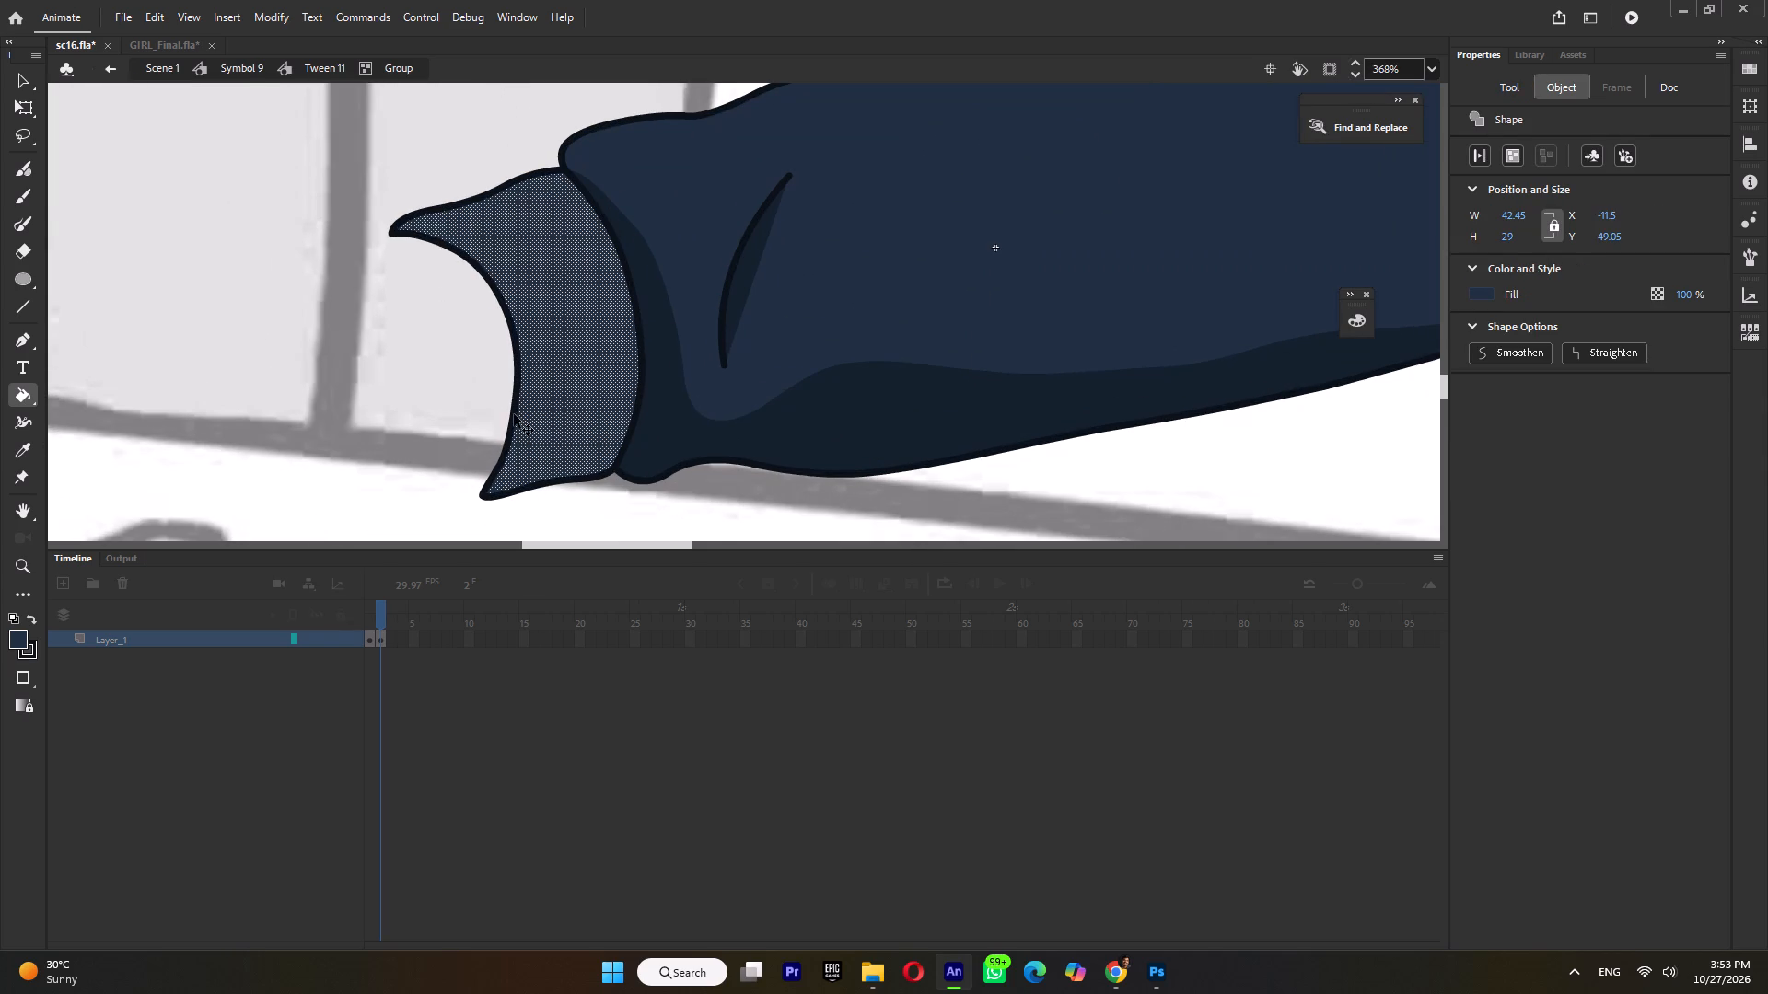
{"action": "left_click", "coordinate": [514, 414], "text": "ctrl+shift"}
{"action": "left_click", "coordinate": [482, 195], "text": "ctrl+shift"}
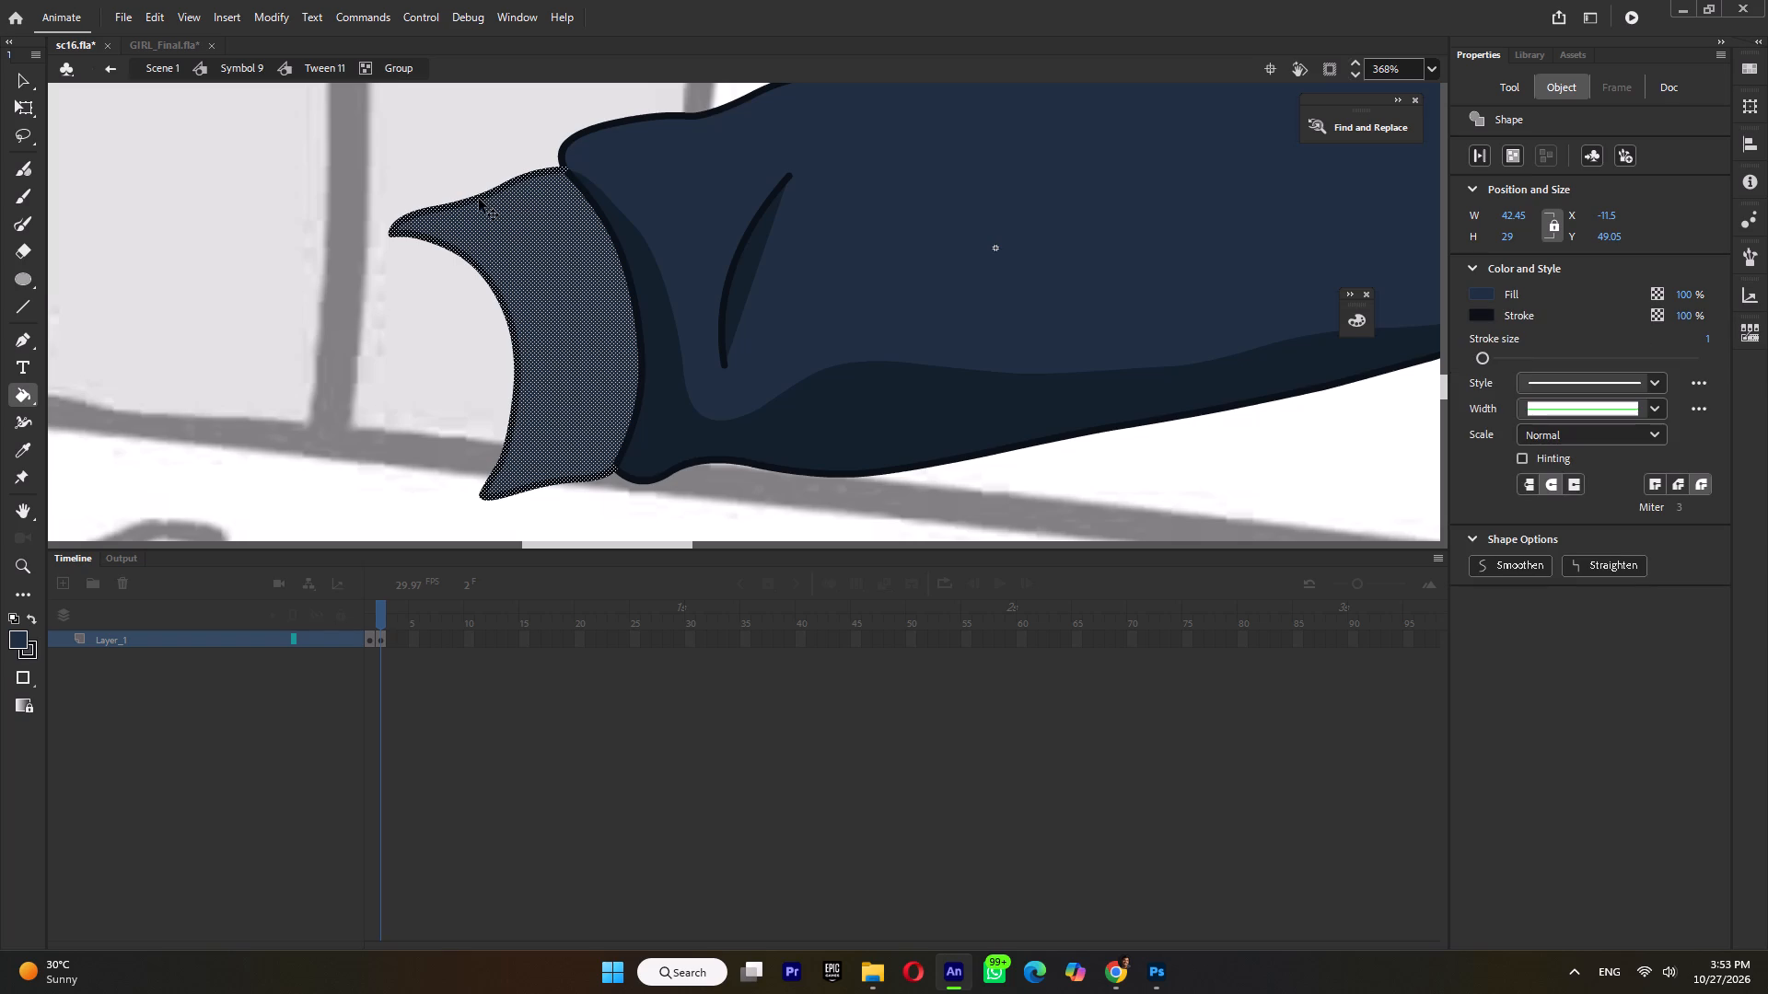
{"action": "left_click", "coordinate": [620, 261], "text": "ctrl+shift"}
Leave the forearm artwork for Symbol 9 and save the sc16 file.
{"action": "double_click", "coordinate": [313, 252], "text": "ctrl"}
{"action": "scroll", "coordinate": [428, 333], "scroll_direction": "down", "scroll_amount": 8, "text": "ctrl"}
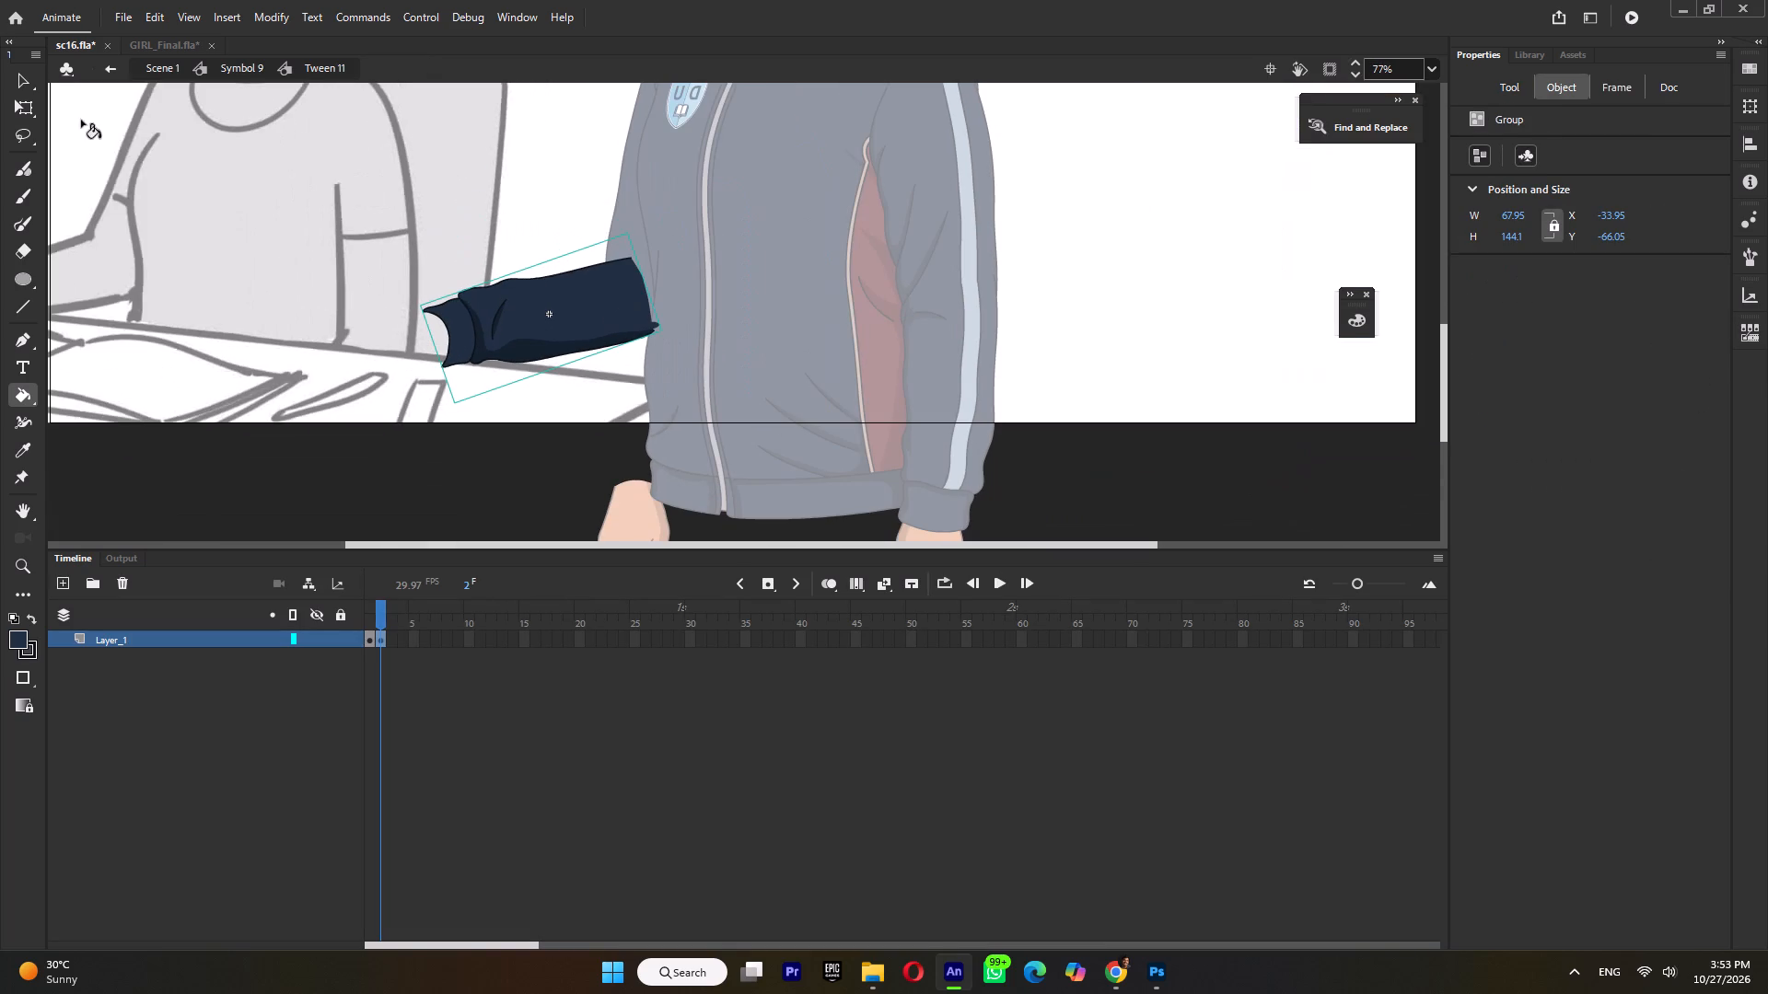
{"action": "left_click", "coordinate": [12, 110]}
{"action": "double_click", "coordinate": [412, 408]}
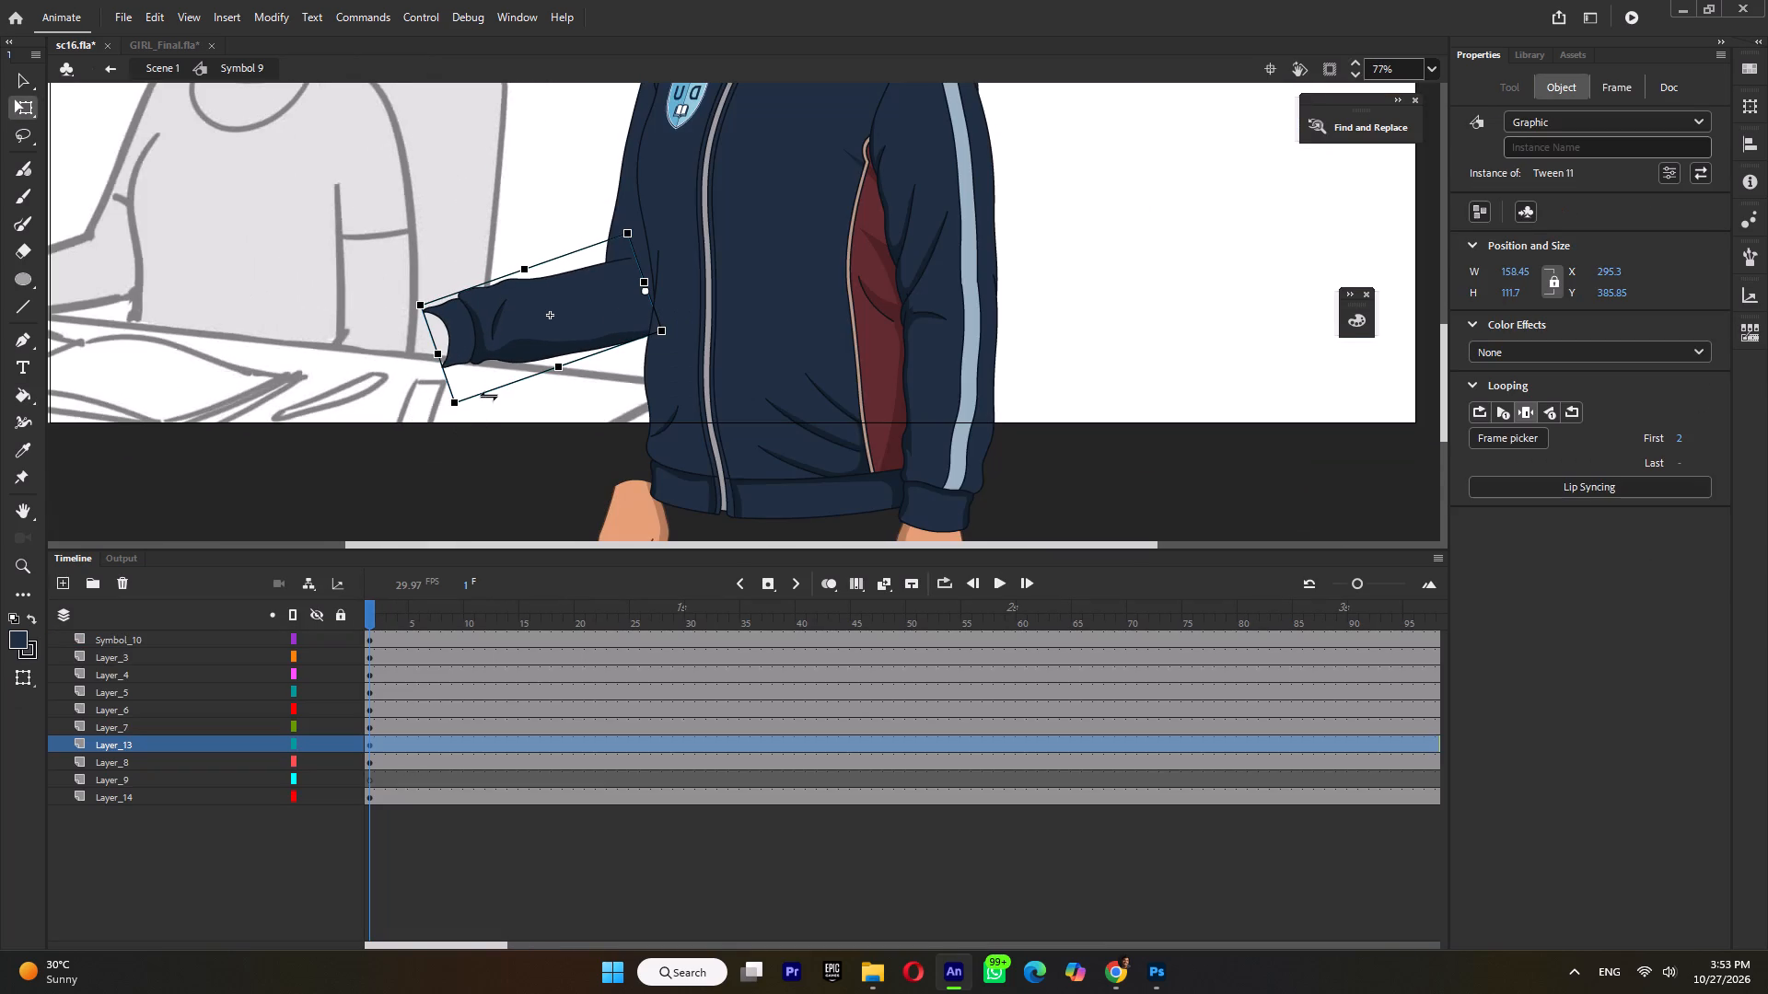
{"action": "scroll", "coordinate": [540, 350], "scroll_direction": "down", "scroll_amount": 2, "text": "ctrl"}
{"action": "key", "text": "ctrl+s"}
Scrub the Scene 1 storyboard to frame 47 and add keyframes there on all layers inside Symbol 9.
{"action": "double_click", "coordinate": [962, 353], "text": "ctrl"}
{"action": "scroll", "coordinate": [962, 354], "scroll_direction": "down", "scroll_amount": 4, "text": "ctrl"}
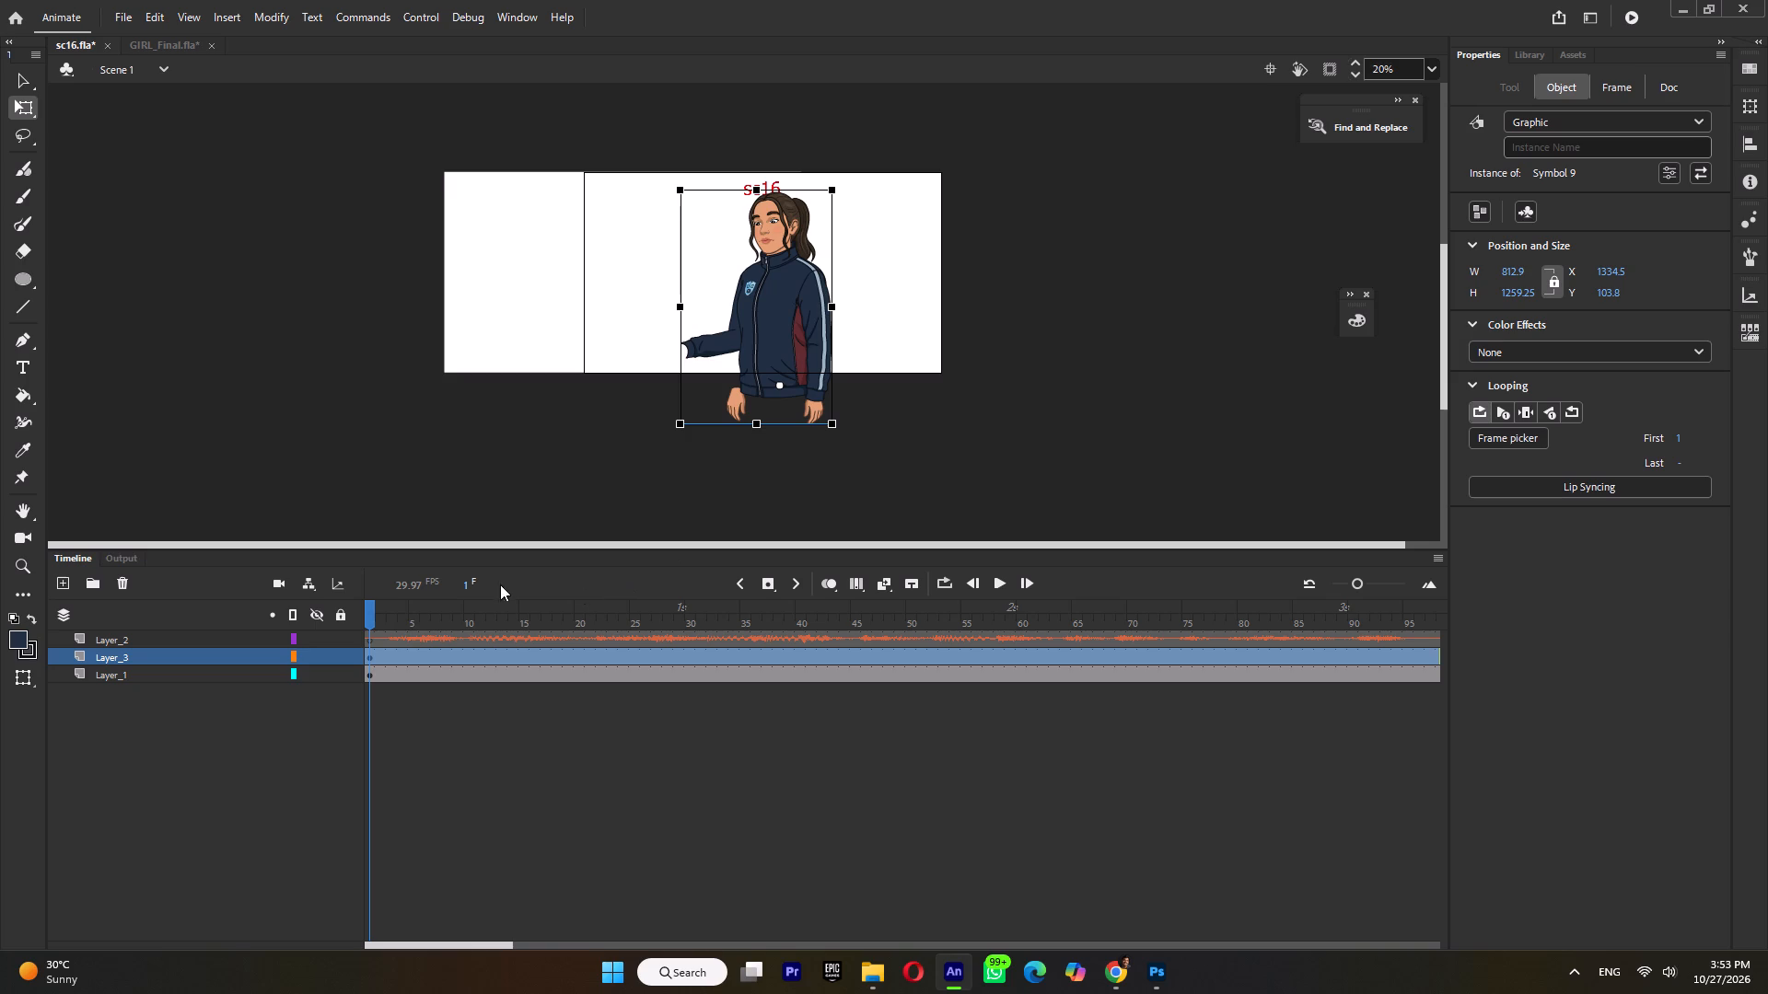
{"action": "left_click_drag", "start_coordinate": [378, 613], "coordinate": [648, 656]}
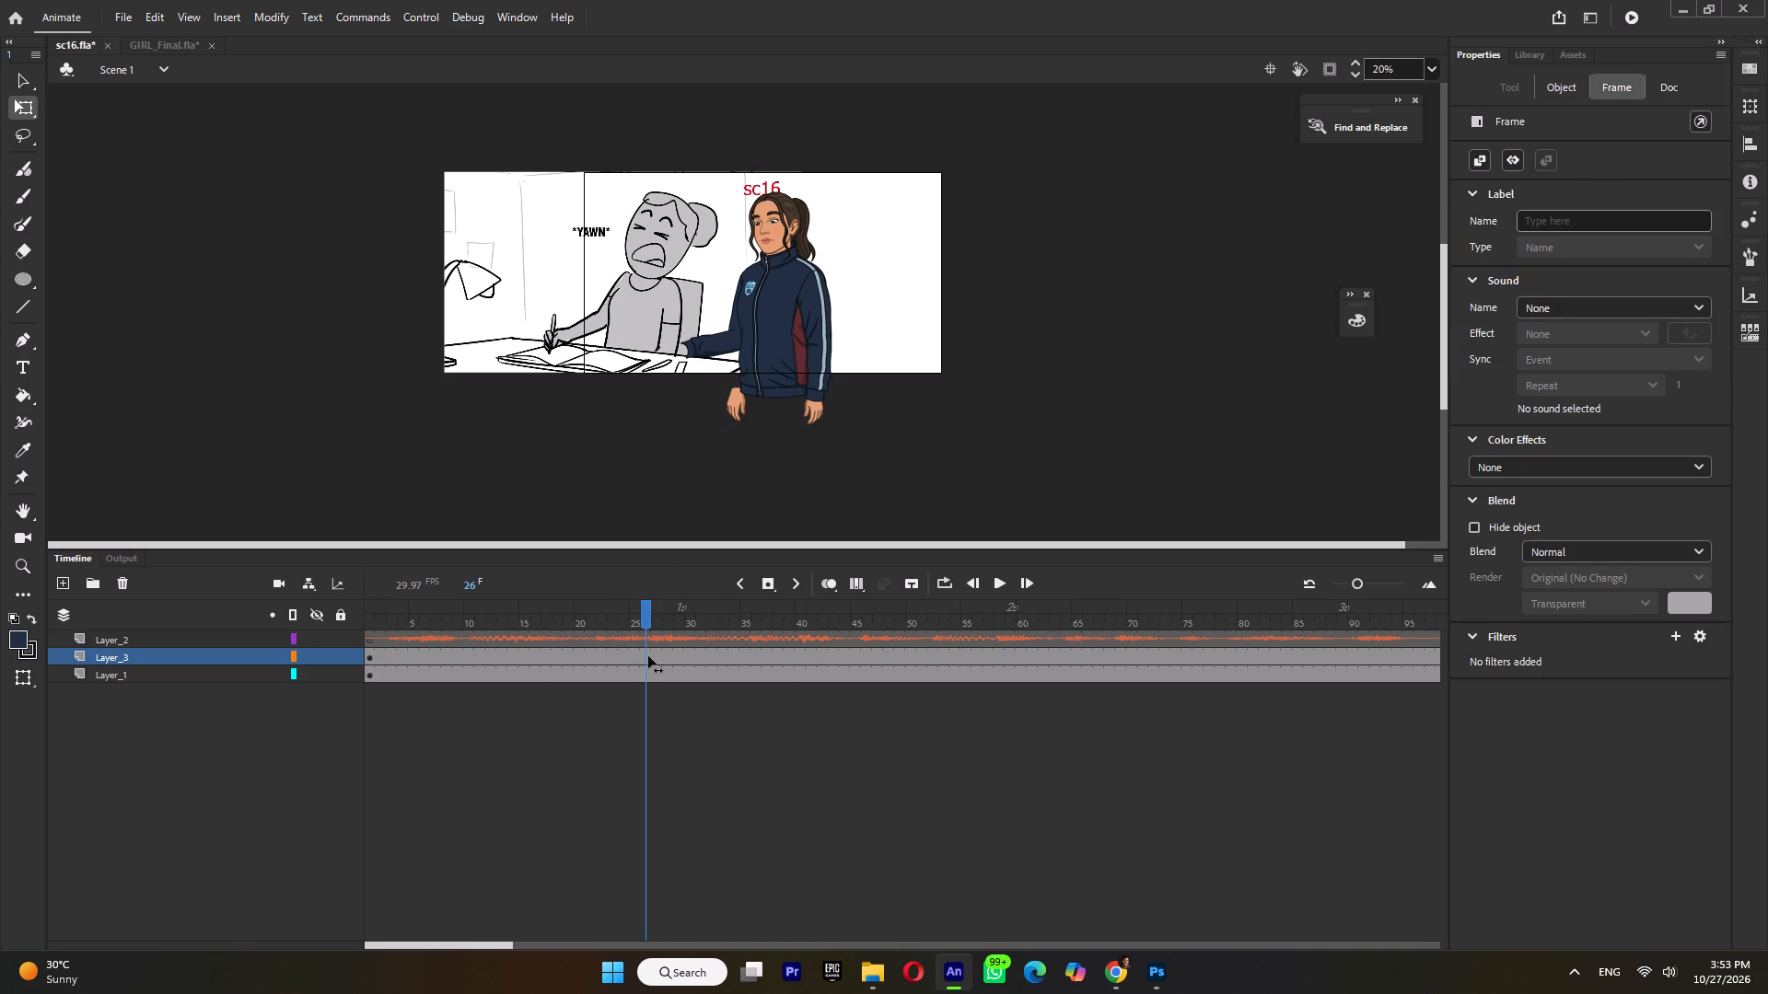
{"action": "left_click_drag", "start_coordinate": [648, 656], "coordinate": [869, 677]}
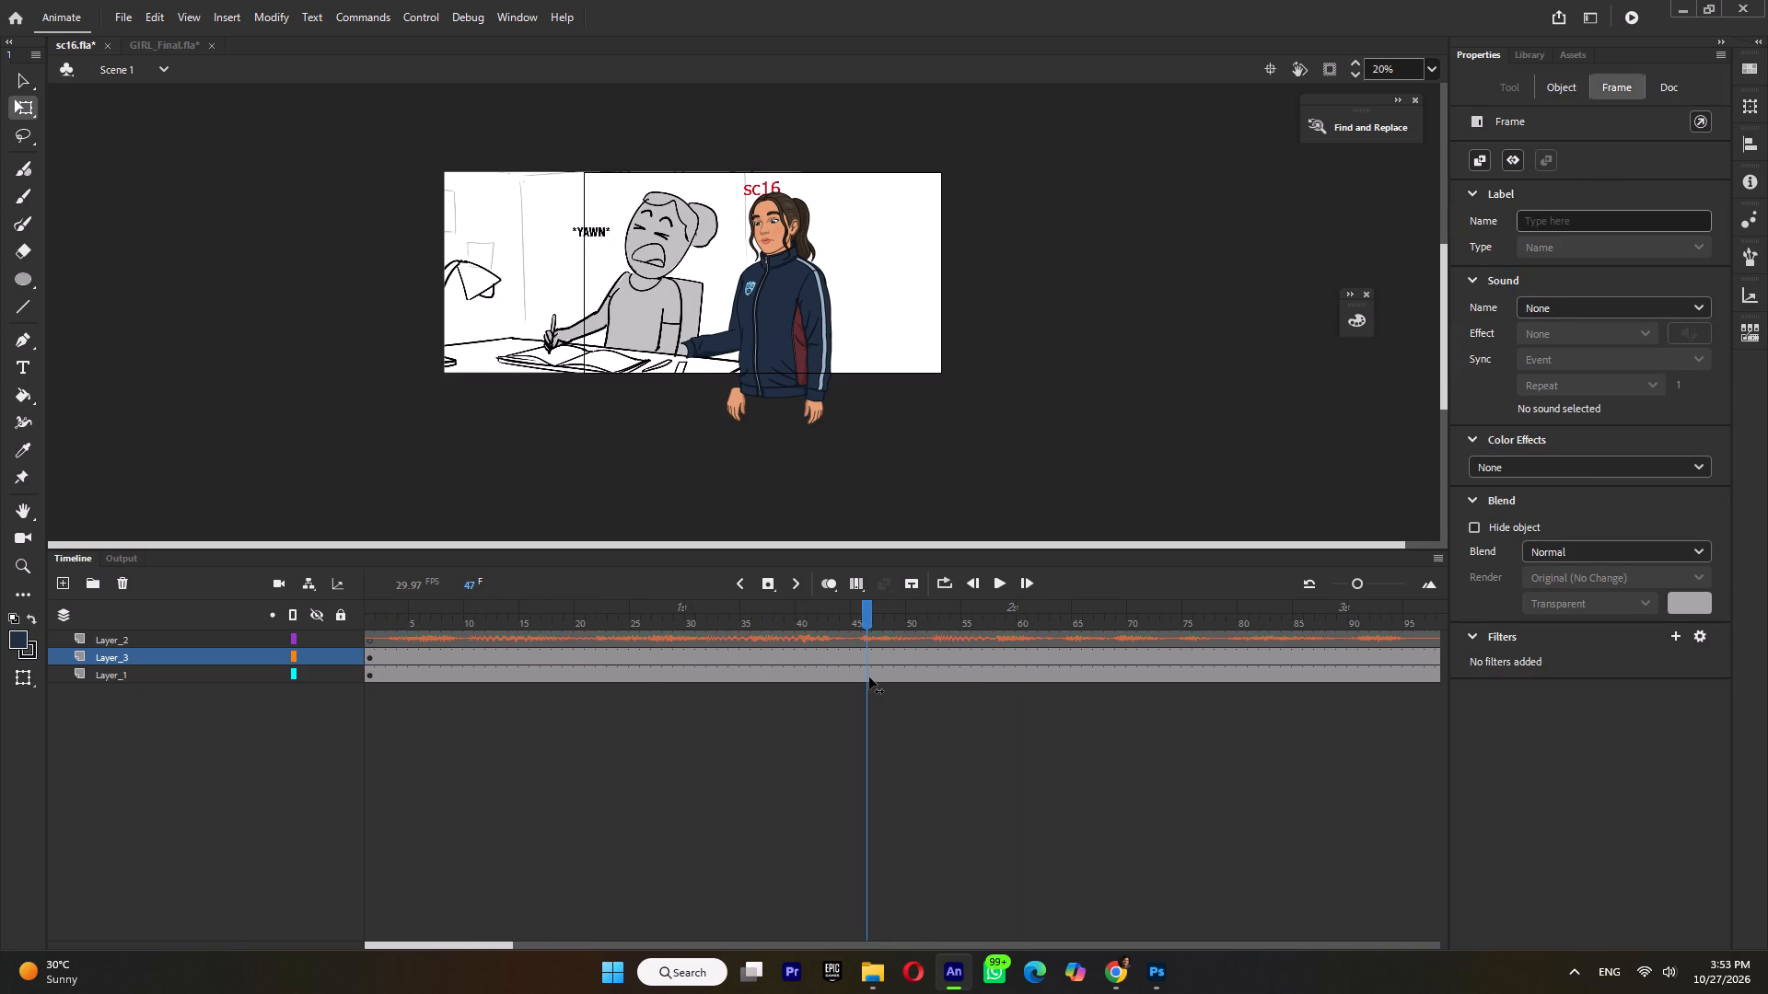
{"action": "left_click_drag", "start_coordinate": [869, 677], "coordinate": [878, 677]}
{"action": "double_click", "coordinate": [780, 295]}
{"action": "left_click", "coordinate": [780, 295]}
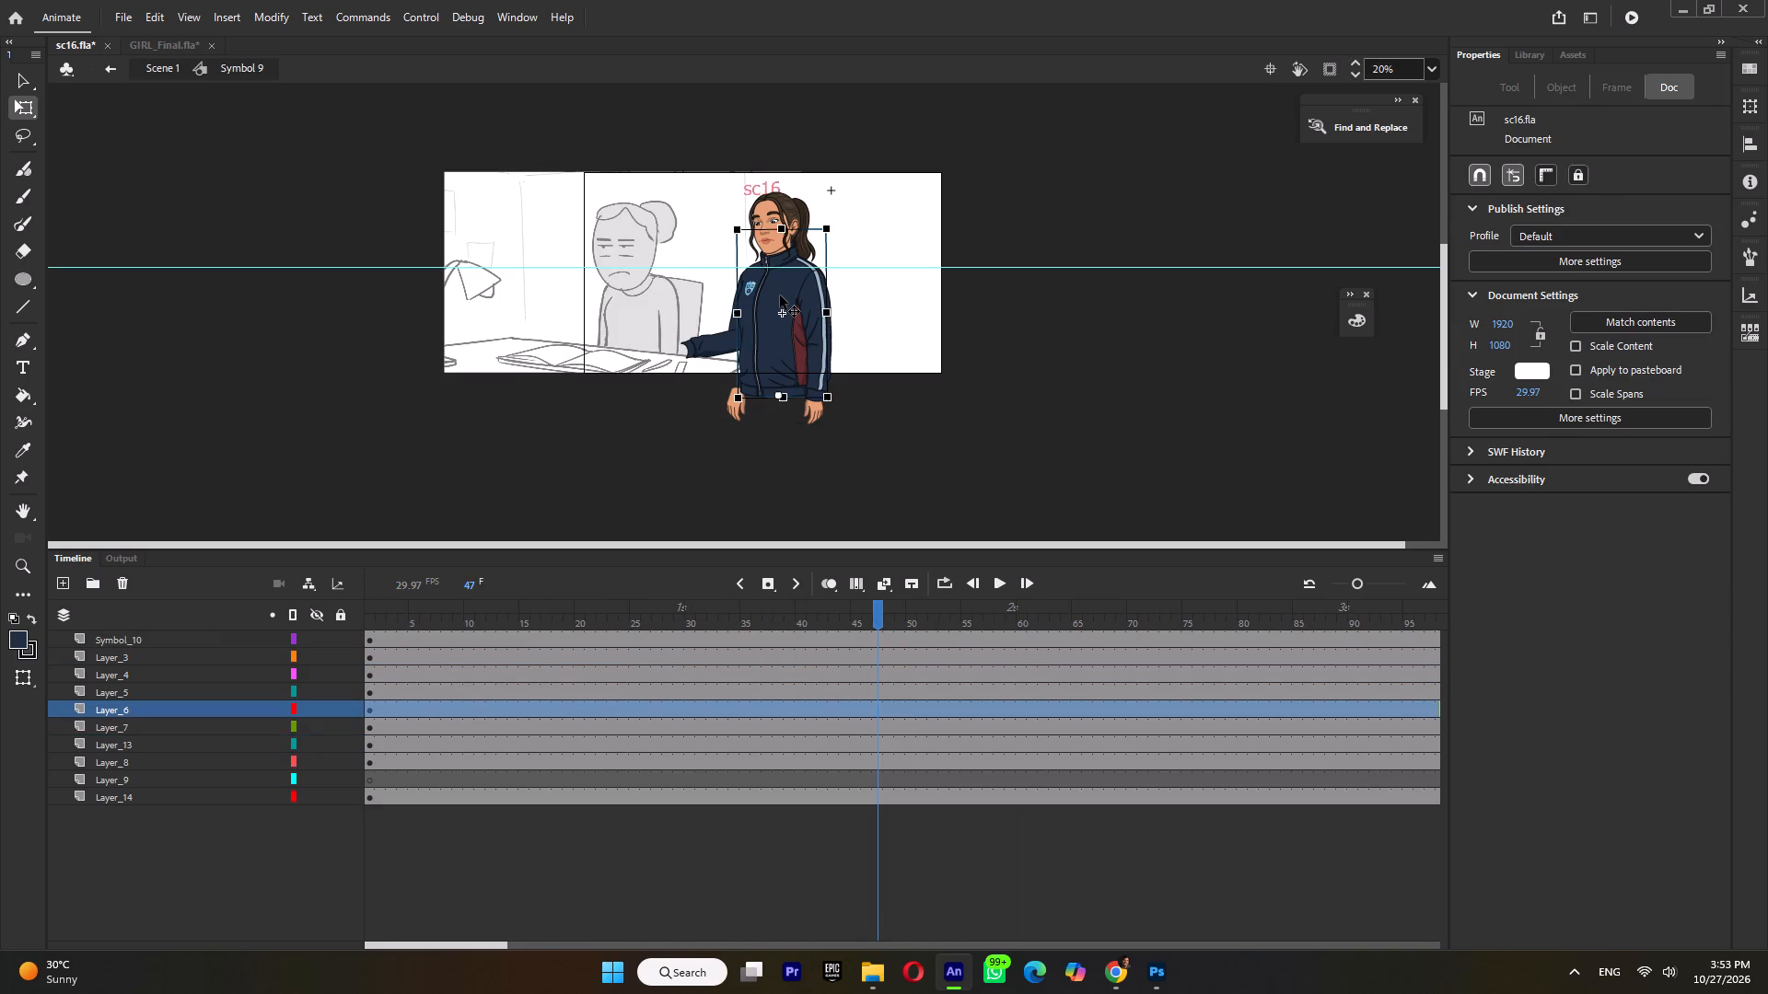
{"action": "double_click", "coordinate": [875, 622]}
{"action": "key", "text": "F6"}
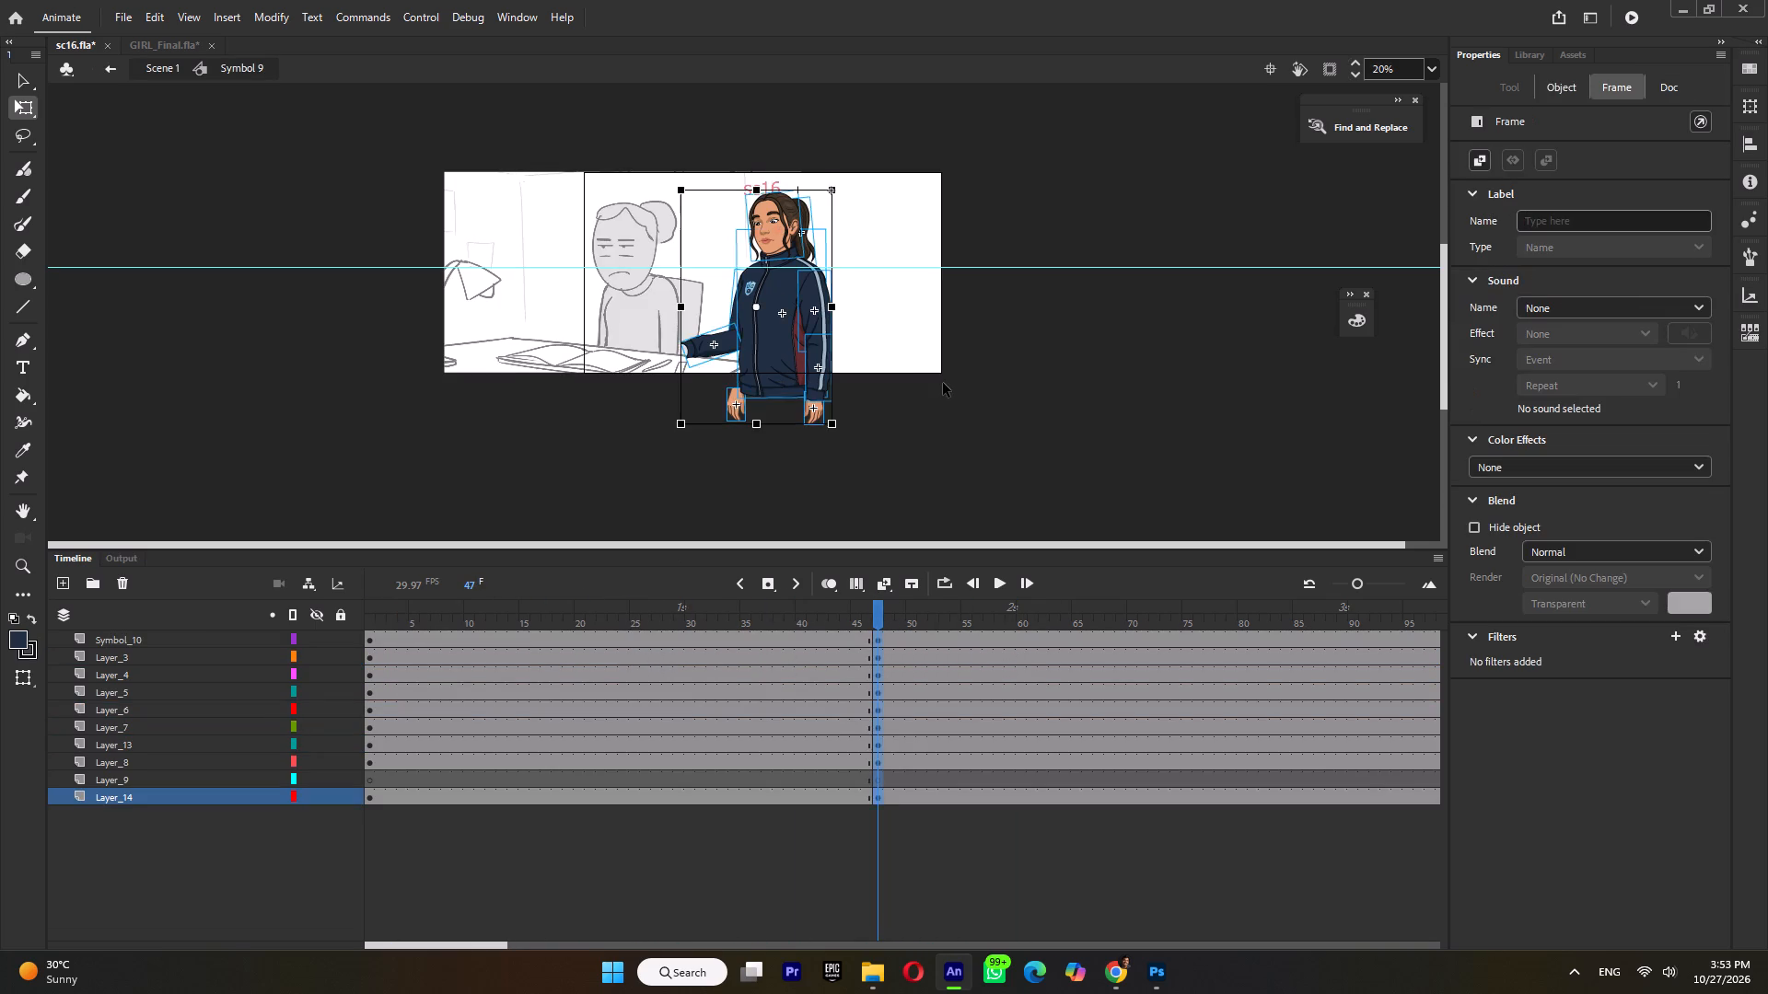
{"action": "left_click", "coordinate": [943, 383]}
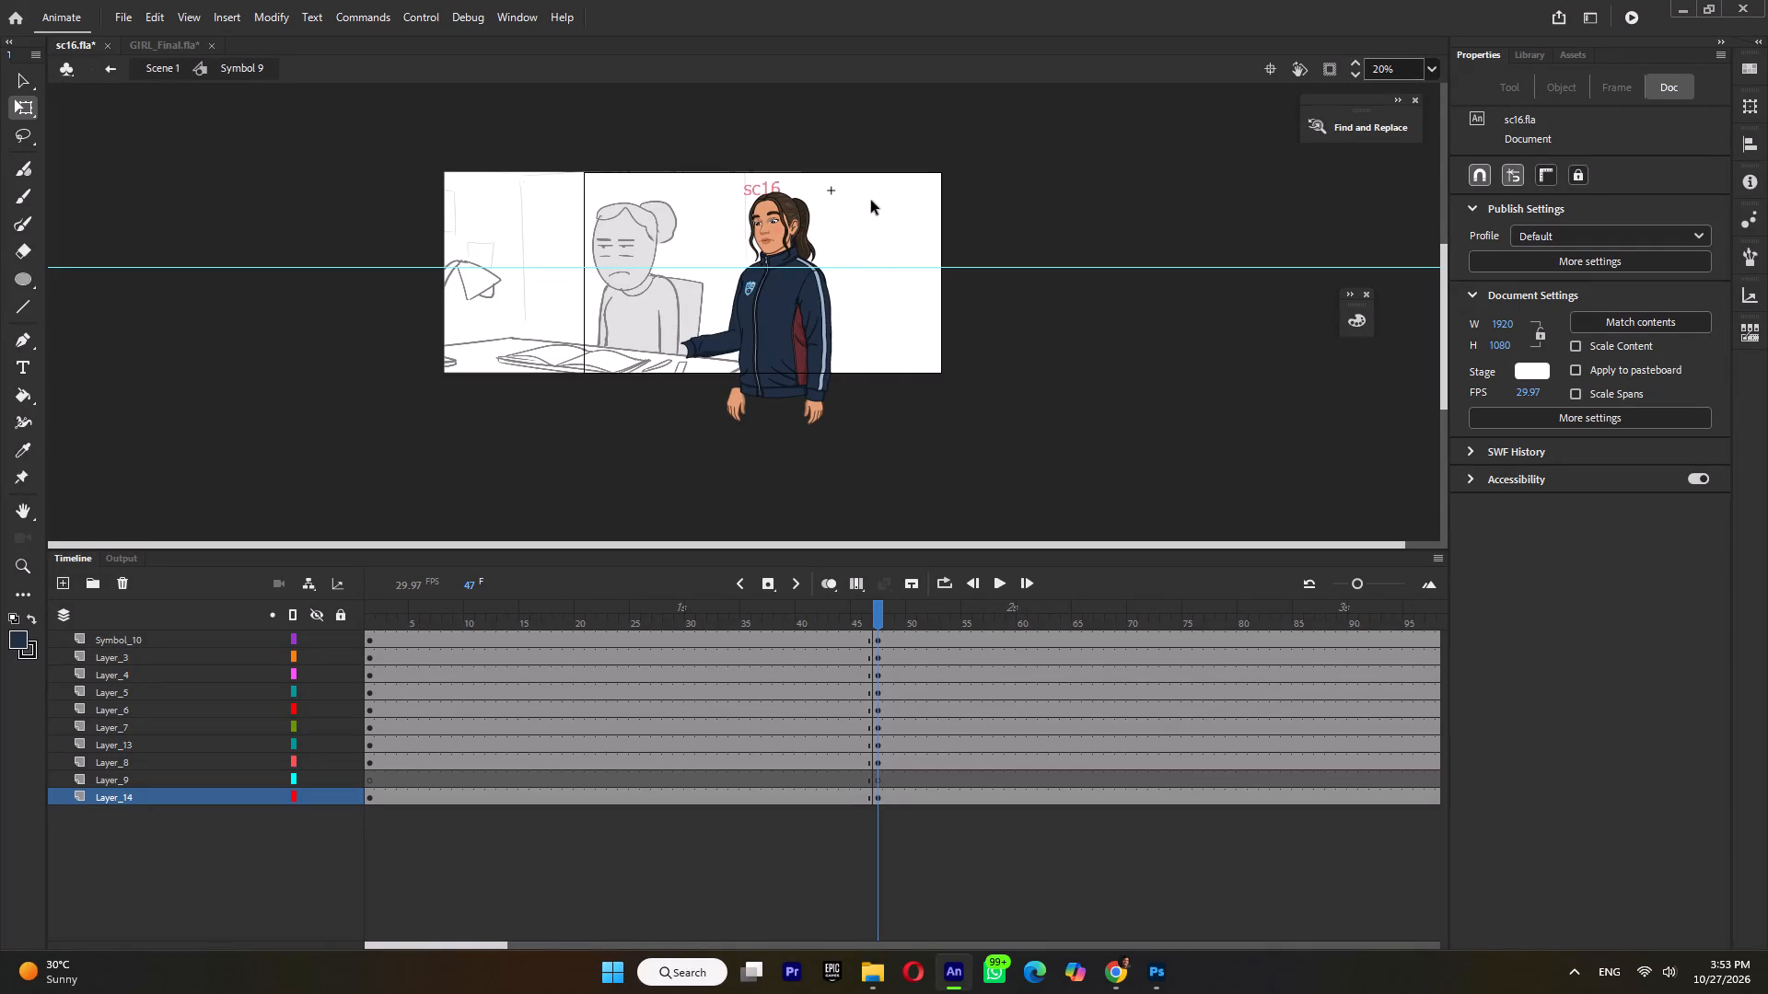
Select the girl's whole upper body at frame 47, put its pivot at the waist, and lean it slightly toward the desk.
{"action": "left_click_drag", "start_coordinate": [871, 201], "coordinate": [676, 360]}
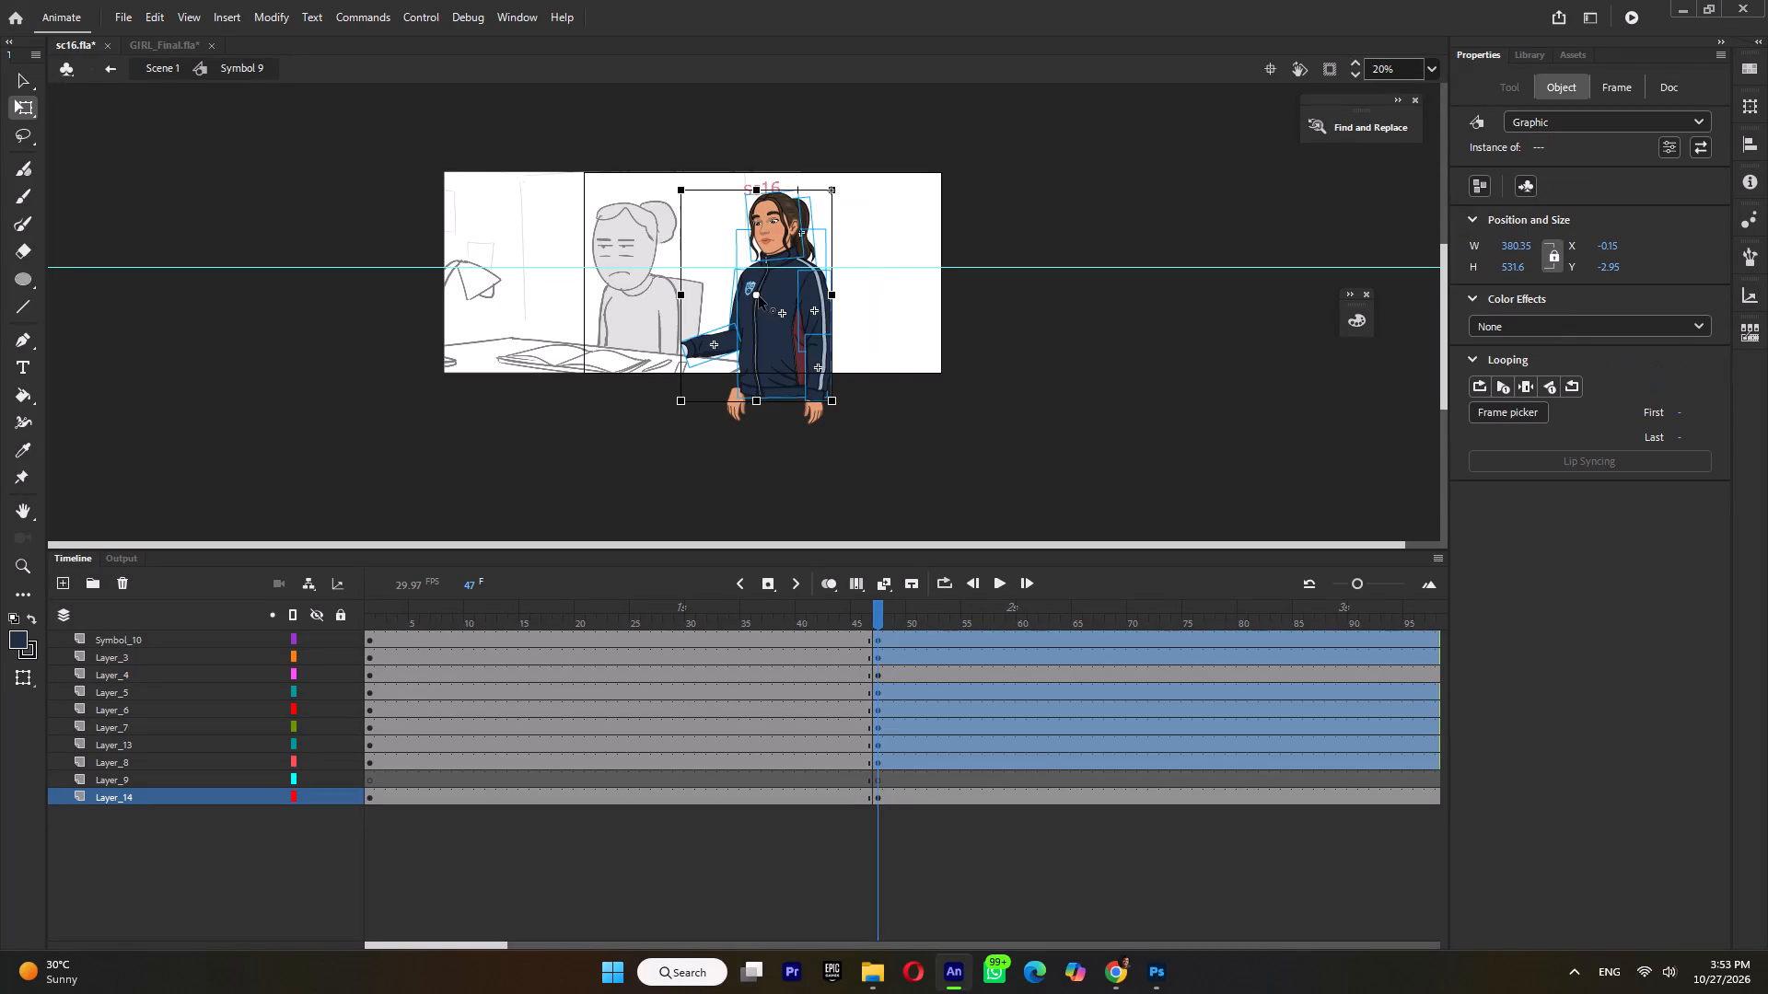
{"action": "left_click_drag", "start_coordinate": [759, 295], "coordinate": [783, 390]}
{"action": "left_click_drag", "start_coordinate": [840, 190], "coordinate": [829, 190]}
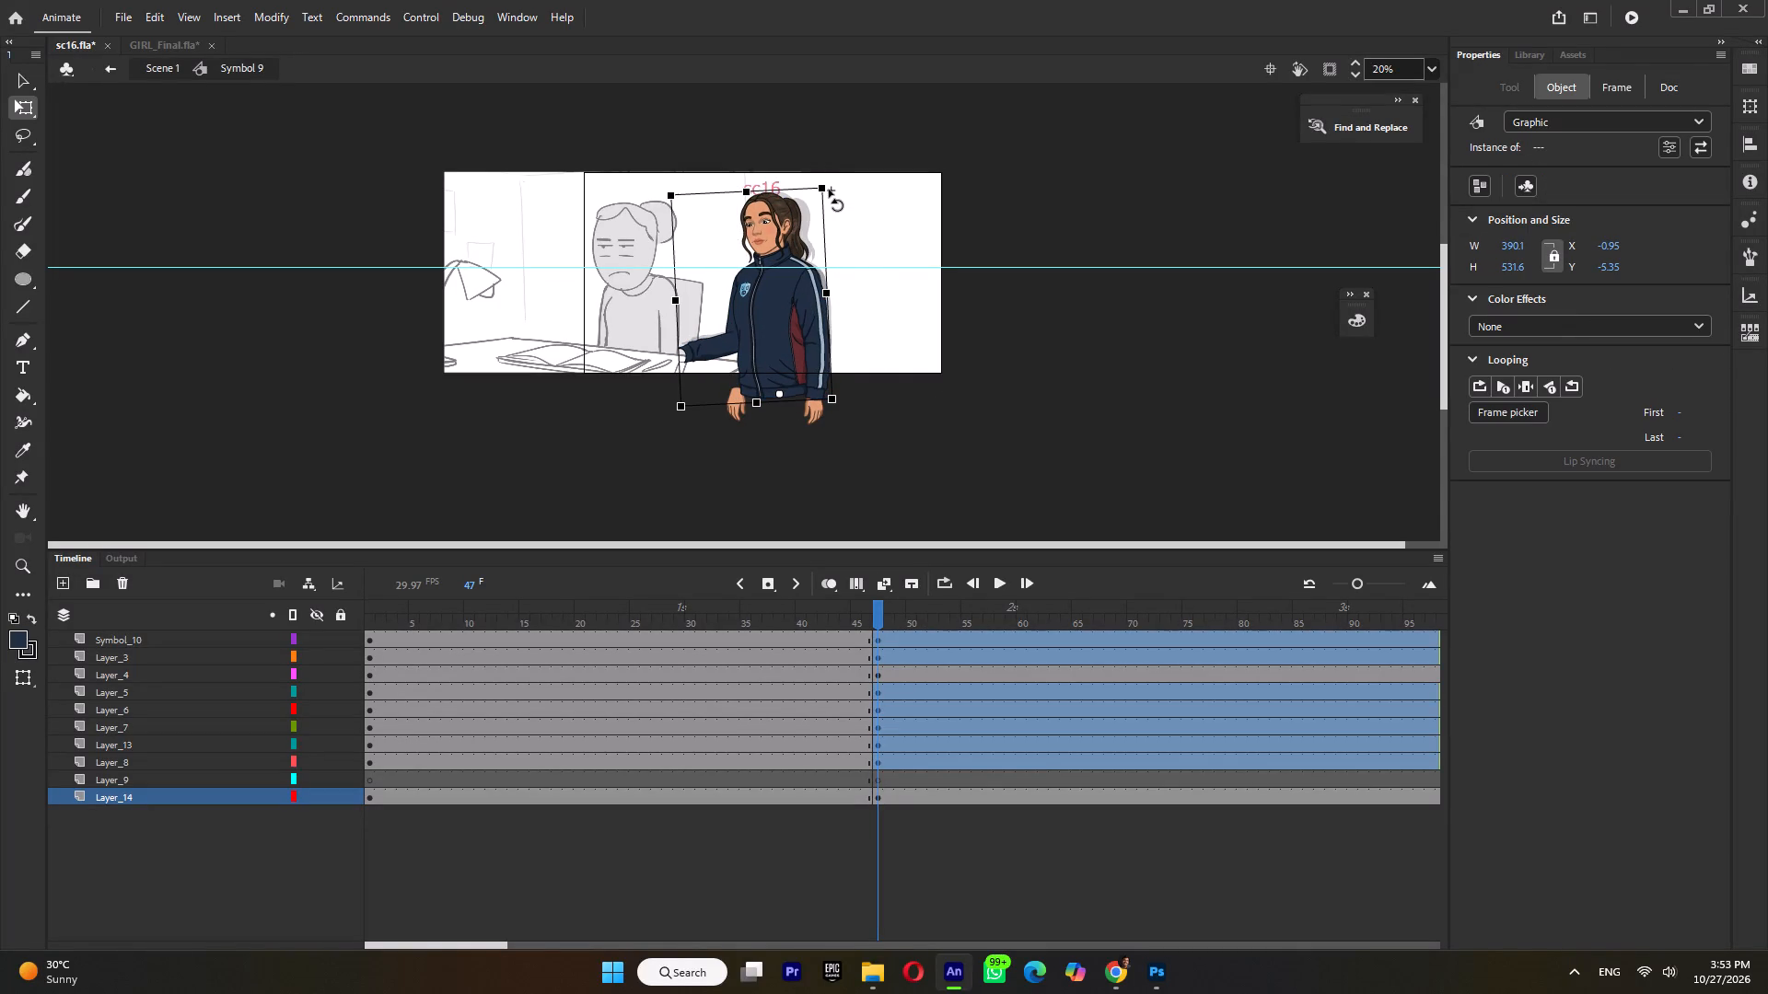
{"action": "left_click_drag", "start_coordinate": [829, 190], "coordinate": [832, 190]}
{"action": "scroll", "coordinate": [832, 191], "scroll_direction": "up", "scroll_amount": 4, "text": "ctrl"}
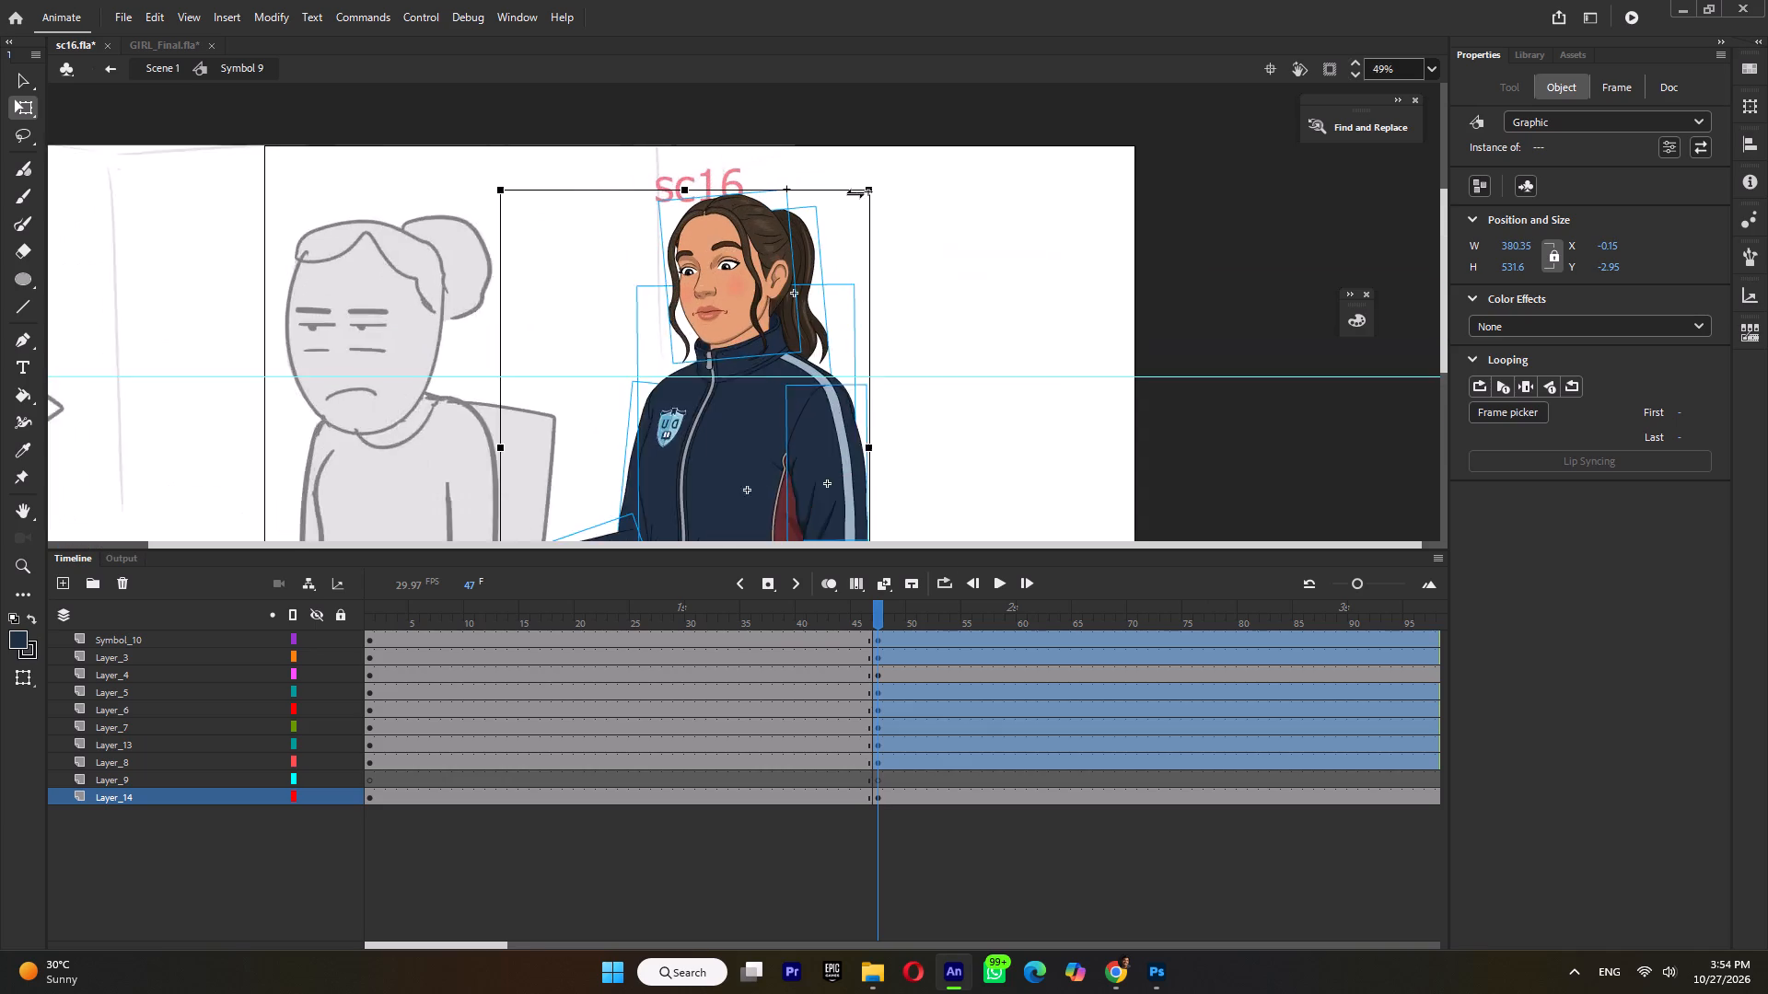
{"action": "scroll", "coordinate": [855, 193], "scroll_direction": "up", "scroll_amount": 1, "text": "ctrl"}
{"action": "left_click_drag", "start_coordinate": [884, 188], "coordinate": [872, 188]}
{"action": "scroll", "coordinate": [872, 188], "scroll_direction": "down", "scroll_amount": 5, "text": "ctrl"}
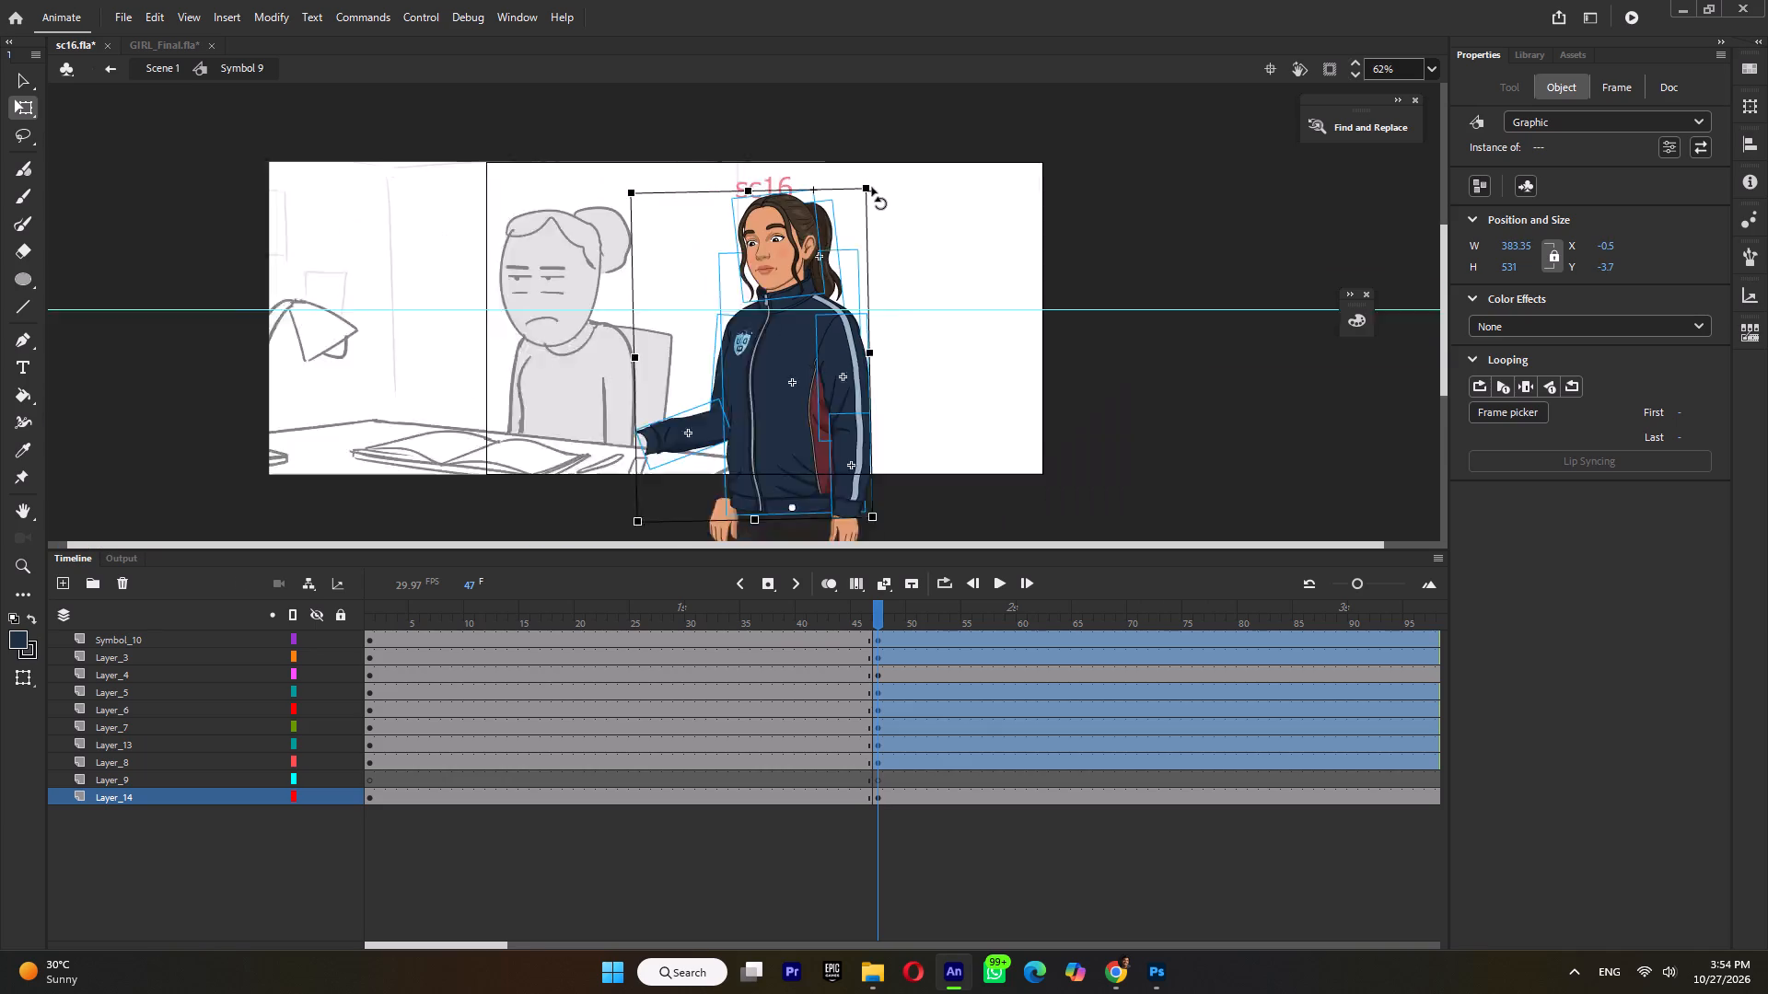
{"action": "left_click", "coordinate": [882, 227]}
Lower the outstretched forearm to her side at frame 47, and rotate the whole arm slightly inward about a shoulder pivot.
{"action": "left_click", "coordinate": [699, 389]}
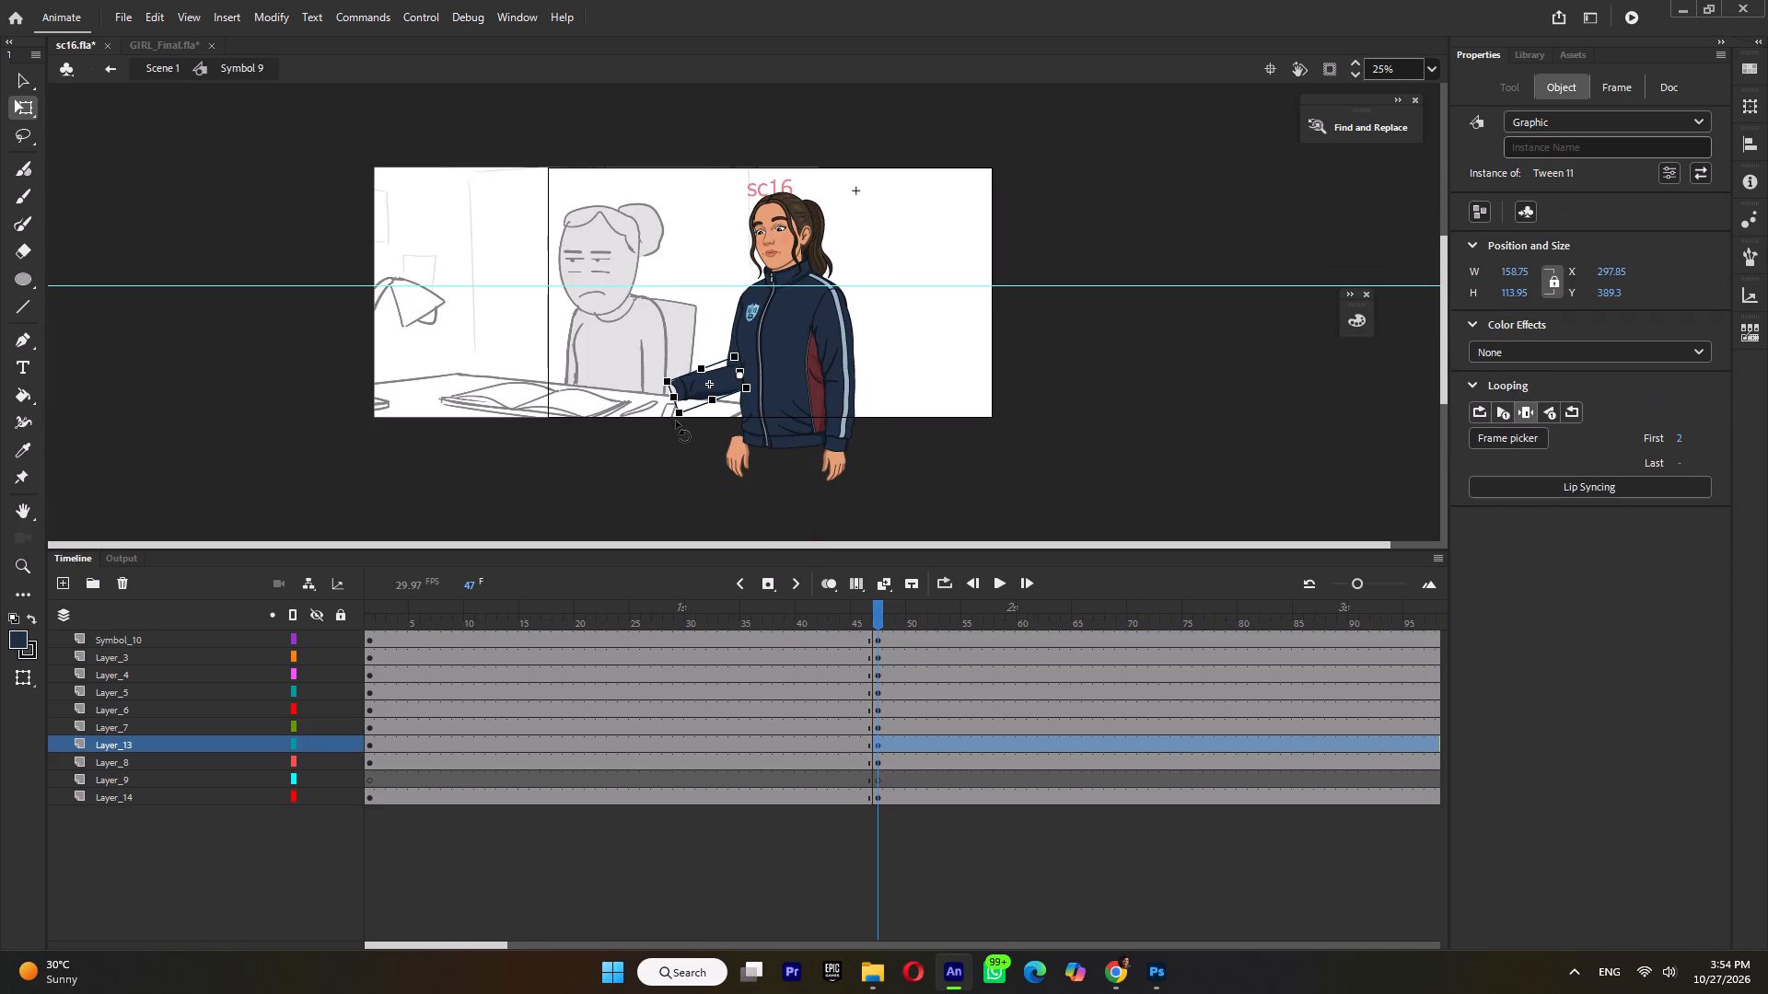
{"action": "left_click_drag", "start_coordinate": [674, 424], "coordinate": [744, 493]}
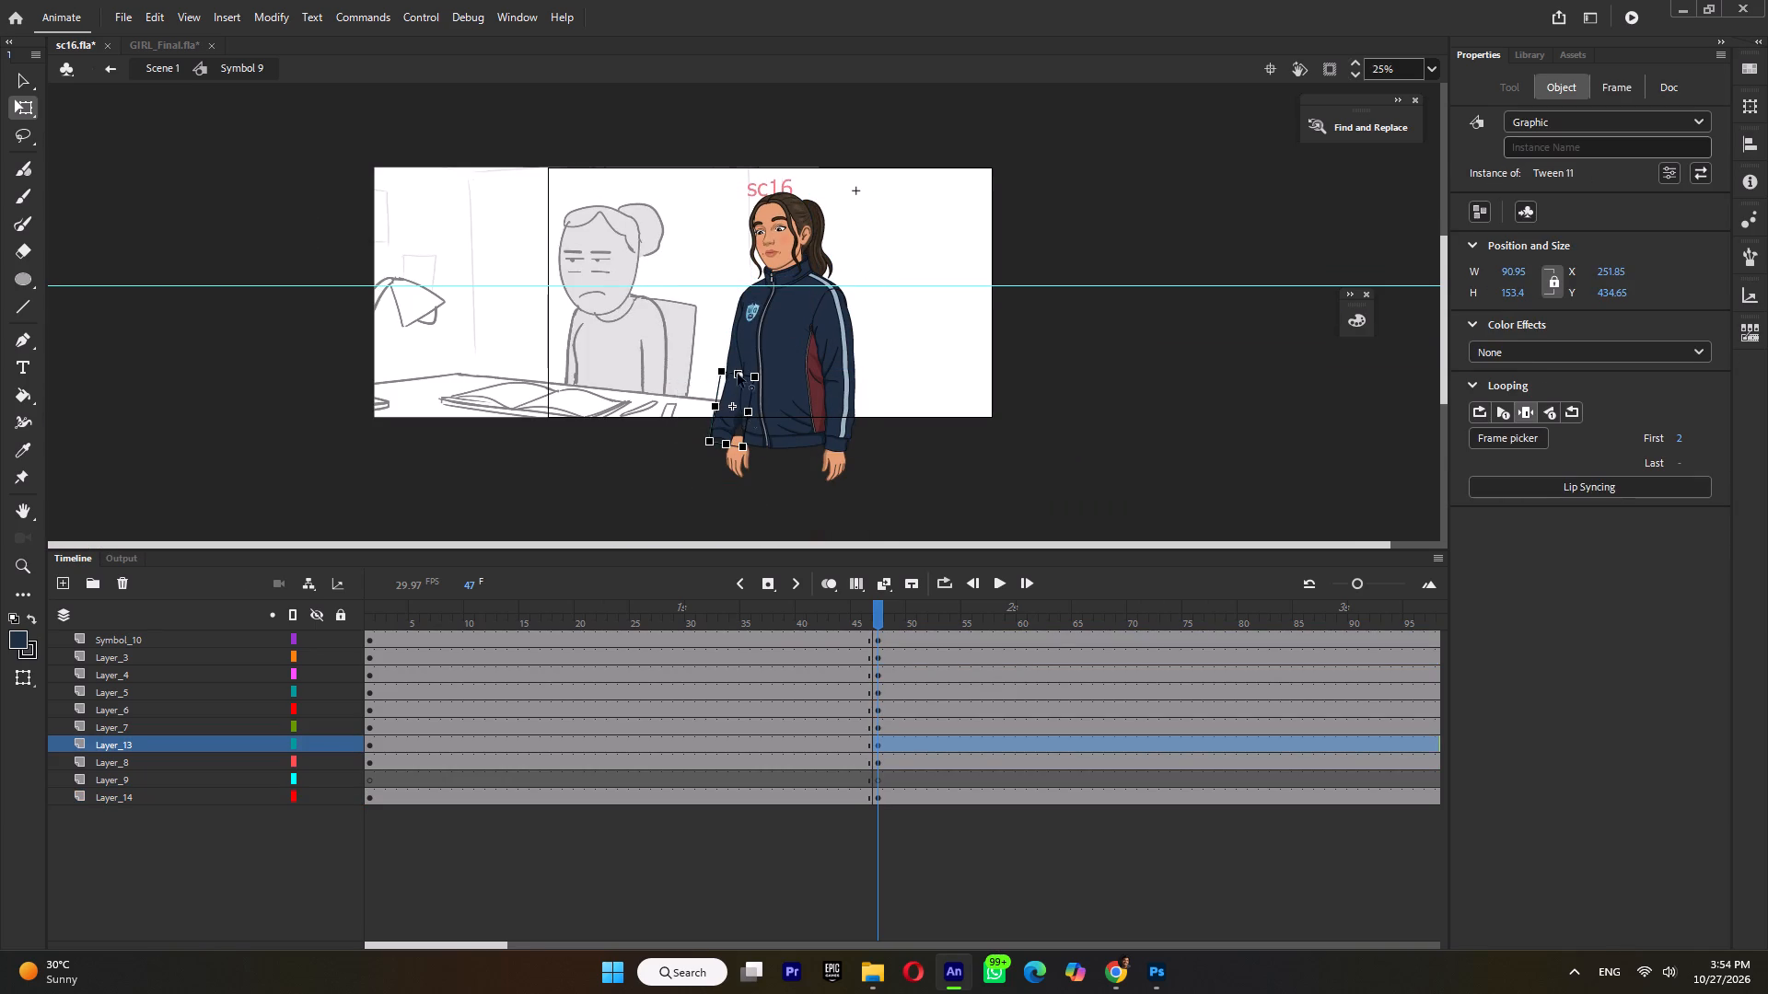
{"action": "scroll", "coordinate": [735, 359], "scroll_direction": "up", "scroll_amount": 4, "text": "ctrl"}
{"action": "left_click", "coordinate": [674, 376], "text": "shift"}
{"action": "left_click_drag", "start_coordinate": [702, 384], "coordinate": [698, 296]}
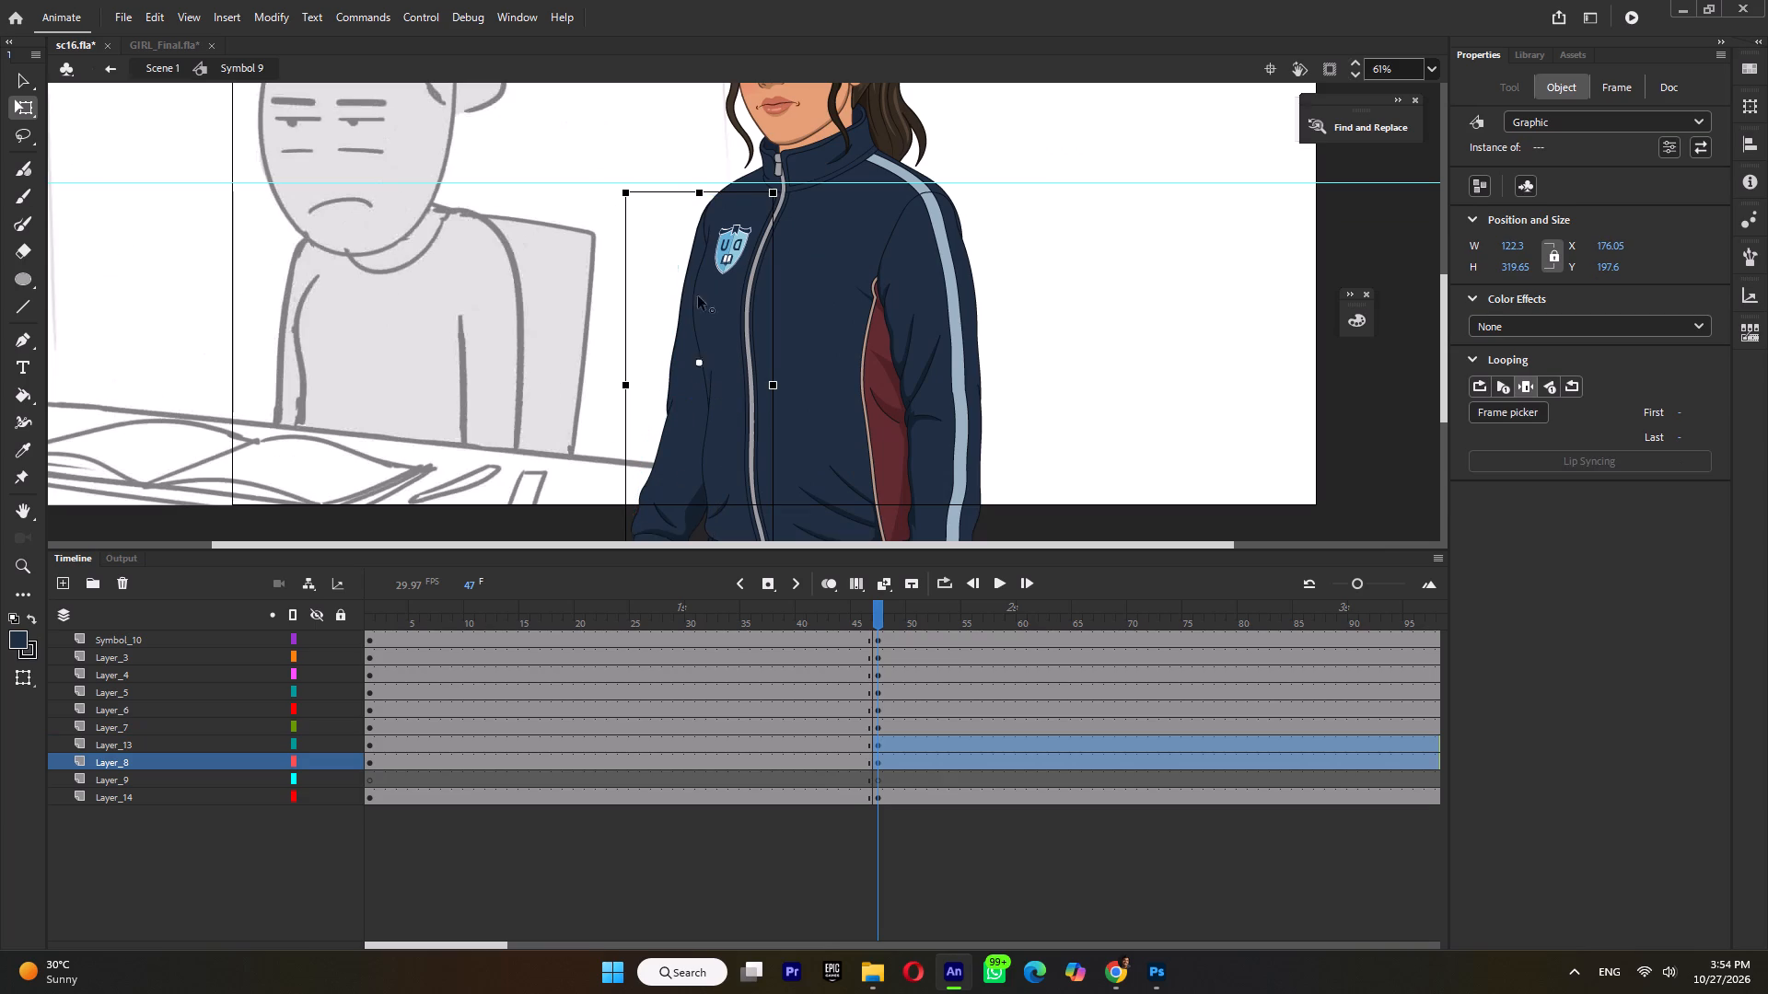
{"action": "left_click_drag", "start_coordinate": [698, 296], "coordinate": [717, 212]}
{"action": "scroll", "coordinate": [718, 210], "scroll_direction": "down", "scroll_amount": 4, "text": "ctrl"}
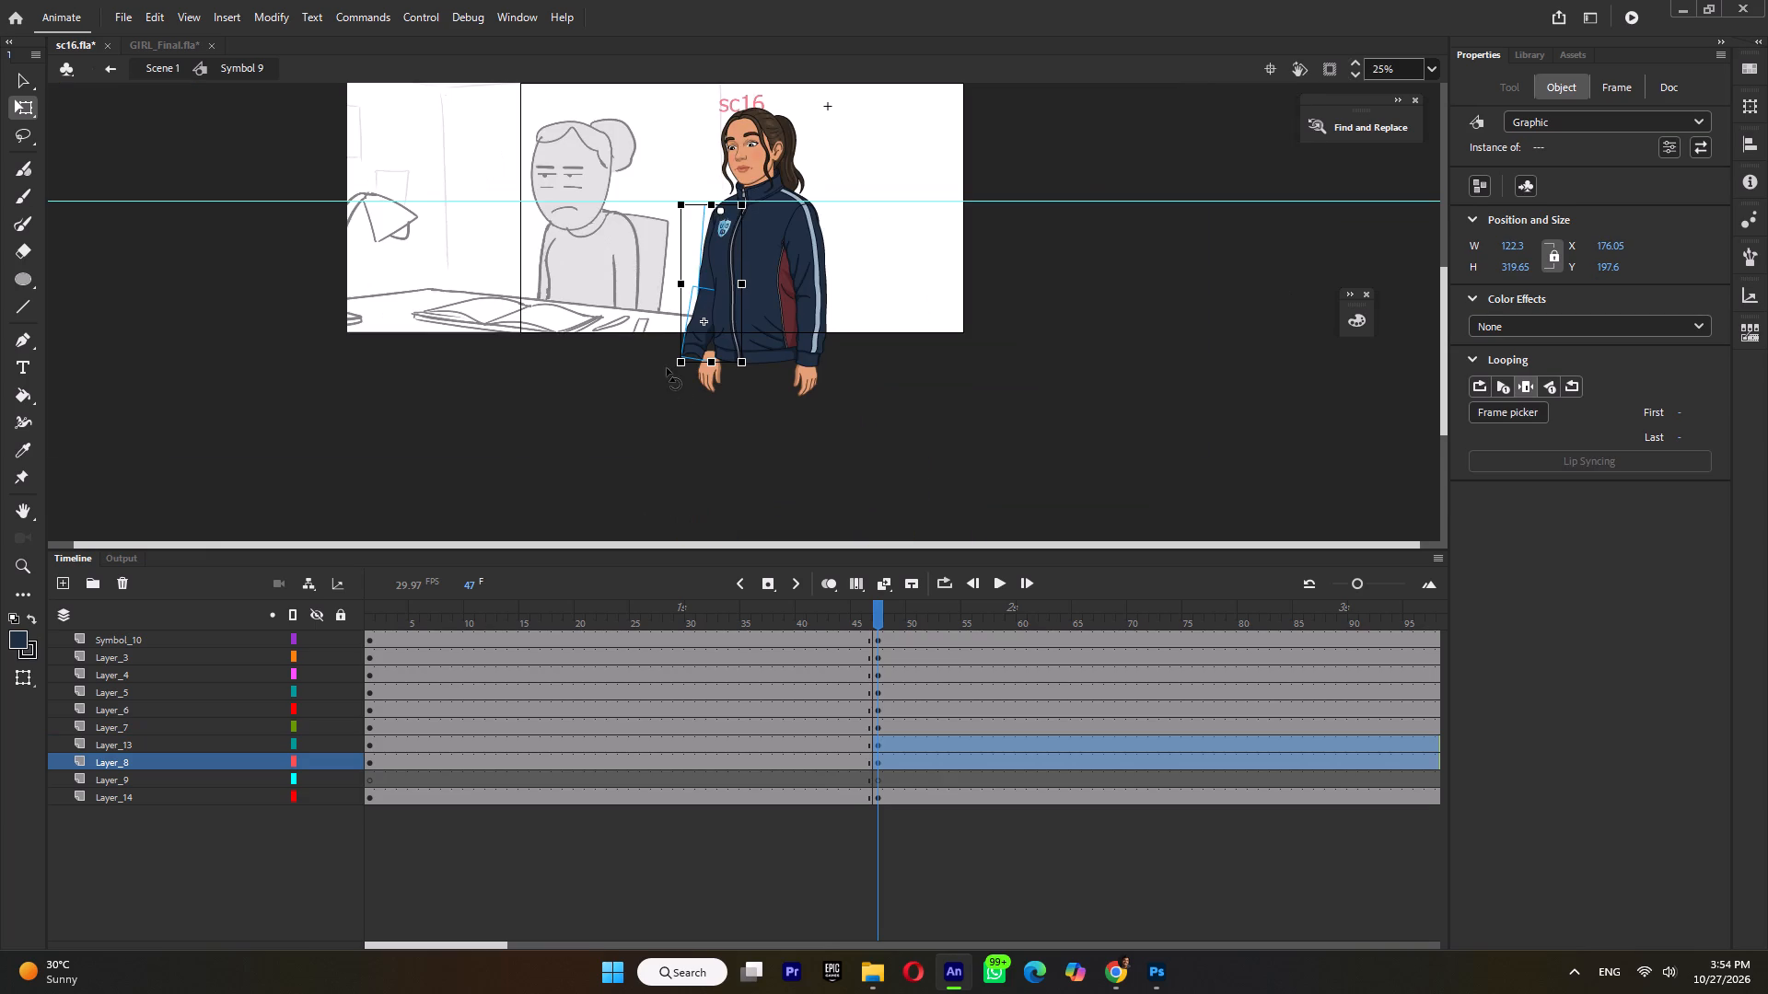
{"action": "left_click_drag", "start_coordinate": [673, 372], "coordinate": [682, 384]}
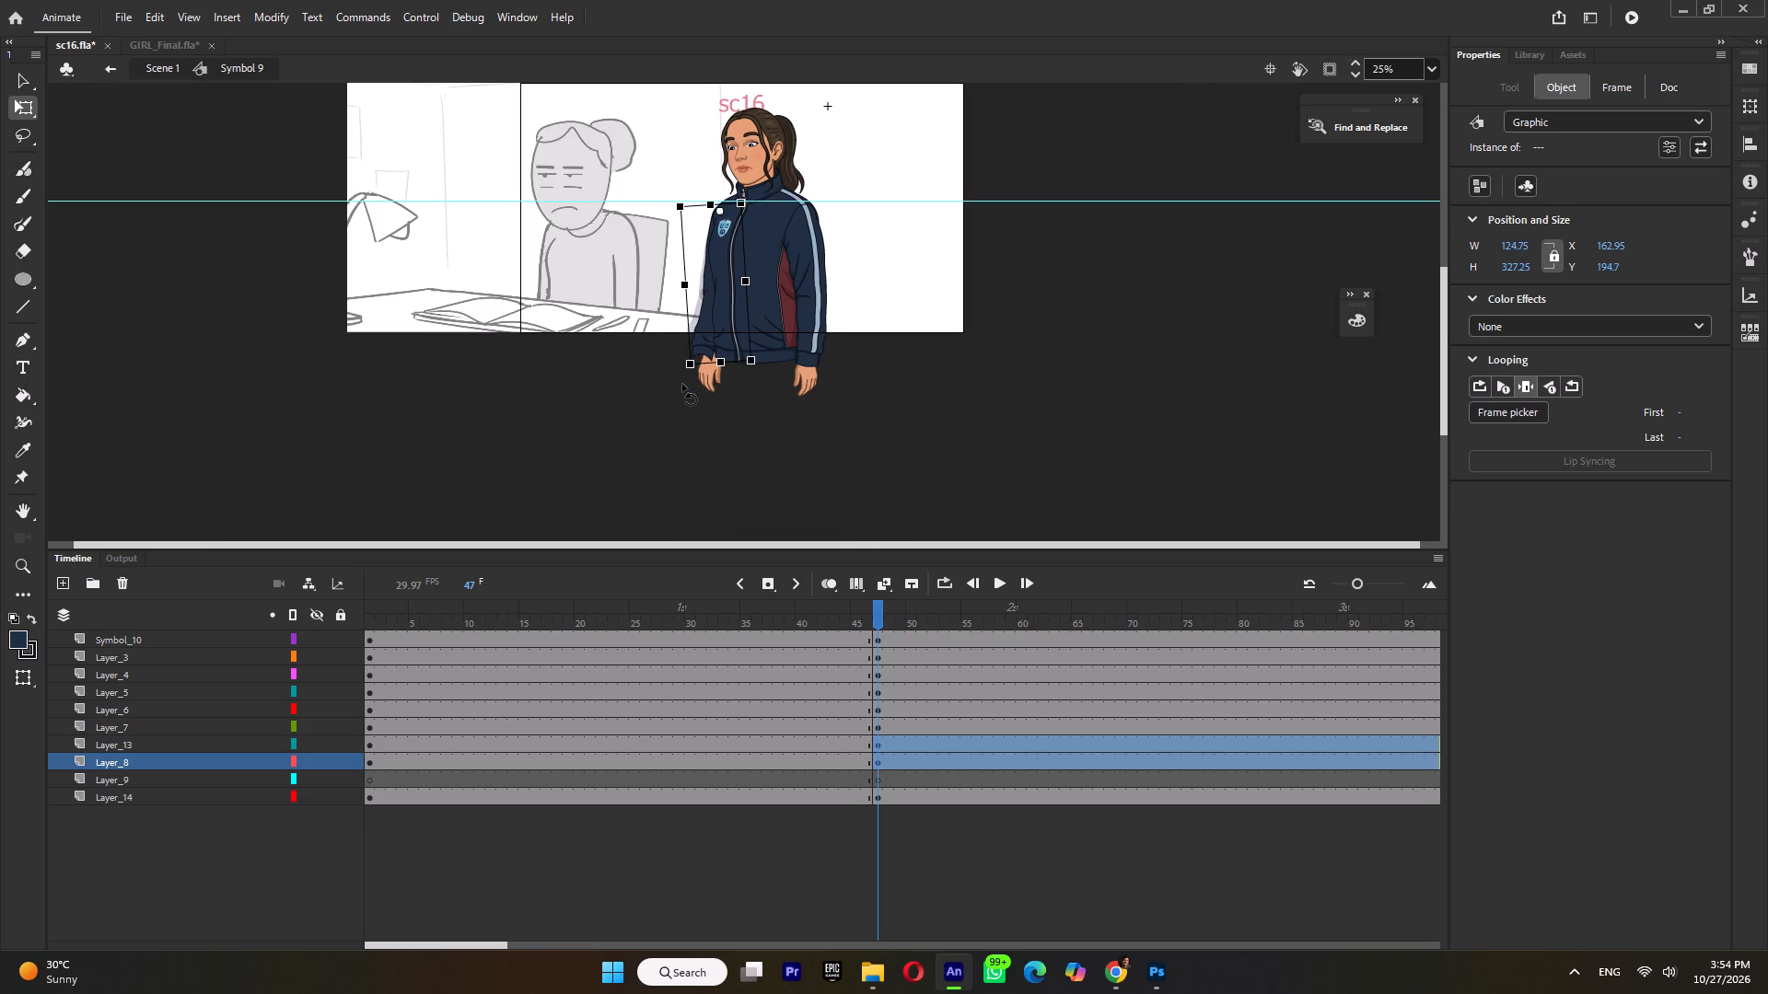
{"action": "left_click_drag", "start_coordinate": [682, 384], "coordinate": [683, 384]}
{"action": "left_click", "coordinate": [654, 262]}
Inspect the lowered arm's elbow and compare the poses at frames 46 and 47.
{"action": "scroll", "coordinate": [687, 305], "scroll_direction": "up", "scroll_amount": 6, "text": "ctrl"}
{"action": "left_click", "coordinate": [682, 367]}
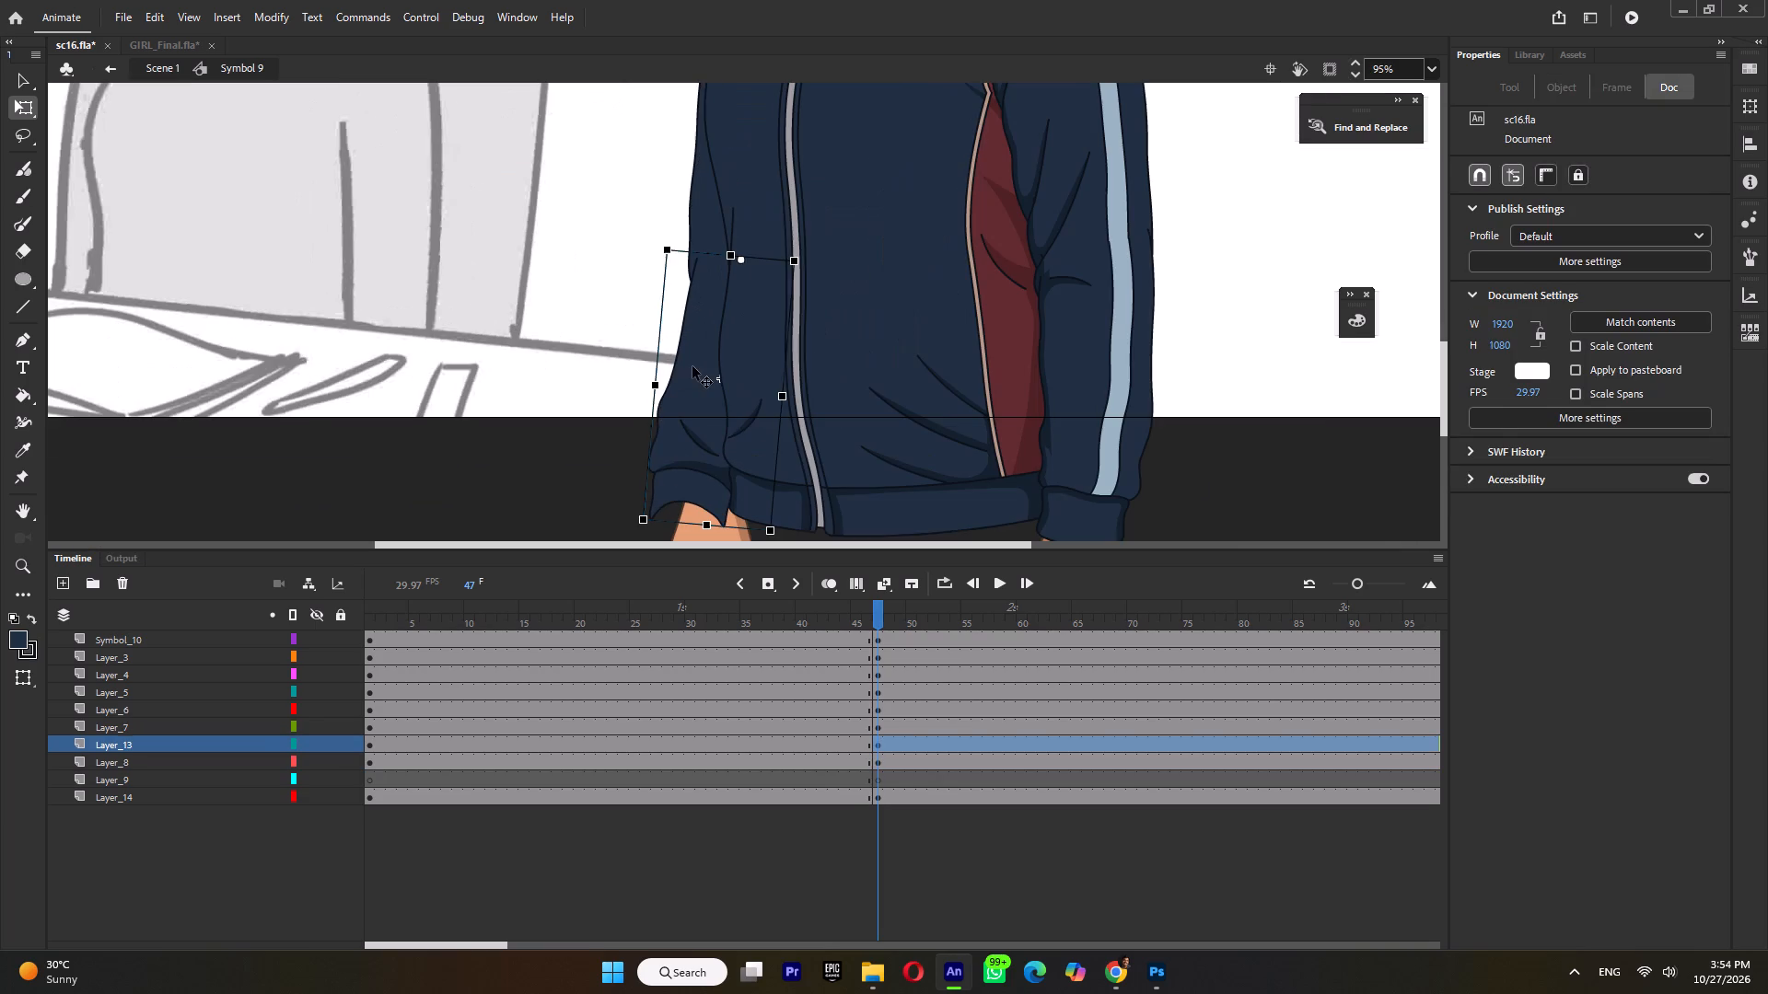
{"action": "left_click", "coordinate": [696, 364]}
{"action": "scroll", "coordinate": [715, 330], "scroll_direction": "down", "scroll_amount": 5, "text": "ctrl"}
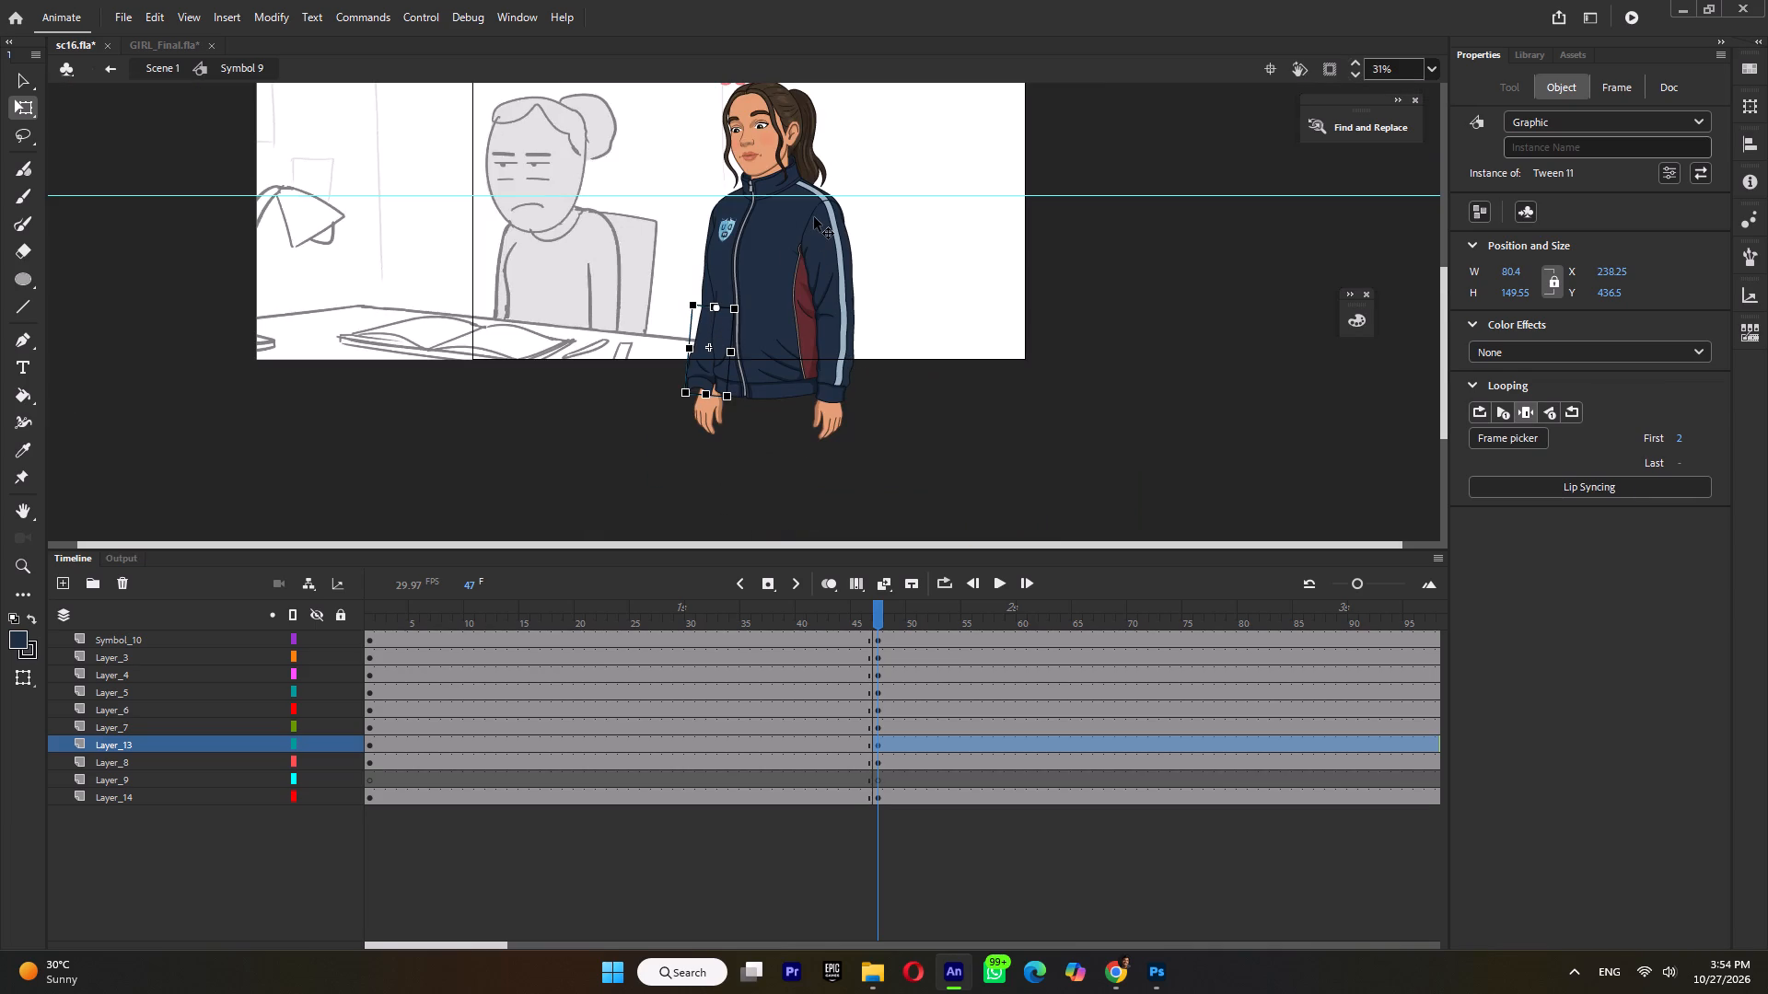
{"action": "left_click", "coordinate": [855, 618]}
{"action": "left_click", "coordinate": [879, 617]}
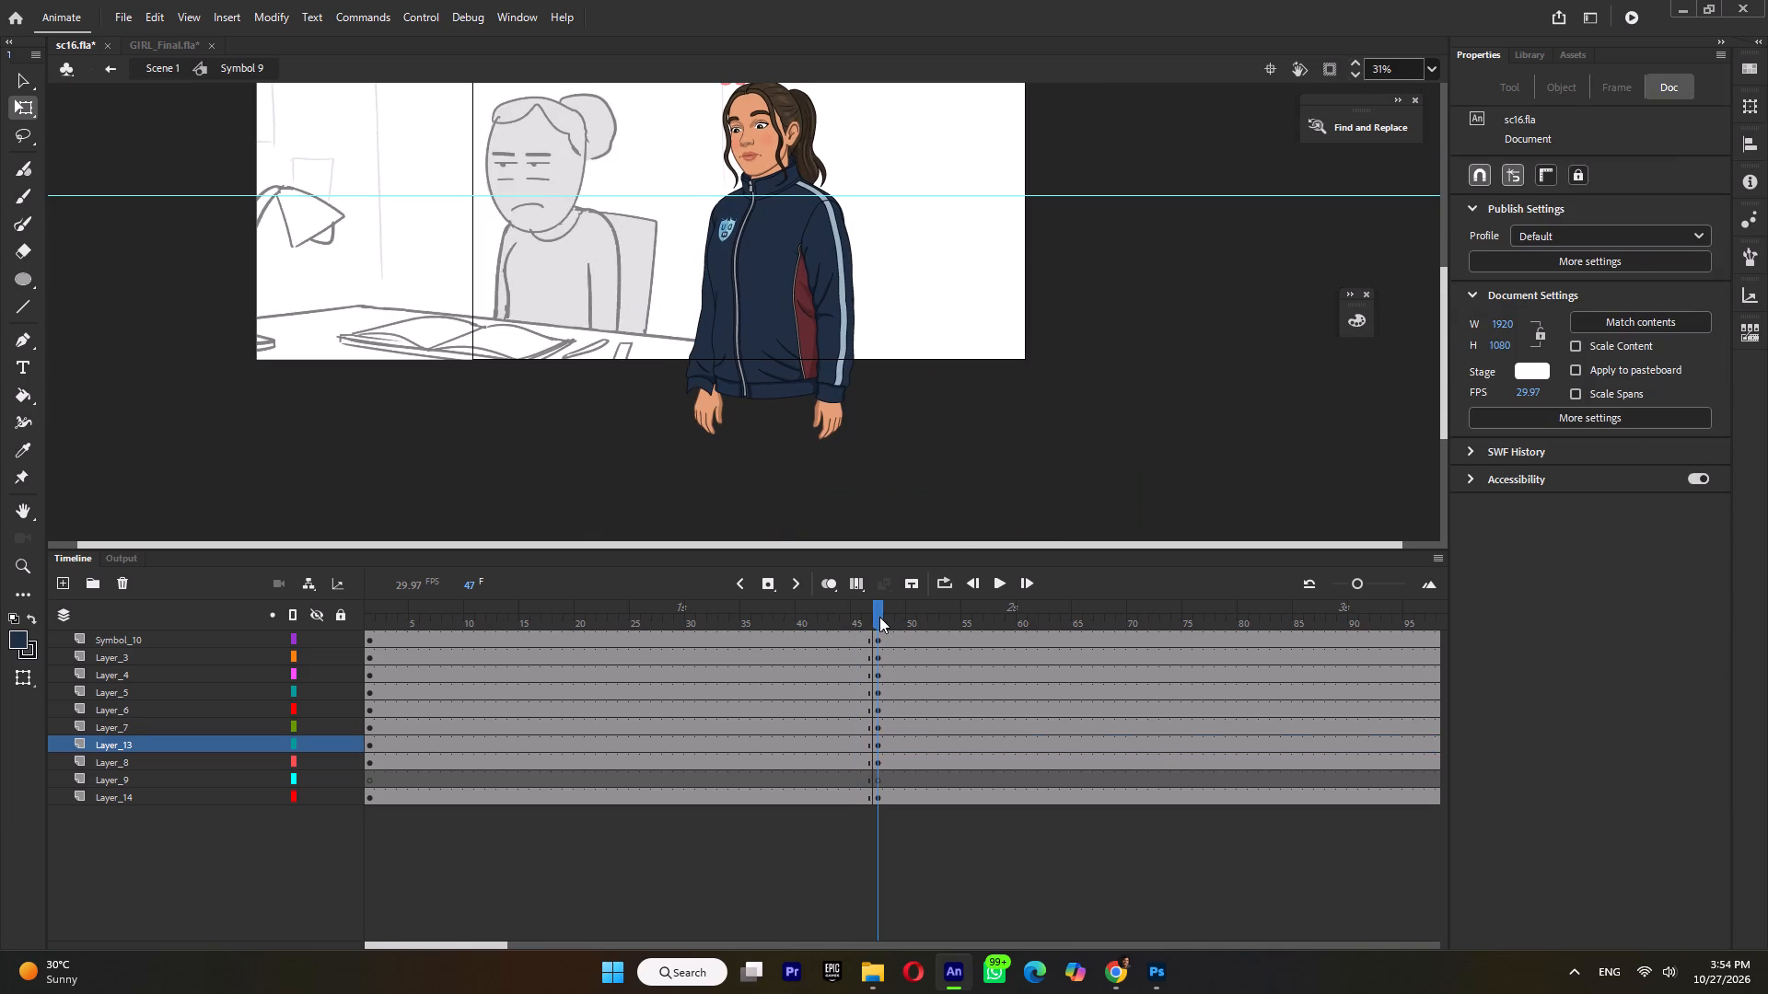
{"action": "left_click_drag", "start_coordinate": [842, 615], "coordinate": [867, 620]}
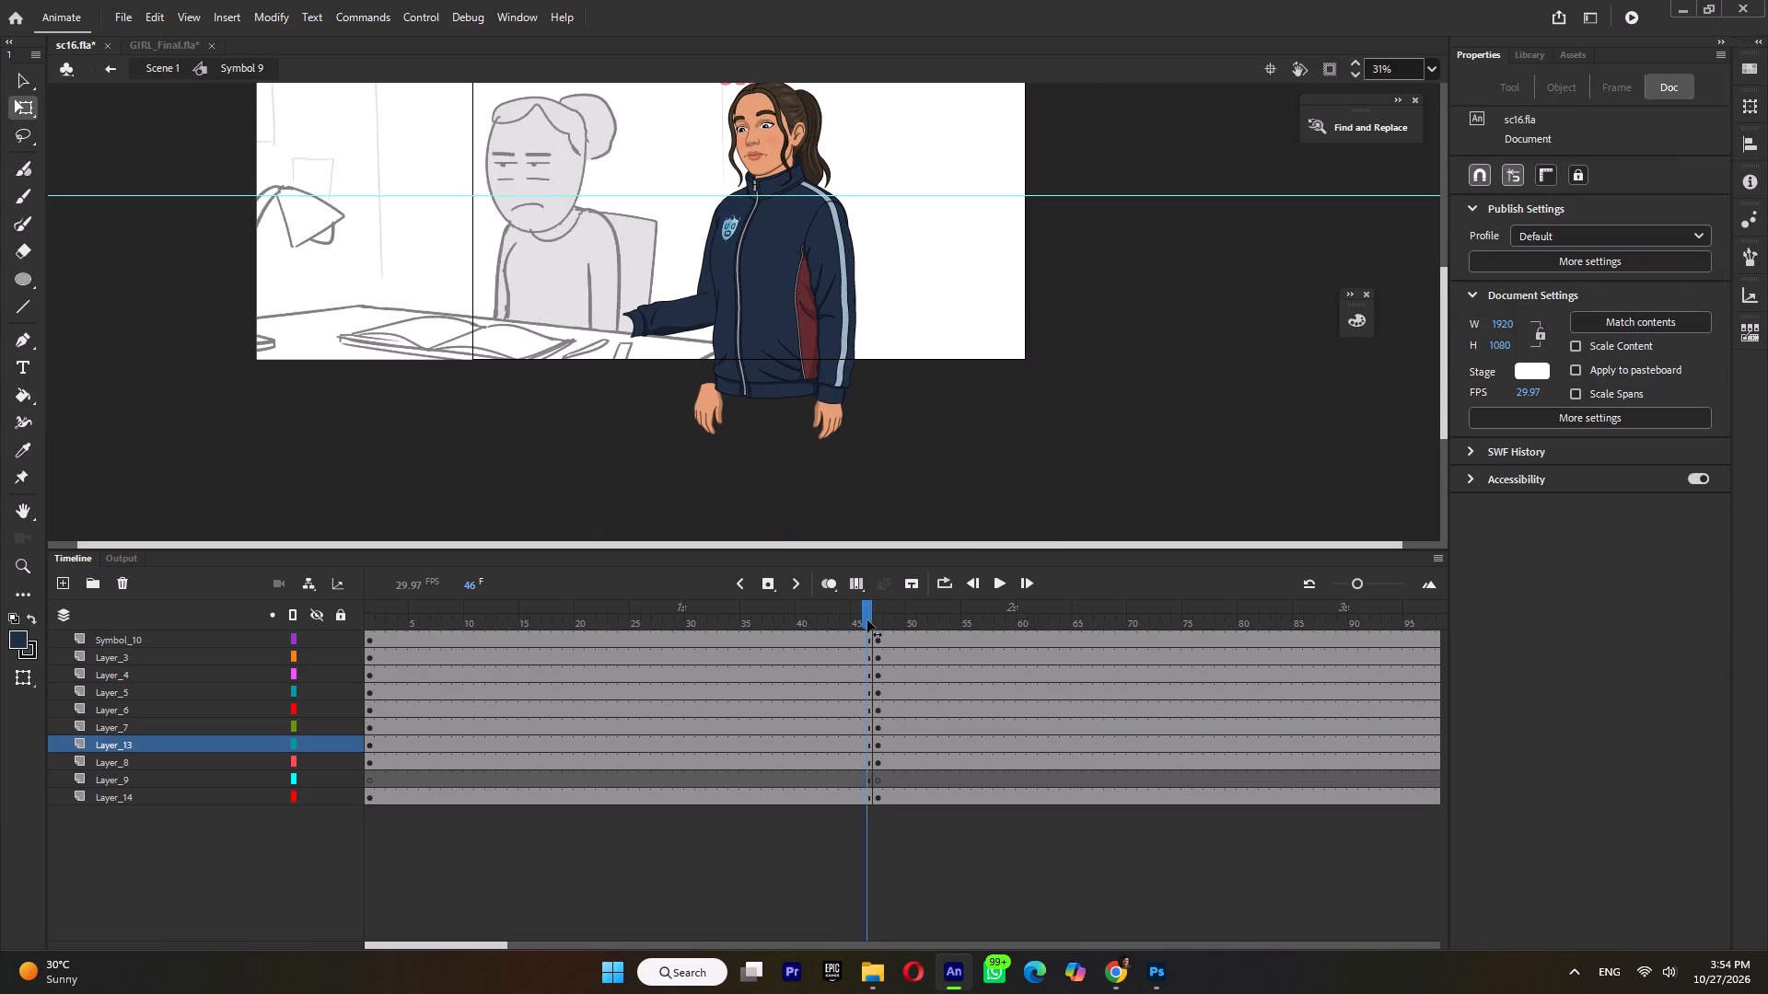
{"action": "left_click_drag", "start_coordinate": [867, 620], "coordinate": [882, 624]}
Select the head and ponytail at frame 47, set their pivot near the jaw, and tilt them back so the face lifts.
{"action": "left_click_drag", "start_coordinate": [854, 101], "coordinate": [763, 128]}
{"action": "left_click_drag", "start_coordinate": [773, 135], "coordinate": [771, 159]}
{"action": "scroll", "coordinate": [773, 181], "scroll_direction": "down", "scroll_amount": 4, "text": "ctrl"}
{"action": "scroll", "coordinate": [755, 126], "scroll_direction": "up", "scroll_amount": 7, "text": "ctrl"}
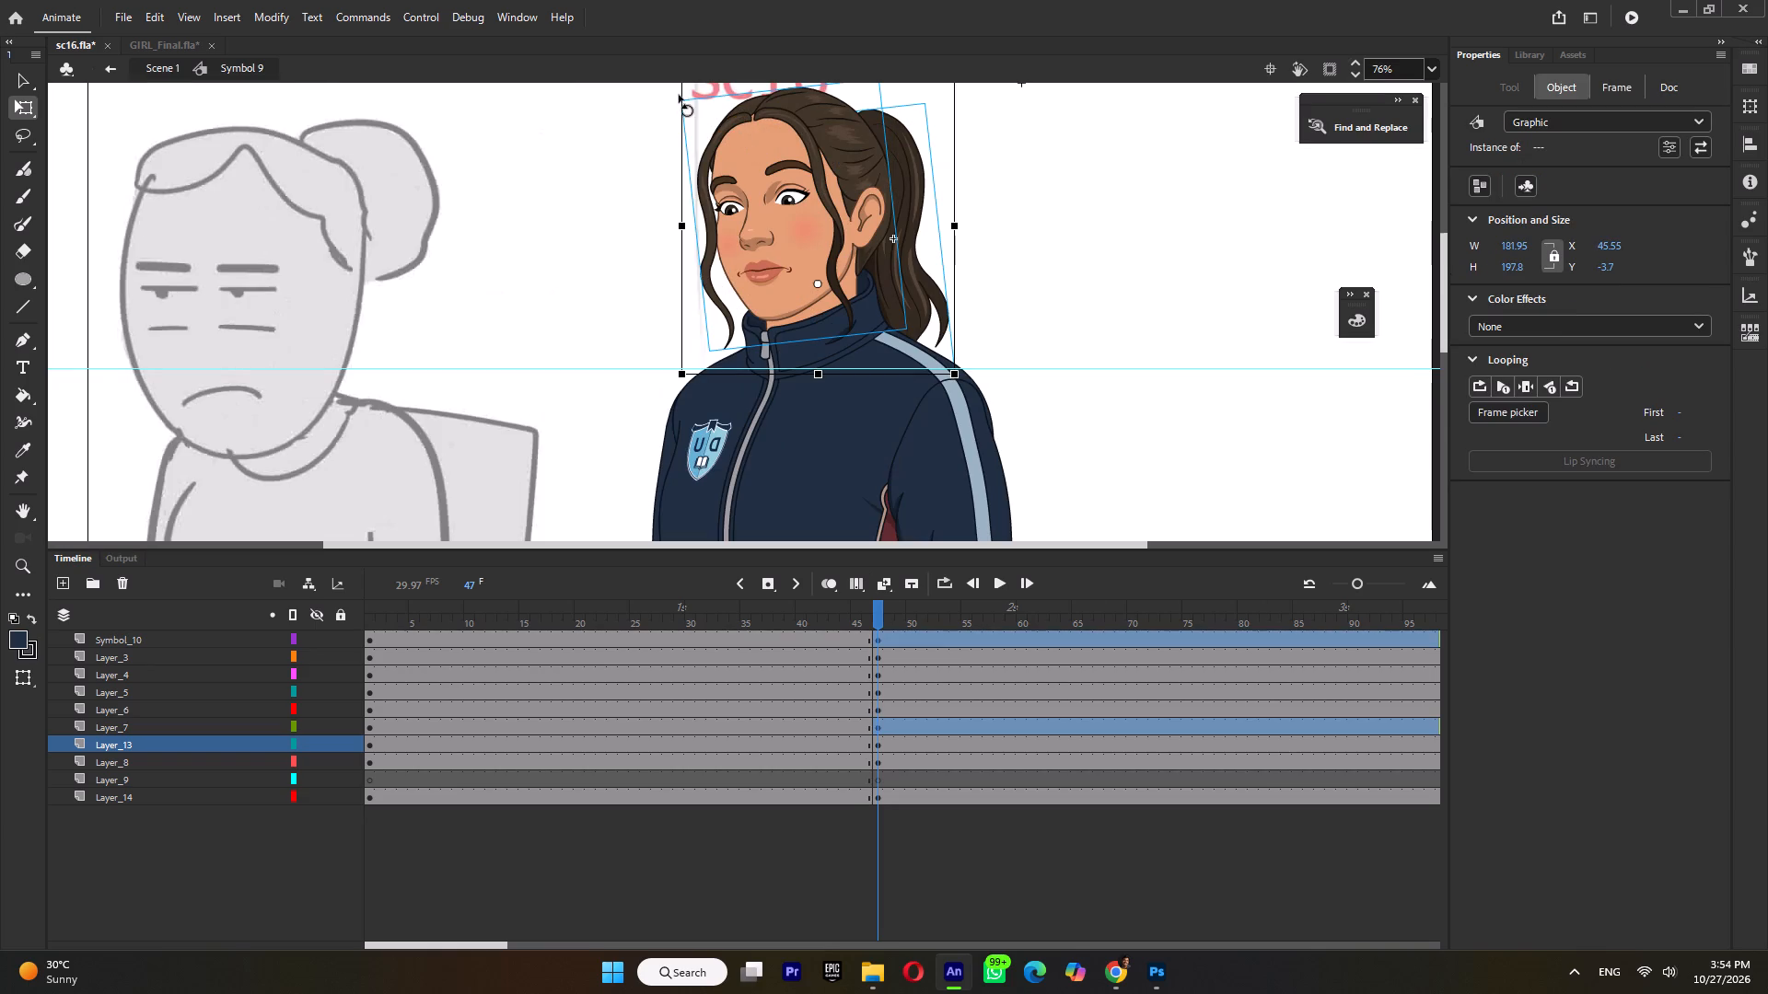
{"action": "scroll", "coordinate": [743, 331], "scroll_direction": "up", "scroll_amount": 1}
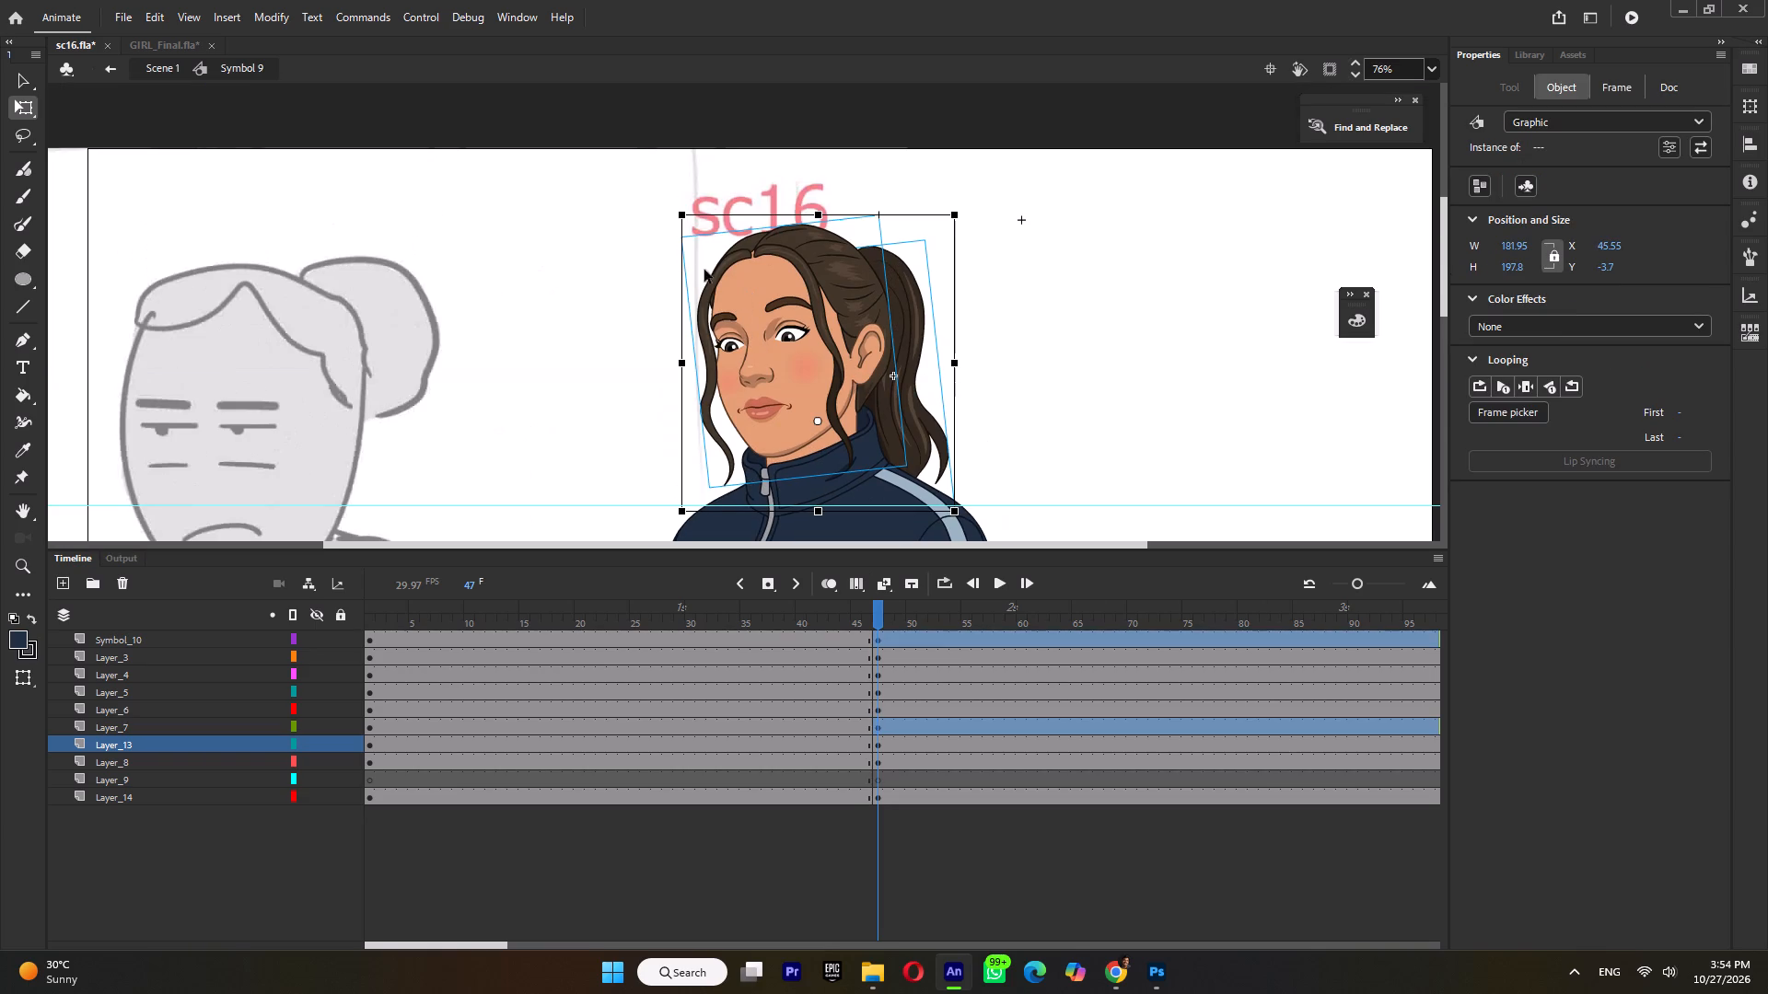
{"action": "left_click_drag", "start_coordinate": [673, 217], "coordinate": [693, 201]}
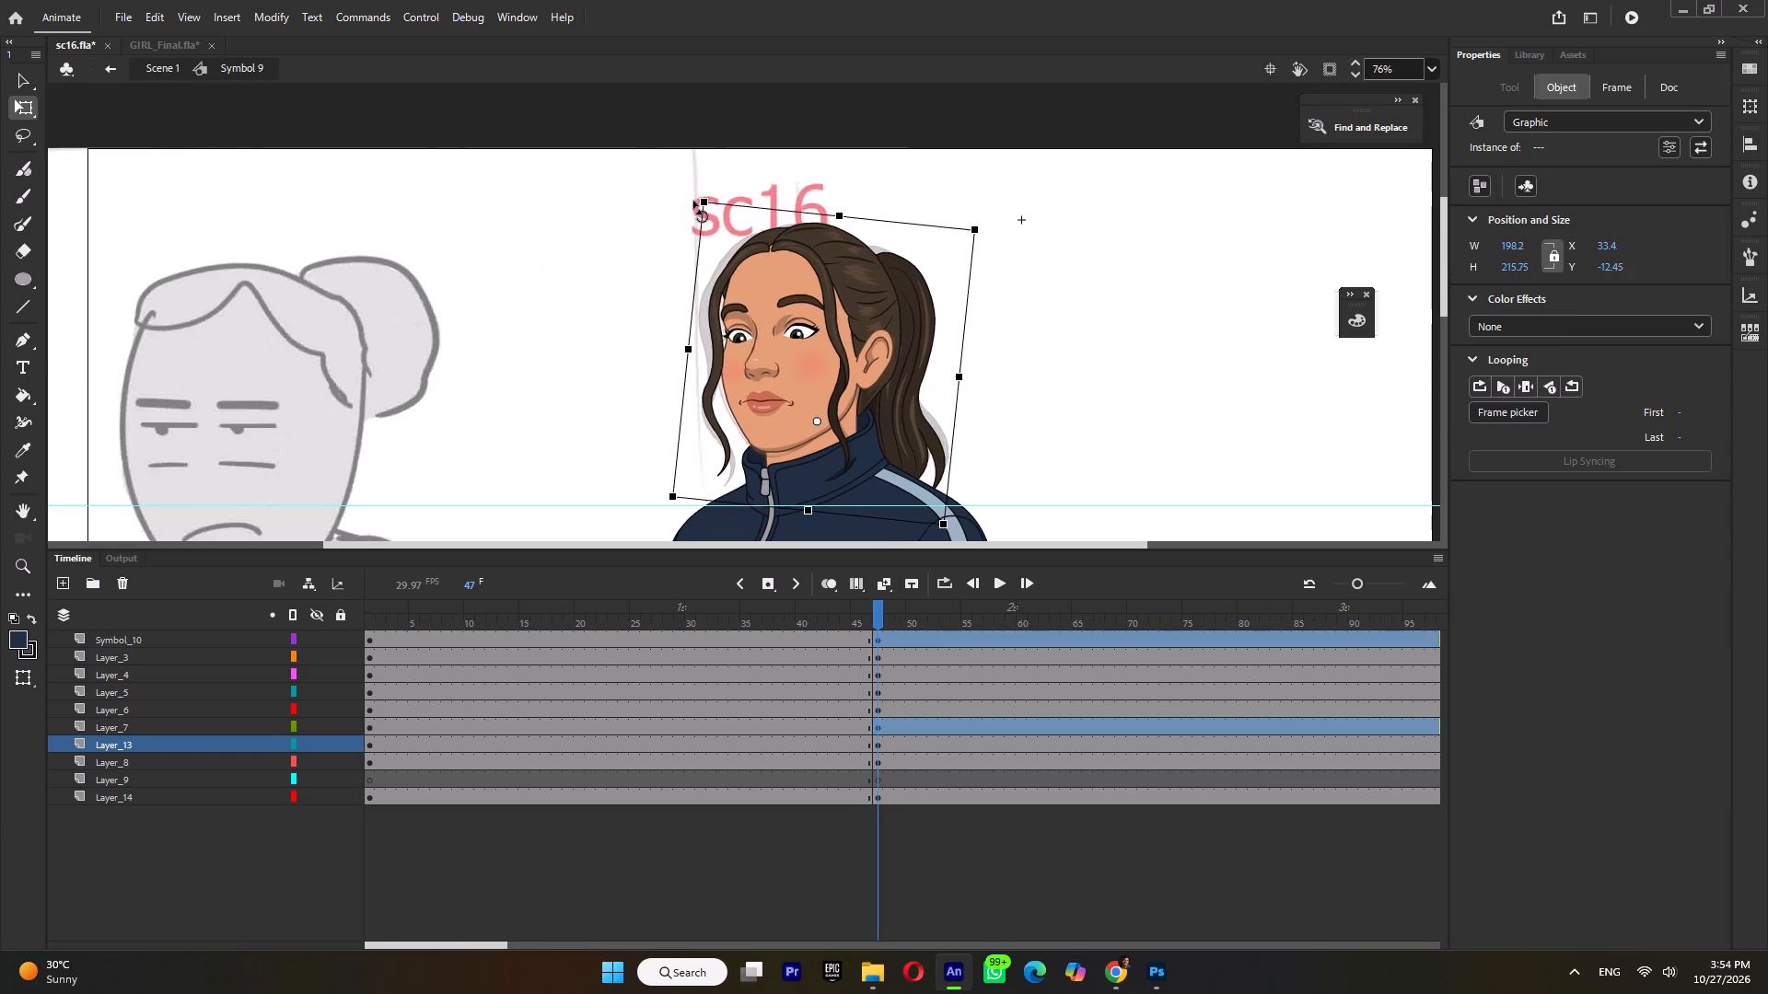
{"action": "left_click_drag", "start_coordinate": [693, 201], "coordinate": [690, 201]}
Nudge the tilted head and ponytail slightly upward to seat them on the collar.
{"action": "key", "text": "Up"}
{"action": "key", "text": "Up"}
{"action": "key", "text": "Up"}
{"action": "key", "text": "Up"}
{"action": "key", "text": "Up"}
{"action": "key", "text": "Up"}
{"action": "key", "text": "Up"}
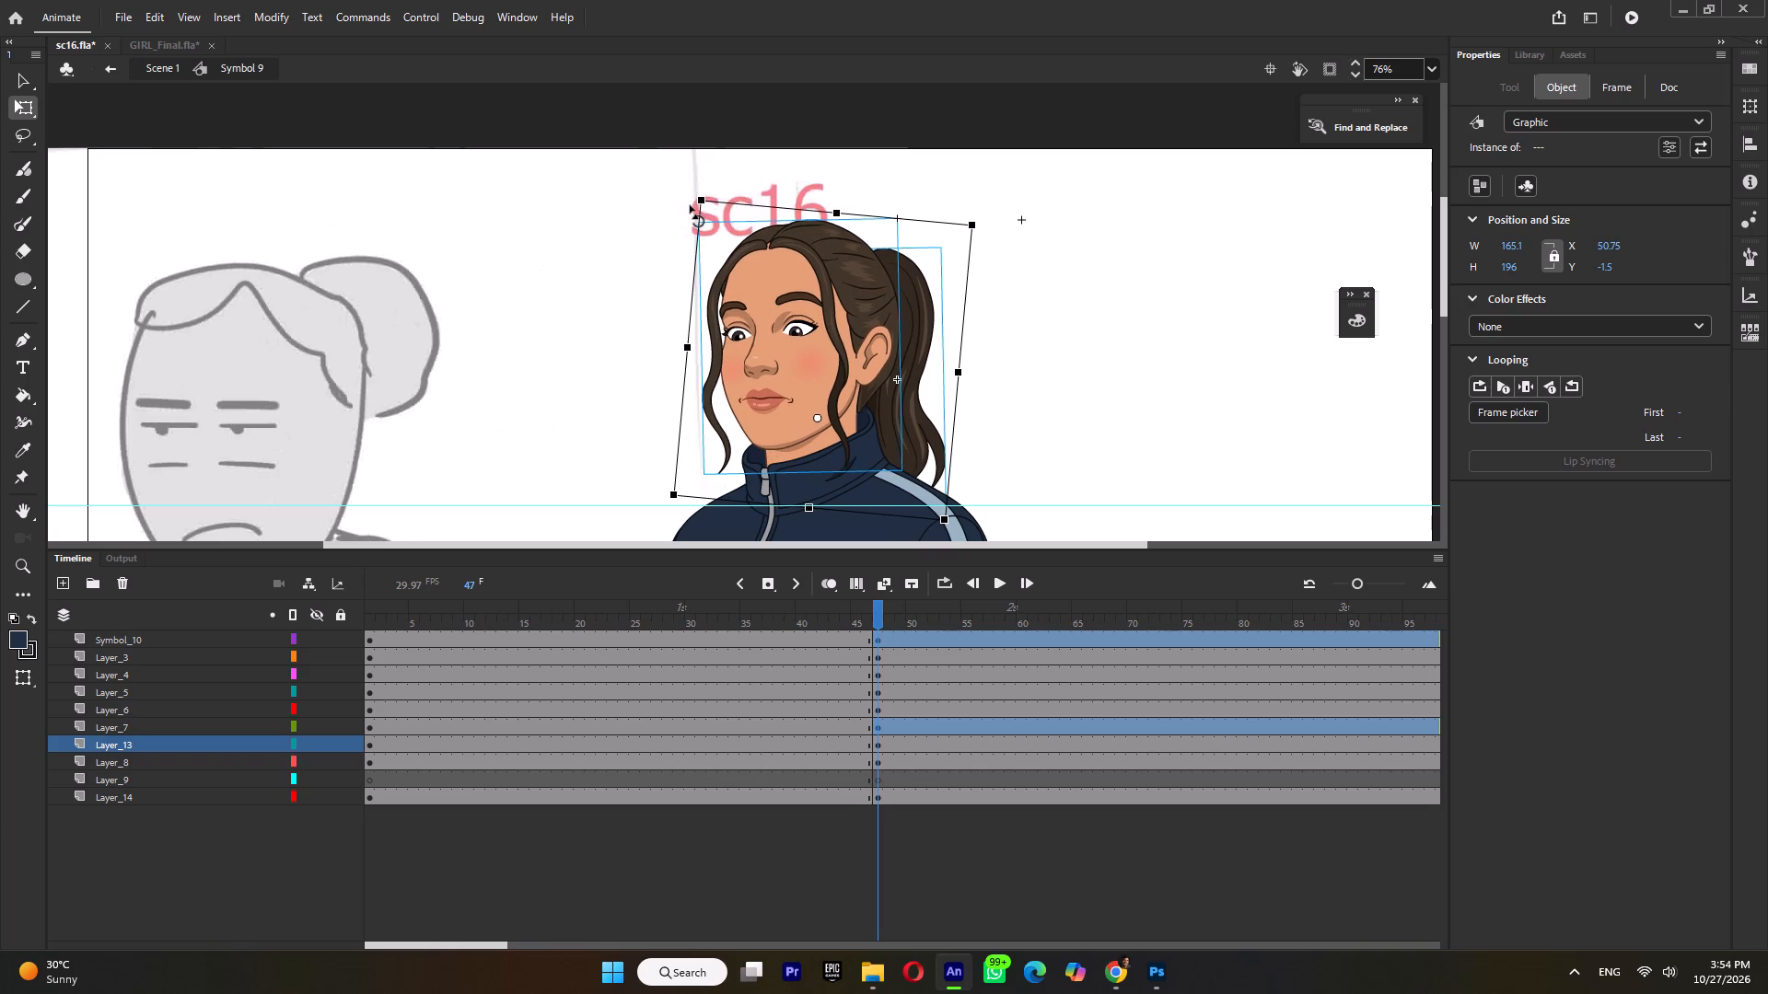
{"action": "key", "text": "Down"}
{"action": "key", "text": "Down"}
{"action": "key", "text": "Down"}
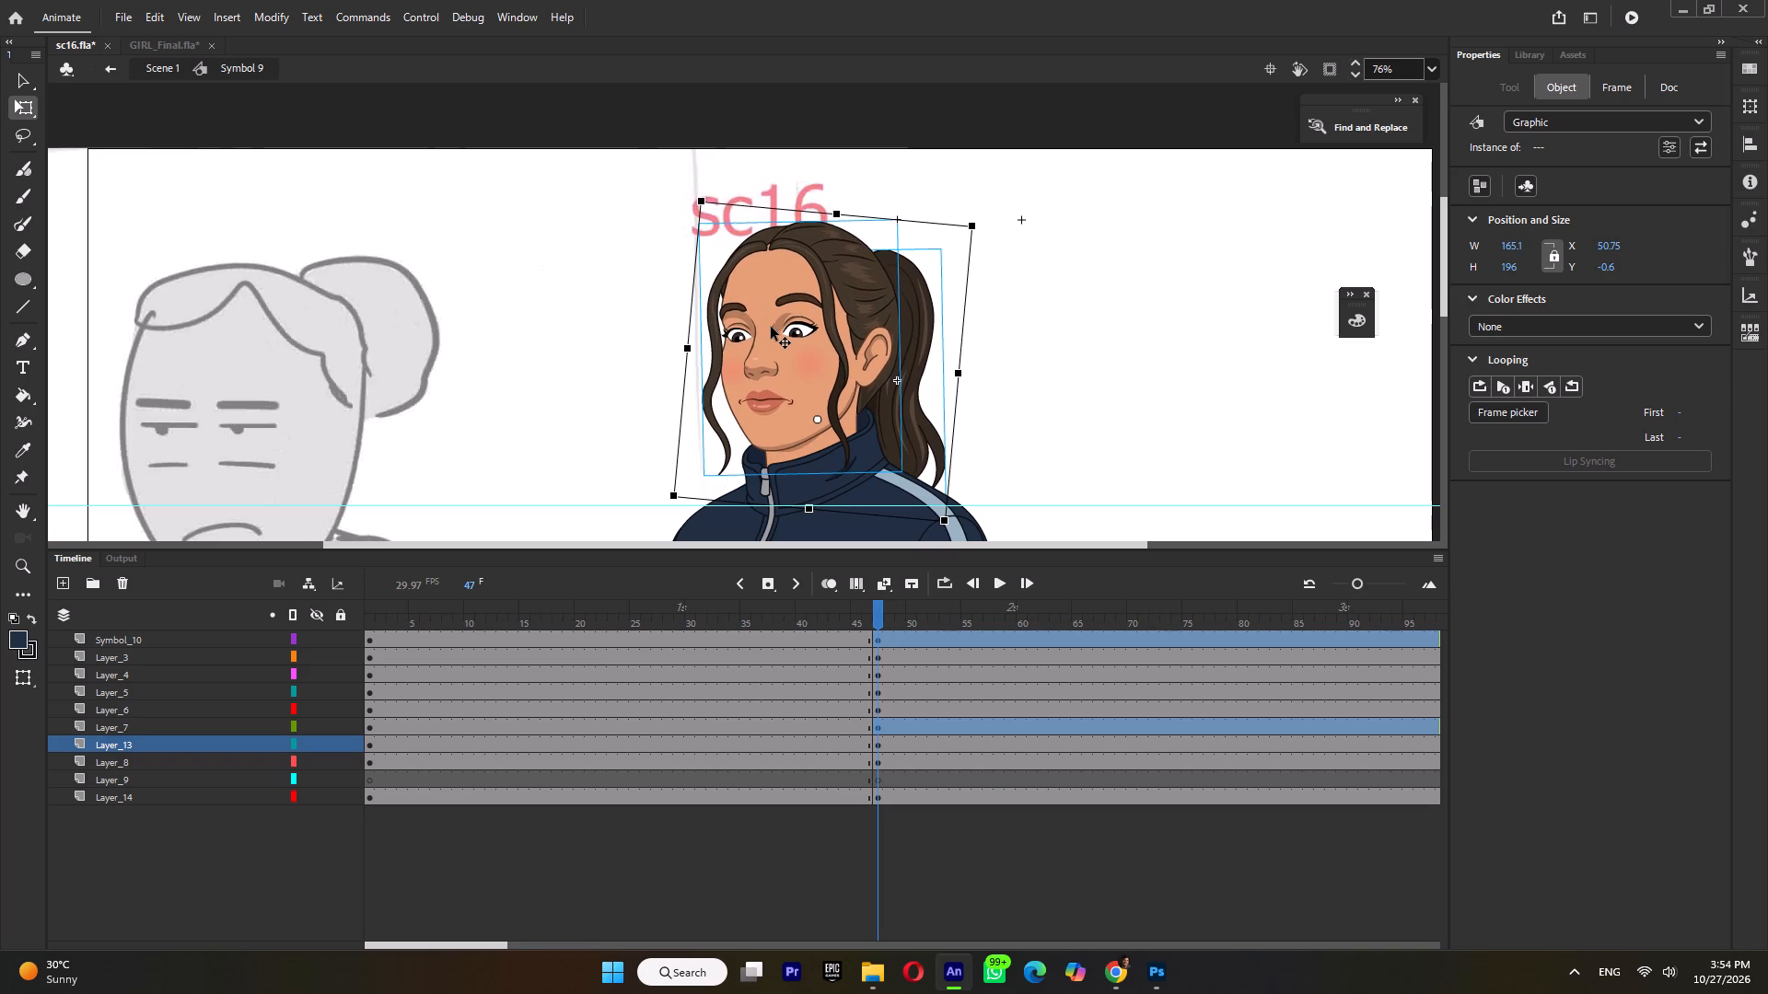
{"action": "key", "text": "Up"}
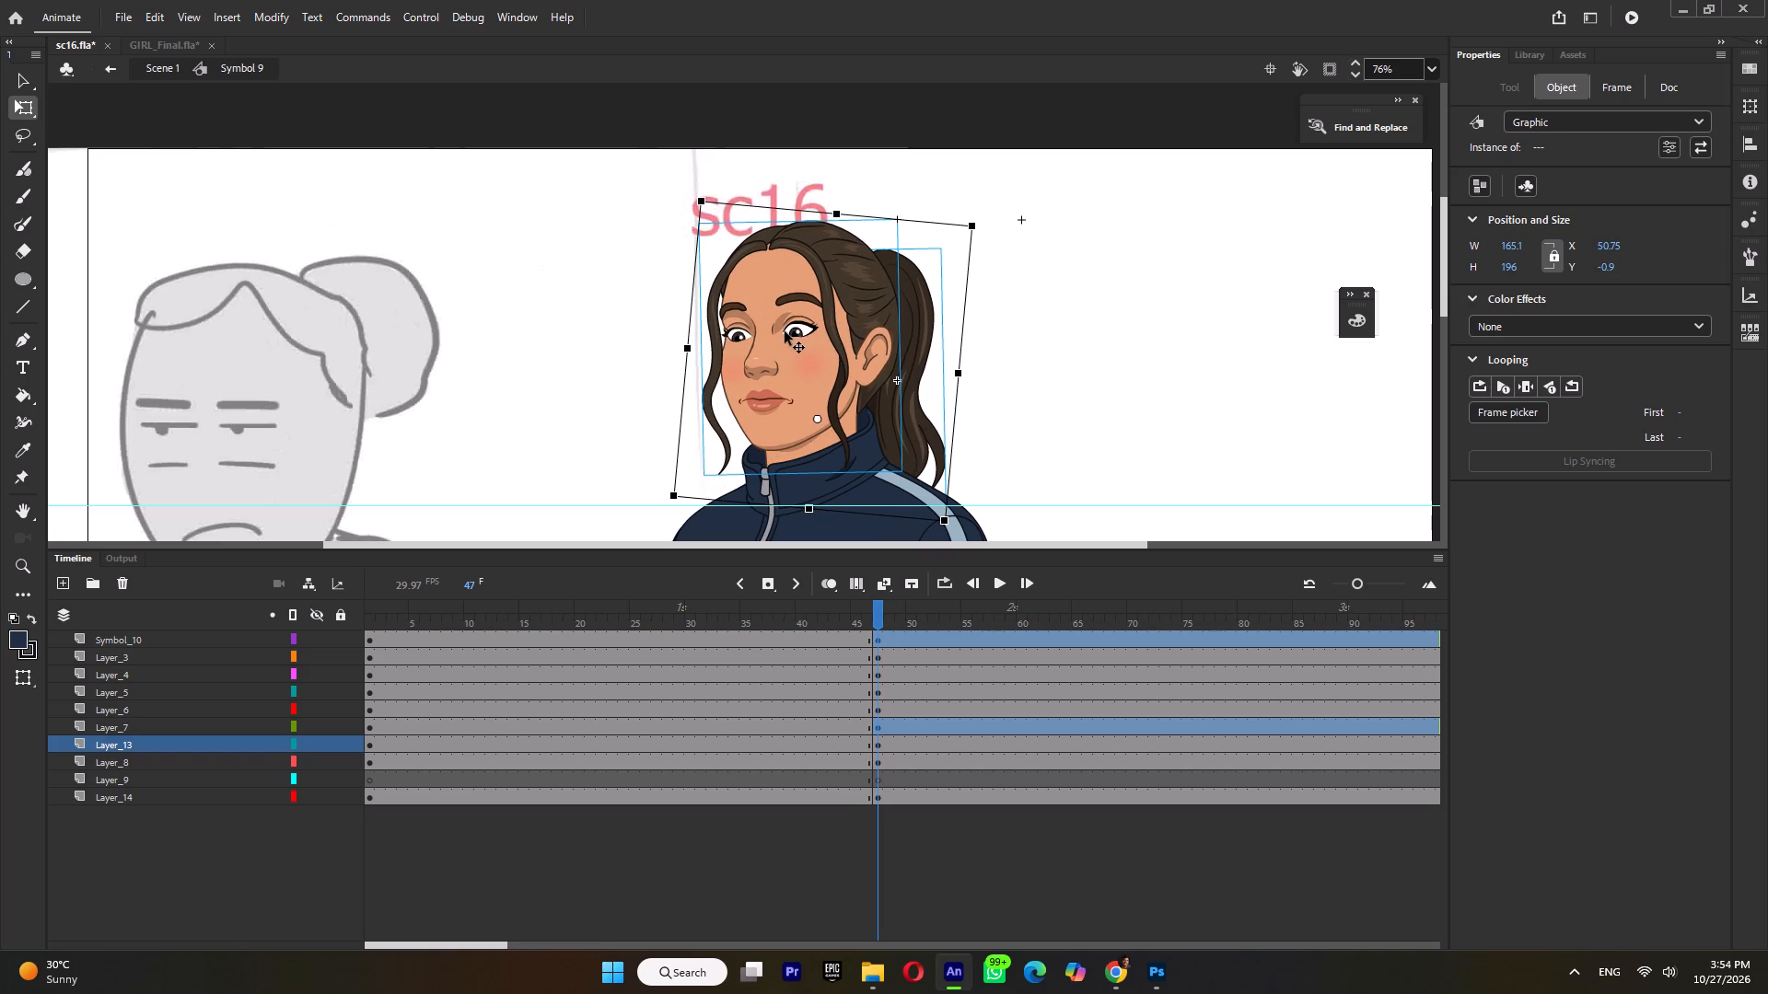
Go into Symbol 11, the eyes inside the head symbol, and add keyframes on all its layers at frame 47.
{"action": "double_click", "coordinate": [801, 329]}
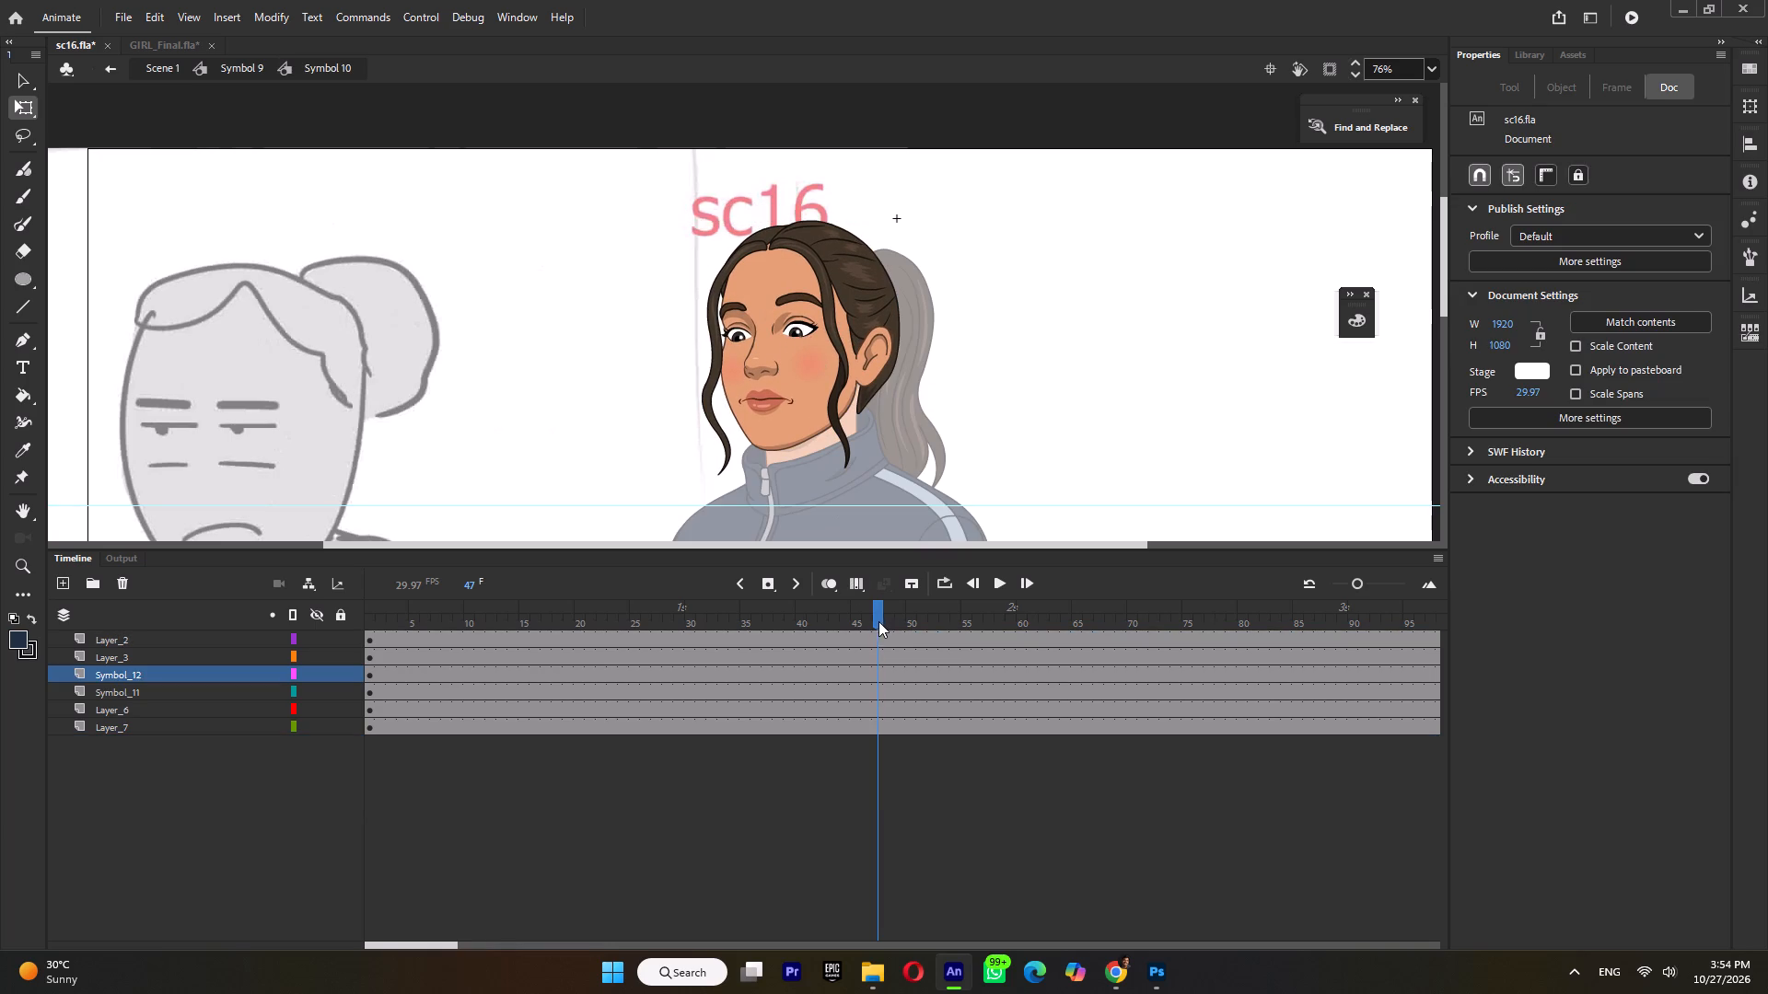
{"action": "double_click", "coordinate": [794, 329]}
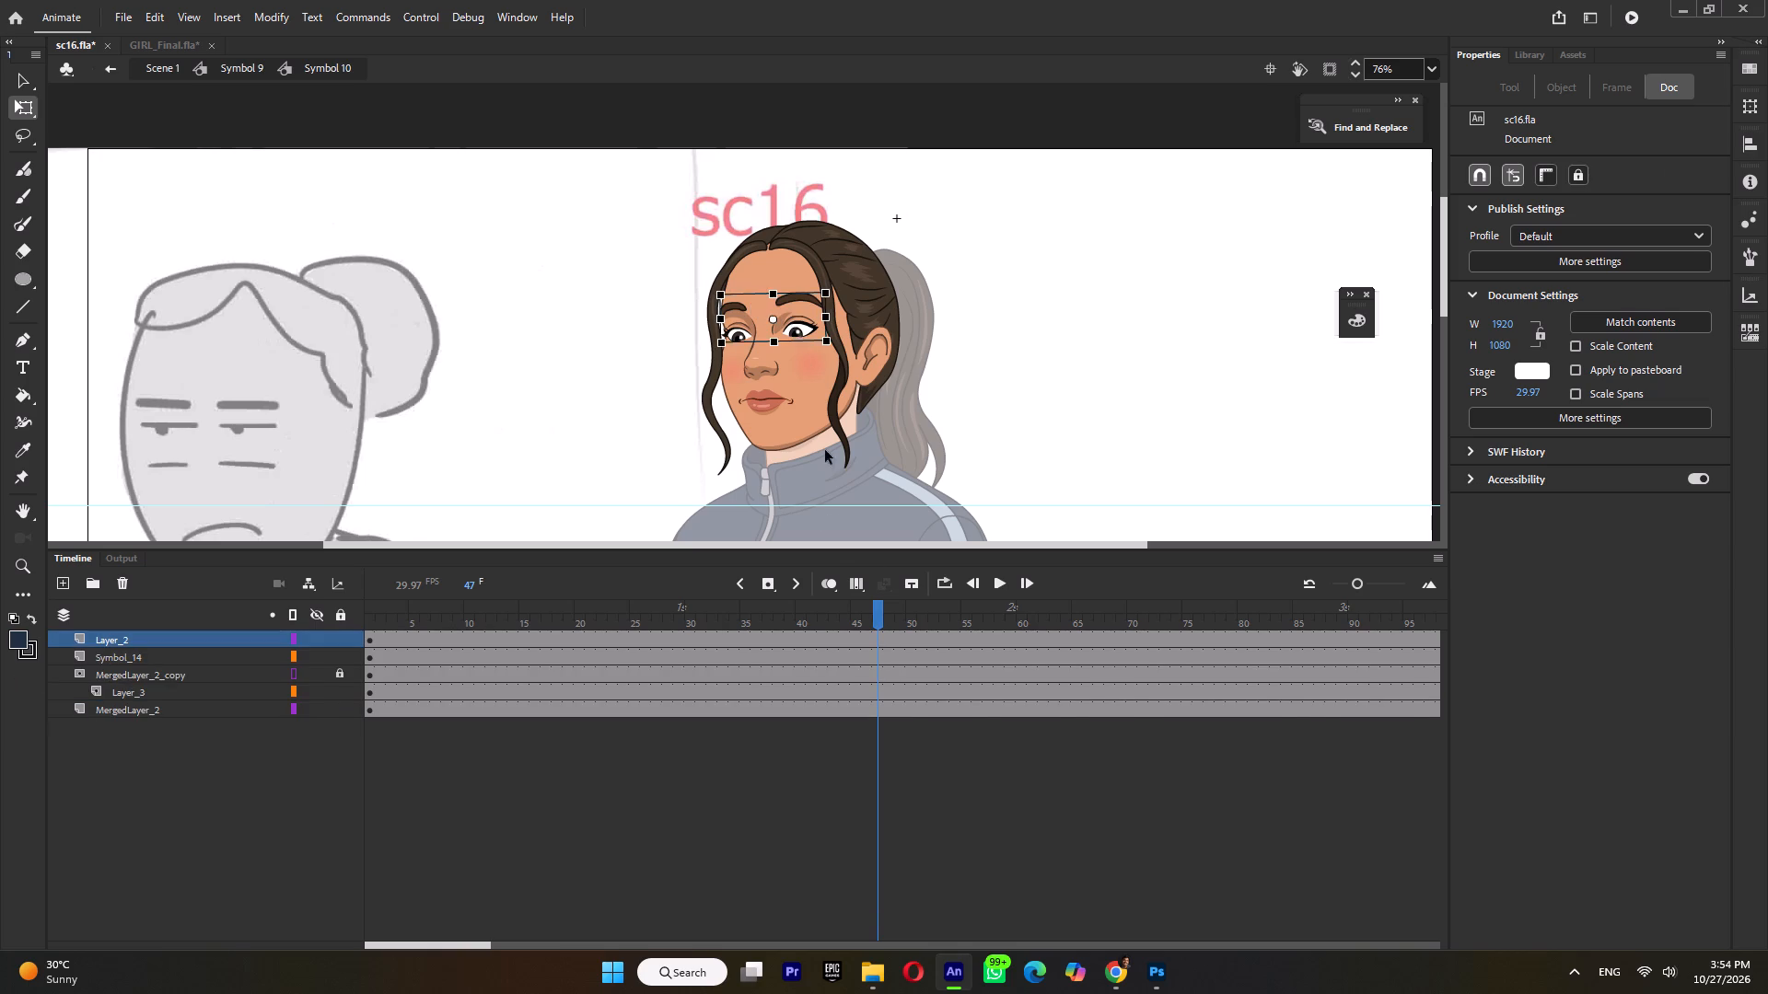
{"action": "double_click", "coordinate": [878, 614]}
{"action": "key", "text": "F6"}
{"action": "left_click", "coordinate": [1071, 377]}
Shrink the iris of the eye nearer the ear to about 5.8 × 6.6 and raise it under the upper lid.
{"action": "scroll", "coordinate": [804, 325], "scroll_direction": "up", "scroll_amount": 8, "text": "ctrl"}
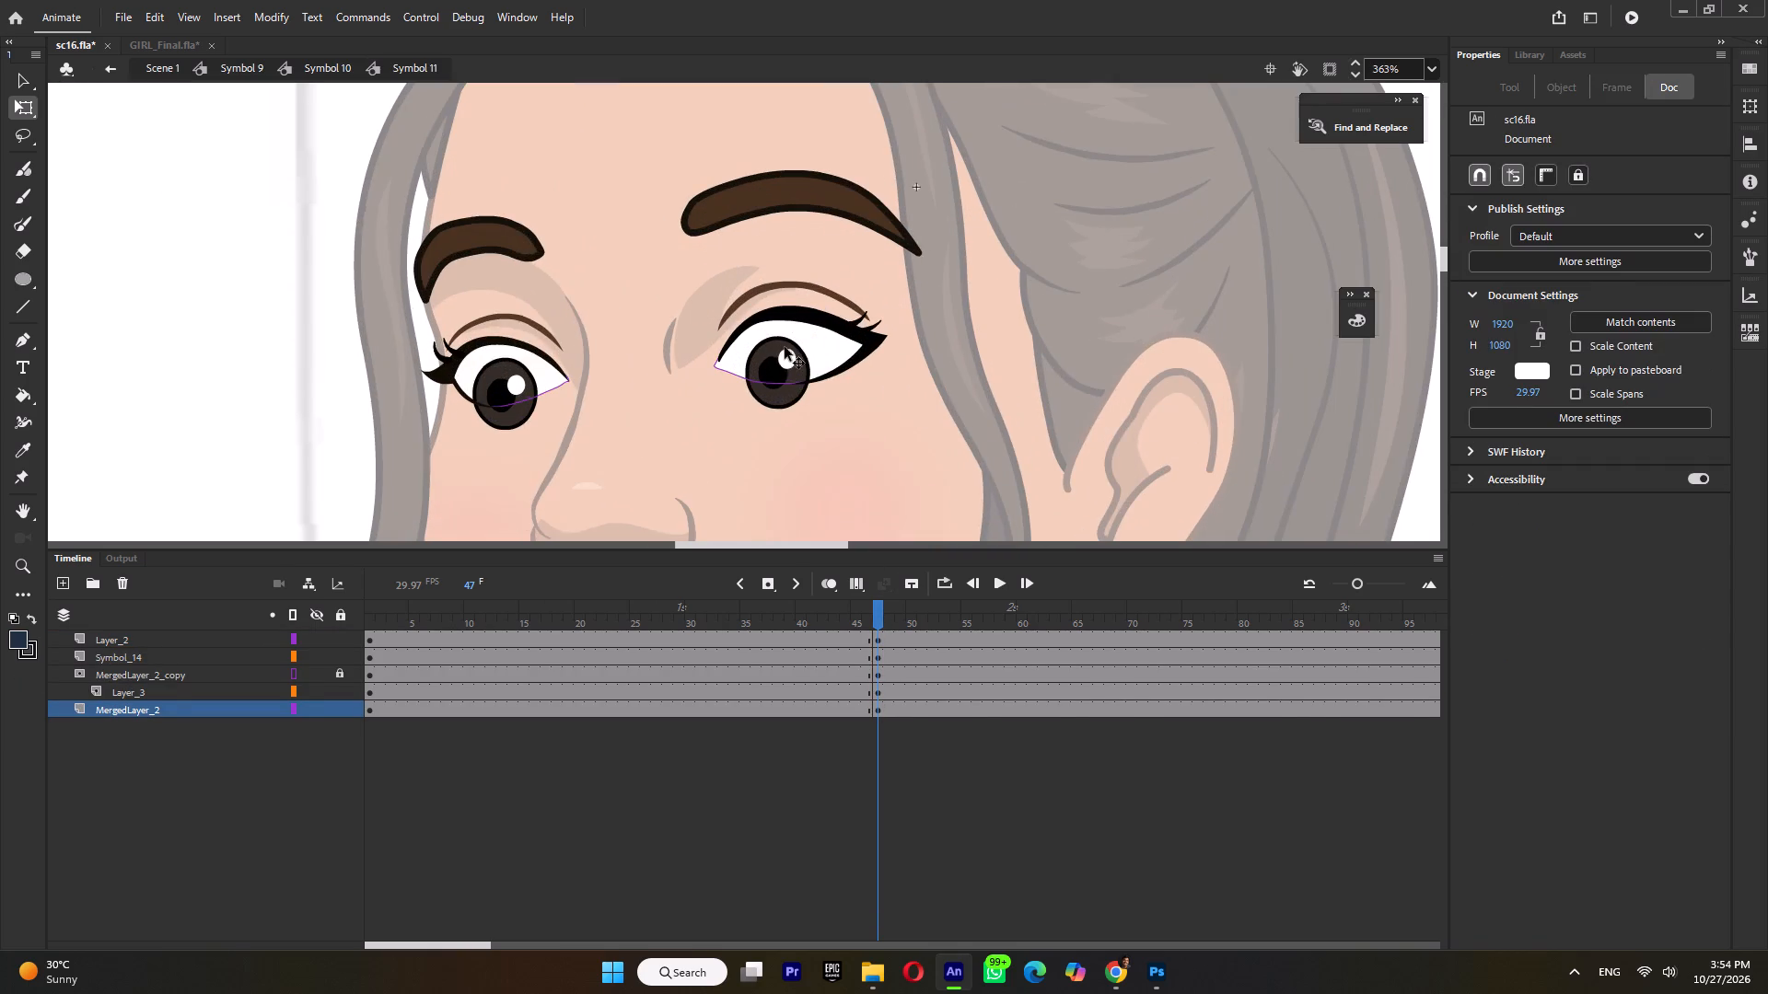
{"action": "left_click", "coordinate": [776, 358]}
{"action": "scroll", "coordinate": [787, 367], "scroll_direction": "up", "scroll_amount": 3, "text": "ctrl"}
{"action": "left_click_drag", "start_coordinate": [835, 445], "coordinate": [819, 432], "text": "shift"}
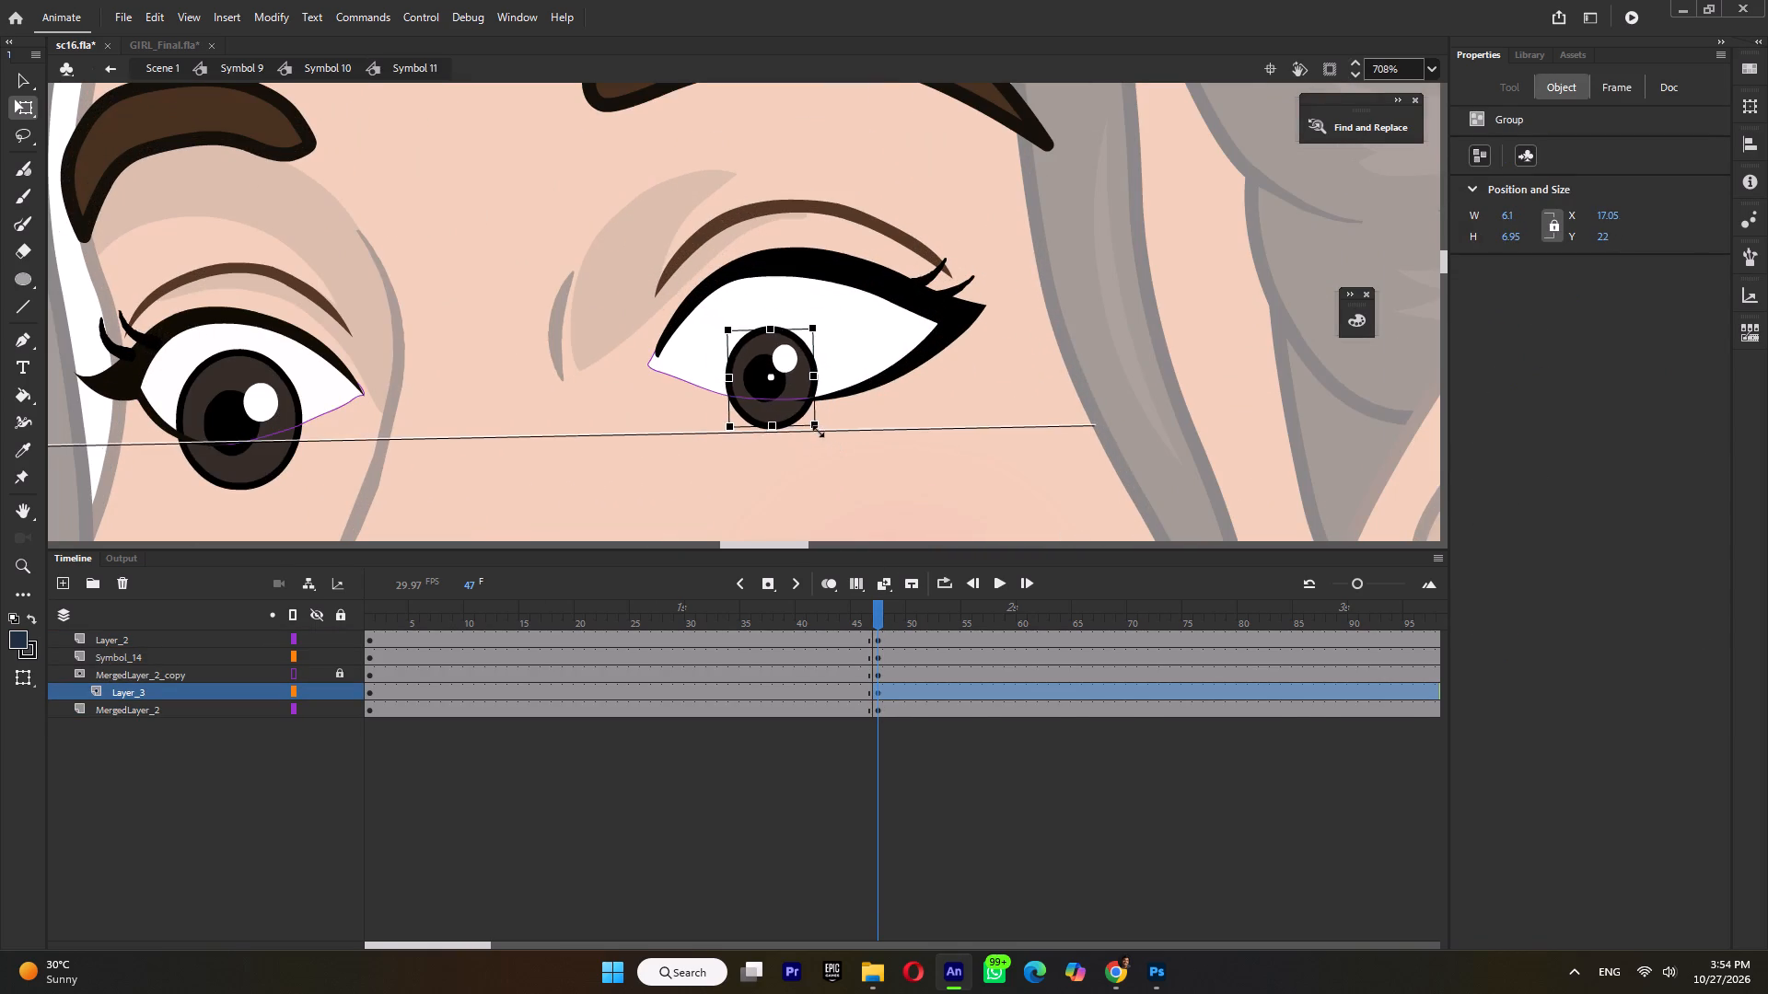
{"action": "left_click_drag", "start_coordinate": [819, 432], "coordinate": [816, 429], "text": "shift"}
{"action": "left_click_drag", "start_coordinate": [789, 374], "coordinate": [785, 295]}
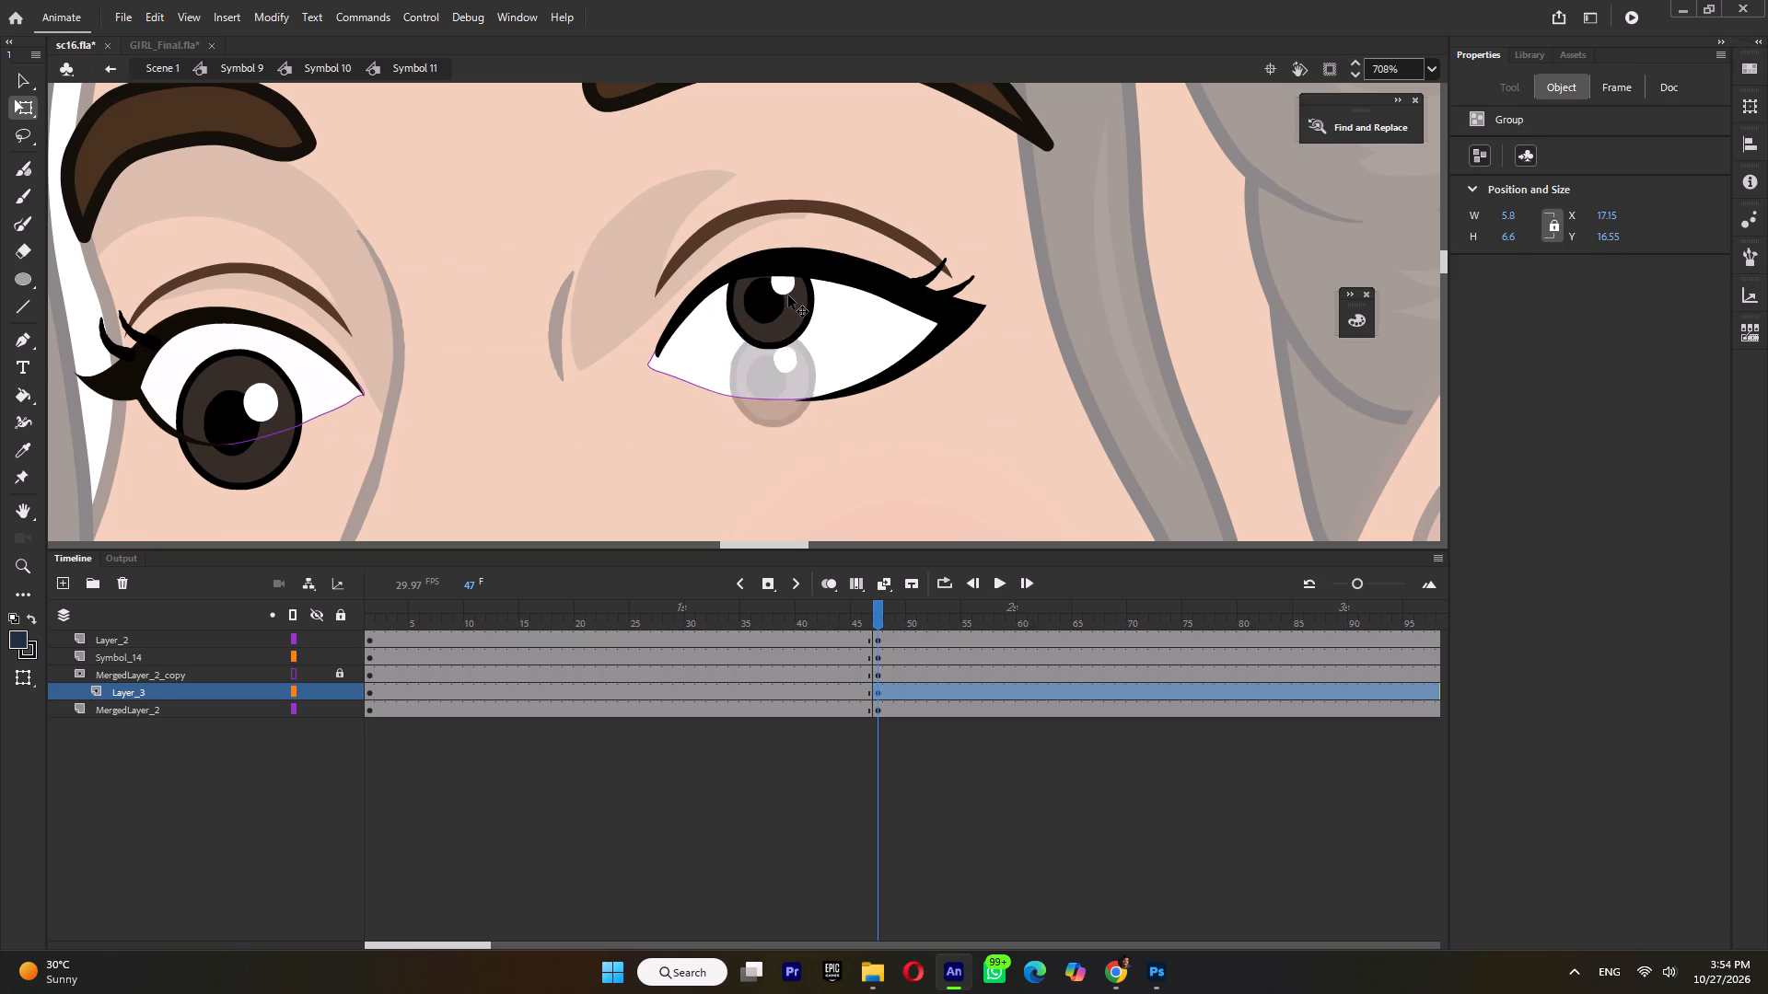
Set the eyelids (Symbol 14) to single frame 12 and lower the nearer eye's iris slightly to fit the new lid.
{"action": "left_click", "coordinate": [869, 271]}
{"action": "left_click", "coordinate": [1508, 439]}
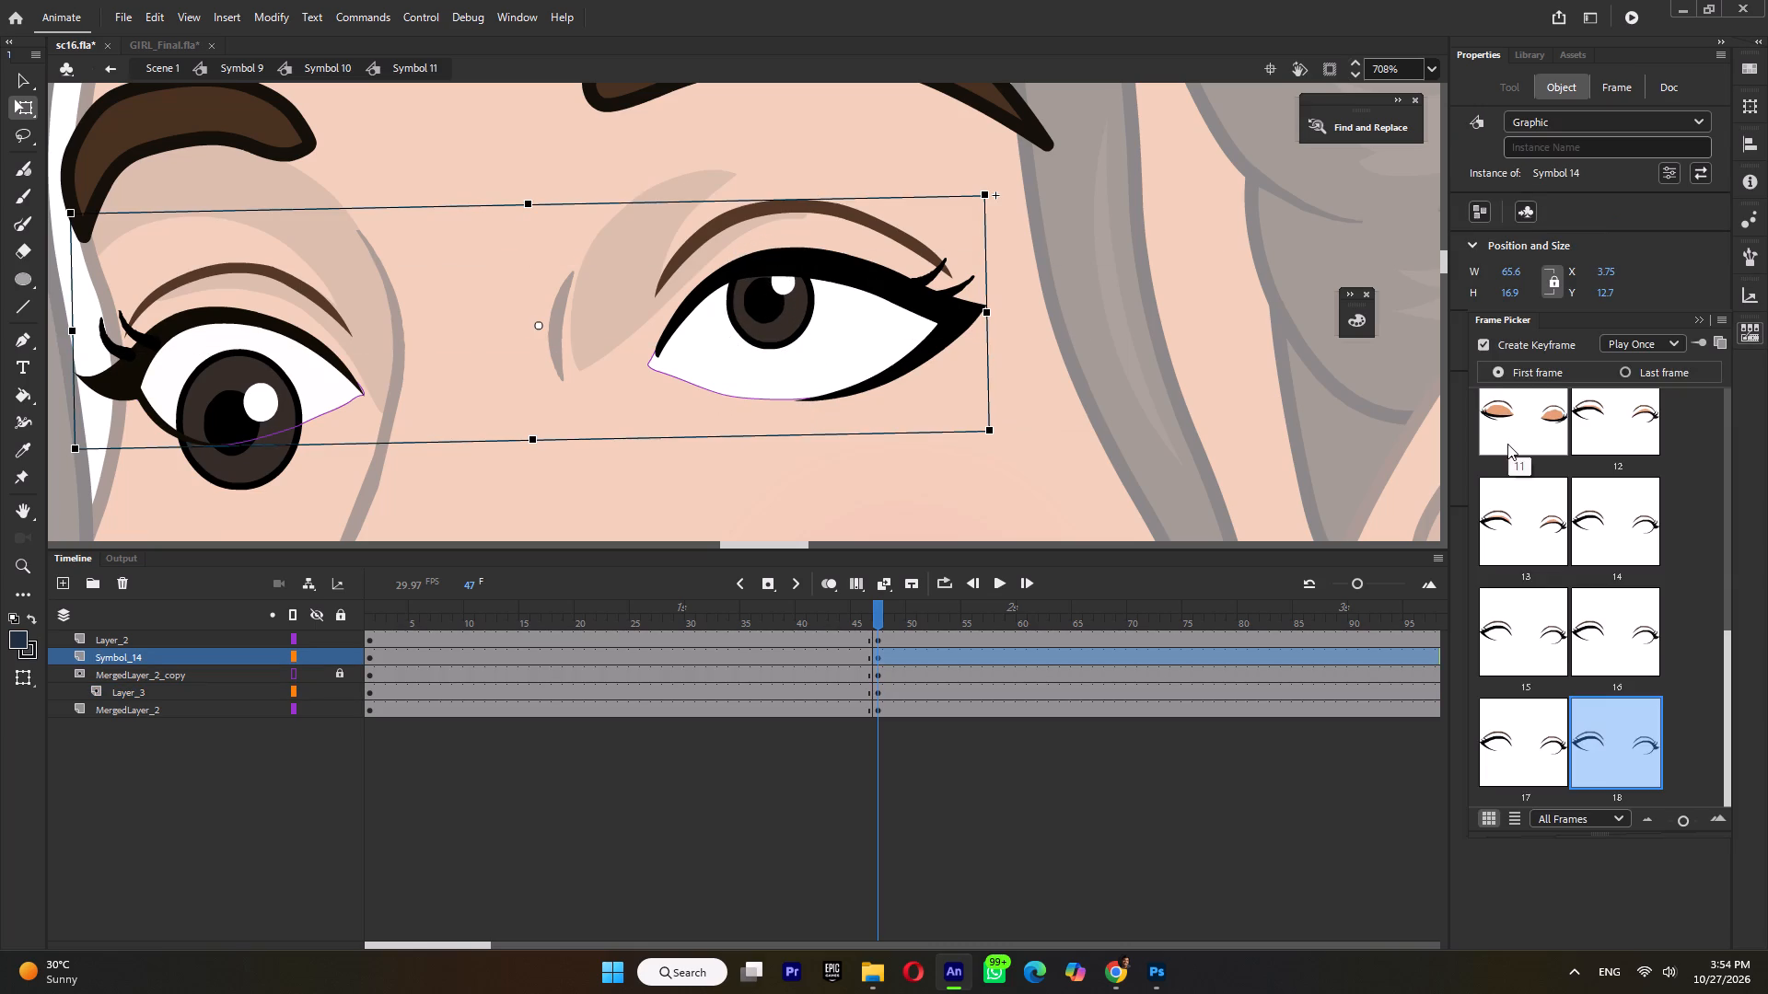
{"action": "left_click", "coordinate": [1626, 344]}
{"action": "left_click", "coordinate": [1640, 412]}
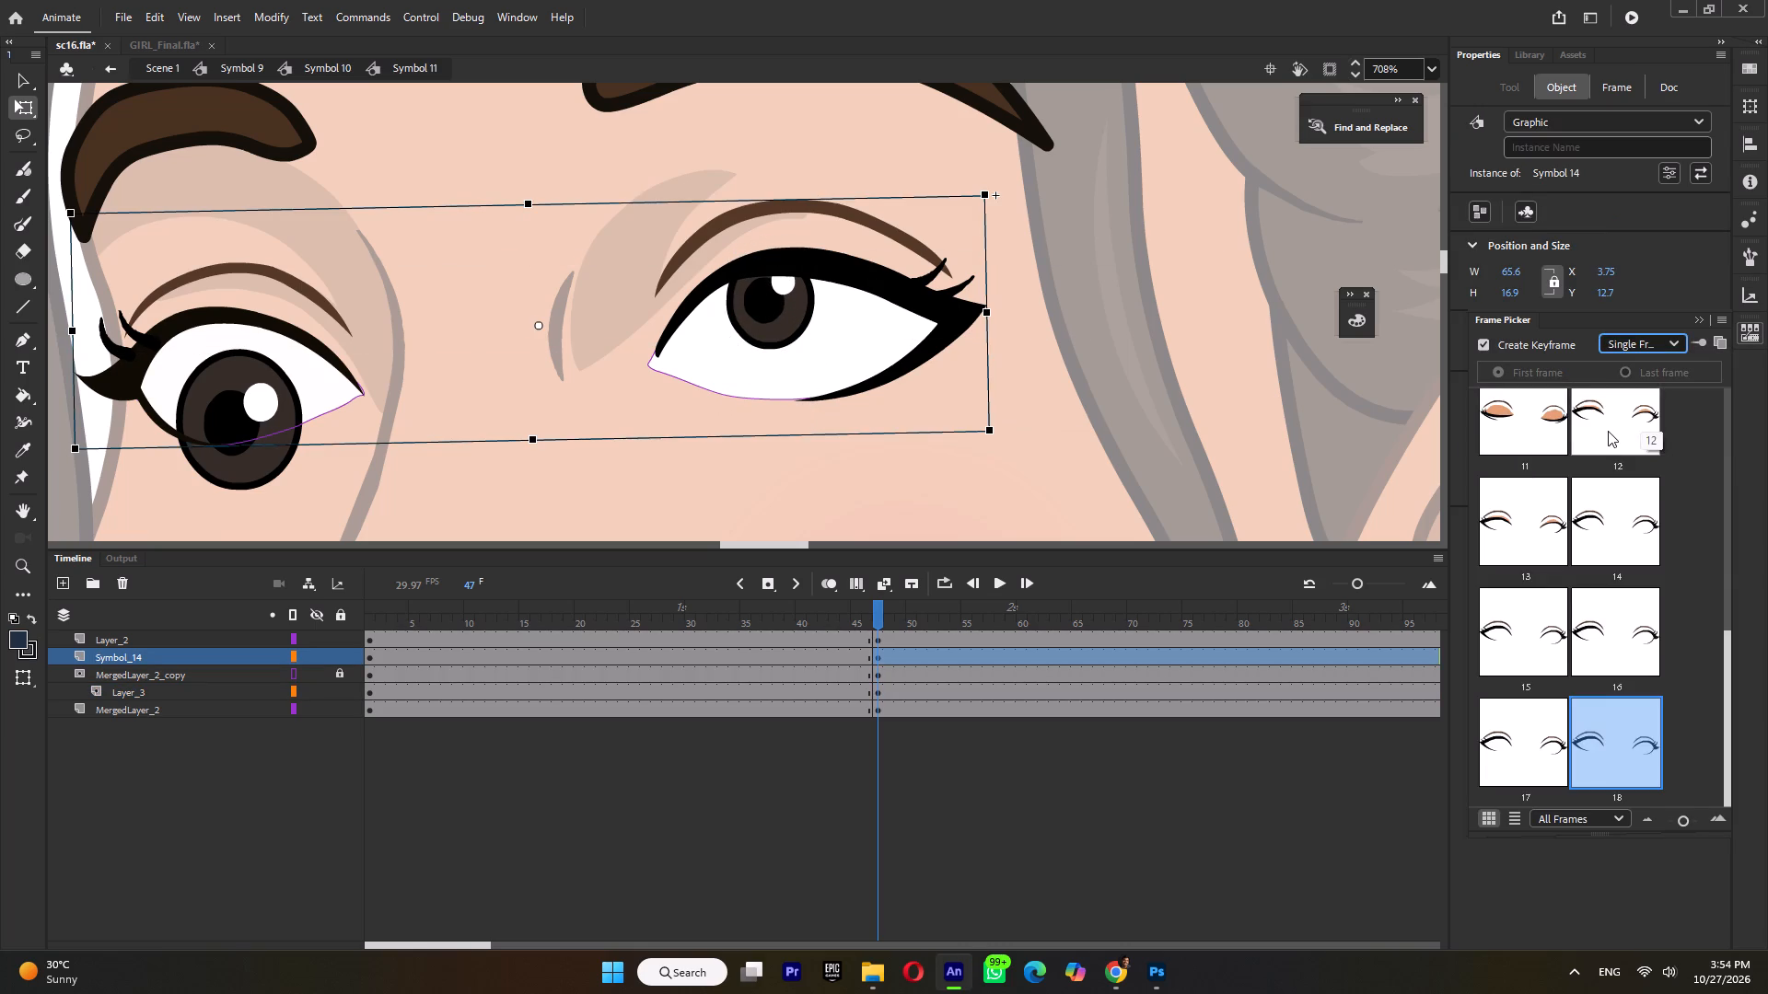
{"action": "left_click", "coordinate": [1608, 431]}
{"action": "left_click", "coordinate": [795, 337]}
{"action": "left_click_drag", "start_coordinate": [790, 325], "coordinate": [793, 338]}
Shrink the farther eye's iris to about 4.65 × 5.2, raise it under the upper lid, and save the file.
{"action": "left_click", "coordinate": [235, 416]}
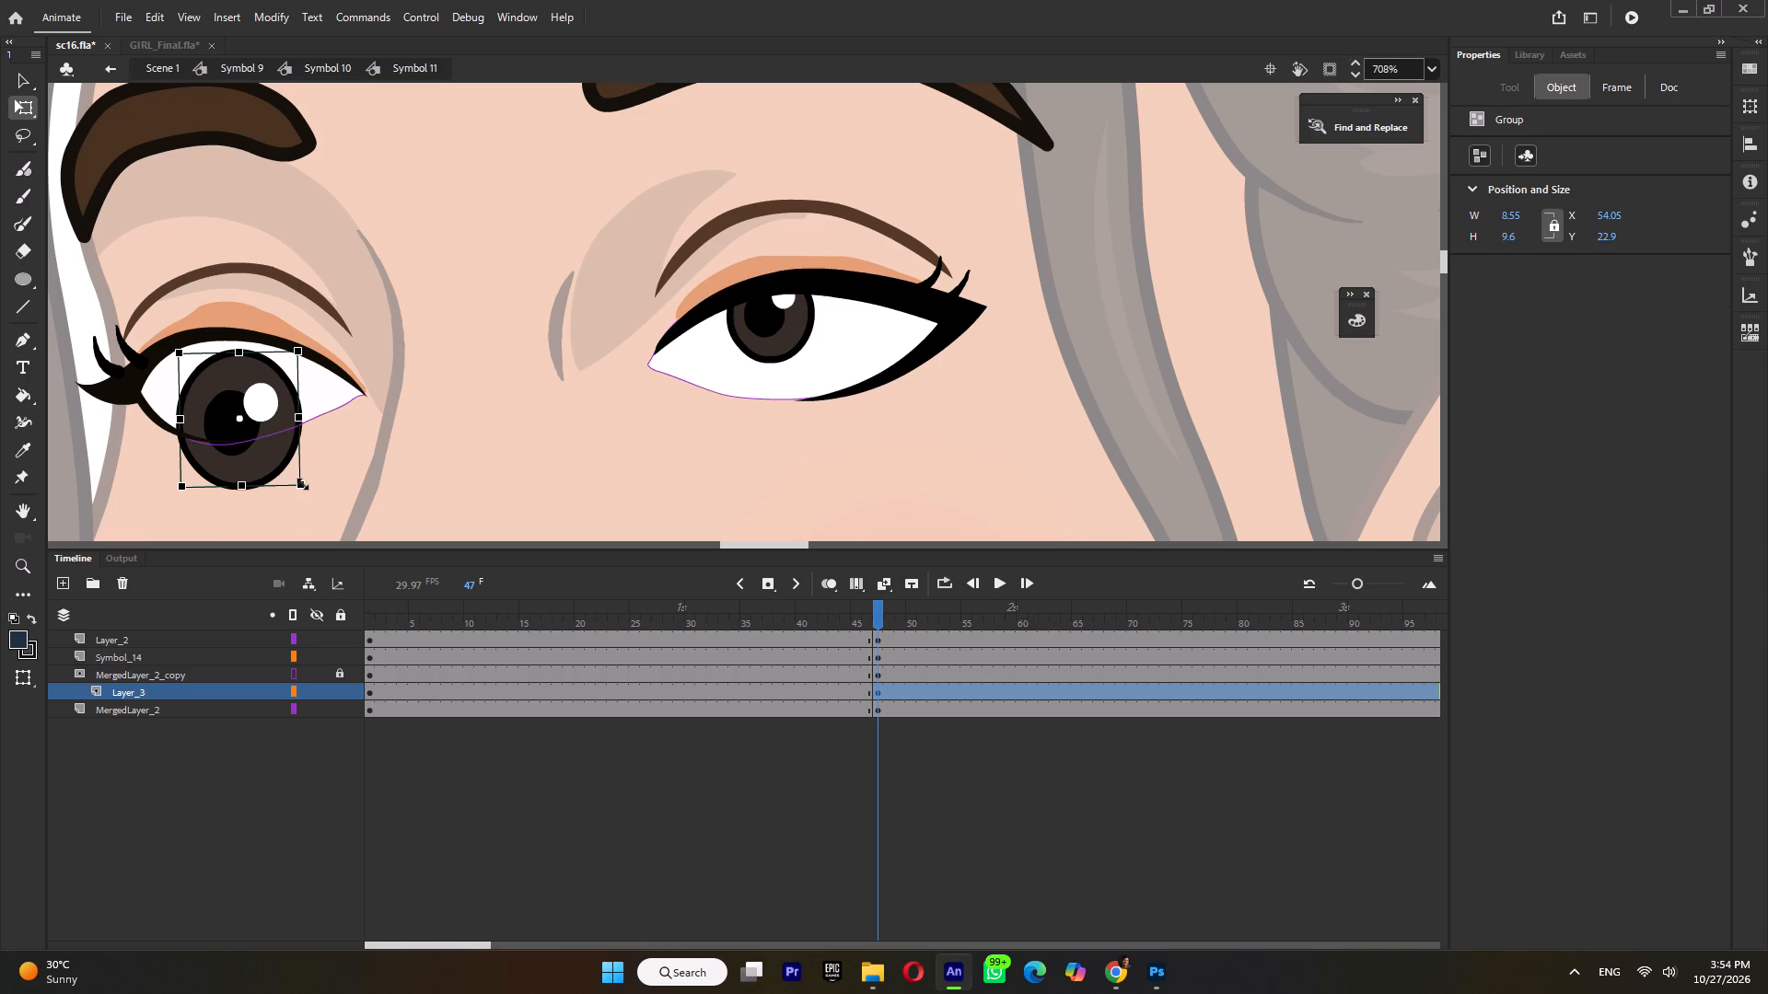
{"action": "left_click_drag", "start_coordinate": [303, 484], "coordinate": [283, 454], "text": "shift"}
{"action": "left_click_drag", "start_coordinate": [250, 405], "coordinate": [239, 349]}
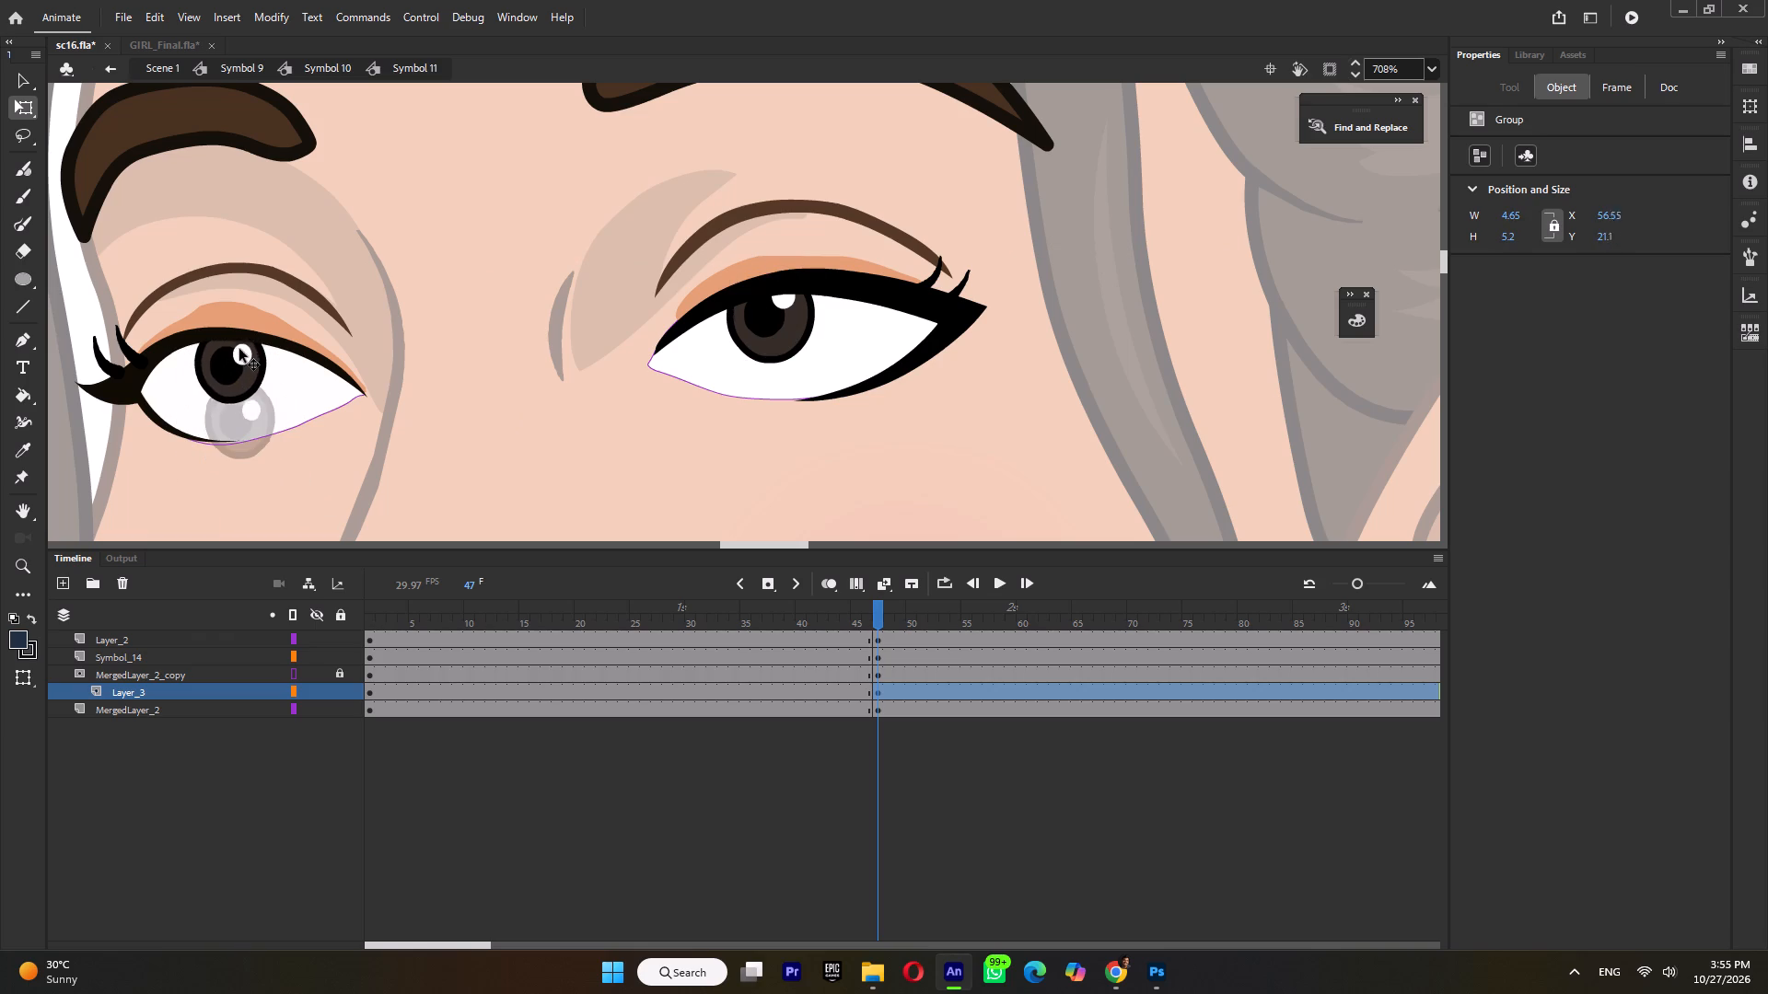
{"action": "left_click_drag", "start_coordinate": [239, 349], "coordinate": [238, 346]}
{"action": "scroll", "coordinate": [238, 345], "scroll_direction": "down", "scroll_amount": 6, "text": "ctrl"}
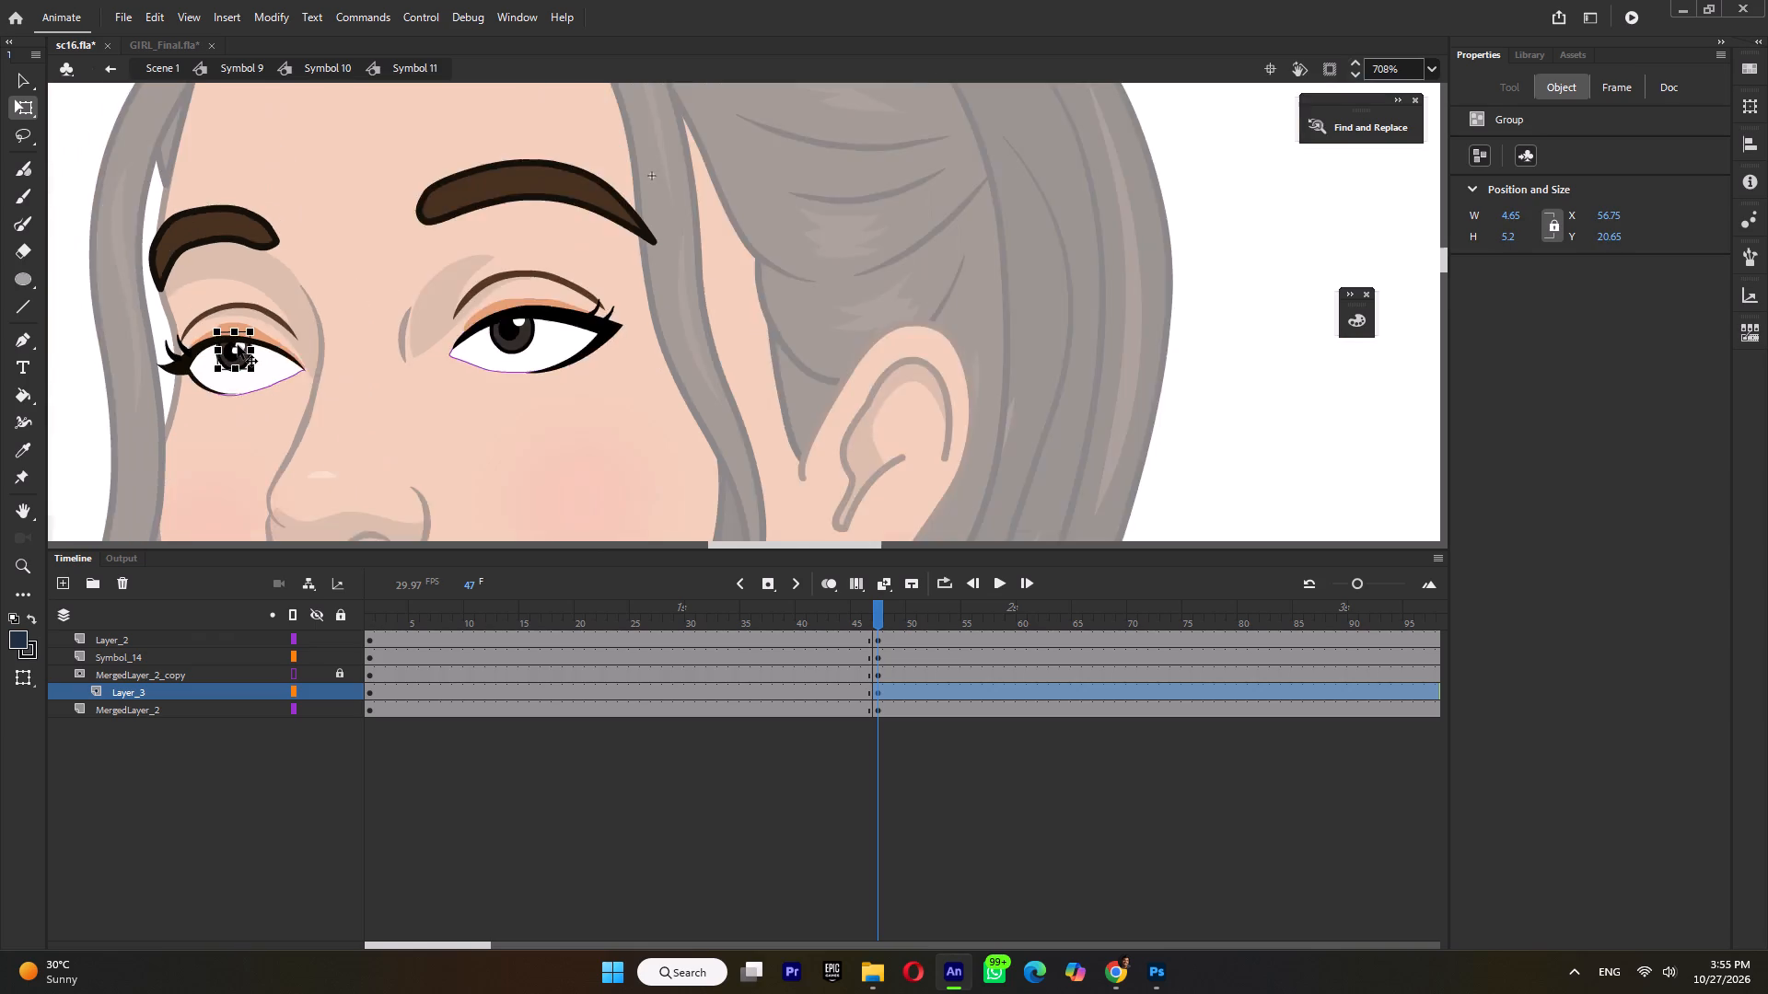
{"action": "scroll", "coordinate": [238, 345], "scroll_direction": "down", "scroll_amount": 10, "text": "ctrl"}
{"action": "key", "text": "ctrl+s"}
Switch the eyebrows (Symbol 13) to frame 3 at frame 47.
{"action": "scroll", "coordinate": [725, 364], "scroll_direction": "up", "scroll_amount": 5, "text": "ctrl"}
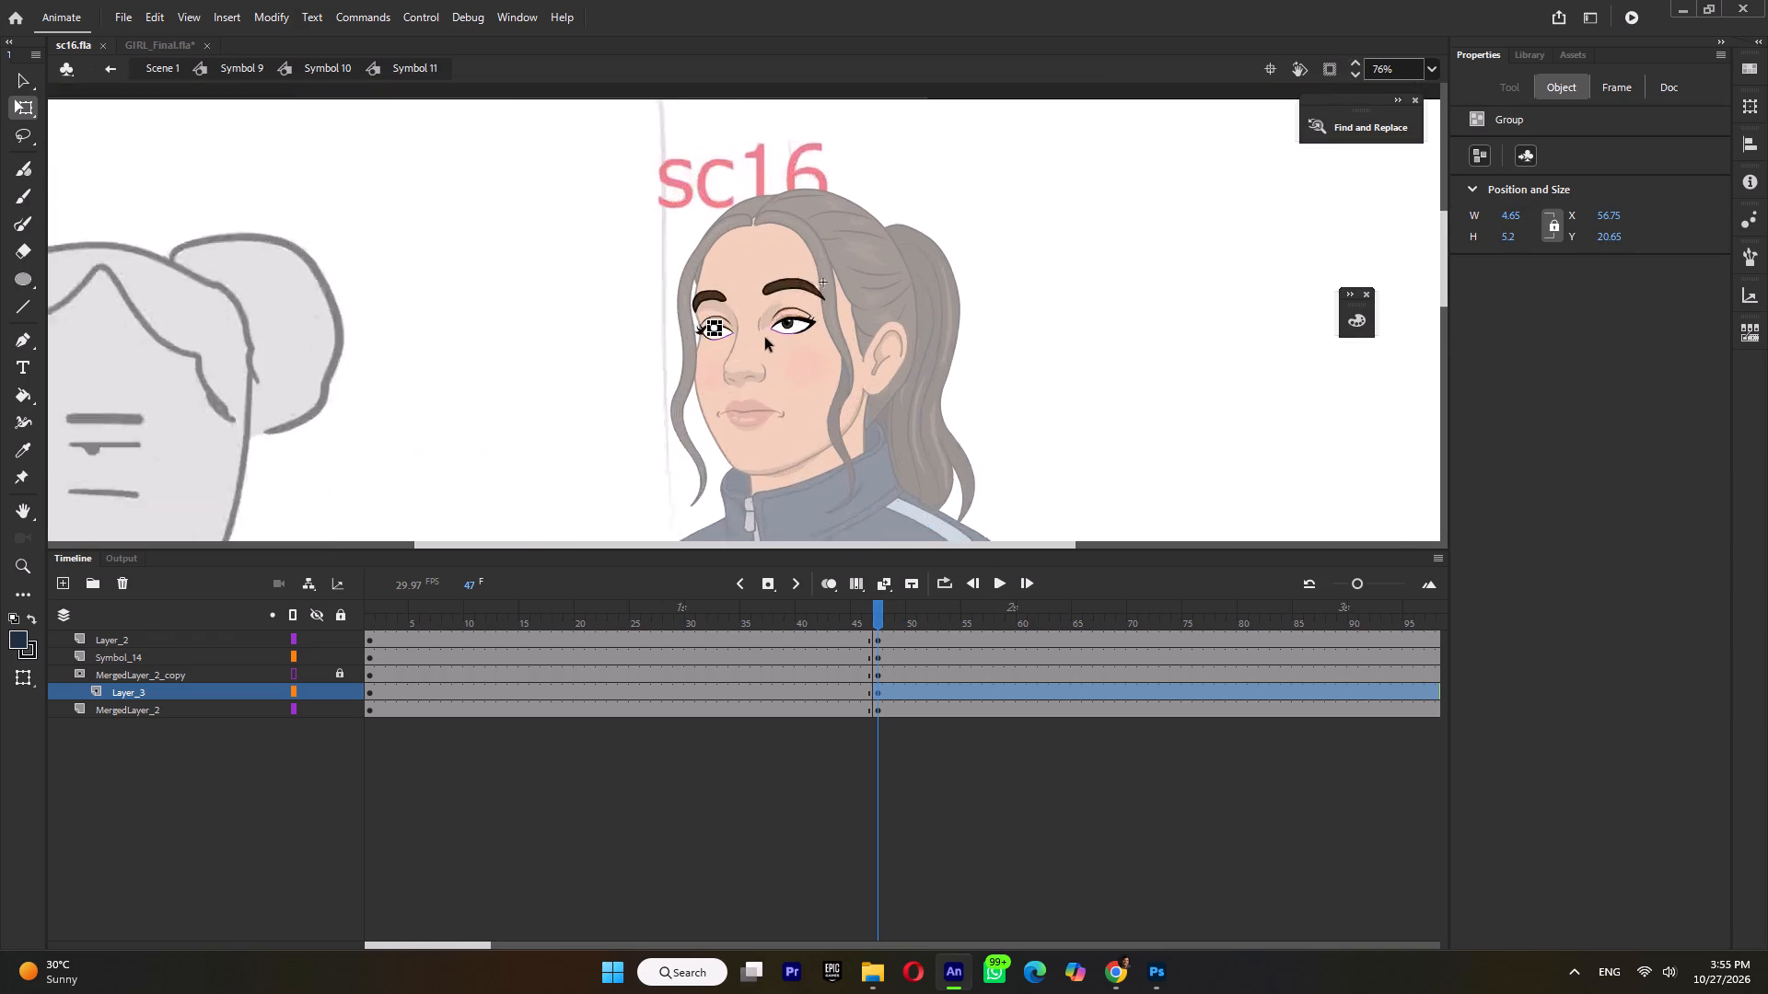
{"action": "scroll", "coordinate": [765, 338], "scroll_direction": "up", "scroll_amount": 1, "text": "ctrl"}
{"action": "left_click", "coordinate": [788, 256]}
{"action": "left_click", "coordinate": [1477, 436]}
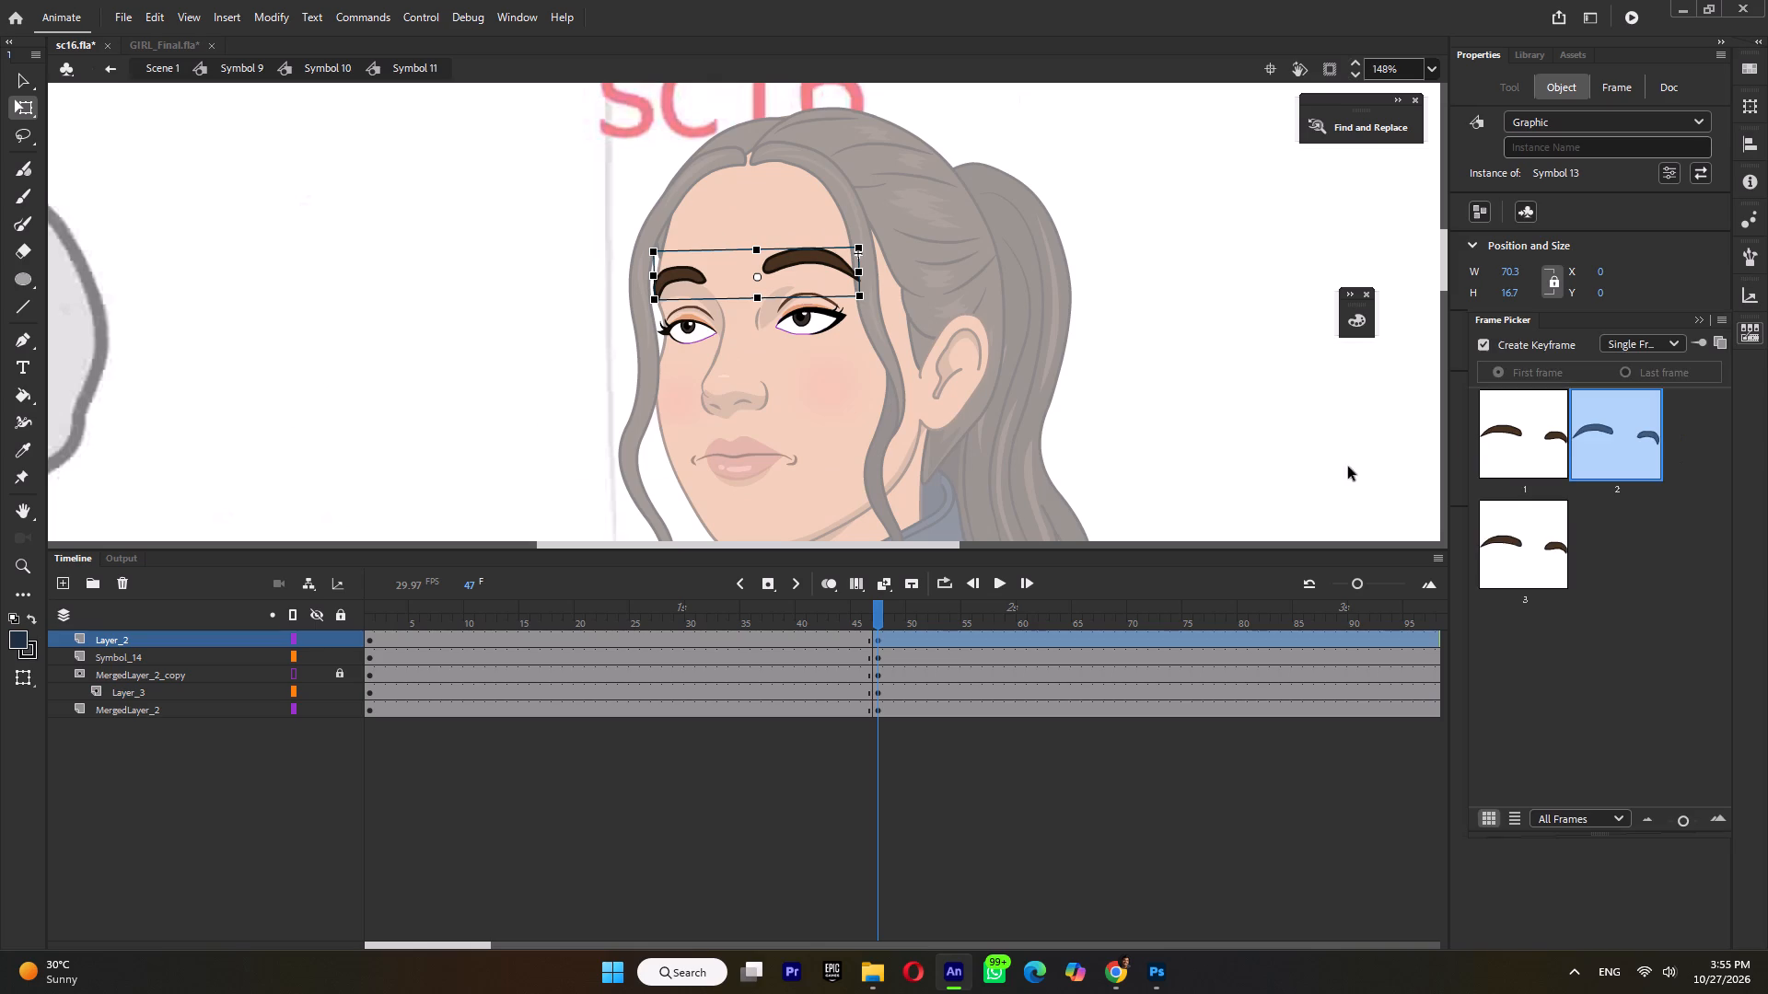
{"action": "left_click", "coordinate": [1512, 536]}
Inside frame 3 of Symbol 13, straighten the lower edge of the nearer eyebrow and lower its upper edge to flatten its arch.
{"action": "double_click", "coordinate": [792, 267]}
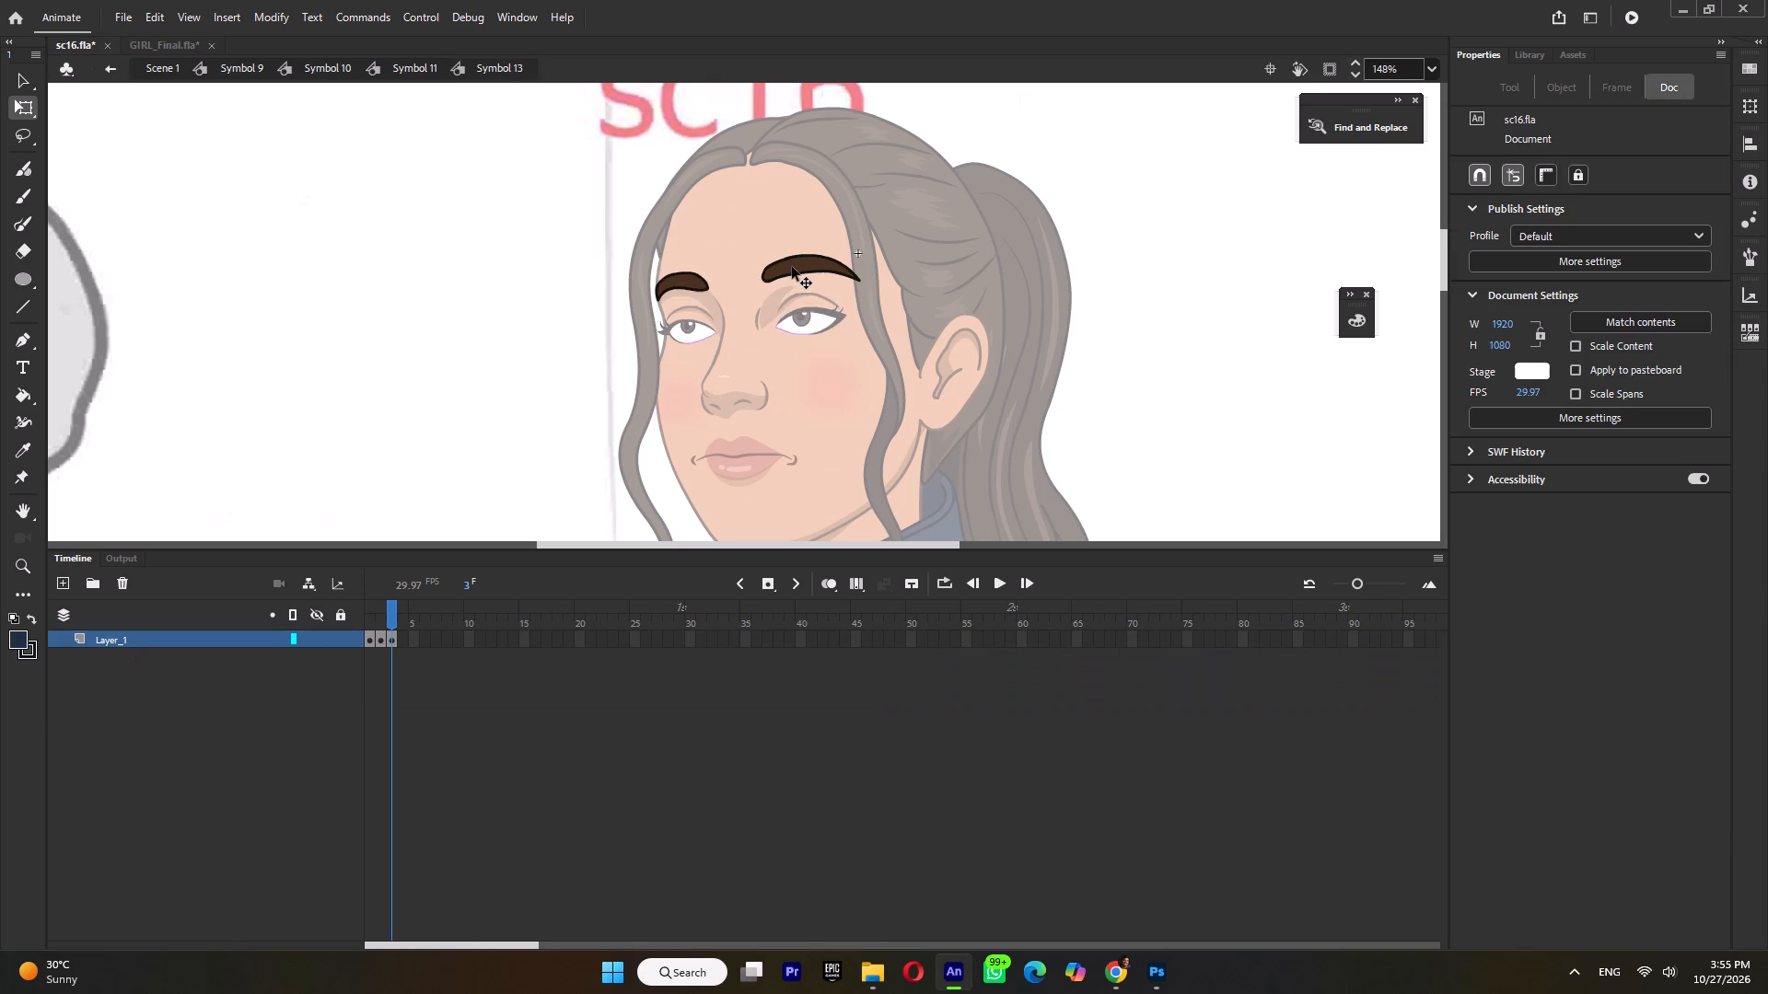
{"action": "scroll", "coordinate": [792, 267], "scroll_direction": "up", "scroll_amount": 5, "text": "ctrl"}
{"action": "double_click", "coordinate": [800, 266]}
{"action": "left_click", "coordinate": [814, 287]}
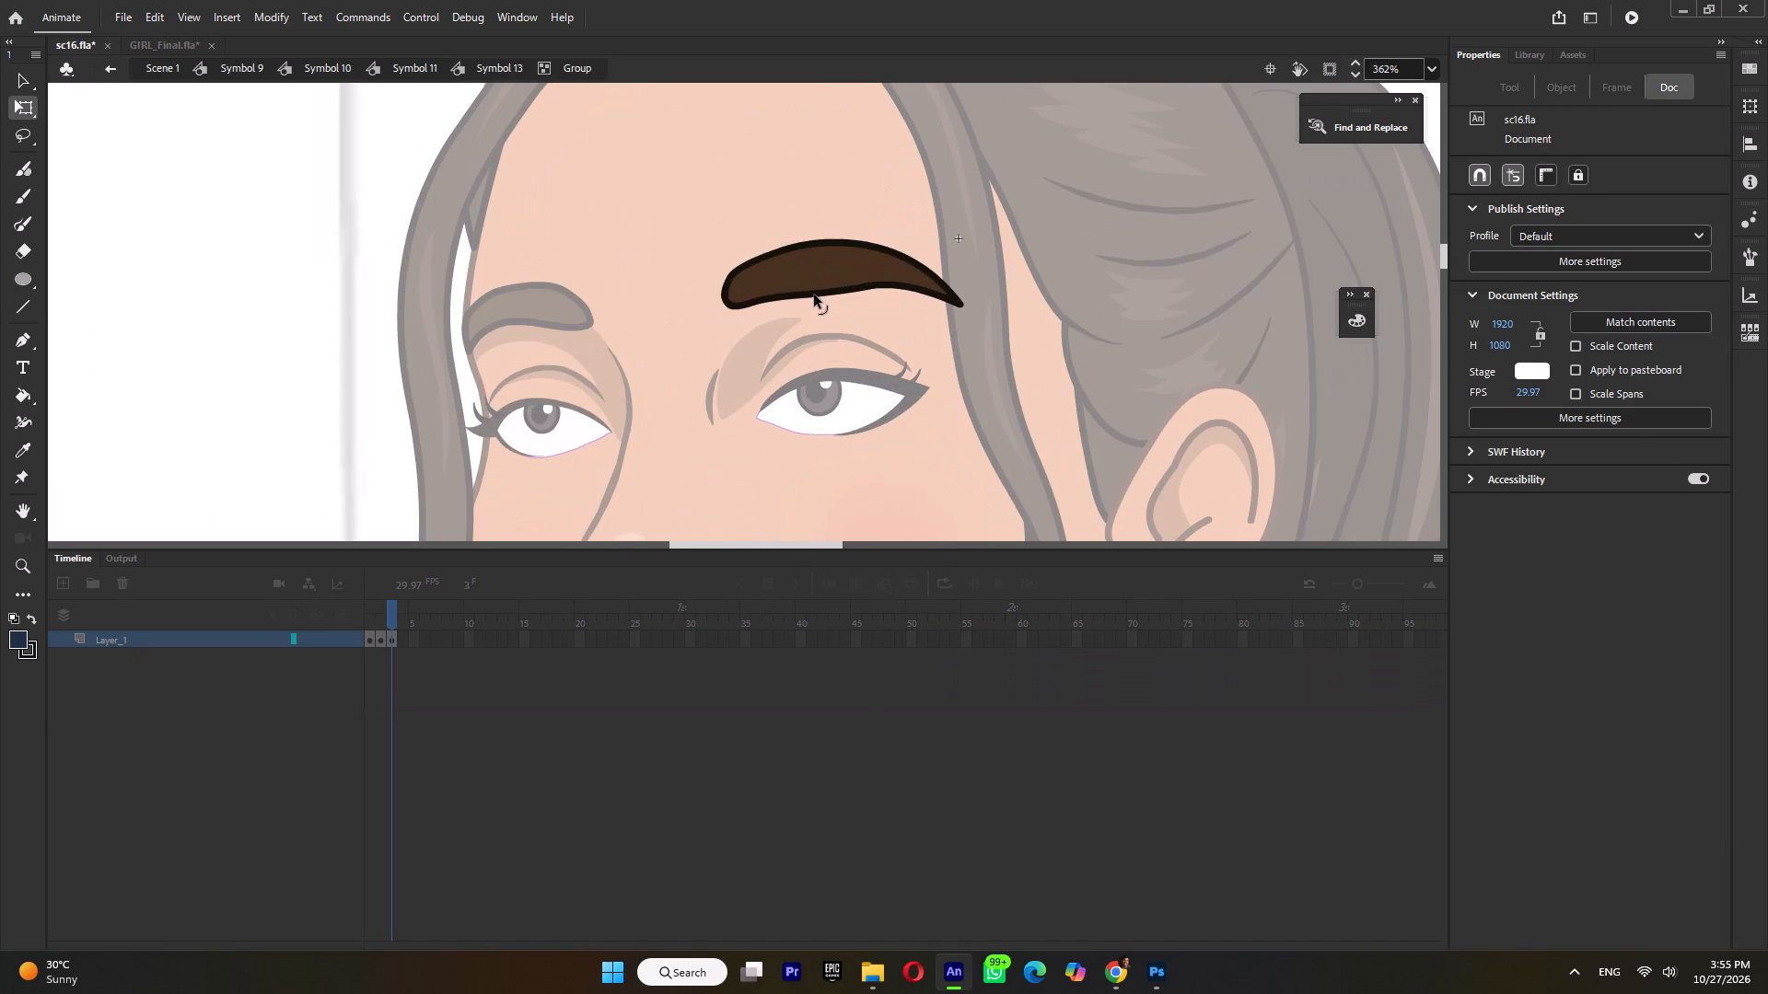
{"action": "left_click_drag", "start_coordinate": [891, 283], "coordinate": [891, 291]}
{"action": "left_click_drag", "start_coordinate": [845, 239], "coordinate": [849, 252]}
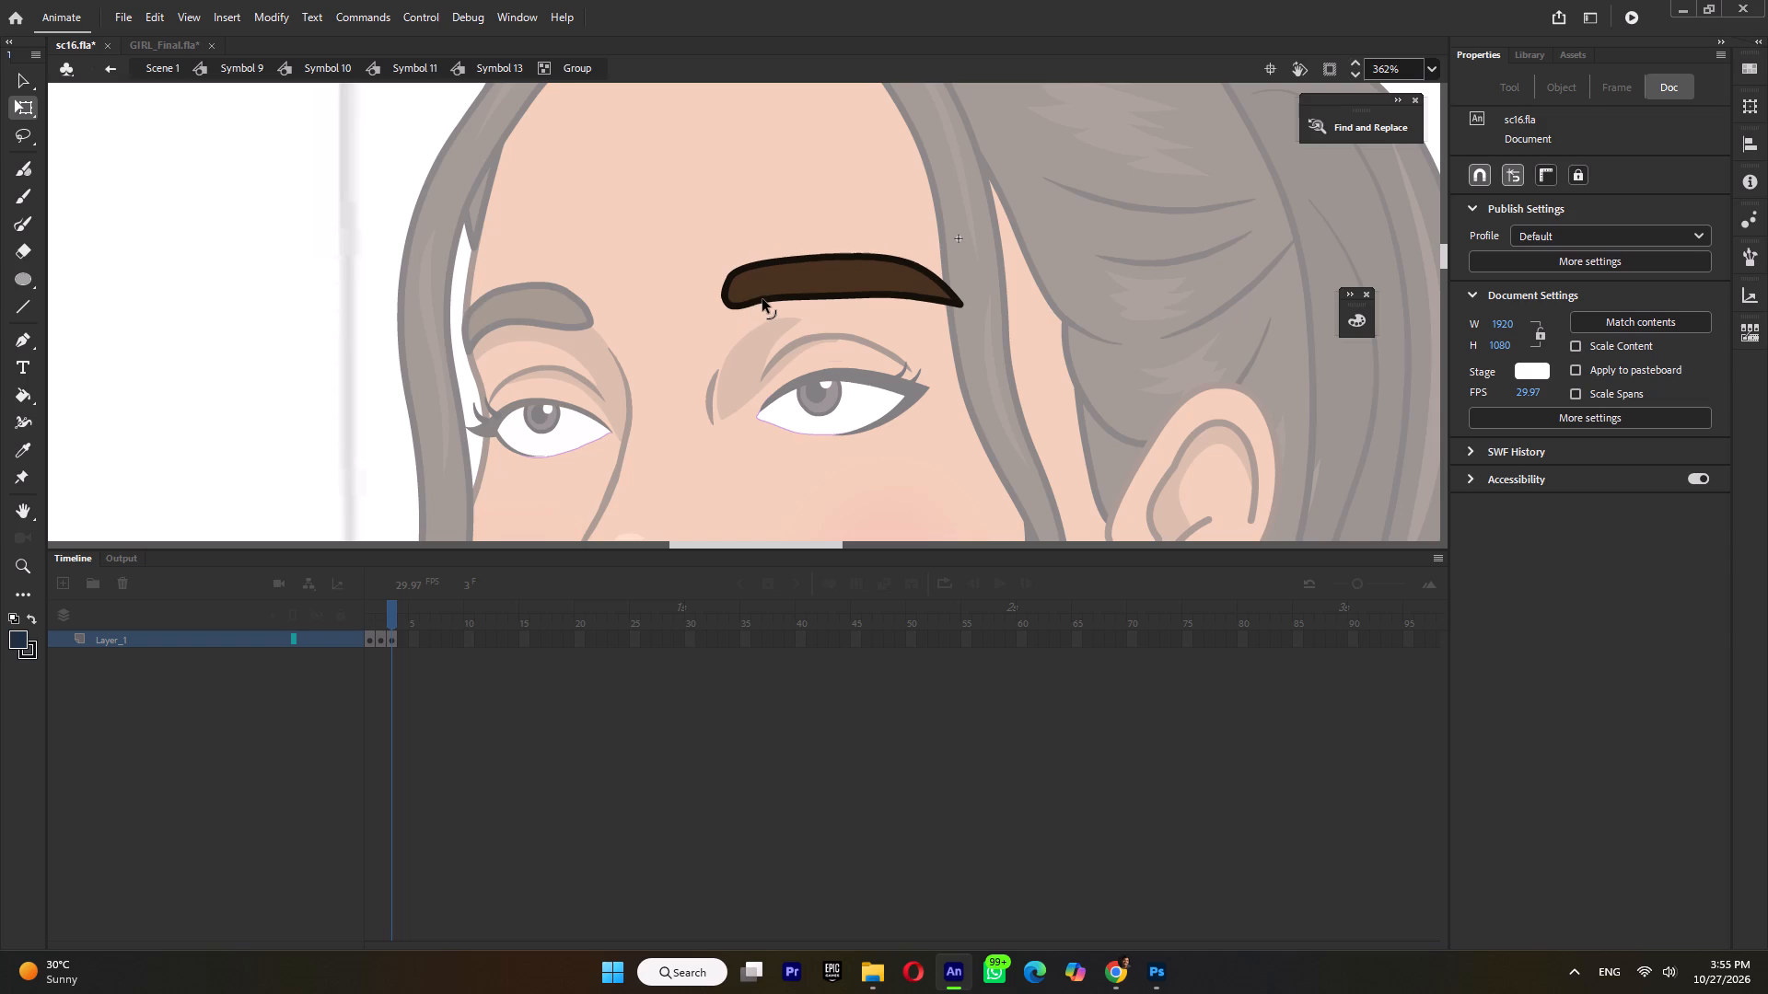
{"action": "left_click", "coordinate": [762, 299]}
{"action": "double_click", "coordinate": [468, 303]}
Flatten the farther eyebrow's lower and upper edges into a thinner, straighter shape and return to Symbol 11.
{"action": "double_click", "coordinate": [533, 305]}
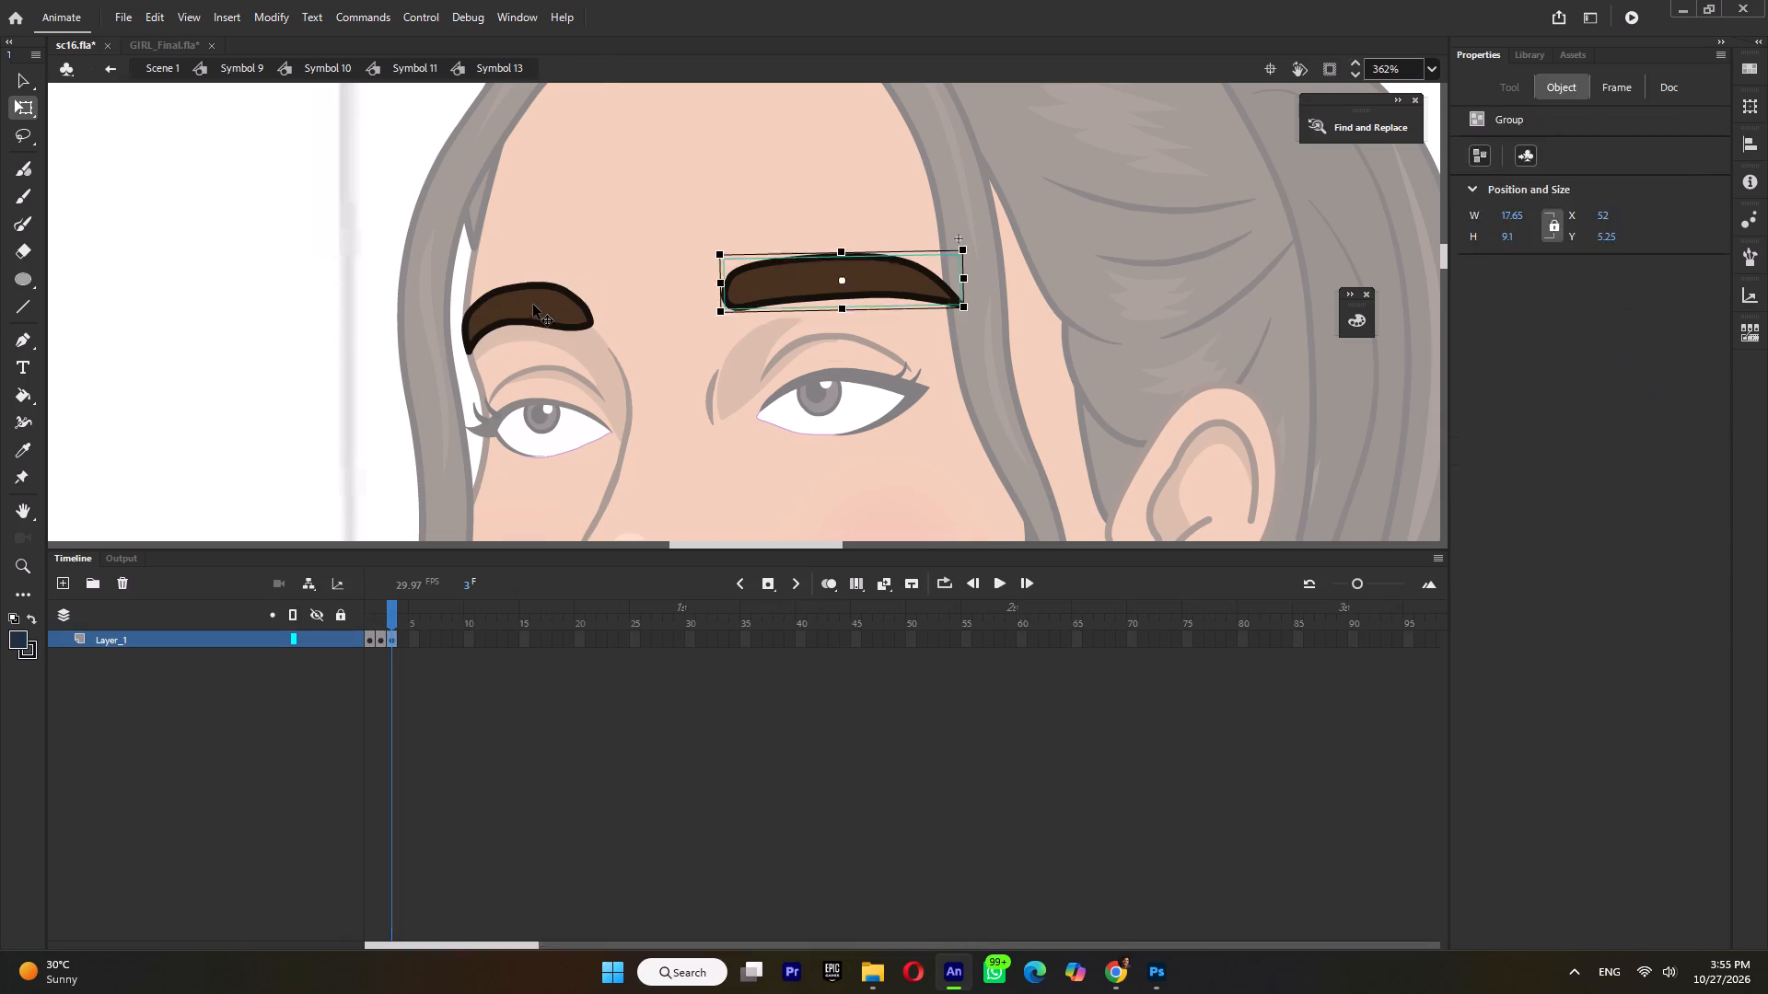
{"action": "left_click_drag", "start_coordinate": [505, 321], "coordinate": [508, 331]}
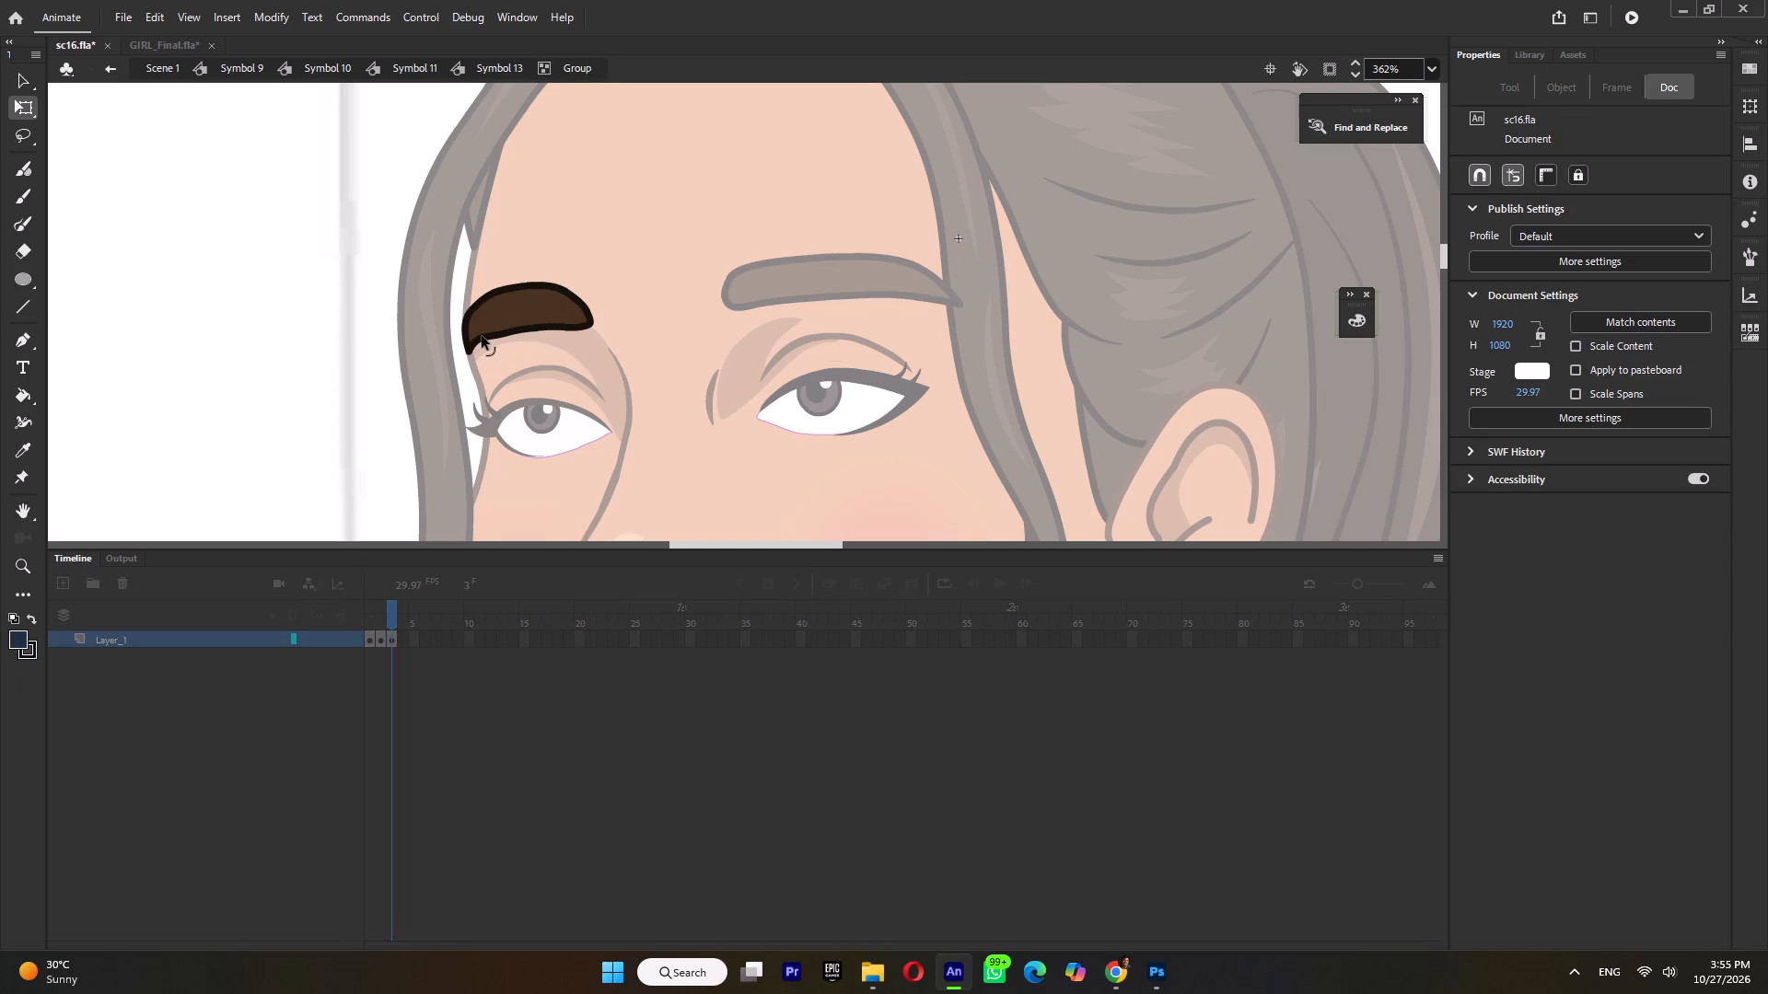
{"action": "left_click", "coordinate": [483, 336]}
{"action": "left_click", "coordinate": [538, 328]}
{"action": "left_click_drag", "start_coordinate": [521, 285], "coordinate": [523, 295]}
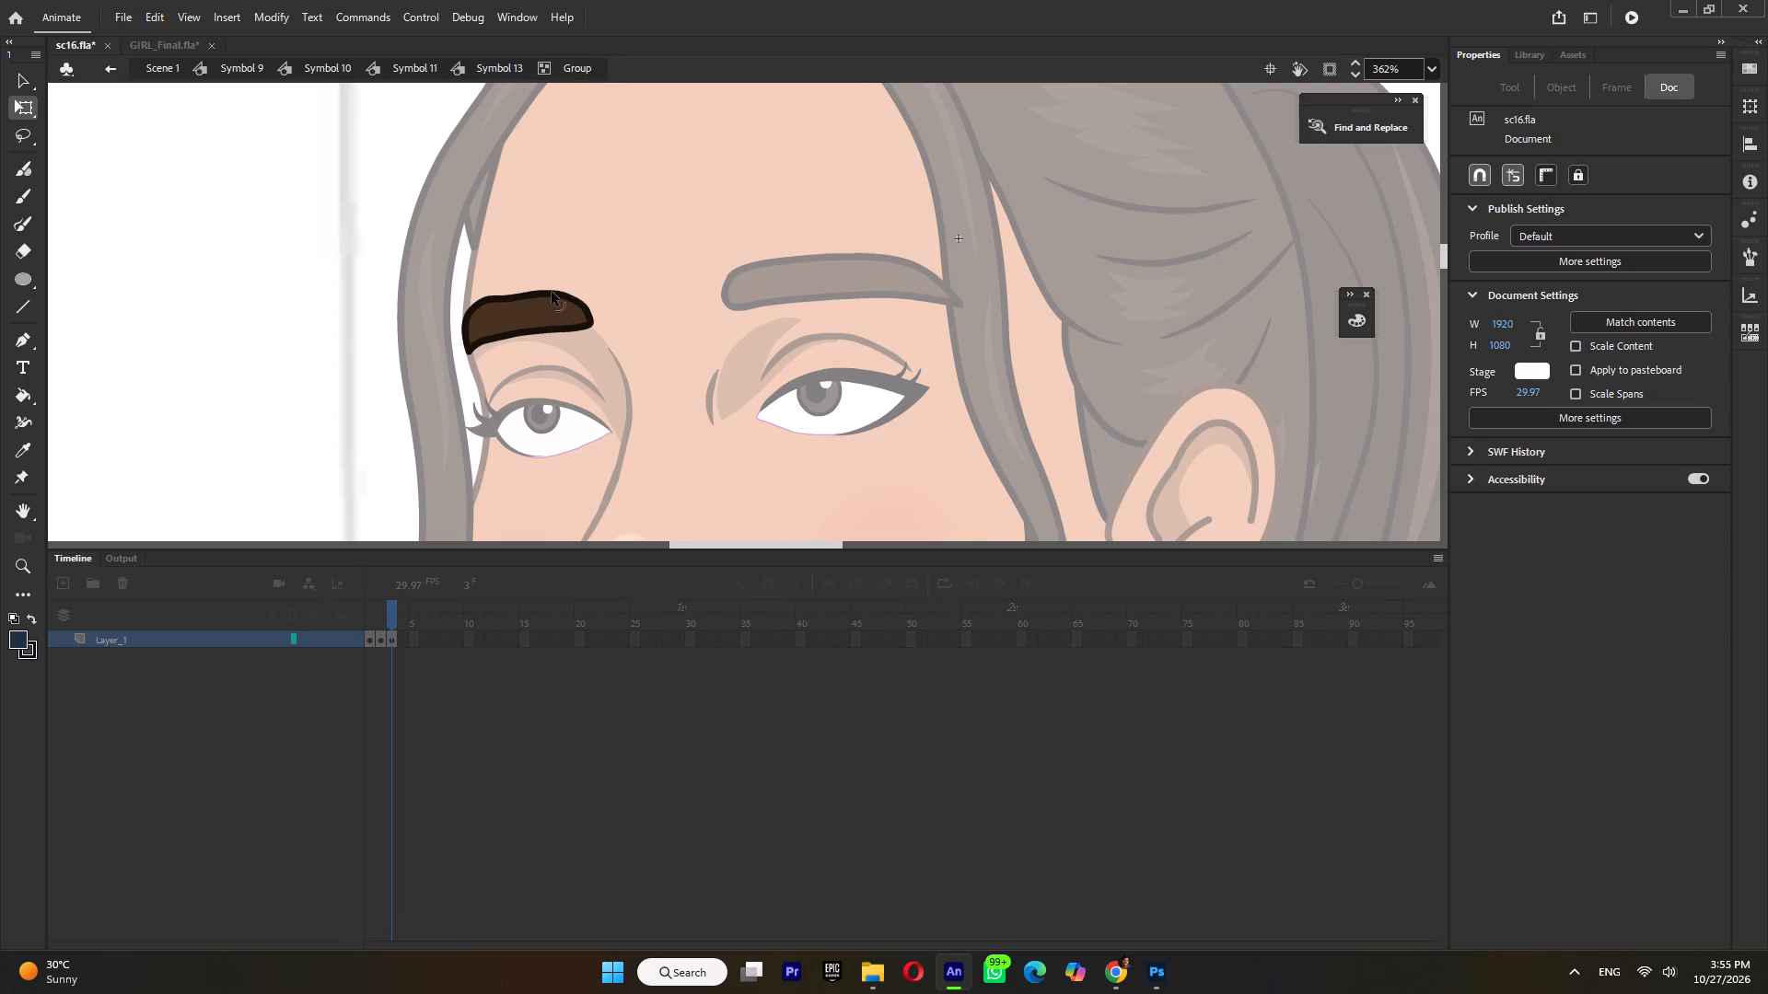
{"action": "left_click", "coordinate": [552, 292]}
{"action": "left_click", "coordinate": [486, 297]}
{"action": "scroll", "coordinate": [641, 194], "scroll_direction": "down", "scroll_amount": 8, "text": "ctrl"}
{"action": "double_click", "coordinate": [497, 283], "text": "ctrl"}
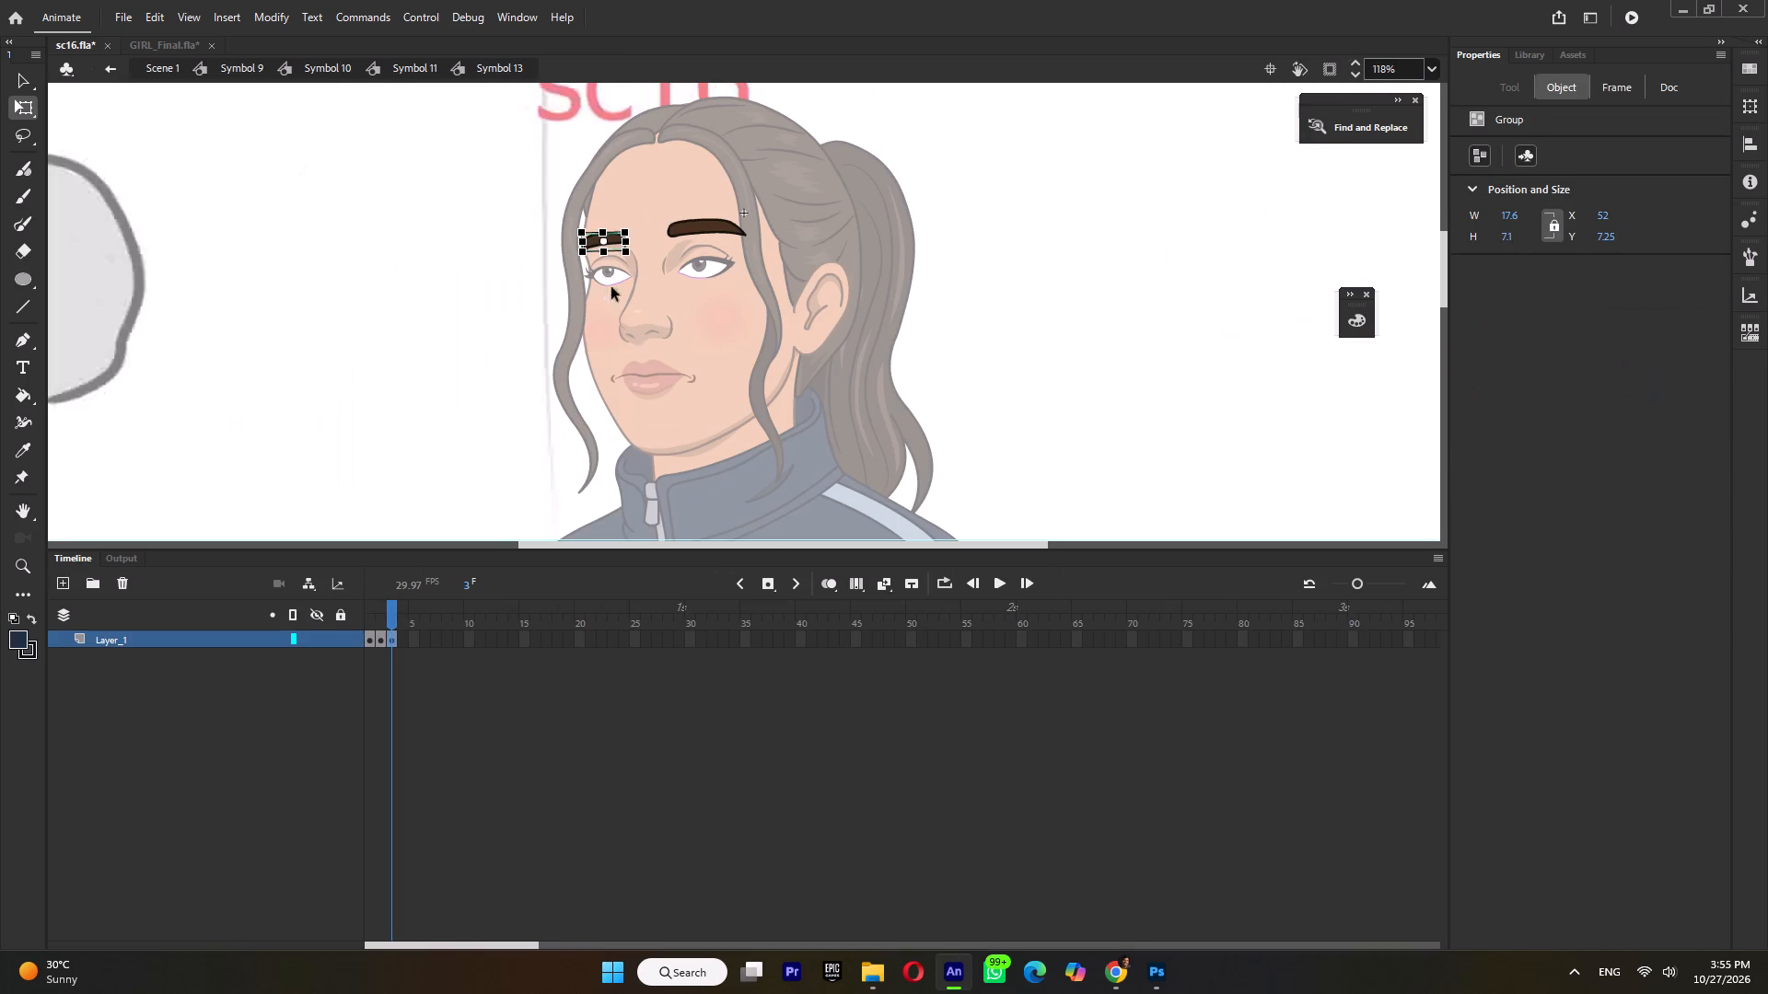
{"action": "scroll", "coordinate": [655, 284], "scroll_direction": "down", "scroll_amount": 3, "text": "ctrl"}
{"action": "double_click", "coordinate": [526, 317], "text": "ctrl"}
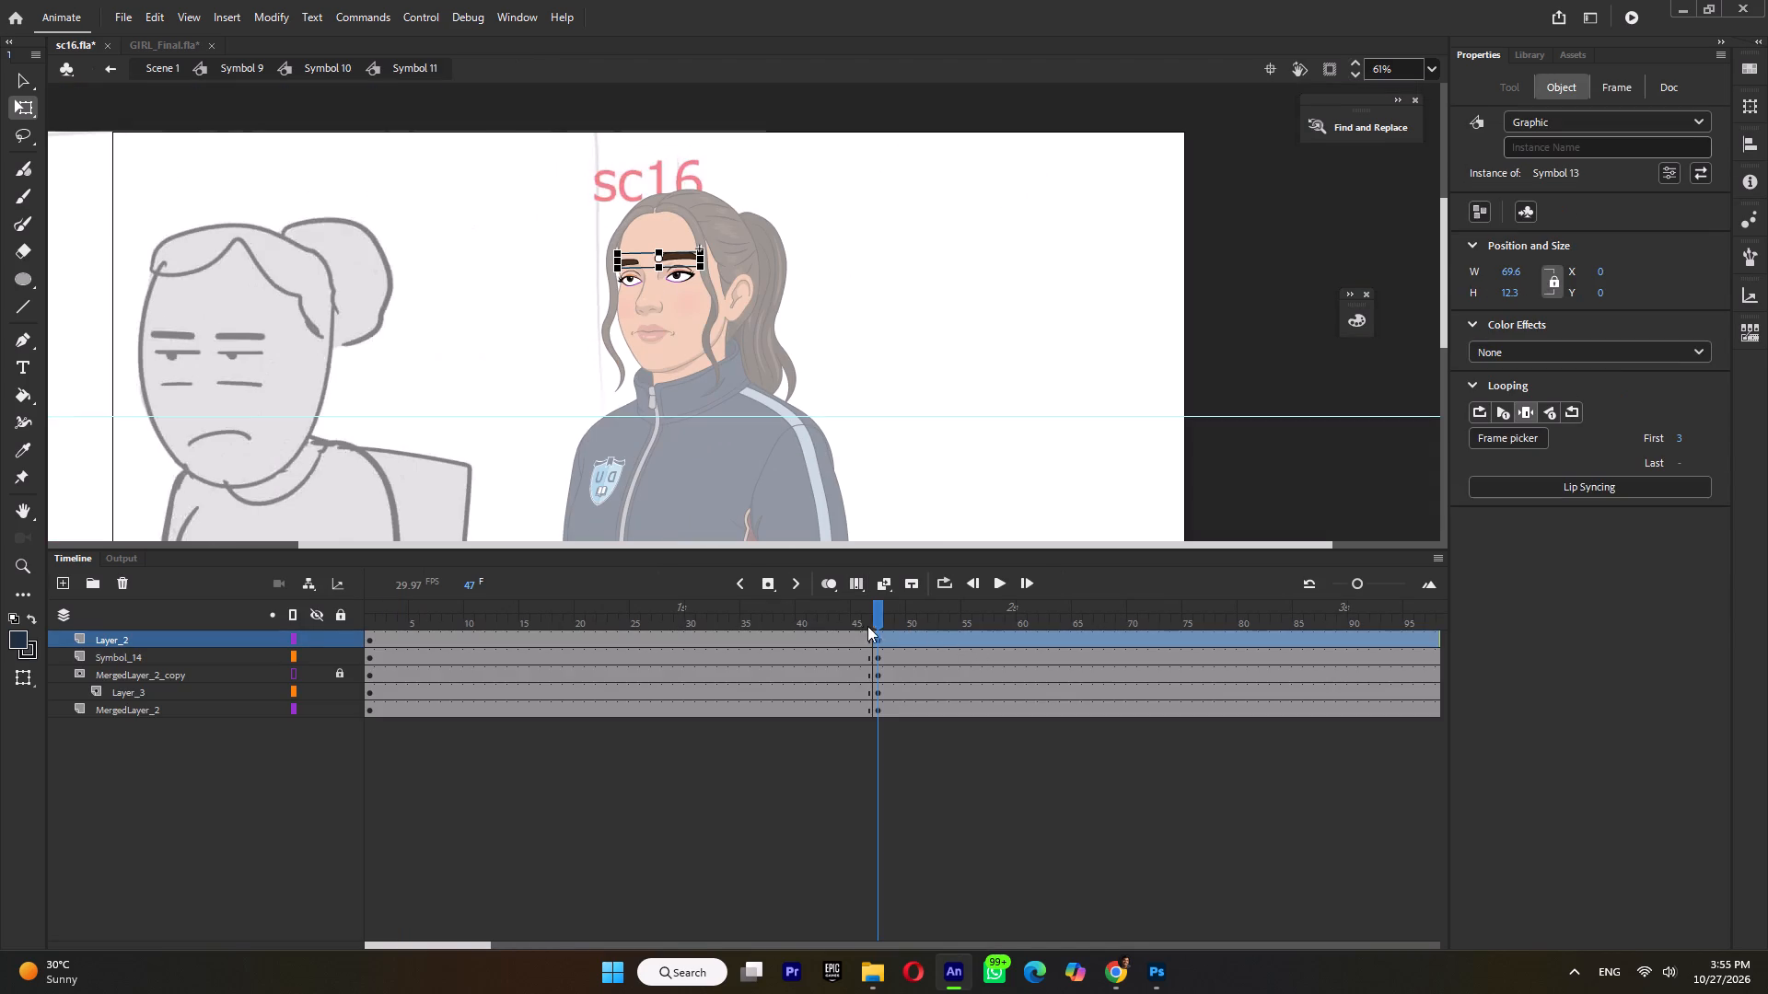
In Symbol 13, move the nearer eyebrow's transformation point to its outer end and rotate its inner end slightly down.
{"action": "left_click", "coordinate": [837, 609]}
{"action": "left_click", "coordinate": [870, 616]}
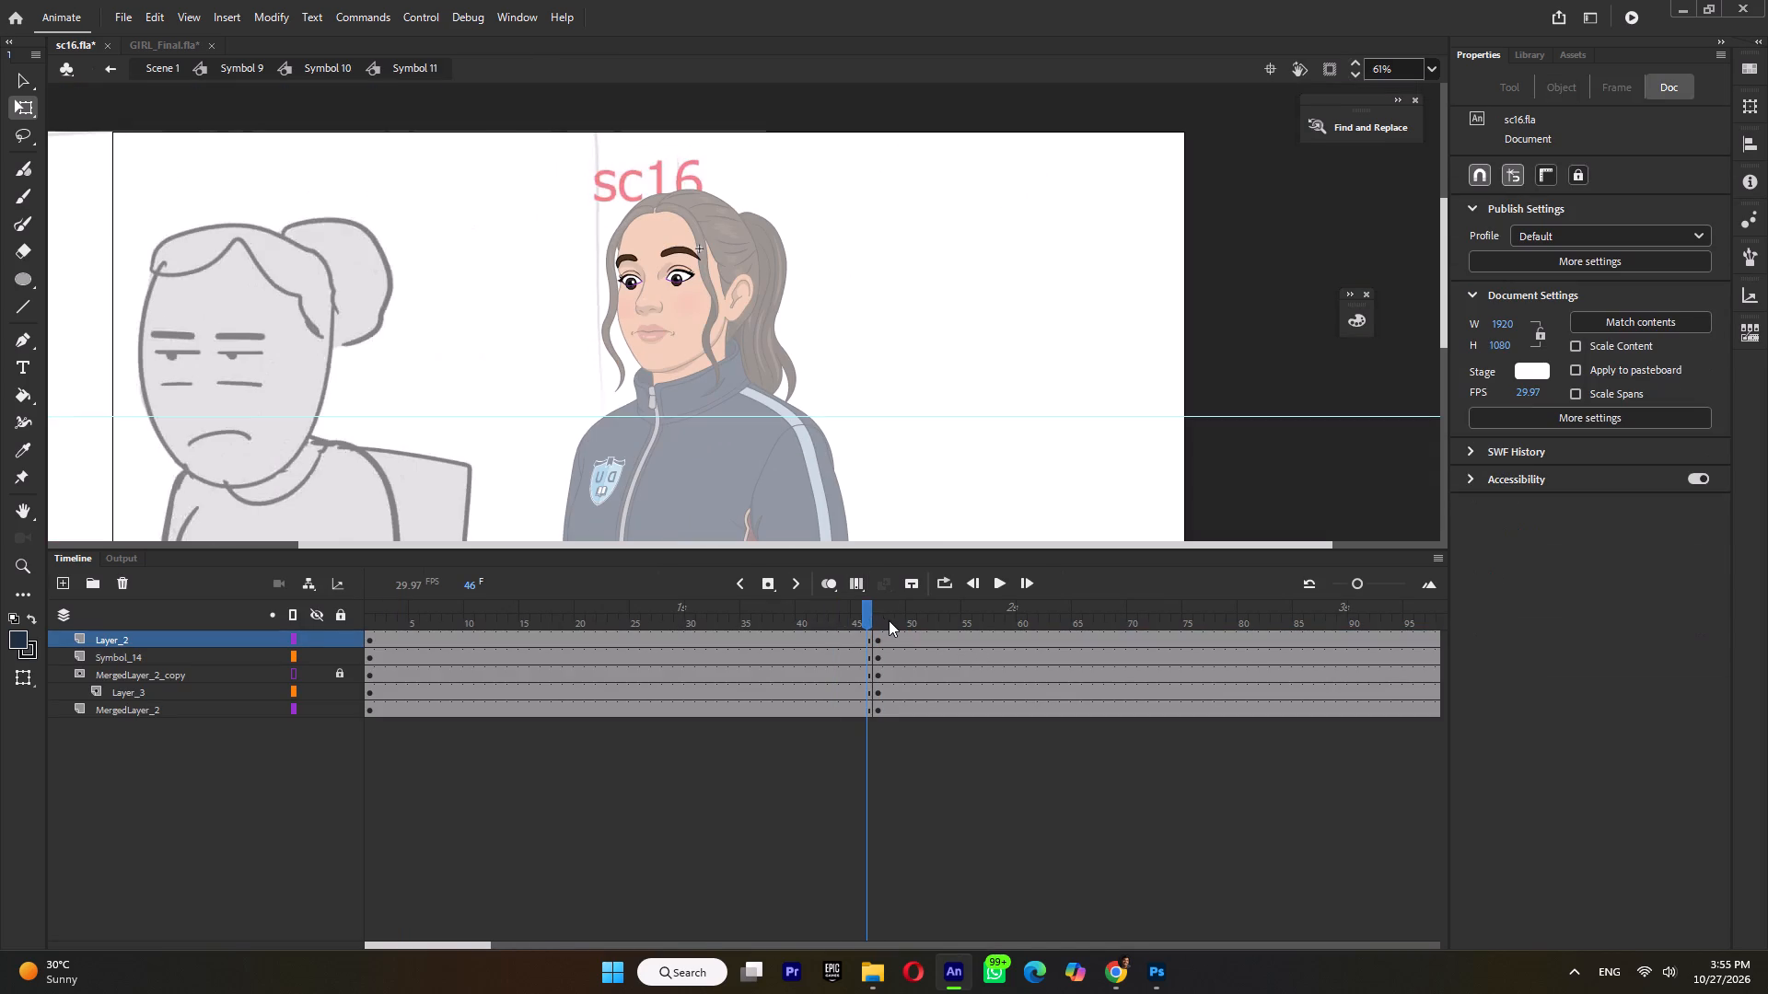
{"action": "left_click", "coordinate": [889, 620]}
{"action": "left_click", "coordinate": [843, 304]}
{"action": "scroll", "coordinate": [675, 252], "scroll_direction": "up", "scroll_amount": 4, "text": "ctrl"}
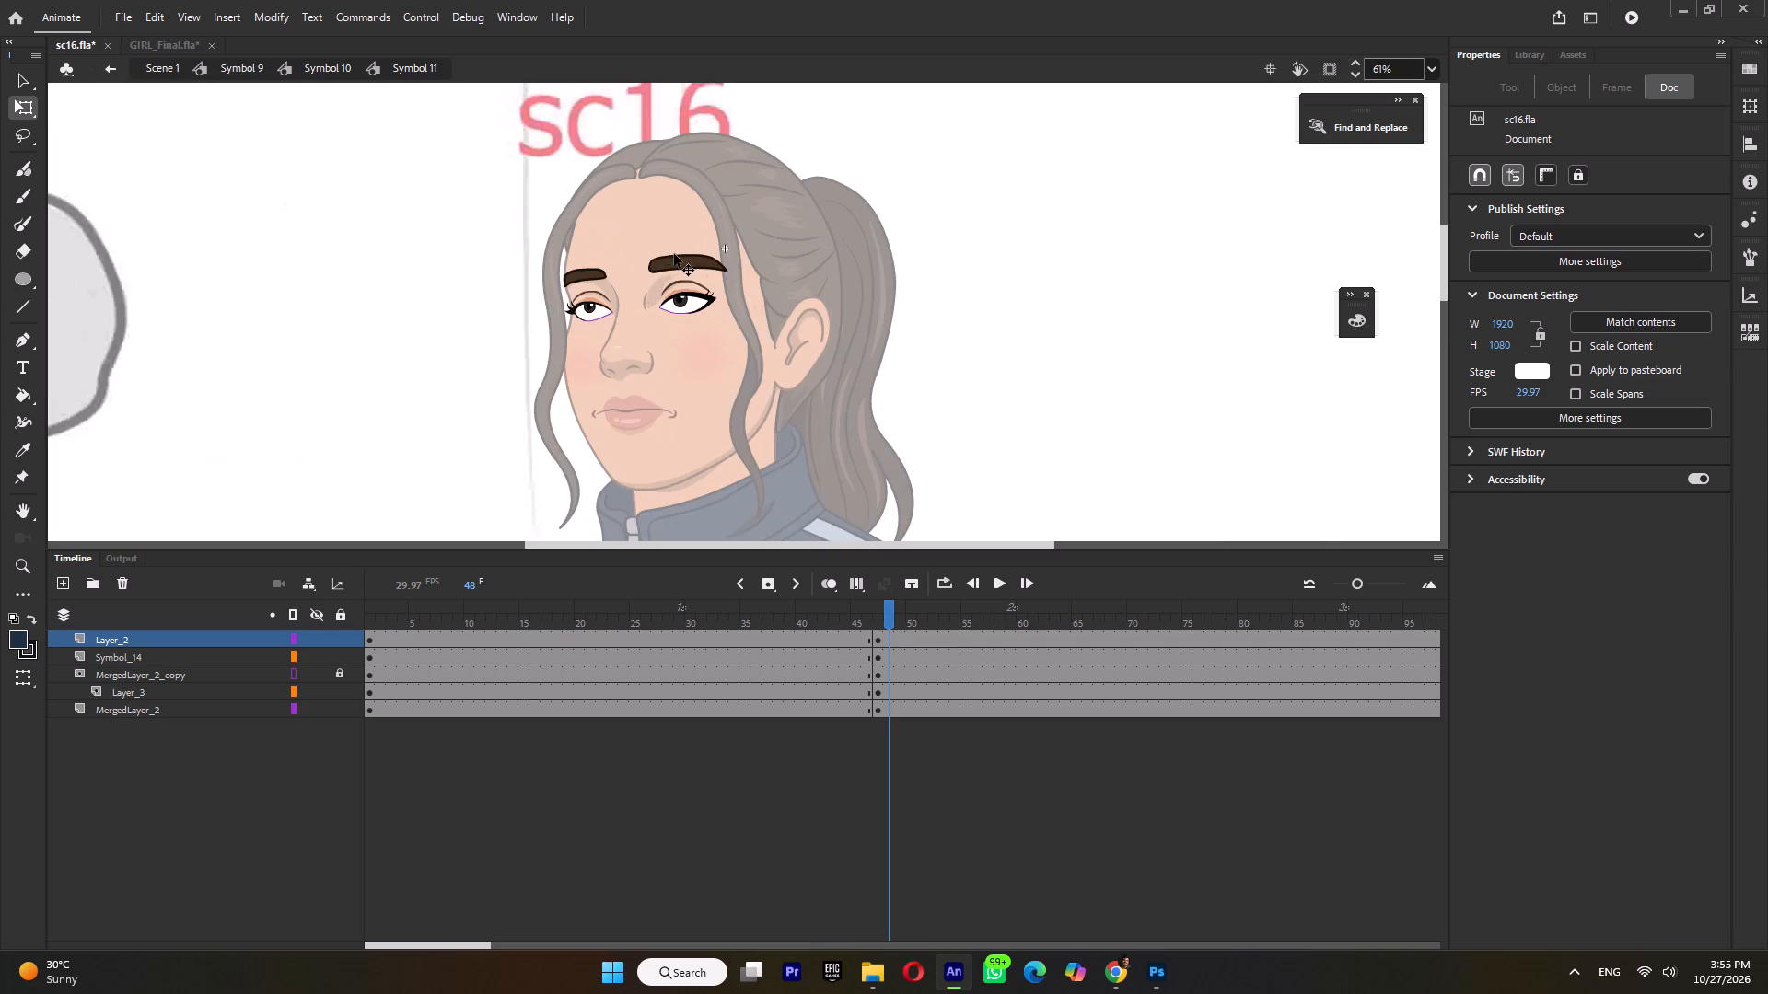
{"action": "left_click", "coordinate": [669, 267]}
{"action": "triple_click", "coordinate": [669, 267]}
{"action": "scroll", "coordinate": [658, 270], "scroll_direction": "up", "scroll_amount": 2, "text": "ctrl"}
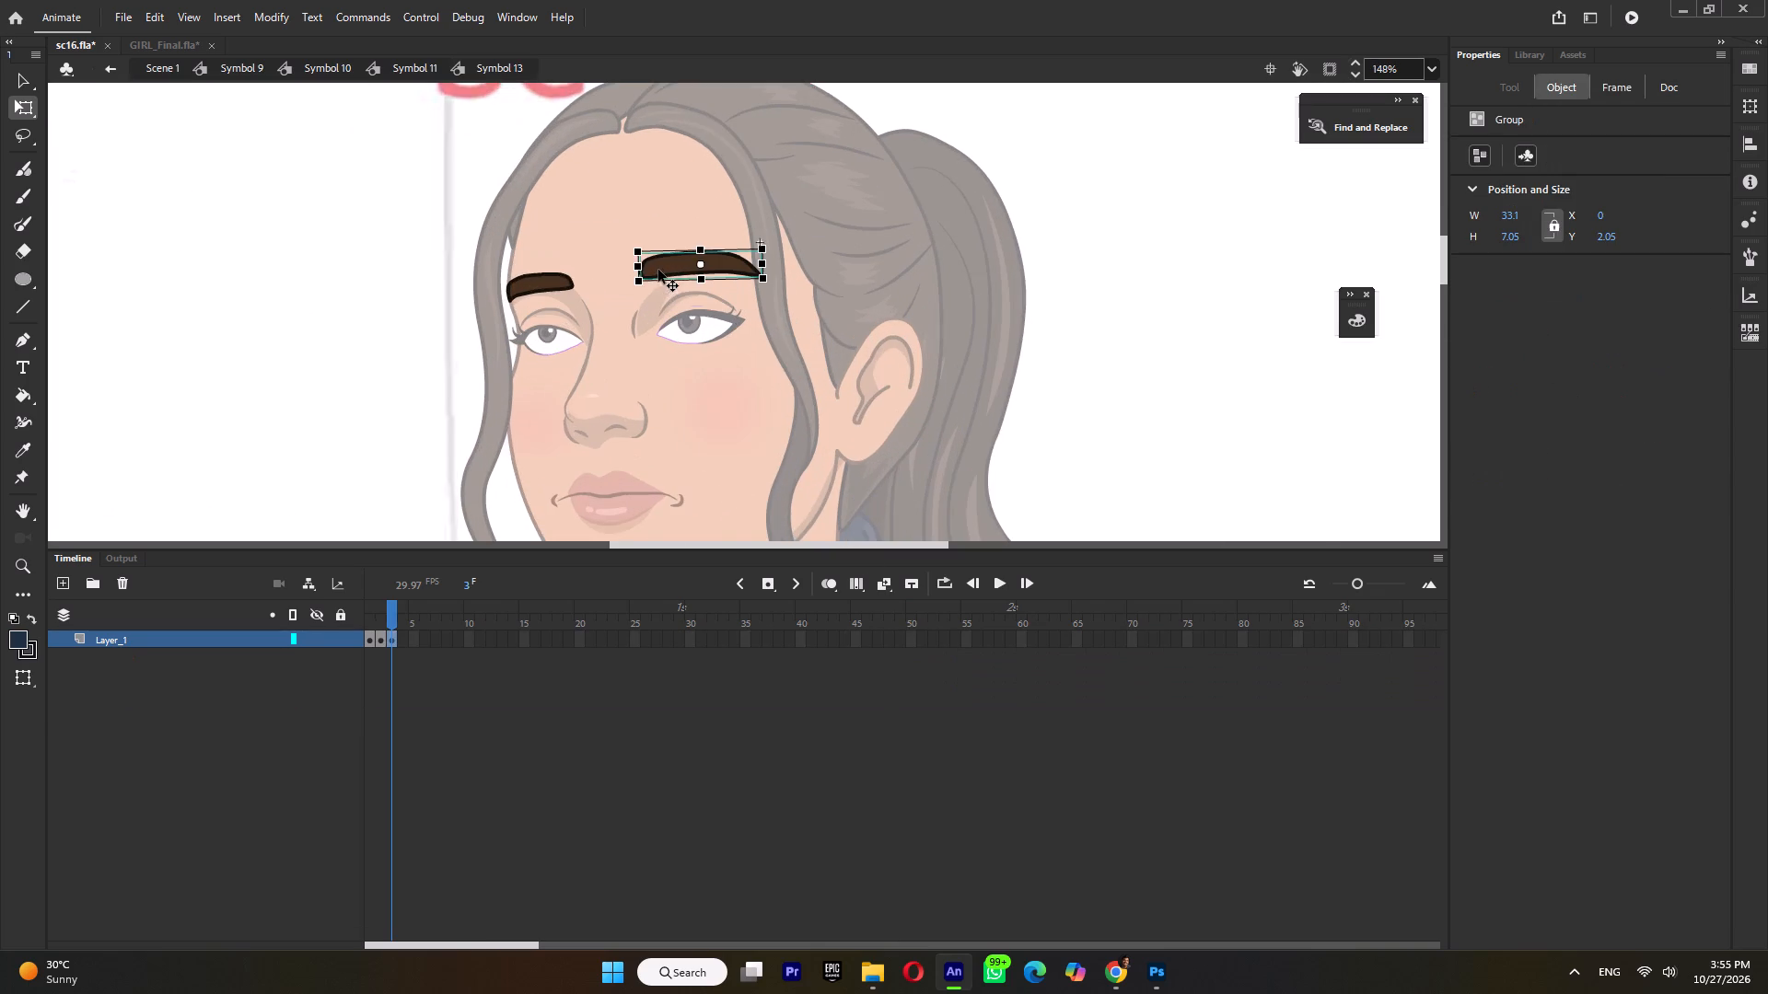
{"action": "left_click_drag", "start_coordinate": [714, 264], "coordinate": [784, 272]}
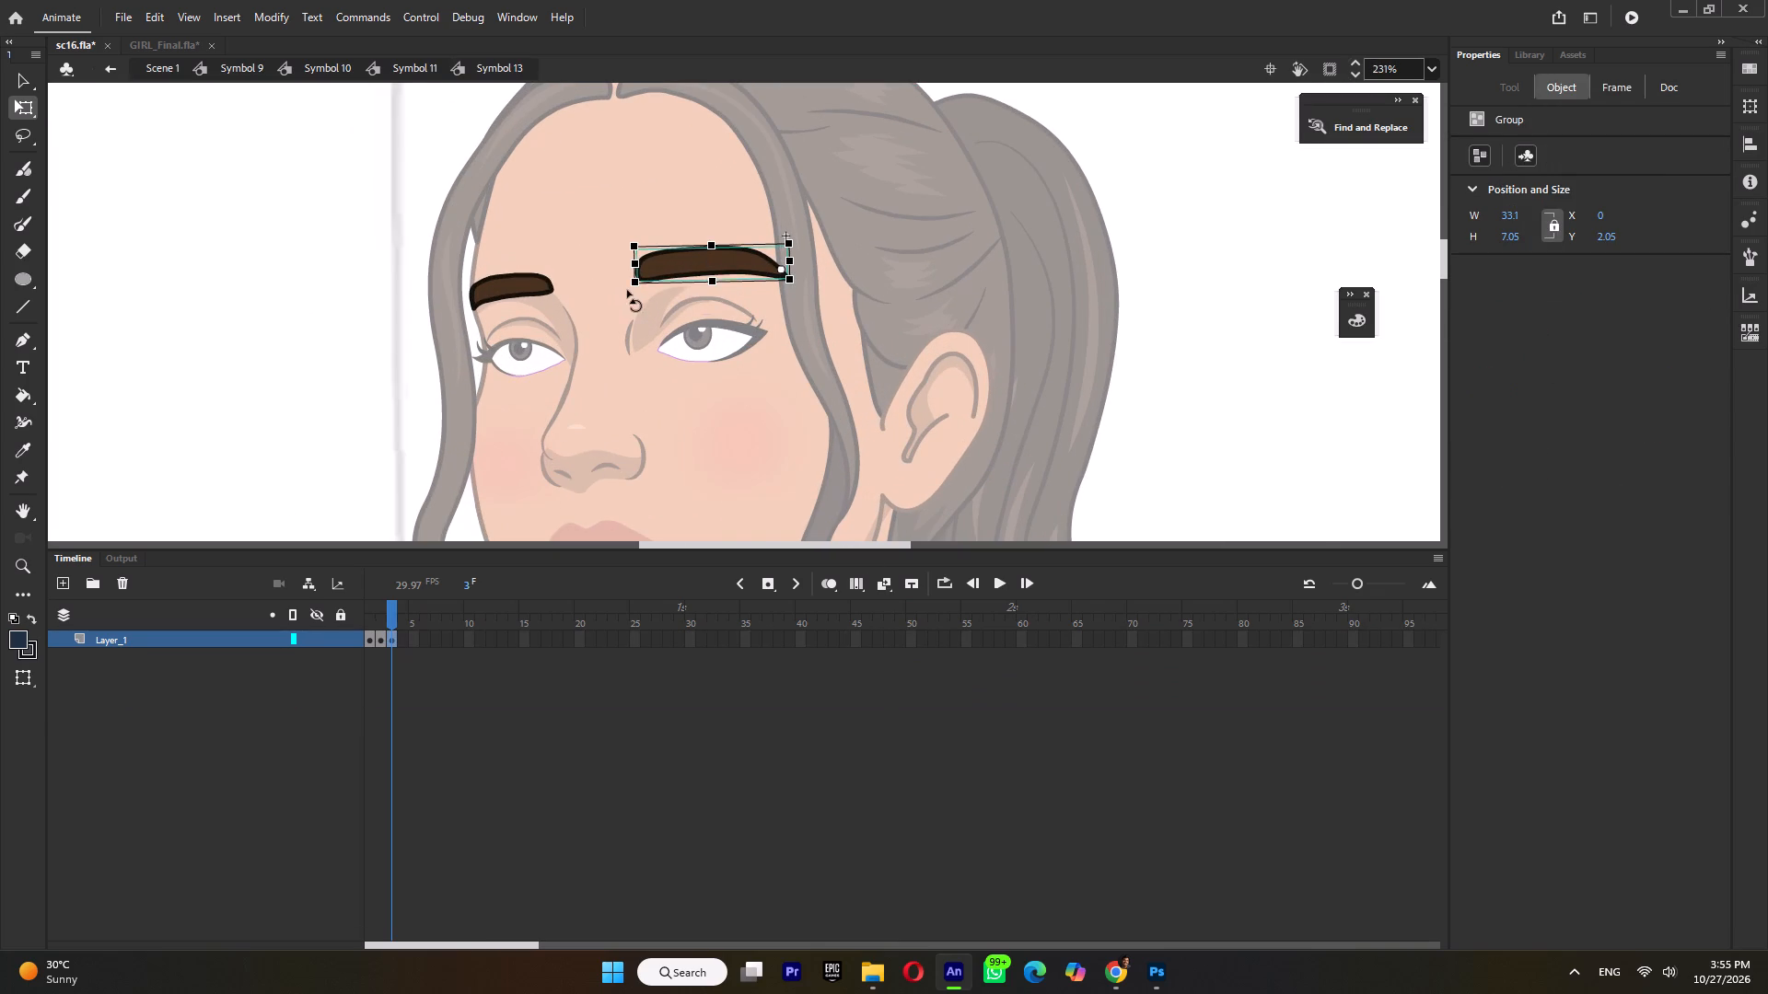
{"action": "left_click_drag", "start_coordinate": [627, 290], "coordinate": [626, 299]}
Put the farther eyebrow's transformation point at its outer end, nudge it up, rotate its inner end slightly down, and save the file.
{"action": "left_click", "coordinate": [507, 278]}
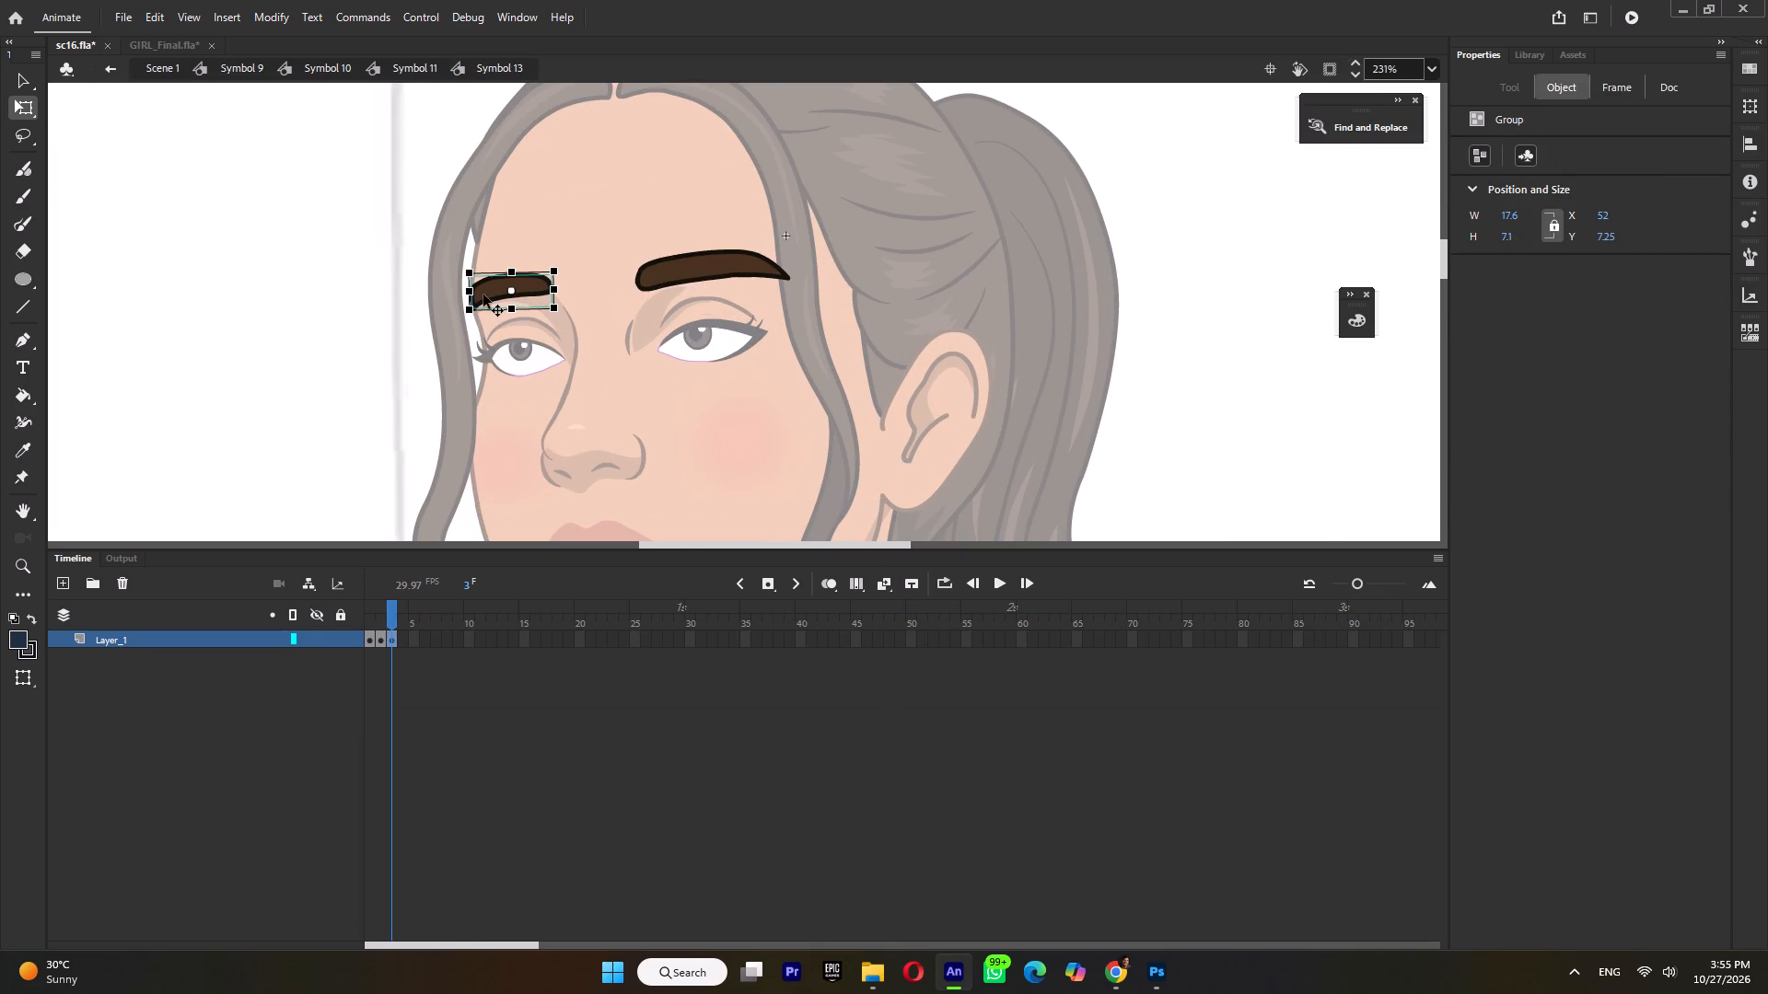
{"action": "left_click_drag", "start_coordinate": [510, 290], "coordinate": [460, 313]}
{"action": "key", "text": "Up"}
{"action": "key", "text": "Up"}
{"action": "key", "text": "Up"}
{"action": "key", "text": "Up"}
{"action": "key", "text": "Up"}
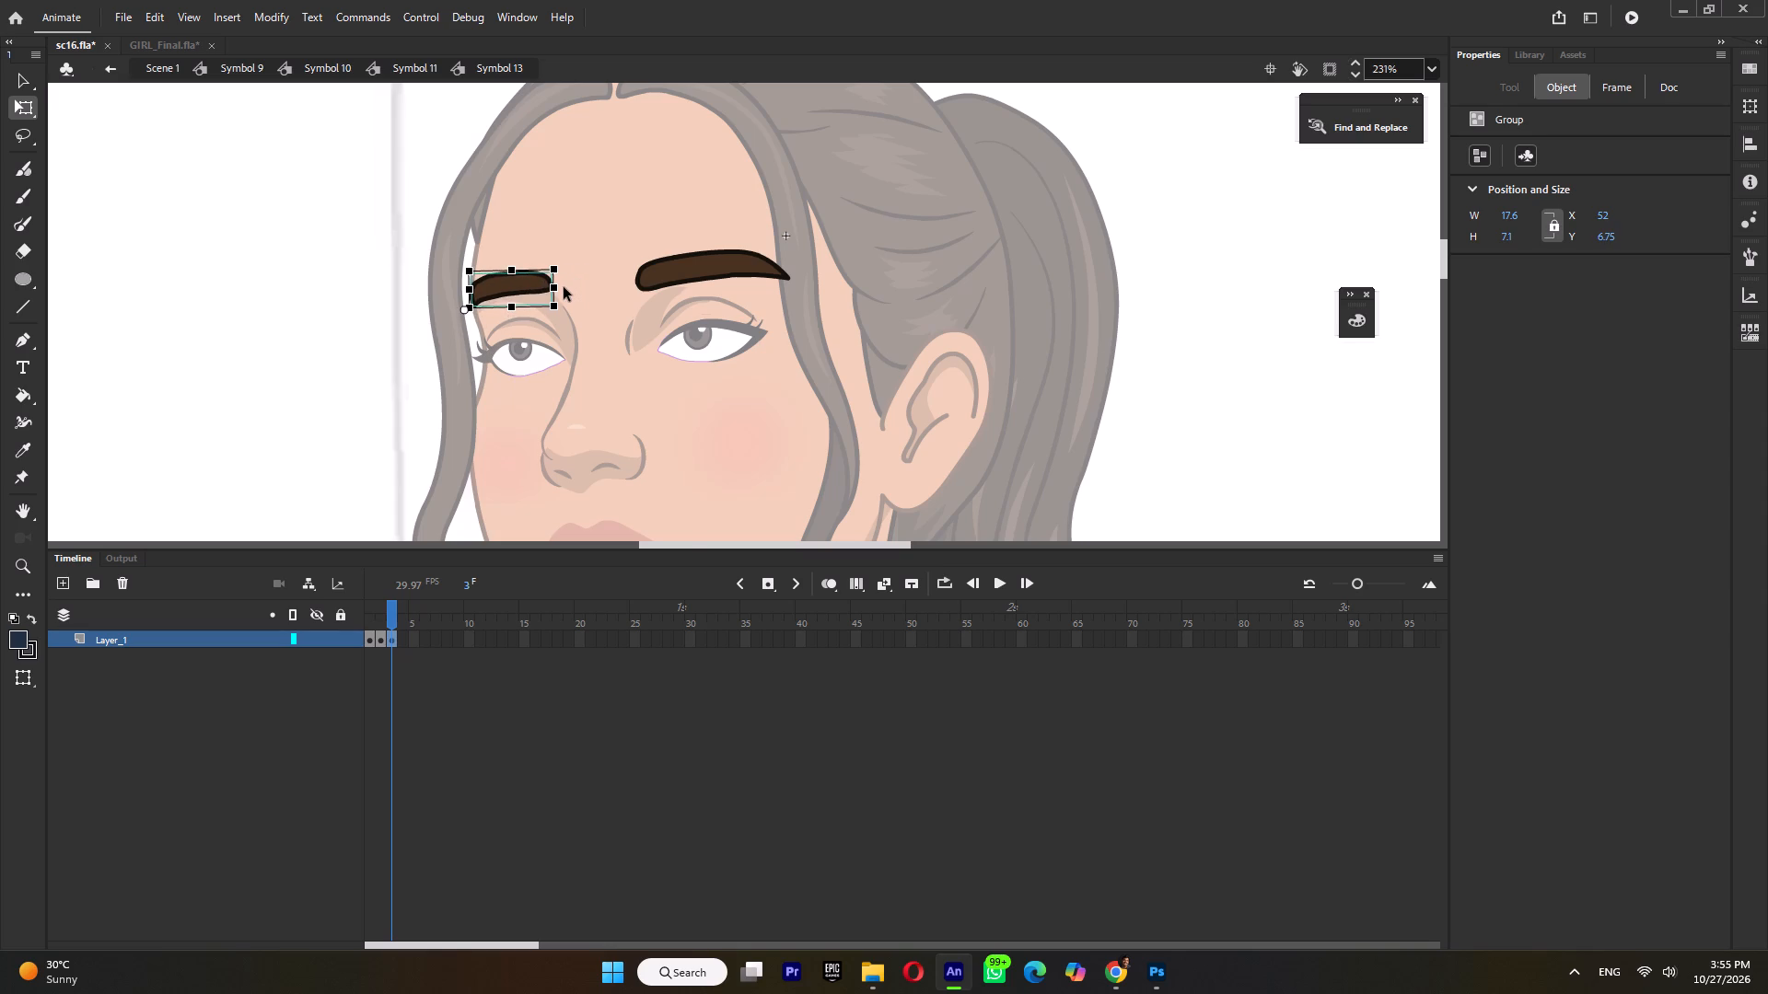
{"action": "scroll", "coordinate": [564, 287], "scroll_direction": "up", "scroll_amount": 4, "text": "ctrl"}
{"action": "left_click_drag", "start_coordinate": [548, 246], "coordinate": [554, 257]}
{"action": "scroll", "coordinate": [556, 263], "scroll_direction": "down", "scroll_amount": 6, "text": "ctrl"}
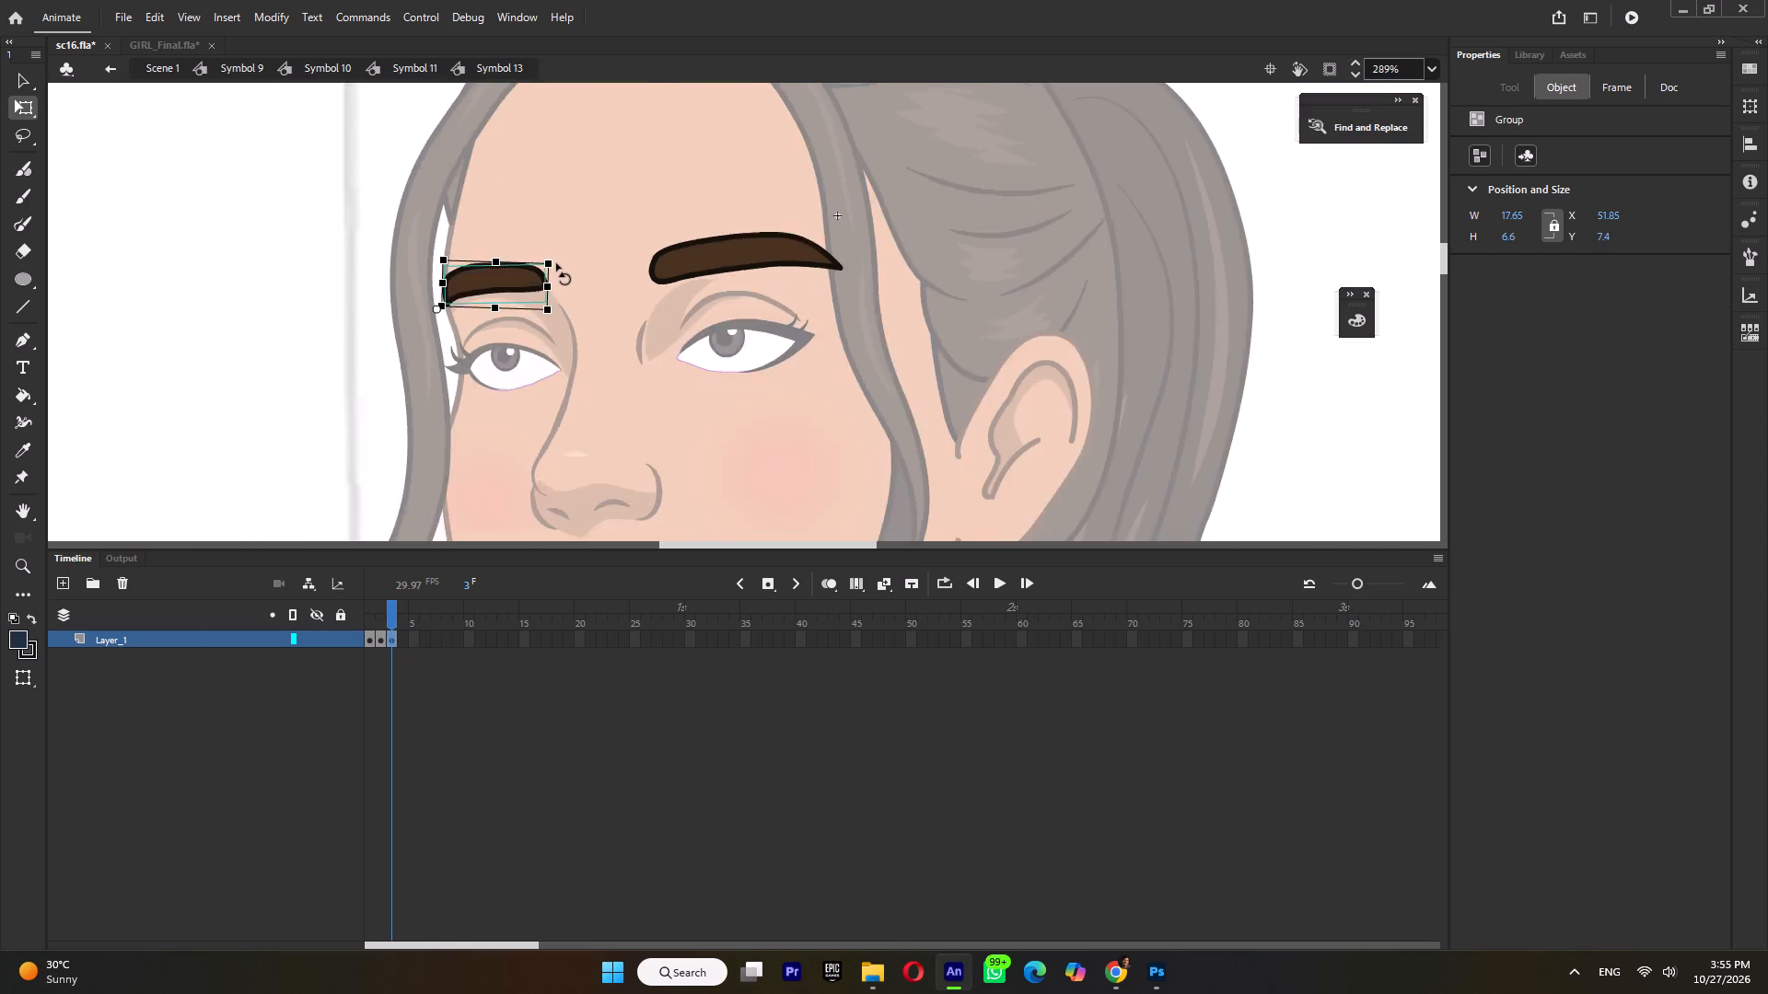
{"action": "scroll", "coordinate": [556, 263], "scroll_direction": "down", "scroll_amount": 8, "text": "ctrl"}
{"action": "double_click", "coordinate": [398, 302], "text": "ctrl"}
{"action": "scroll", "coordinate": [521, 308], "scroll_direction": "down", "scroll_amount": 4, "text": "ctrl"}
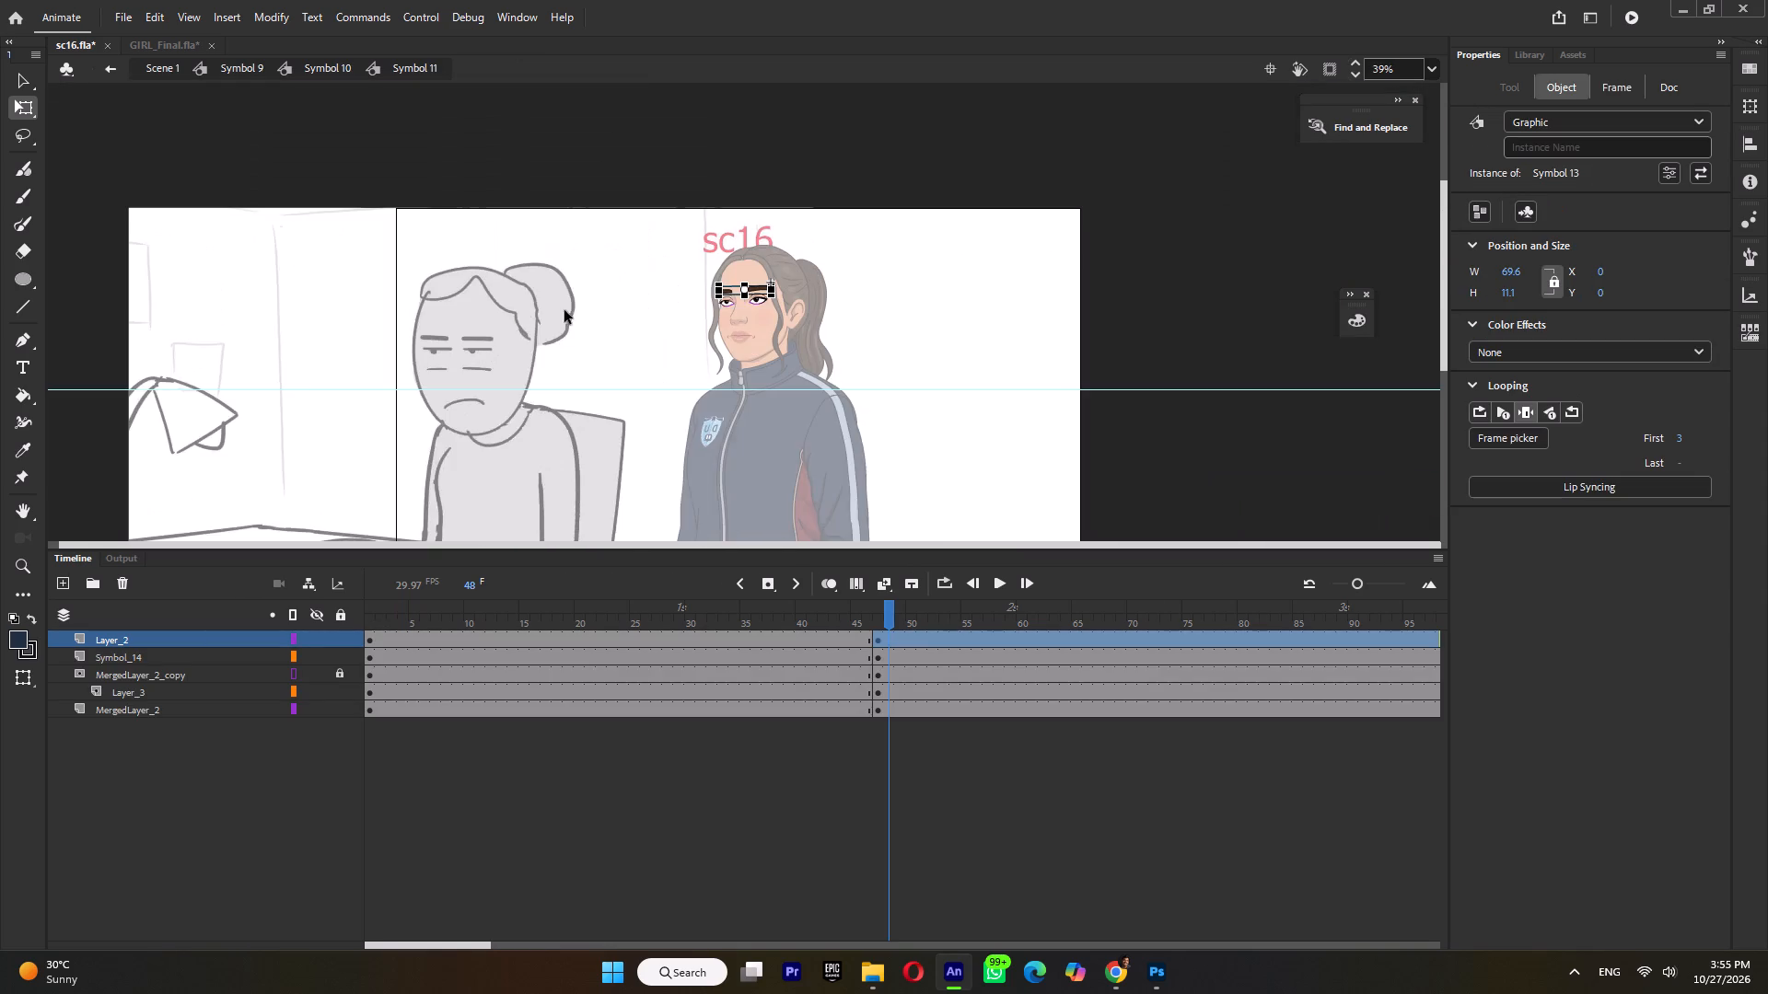
{"action": "key", "text": "ctrl+s"}
In Symbol 10, sample the skin colour between the eyes as the fill colour.
{"action": "scroll", "coordinate": [713, 304], "scroll_direction": "up", "scroll_amount": 10, "text": "ctrl"}
{"action": "left_click", "coordinate": [765, 295]}
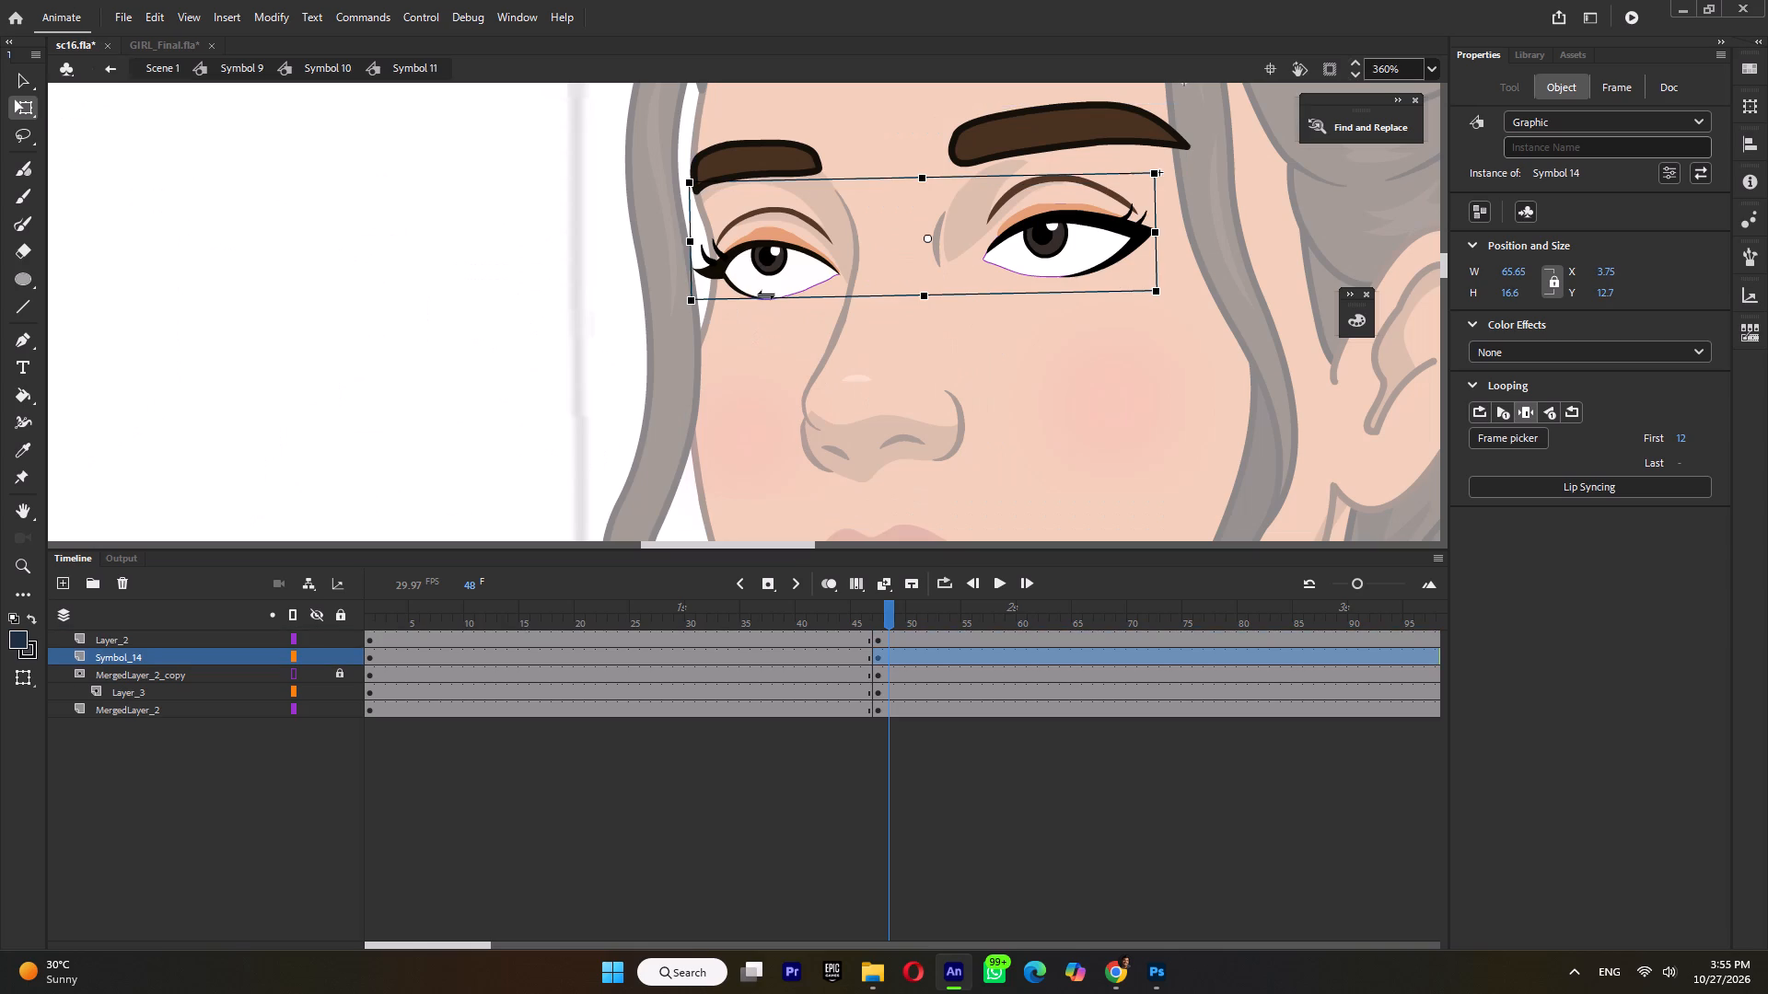
{"action": "double_click", "coordinate": [462, 380]}
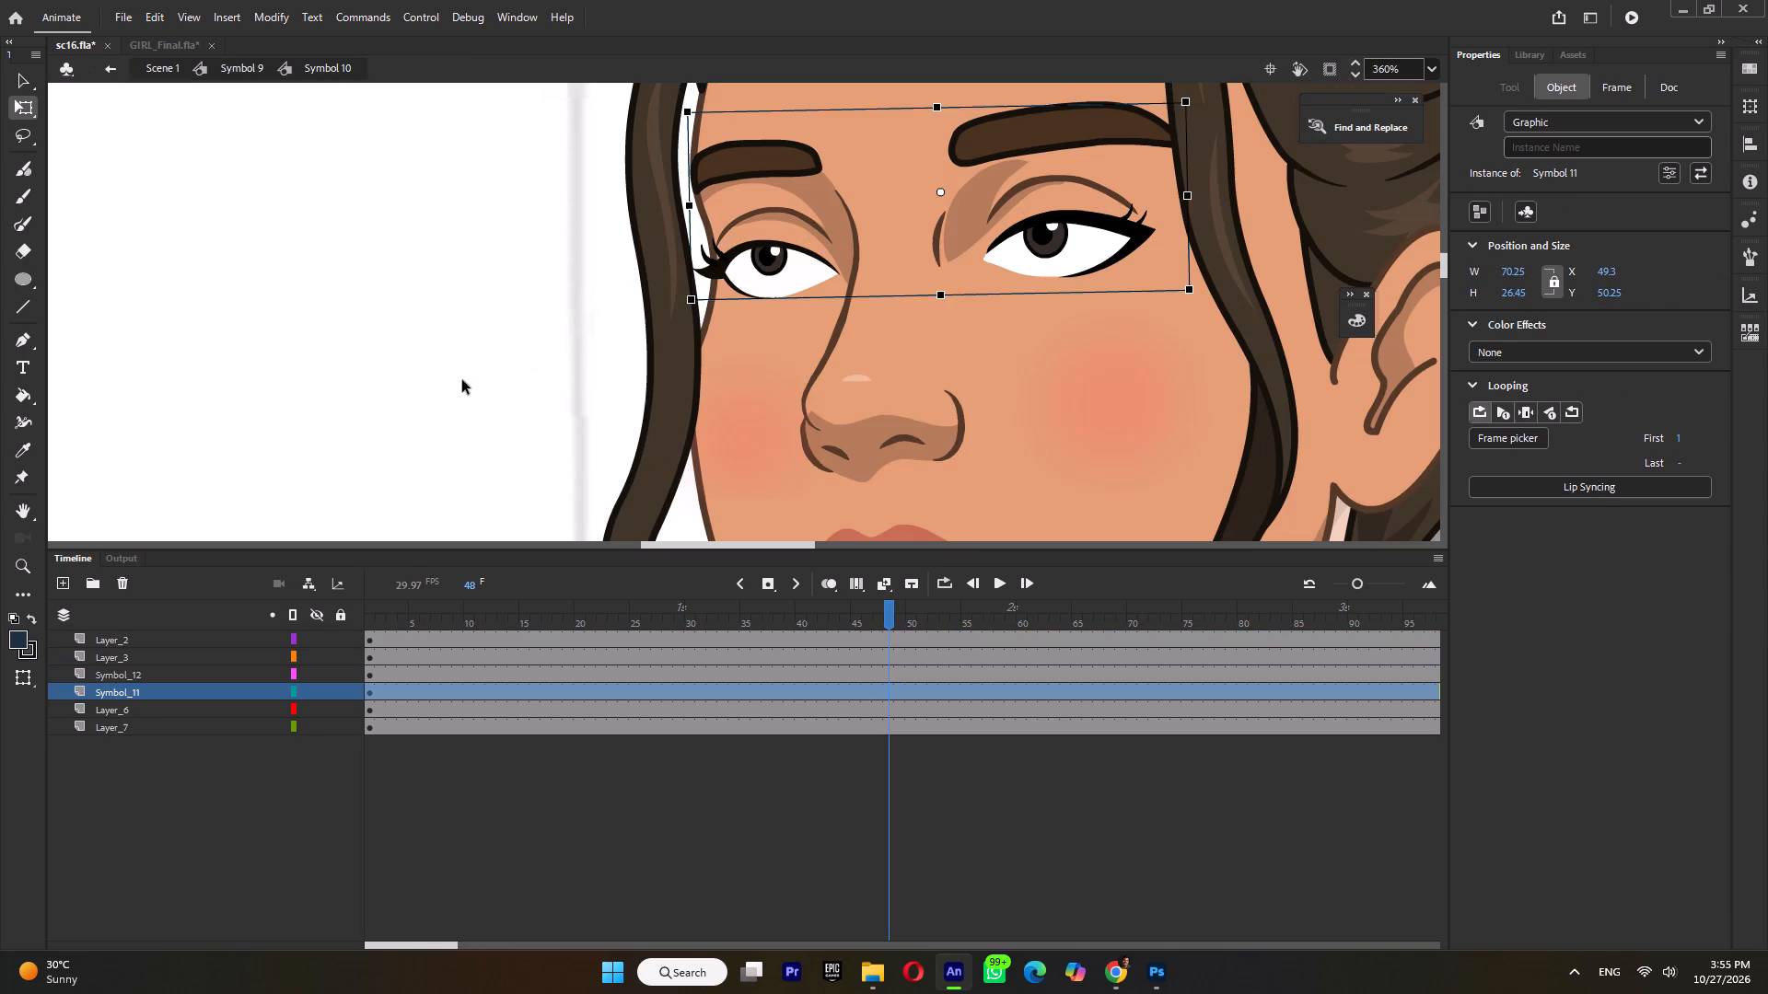
{"action": "key", "text": "i"}
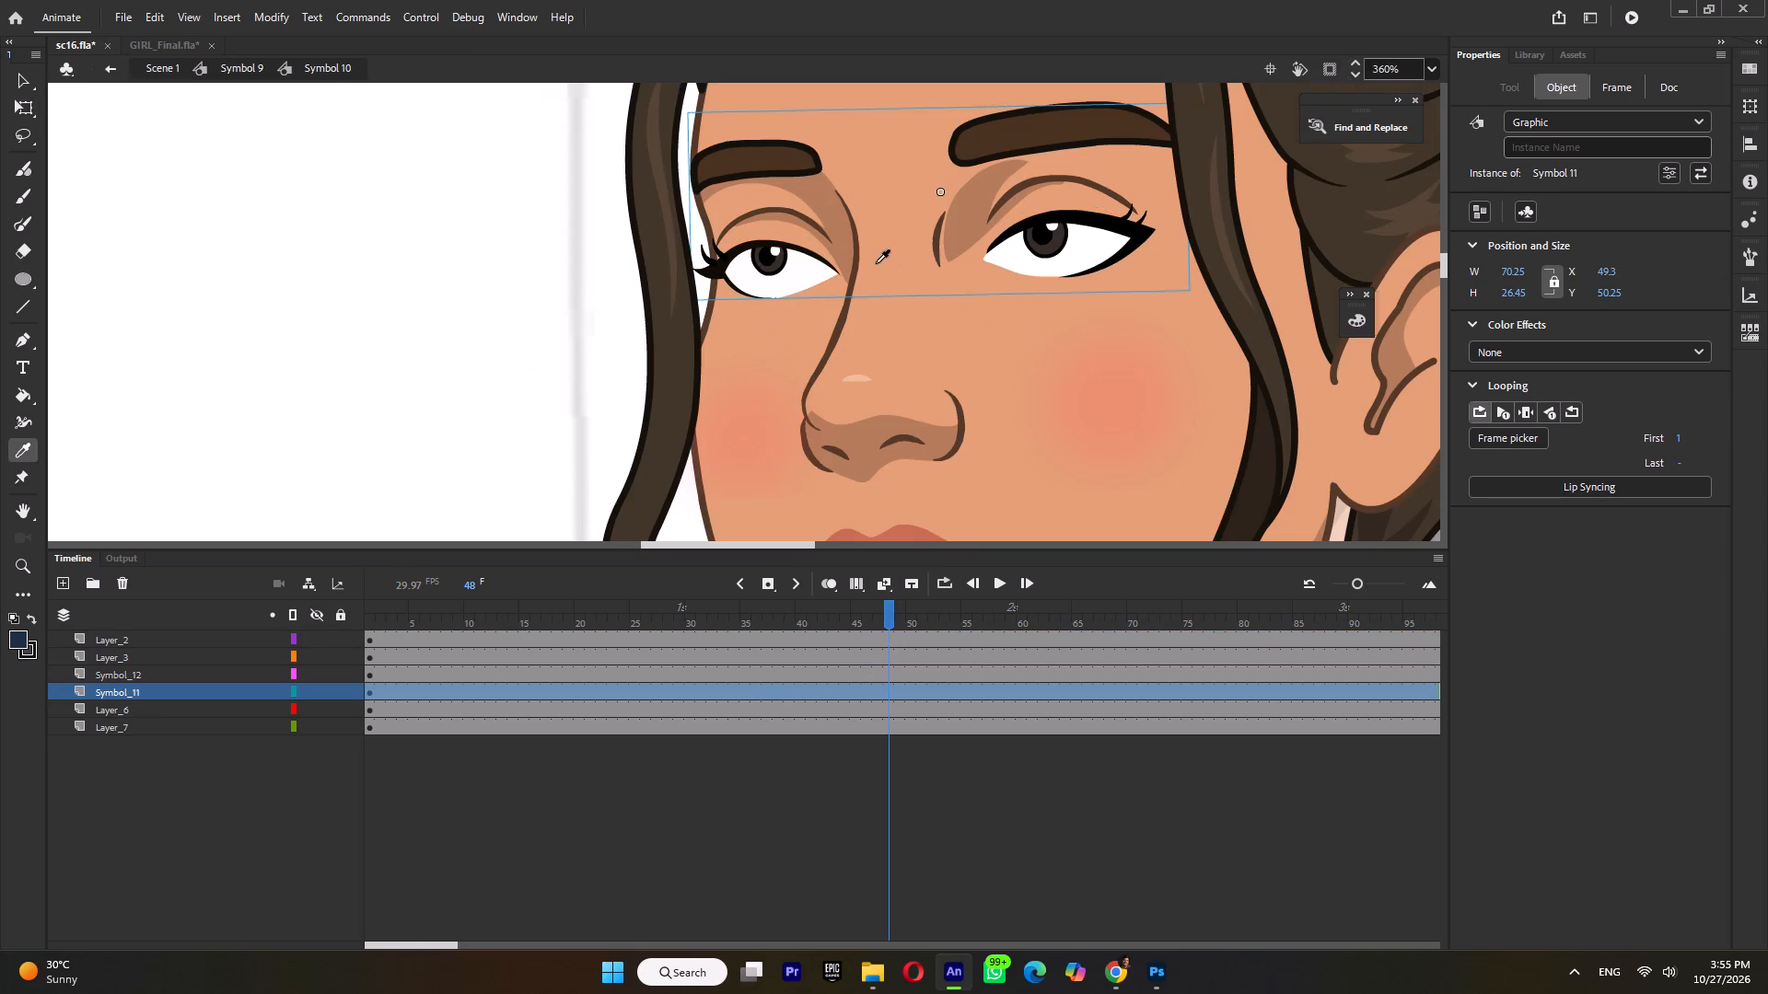
{"action": "left_click", "coordinate": [880, 252]}
Add a new layer above the eyebrows in Symbol 11 and insert a keyframe on it at frame 47.
{"action": "double_click", "coordinate": [336, 246], "text": "ctrl"}
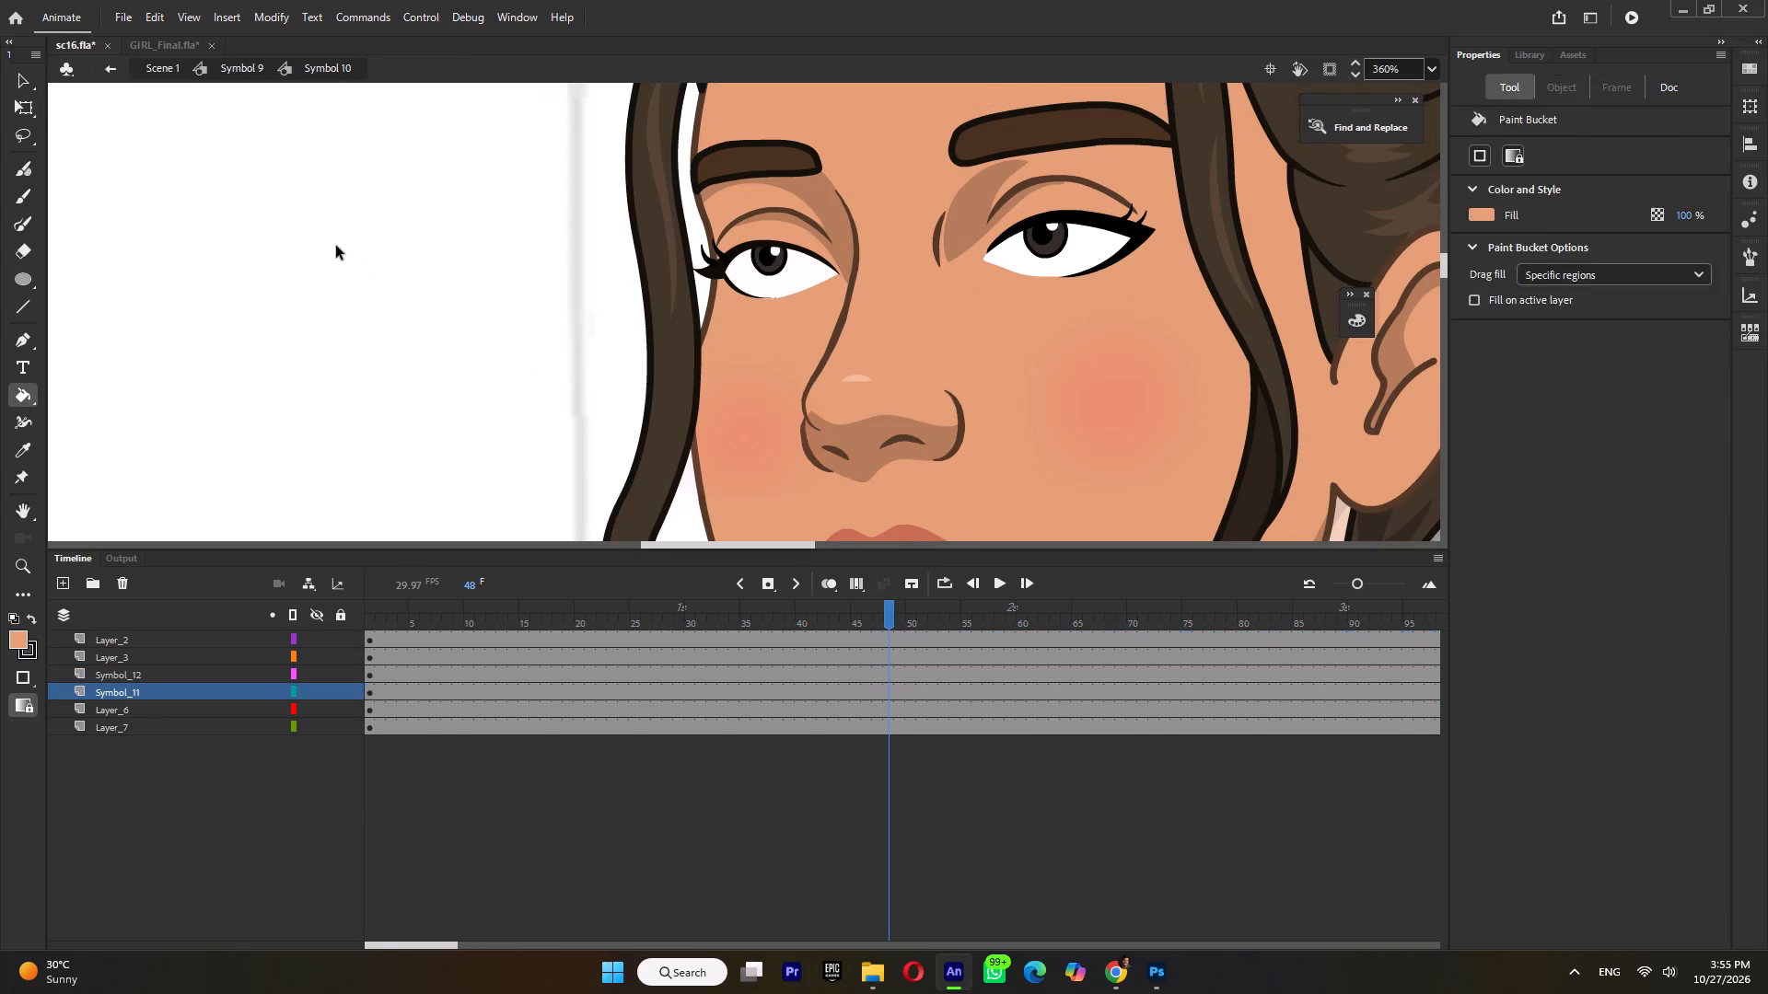
{"action": "left_click", "coordinate": [860, 623]}
{"action": "left_click", "coordinate": [880, 621]}
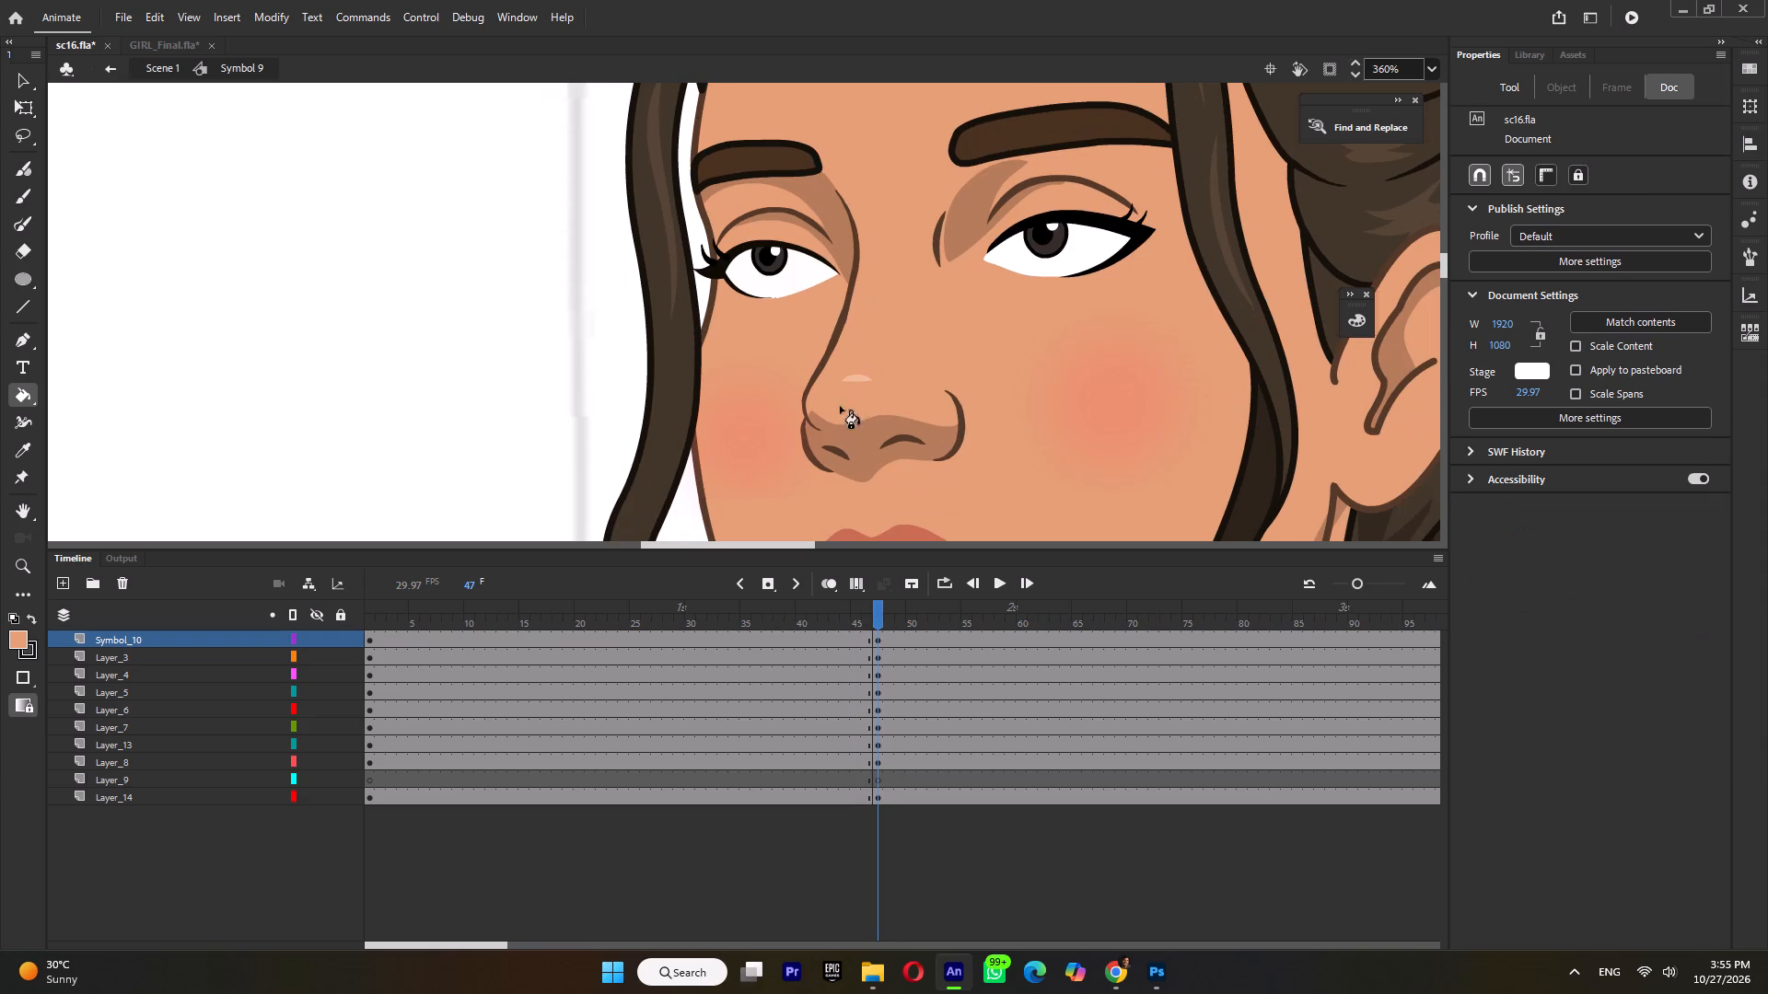
{"action": "double_click", "coordinate": [775, 291], "text": "ctrl"}
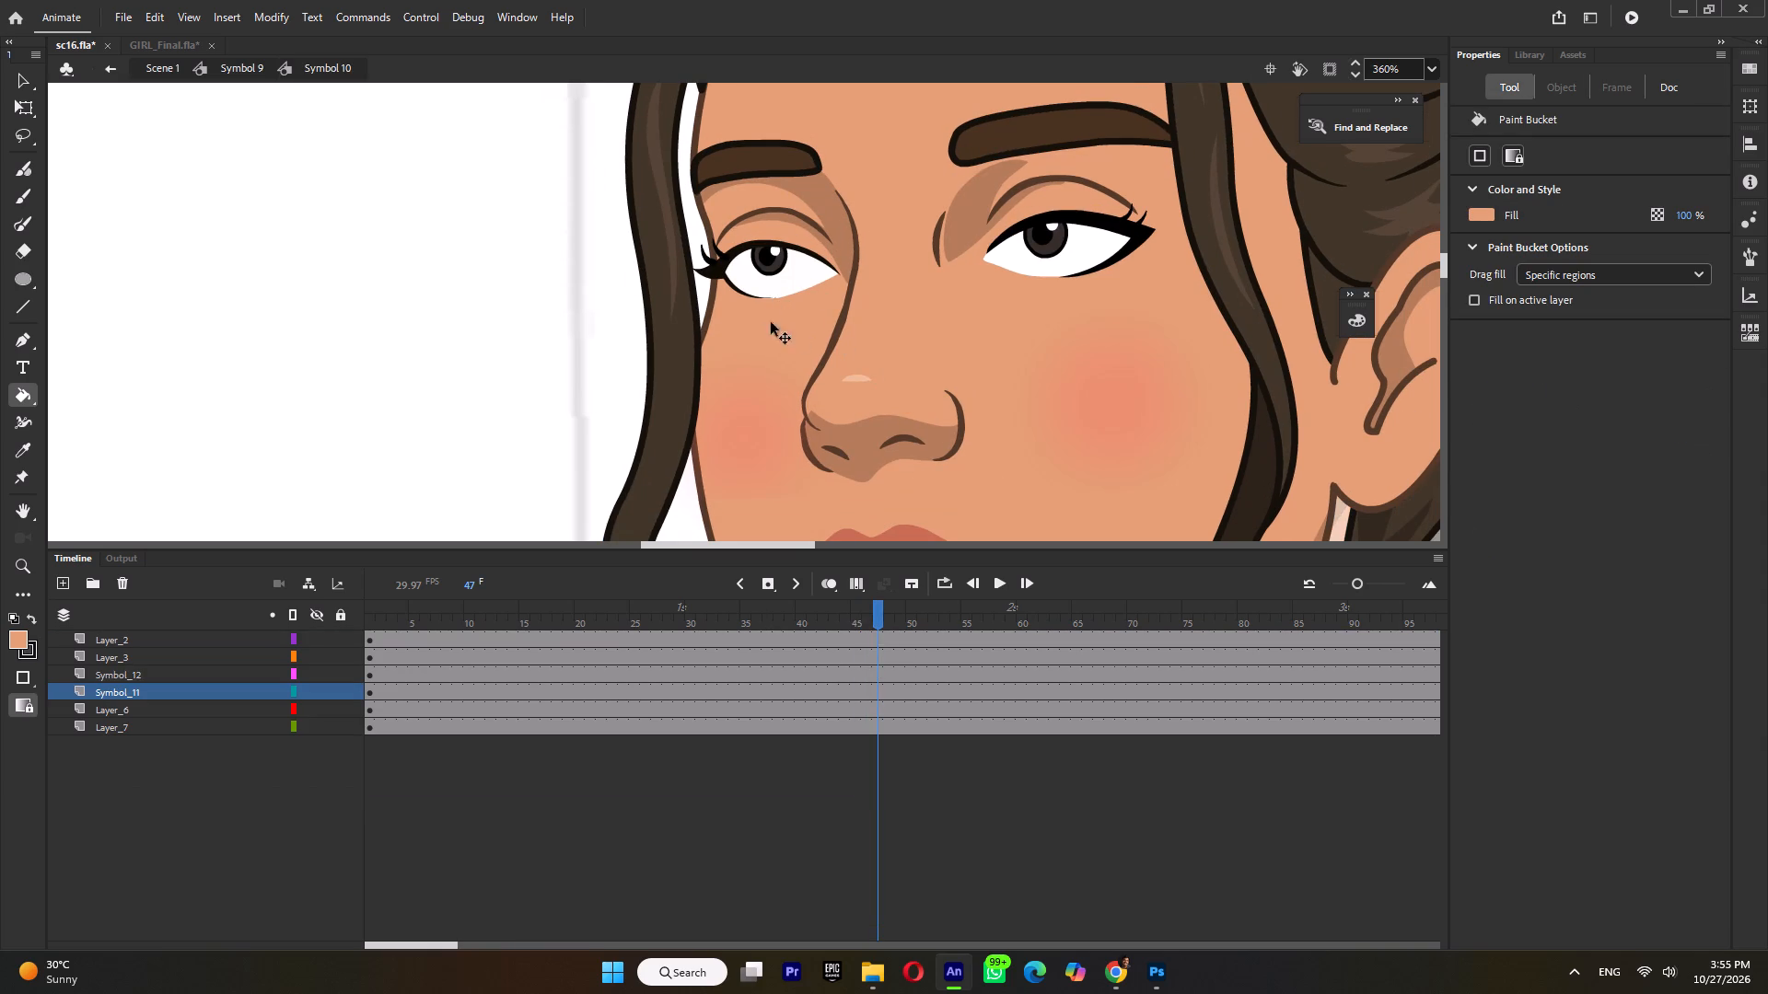
{"action": "double_click", "coordinate": [754, 272], "text": "ctrl"}
{"action": "left_click", "coordinate": [134, 636]}
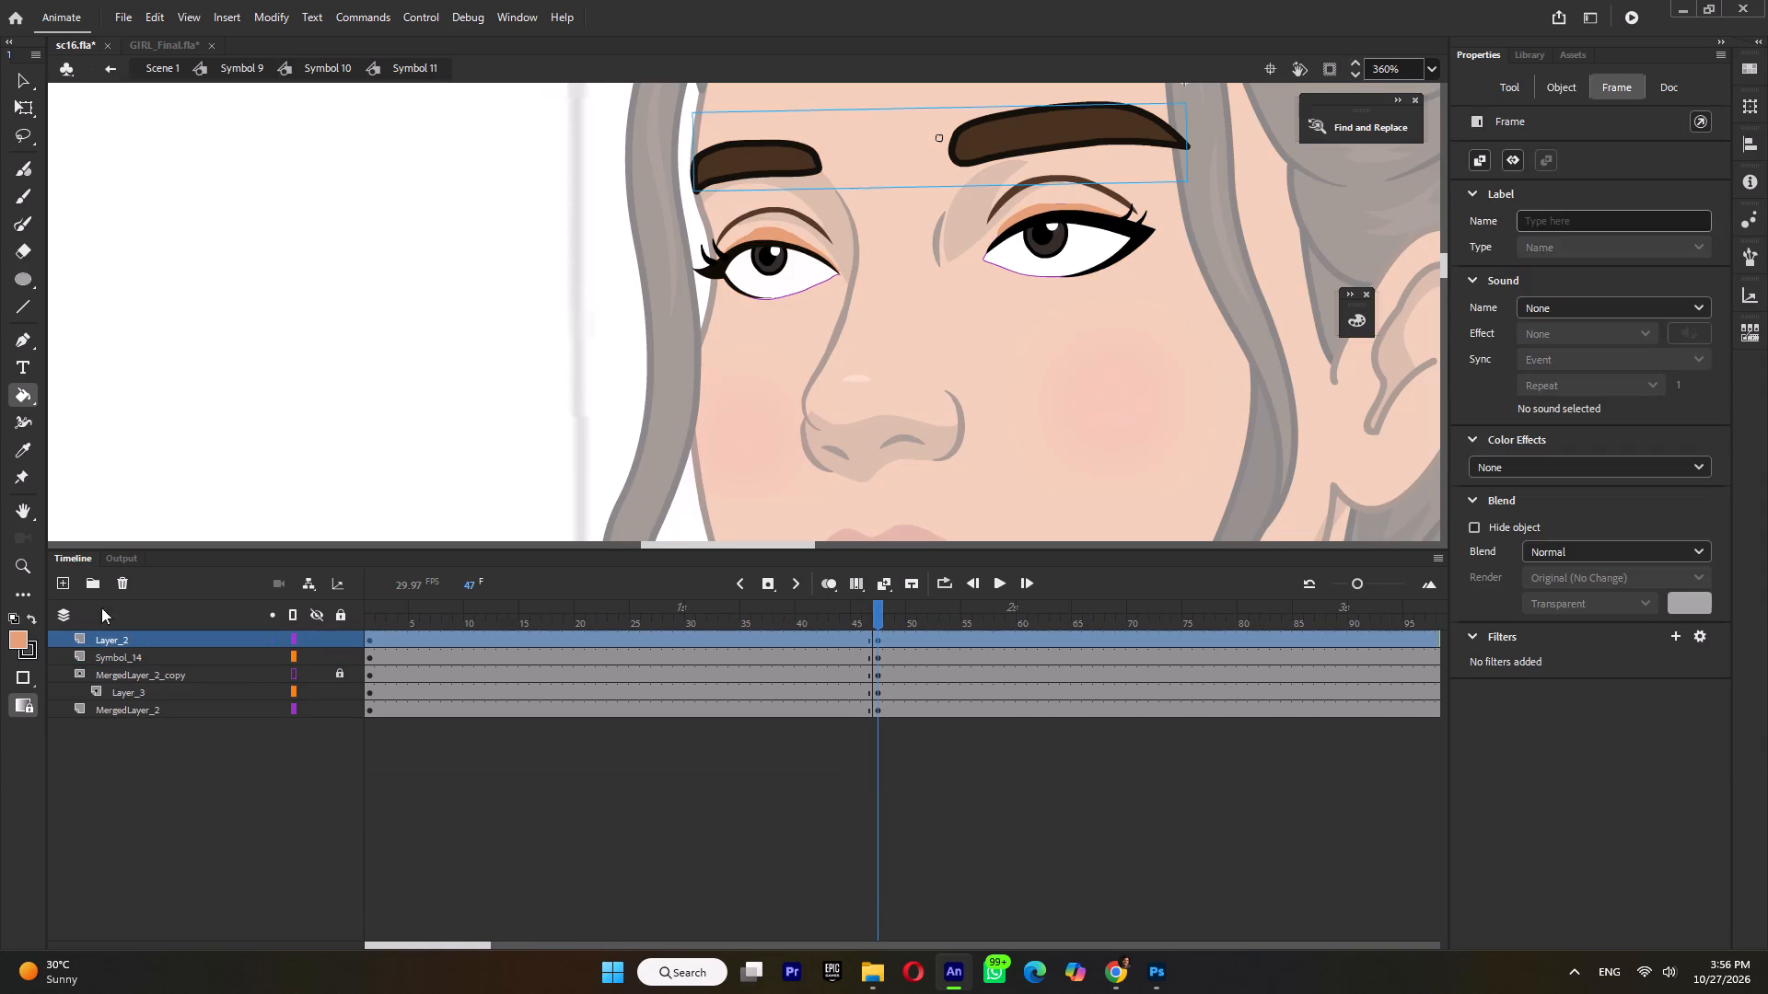
{"action": "left_click", "coordinate": [64, 580]}
{"action": "left_click", "coordinate": [876, 642]}
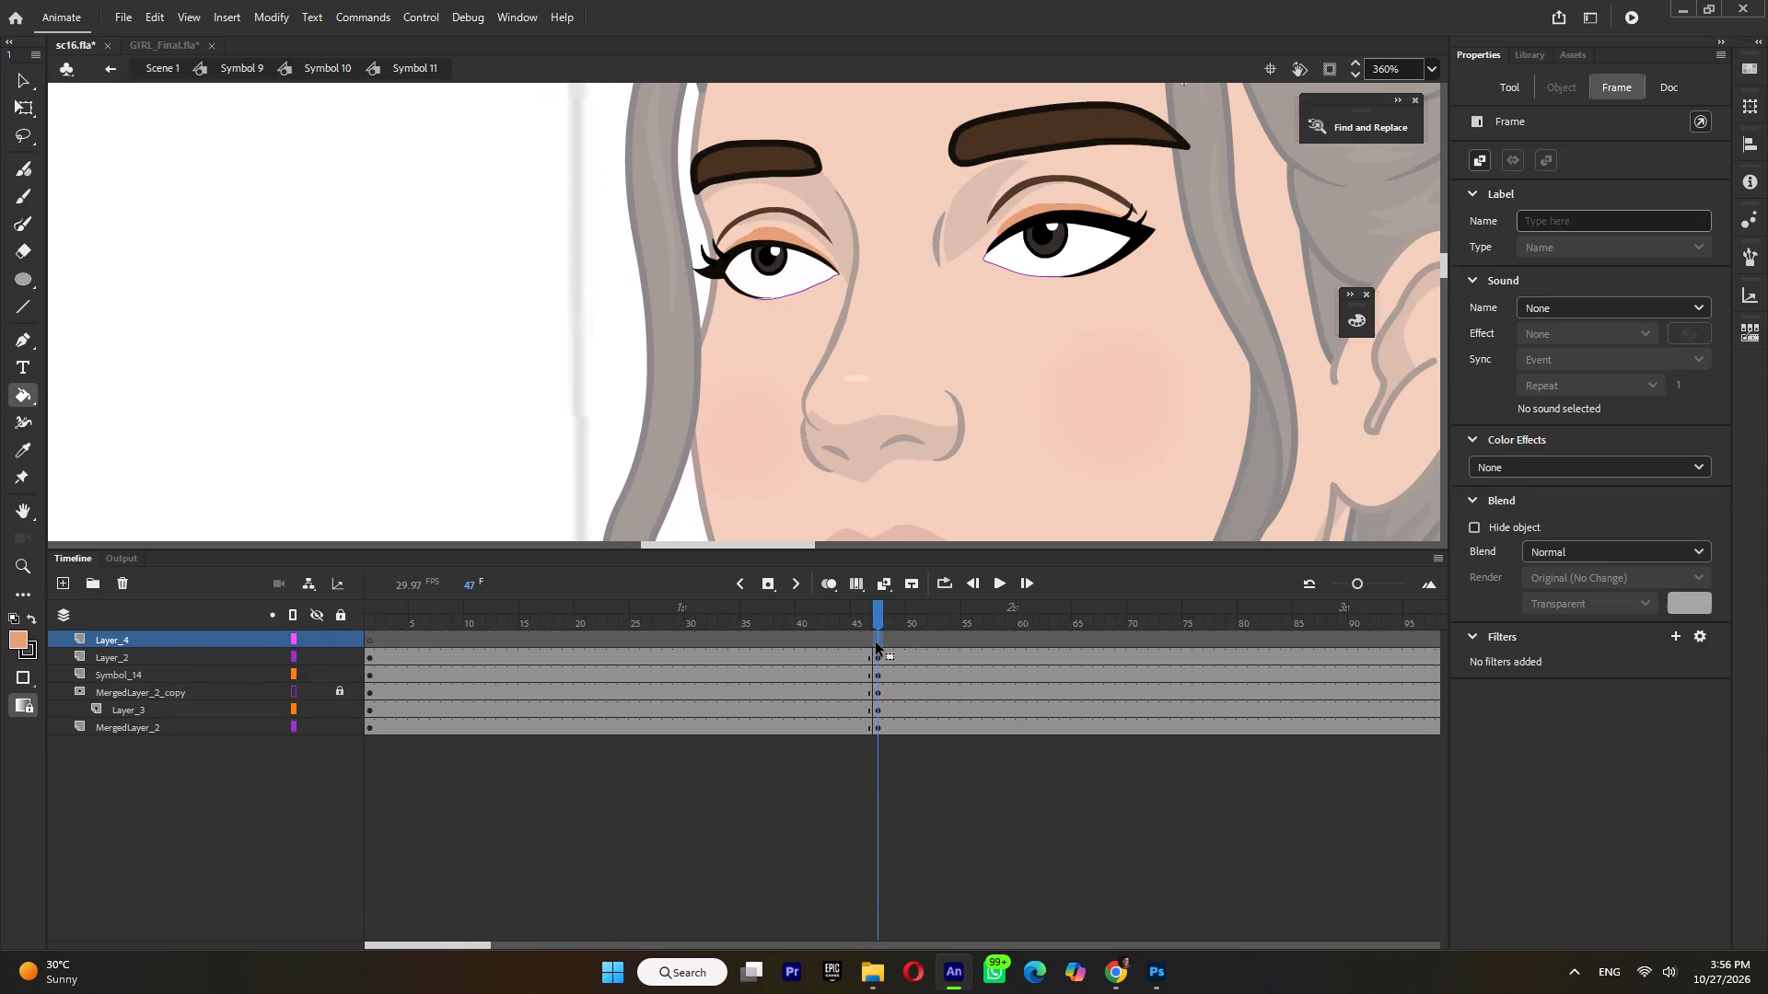
{"action": "key", "text": "F6"}
Draw a lower-lid line across the farther eye with the Paint Brush, flatten its curve slightly, and set its stroke size to 0.5.
{"action": "left_click", "coordinate": [28, 224]}
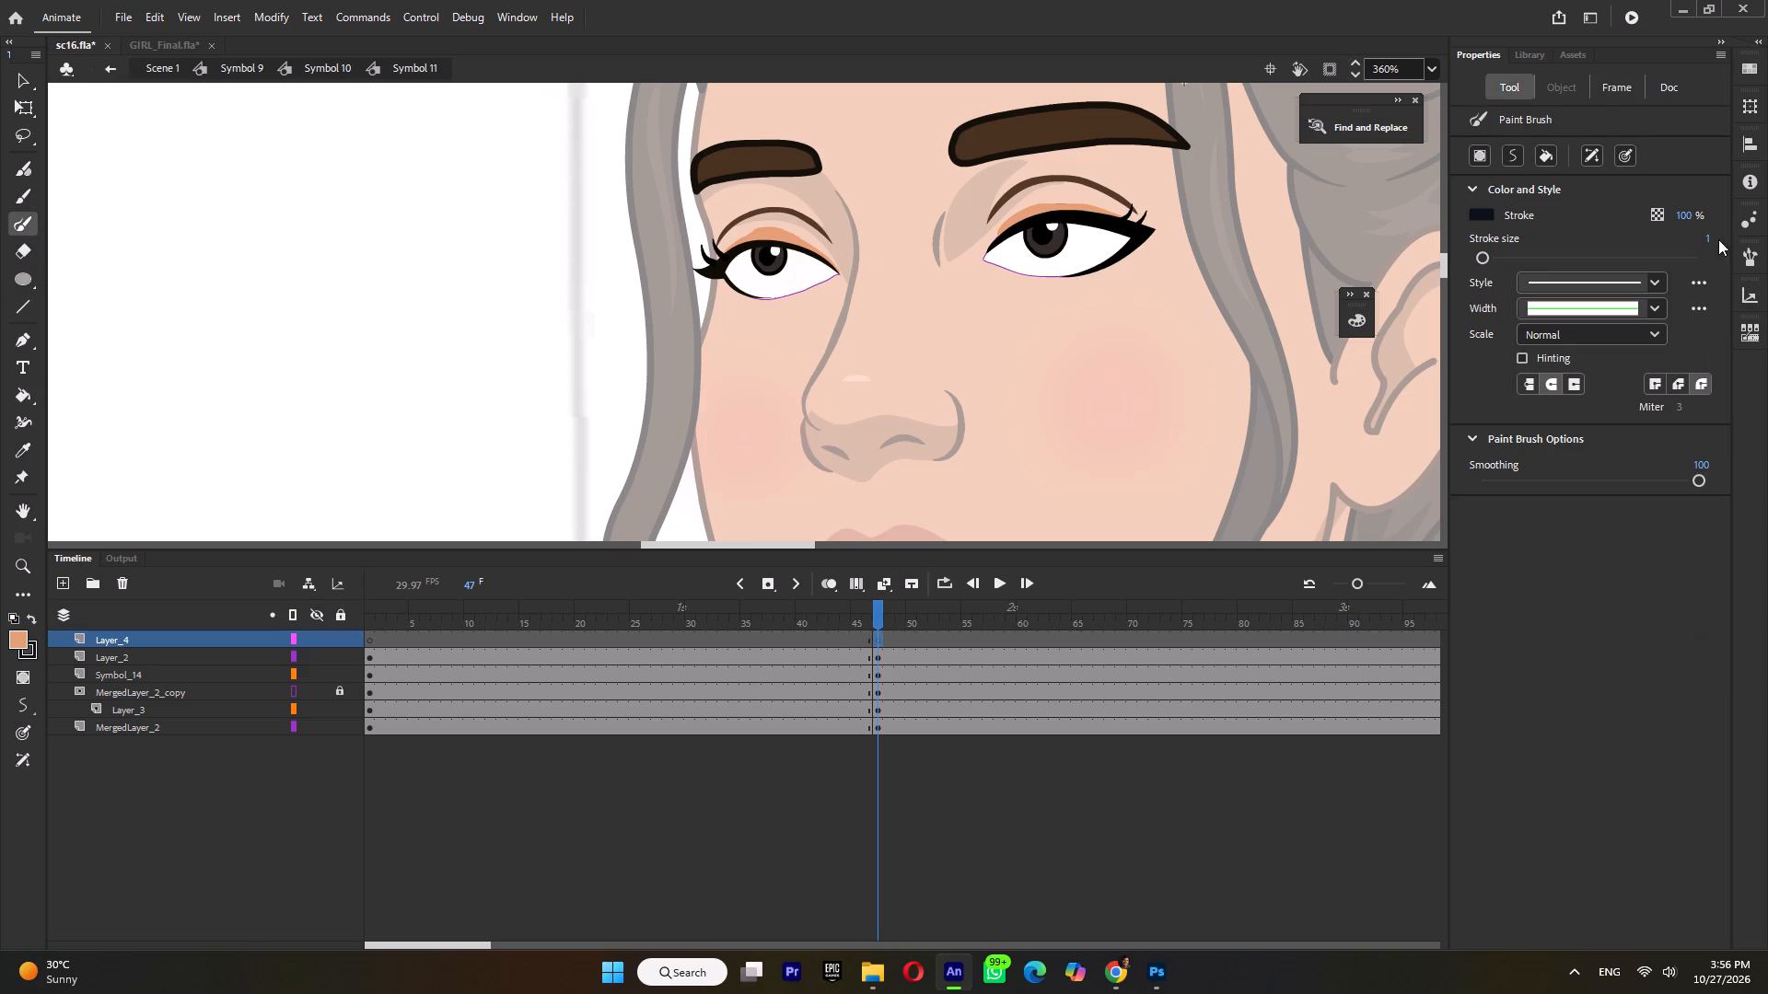
{"action": "scroll", "coordinate": [745, 297], "scroll_direction": "up", "scroll_amount": 6, "text": "ctrl"}
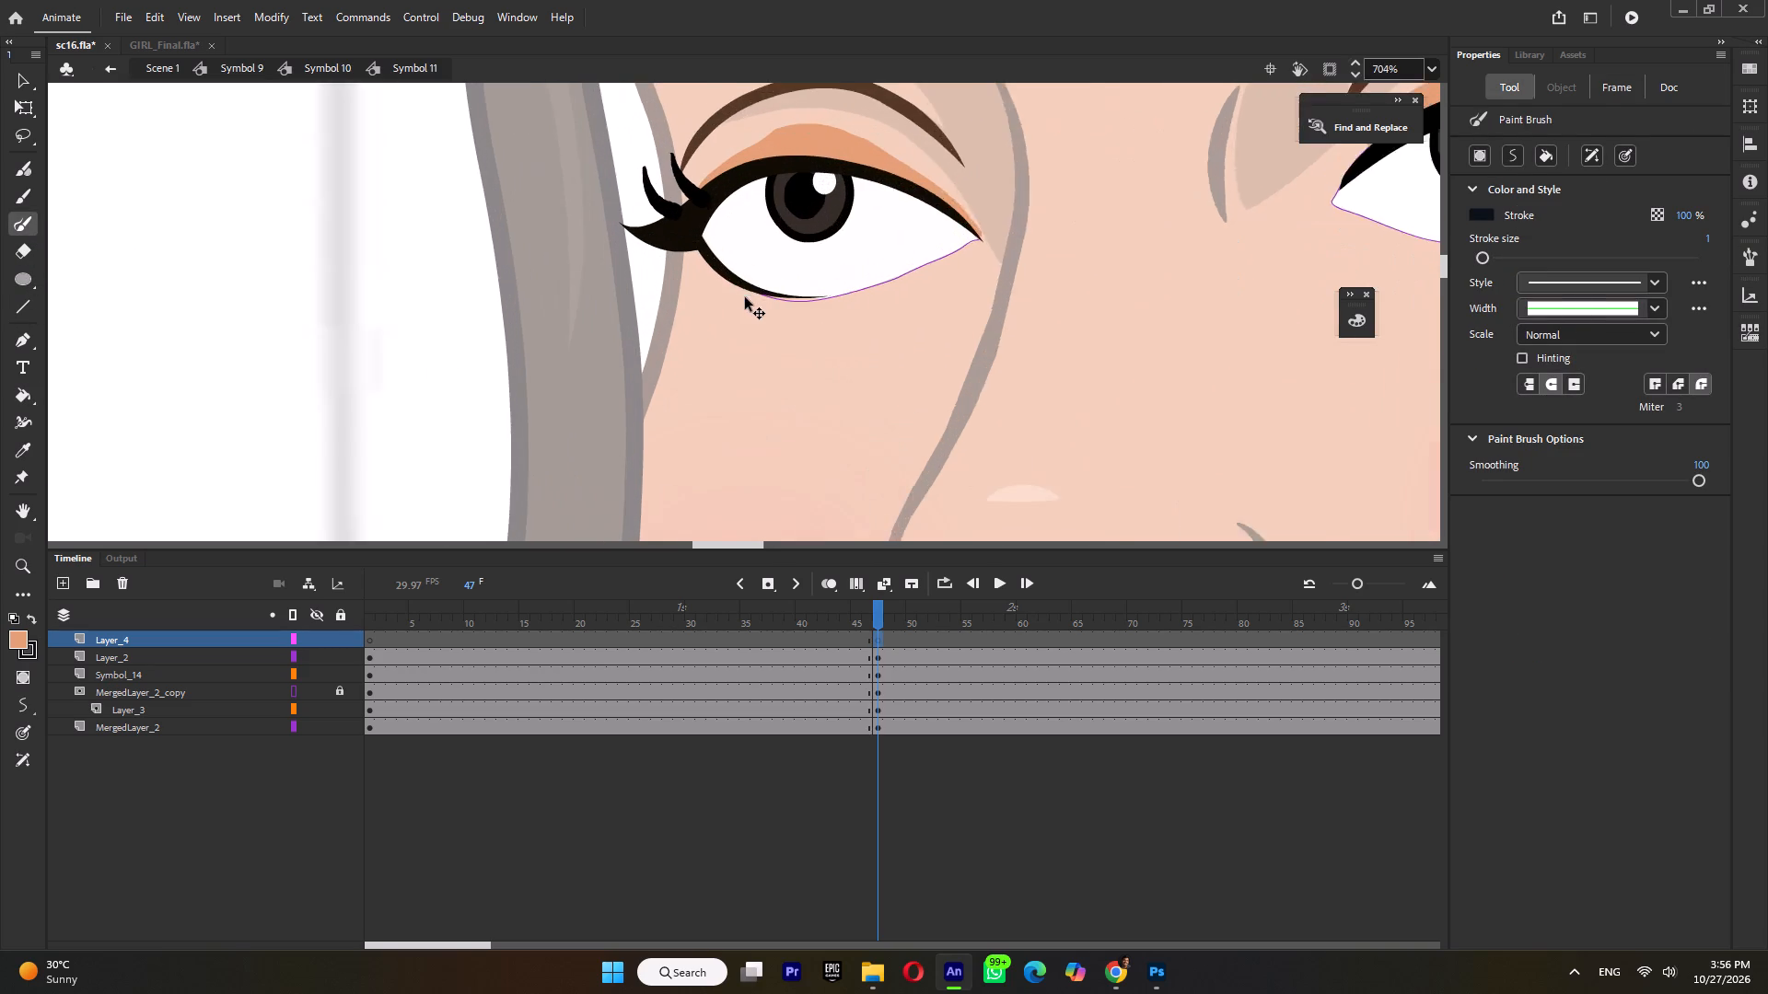
{"action": "left_click_drag", "start_coordinate": [722, 300], "coordinate": [1010, 290]}
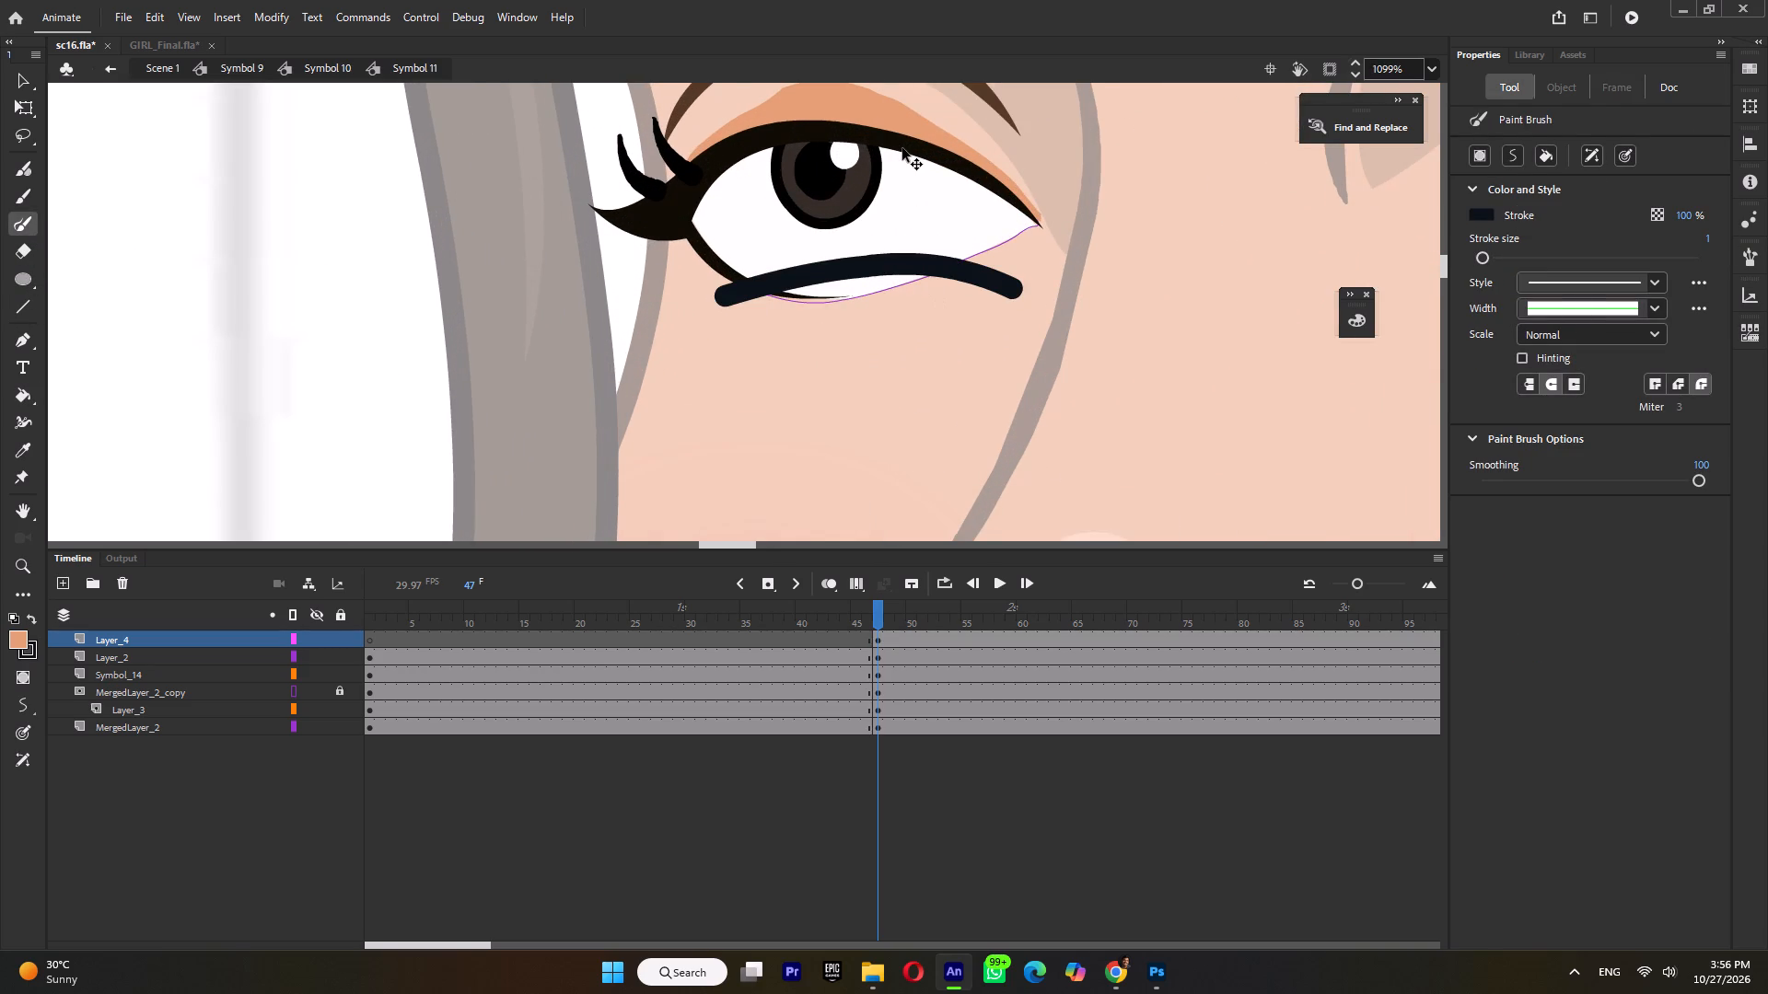
{"action": "left_click_drag", "start_coordinate": [881, 264], "coordinate": [867, 277], "text": "ctrl"}
{"action": "left_click", "coordinate": [867, 277], "text": "ctrl"}
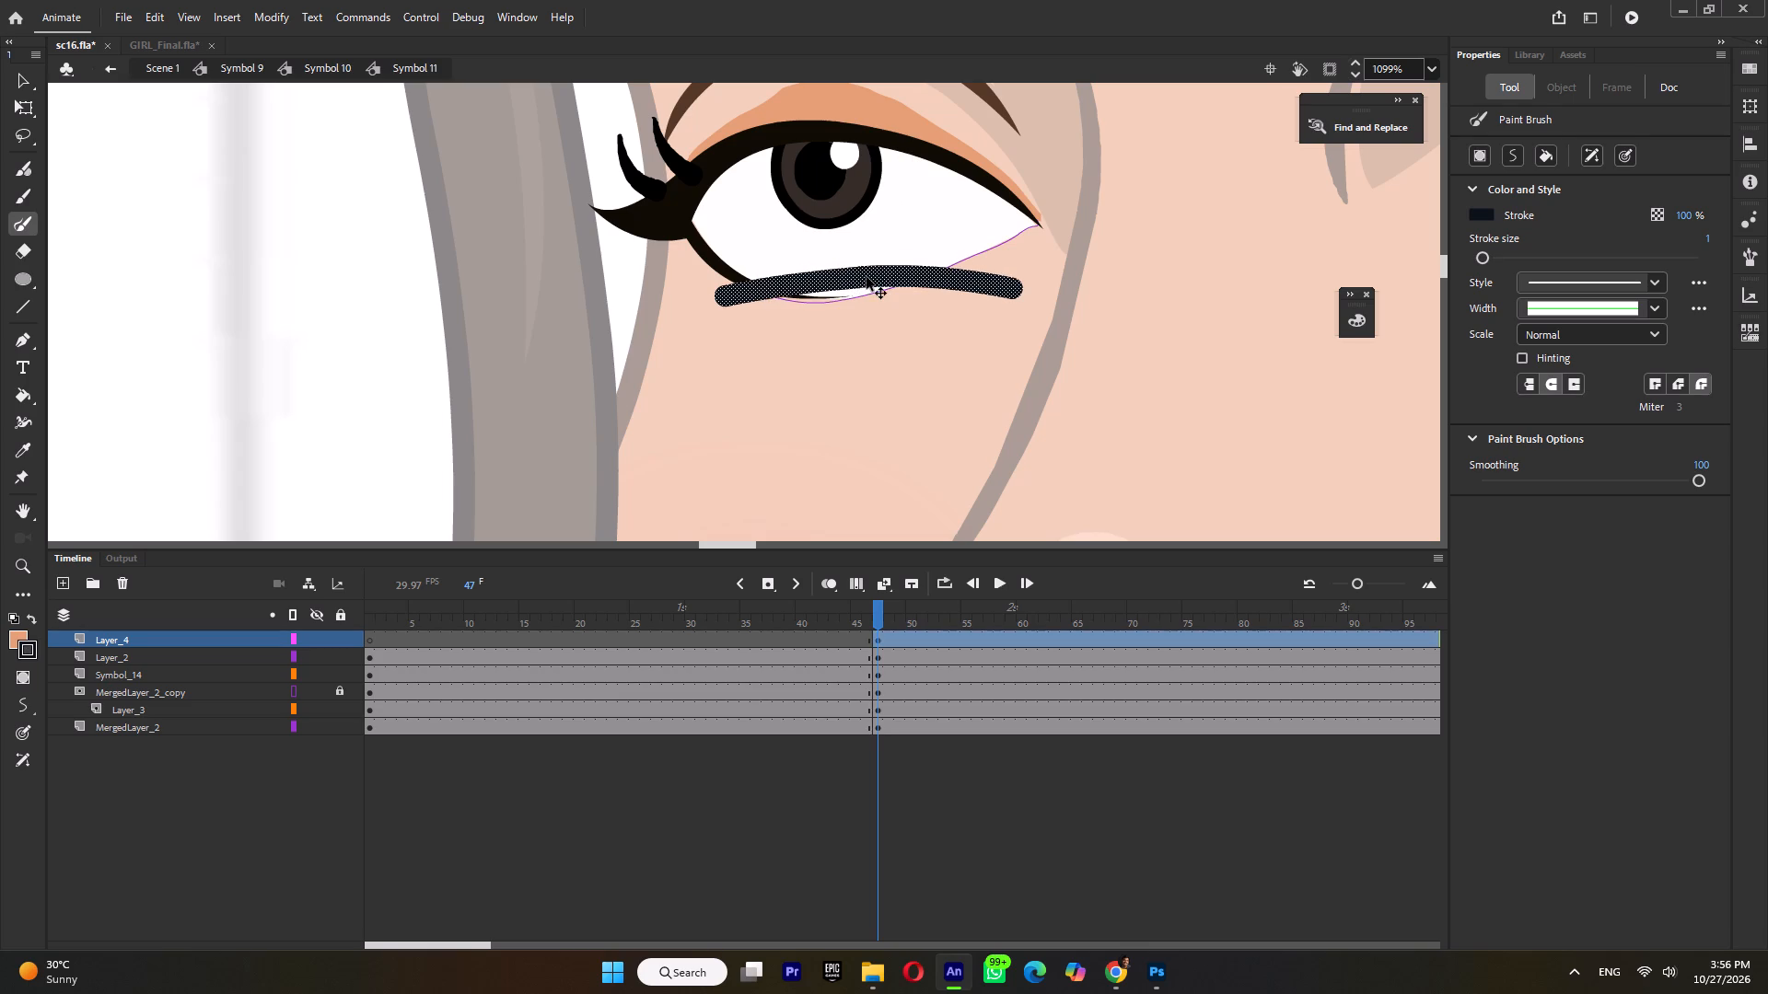
{"action": "left_click", "coordinate": [1708, 314]}
{"action": "type", "text": ".5"}
{"action": "left_click", "coordinate": [320, 349], "text": "ctrl"}
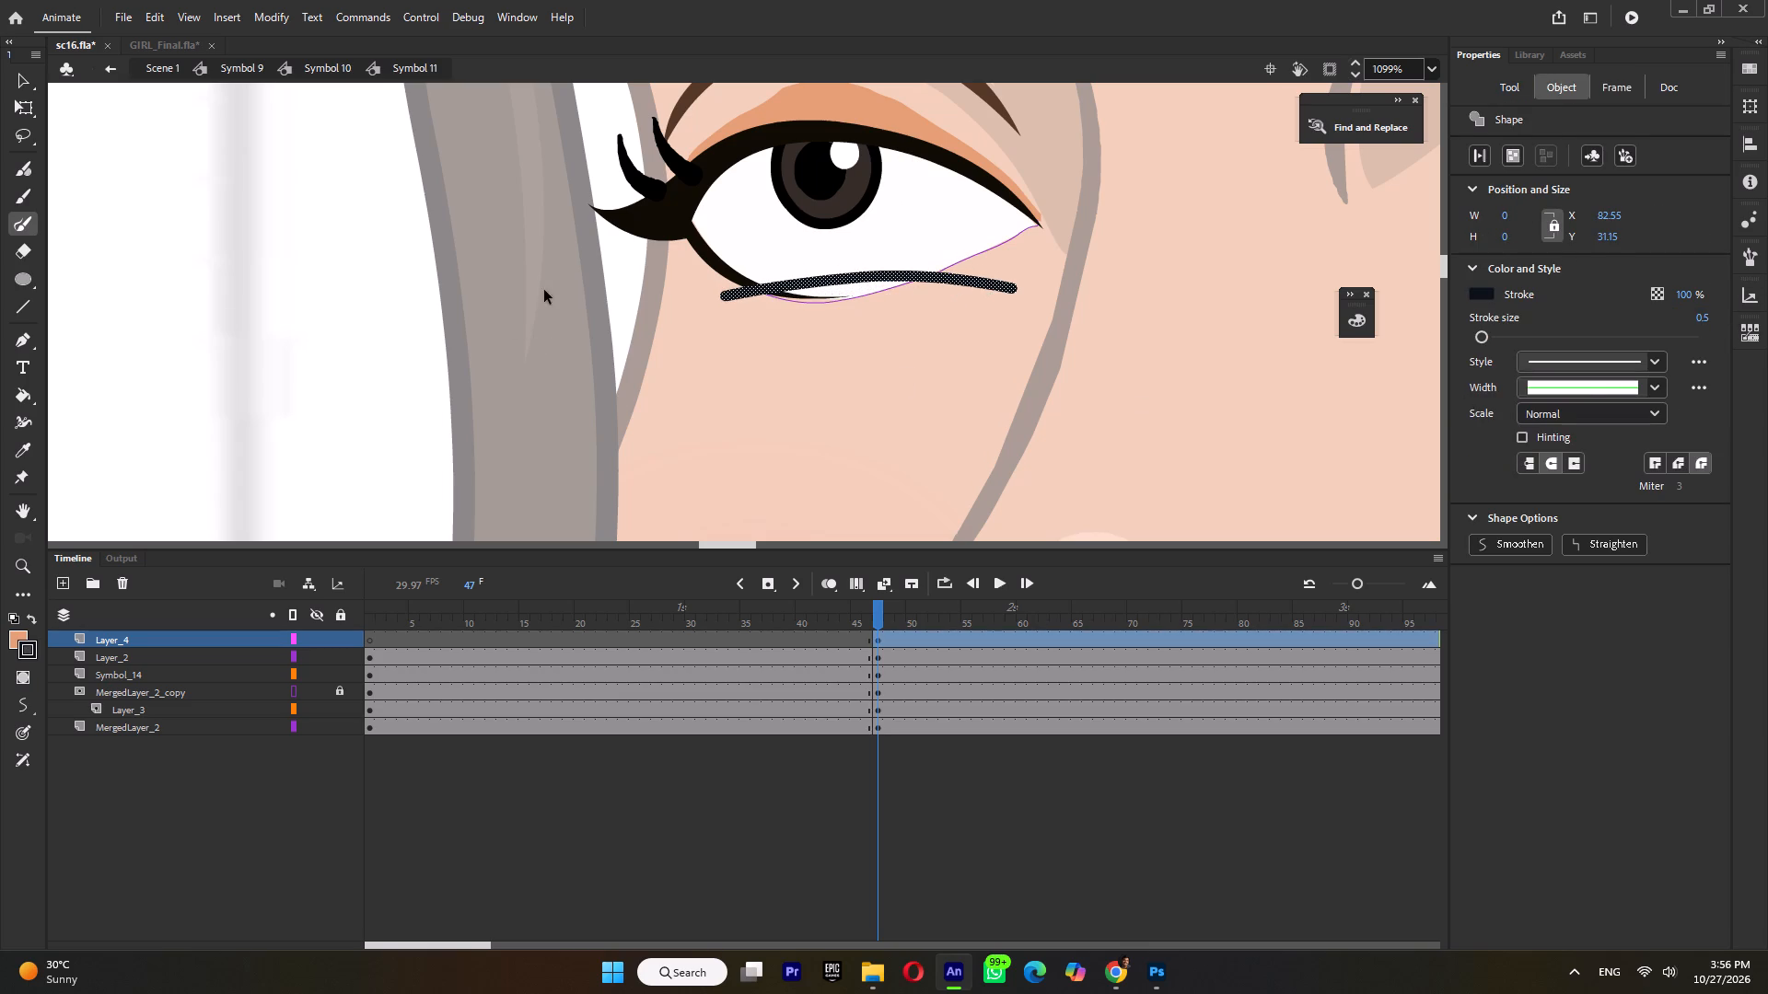
Reshape the lower-lid line across the farther eye by raising its nose-side end and bowing it into a gentle upward curve.
{"action": "left_click", "coordinate": [267, 351], "text": "ctrl"}
{"action": "left_click_drag", "start_coordinate": [1012, 285], "coordinate": [1018, 286], "text": "ctrl"}
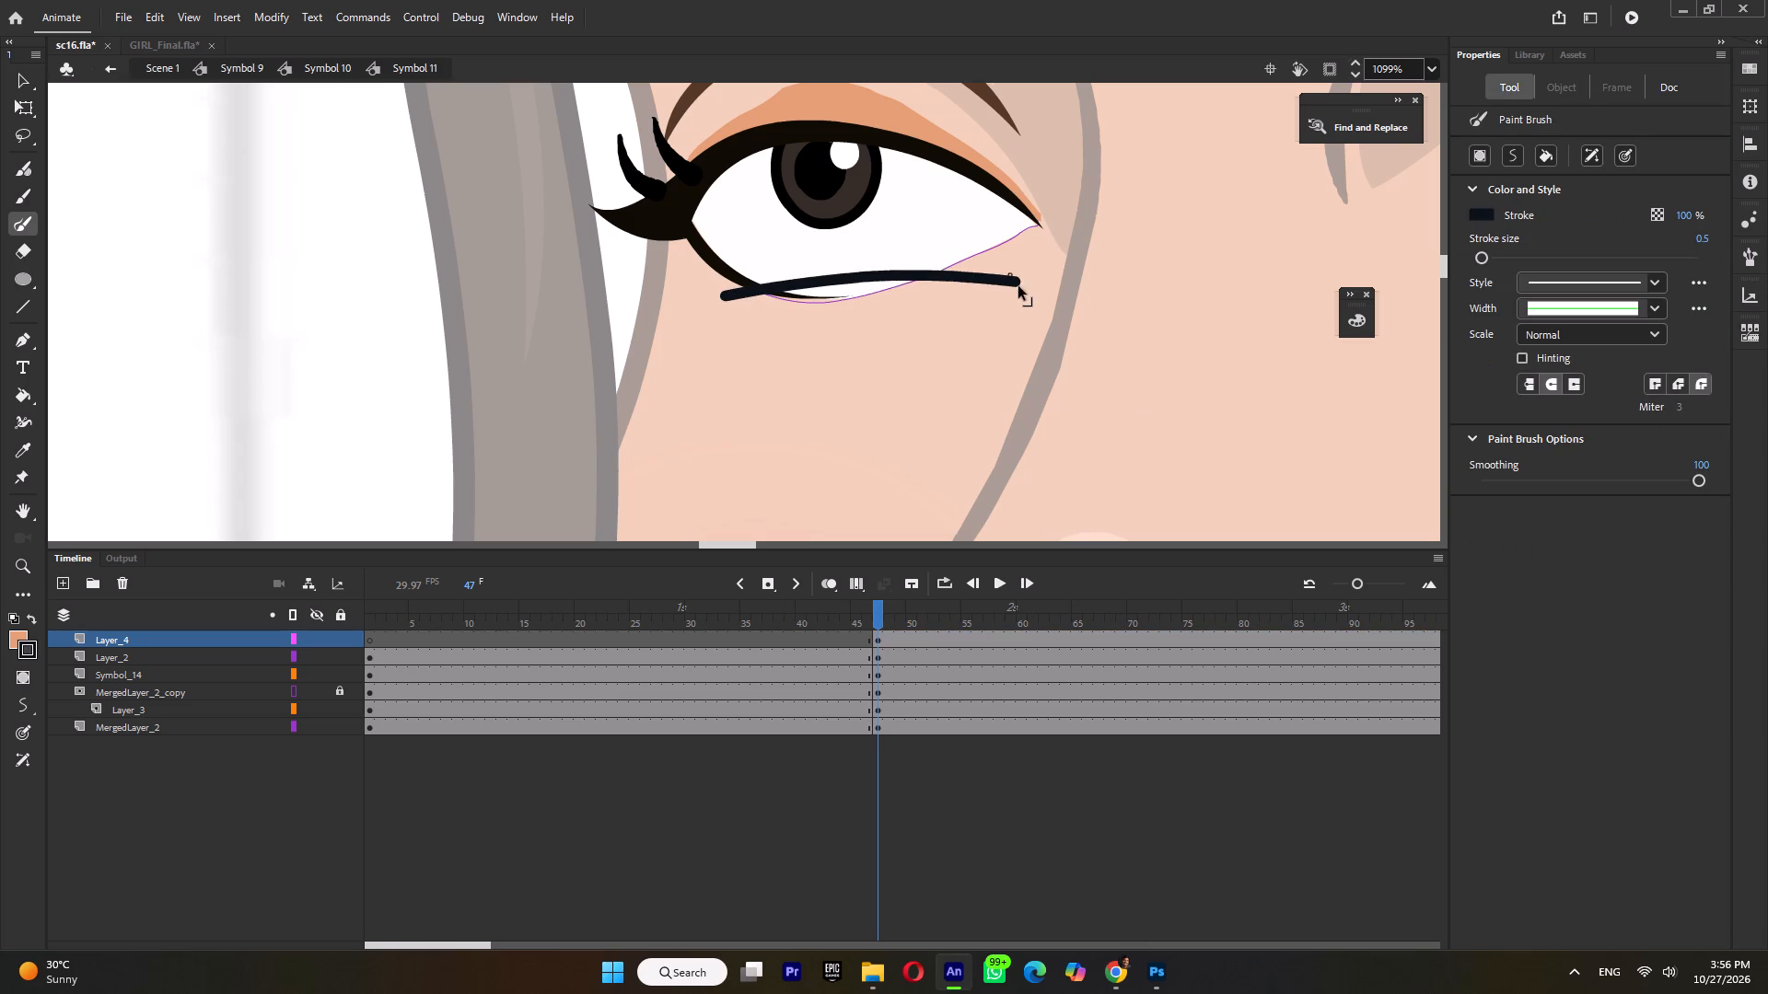
{"action": "left_click_drag", "start_coordinate": [1018, 286], "coordinate": [1017, 271], "text": "ctrl"}
{"action": "left_click_drag", "start_coordinate": [951, 272], "coordinate": [957, 260], "text": "ctrl"}
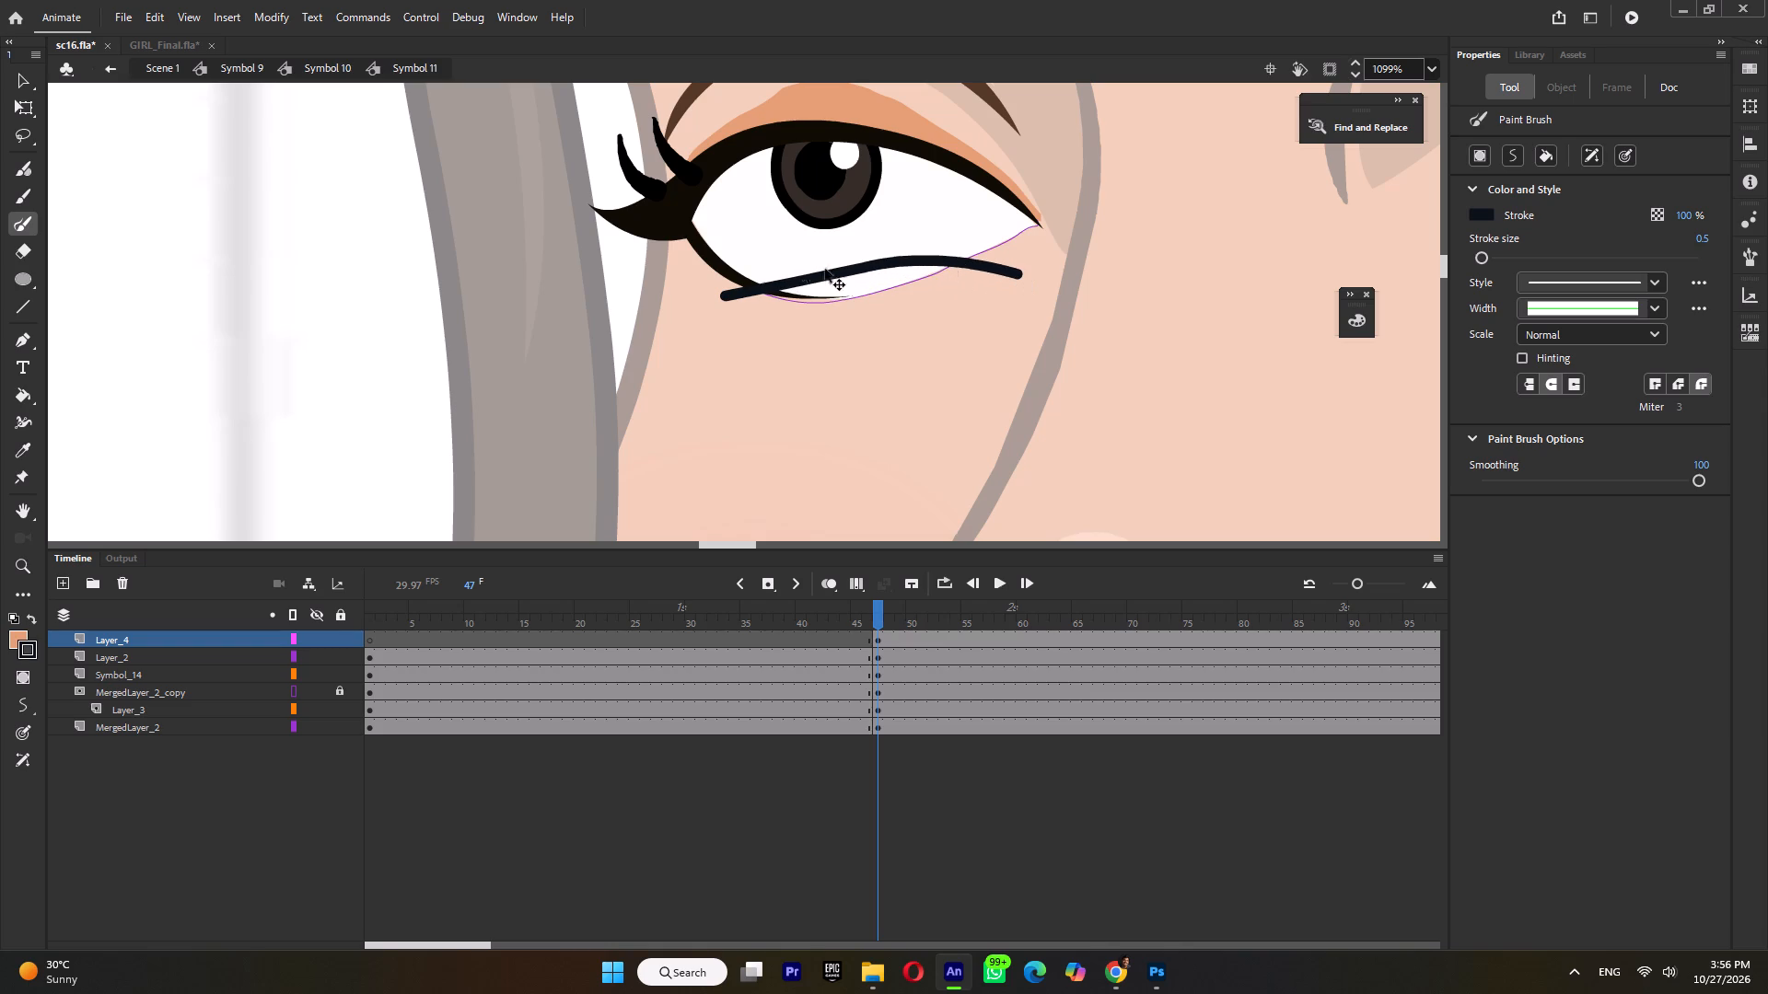
{"action": "left_click_drag", "start_coordinate": [773, 283], "coordinate": [759, 280], "text": "ctrl"}
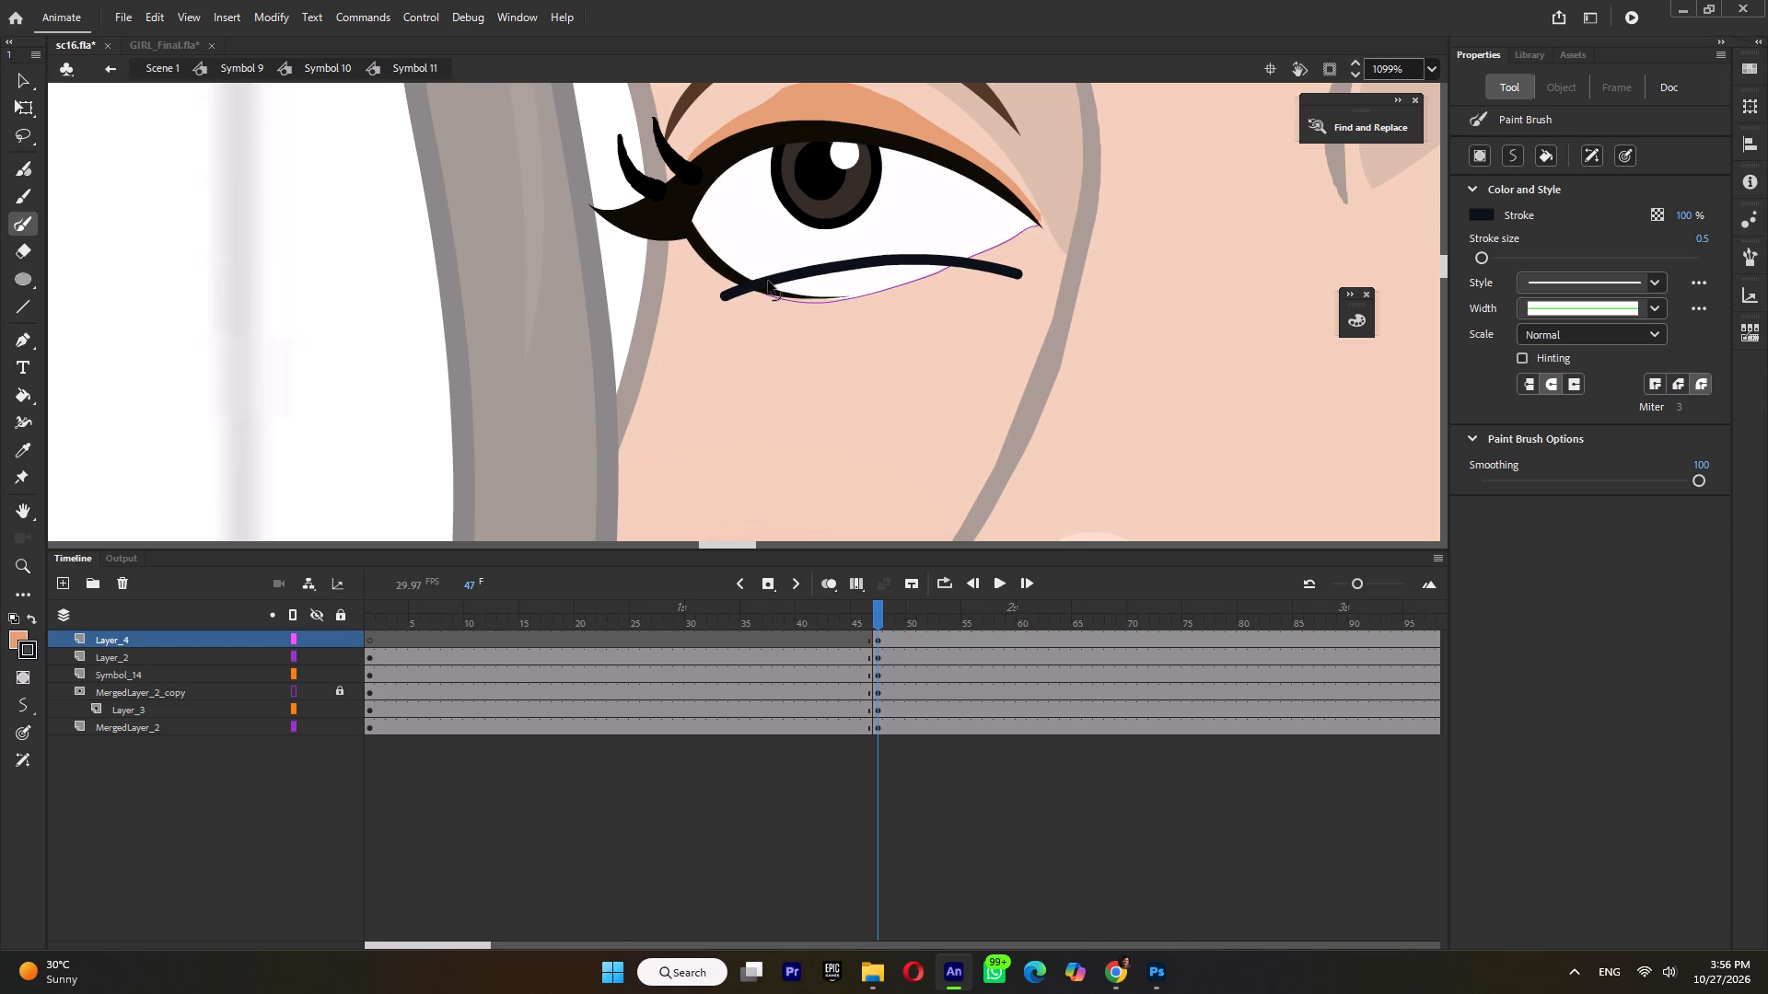
{"action": "left_click", "coordinate": [899, 254], "text": "ctrl"}
{"action": "key", "text": "ctrl+z"}
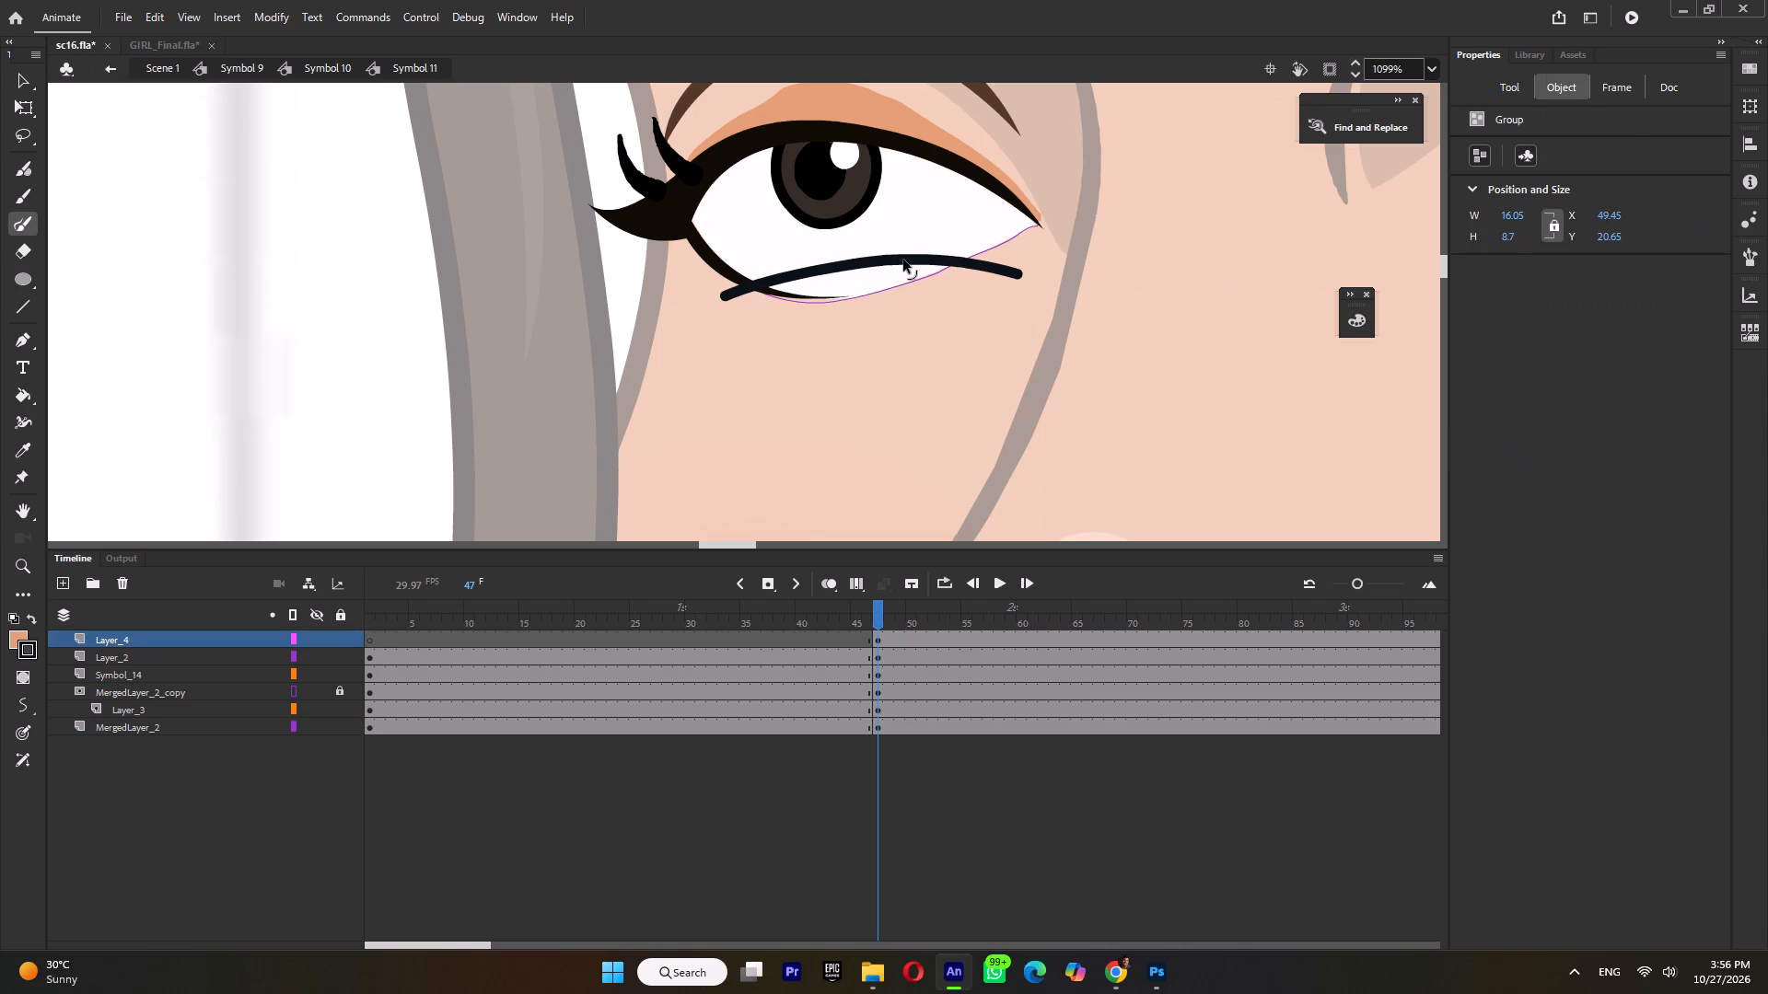
{"action": "left_click", "coordinate": [903, 260], "text": "ctrl"}
{"action": "left_click", "coordinate": [909, 308], "text": "ctrl"}
{"action": "left_click", "coordinate": [908, 260], "text": "ctrl"}
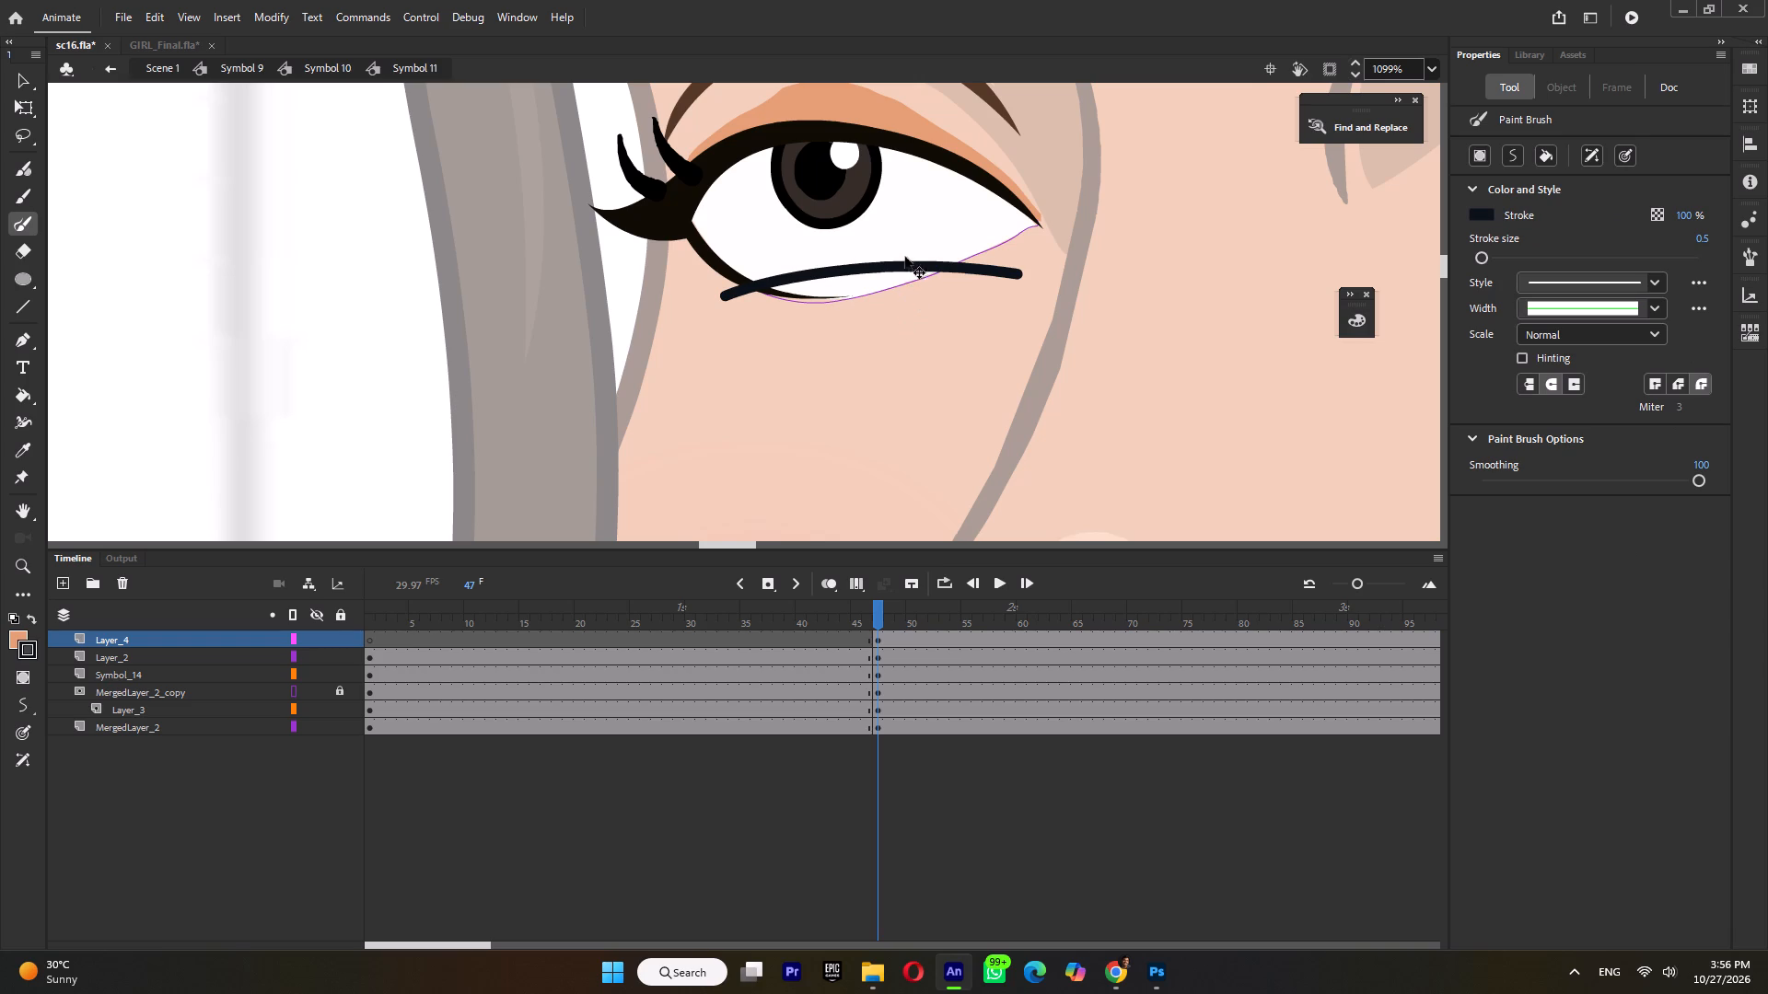
Group the farther eye's lower-lid line on its own.
{"action": "left_click", "coordinate": [902, 263], "text": "ctrl"}
{"action": "key", "text": "ctrl+g"}
{"action": "left_click", "coordinate": [249, 306], "text": "ctrl"}
With the Classic Brush, paint the sampled skin colour under the lower-lid line, covering the bottom of the farther eye.
{"action": "key", "text": "b"}
{"action": "left_click_drag", "start_coordinate": [796, 327], "coordinate": [754, 319]}
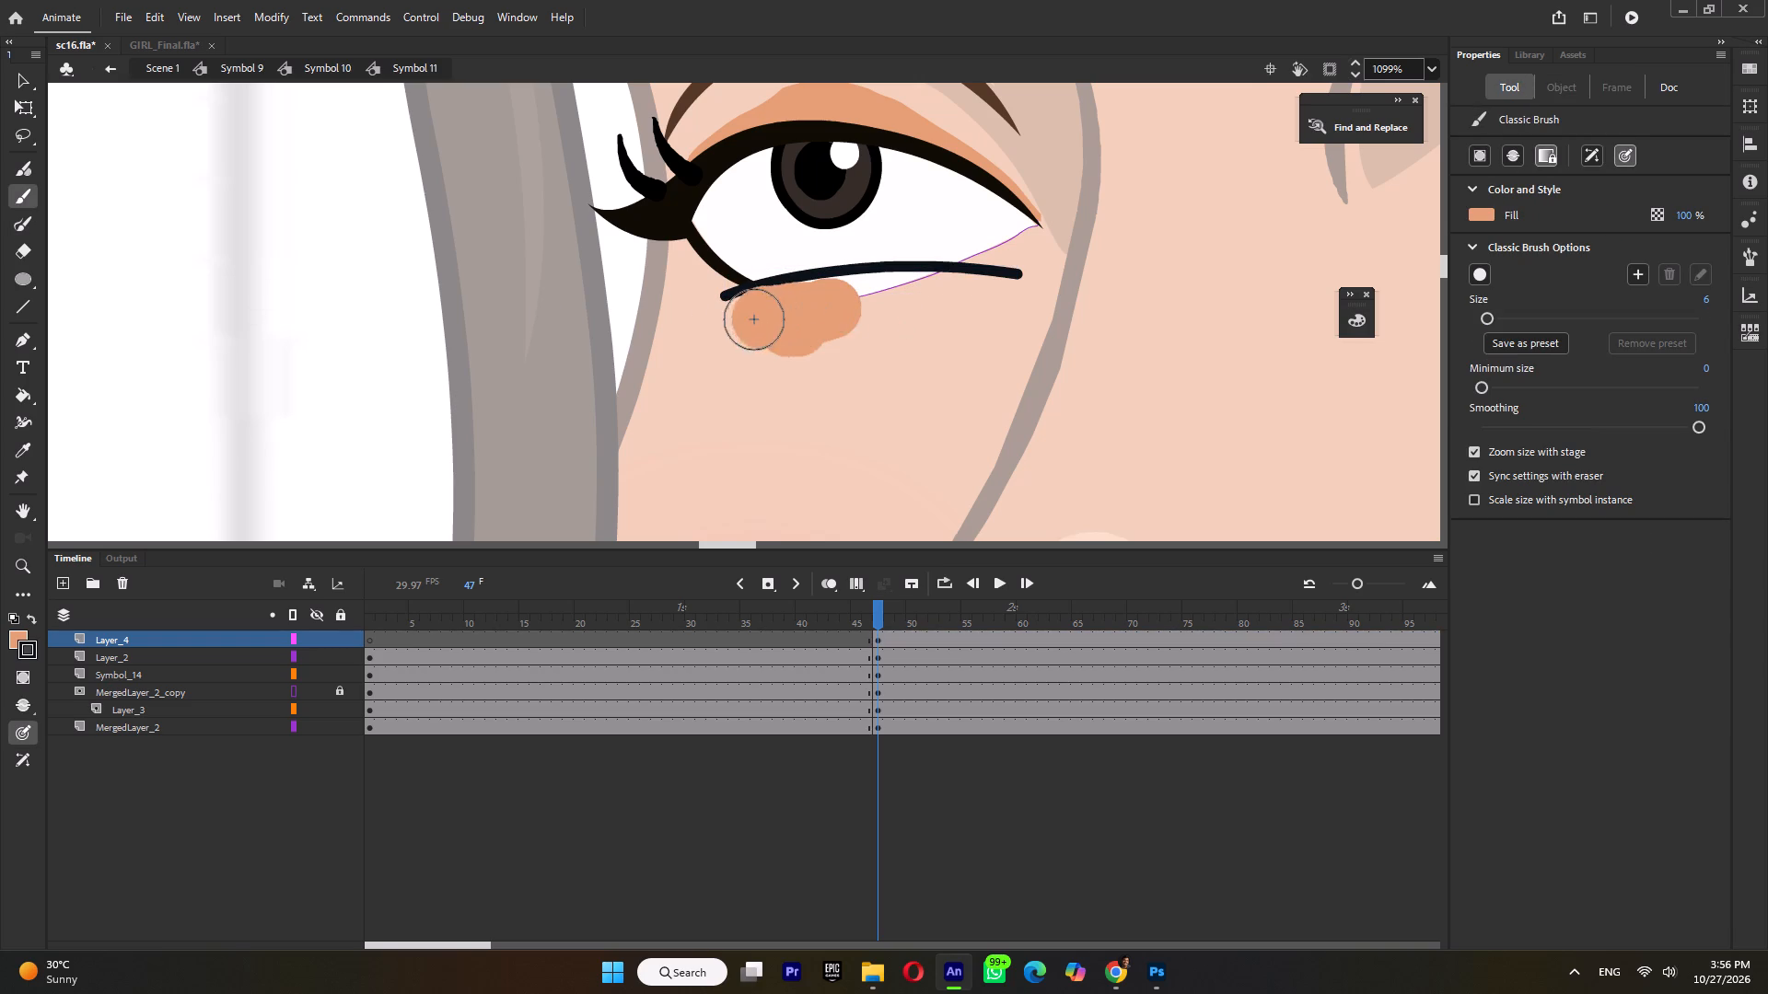
{"action": "left_click_drag", "start_coordinate": [754, 319], "coordinate": [971, 300]}
Group everything in Layer_4's keyframe so the lower-lid line and its skin-colour patch form one object.
{"action": "scroll", "coordinate": [977, 322], "scroll_direction": "down", "scroll_amount": 4, "text": "ctrl"}
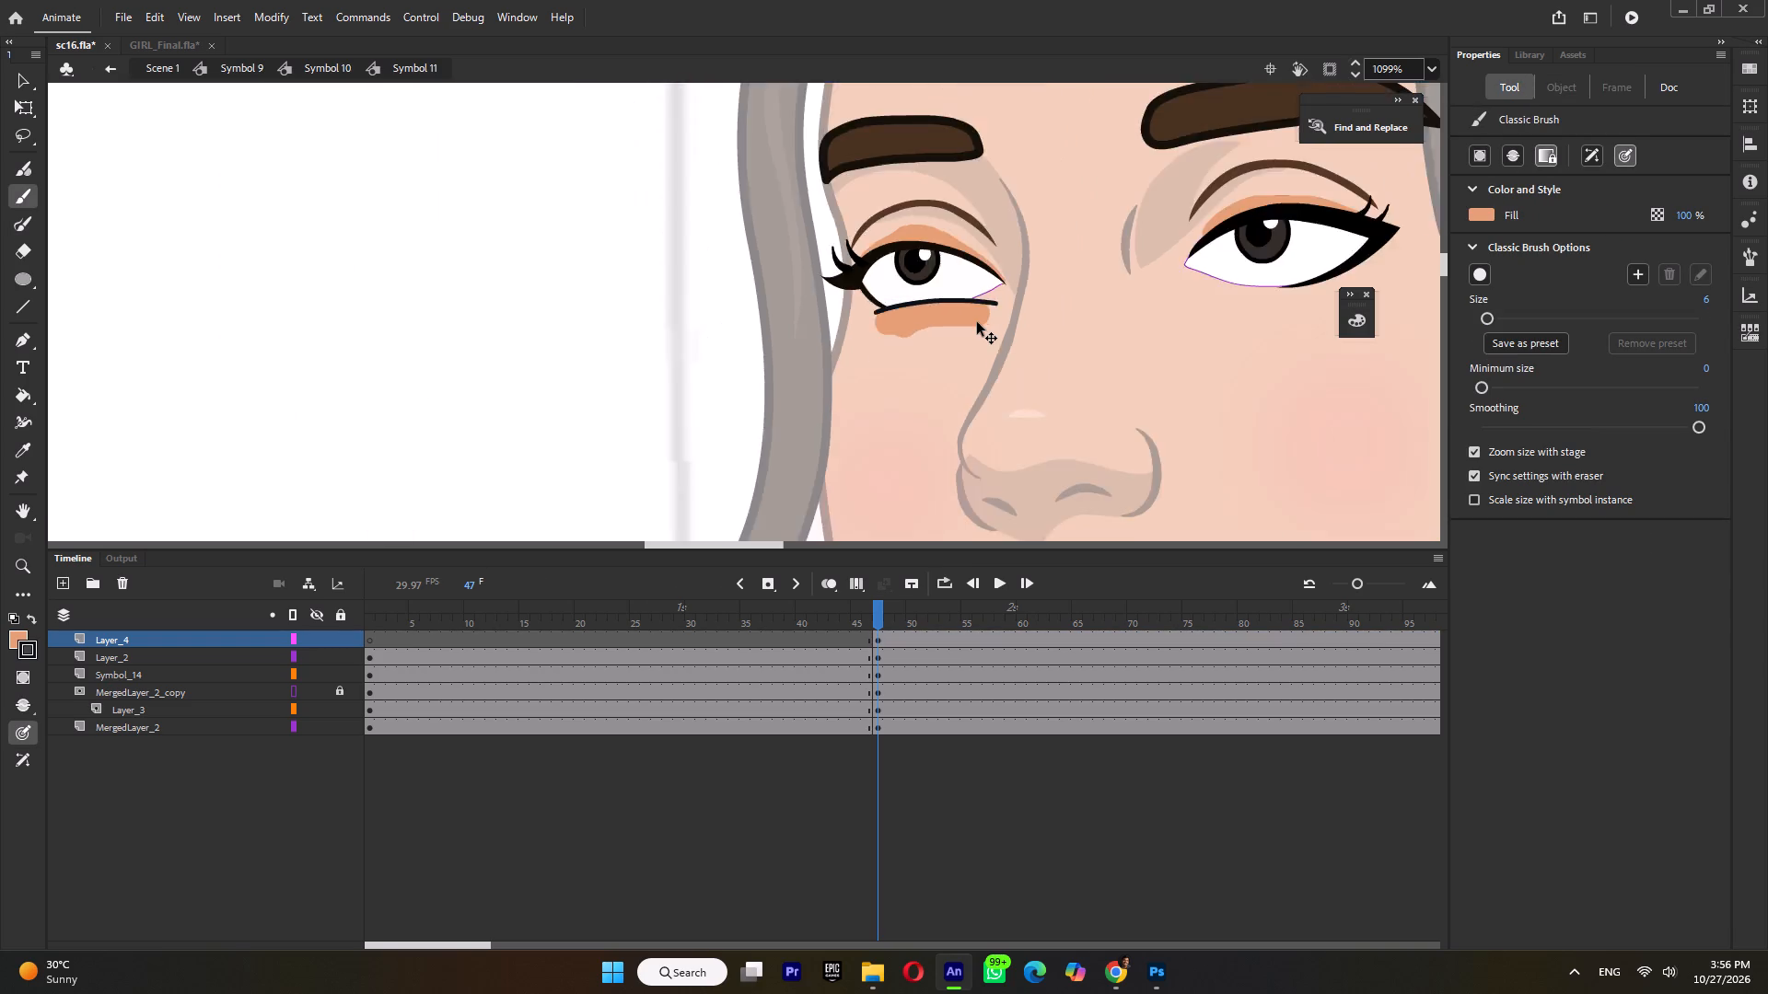
{"action": "scroll", "coordinate": [977, 322], "scroll_direction": "down", "scroll_amount": 6, "text": "ctrl"}
{"action": "left_click", "coordinate": [18, 105], "text": "ctrl"}
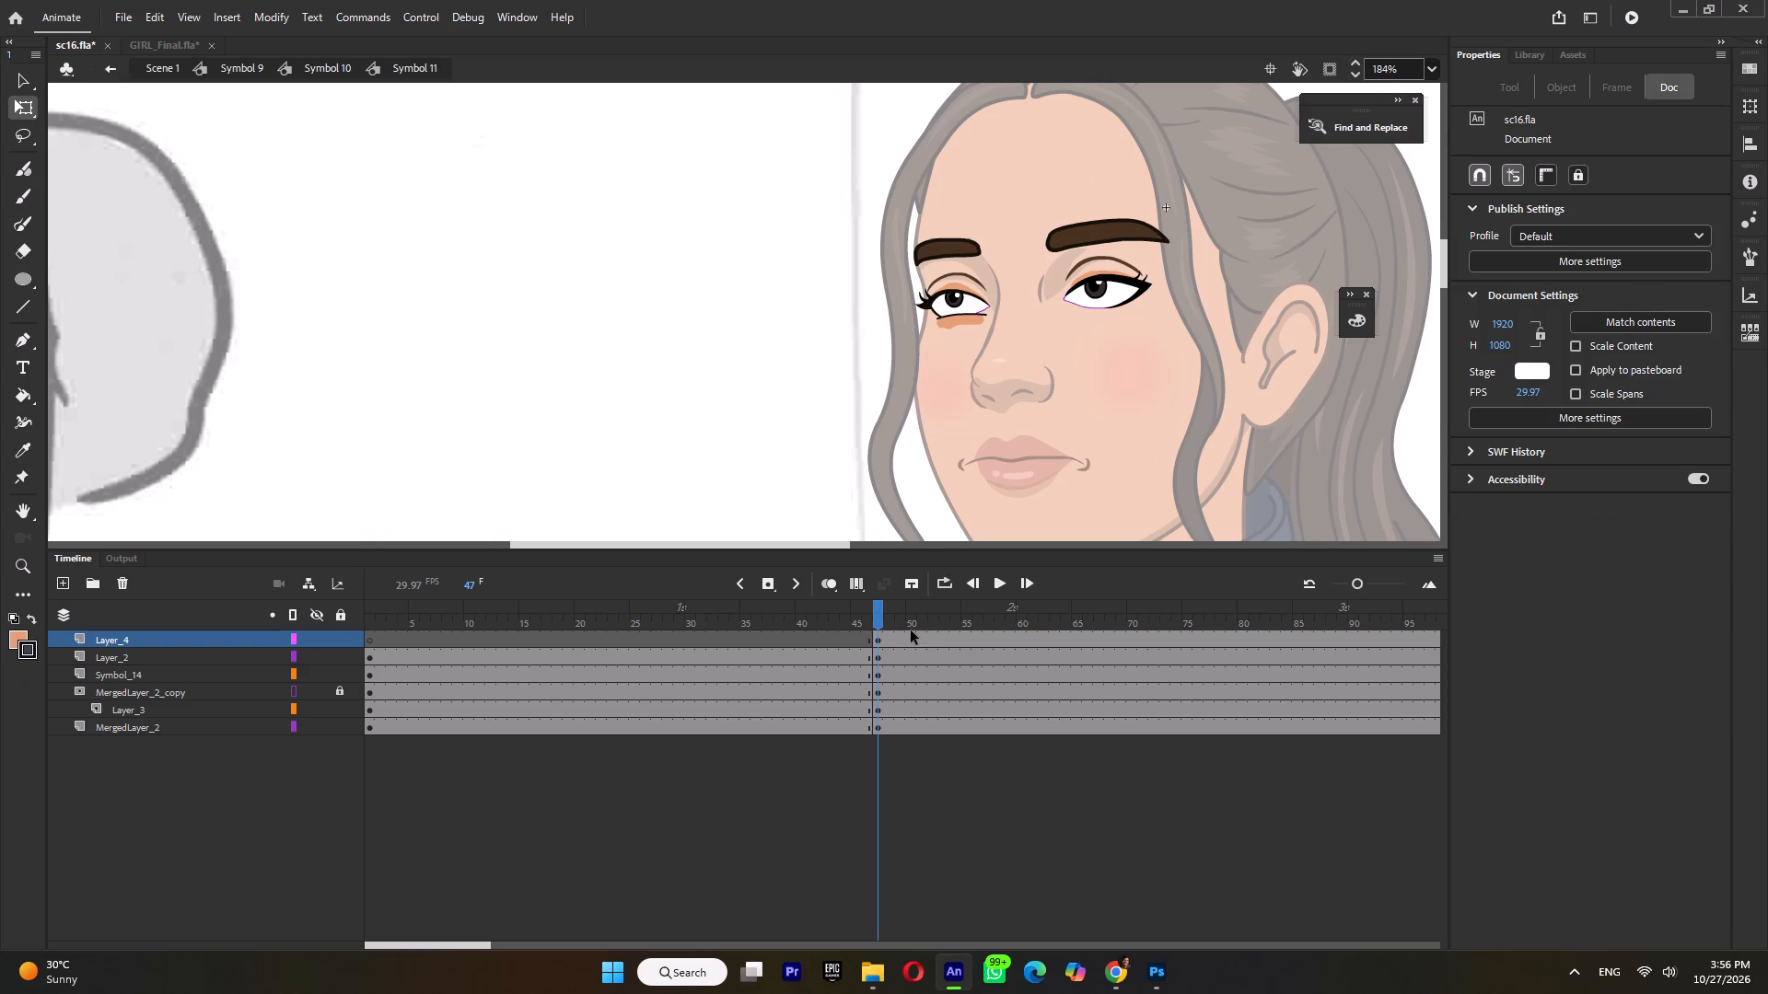
{"action": "left_click", "coordinate": [905, 639], "text": "ctrl"}
{"action": "key", "text": "ctrl+g"}
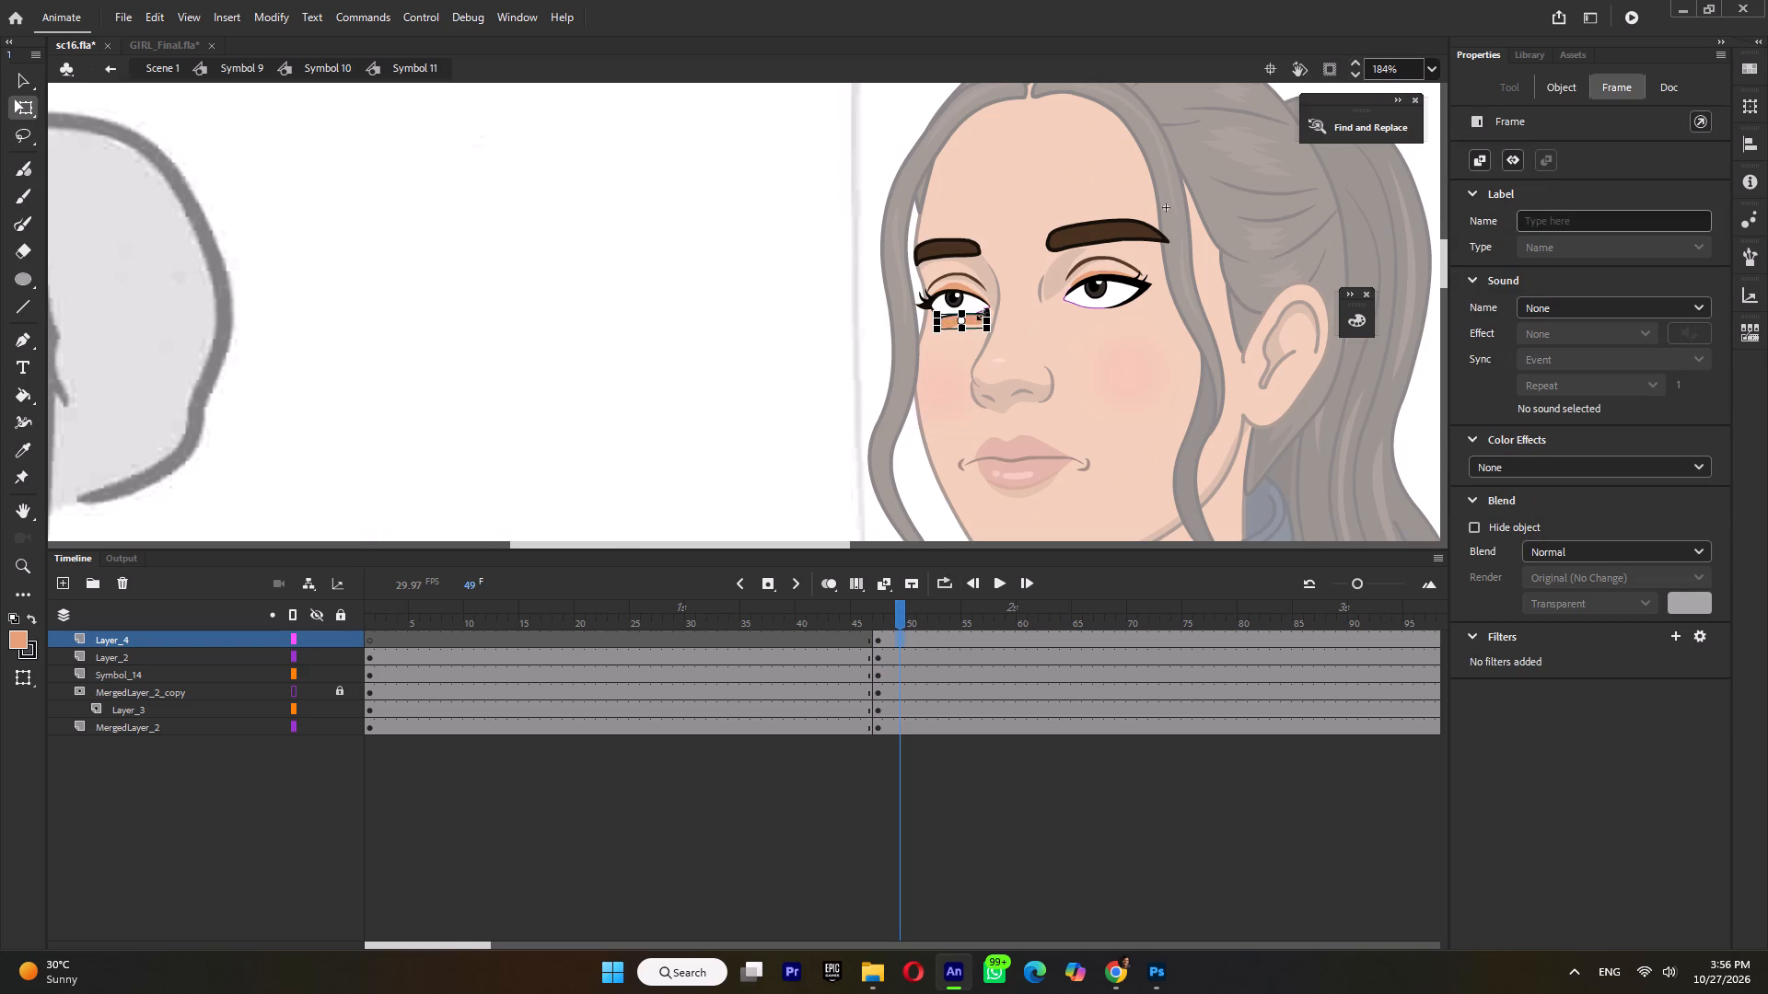
Place a duplicate of the lower-lid group under the nearer eye.
{"action": "scroll", "coordinate": [983, 314], "scroll_direction": "up", "scroll_amount": 4, "text": "ctrl"}
{"action": "left_click_drag", "start_coordinate": [959, 329], "coordinate": [1233, 314], "text": "ctrl+alt"}
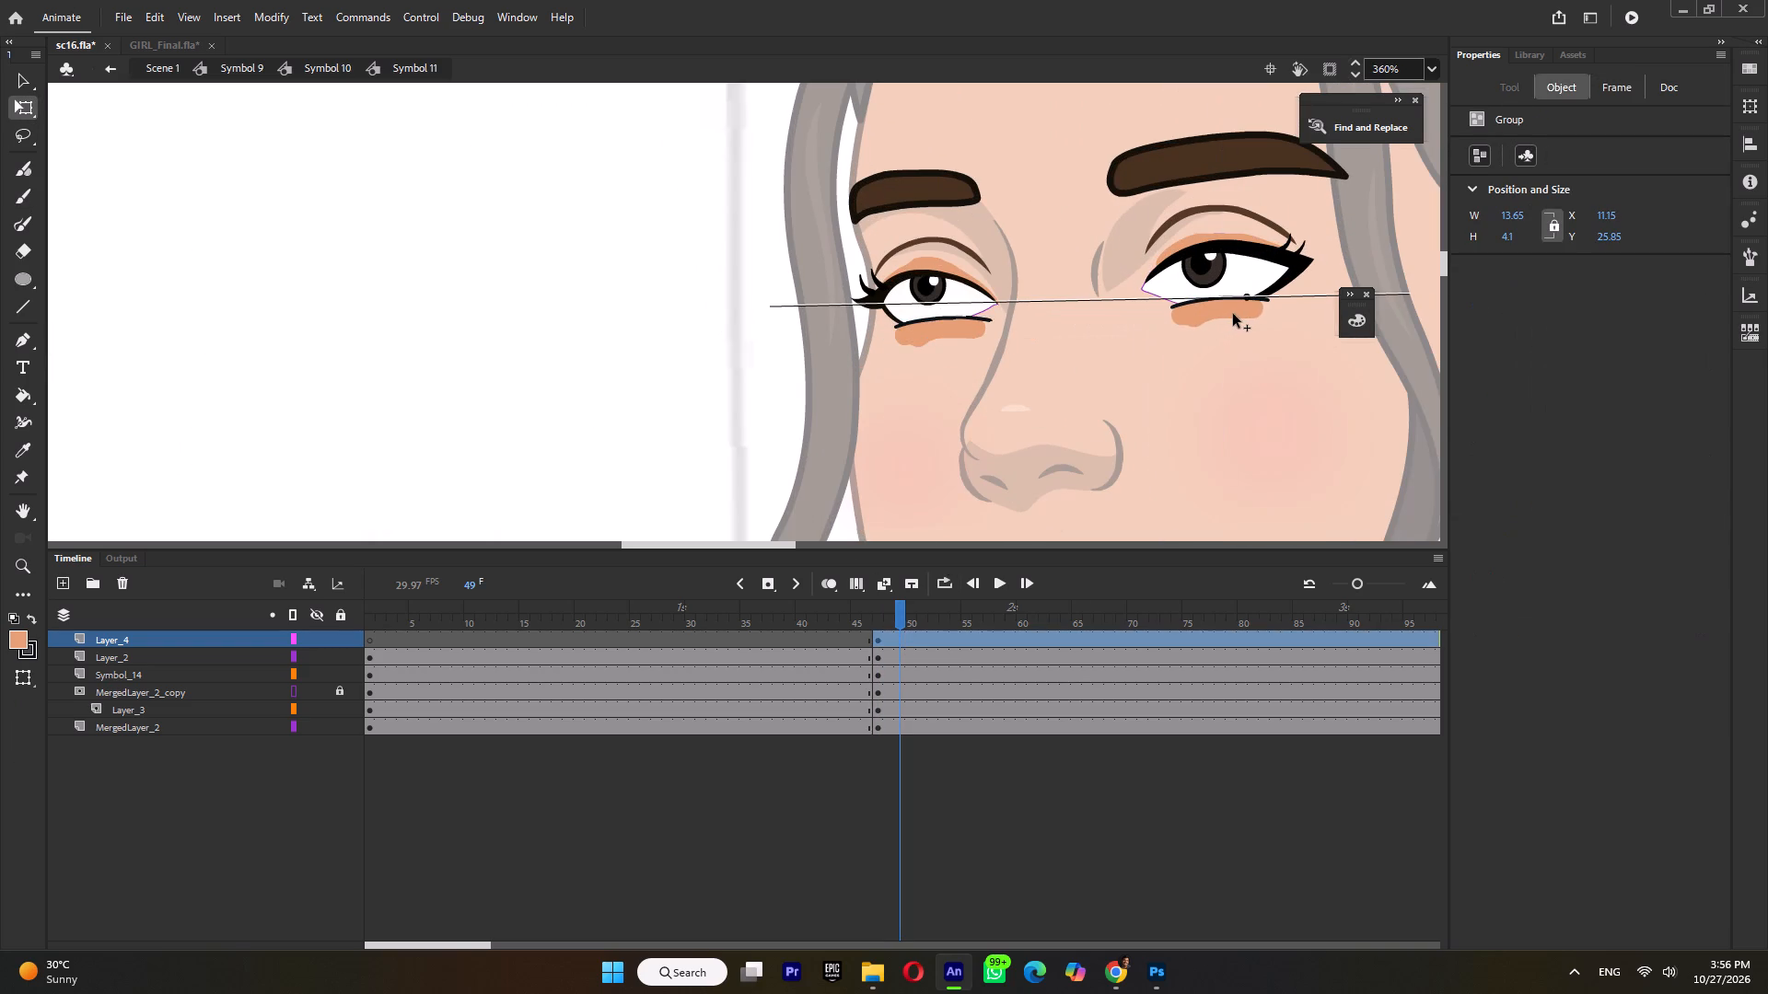
{"action": "left_click_drag", "start_coordinate": [1233, 314], "coordinate": [1229, 314], "text": "ctrl+alt"}
{"action": "scroll", "coordinate": [1269, 318], "scroll_direction": "up", "scroll_amount": 3, "text": "ctrl"}
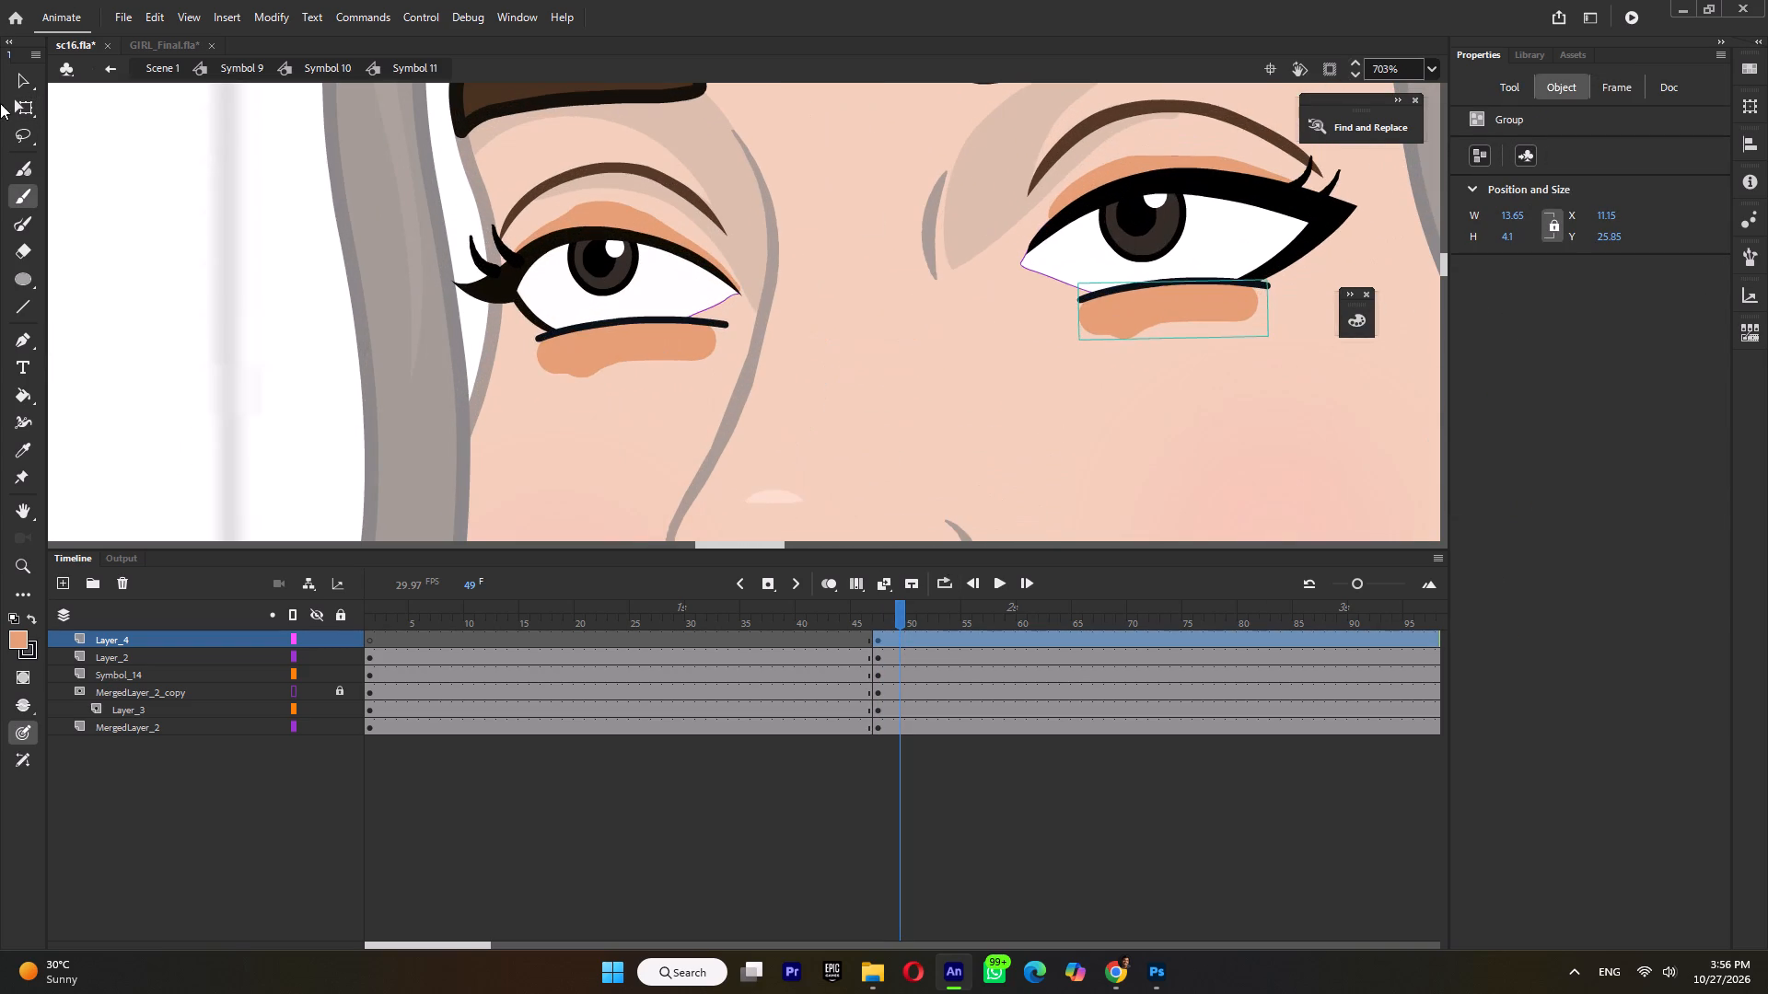
Enlarge the duplicated lower-lid group to about 16.6 by 5.6 and fit it along the nearer eye's lower edge.
{"action": "left_click", "coordinate": [25, 102]}
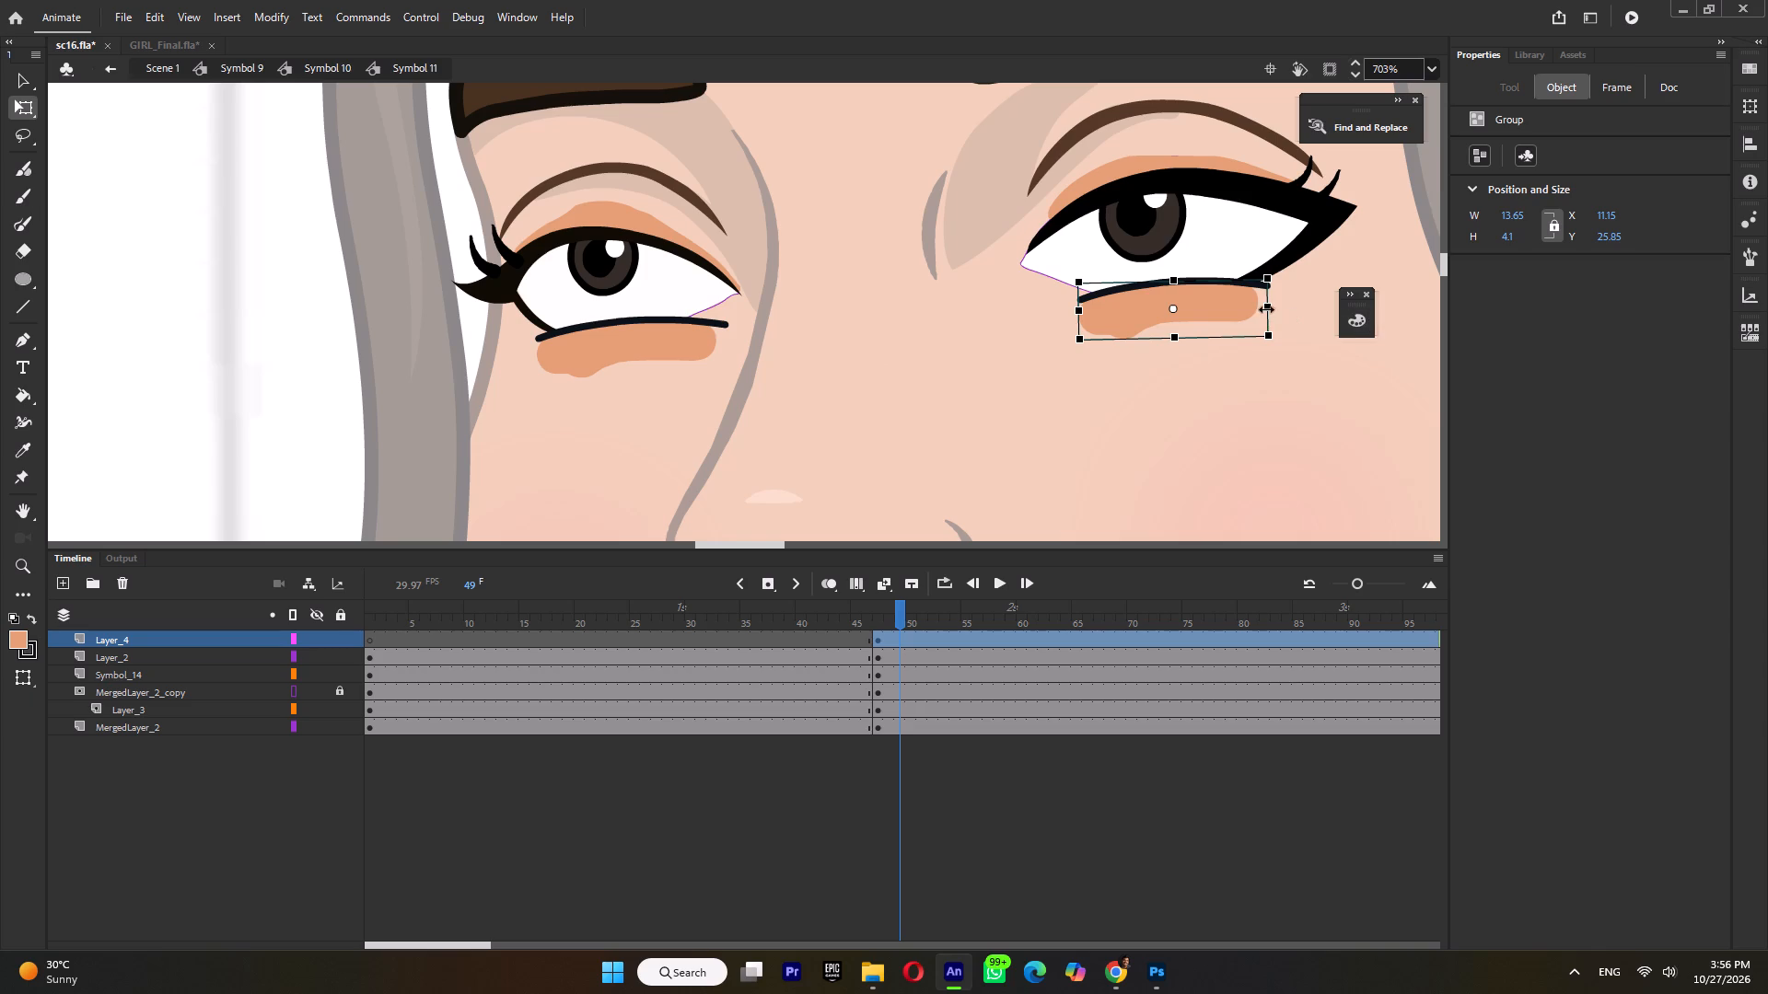
{"action": "left_click", "coordinate": [1267, 309]}
{"action": "left_click", "coordinate": [1171, 283]}
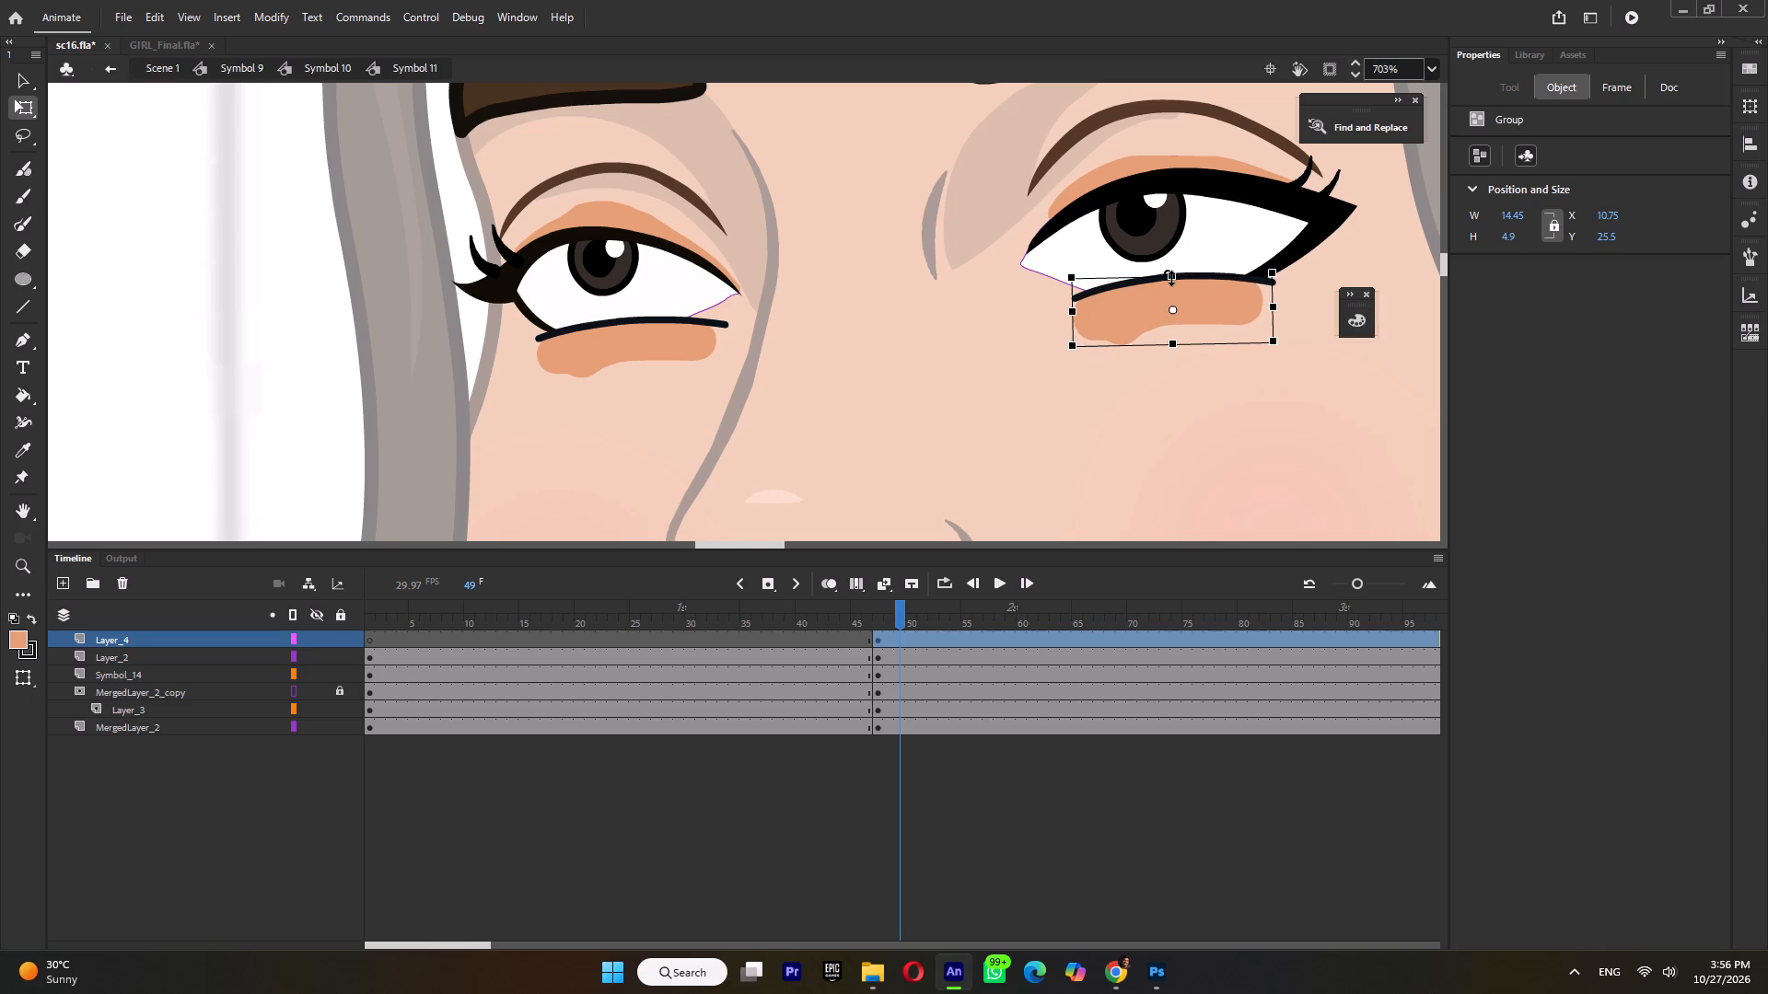
{"action": "left_click", "coordinate": [1202, 299]}
{"action": "scroll", "coordinate": [1202, 300], "scroll_direction": "down", "scroll_amount": 5, "text": "ctrl"}
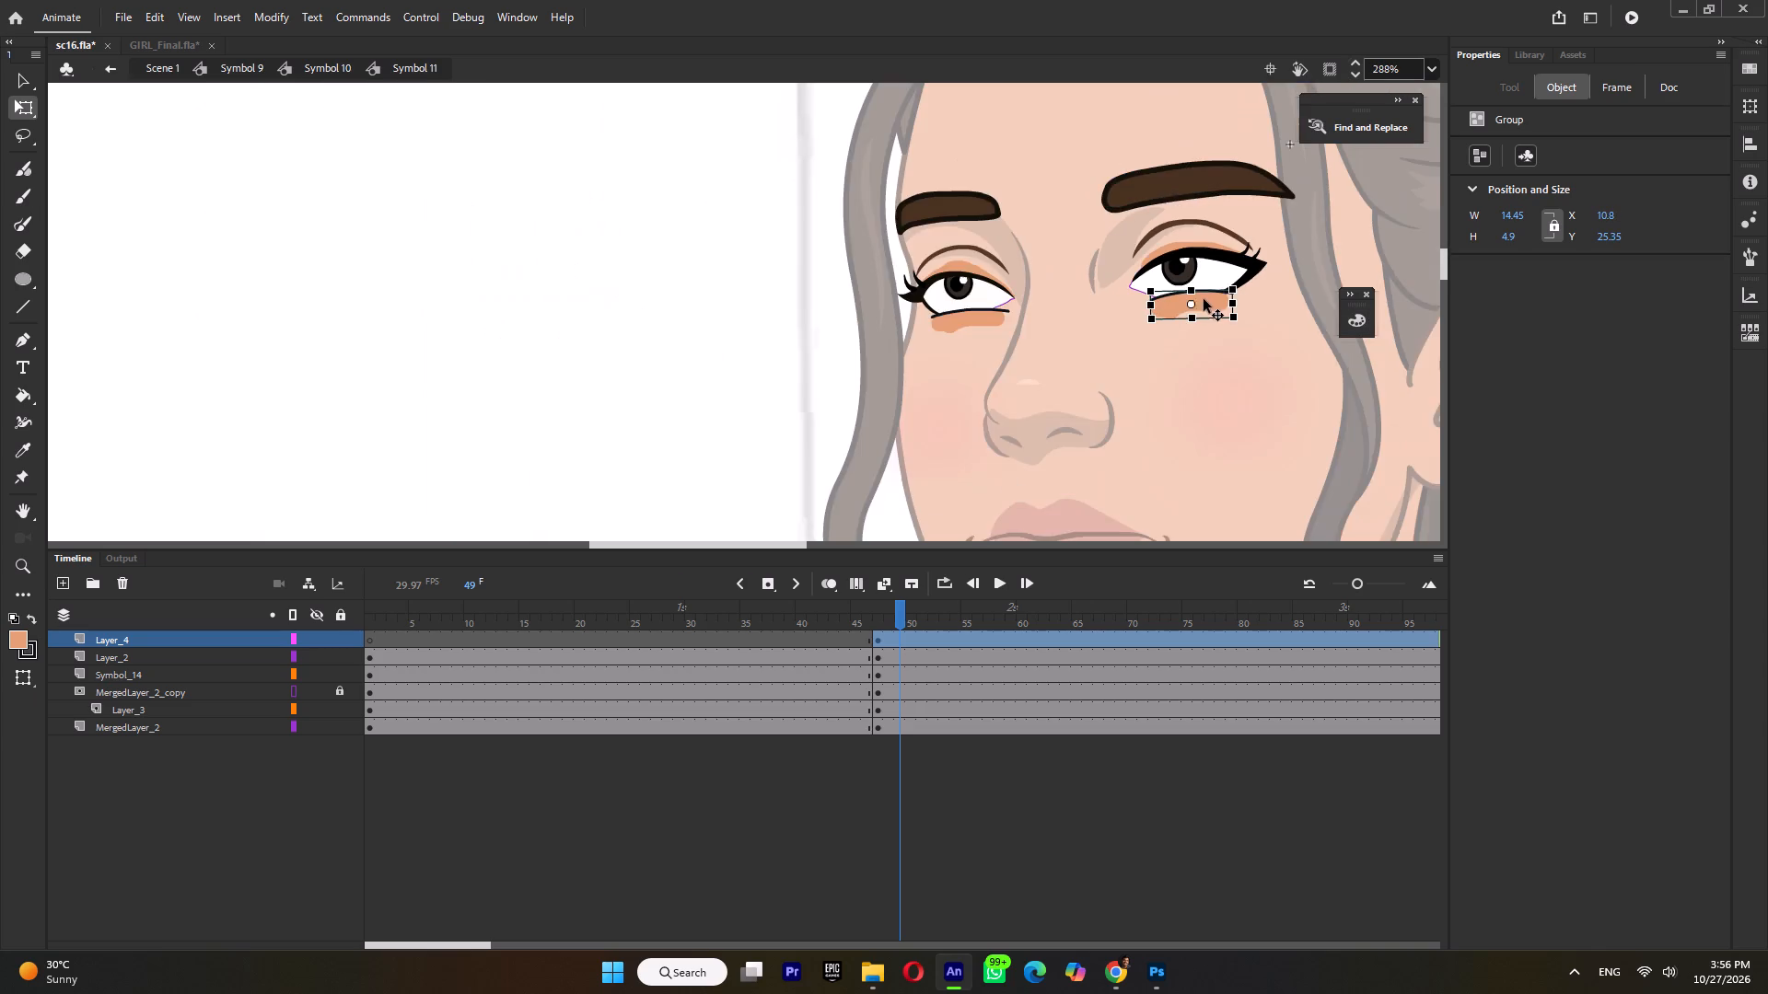
{"action": "scroll", "coordinate": [1241, 306], "scroll_direction": "up", "scroll_amount": 5, "text": "ctrl"}
{"action": "left_click_drag", "start_coordinate": [1222, 271], "coordinate": [1237, 266], "text": "shift"}
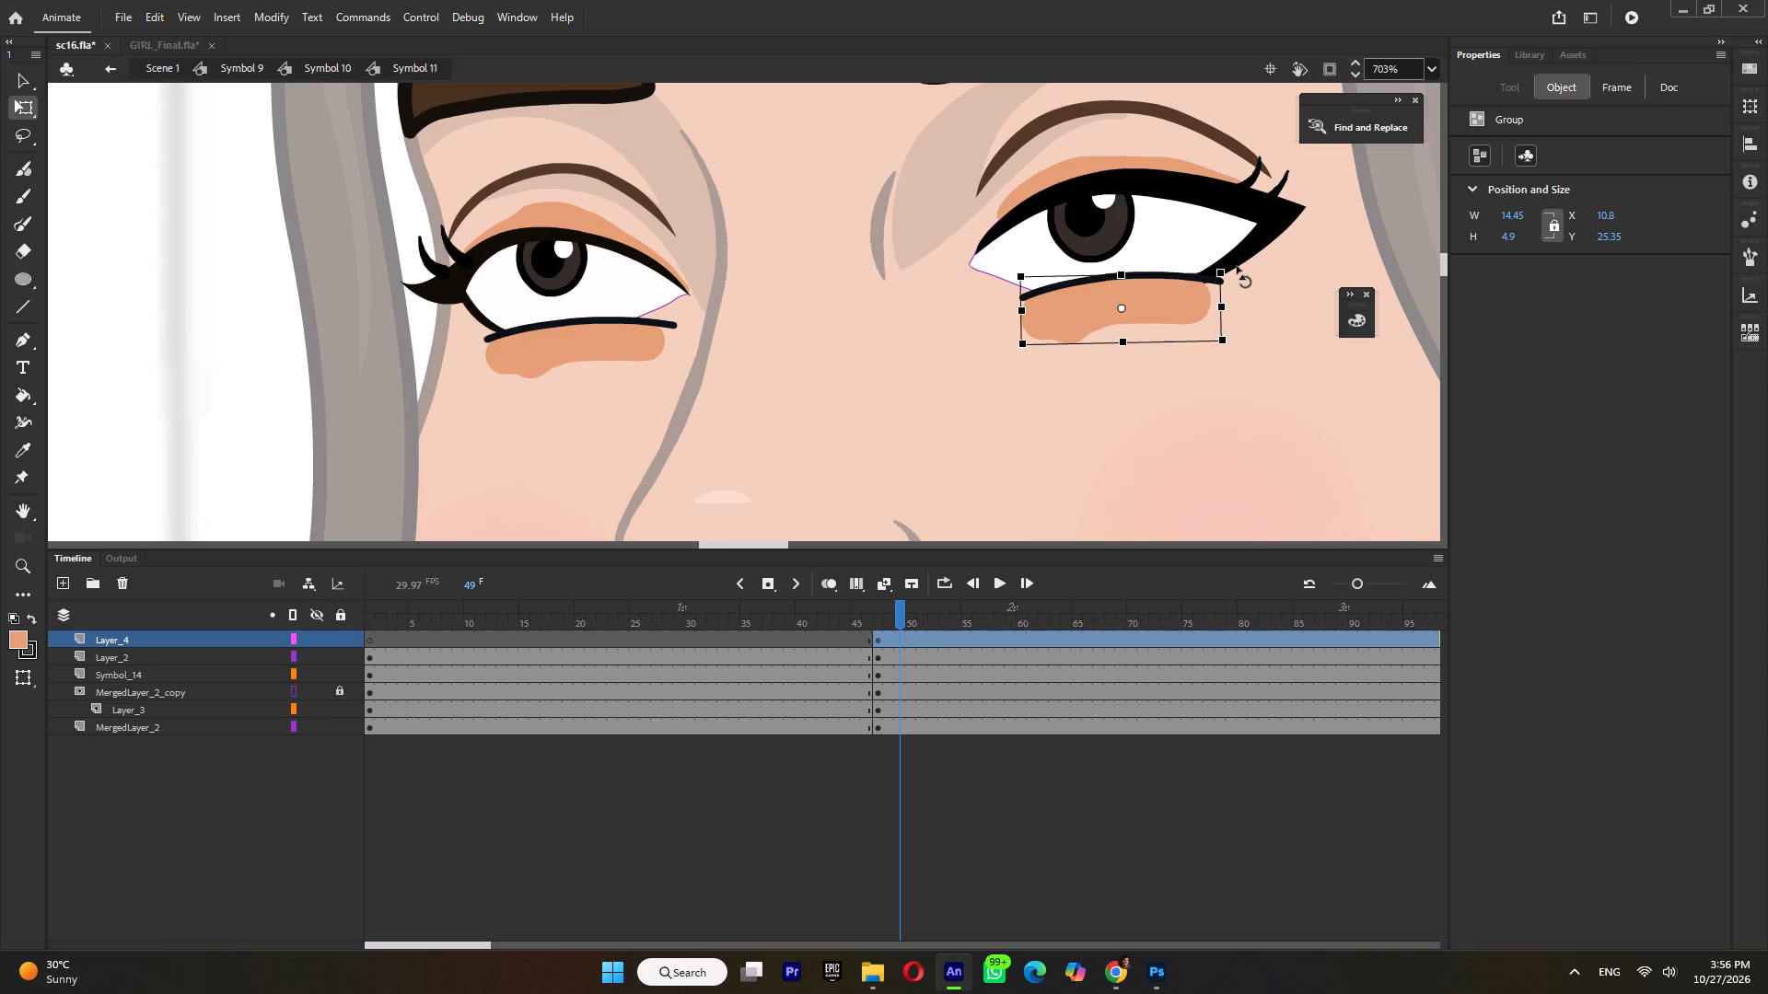
{"action": "left_click_drag", "start_coordinate": [1237, 266], "coordinate": [1246, 260], "text": "shift"}
{"action": "scroll", "coordinate": [1232, 272], "scroll_direction": "up", "scroll_amount": 4, "text": "ctrl"}
{"action": "left_click_drag", "start_coordinate": [1210, 278], "coordinate": [1239, 263], "text": "shift"}
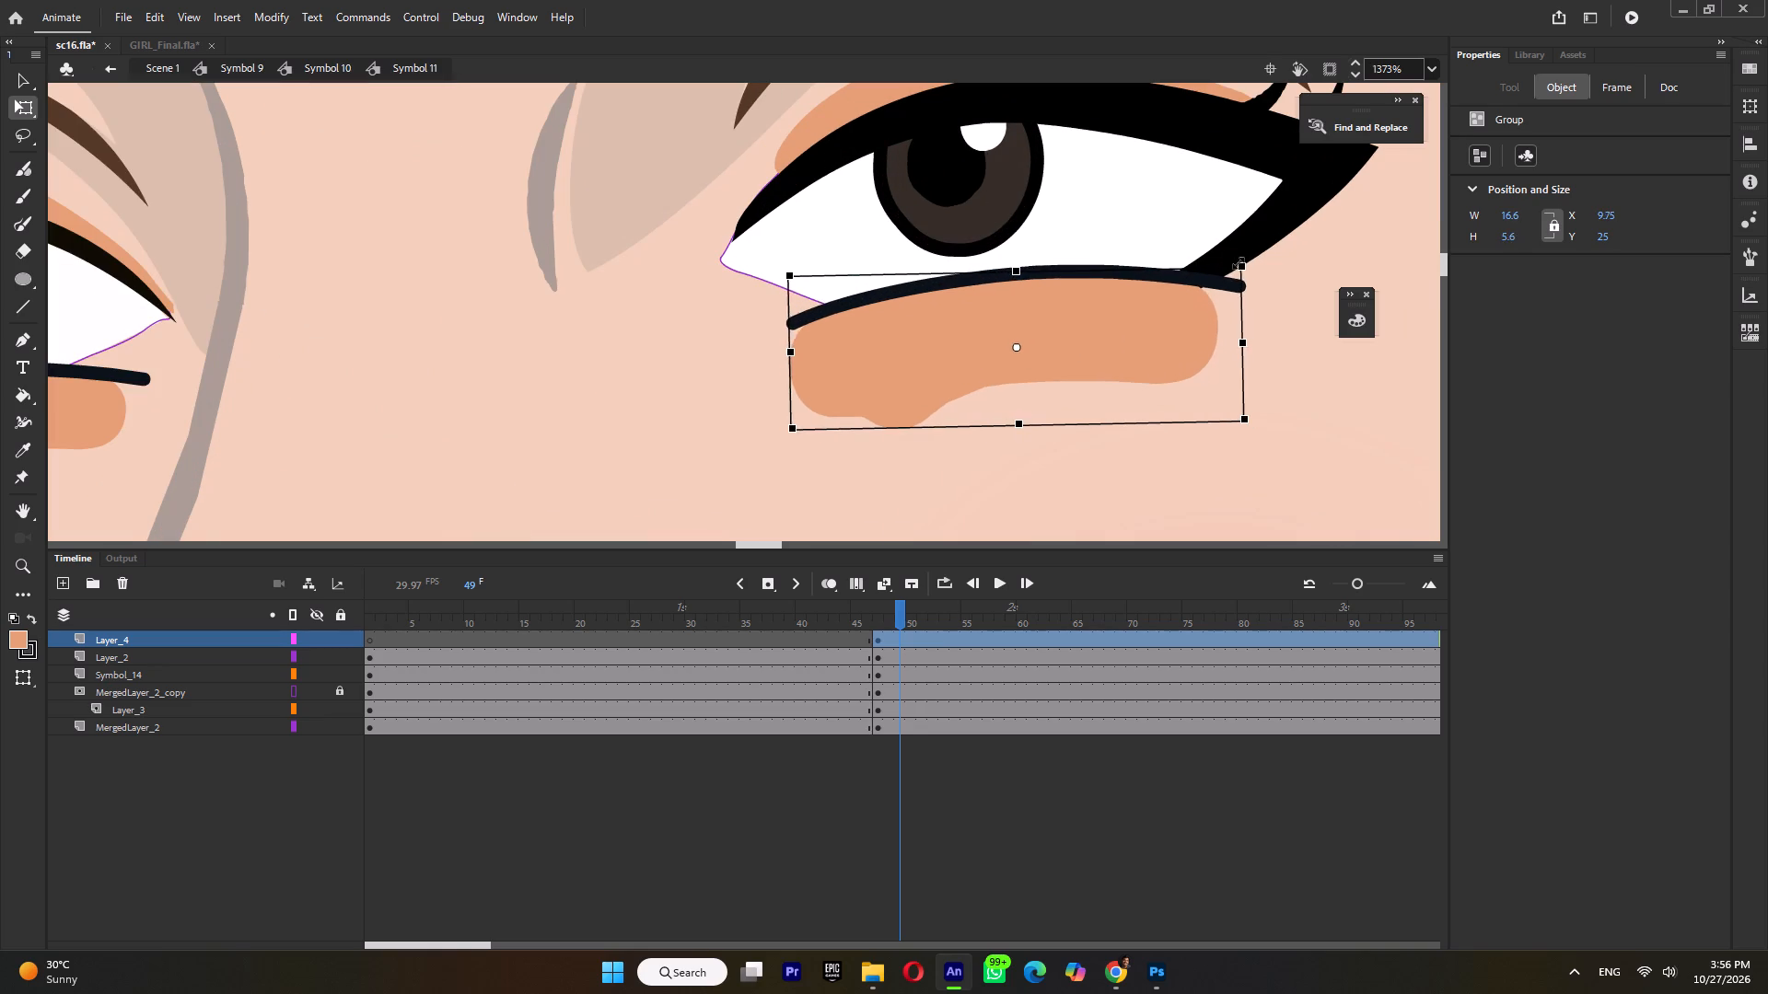
{"action": "left_click_drag", "start_coordinate": [1239, 263], "coordinate": [1239, 265], "text": "shift"}
{"action": "left_click", "coordinate": [1112, 306]}
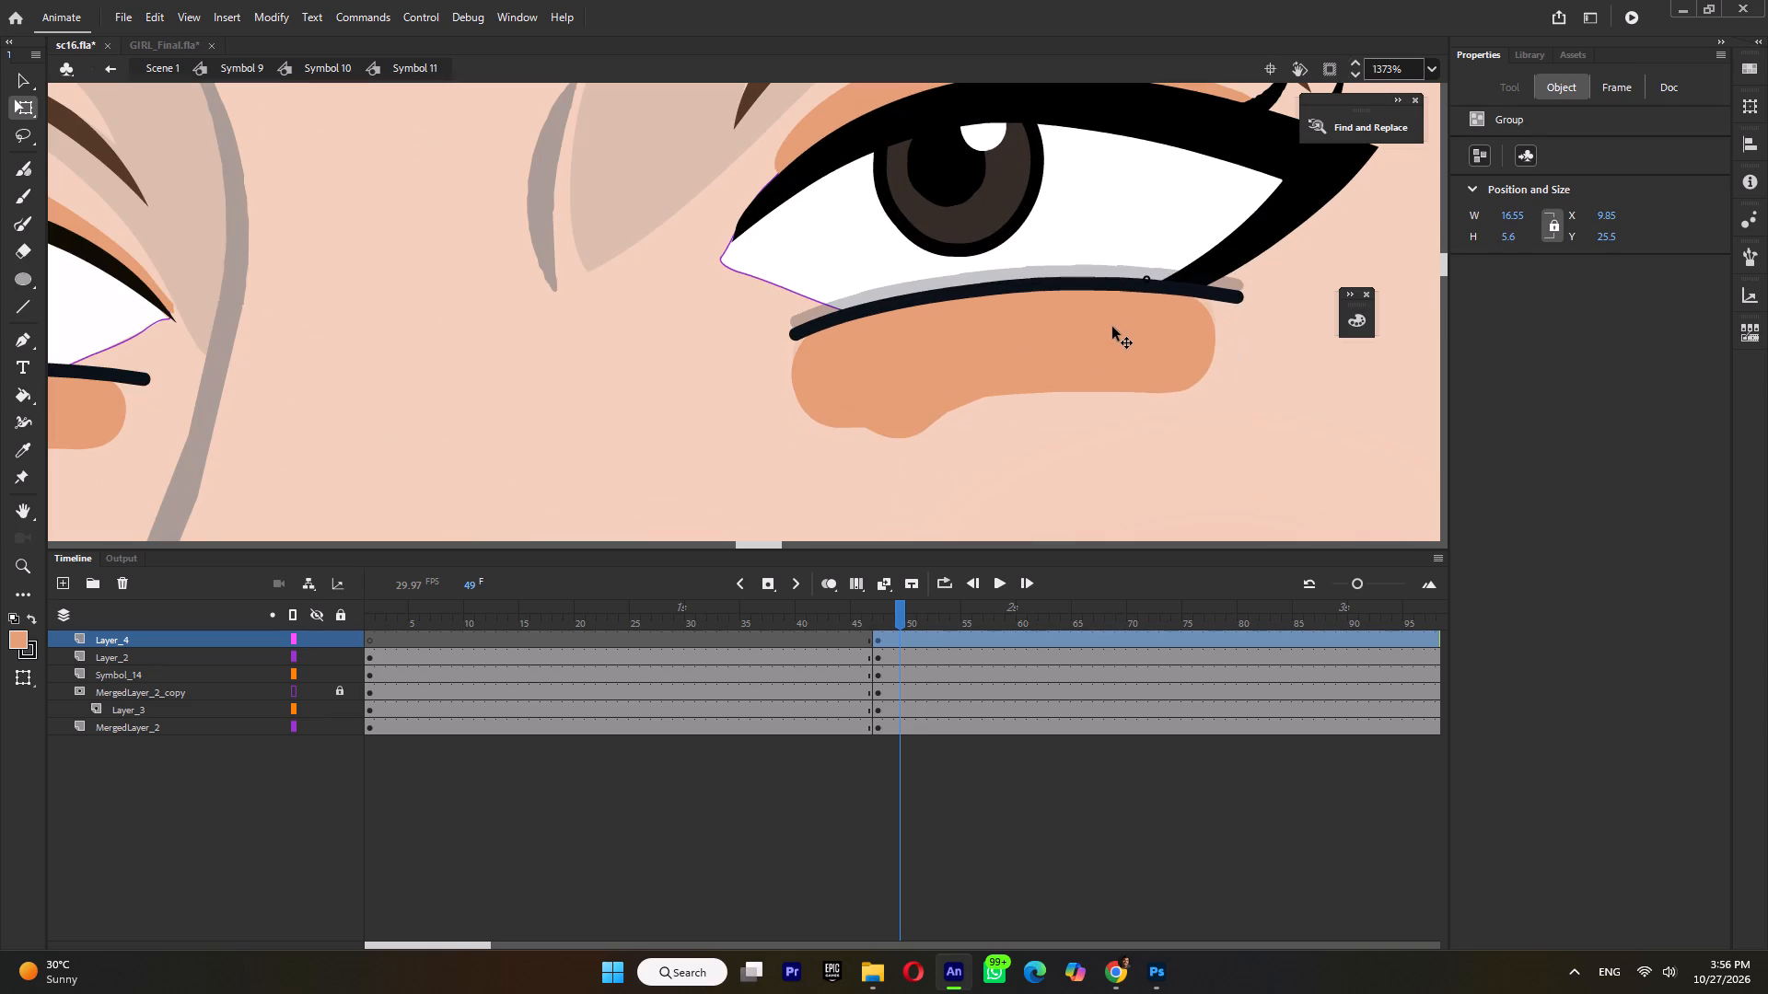
Go back to Symbol 10 and compare the girl's half-lidded eyes with the storyboard sketch.
{"action": "scroll", "coordinate": [1115, 305], "scroll_direction": "down", "scroll_amount": 10, "text": "ctrl"}
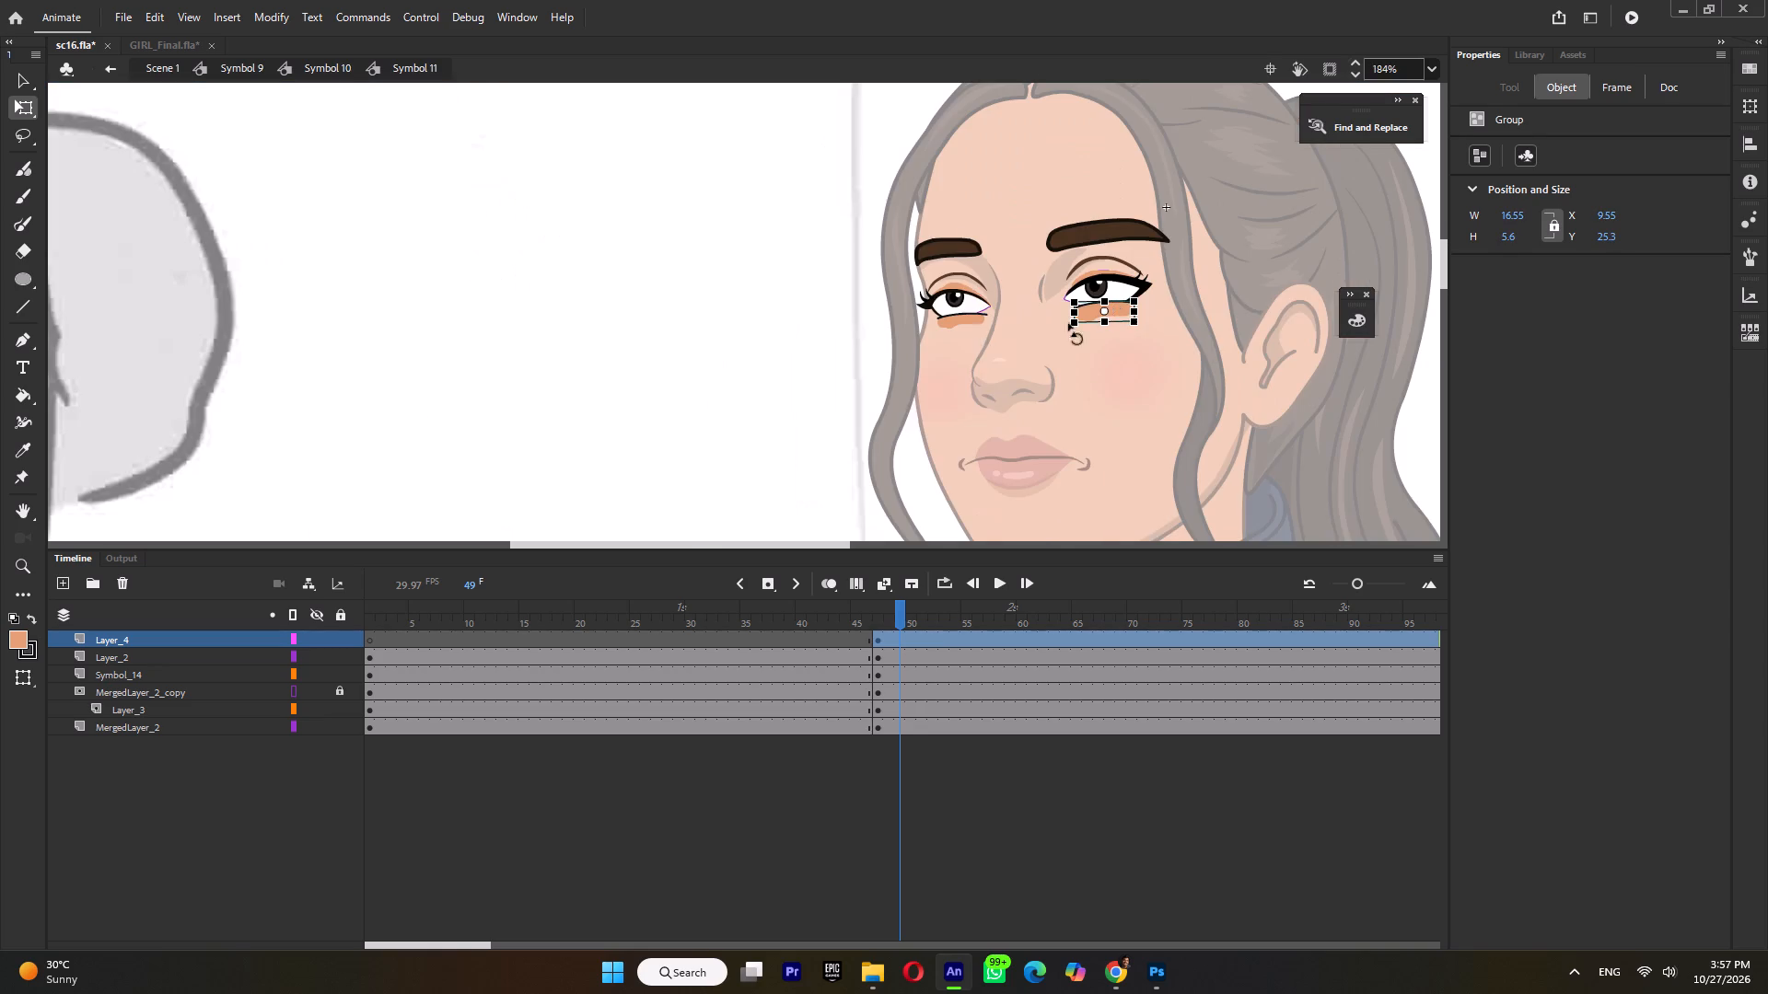
{"action": "double_click", "coordinate": [690, 326], "text": "ctrl"}
{"action": "scroll", "coordinate": [929, 349], "scroll_direction": "down", "scroll_amount": 8, "text": "ctrl"}
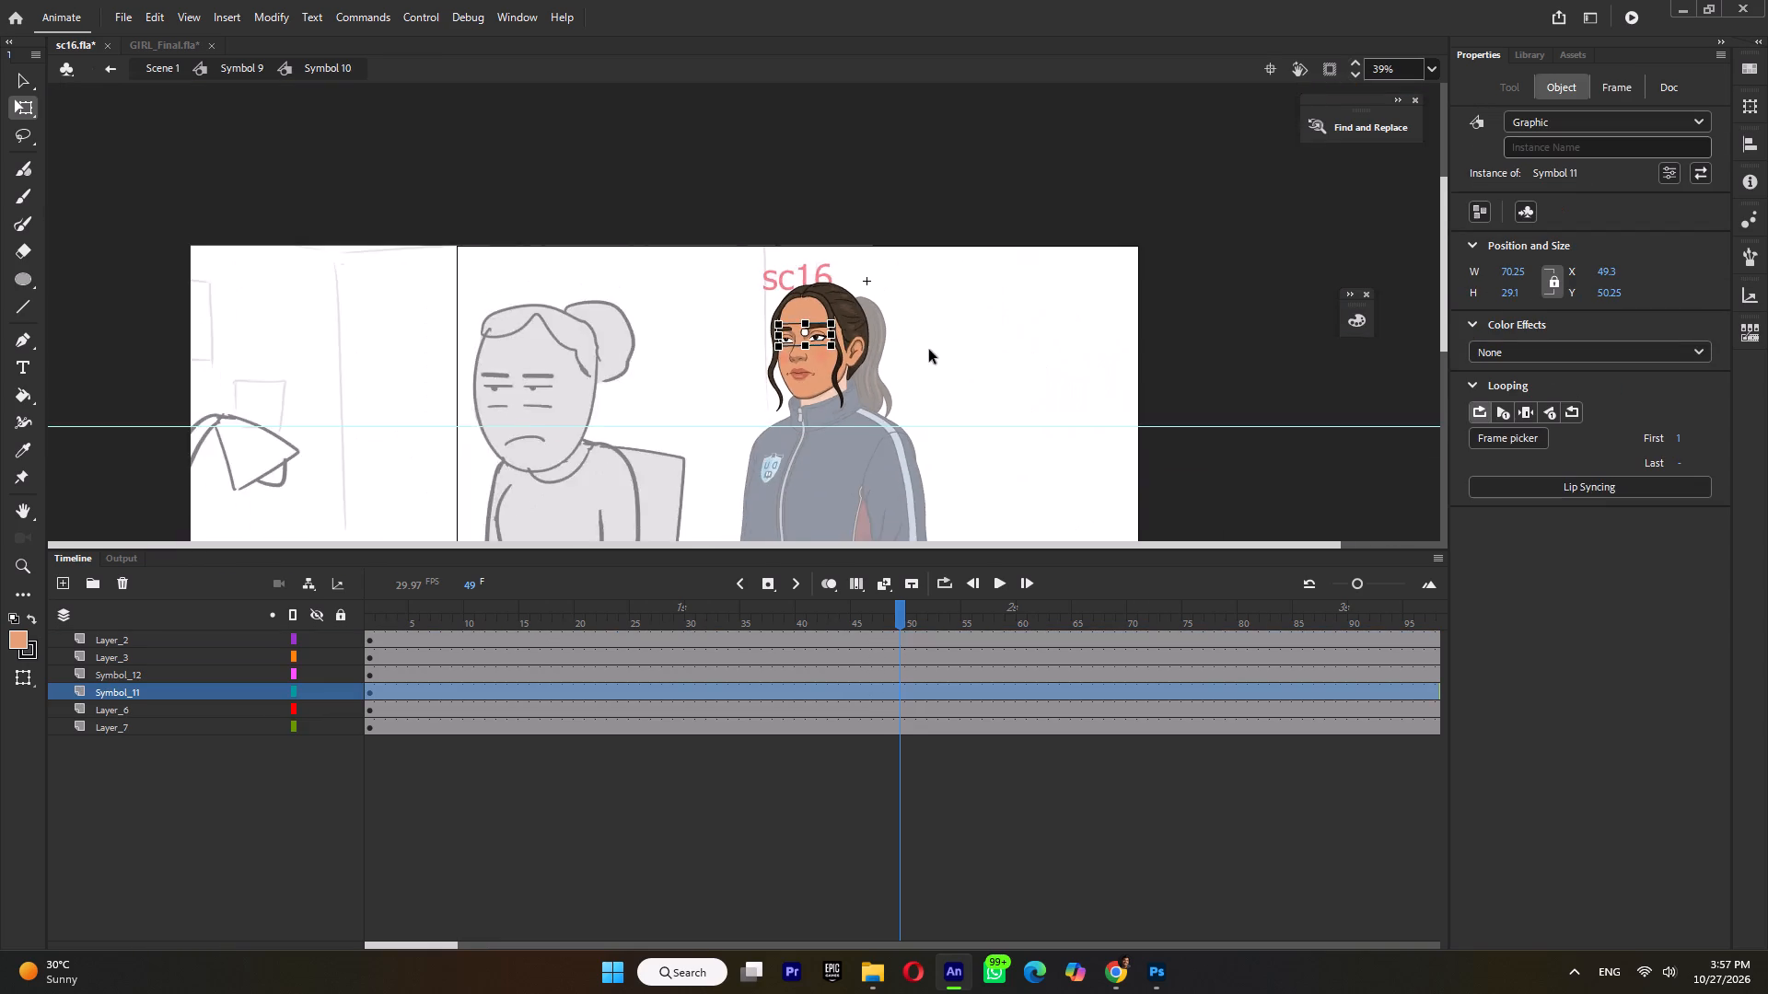
{"action": "scroll", "coordinate": [892, 384], "scroll_direction": "up", "scroll_amount": 5, "text": "ctrl"}
{"action": "left_click", "coordinate": [1085, 302]}
{"action": "scroll", "coordinate": [568, 225], "scroll_direction": "down", "scroll_amount": 2, "text": "ctrl"}
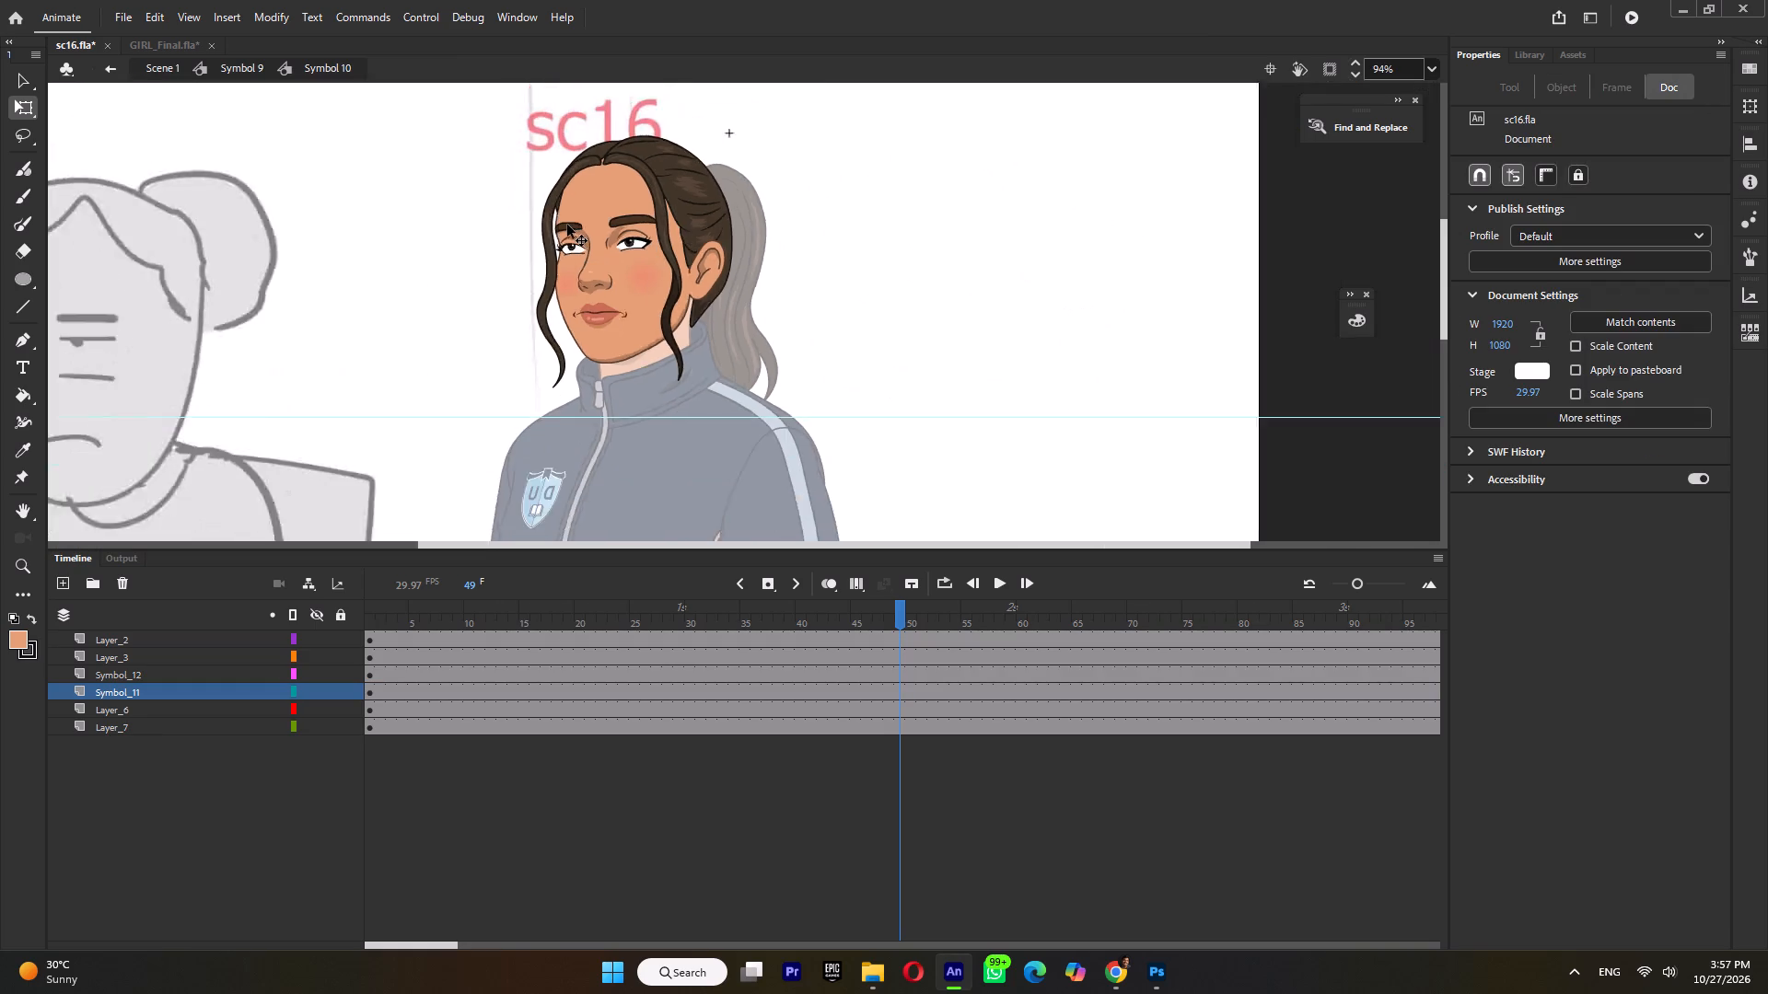
{"action": "scroll", "coordinate": [567, 225], "scroll_direction": "down", "scroll_amount": 1, "text": "ctrl"}
{"action": "scroll", "coordinate": [564, 225], "scroll_direction": "up", "scroll_amount": 10, "text": "ctrl"}
Inside the eyebrow group of Symbol 13, reshape the farther eyebrow's upper outline so it slopes smoothly down to its outer end.
{"action": "double_click", "coordinate": [538, 244], "text": "ctrl"}
{"action": "double_click", "coordinate": [554, 237], "text": "ctrl"}
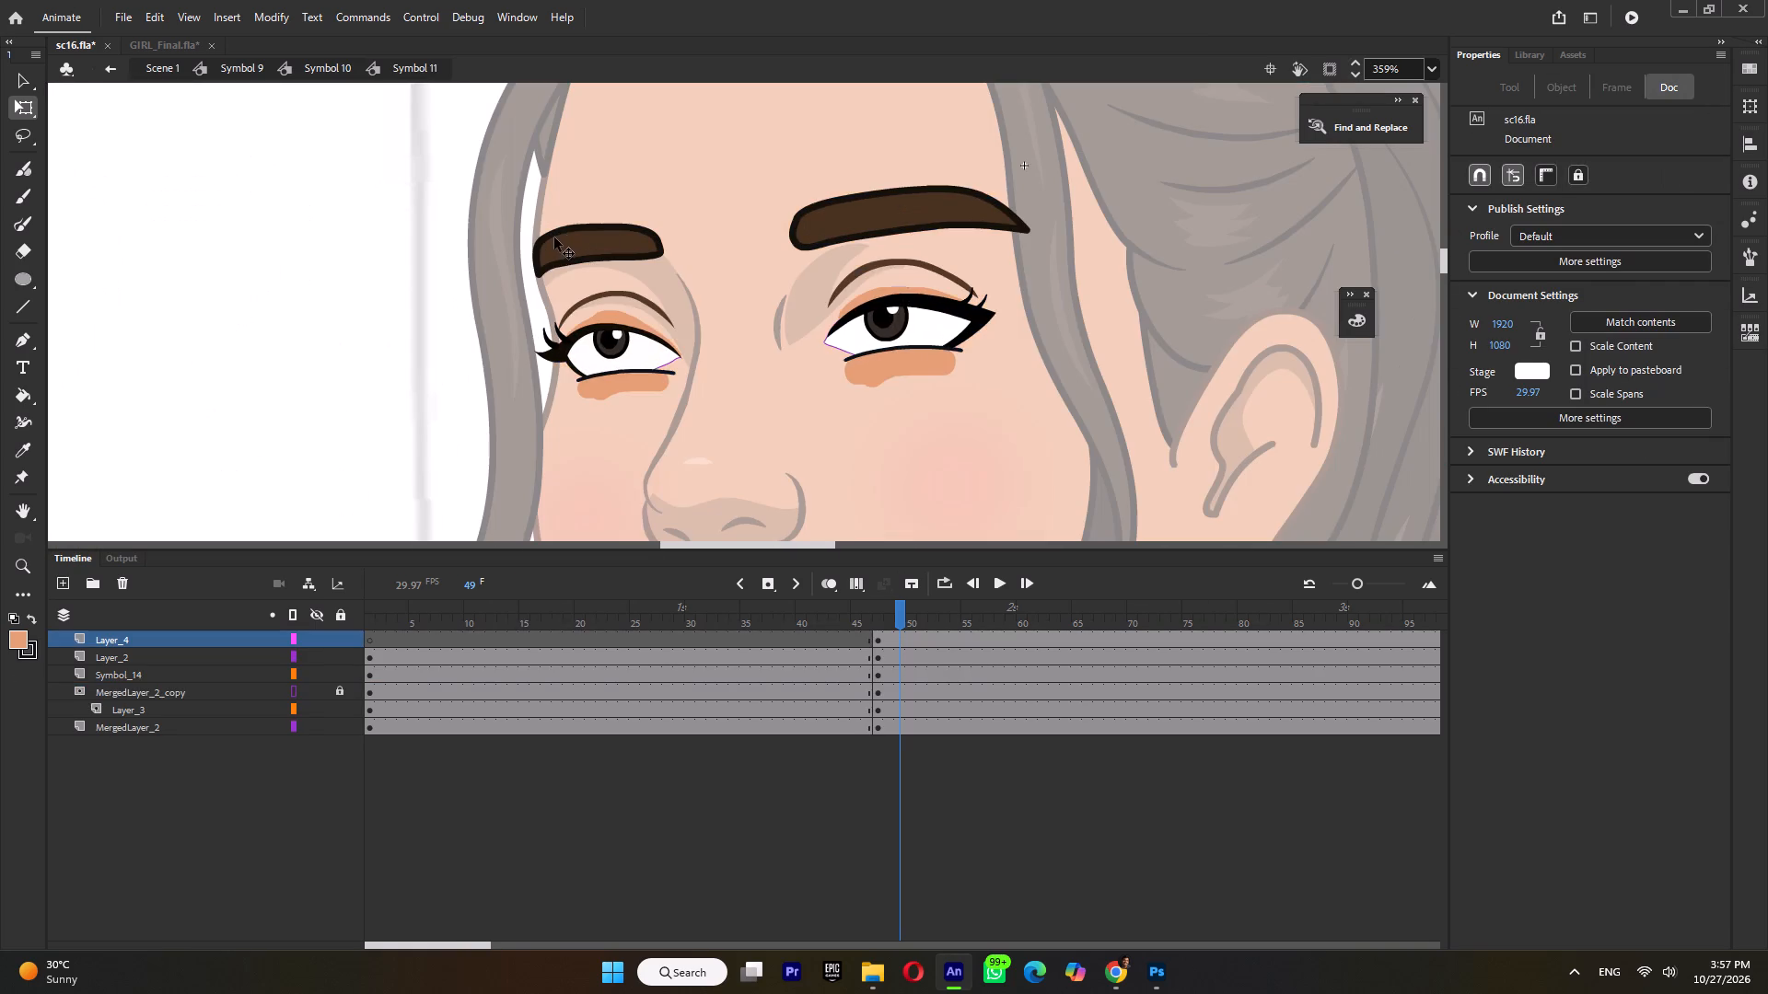
{"action": "scroll", "coordinate": [527, 240], "scroll_direction": "up", "scroll_amount": 4, "text": "ctrl"}
{"action": "double_click", "coordinate": [572, 240], "text": "ctrl"}
{"action": "left_click", "coordinate": [561, 243], "text": "ctrl"}
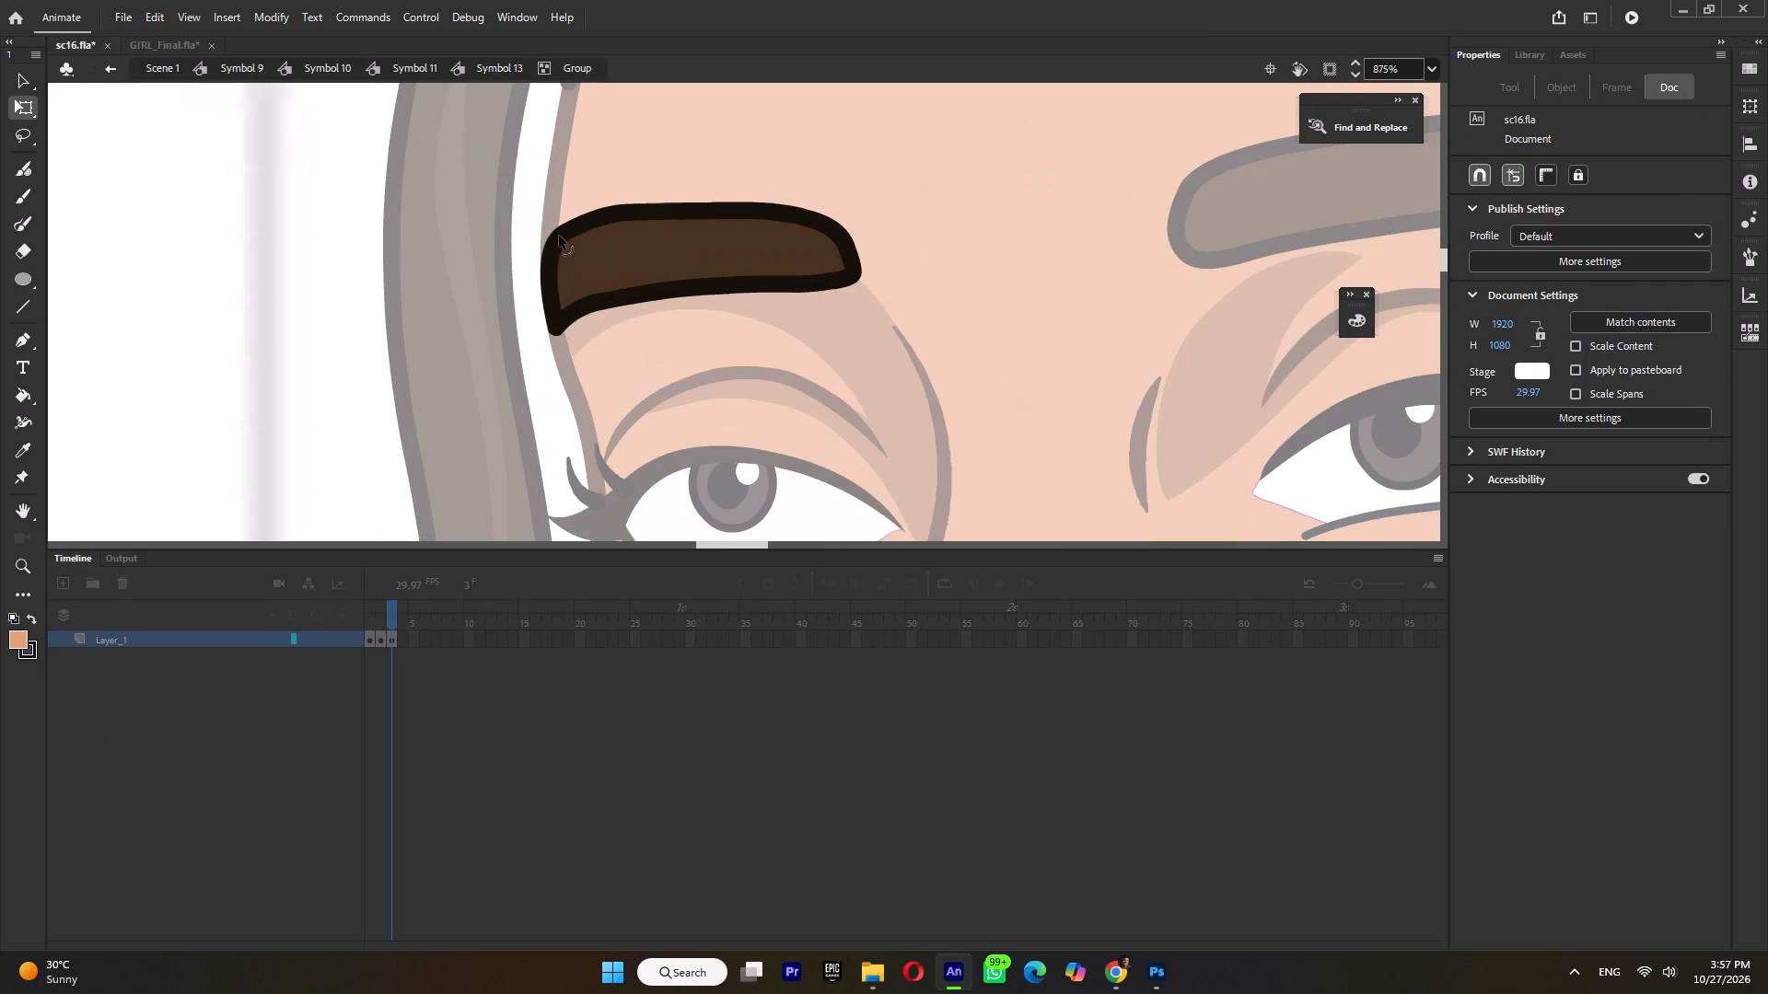
{"action": "left_click", "coordinate": [638, 211], "text": "ctrl"}
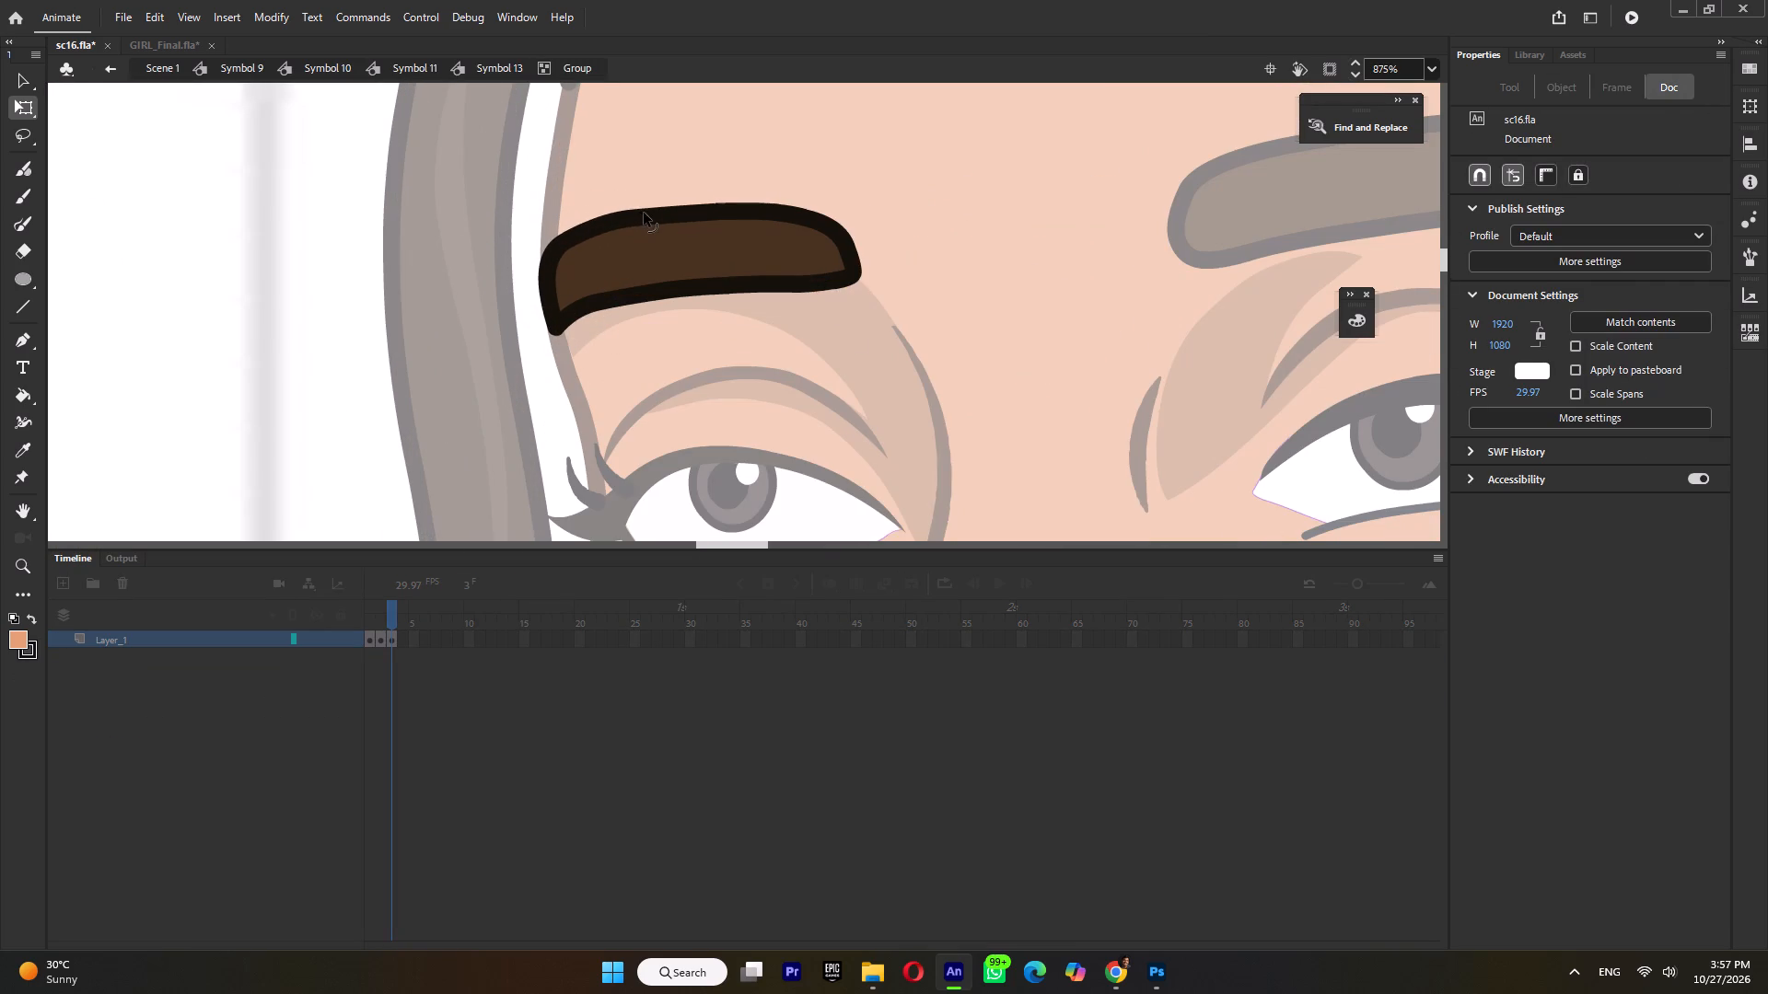
{"action": "left_click", "coordinate": [614, 214], "text": "ctrl"}
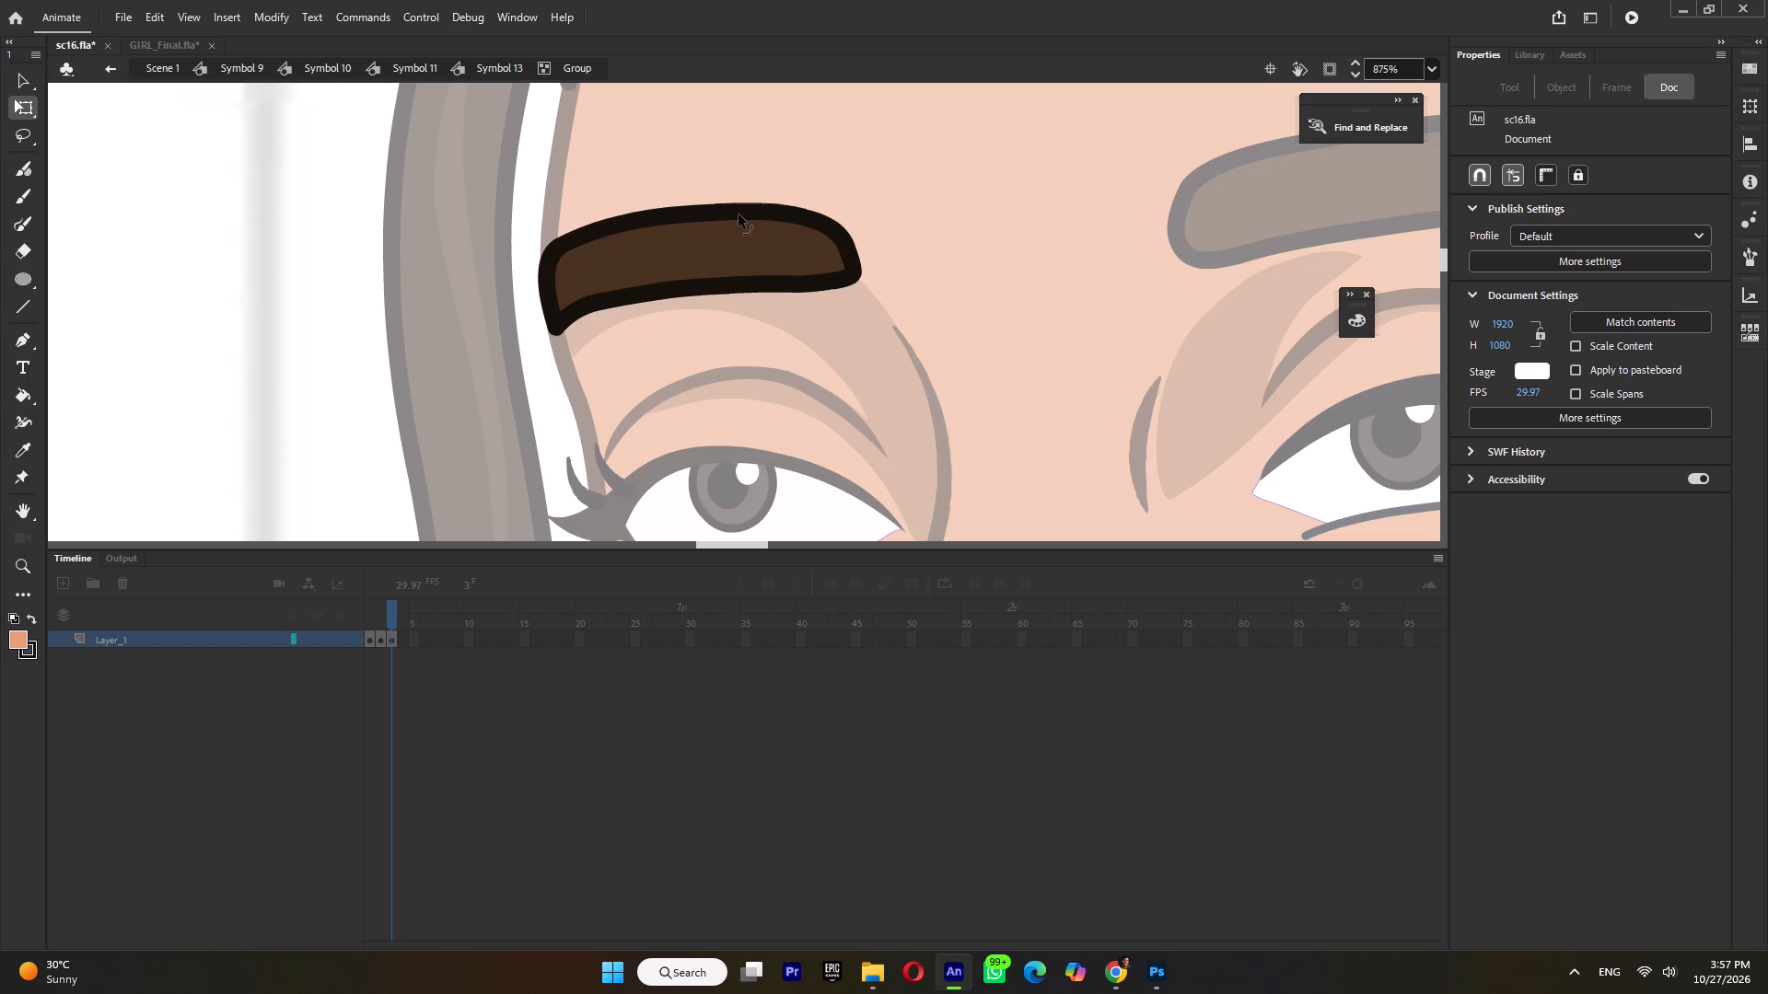
{"action": "left_click", "coordinate": [739, 208], "text": "ctrl"}
Leave the eyebrow group, save the file, and return to Symbol 10.
{"action": "scroll", "coordinate": [745, 217], "scroll_direction": "down", "scroll_amount": 4, "text": "ctrl"}
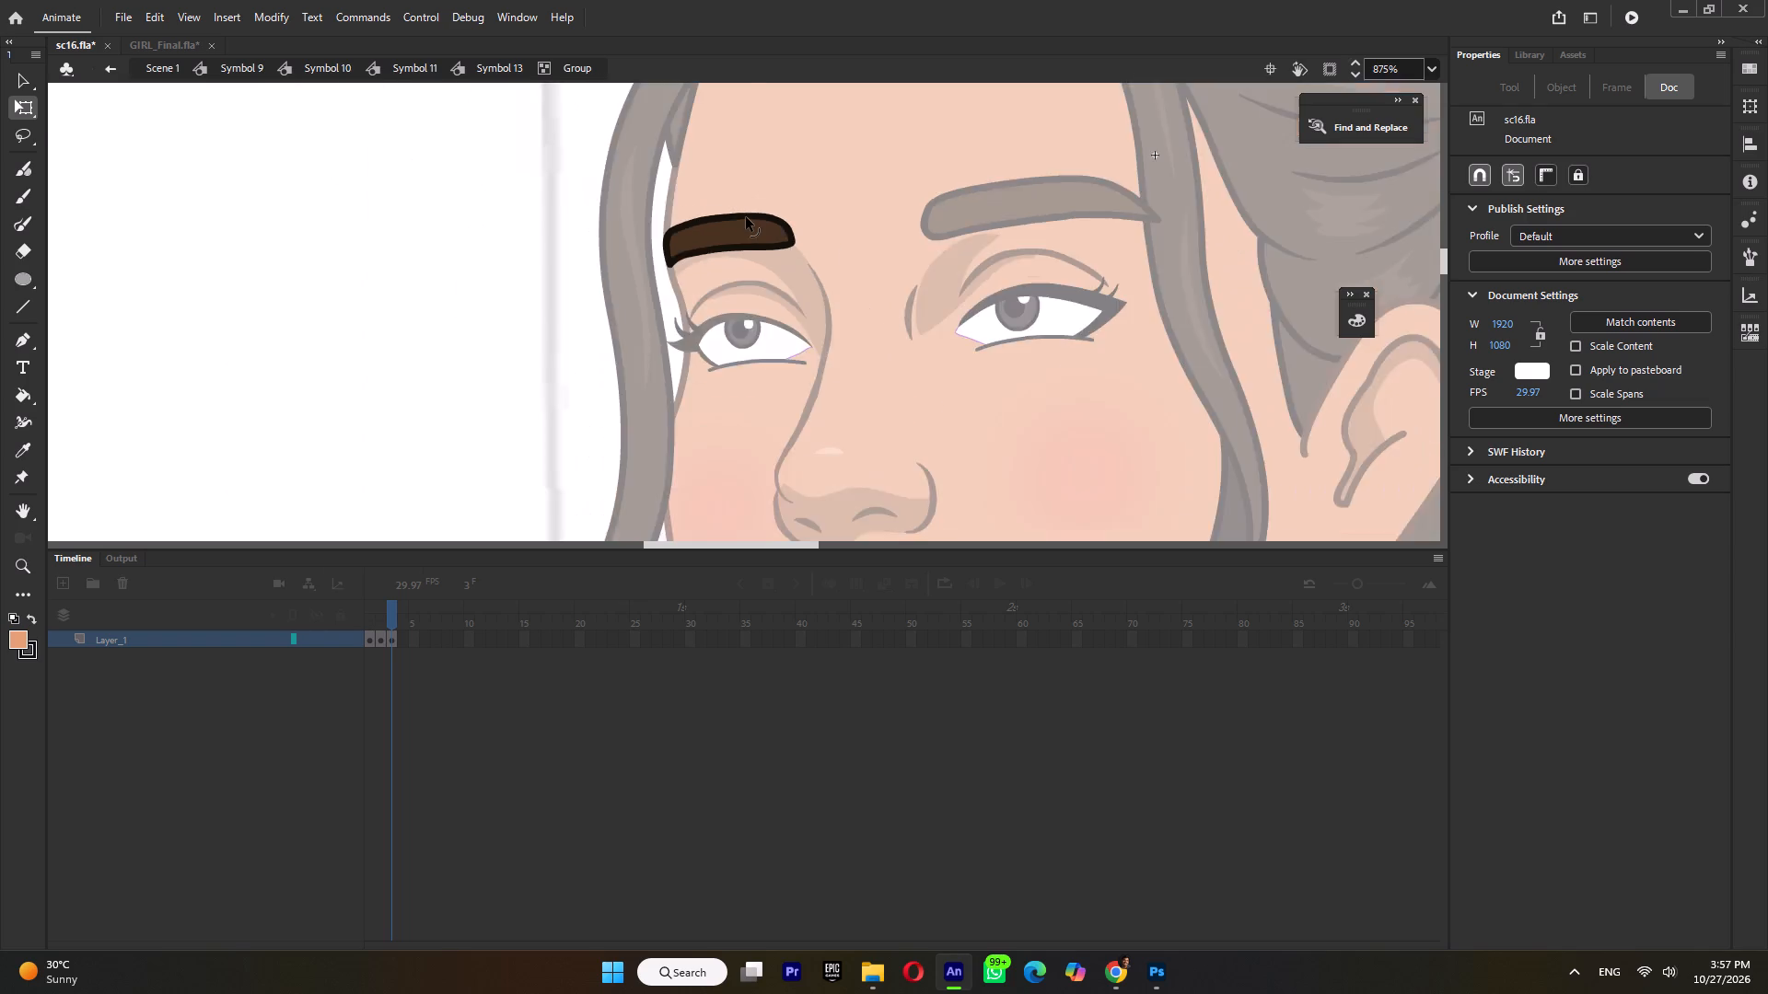
{"action": "scroll", "coordinate": [746, 217], "scroll_direction": "down", "scroll_amount": 6, "text": "ctrl"}
{"action": "double_click", "coordinate": [525, 281], "text": "ctrl"}
{"action": "scroll", "coordinate": [525, 281], "scroll_direction": "down", "scroll_amount": 5, "text": "ctrl"}
{"action": "double_click", "coordinate": [824, 316], "text": "ctrl"}
{"action": "key", "text": "ctrl+s"}
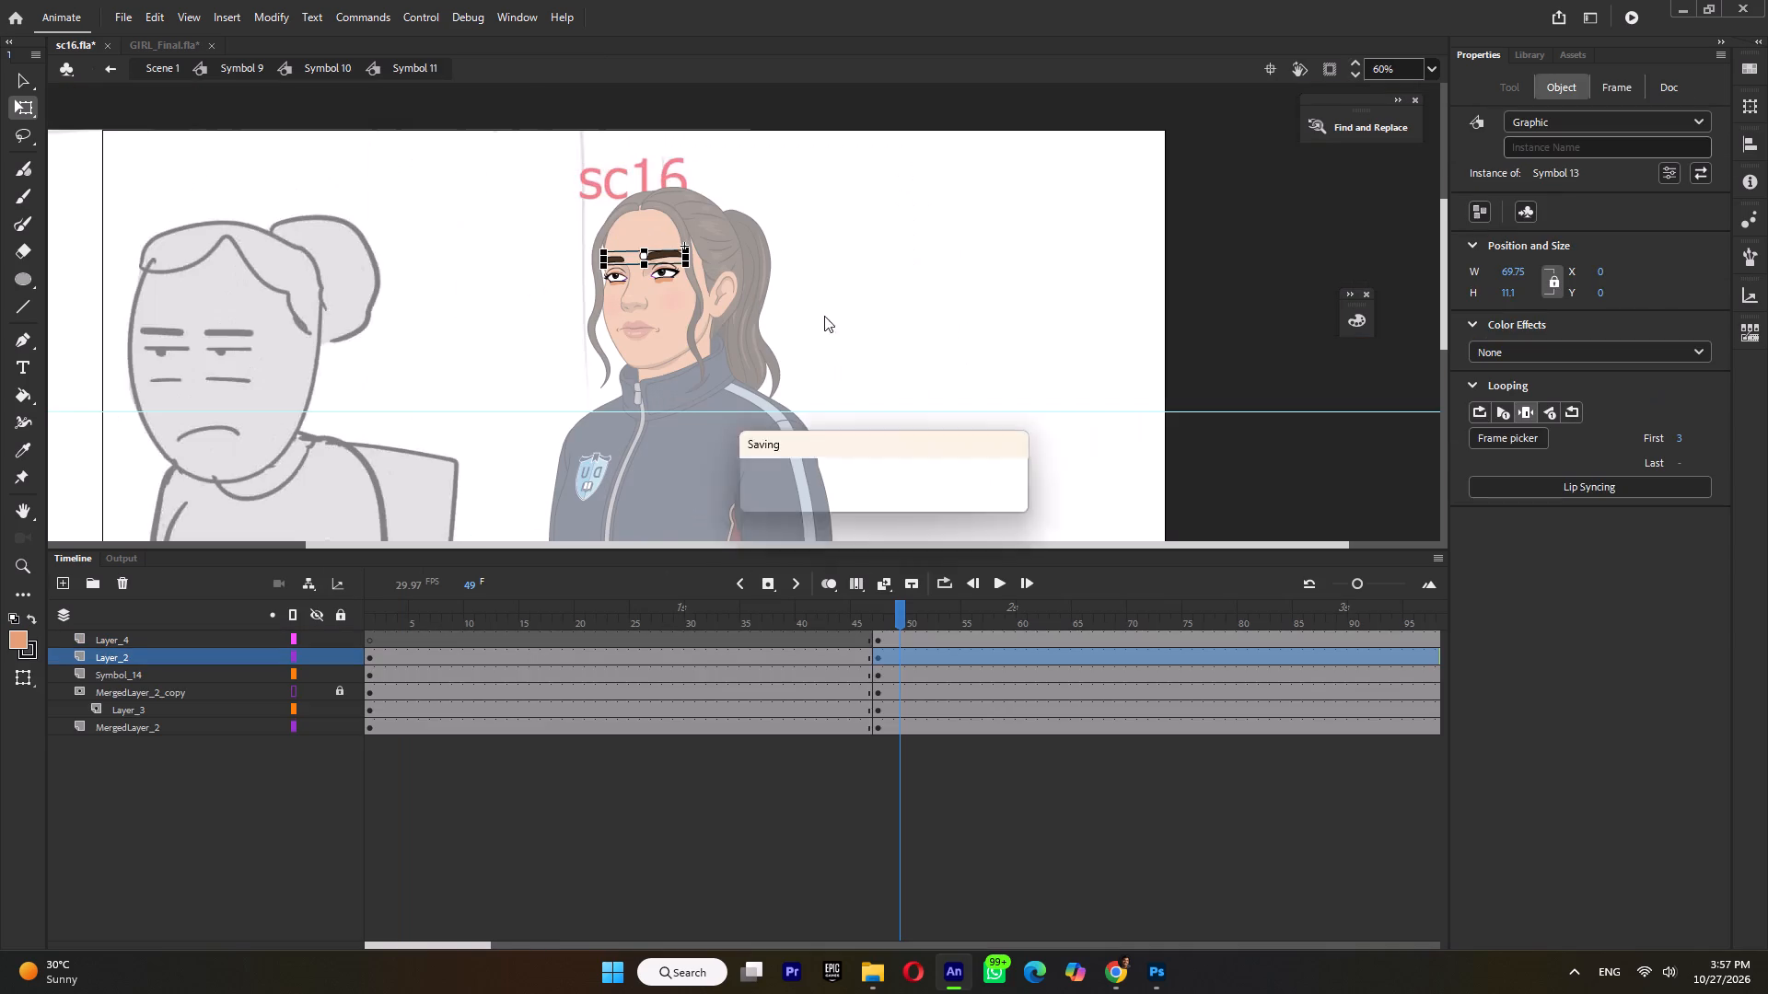
{"action": "double_click", "coordinate": [824, 316], "text": "ctrl"}
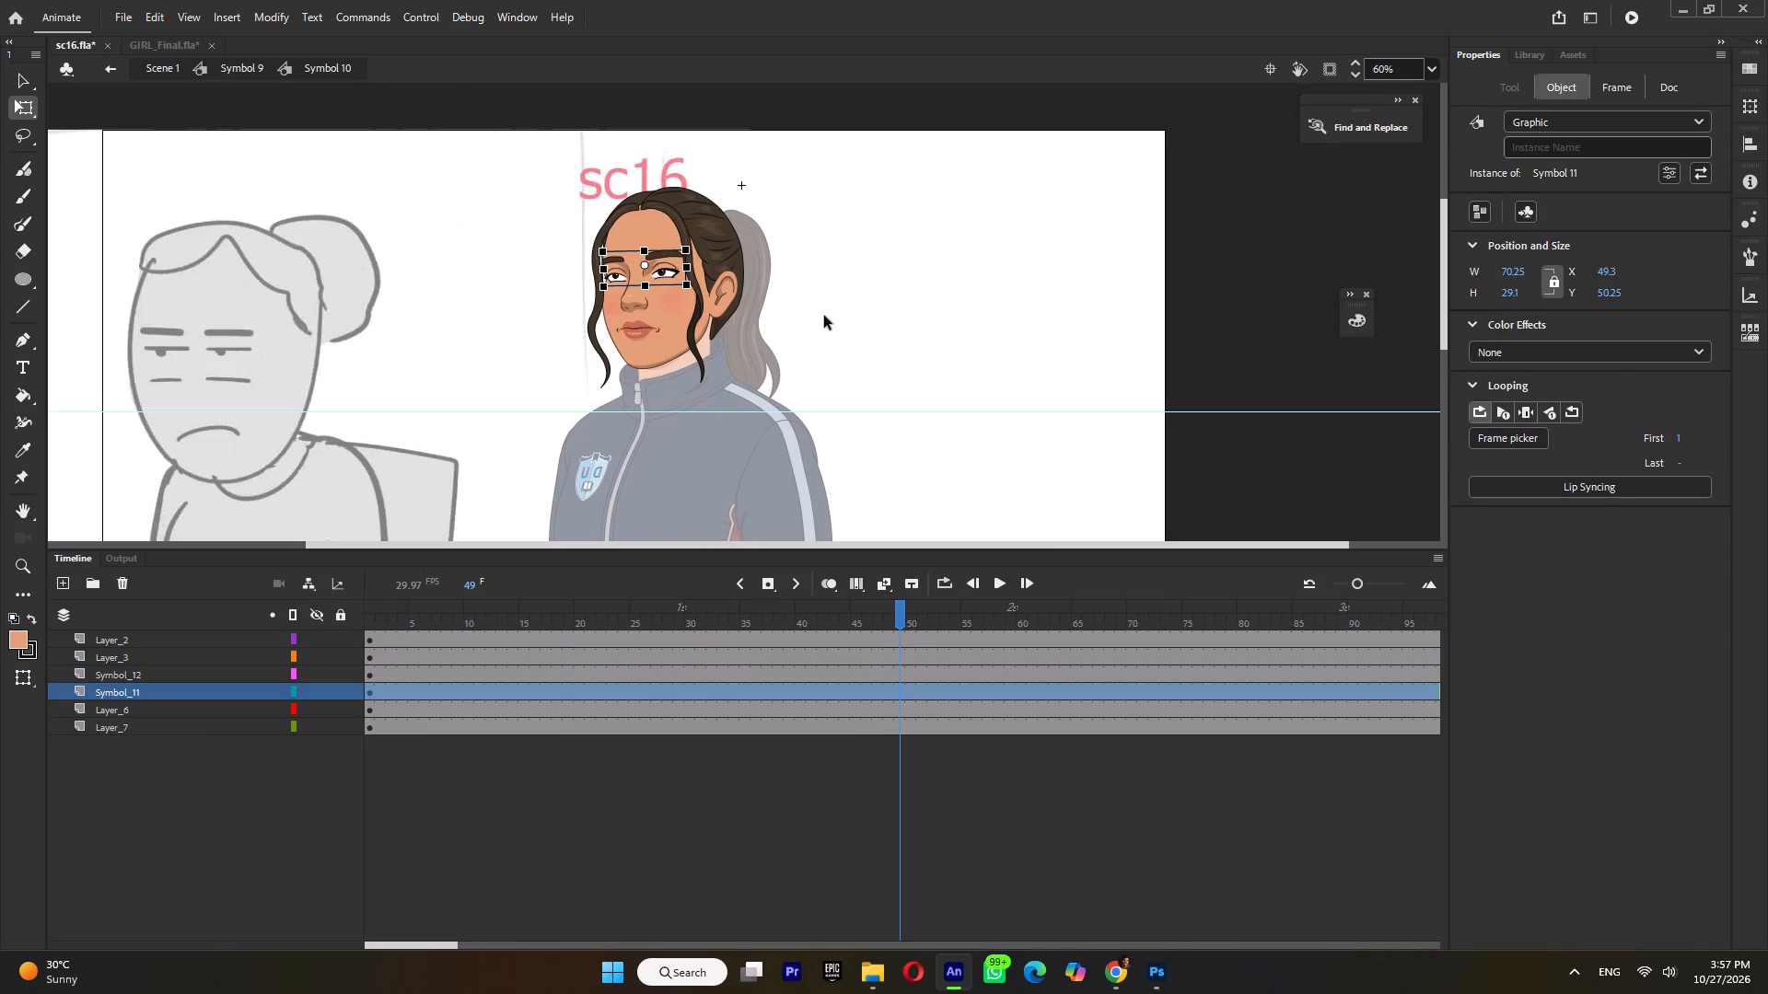
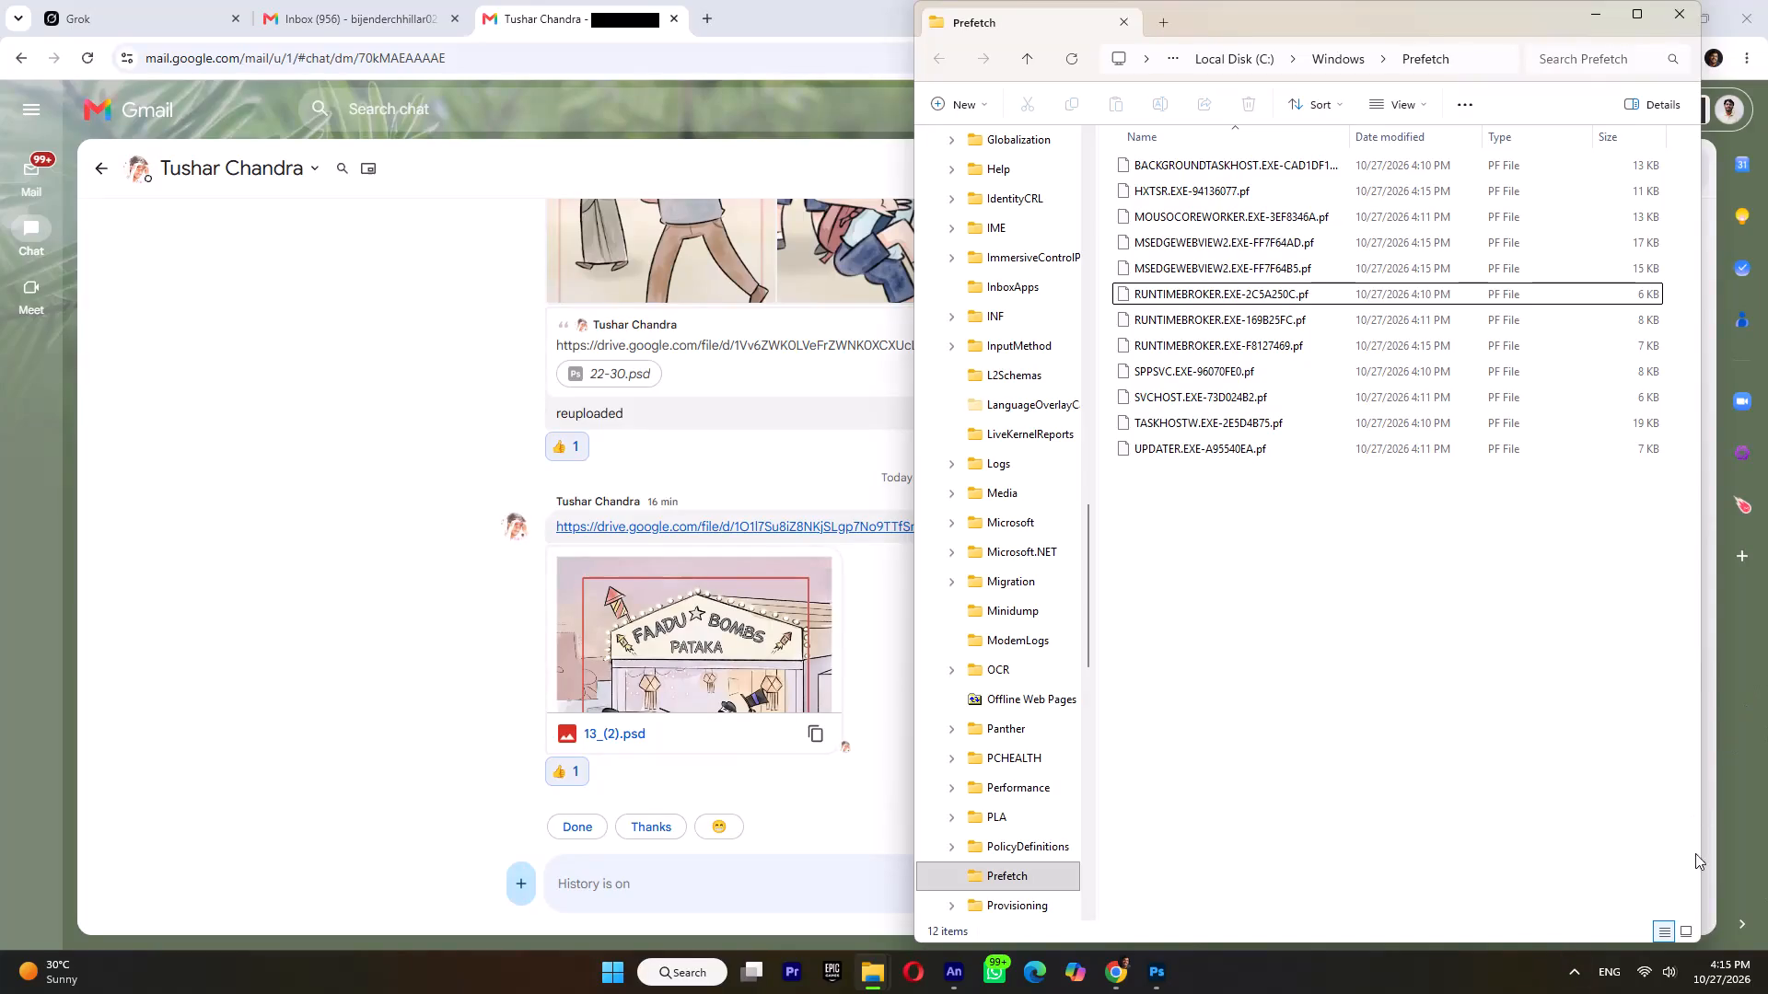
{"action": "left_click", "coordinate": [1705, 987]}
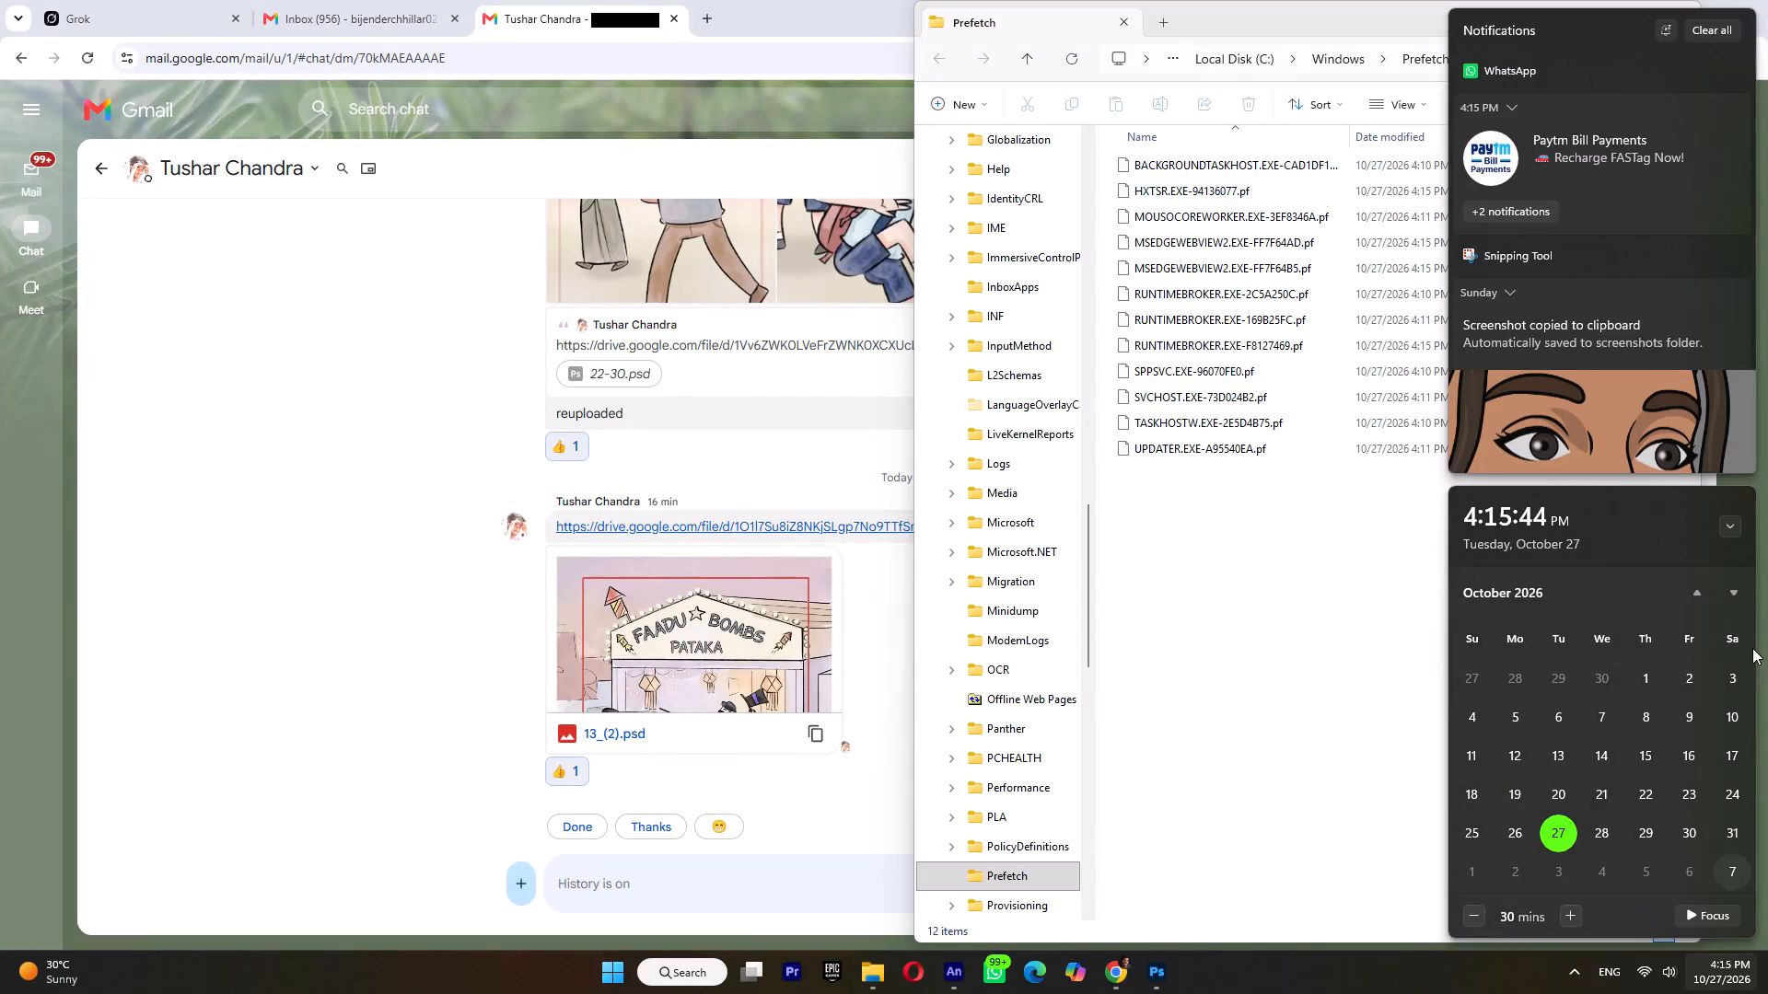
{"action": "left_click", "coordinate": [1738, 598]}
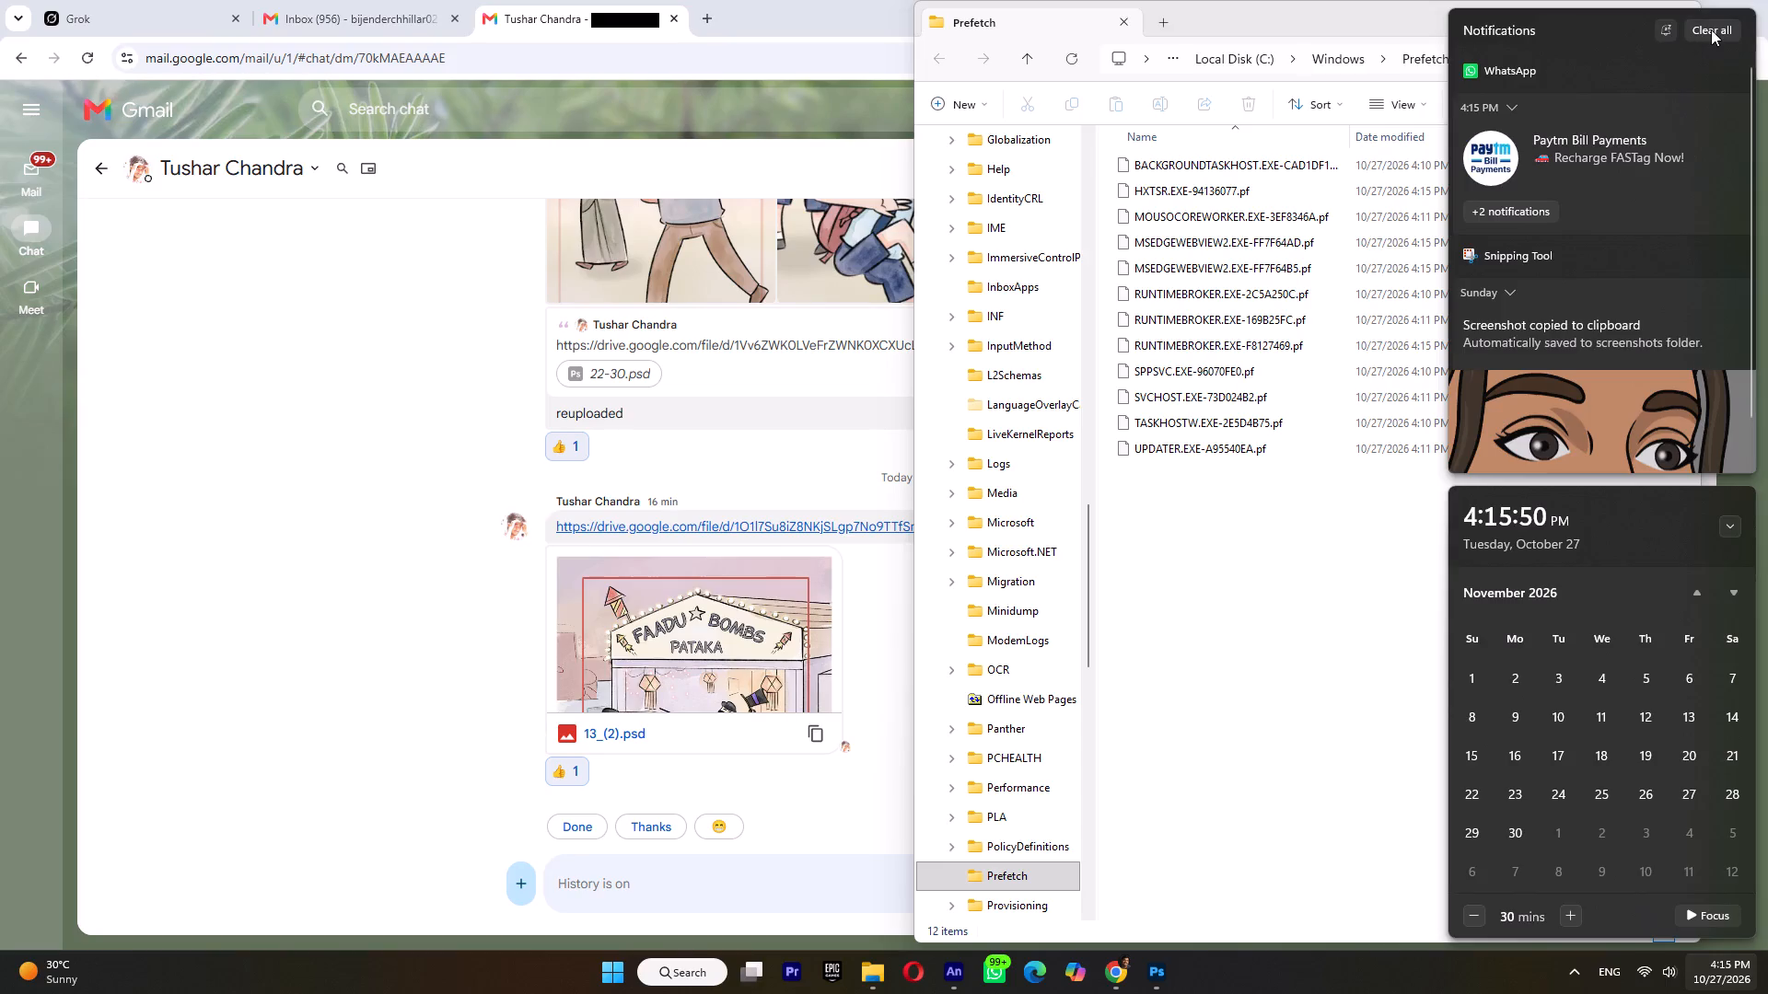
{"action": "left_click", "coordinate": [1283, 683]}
Close the file window showing the Prefetch folder.
{"action": "left_click", "coordinate": [1666, 9]}
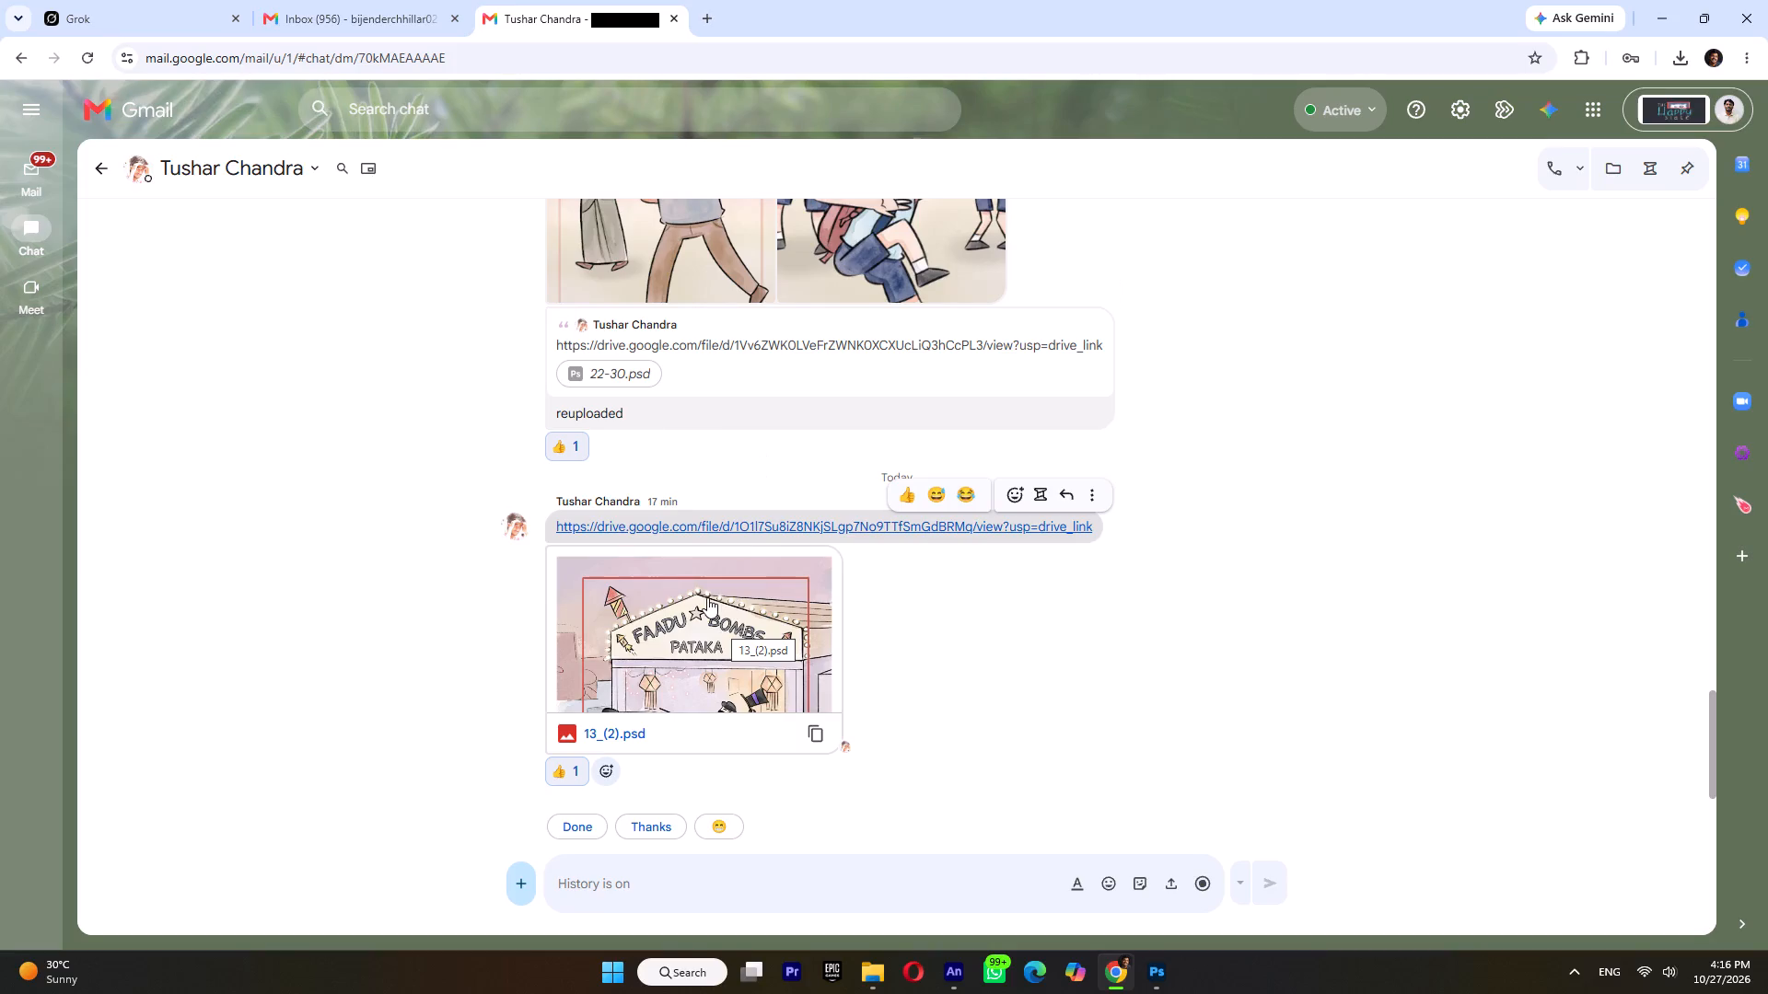
Switch to Adobe Animate, go back to Symbol 9, and compare the girl's poses before and after the keyframes at frame 47.
{"action": "left_click", "coordinate": [963, 985]}
{"action": "scroll", "coordinate": [846, 464], "scroll_direction": "down", "scroll_amount": 5, "text": "ctrl"}
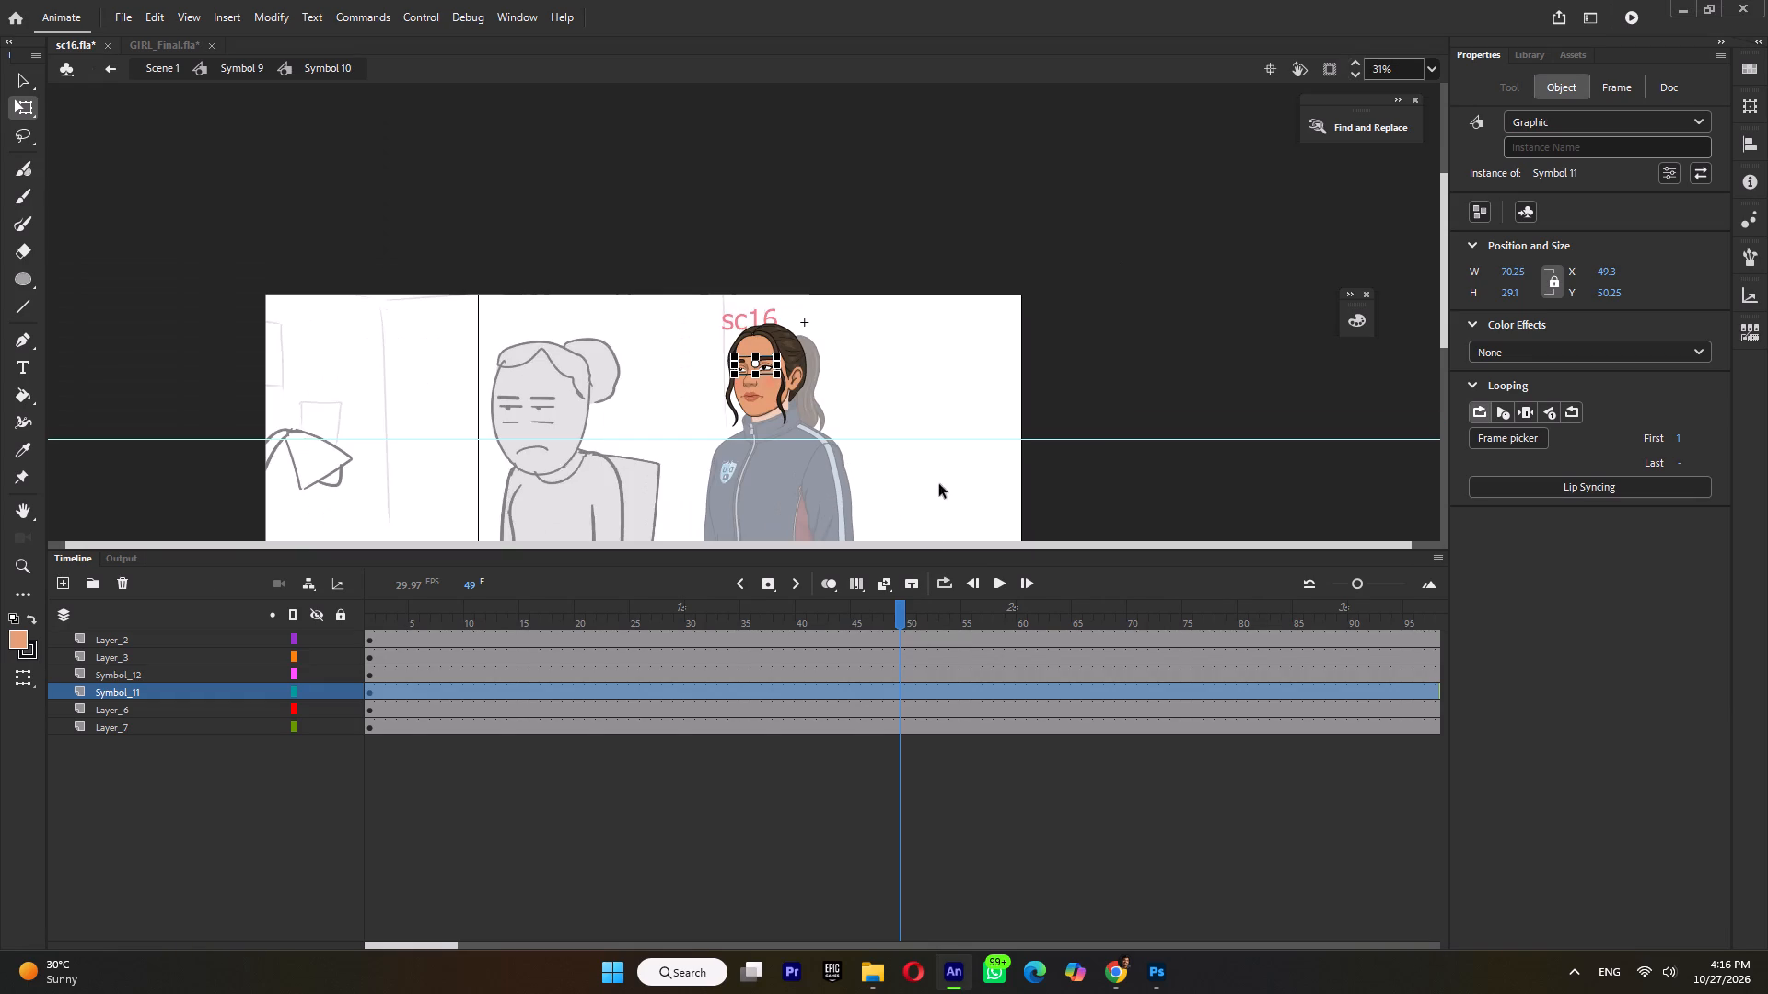
{"action": "double_click", "coordinate": [944, 443]}
{"action": "left_click", "coordinate": [856, 621]}
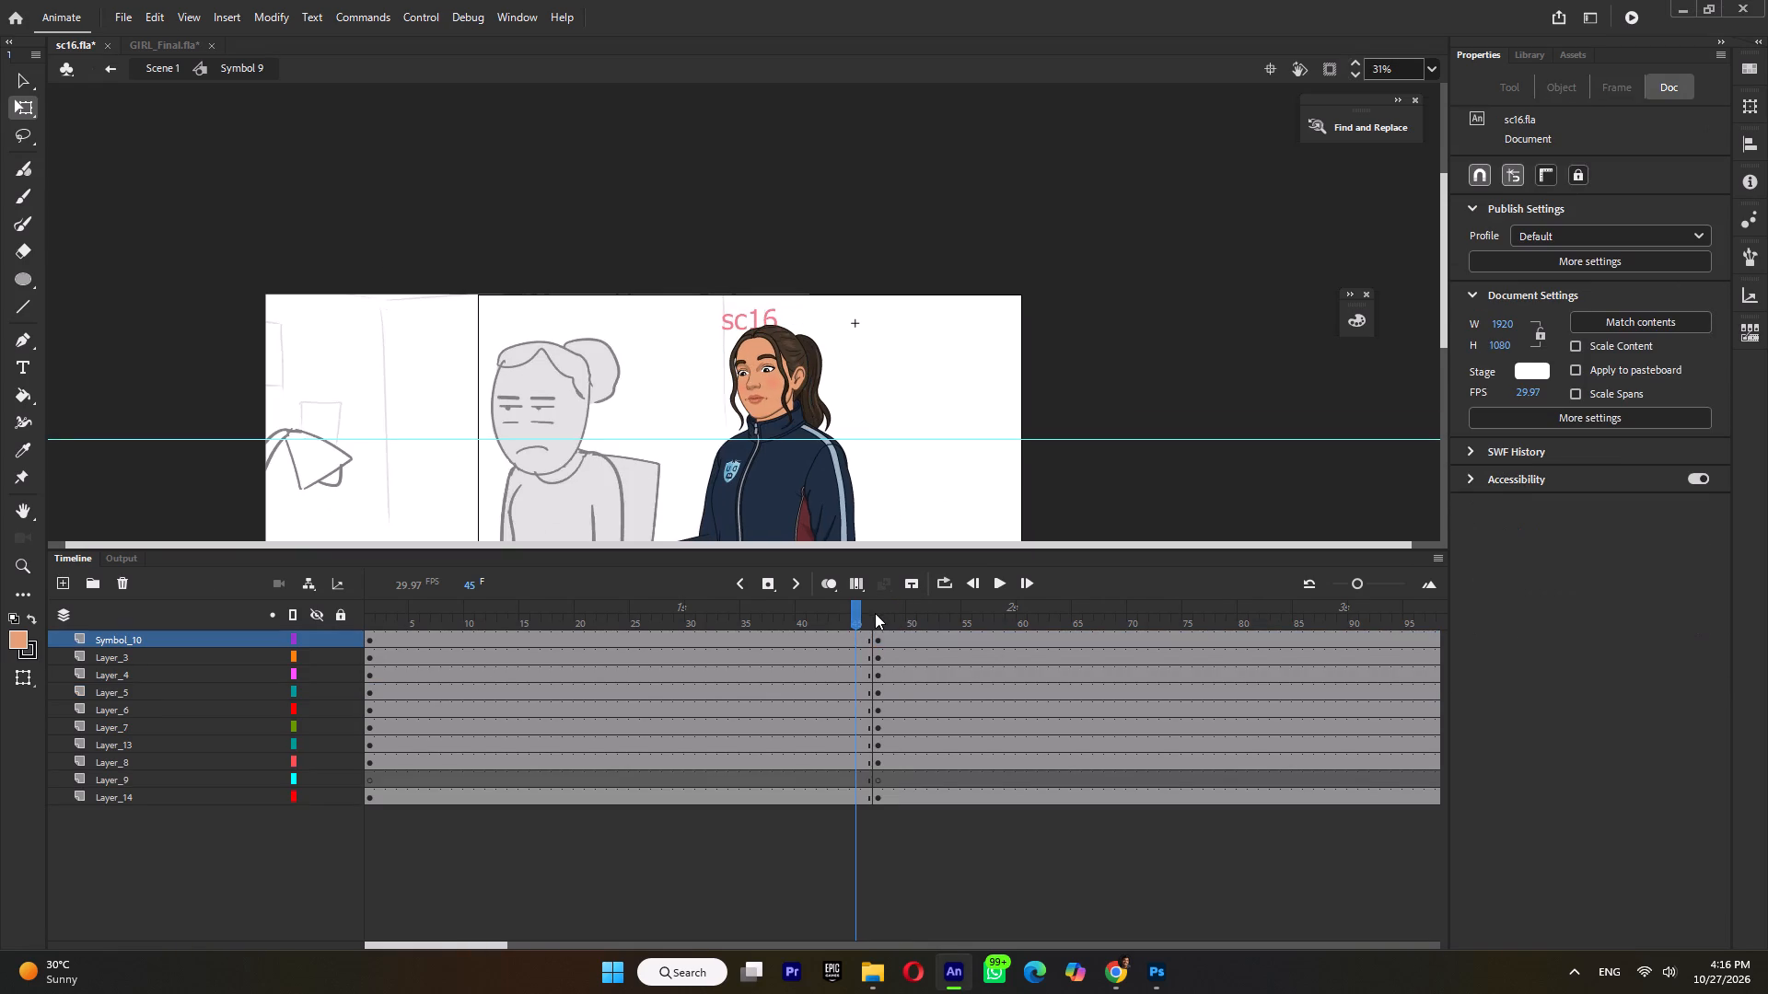
{"action": "left_click", "coordinate": [875, 615]}
{"action": "scroll", "coordinate": [896, 378], "scroll_direction": "down", "scroll_amount": 4, "text": "ctrl"}
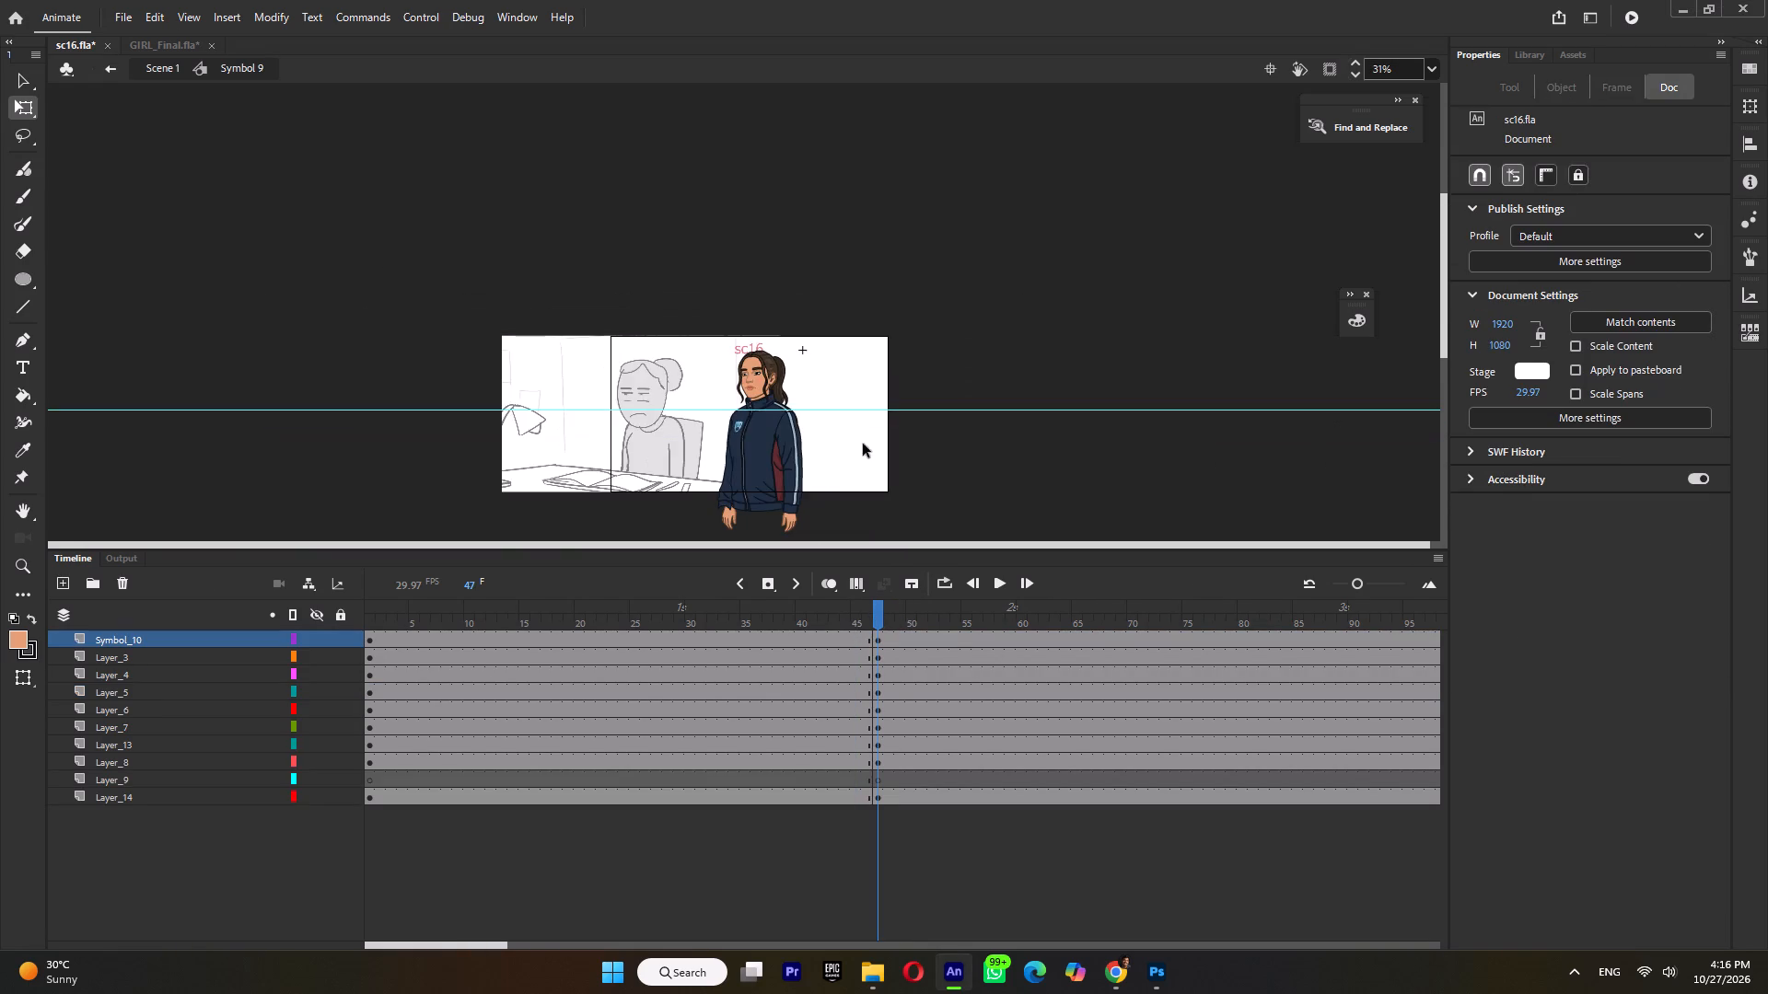
{"action": "left_click_drag", "start_coordinate": [859, 607], "coordinate": [888, 611]}
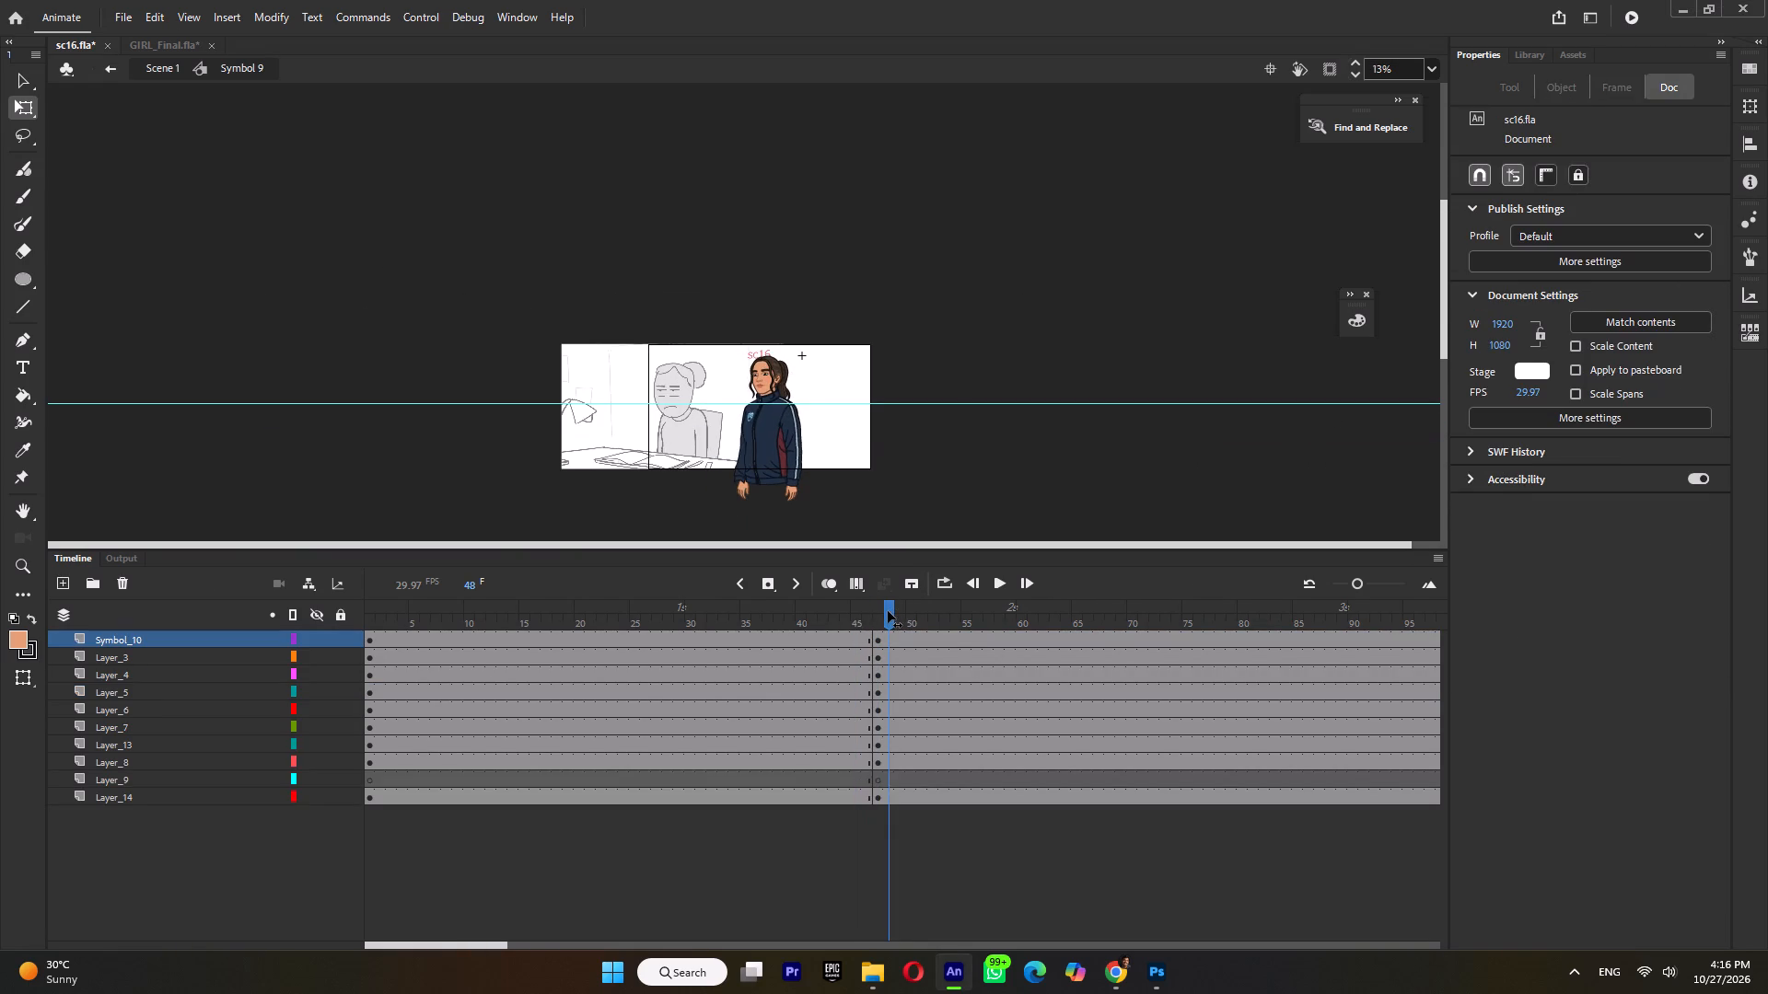
At frame 71, where the storyboard switches to the selfie pose, convert all of Symbol 10's head layers into one graphic symbol.
{"action": "left_click_drag", "start_coordinate": [888, 611], "coordinate": [1402, 634]}
{"action": "double_click", "coordinate": [1001, 486]}
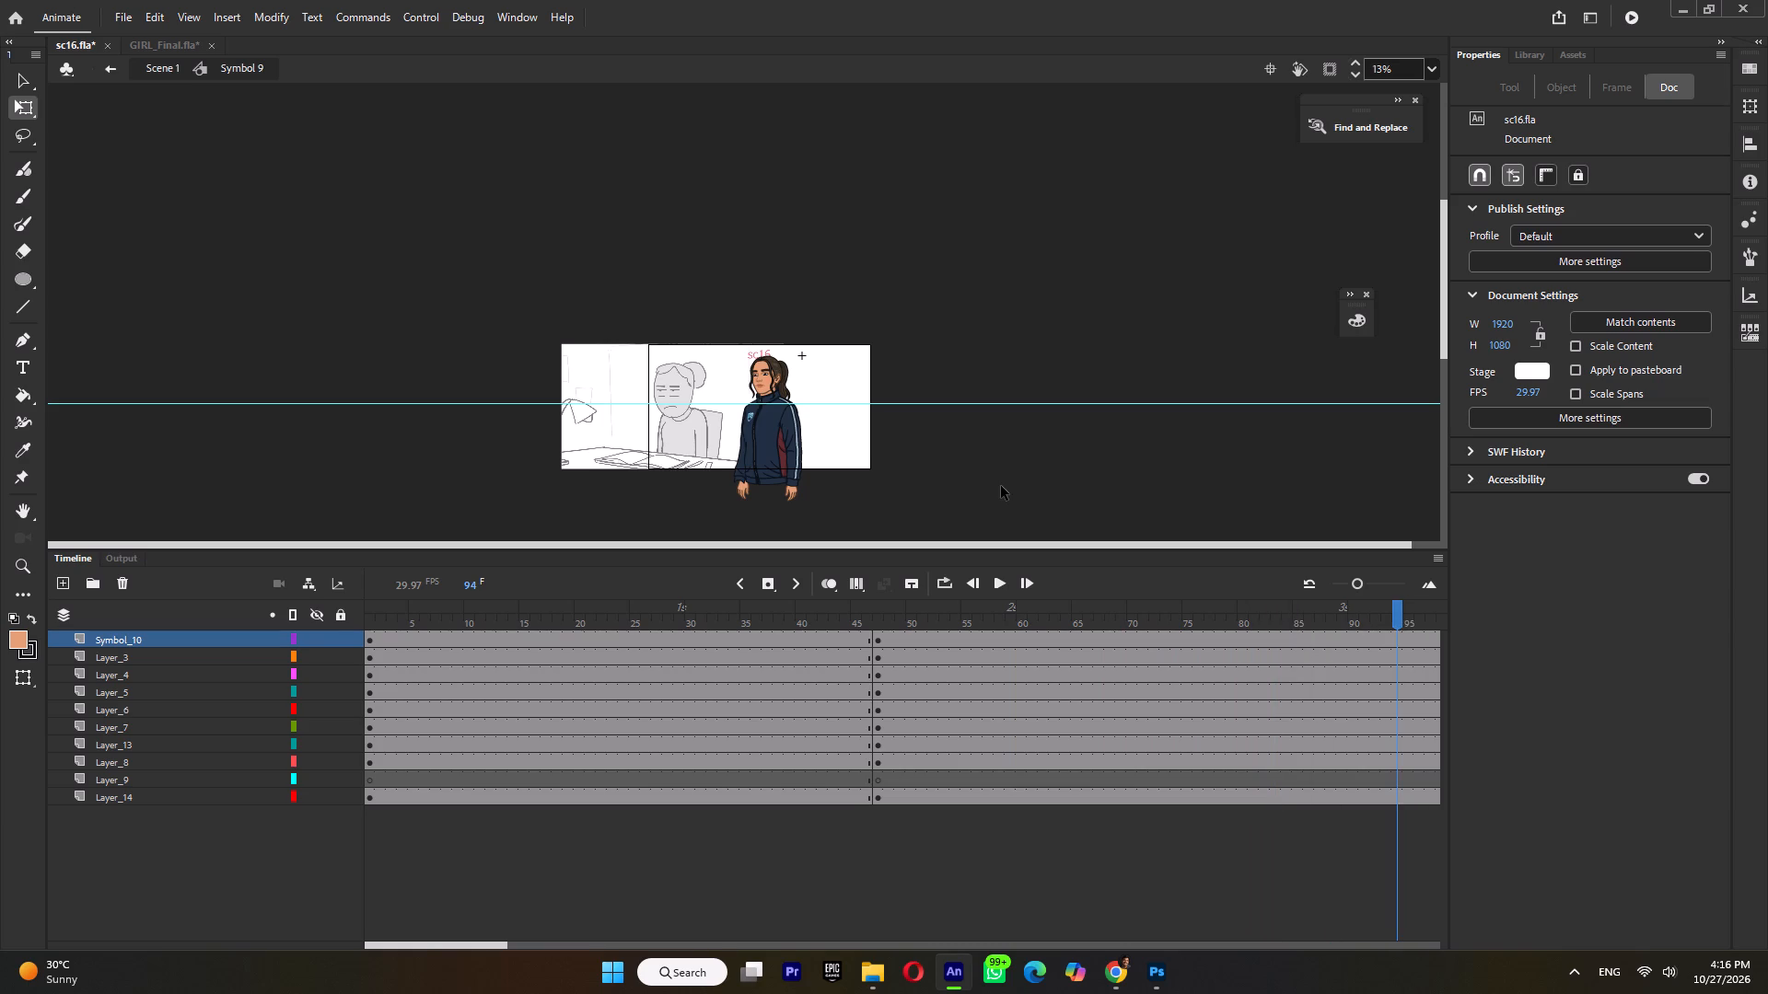
{"action": "left_click_drag", "start_coordinate": [862, 608], "coordinate": [704, 659]}
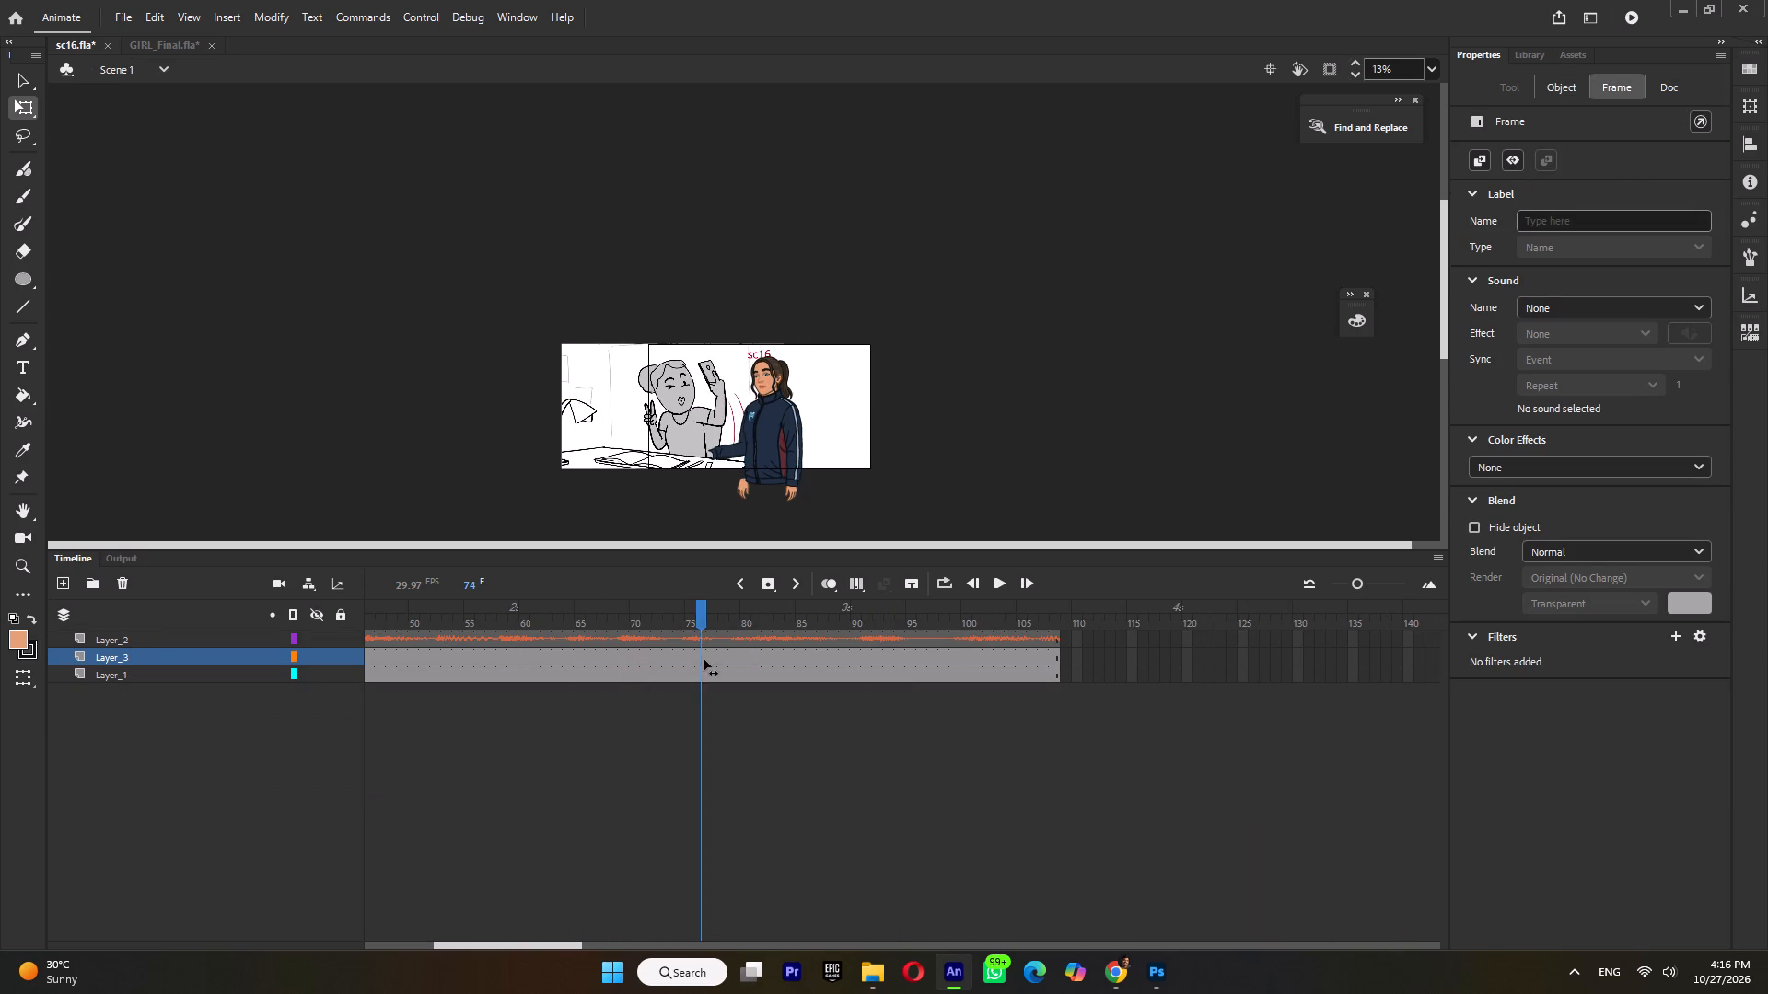
{"action": "left_click_drag", "start_coordinate": [704, 659], "coordinate": [634, 665]}
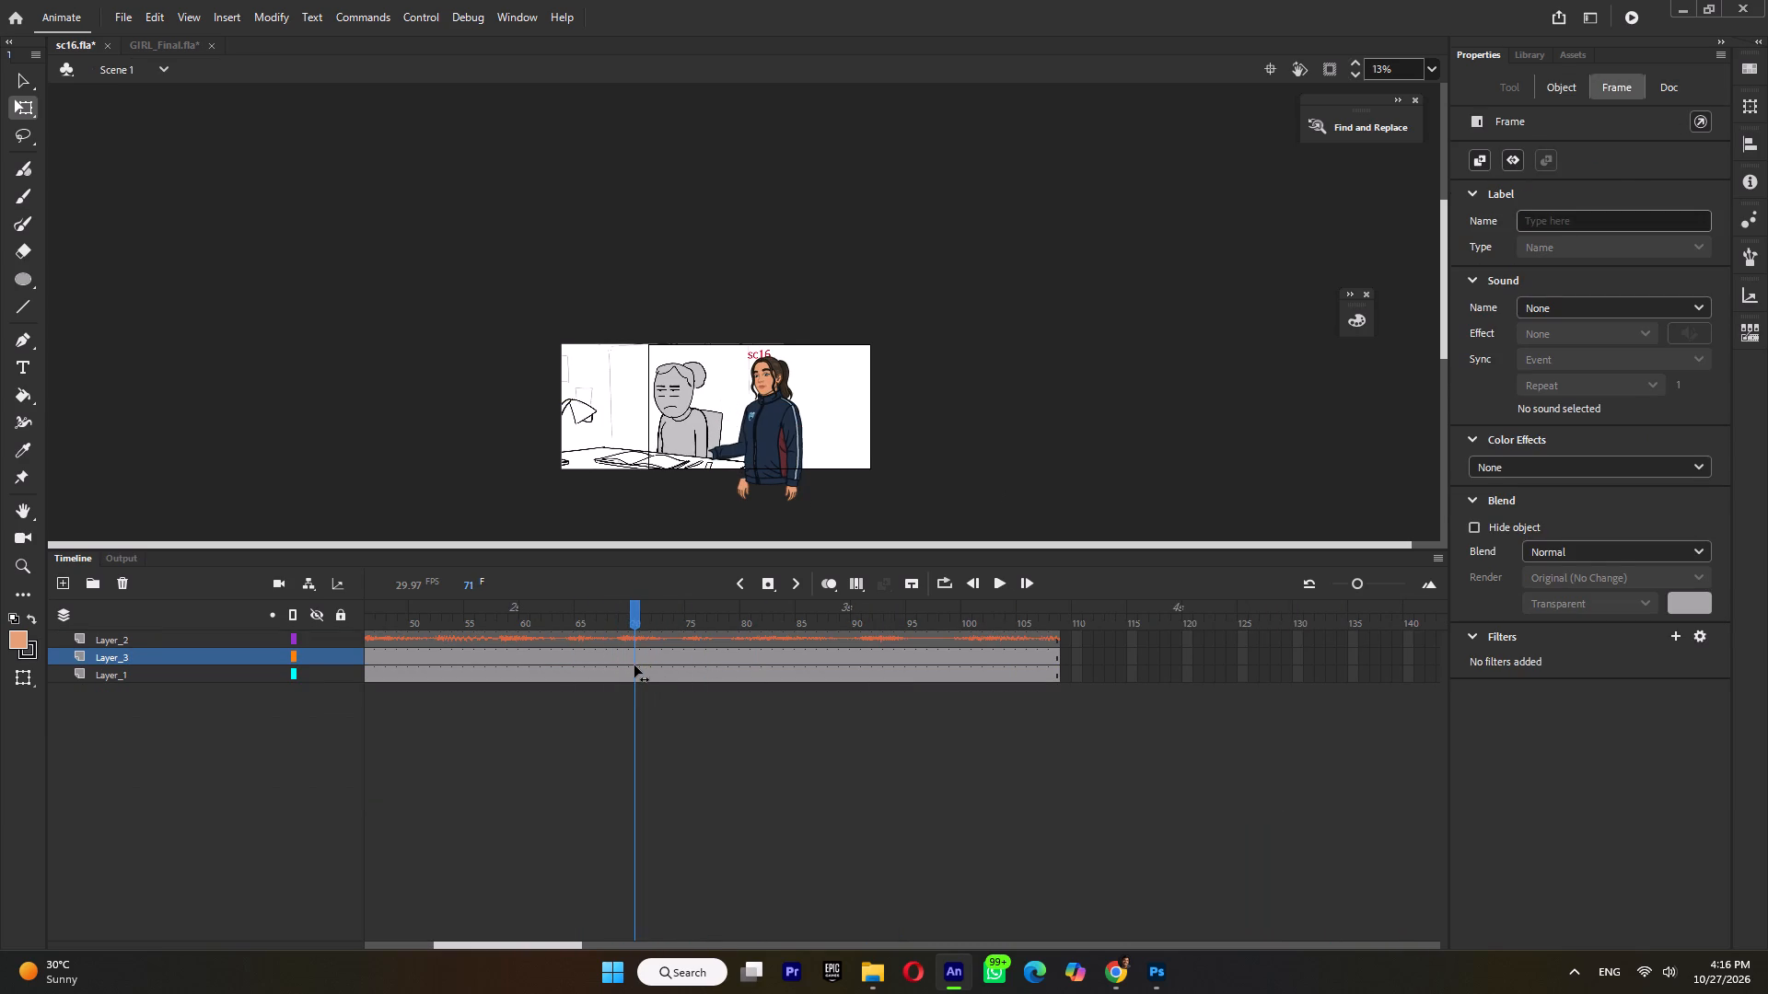
{"action": "left_click_drag", "start_coordinate": [634, 665], "coordinate": [643, 666]}
{"action": "double_click", "coordinate": [769, 408]}
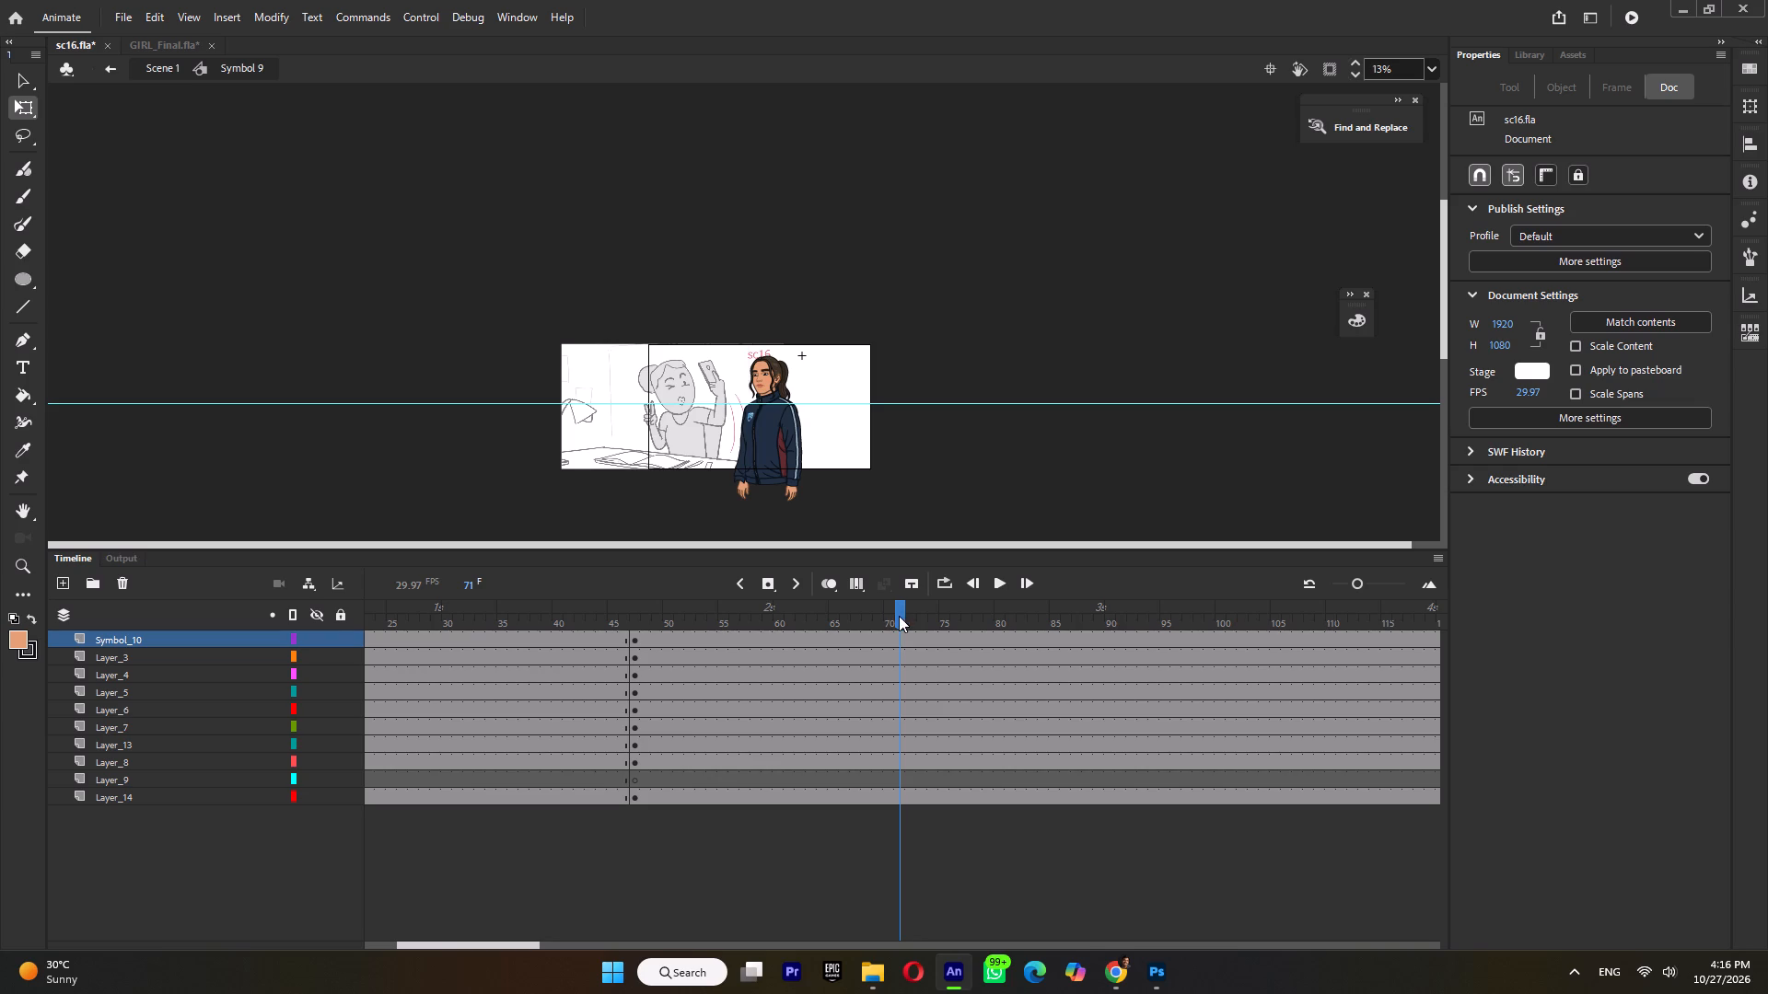
{"action": "left_click", "coordinate": [775, 375]}
{"action": "scroll", "coordinate": [774, 375], "scroll_direction": "up", "scroll_amount": 4, "text": "ctrl"}
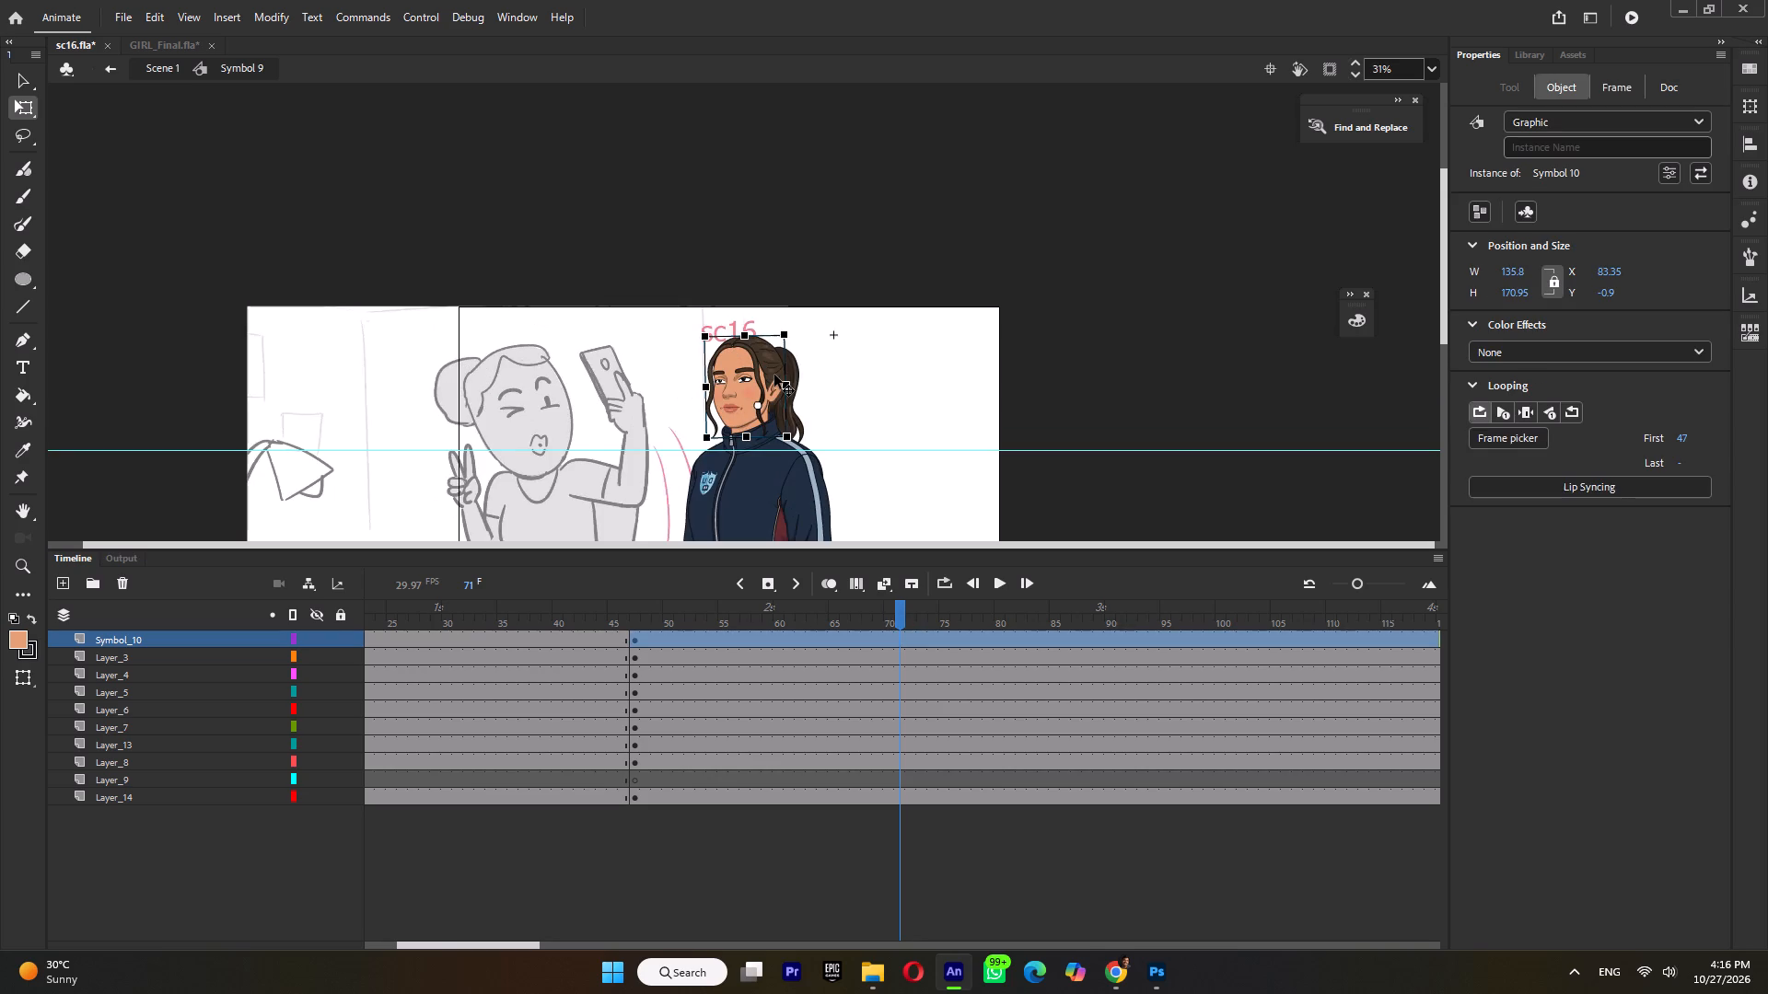
{"action": "double_click", "coordinate": [774, 375]}
{"action": "left_click", "coordinate": [117, 722]}
{"action": "left_click", "coordinate": [121, 638], "text": "shift"}
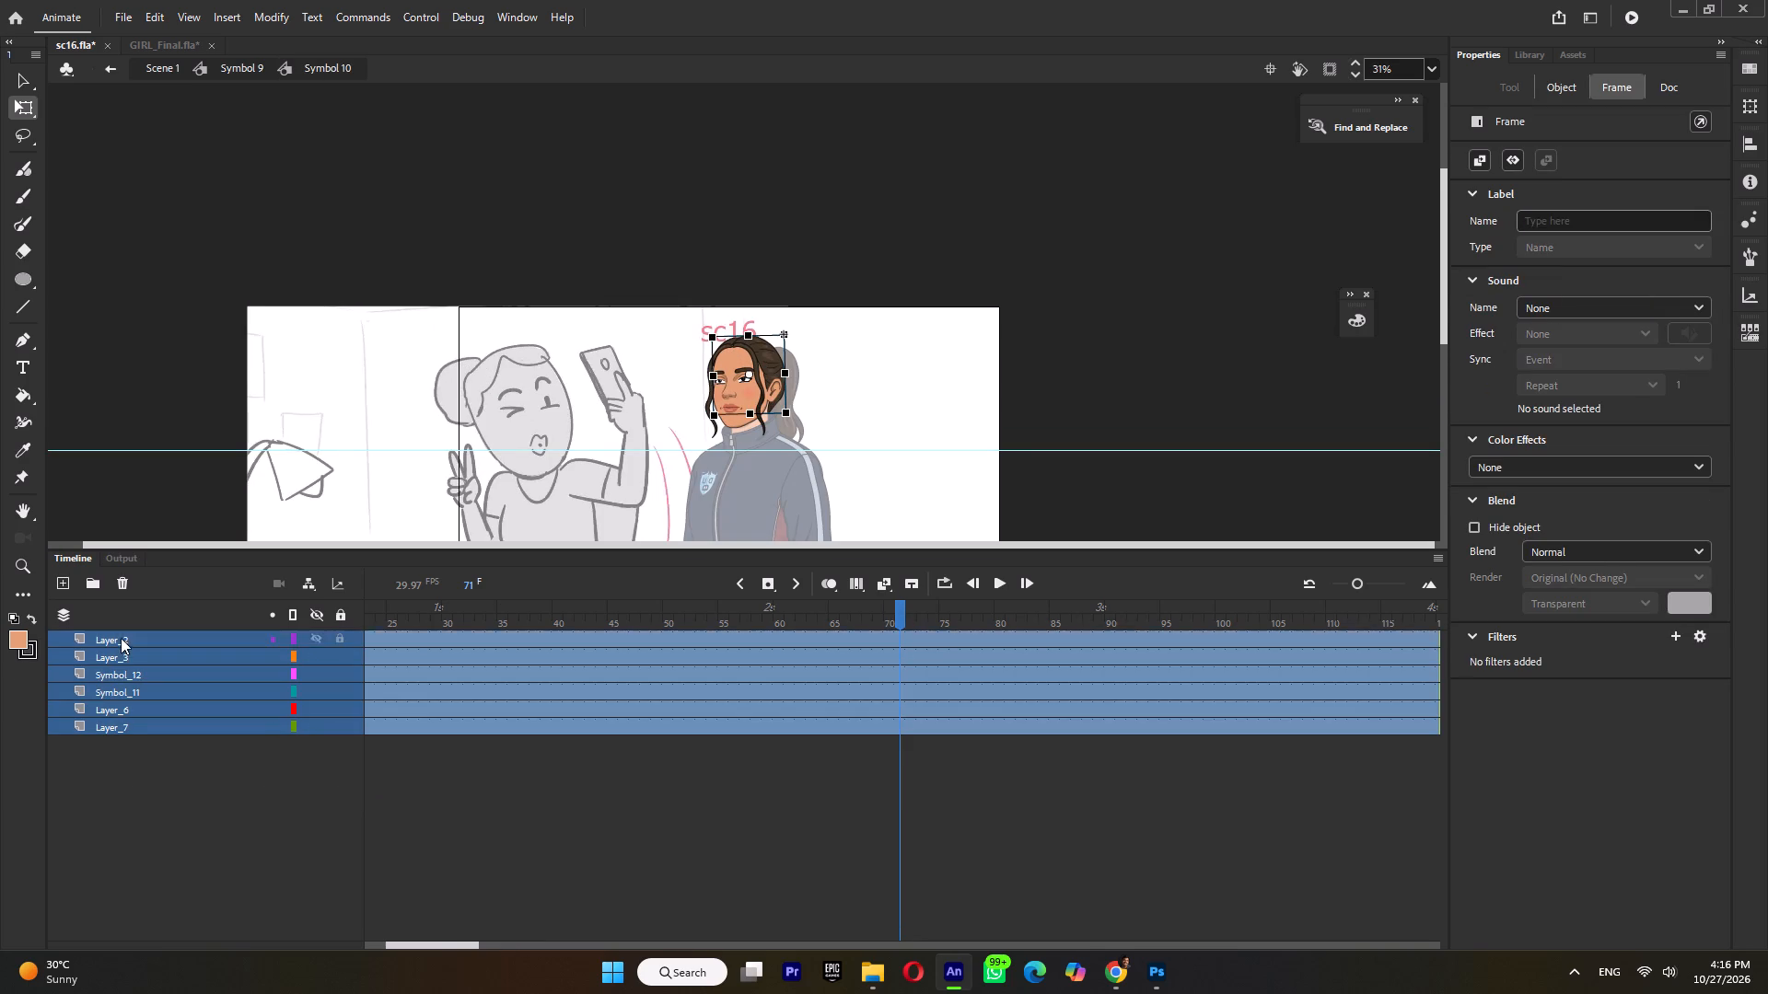
{"action": "right_click", "coordinate": [121, 638]}
{"action": "left_click", "coordinate": [284, 357]}
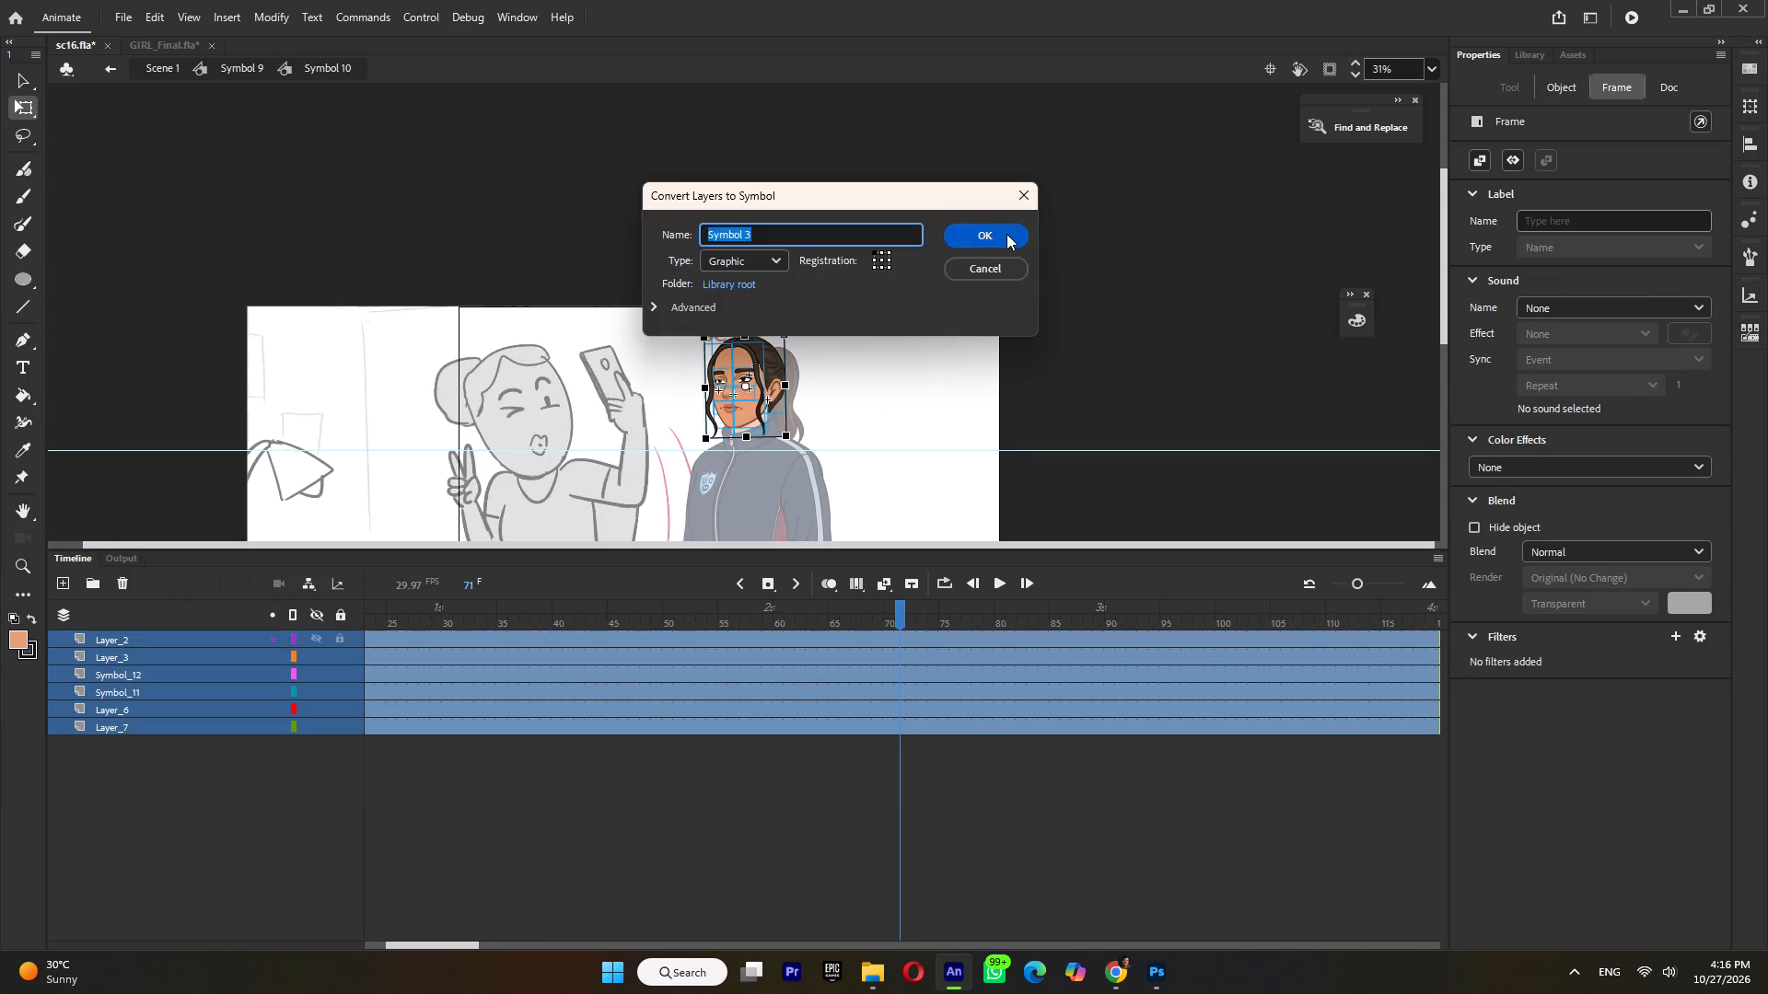
{"action": "left_click", "coordinate": [1006, 234]}
Insert keyframes on all of Symbol 9's layers at frame 71, the start of the selfie pose.
{"action": "double_click", "coordinate": [902, 395]}
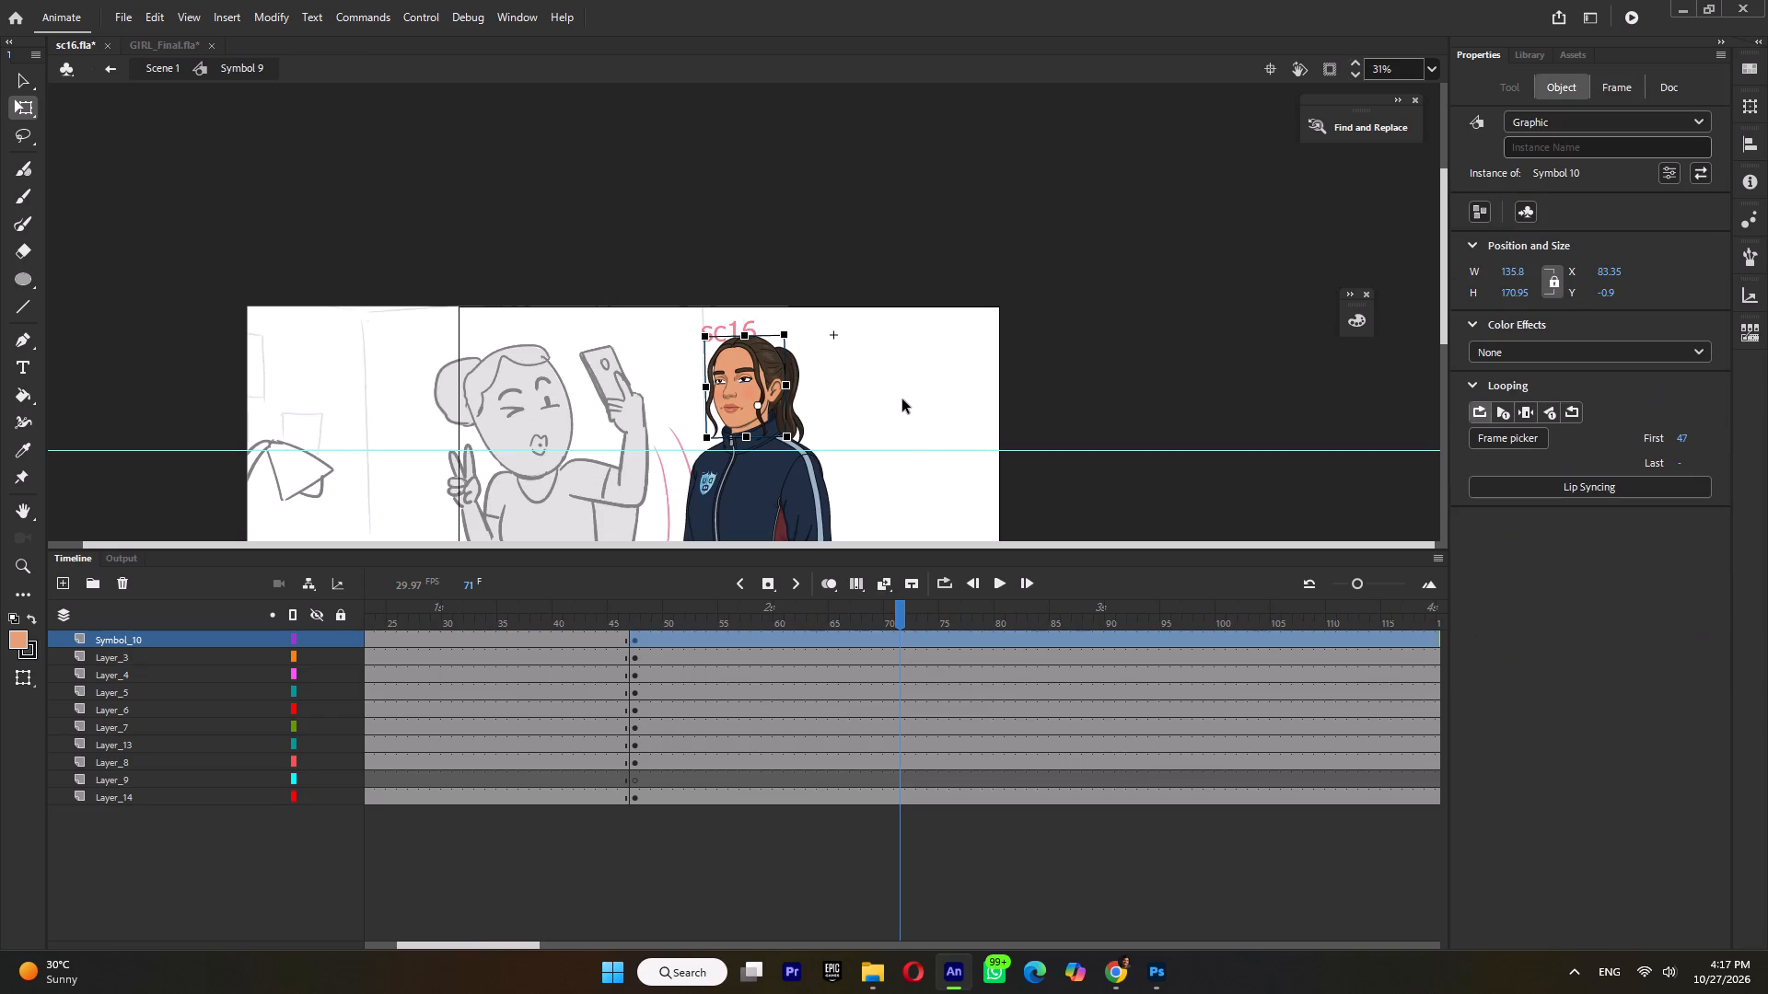
{"action": "double_click", "coordinate": [932, 384]}
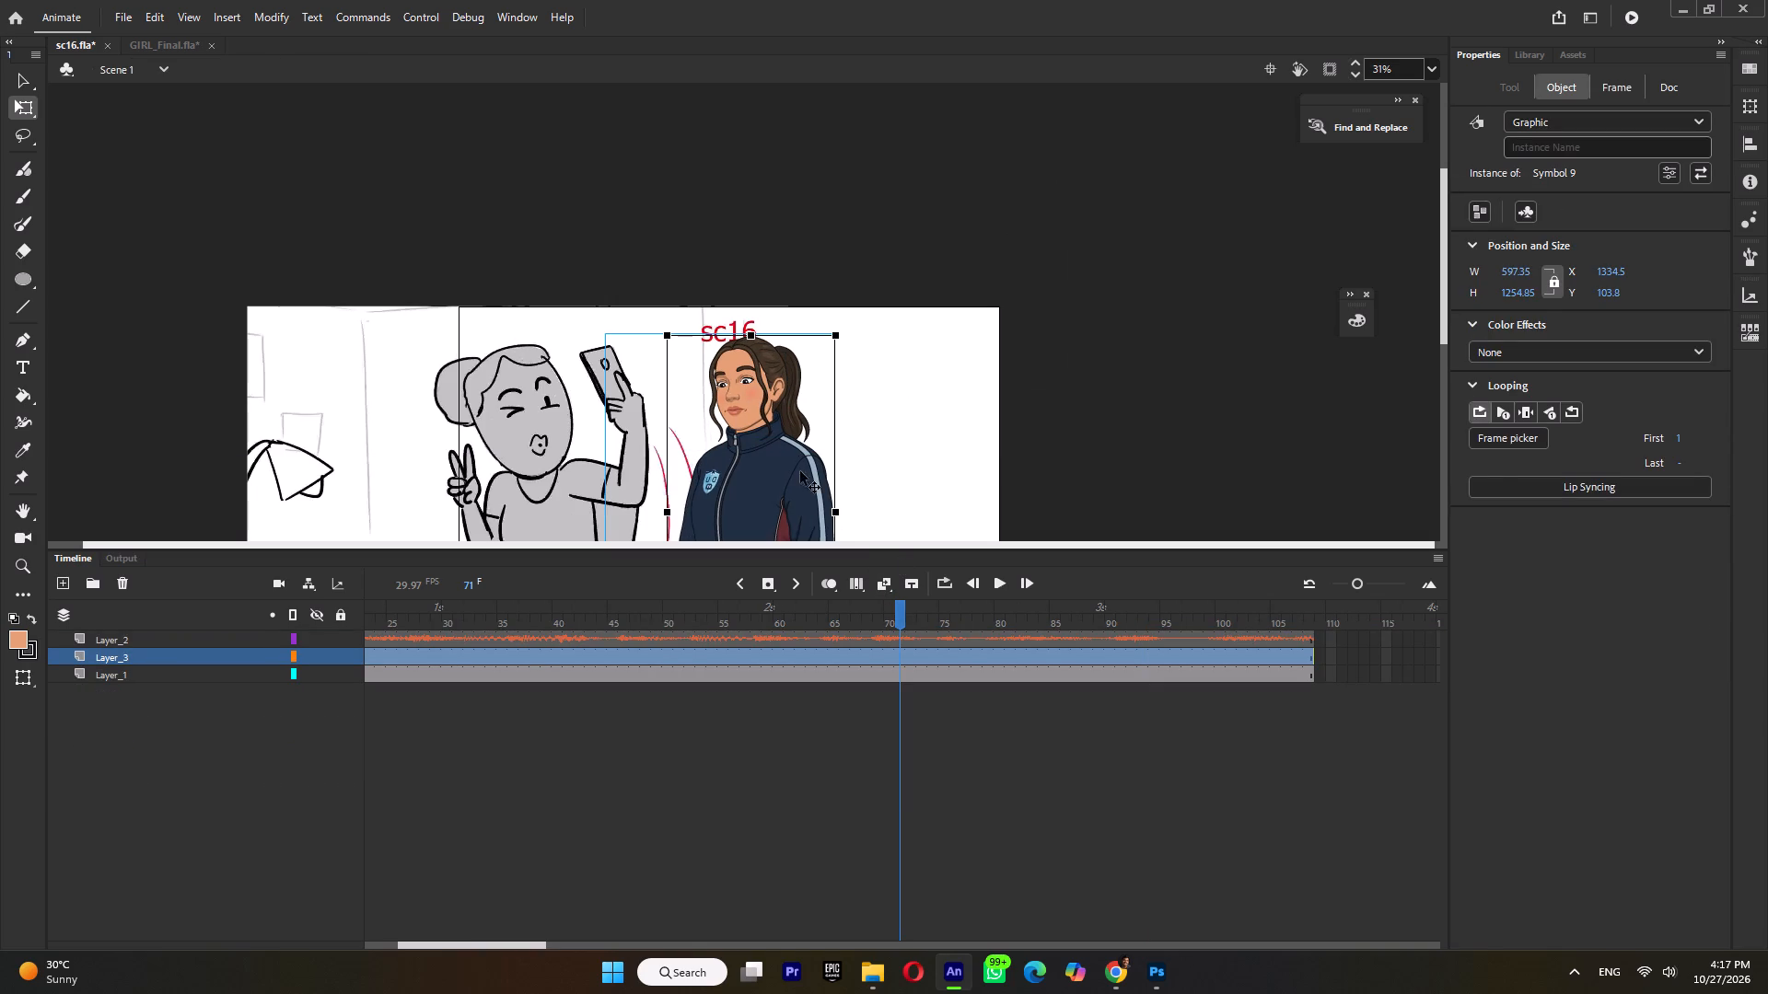
{"action": "left_click_drag", "start_coordinate": [890, 618], "coordinate": [897, 629]}
{"action": "double_click", "coordinate": [764, 478]}
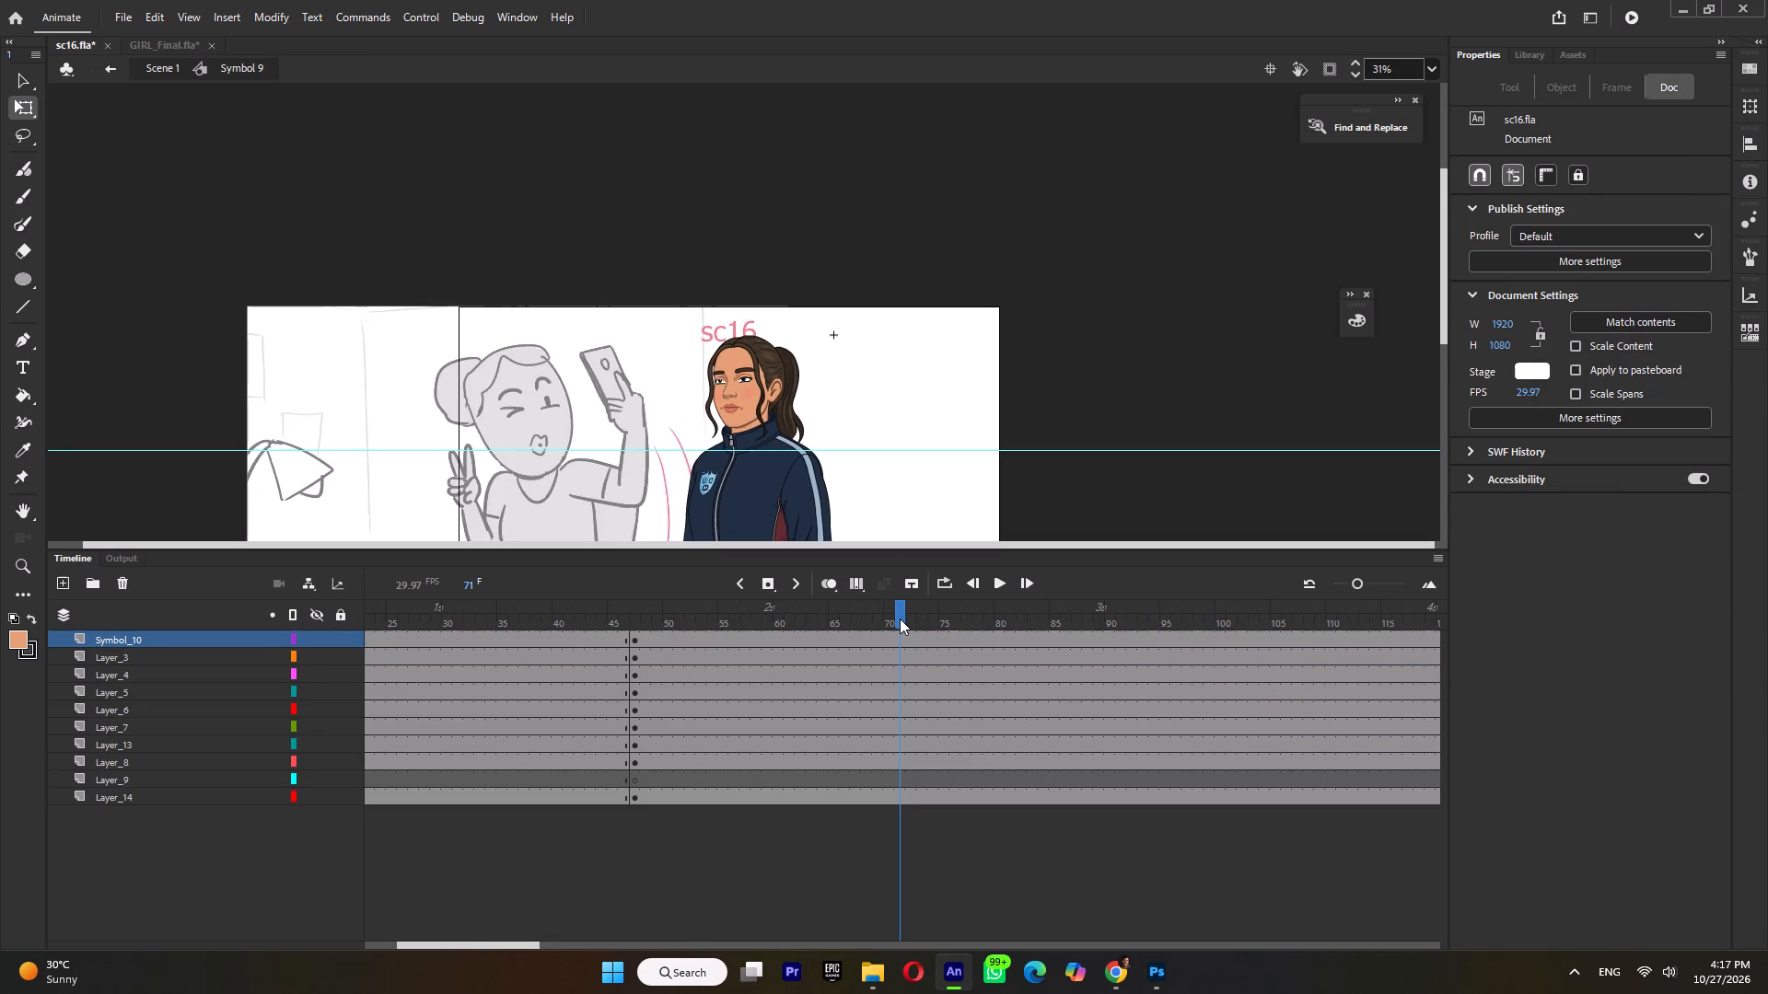
{"action": "double_click", "coordinate": [898, 620]}
{"action": "key", "text": "F5"}
{"action": "key", "text": "F6"}
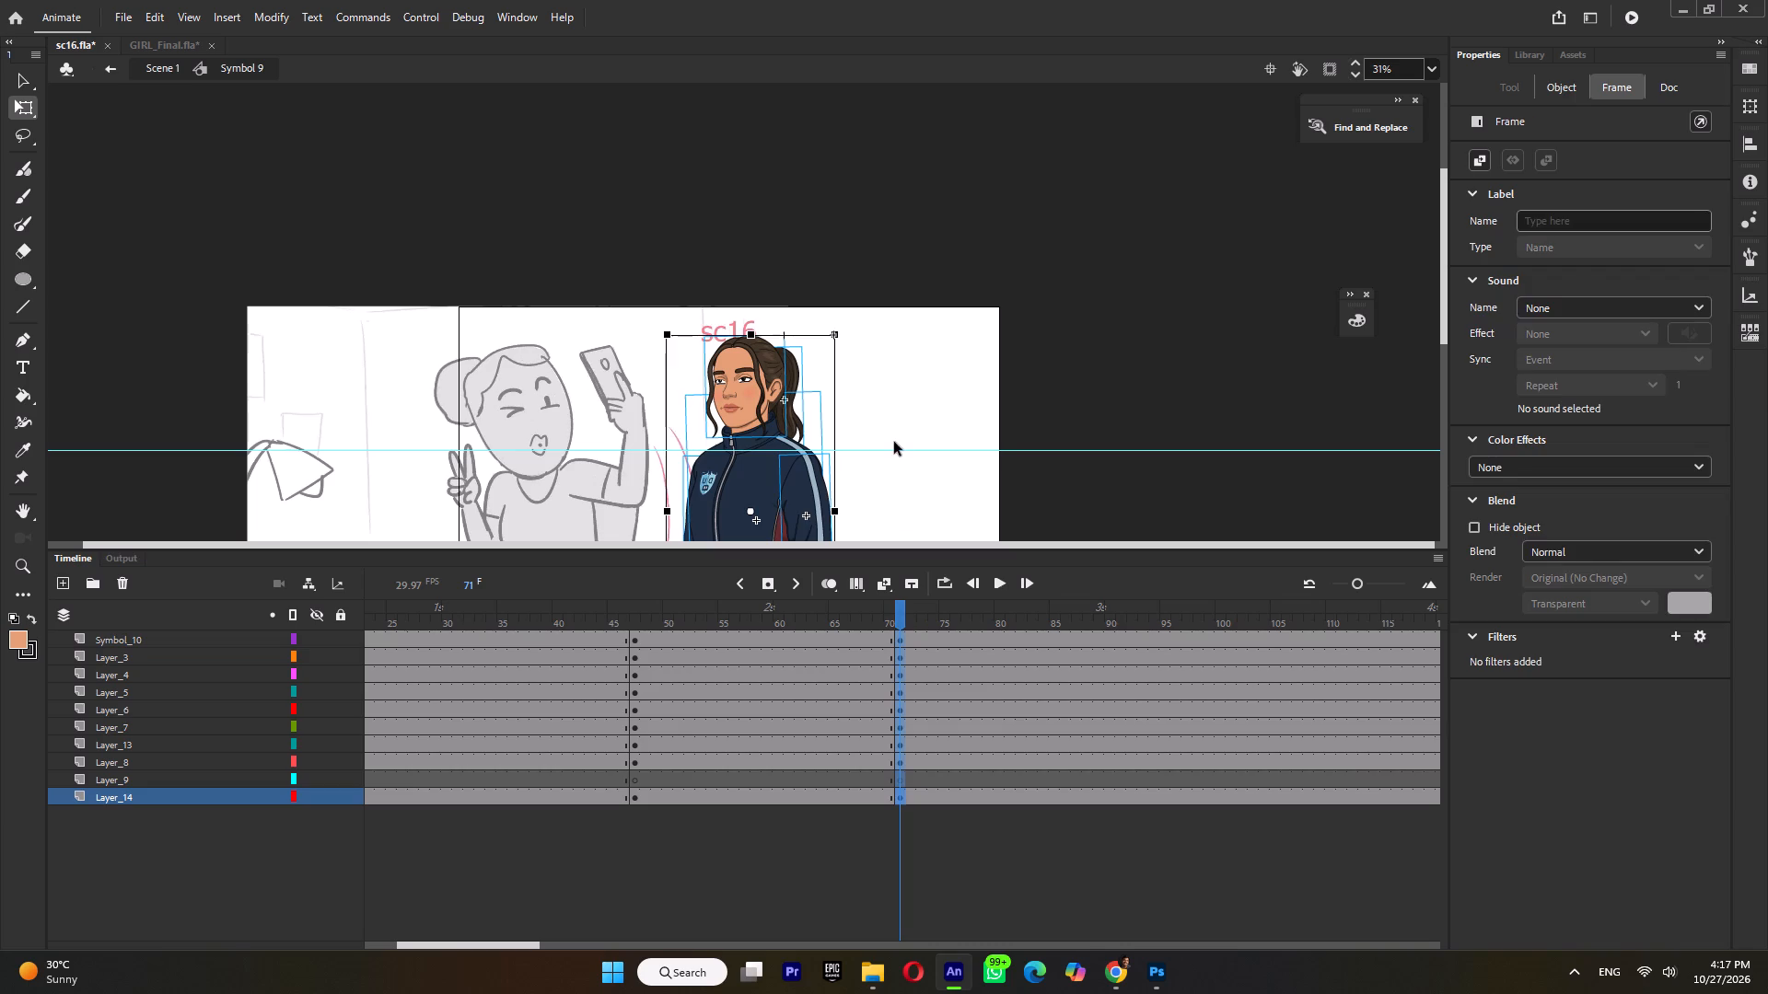
At frame 71, pivot the girl's upper body at the waist and lean it slightly toward the storyboard figure.
{"action": "left_click", "coordinate": [894, 442]}
{"action": "scroll", "coordinate": [848, 321], "scroll_direction": "down", "scroll_amount": 5, "text": "ctrl"}
{"action": "scroll", "coordinate": [798, 411], "scroll_direction": "up", "scroll_amount": 3, "text": "ctrl"}
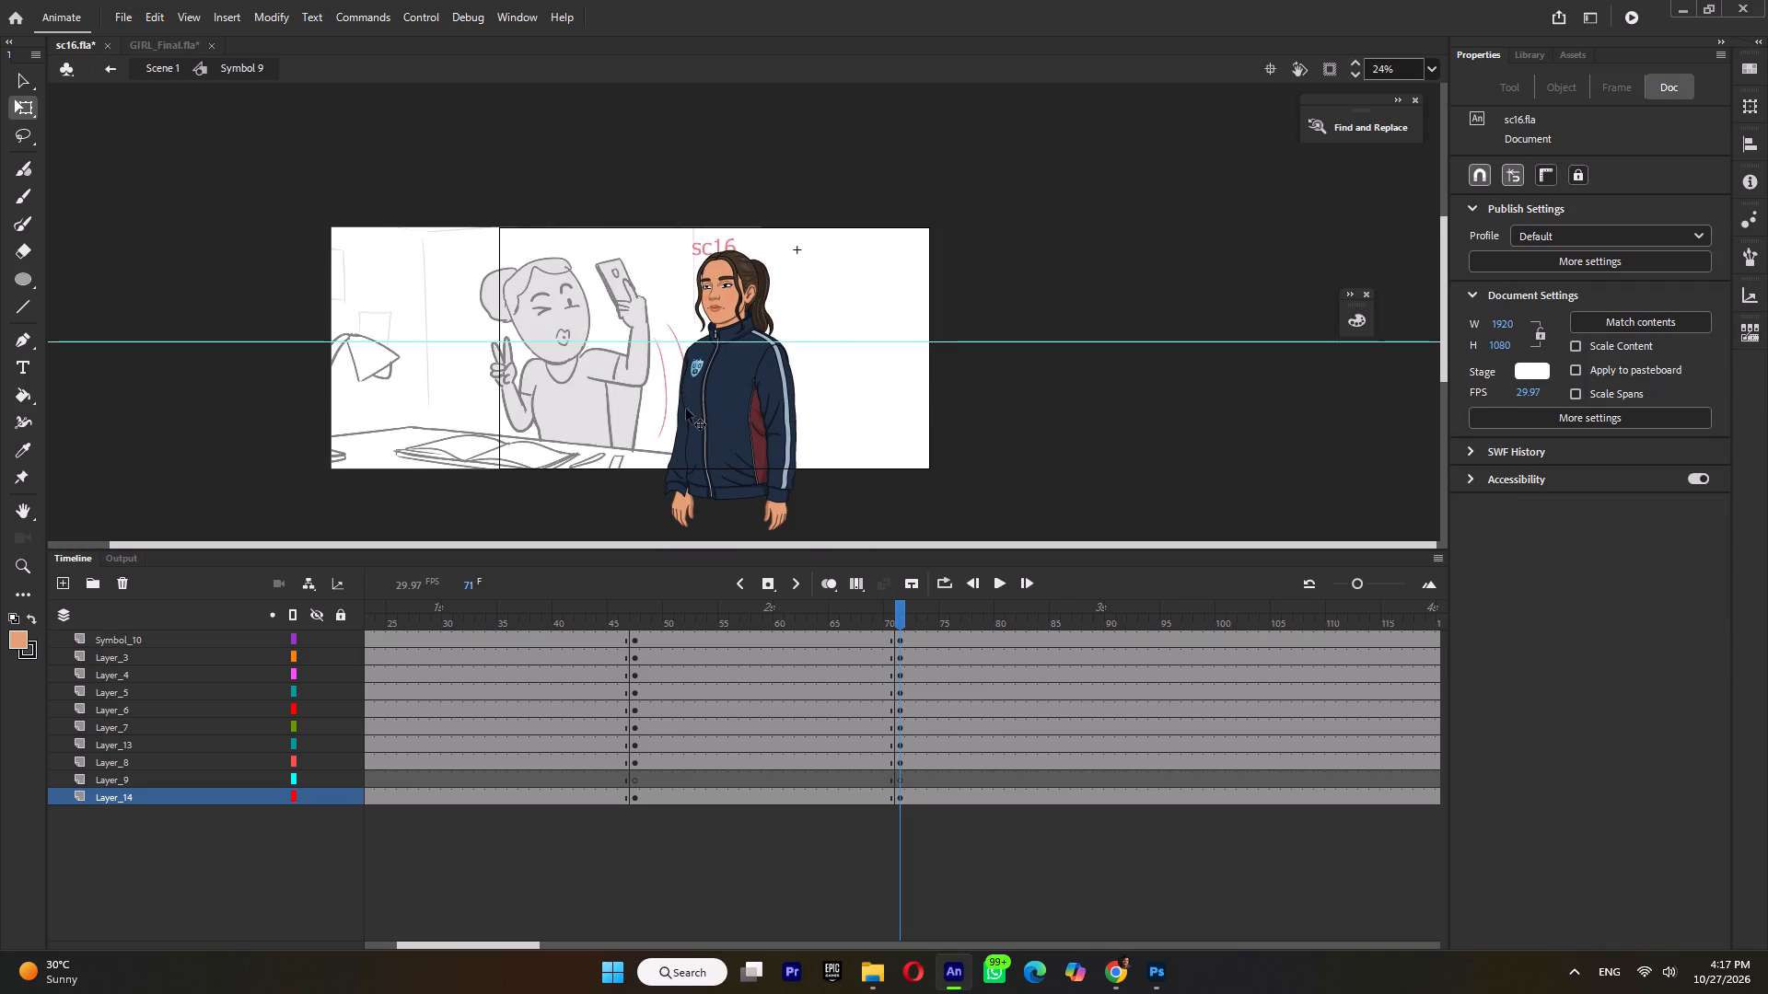
{"action": "left_click_drag", "start_coordinate": [835, 256], "coordinate": [660, 395]}
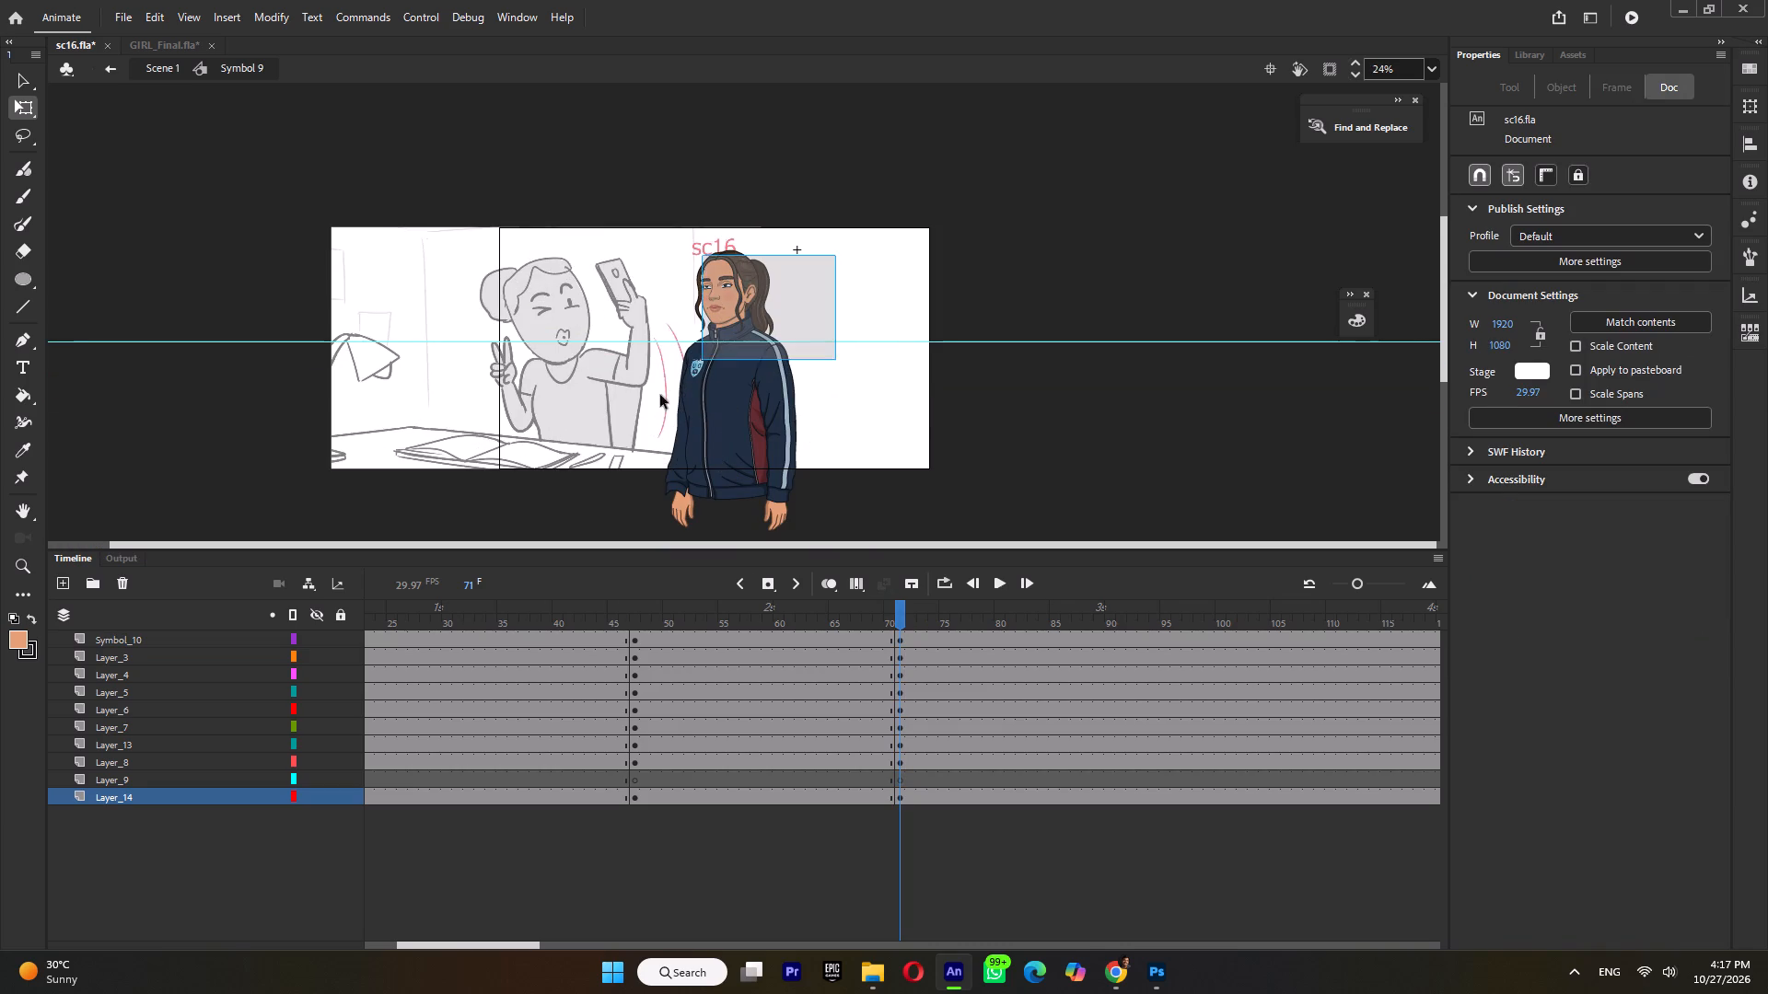
{"action": "left_click_drag", "start_coordinate": [660, 395], "coordinate": [634, 432]}
{"action": "left_click_drag", "start_coordinate": [732, 376], "coordinate": [726, 493]}
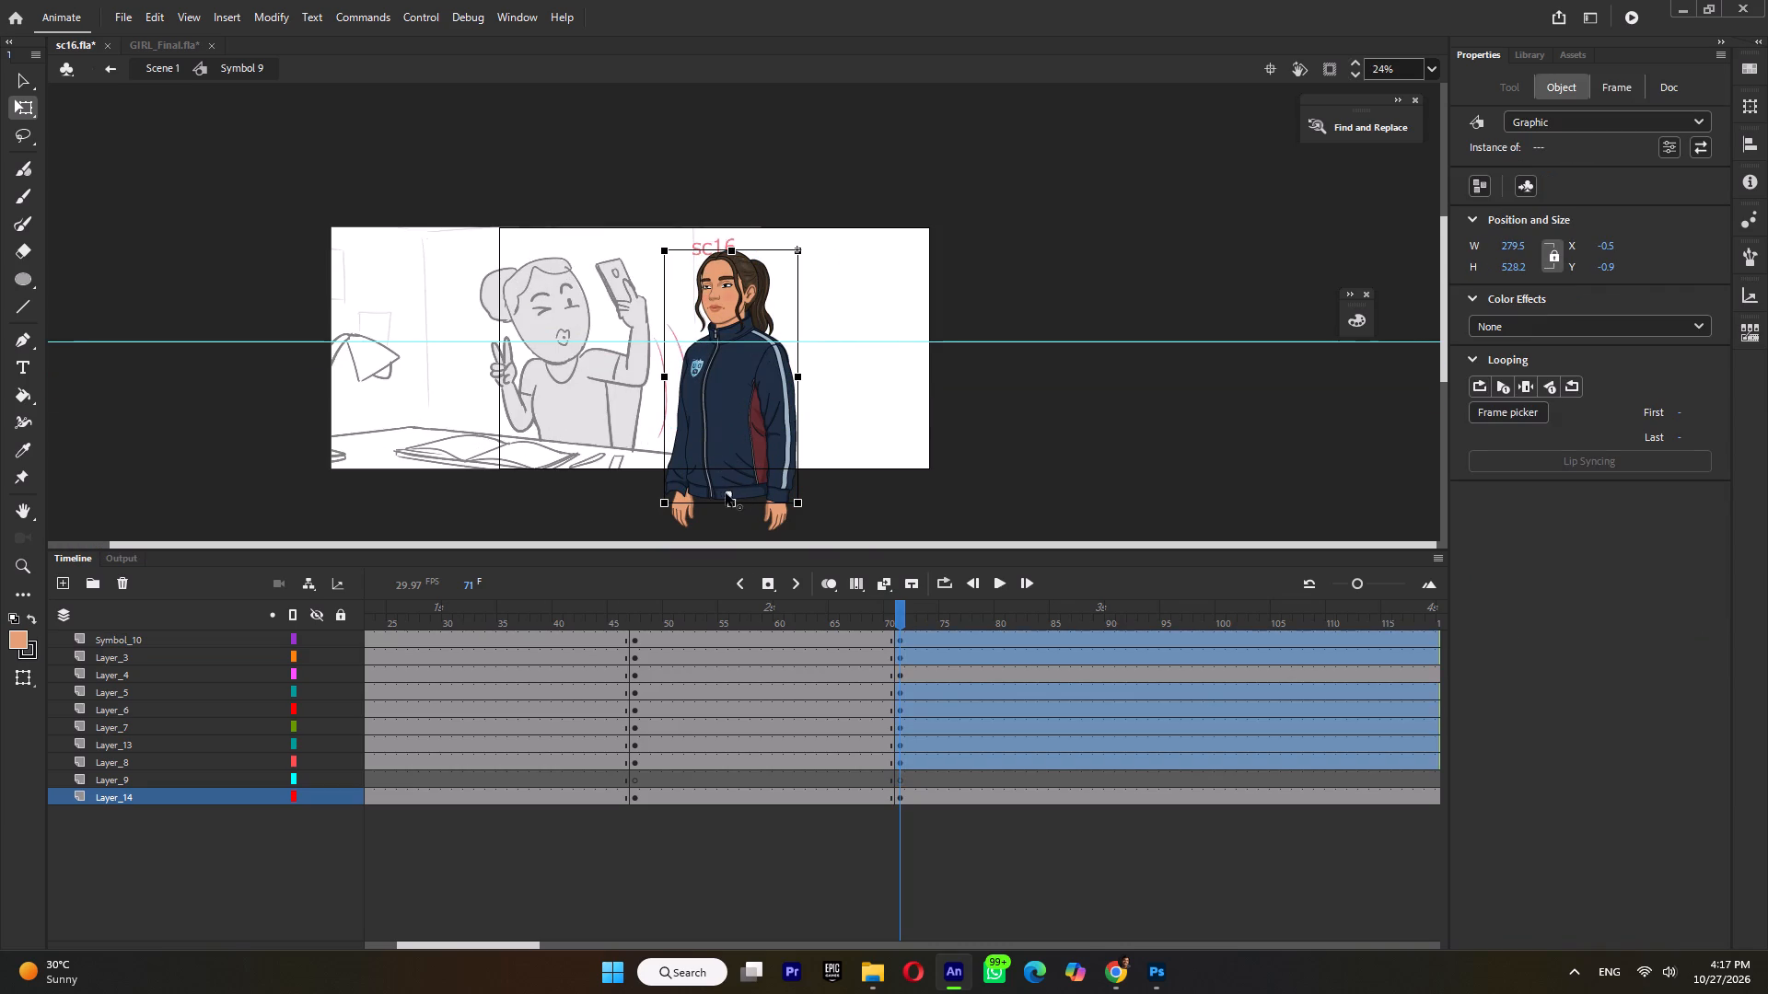
{"action": "left_click_drag", "start_coordinate": [726, 493], "coordinate": [721, 488]}
{"action": "scroll", "coordinate": [801, 249], "scroll_direction": "up", "scroll_amount": 3, "text": "ctrl"}
{"action": "left_click_drag", "start_coordinate": [881, 241], "coordinate": [870, 239]}
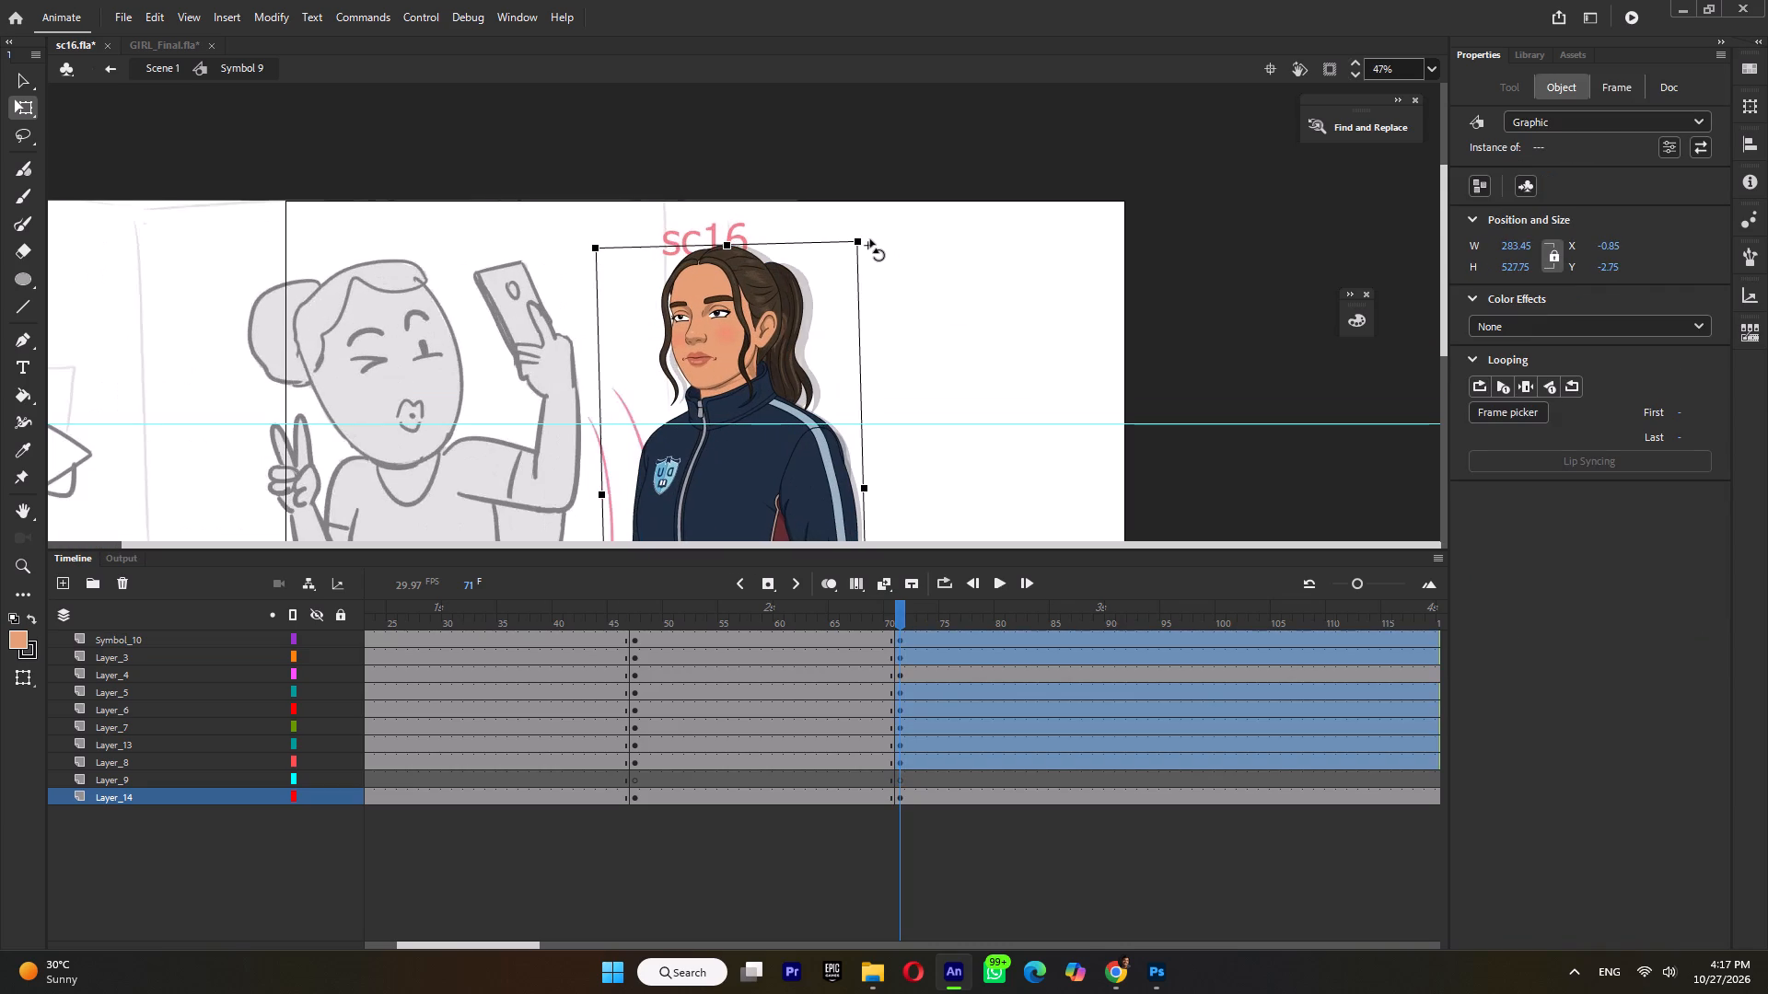
{"action": "left_click_drag", "start_coordinate": [870, 239], "coordinate": [869, 239]}
{"action": "left_click", "coordinate": [895, 278]}
Inside Symbol 10, add a keyframe at frame 71 and flip the girl's head horizontally, then return to Symbol 9.
{"action": "left_click", "coordinate": [692, 315]}
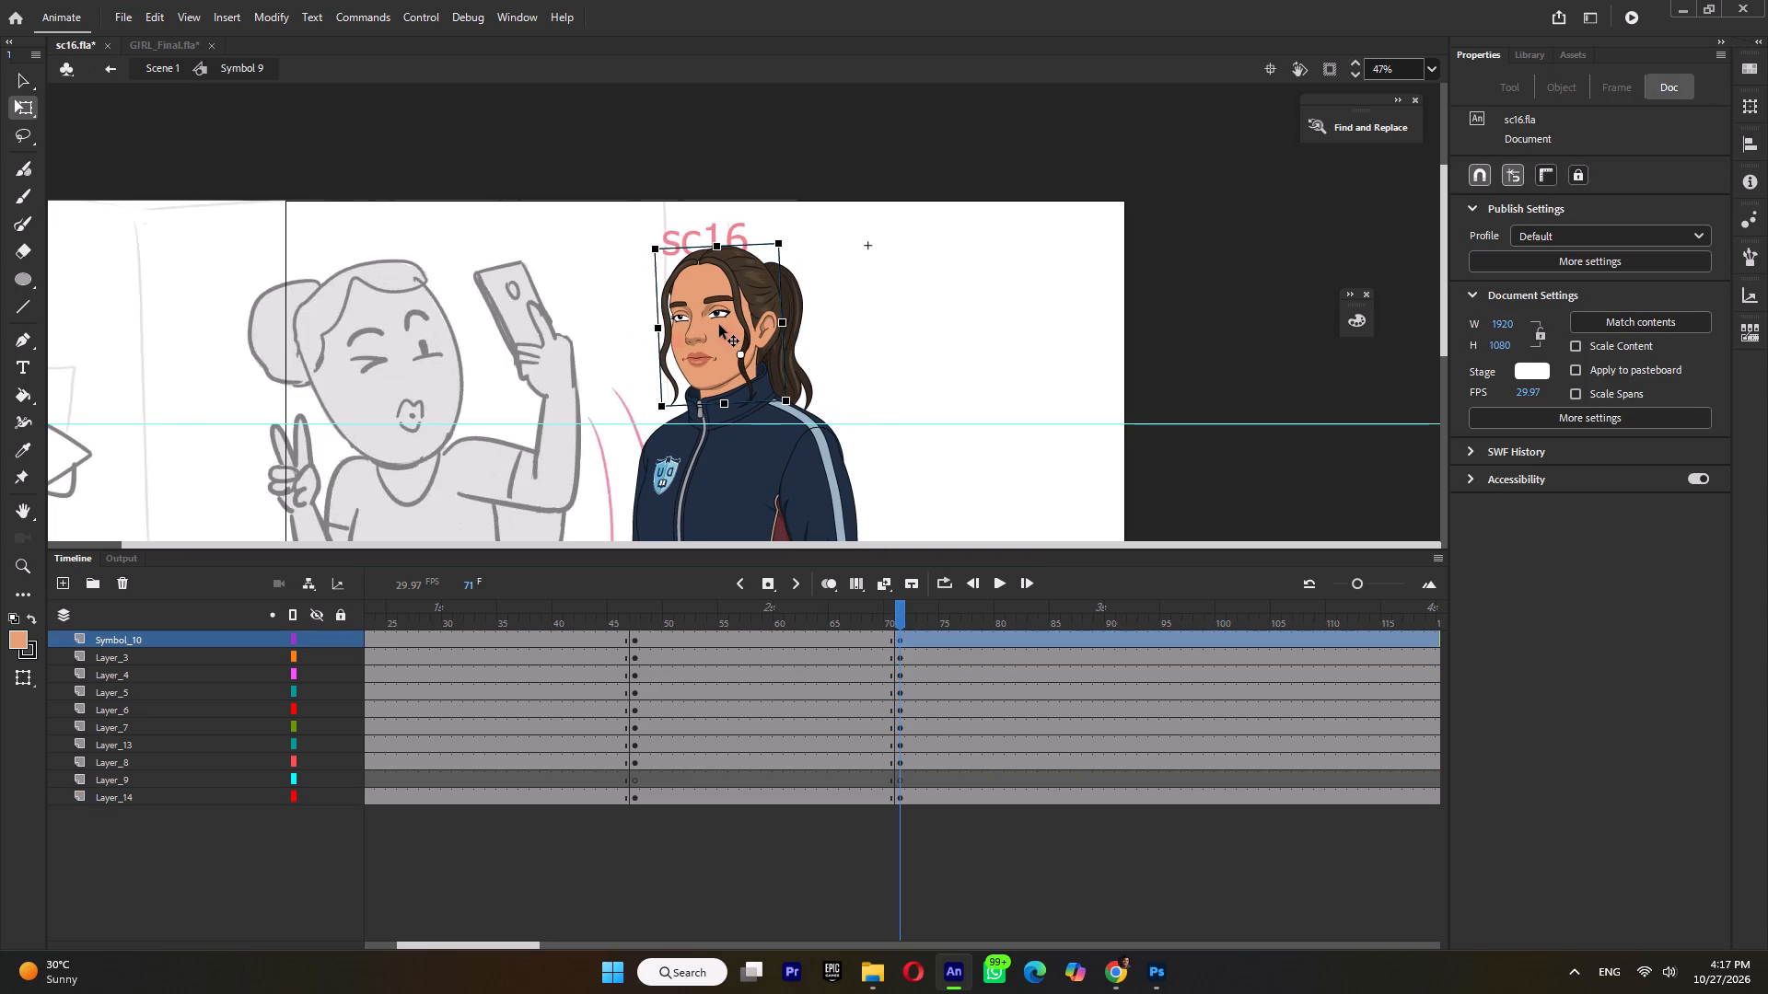
{"action": "double_click", "coordinate": [722, 320]}
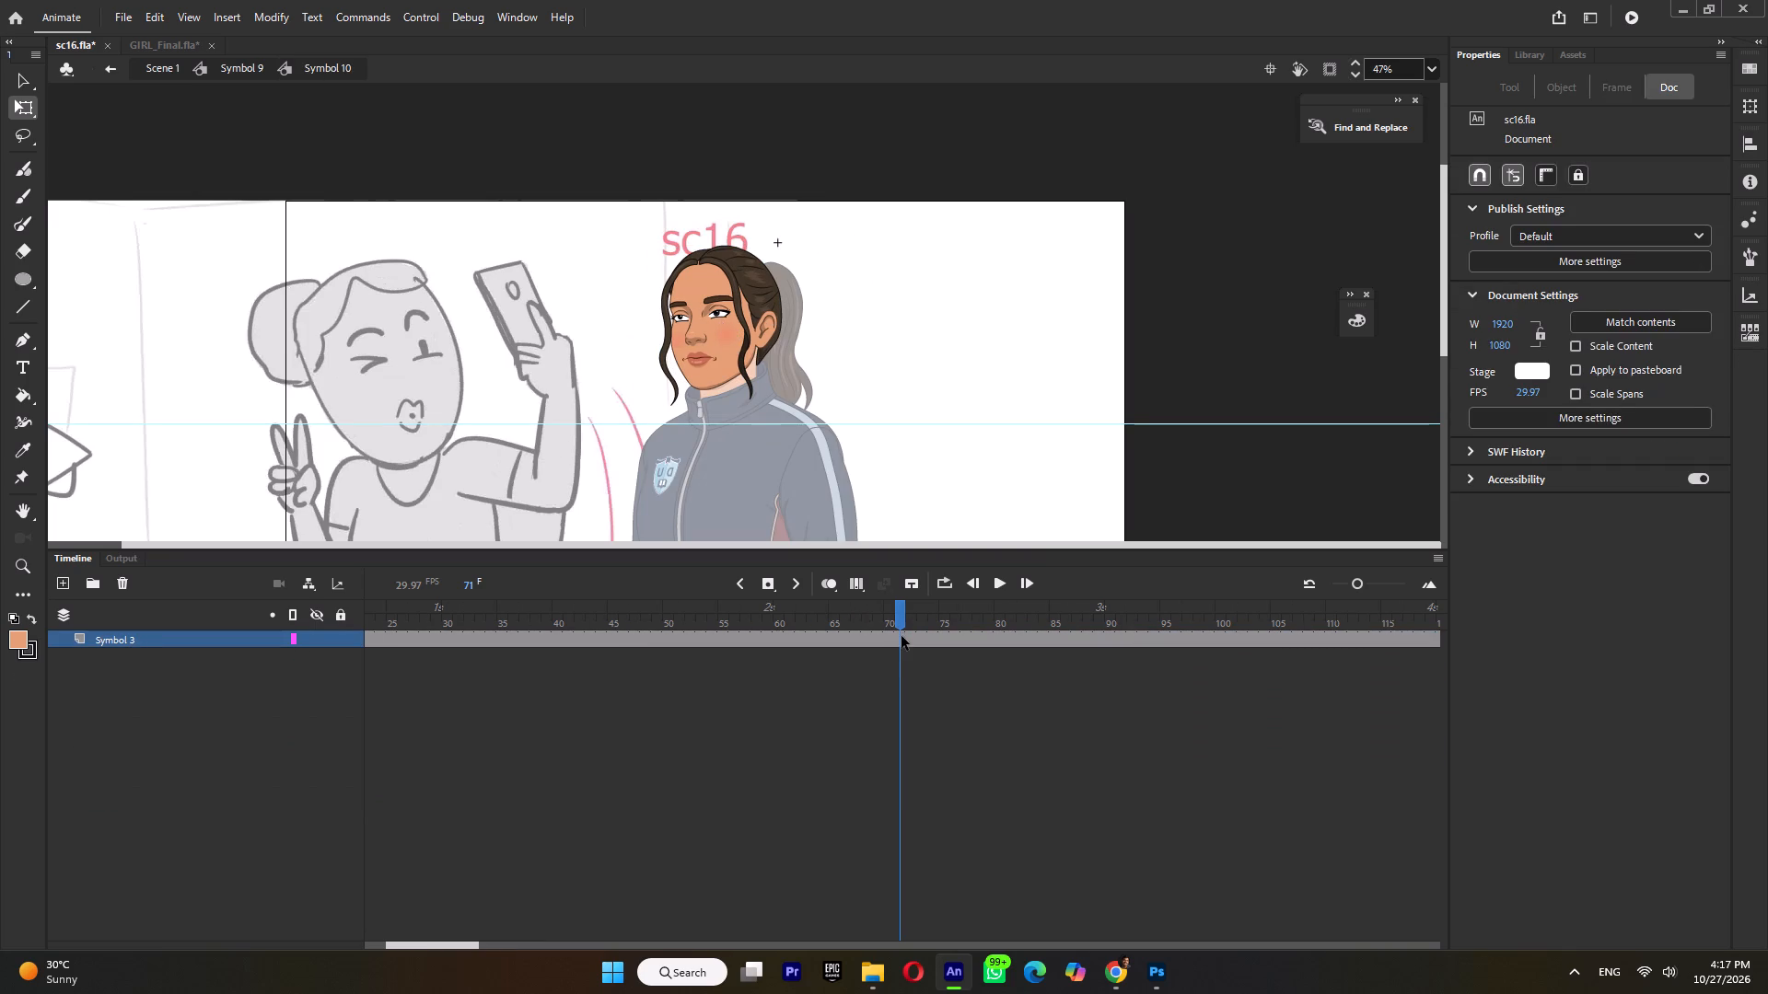
{"action": "left_click", "coordinate": [901, 636]}
{"action": "key", "text": "F6"}
{"action": "right_click", "coordinate": [713, 291]}
{"action": "left_click", "coordinate": [800, 486]}
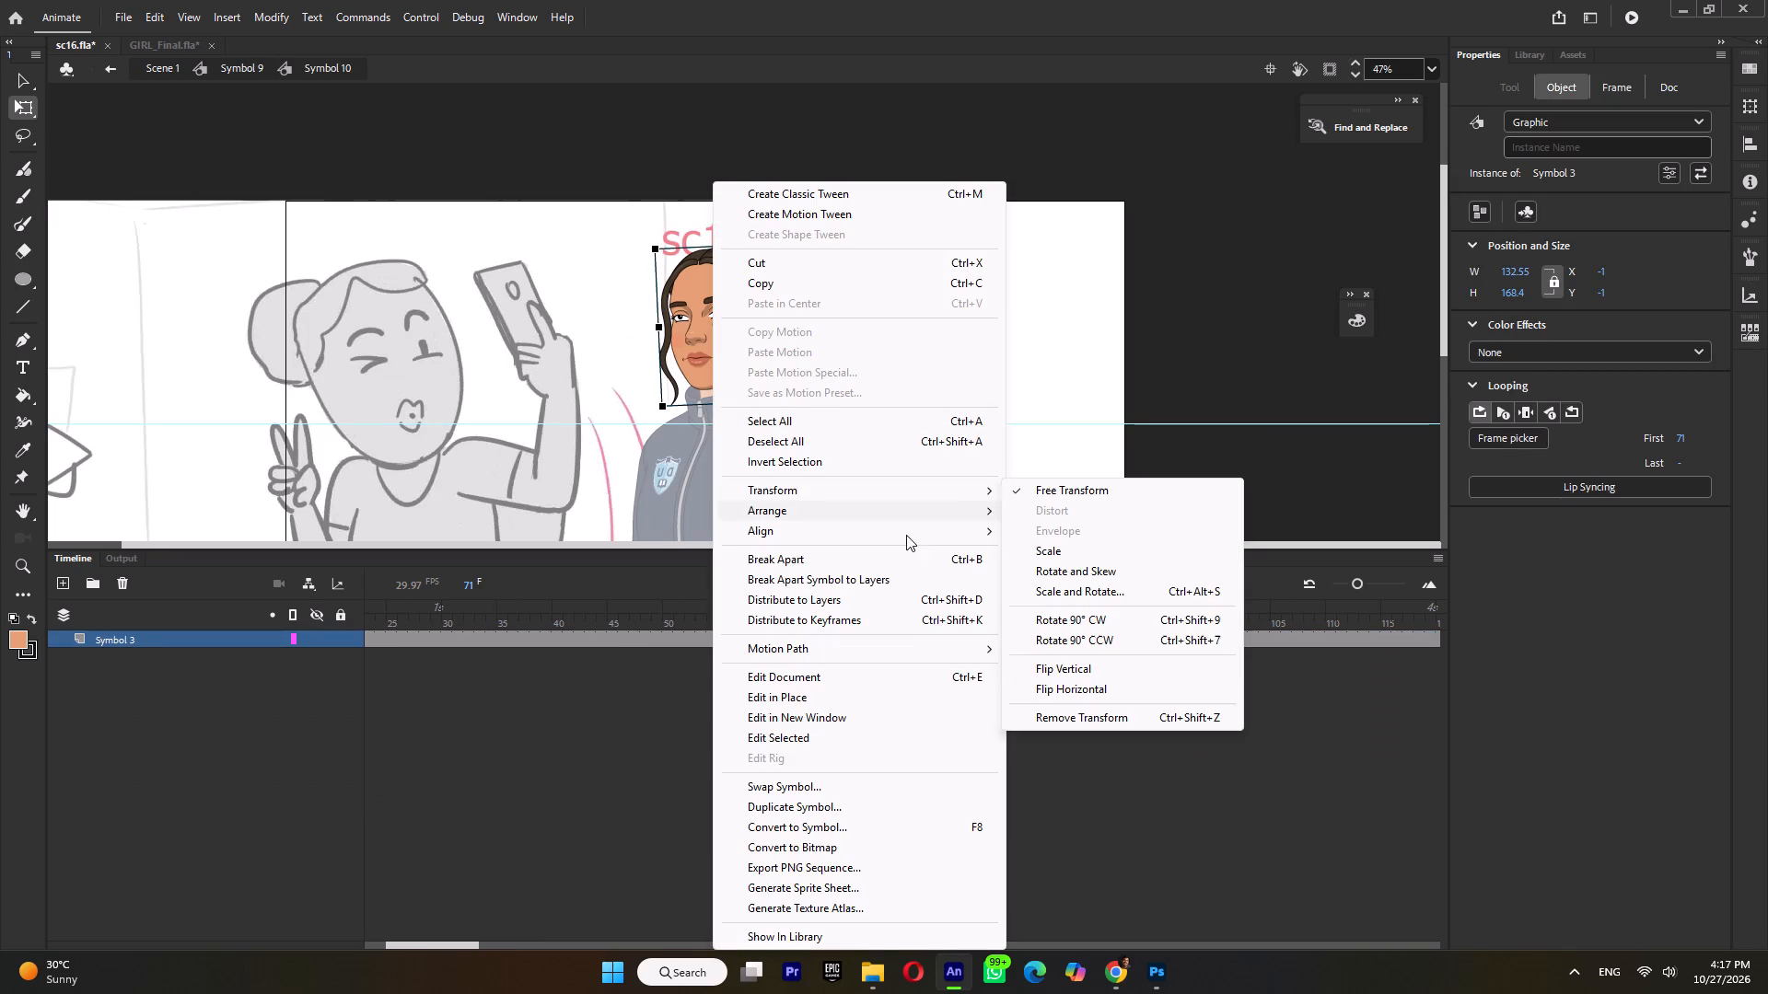
{"action": "left_click", "coordinate": [1094, 689]}
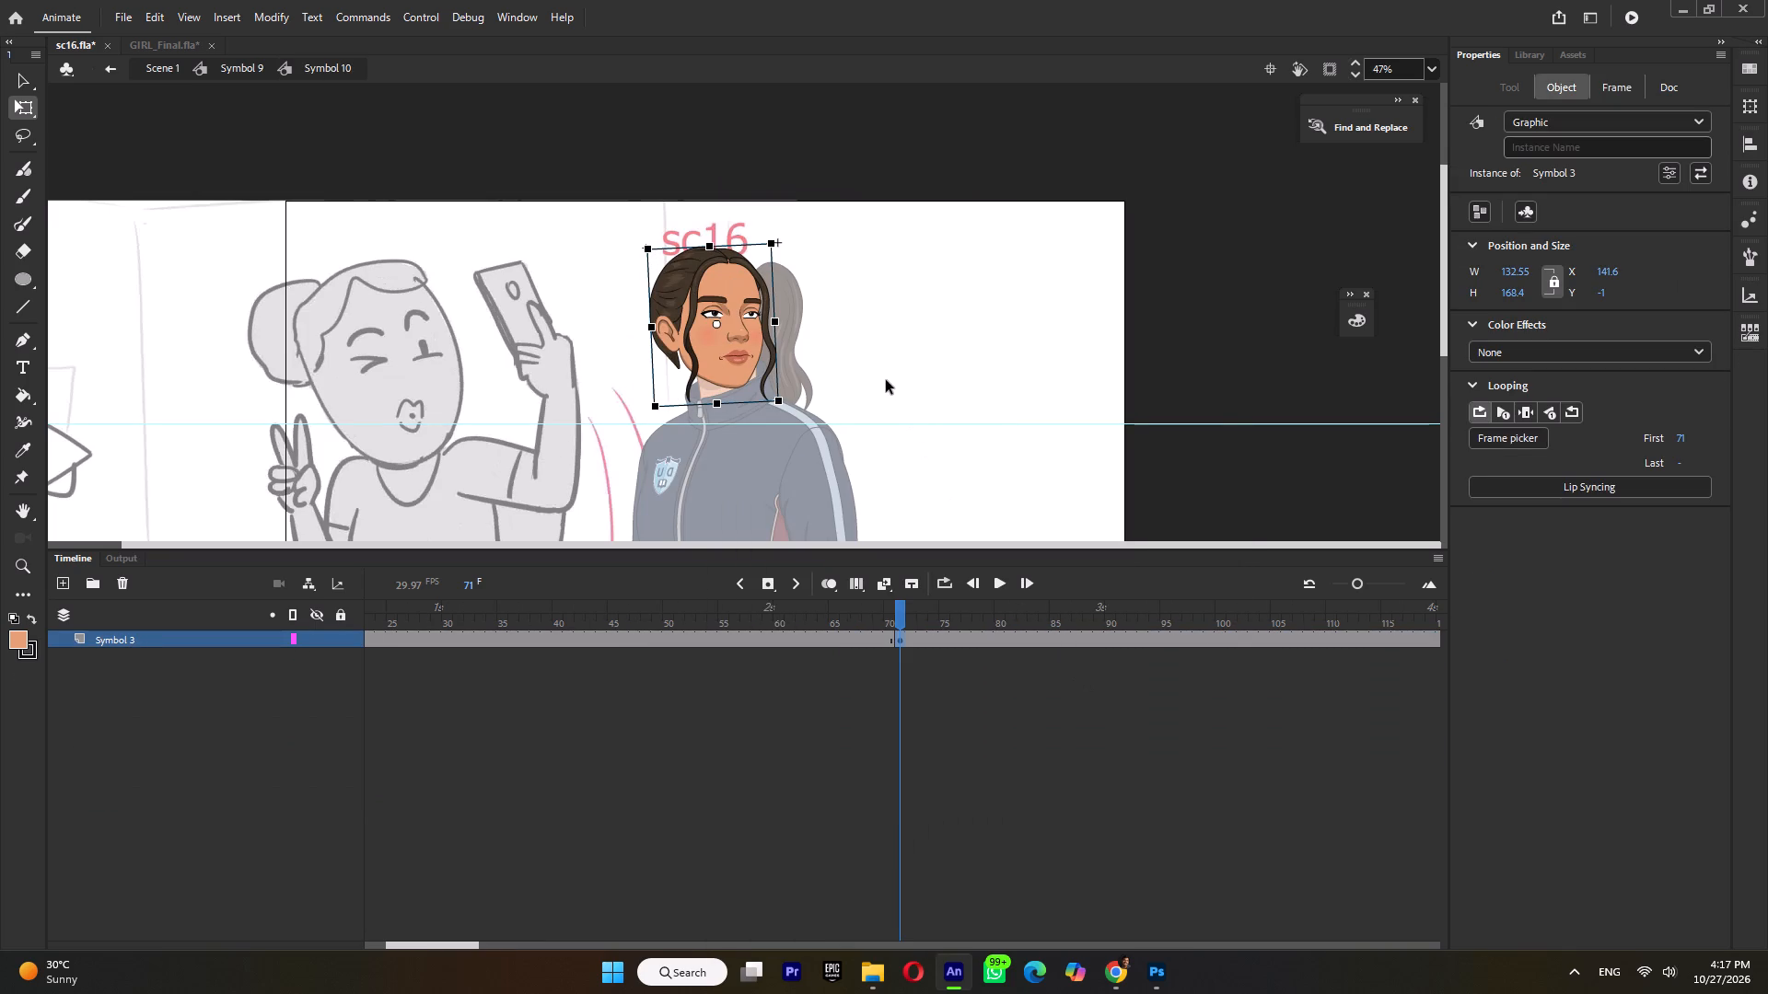
{"action": "double_click", "coordinate": [886, 380]}
Inside Symbol 10, use onion skinning to align the flipped head with the previous pose and tilt it counter-clockwise.
{"action": "double_click", "coordinate": [739, 327]}
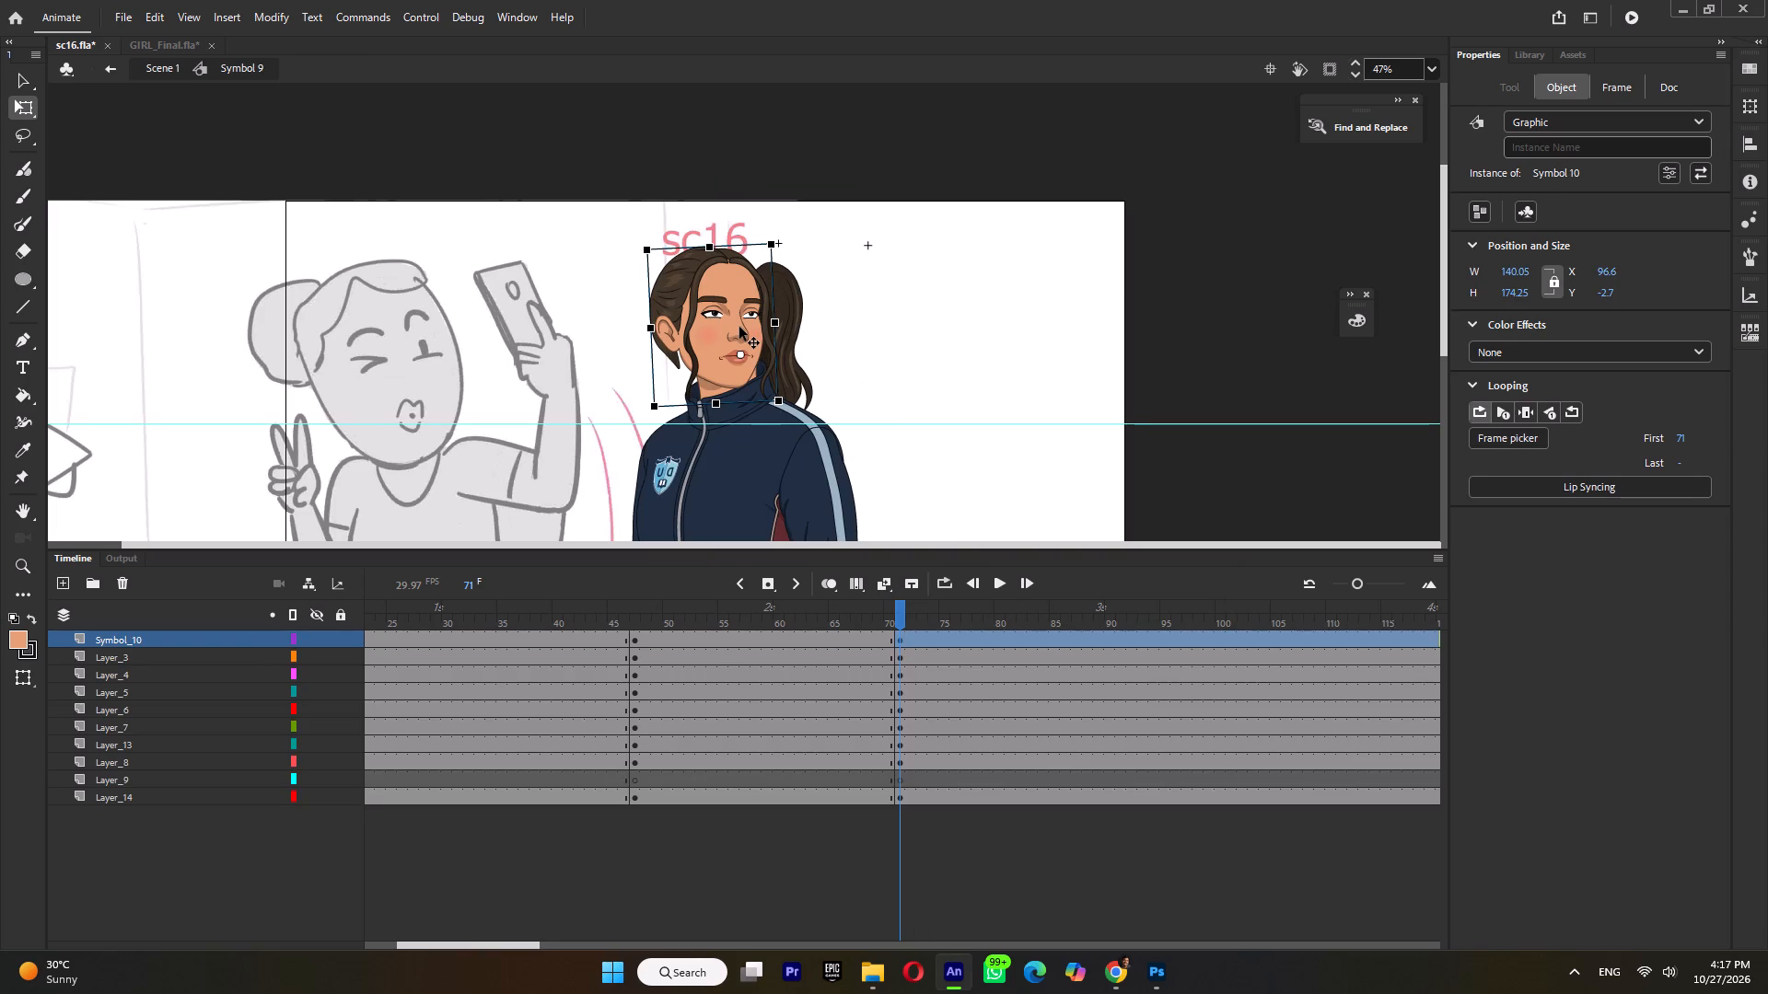
{"action": "left_click", "coordinate": [725, 337]}
{"action": "scroll", "coordinate": [725, 343], "scroll_direction": "up", "scroll_amount": 2, "text": "ctrl"}
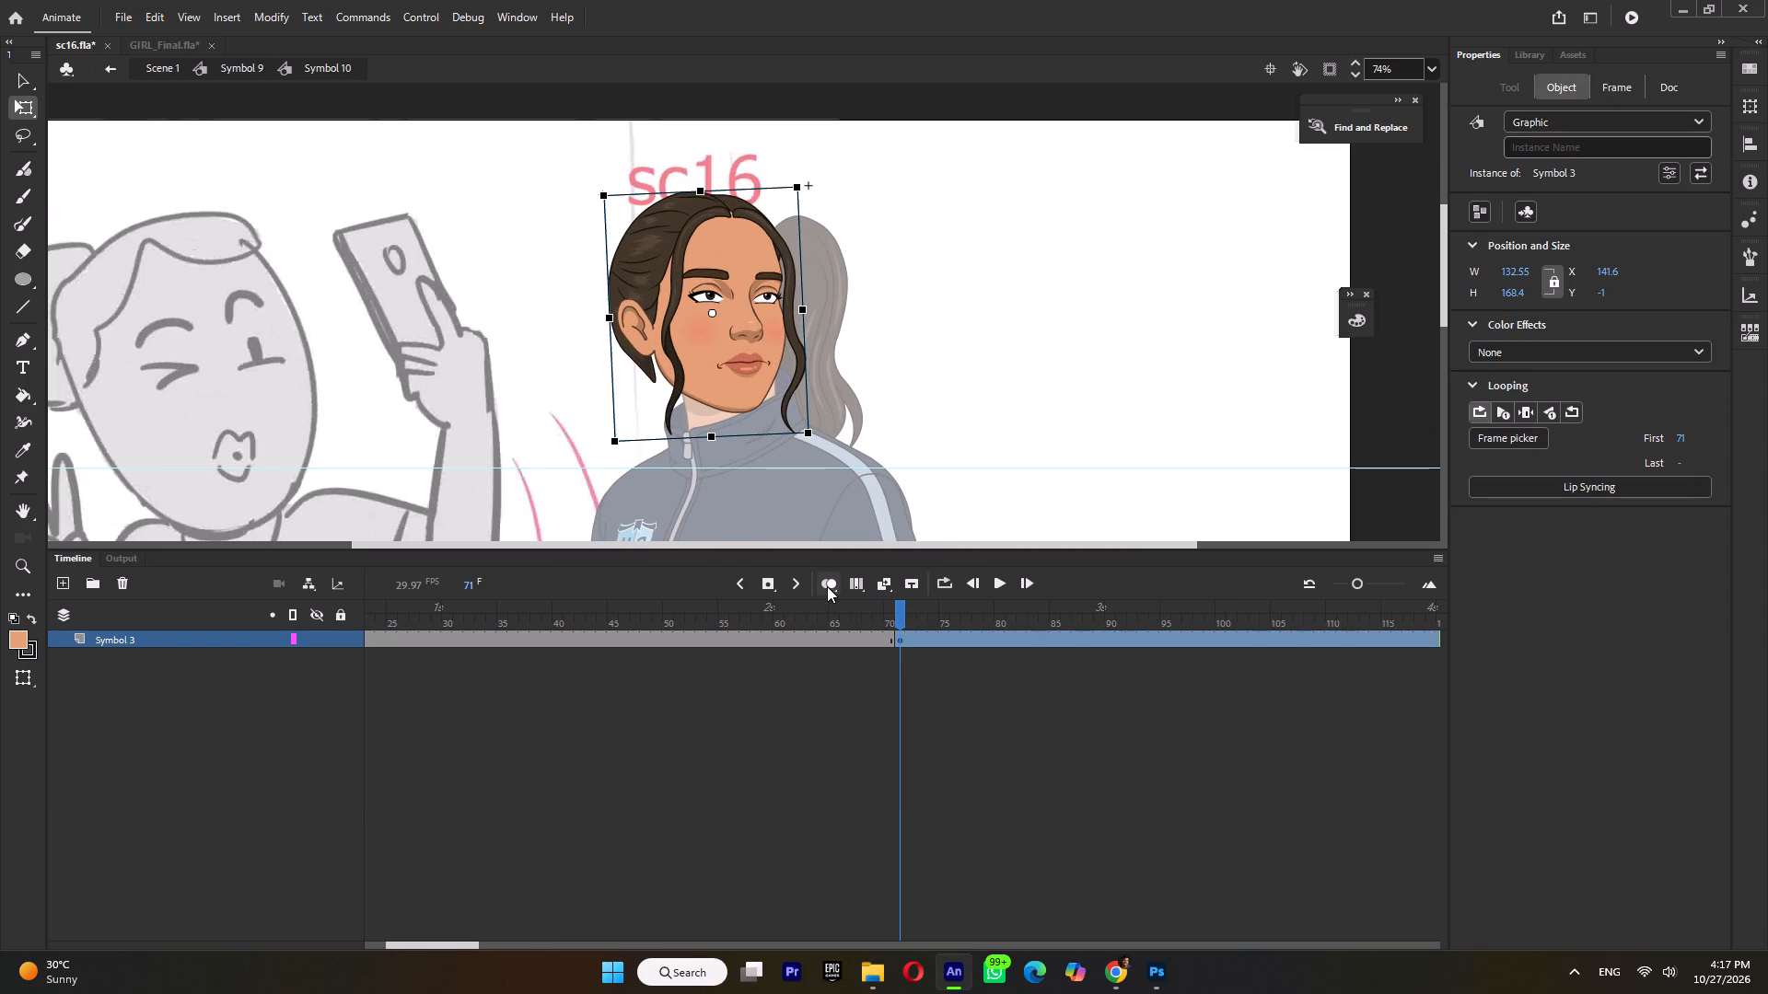
{"action": "left_click", "coordinate": [829, 587]}
{"action": "left_click_drag", "start_coordinate": [726, 379], "coordinate": [747, 379]}
{"action": "left_click", "coordinate": [750, 375]}
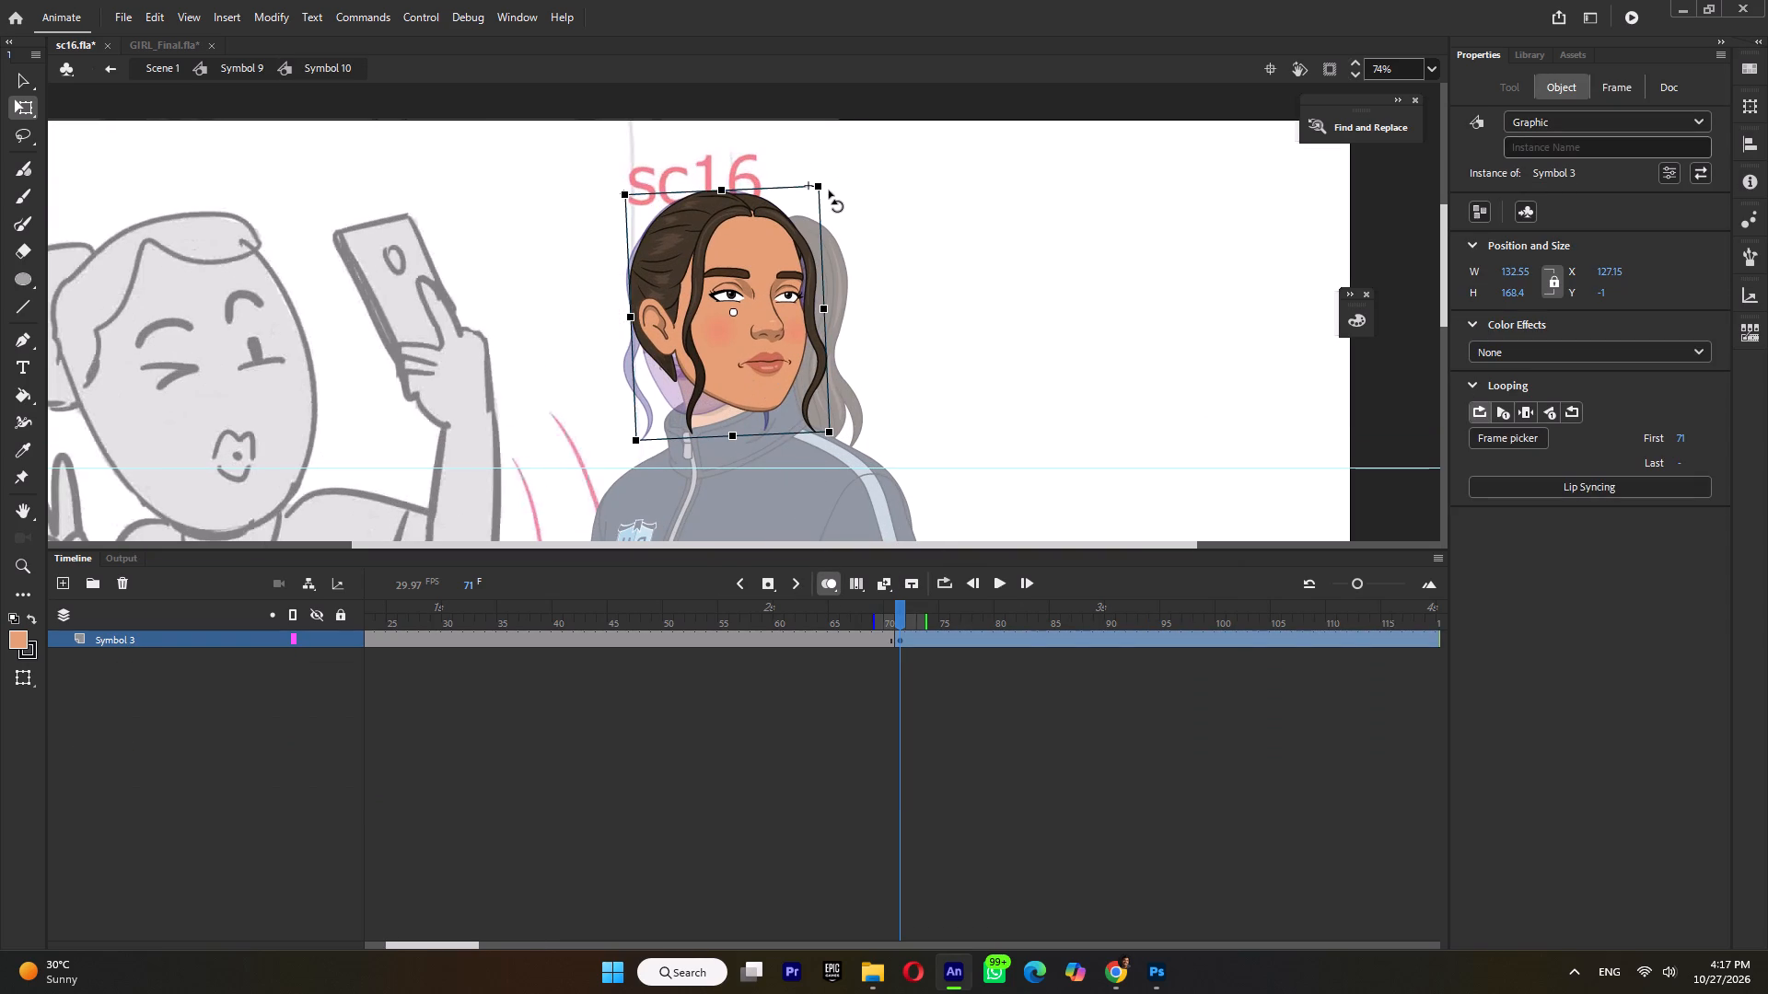
{"action": "left_click_drag", "start_coordinate": [829, 189], "coordinate": [804, 166]}
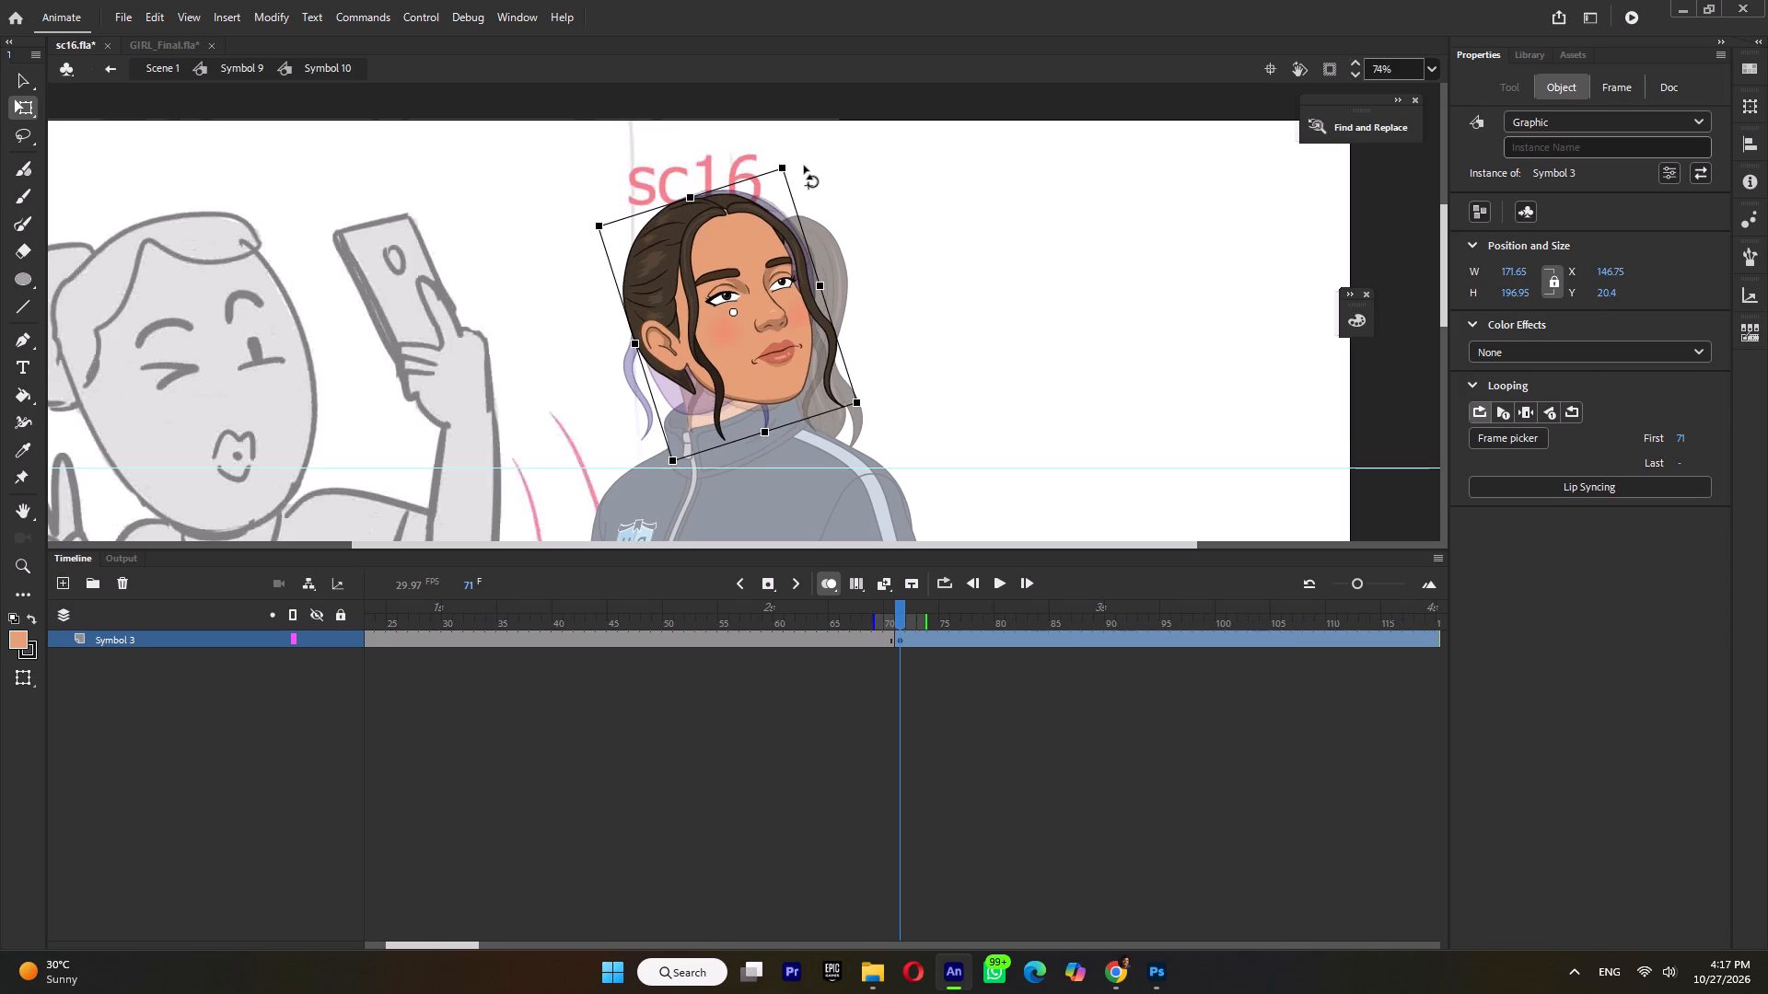
{"action": "left_click_drag", "start_coordinate": [804, 166], "coordinate": [807, 167]}
{"action": "scroll", "coordinate": [776, 310], "scroll_direction": "up", "scroll_amount": 2, "text": "ctrl"}
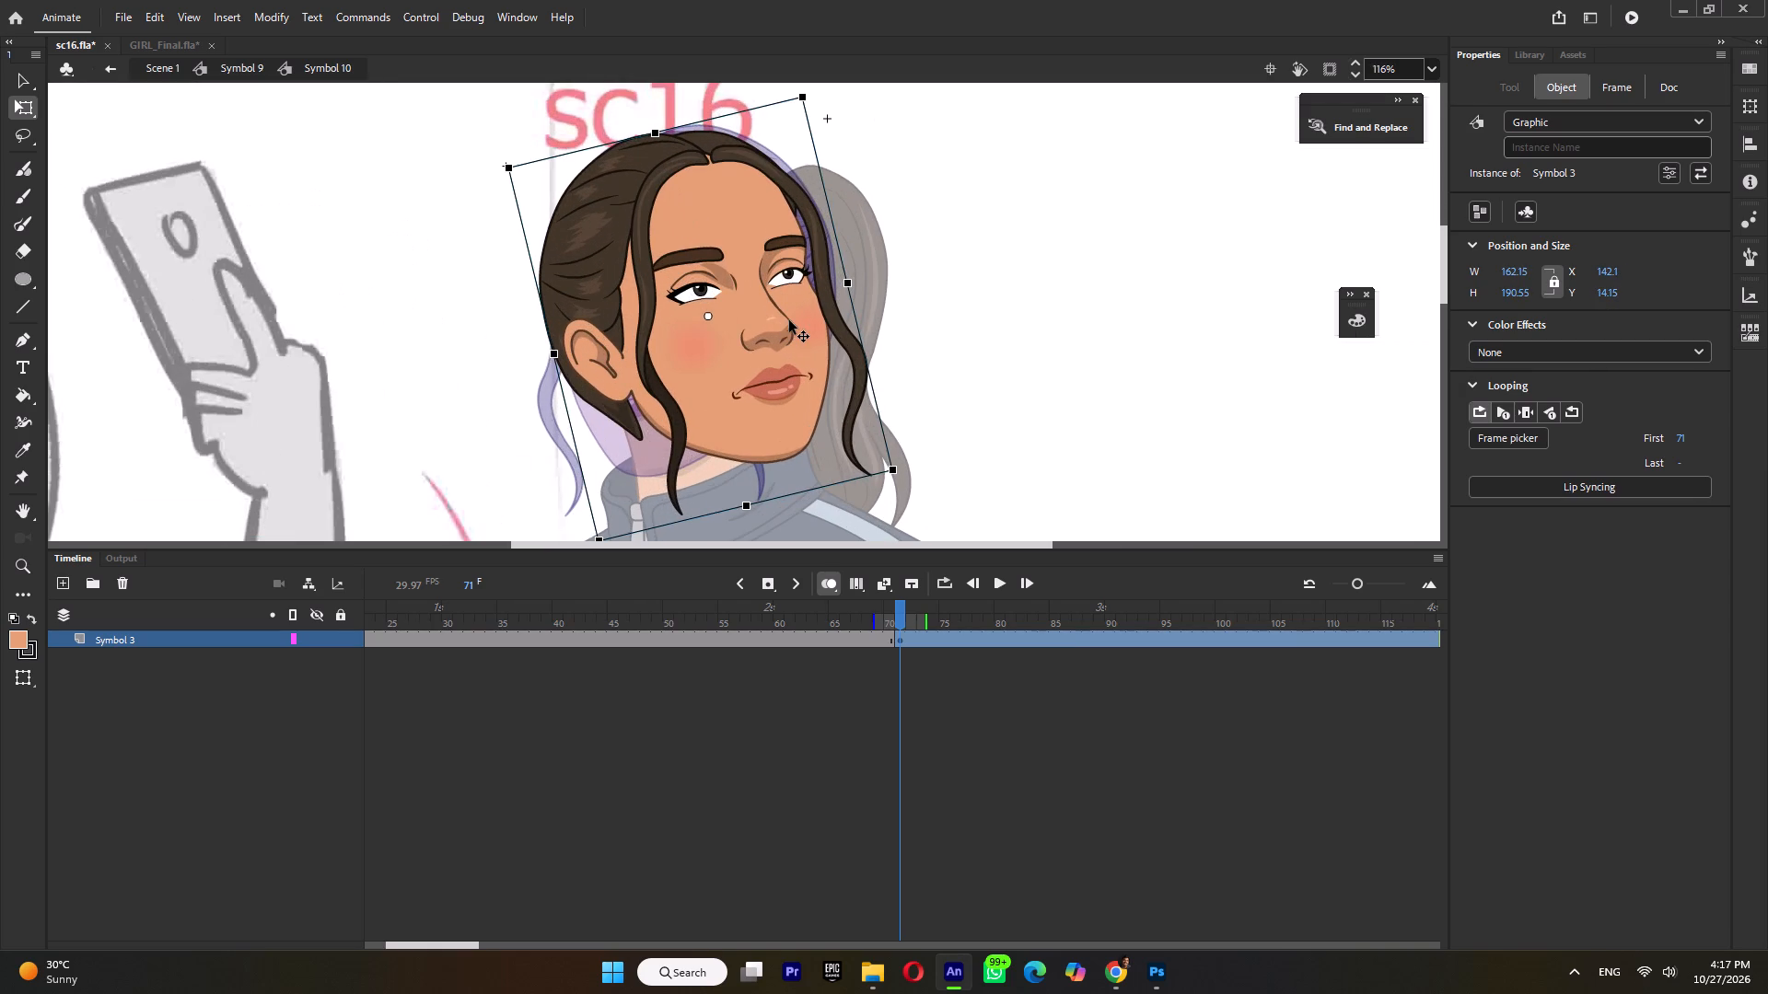
{"action": "left_click_drag", "start_coordinate": [789, 320], "coordinate": [773, 316]}
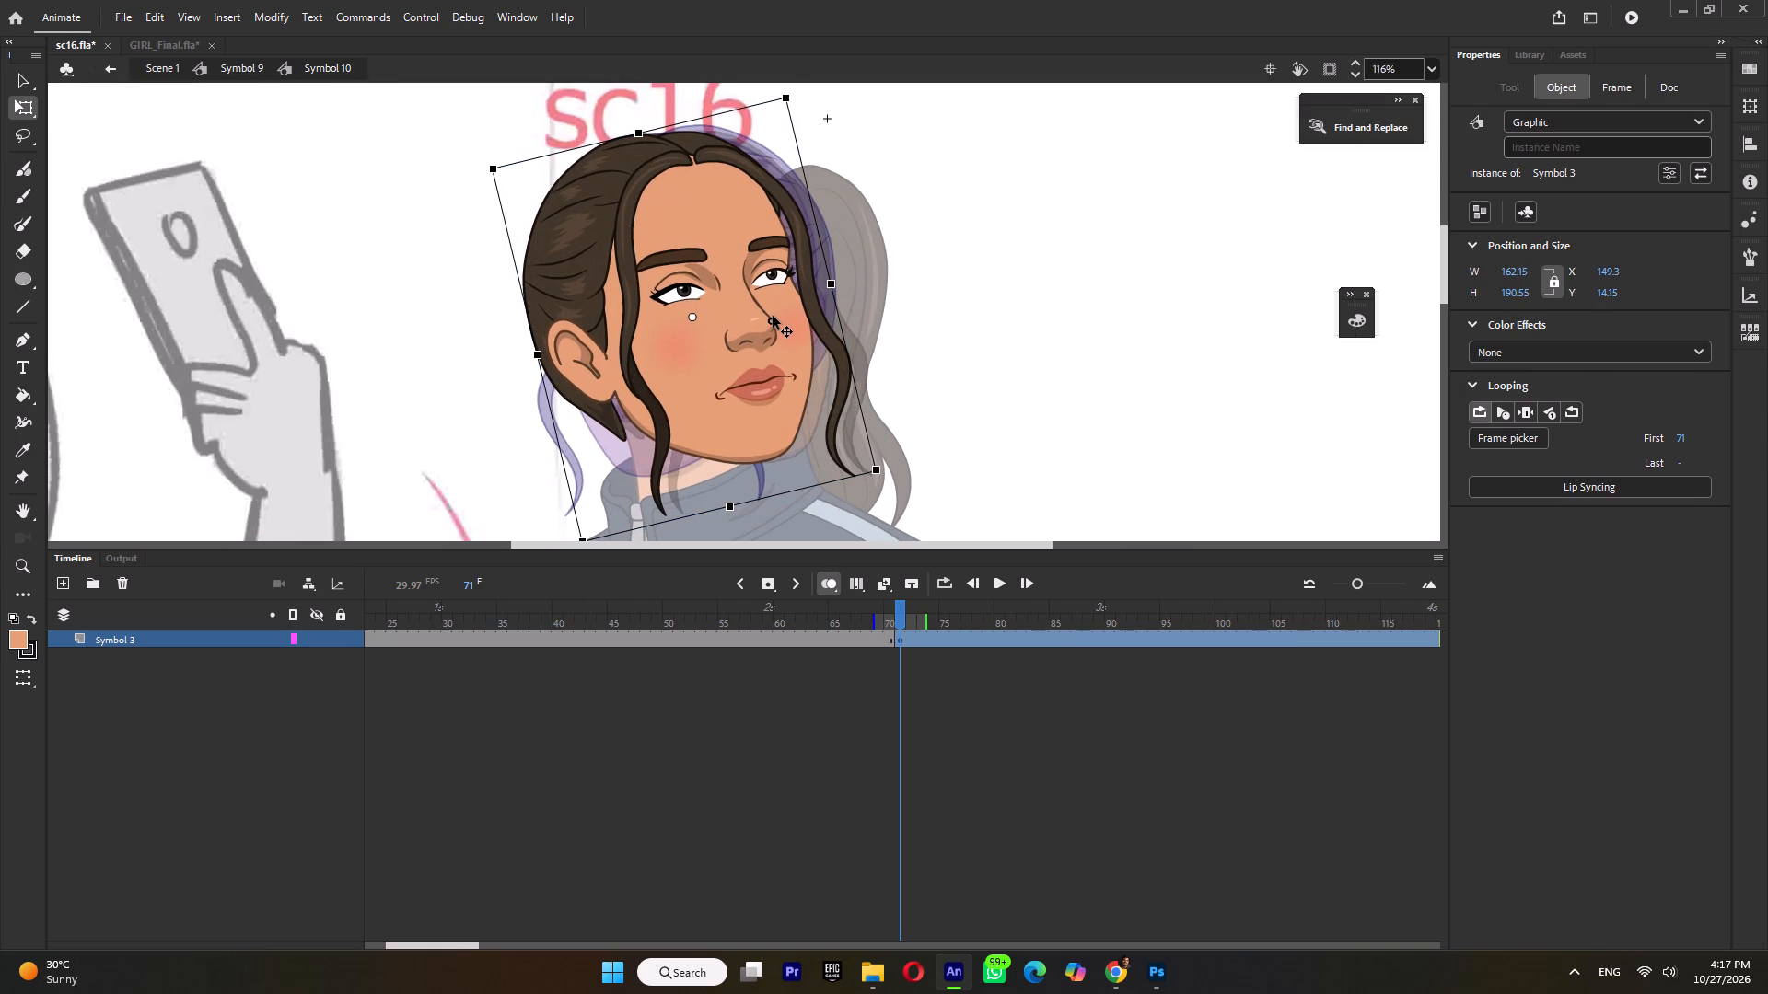
{"action": "left_click_drag", "start_coordinate": [773, 316], "coordinate": [774, 316]}
{"action": "double_click", "coordinate": [942, 347]}
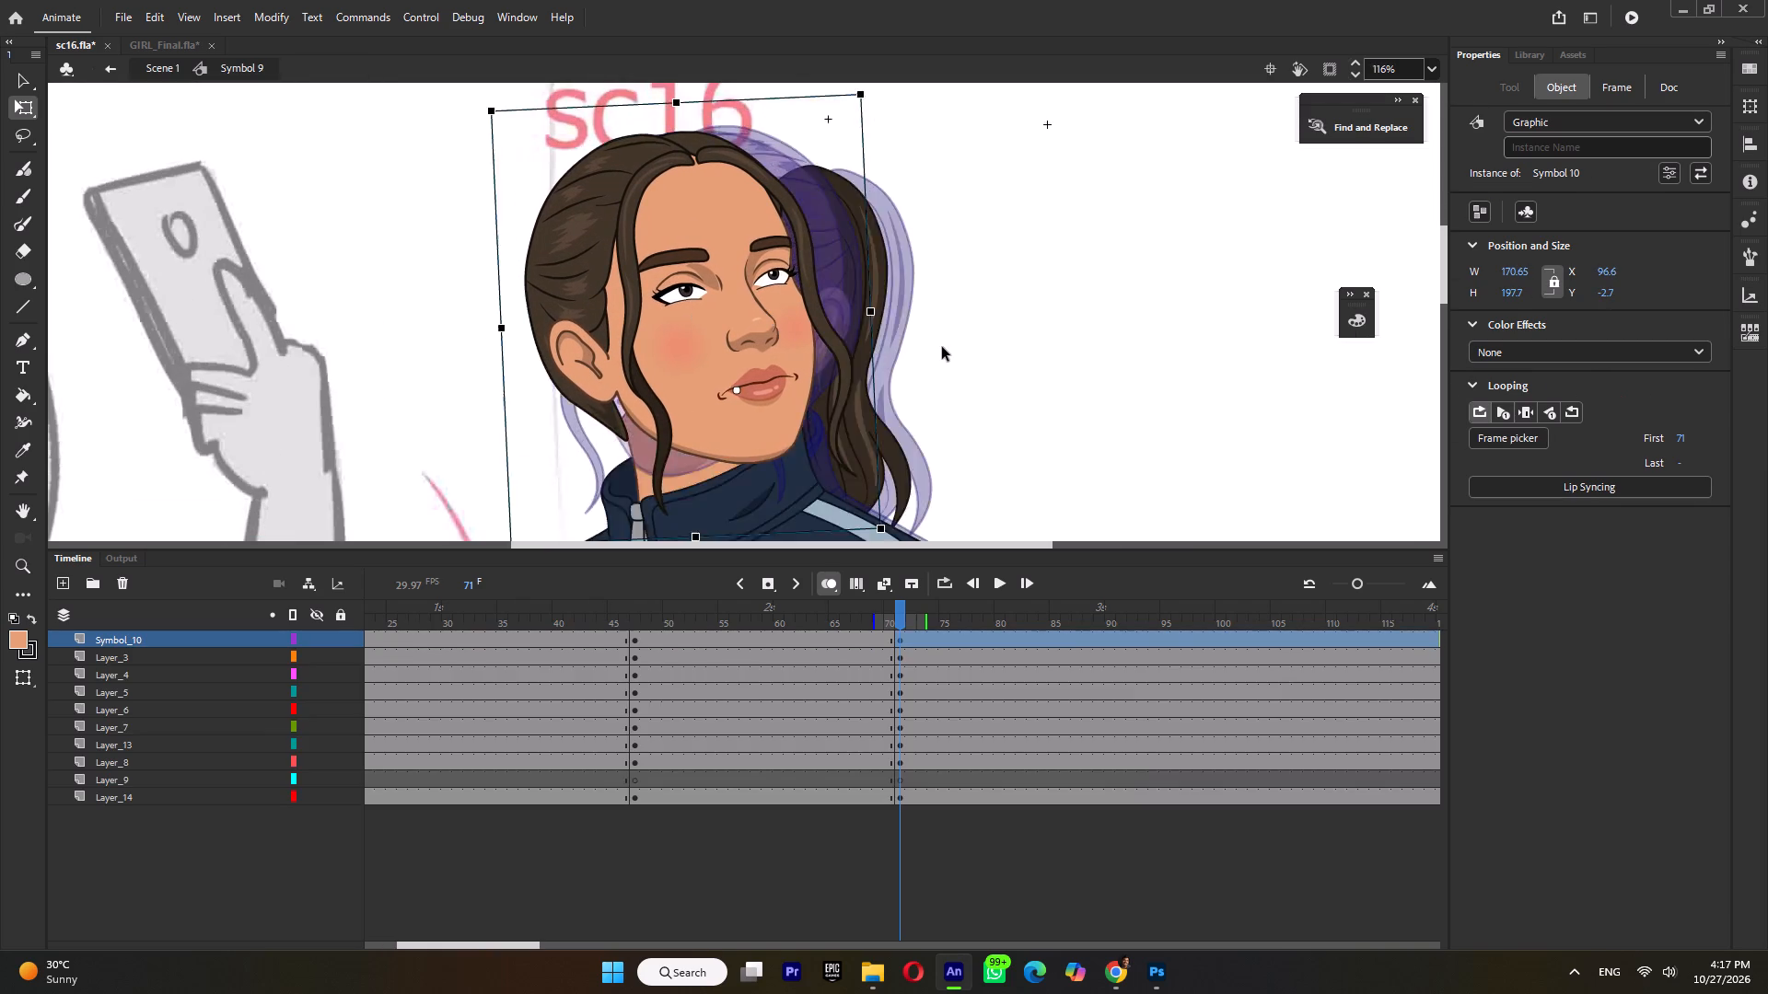
{"action": "scroll", "coordinate": [942, 347], "scroll_direction": "down", "scroll_amount": 5, "text": "ctrl"}
{"action": "left_click", "coordinate": [832, 584]}
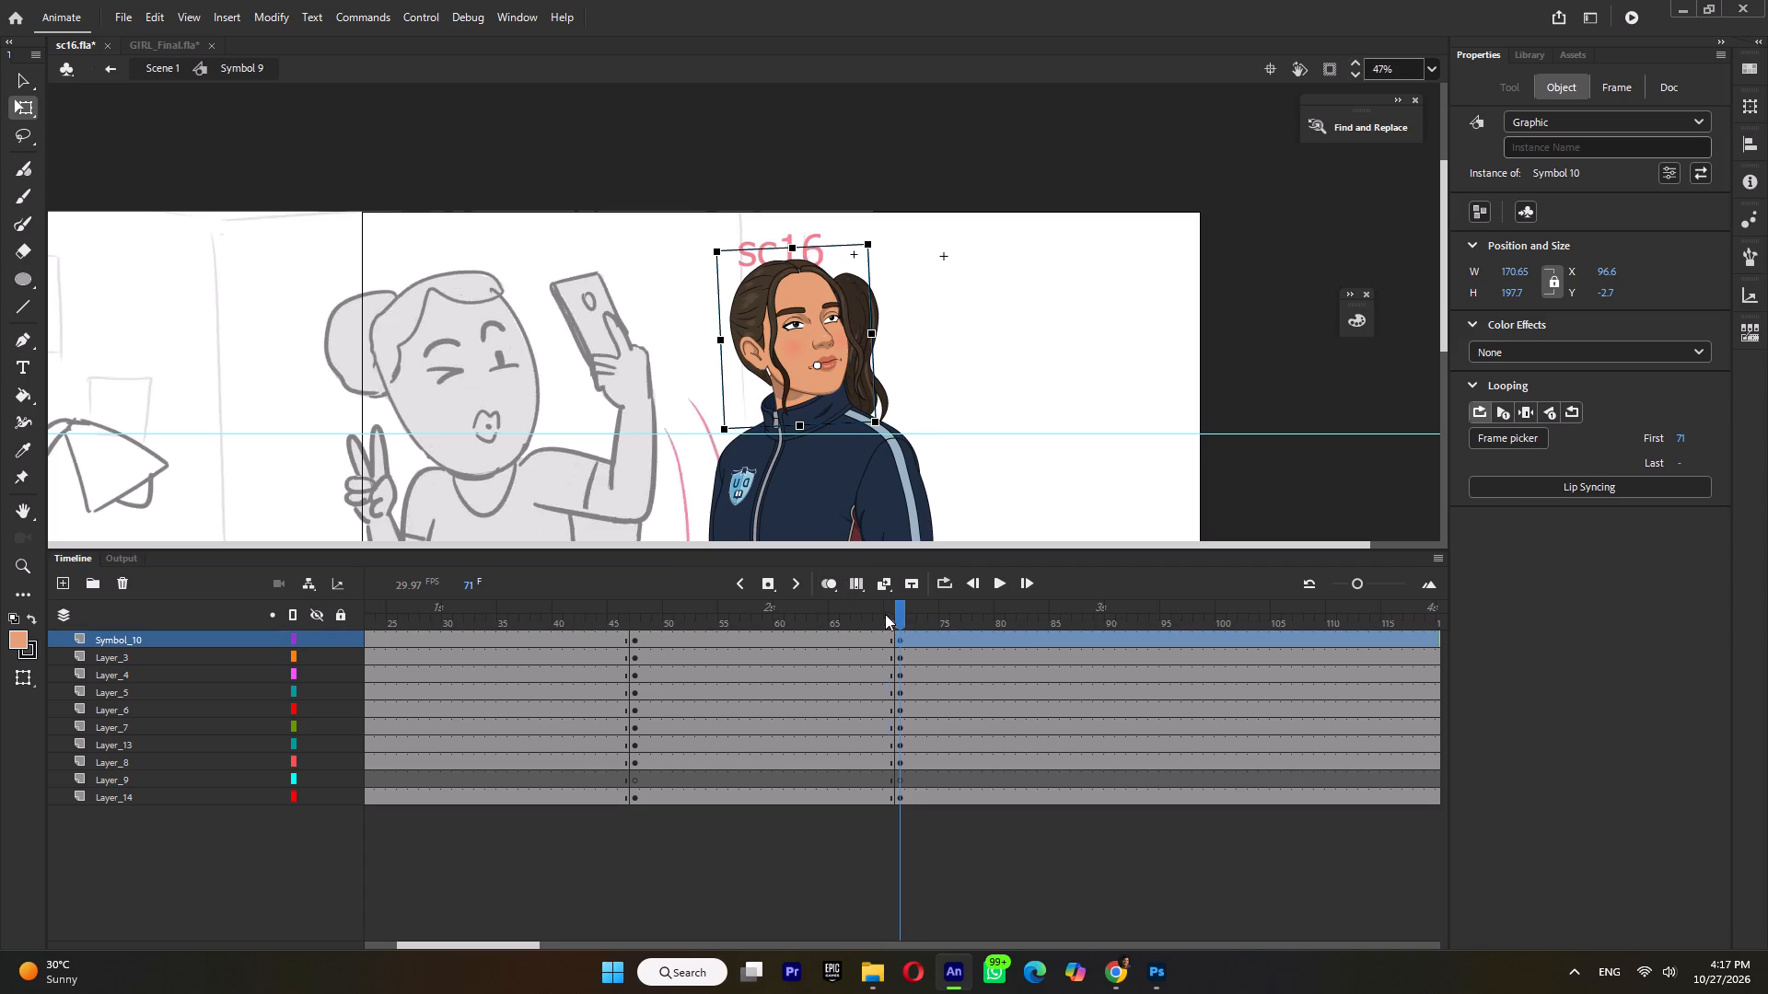
In Symbol 9 at frame 71, lower the head onto the collar at about X 93, Y 7.
{"action": "left_click", "coordinate": [885, 614]}
{"action": "left_click", "coordinate": [902, 615]}
{"action": "left_click", "coordinate": [807, 355]}
{"action": "scroll", "coordinate": [808, 365], "scroll_direction": "up", "scroll_amount": 3, "text": "ctrl"}
{"action": "left_click_drag", "start_coordinate": [808, 370], "coordinate": [817, 387]}
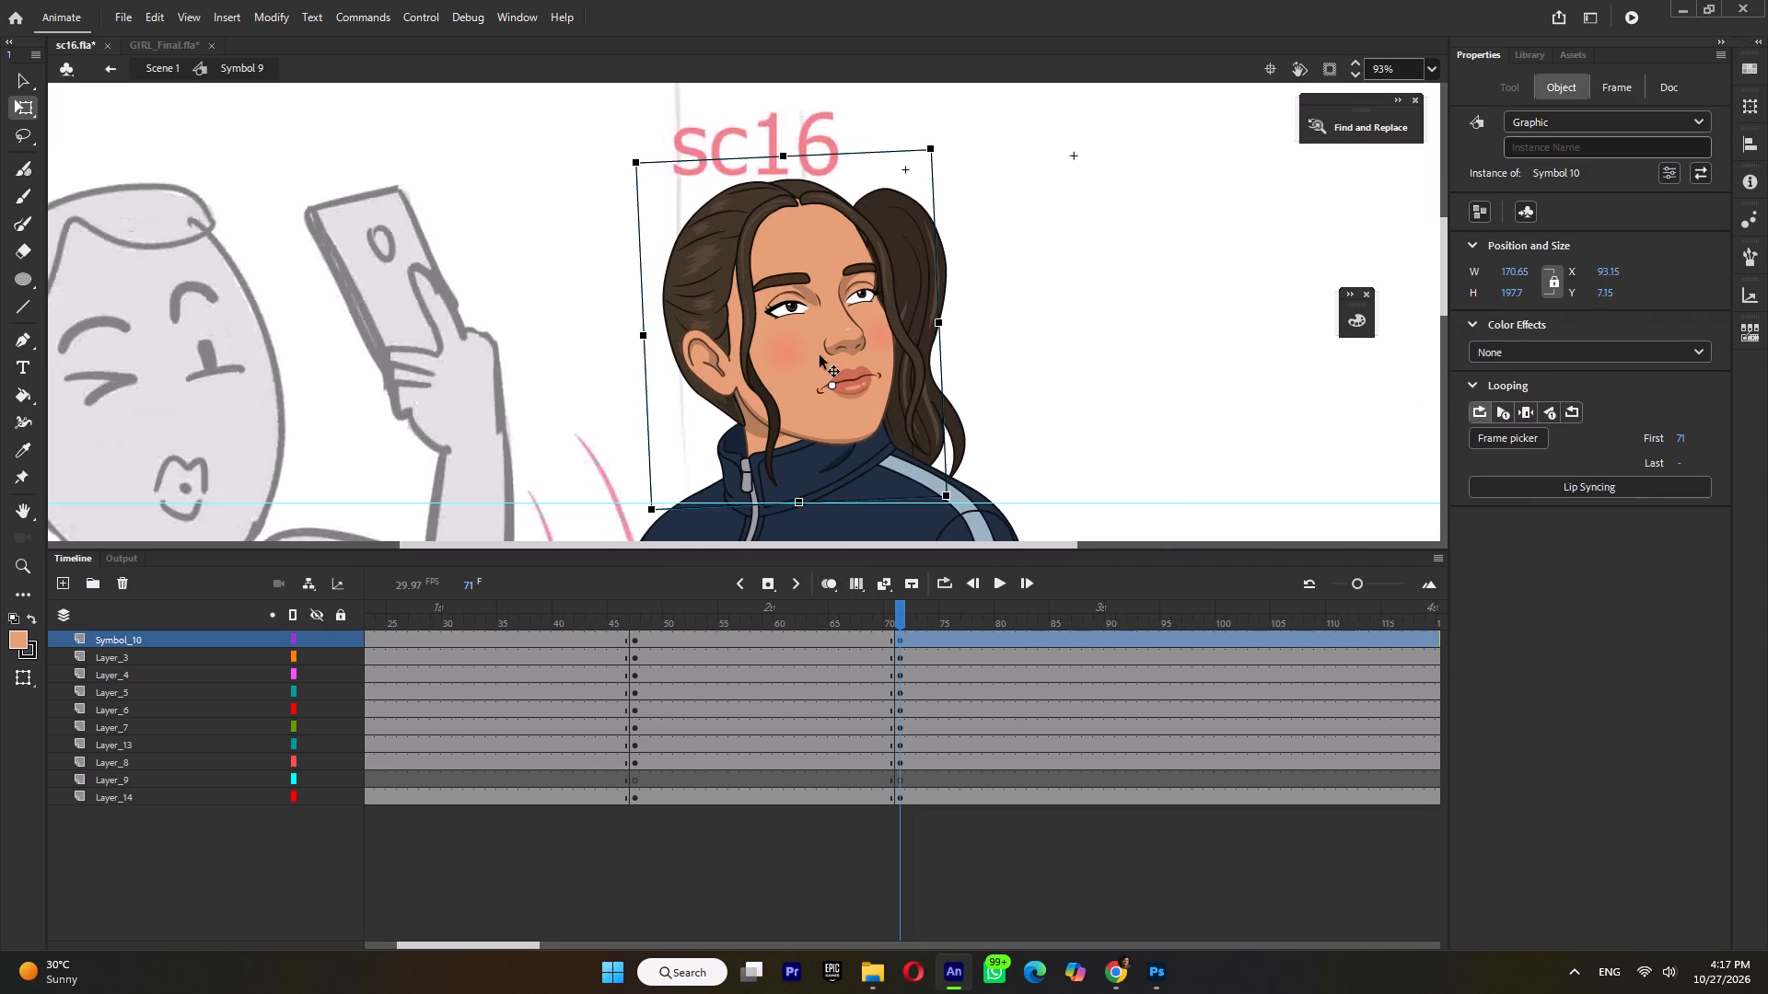
Inside the ponytail symbol Tween 5, add a keyframe at frame 2 and flip the ponytail horizontally there.
{"action": "left_click", "coordinate": [930, 271]}
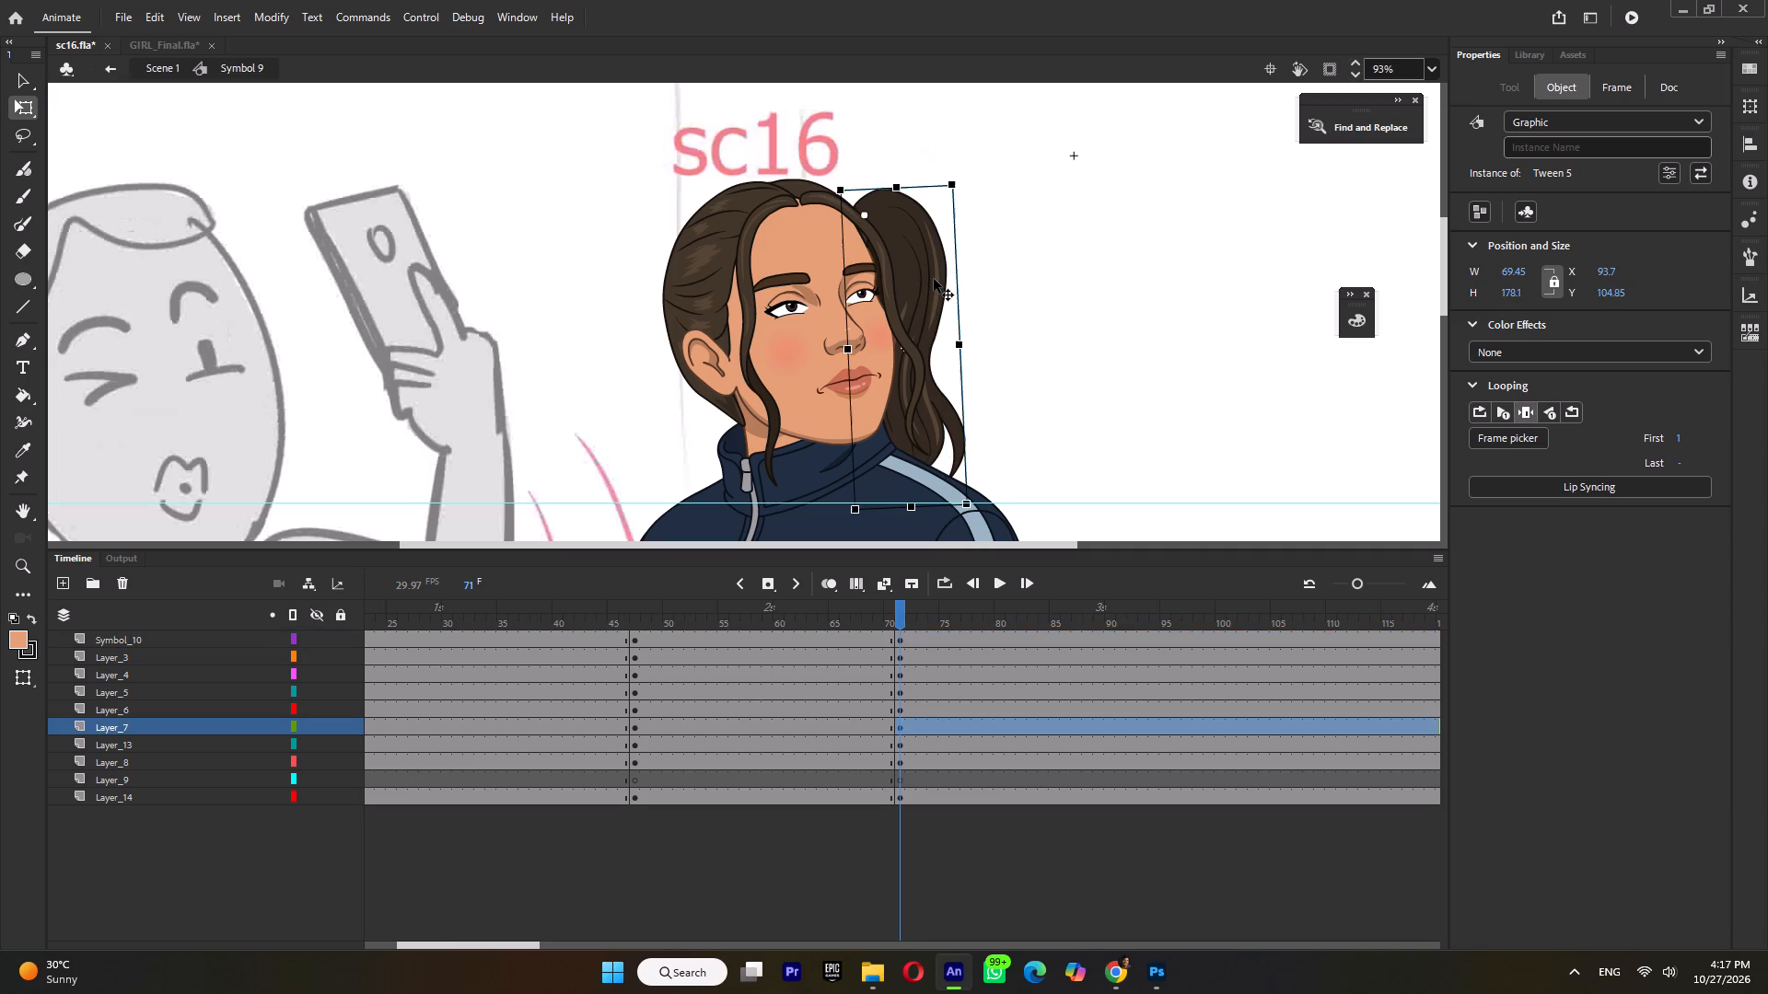
{"action": "left_click", "coordinate": [934, 279]}
{"action": "left_click", "coordinate": [934, 279]}
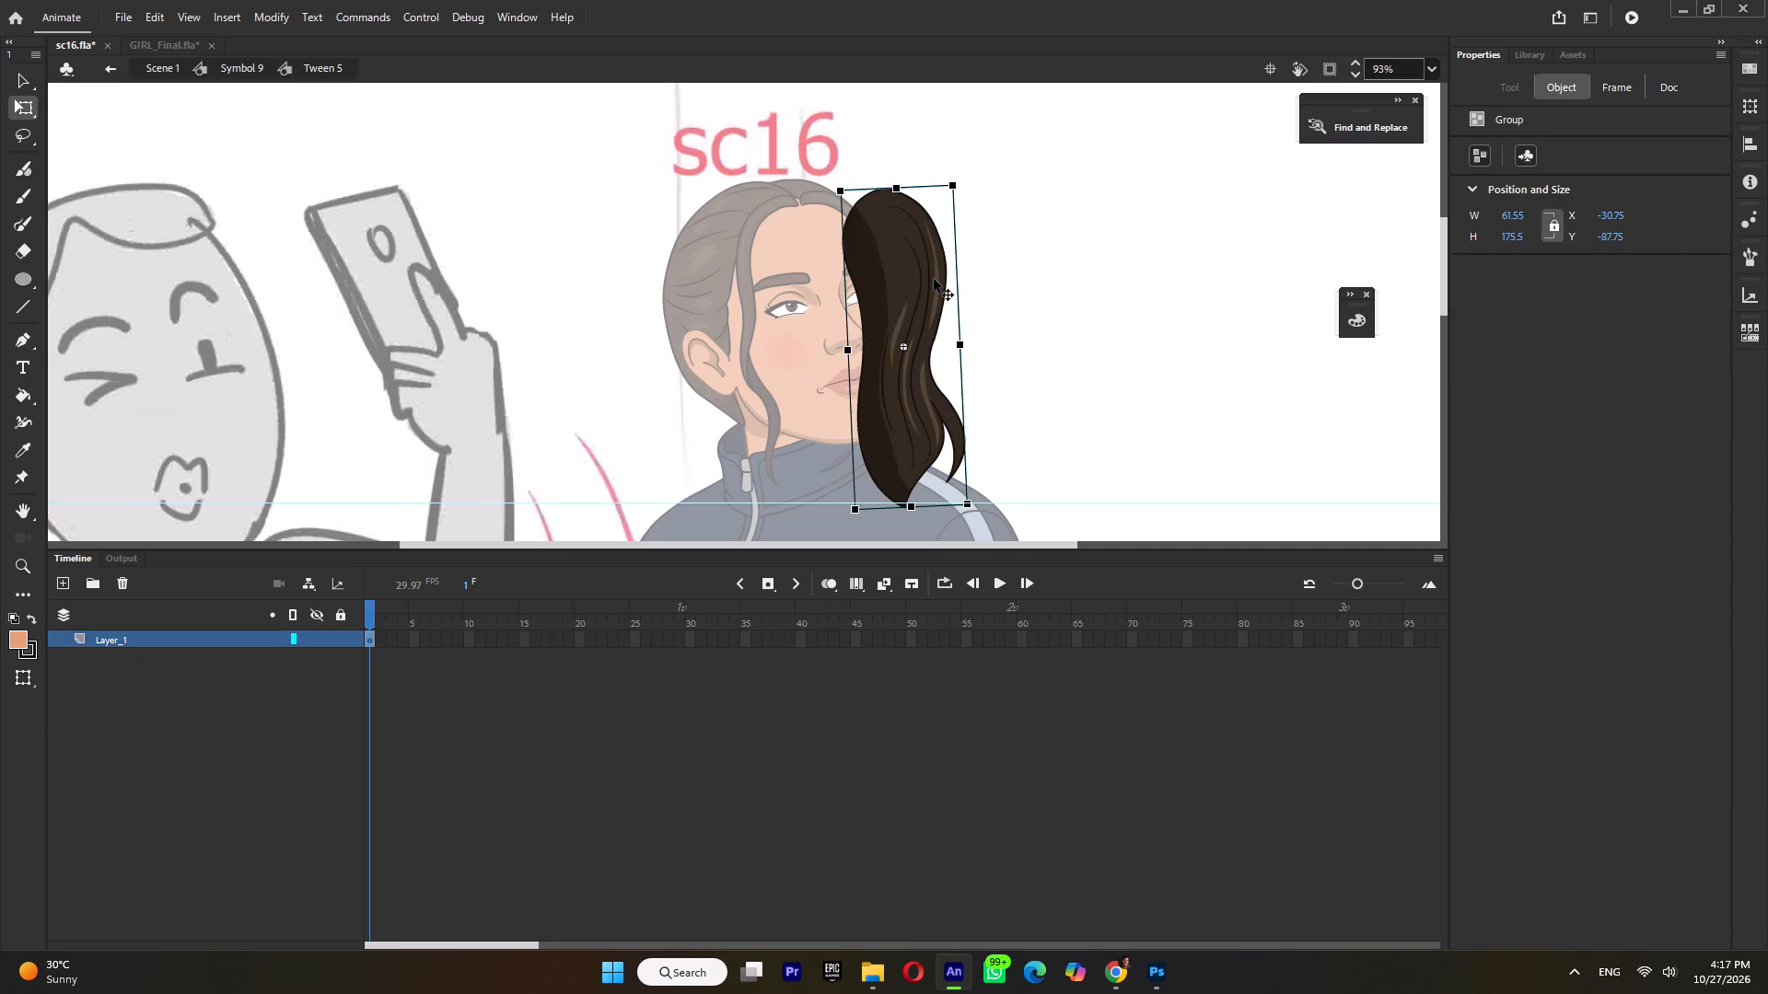
{"action": "key", "text": "F5"}
{"action": "key", "text": "F6"}
{"action": "right_click", "coordinate": [934, 279]}
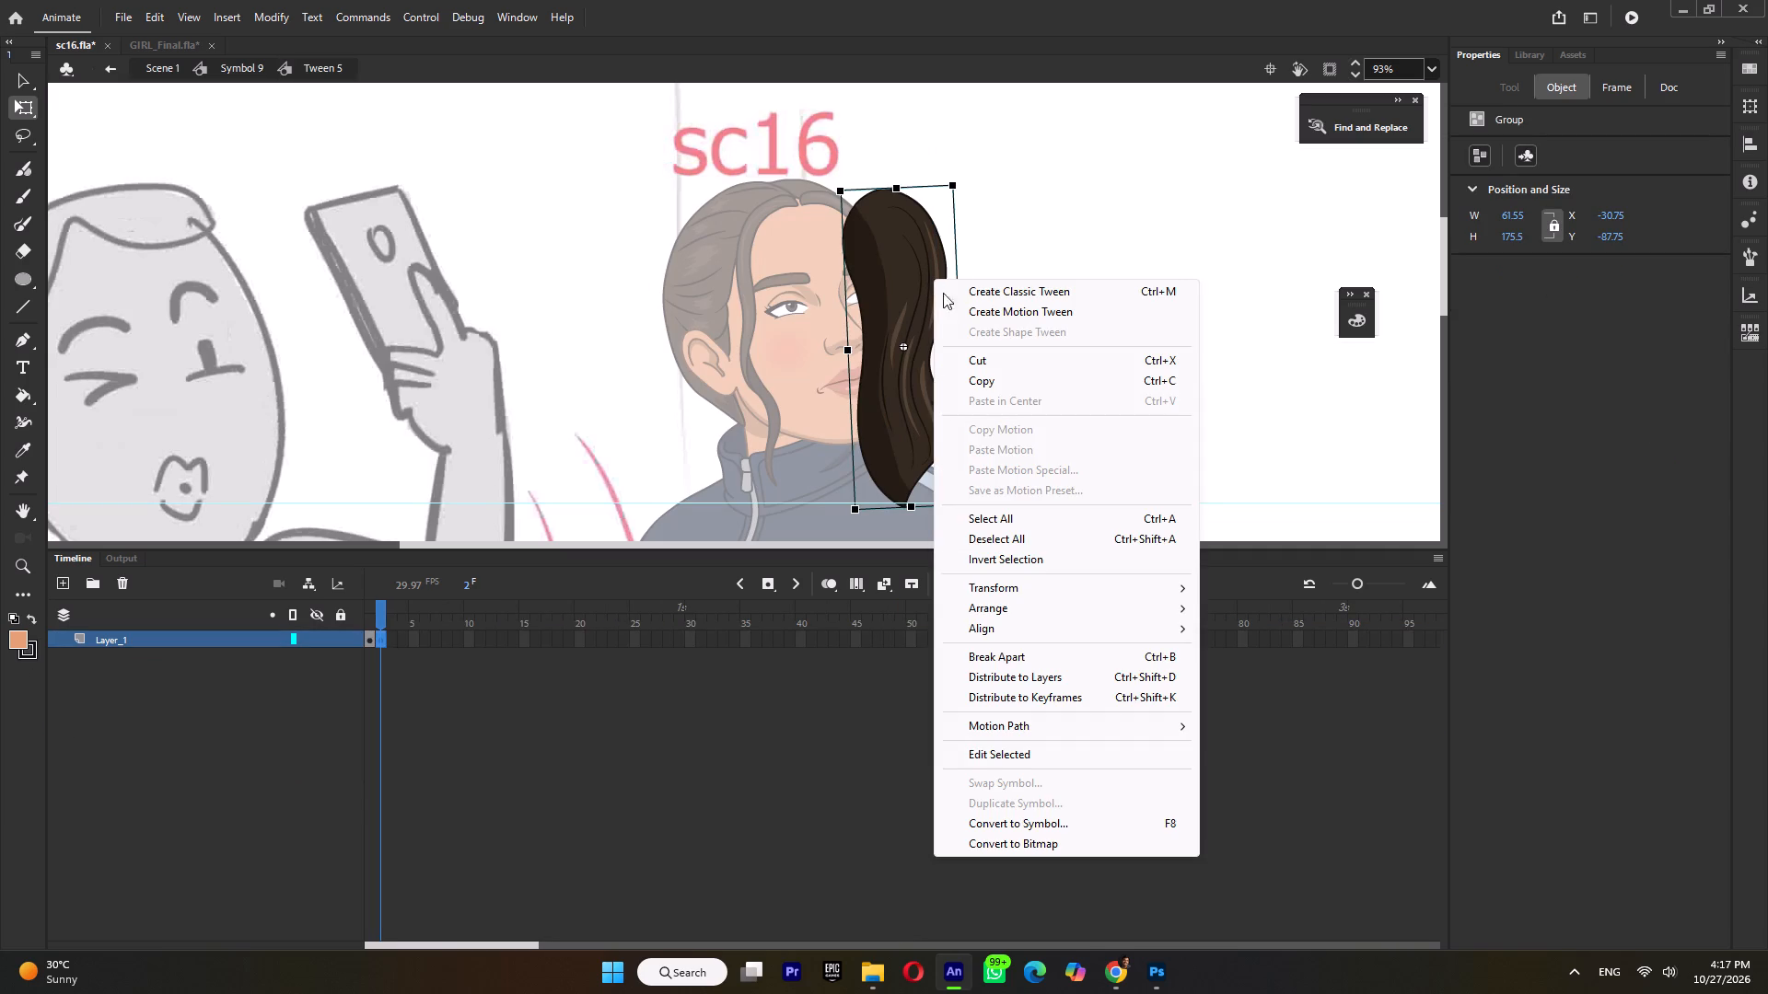
{"action": "left_click", "coordinate": [1024, 589]}
{"action": "left_click", "coordinate": [1259, 794]}
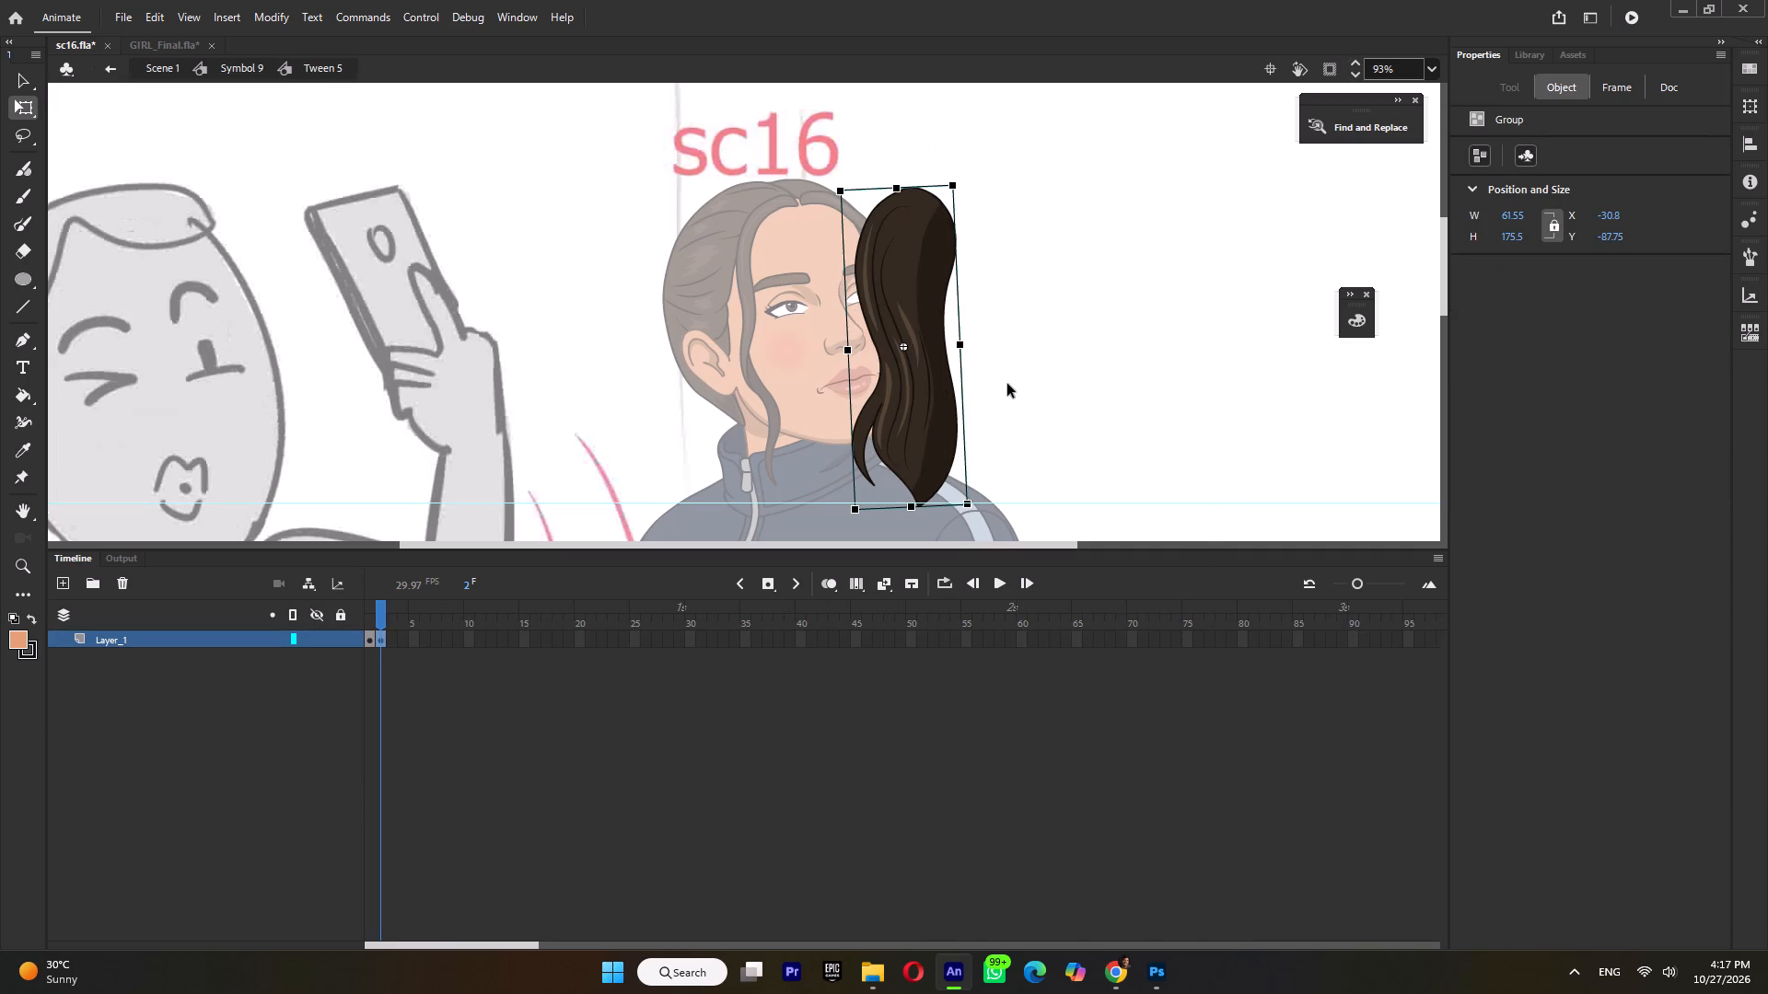
Using onion skinning, shift the flipped ponytail toward the head to line up with the original, and return to Symbol 9.
{"action": "left_click", "coordinate": [829, 579]}
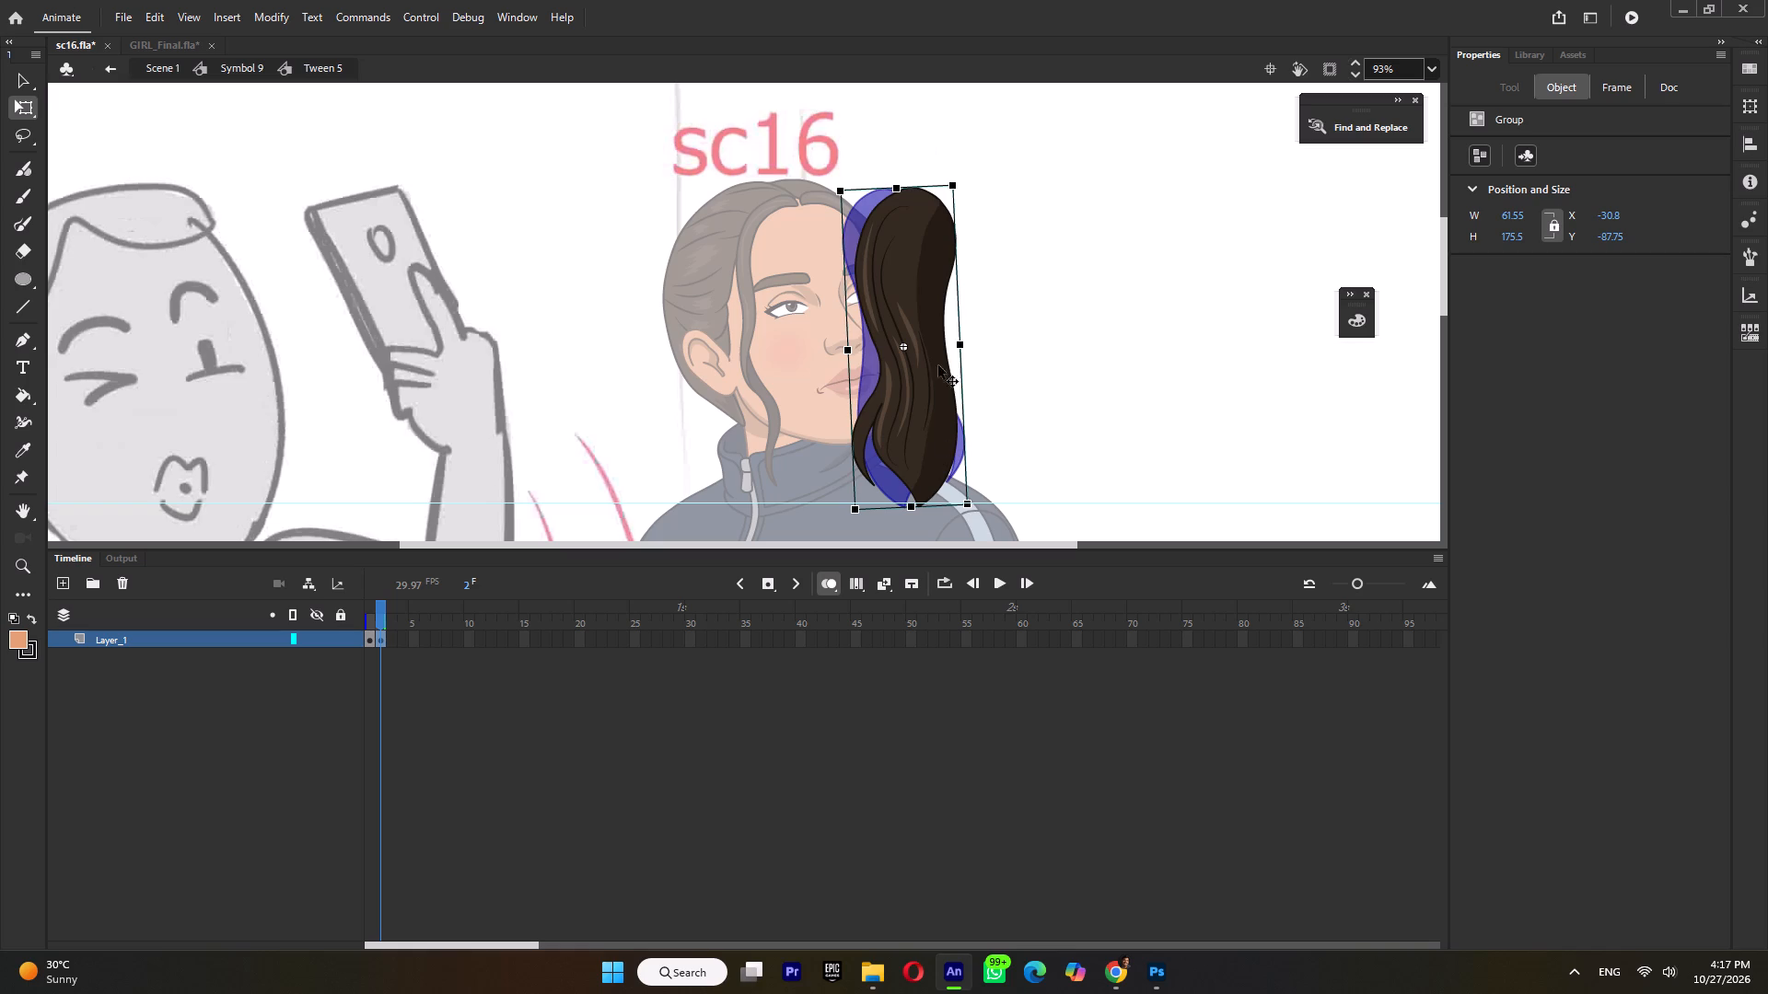
{"action": "left_click_drag", "start_coordinate": [940, 349], "coordinate": [922, 349]}
{"action": "double_click", "coordinate": [1053, 353]}
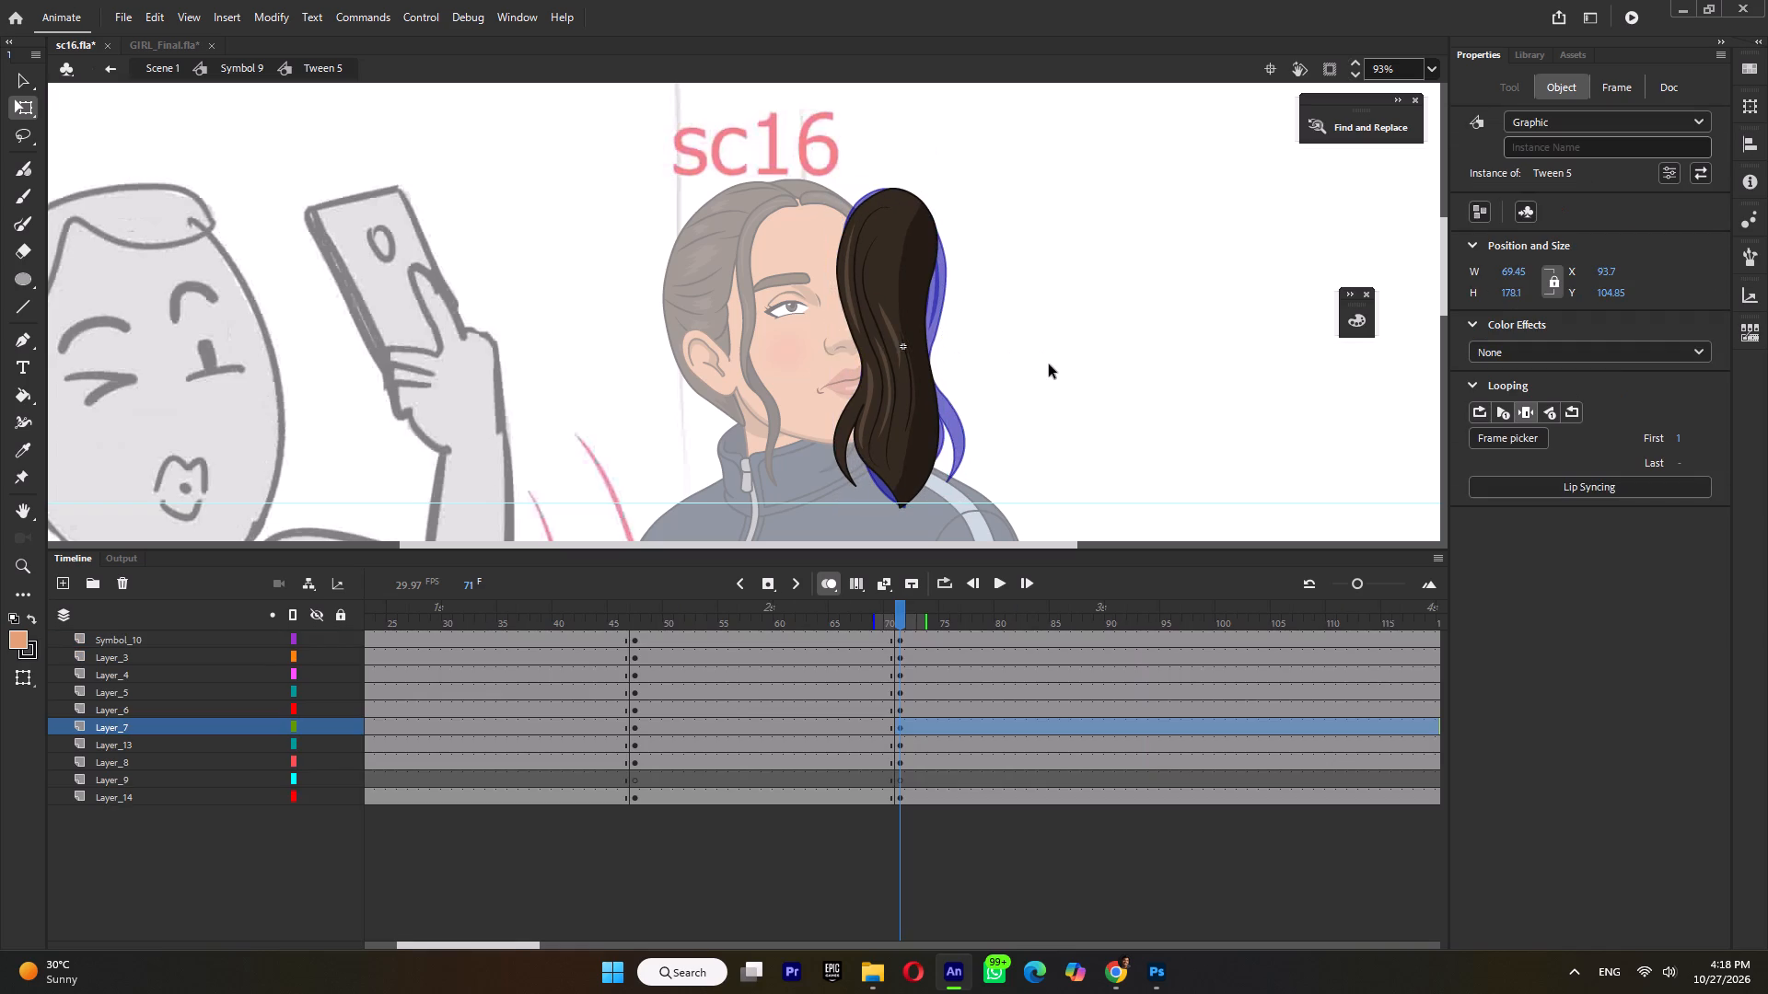
Show frame 2 of the ponytail at frame 71 and place it behind the head at about X 201, Y 136, with onion skinning off.
{"action": "left_click", "coordinate": [1503, 436]}
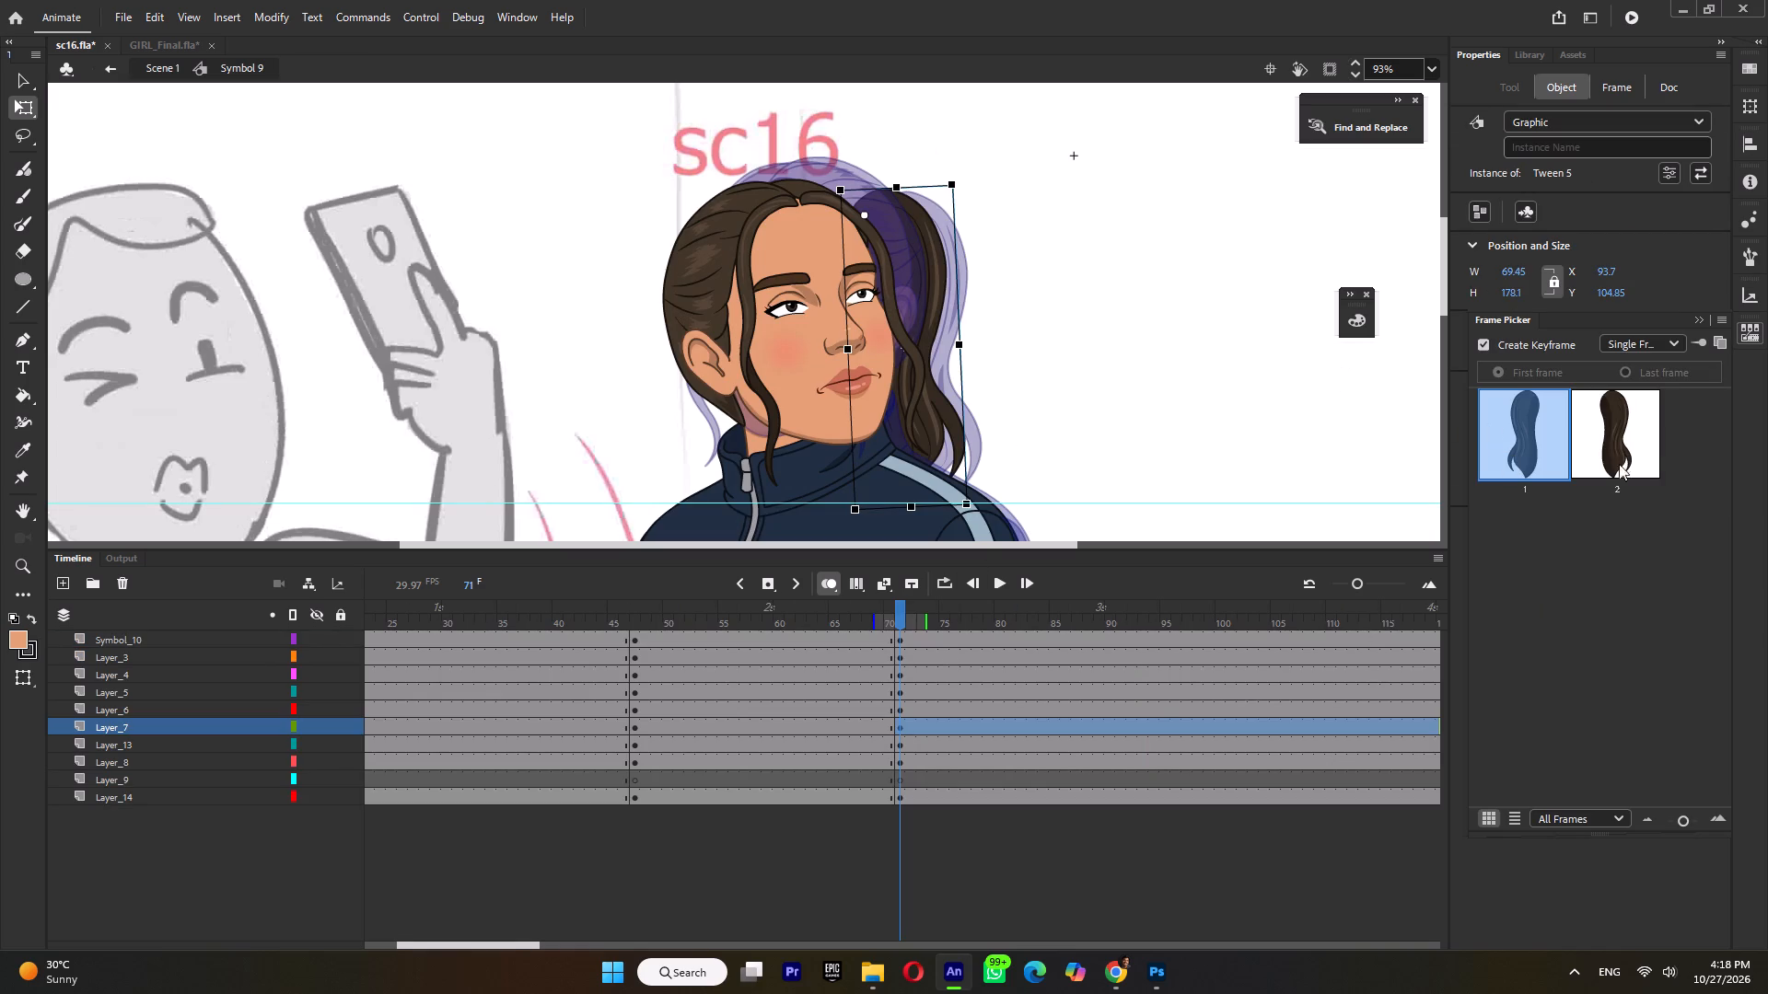
{"action": "left_click", "coordinate": [1618, 458]}
{"action": "left_click_drag", "start_coordinate": [922, 237], "coordinate": [714, 298]}
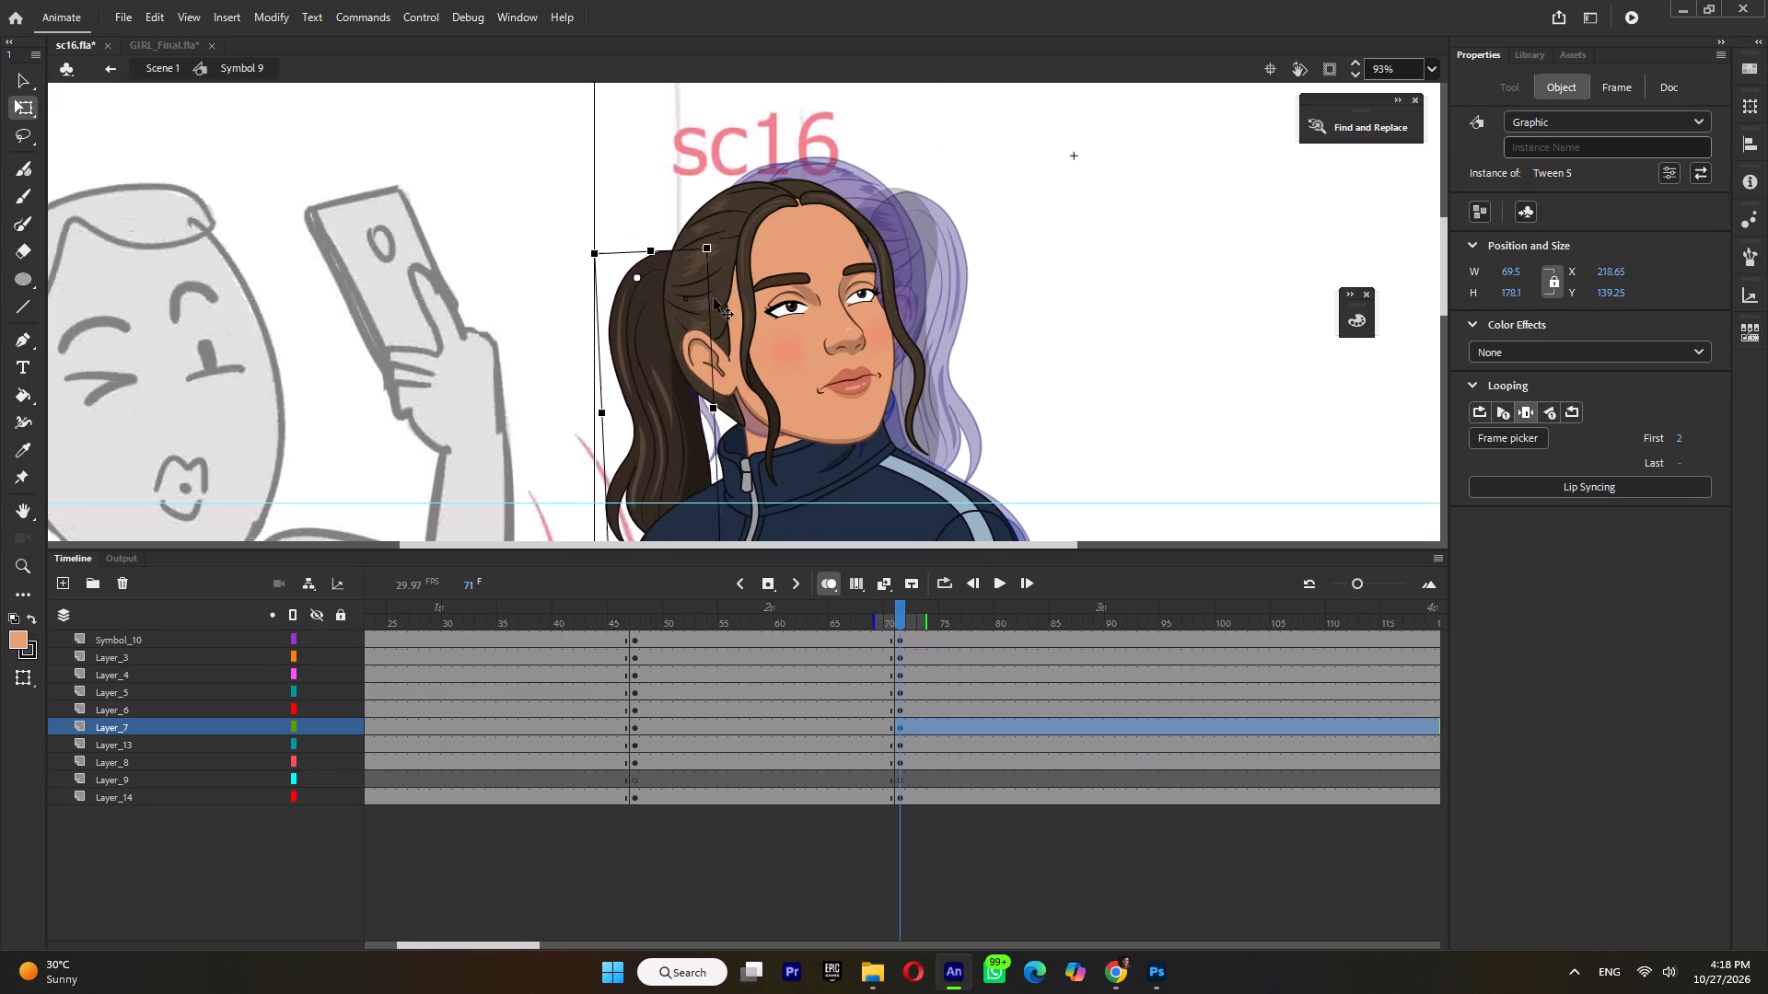
{"action": "left_click_drag", "start_coordinate": [714, 298], "coordinate": [726, 293]}
{"action": "left_click", "coordinate": [831, 585]}
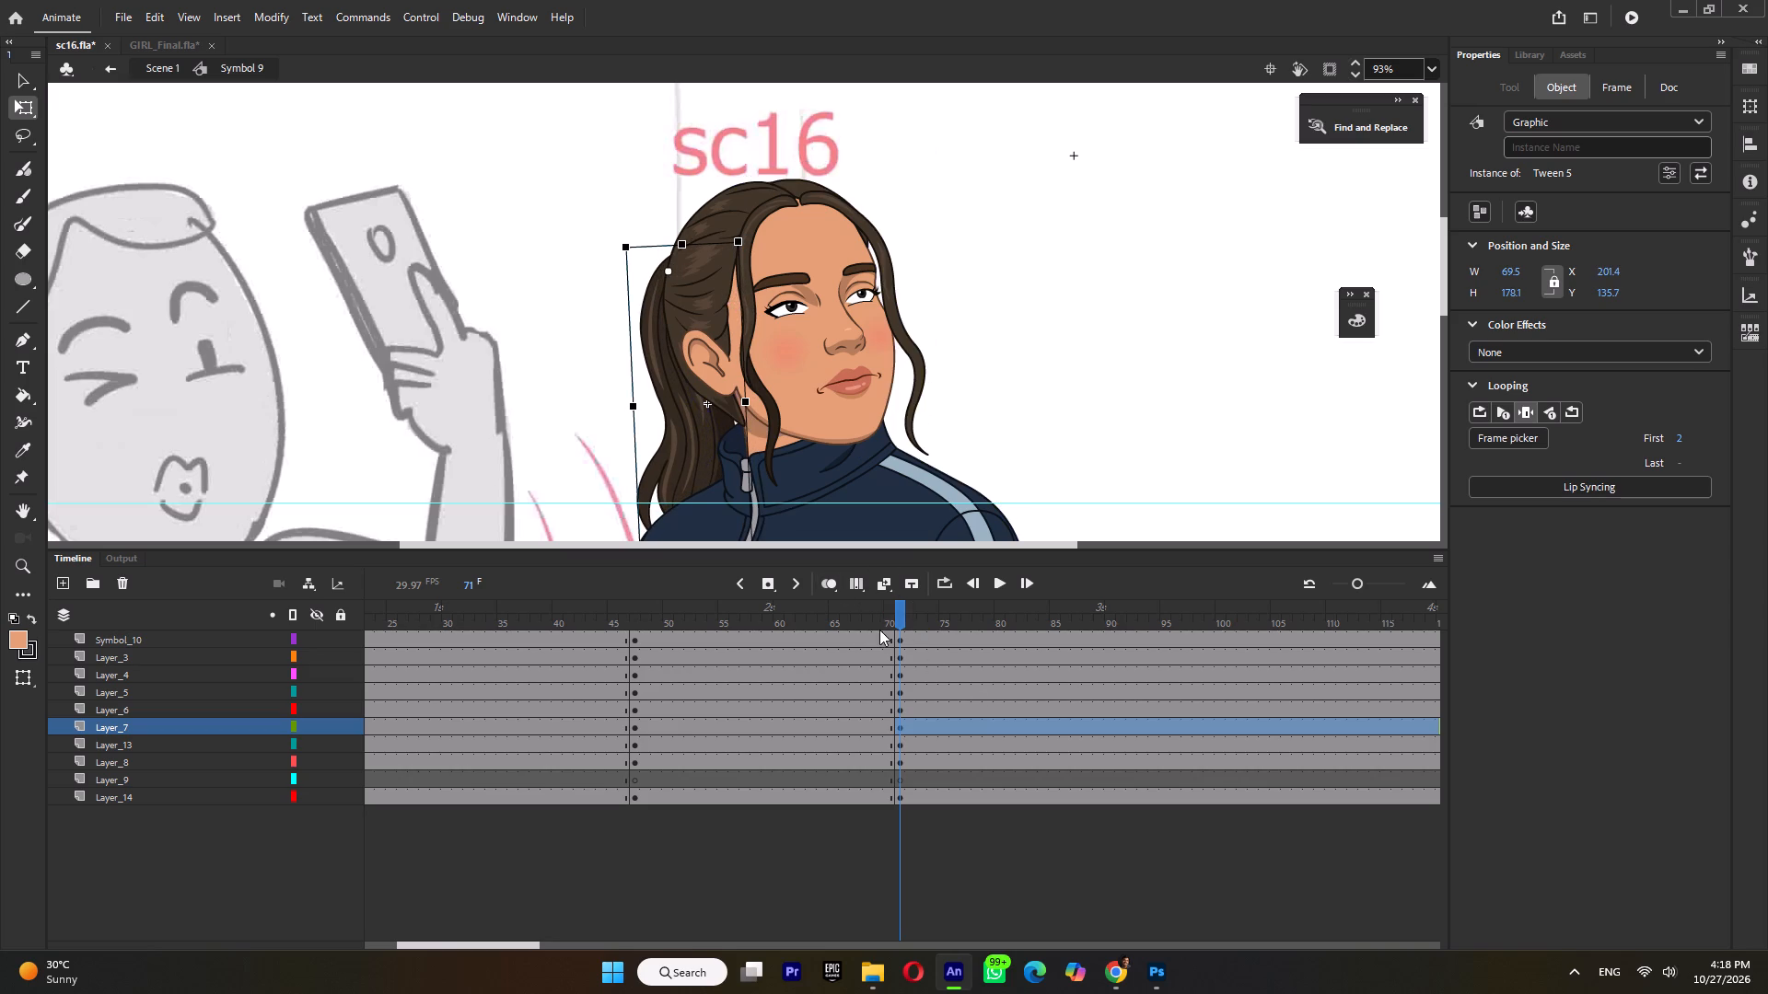
{"action": "left_click", "coordinate": [879, 630]}
{"action": "left_click", "coordinate": [888, 618]}
{"action": "left_click", "coordinate": [904, 617]}
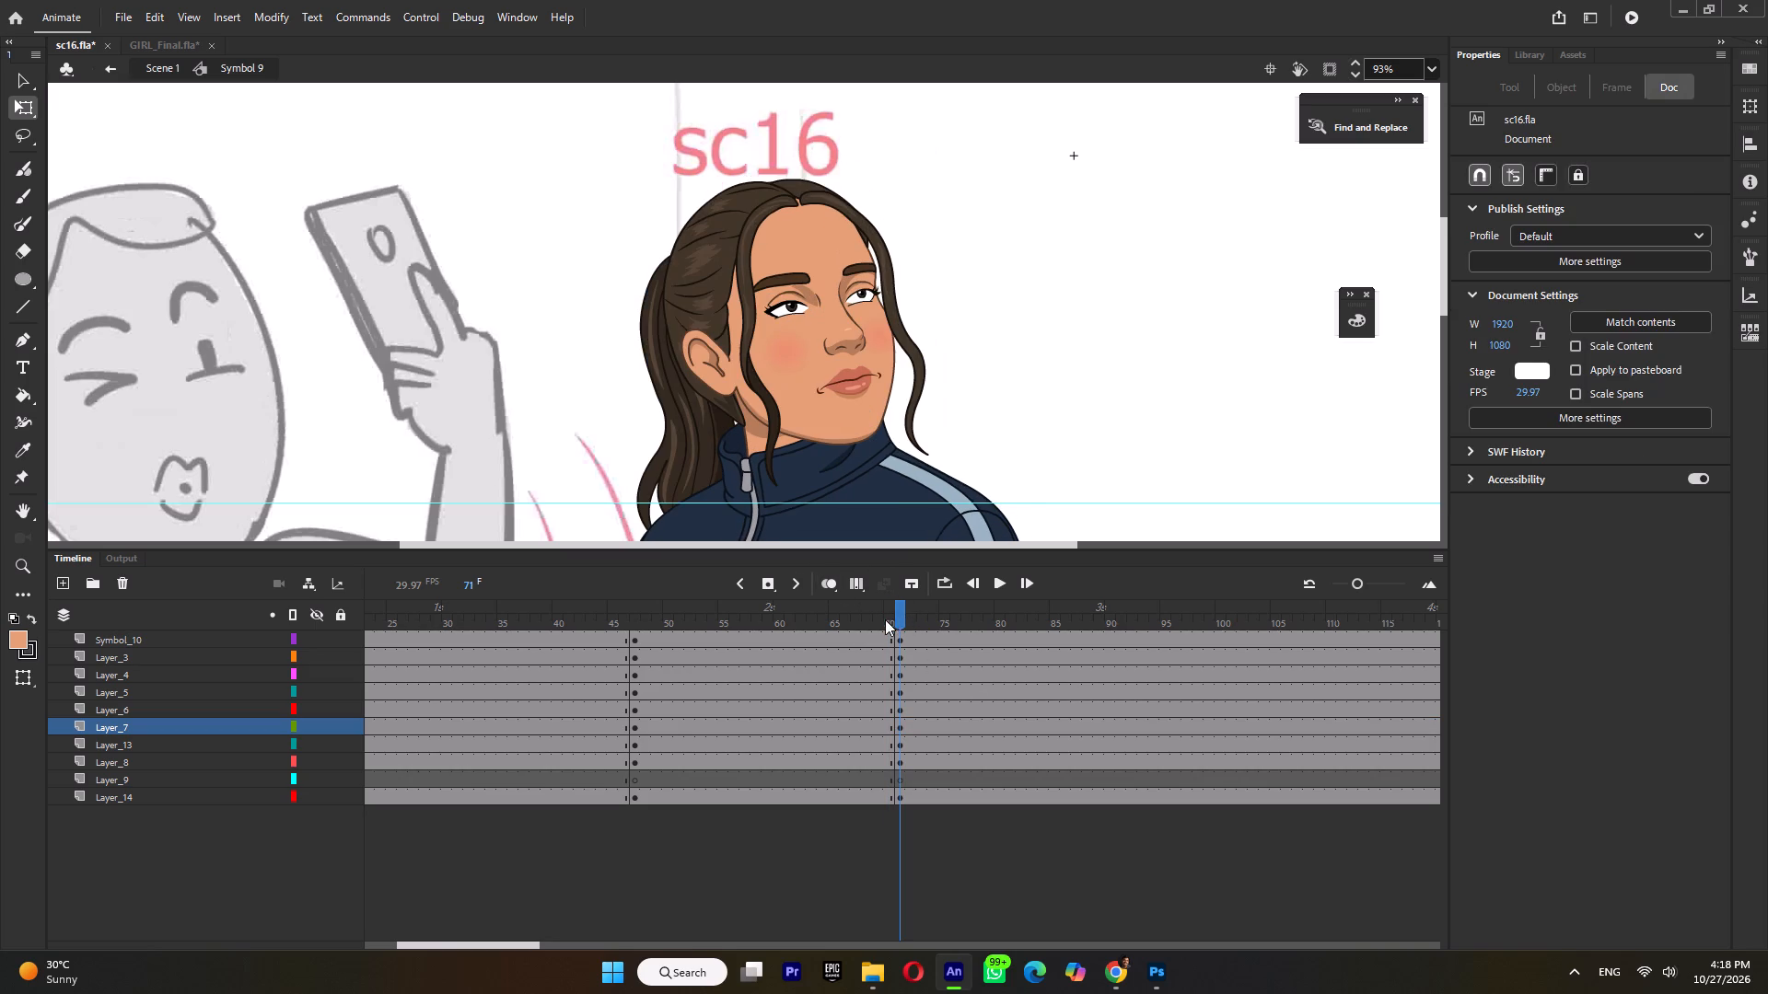
{"action": "left_click", "coordinate": [878, 618]}
{"action": "left_click", "coordinate": [901, 615]}
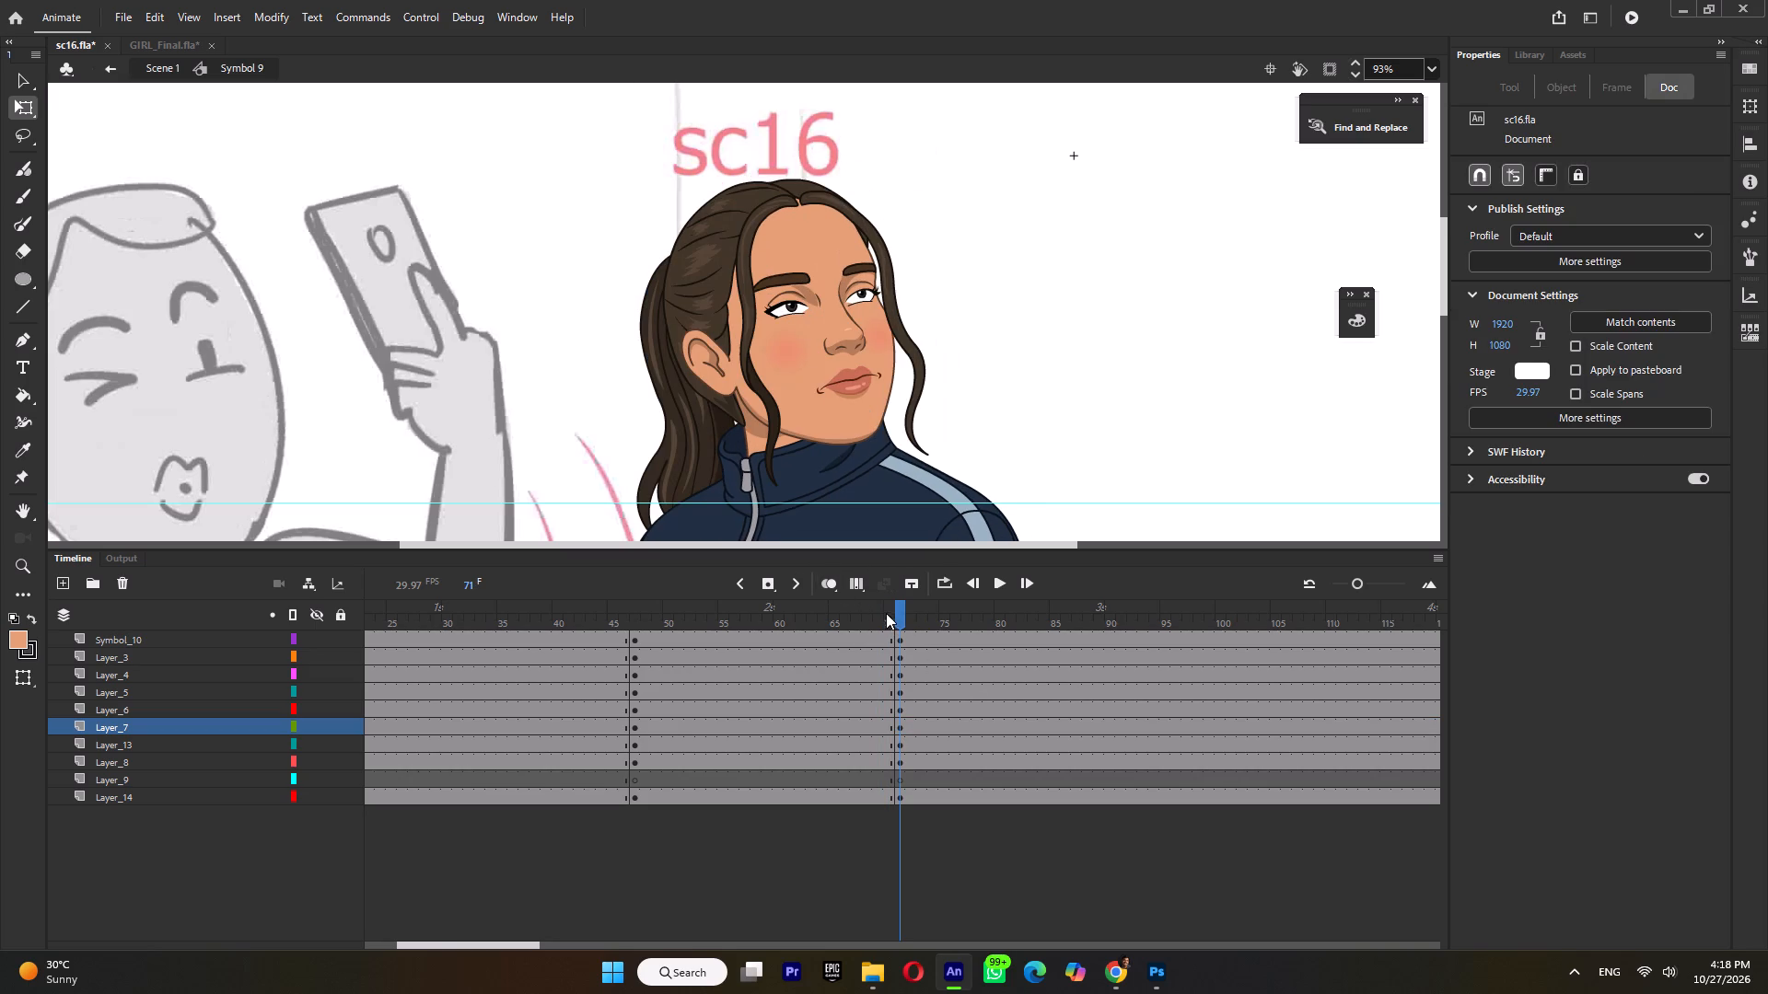
{"action": "left_click", "coordinate": [879, 609]}
{"action": "left_click", "coordinate": [899, 609]}
At frame 71, move the head and ponytail together slightly up and toward the storyboard, to about X 72.
{"action": "left_click", "coordinate": [796, 362]}
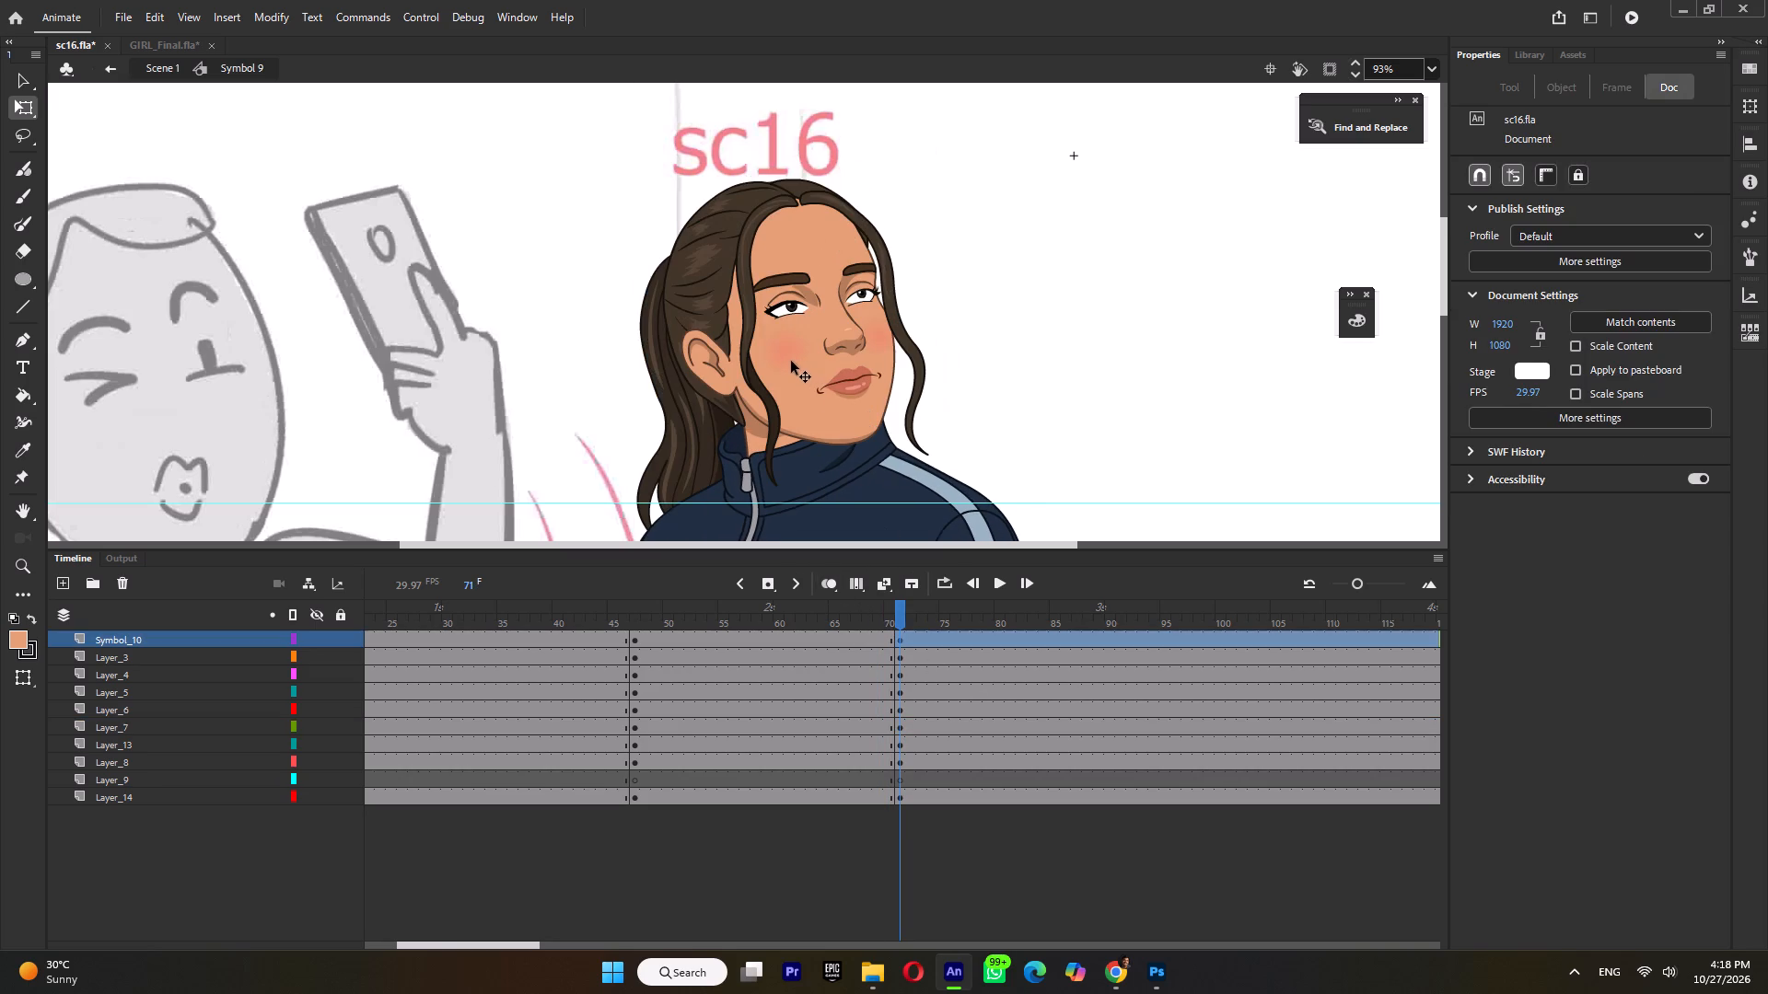
{"action": "left_click", "coordinate": [687, 433], "text": "shift"}
{"action": "left_click_drag", "start_coordinate": [802, 374], "coordinate": [793, 355]}
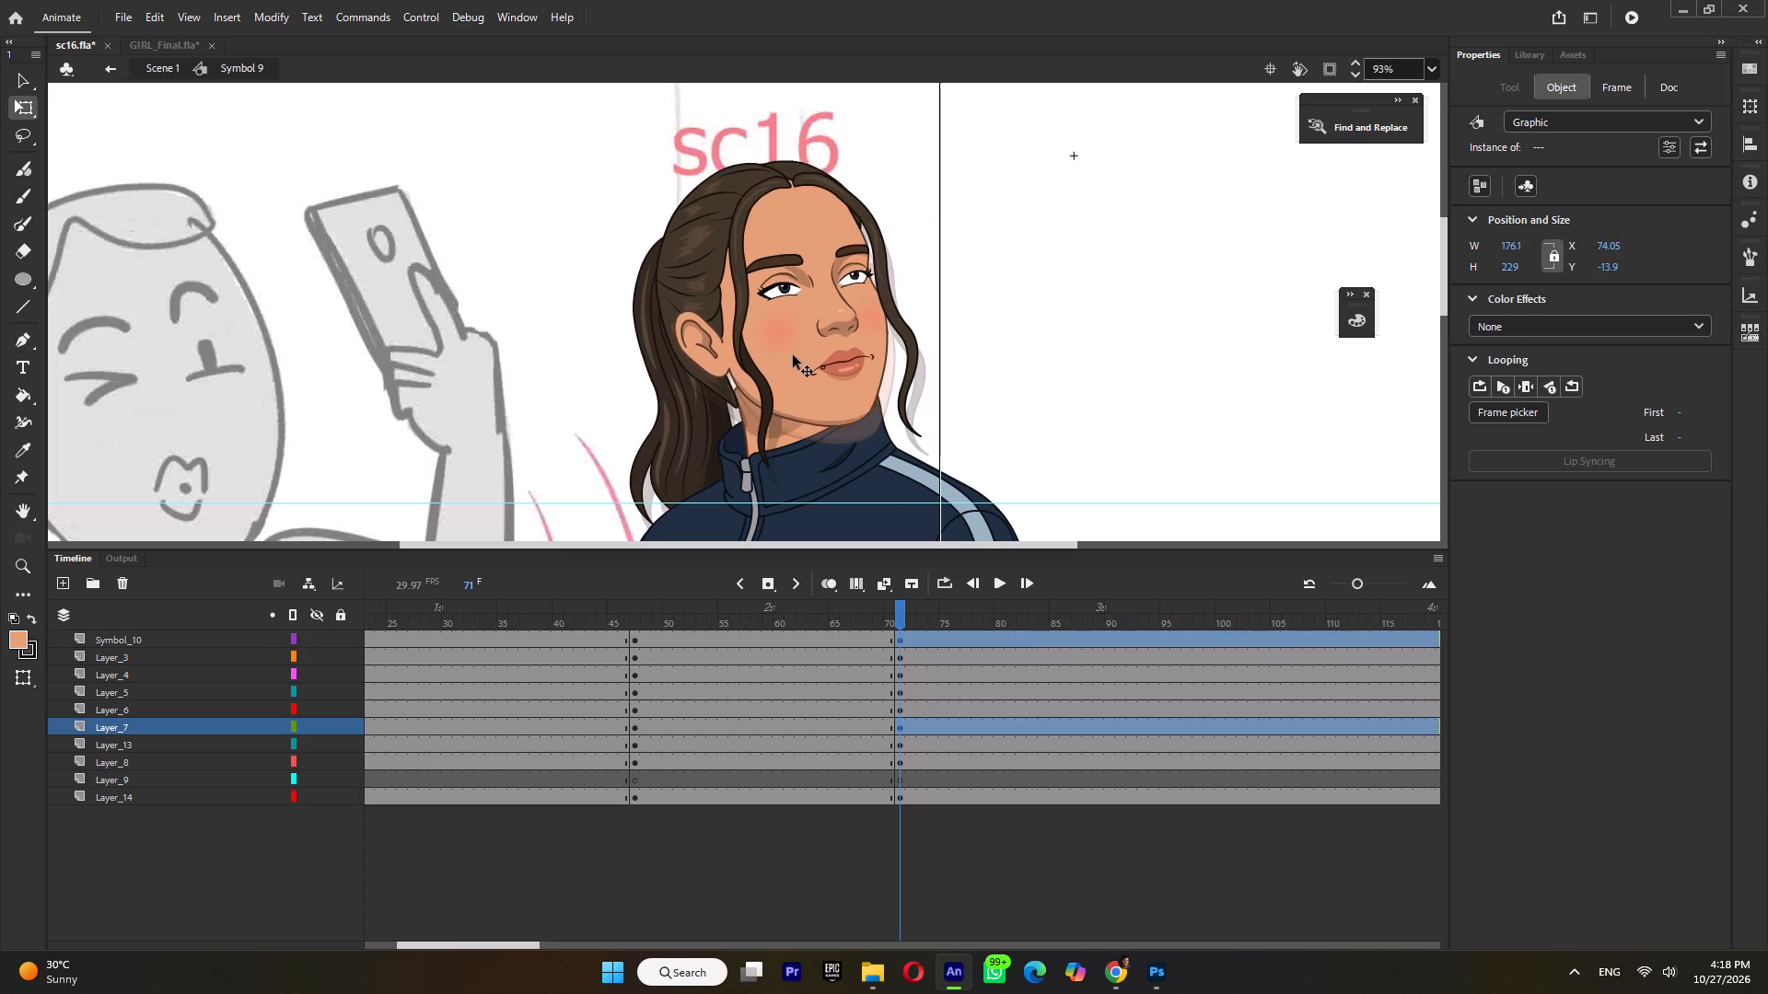
{"action": "left_click_drag", "start_coordinate": [793, 355], "coordinate": [797, 365]}
{"action": "scroll", "coordinate": [802, 421], "scroll_direction": "up", "scroll_amount": 3, "text": "ctrl"}
{"action": "left_click_drag", "start_coordinate": [819, 403], "coordinate": [809, 405]}
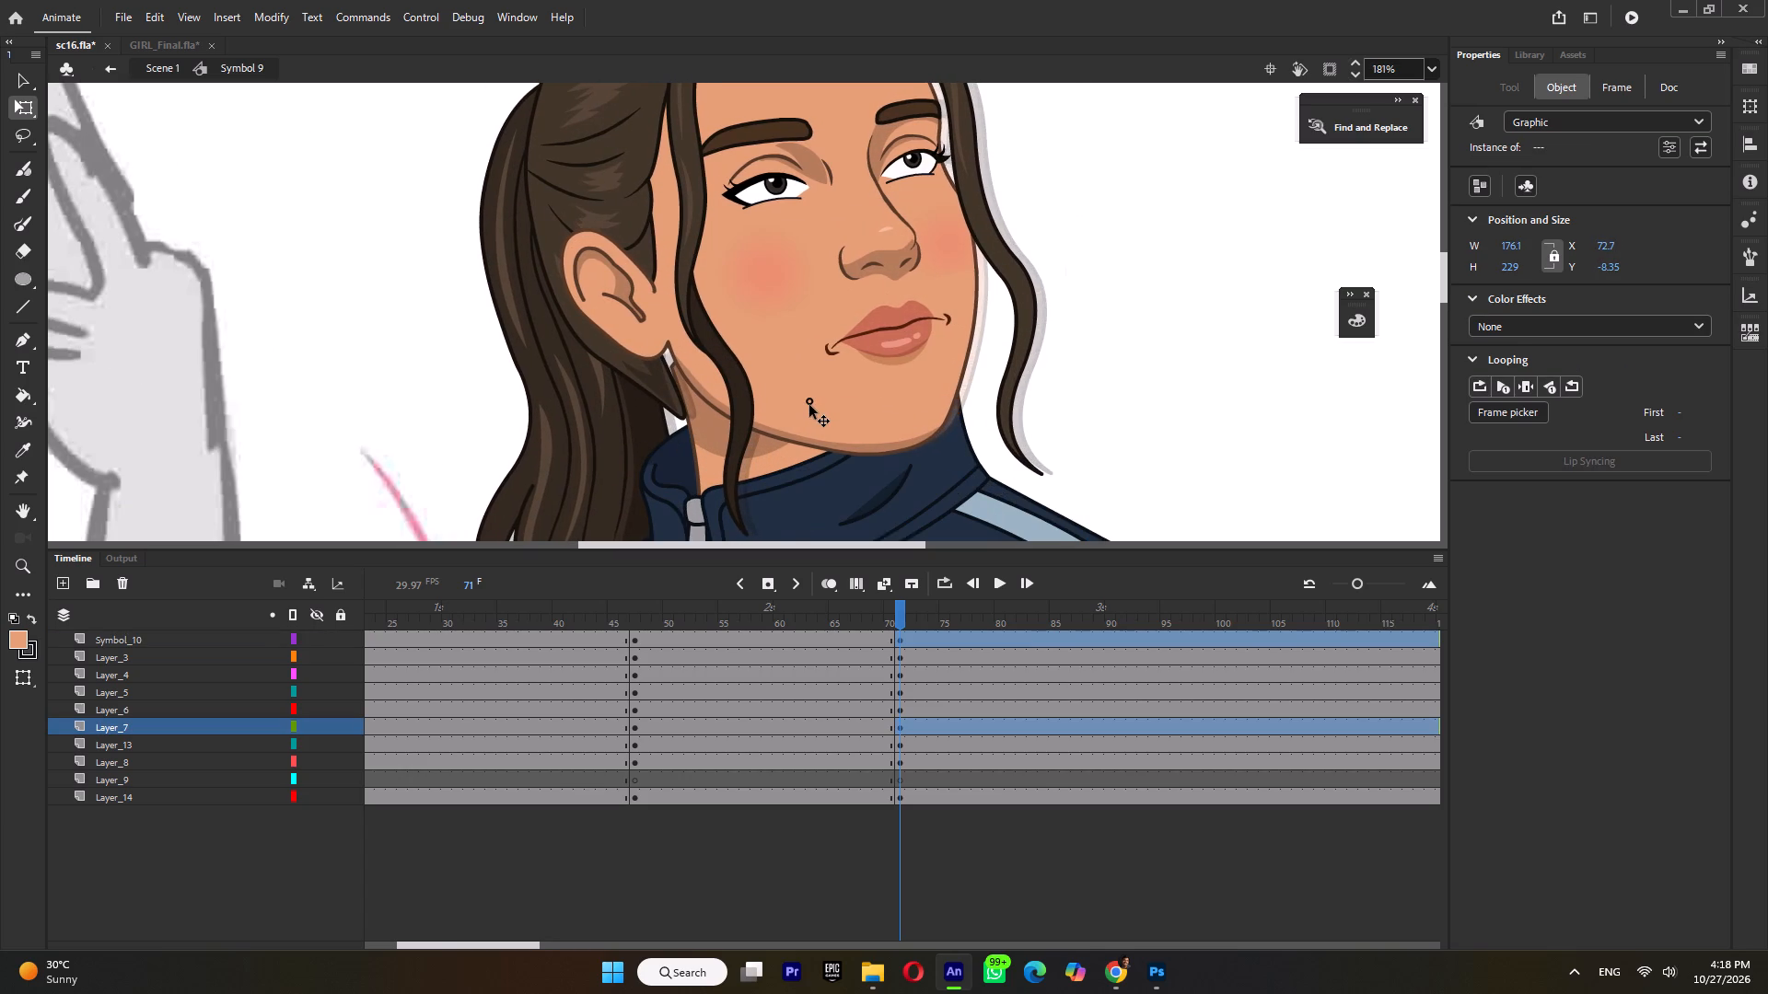
{"action": "left_click_drag", "start_coordinate": [809, 405], "coordinate": [810, 405]}
{"action": "scroll", "coordinate": [811, 424], "scroll_direction": "down", "scroll_amount": 9, "text": "ctrl"}
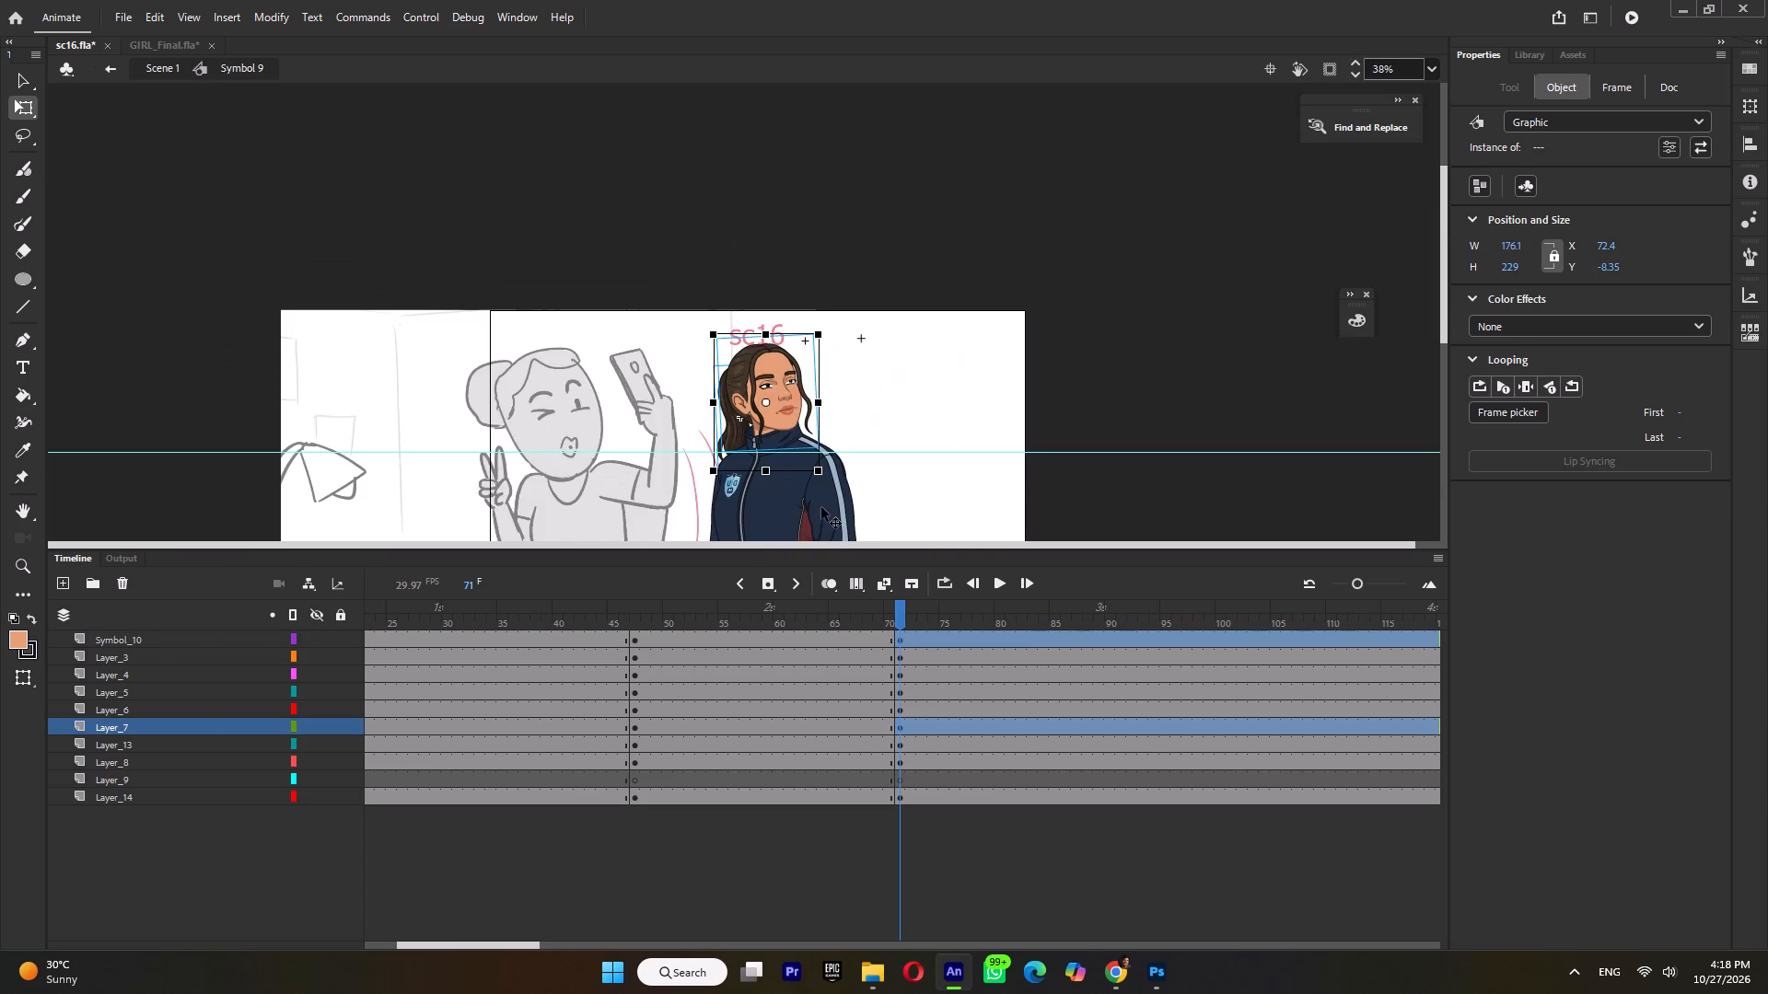
Inside the torso symbol Tween 4, add a keyframe at frame 2.
{"action": "double_click", "coordinate": [775, 501]}
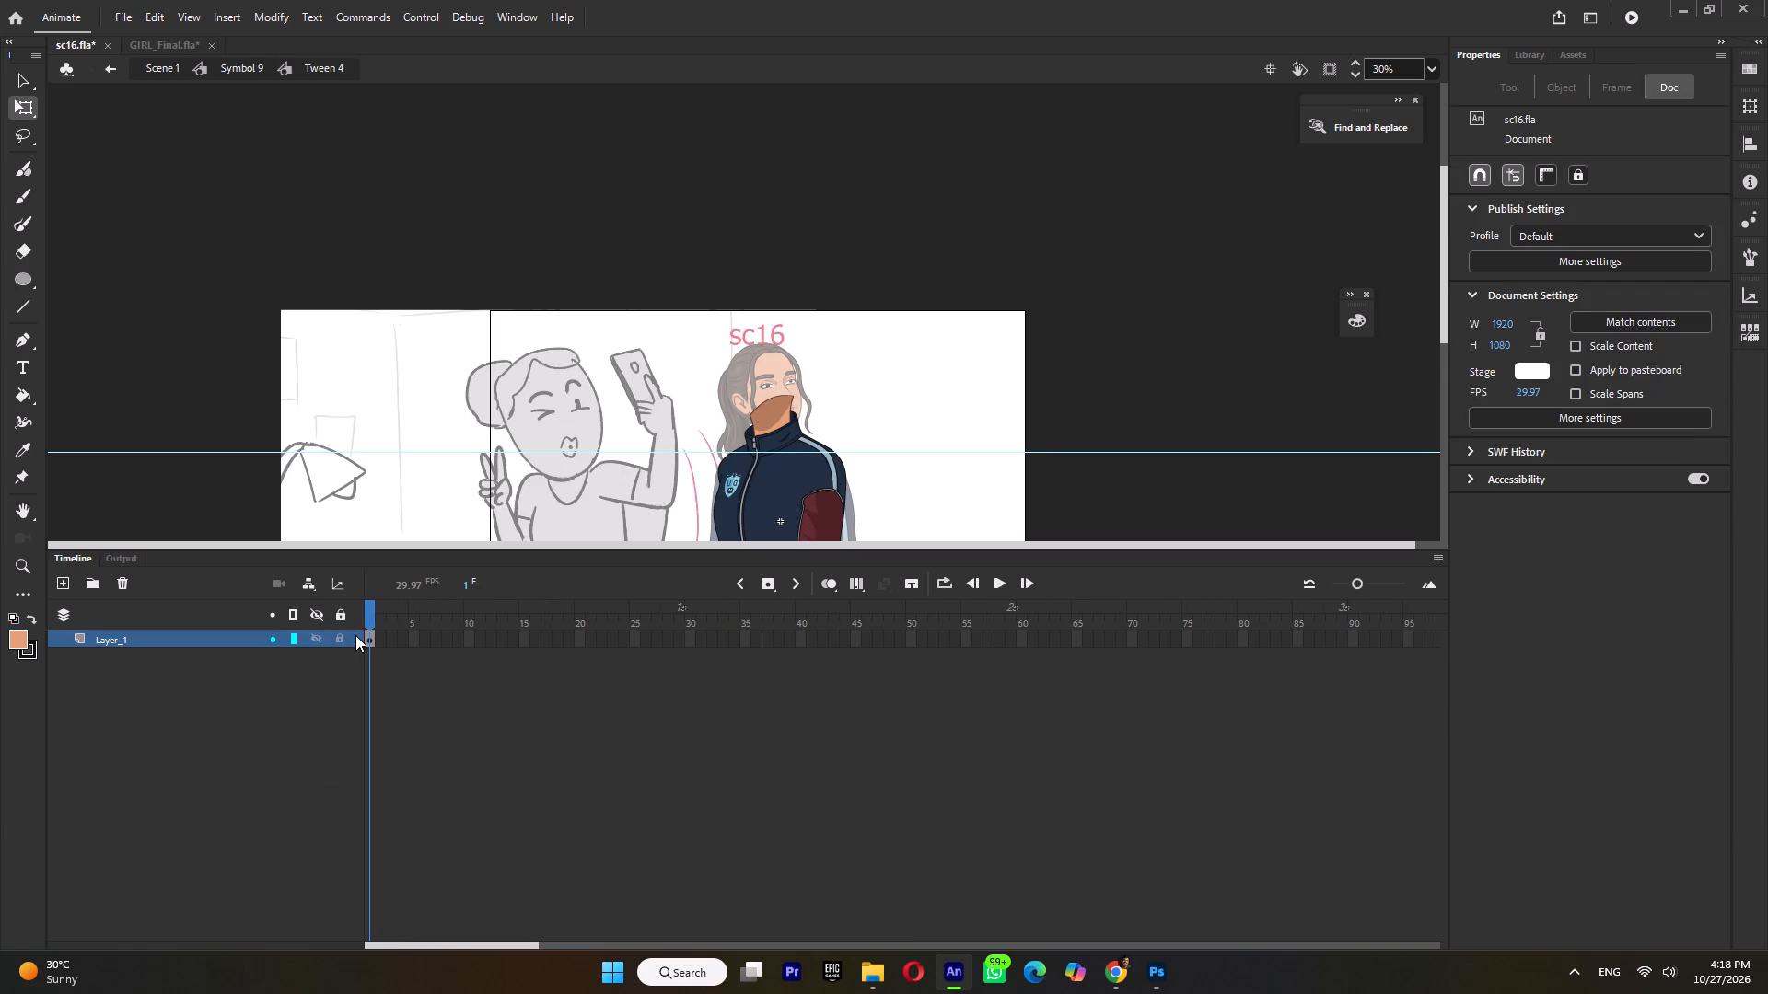
{"action": "key", "text": "F5"}
{"action": "key", "text": "F6"}
On frame 2 of Tween 4, reshape the neck's edge below the ear and its shadow, remove shadow spilling past the outline, and return to Symbol 9.
{"action": "scroll", "coordinate": [780, 462], "scroll_direction": "up", "scroll_amount": 5, "text": "ctrl"}
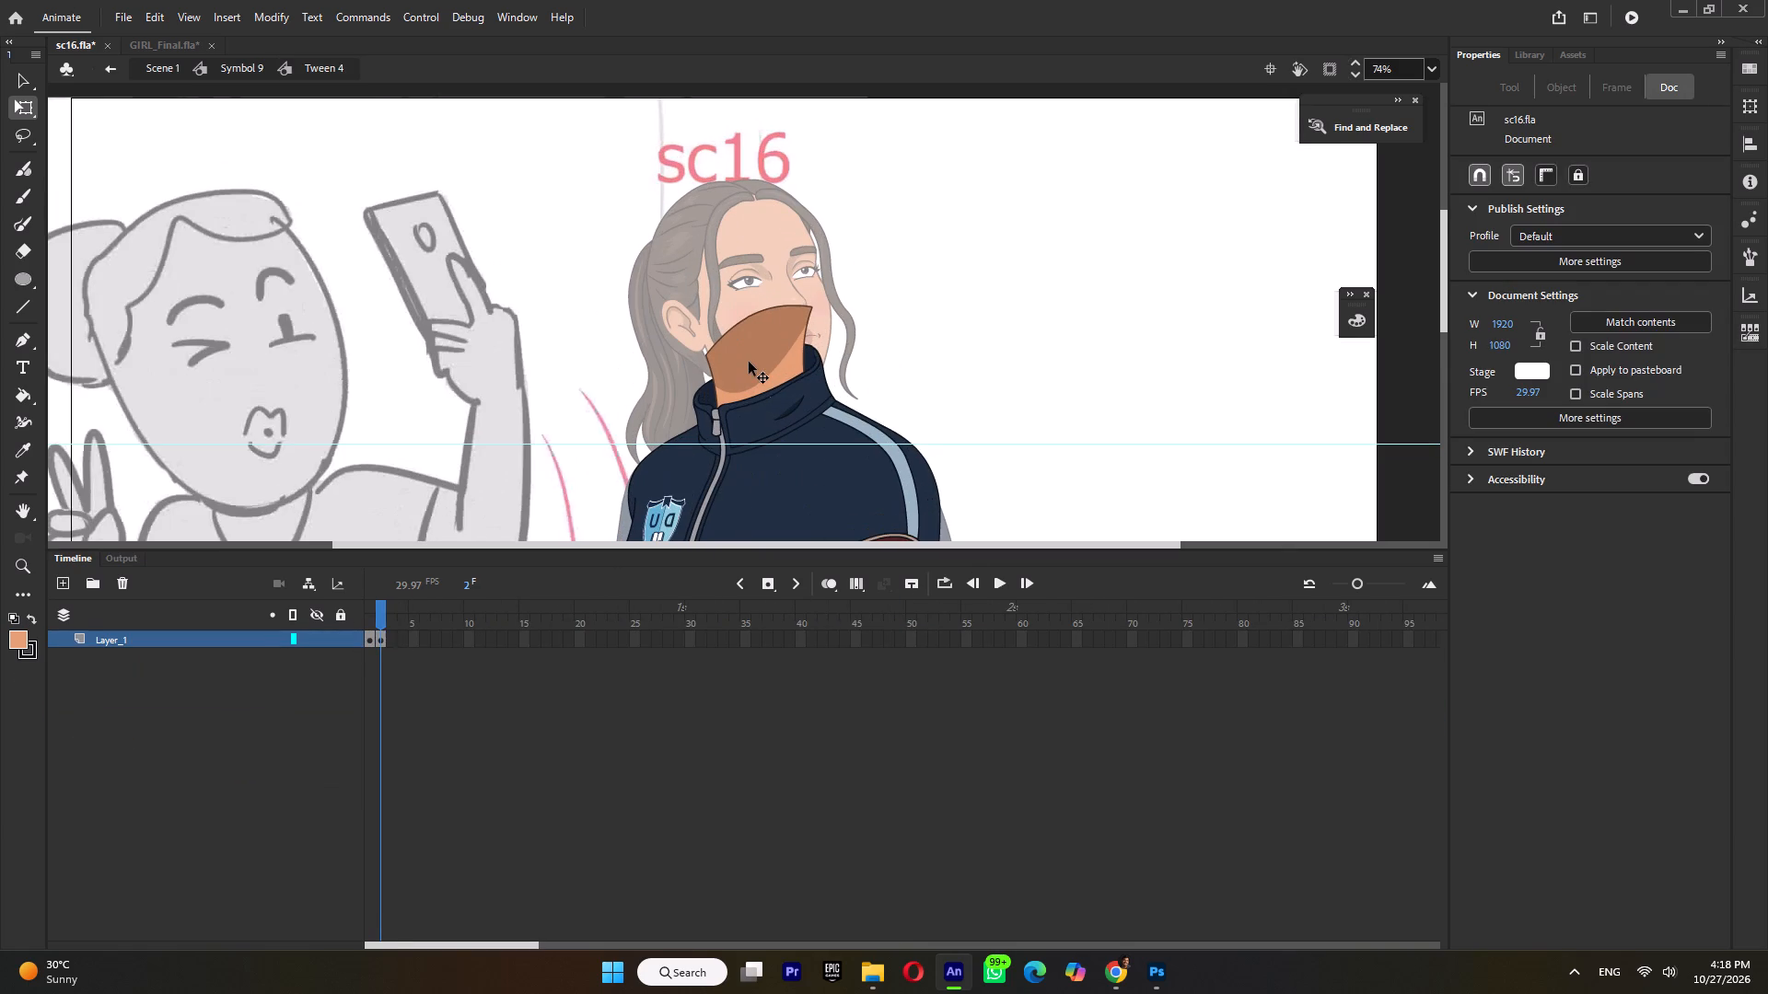
{"action": "double_click", "coordinate": [749, 362]}
{"action": "double_click", "coordinate": [740, 356]}
{"action": "scroll", "coordinate": [740, 356], "scroll_direction": "up", "scroll_amount": 5, "text": "ctrl"}
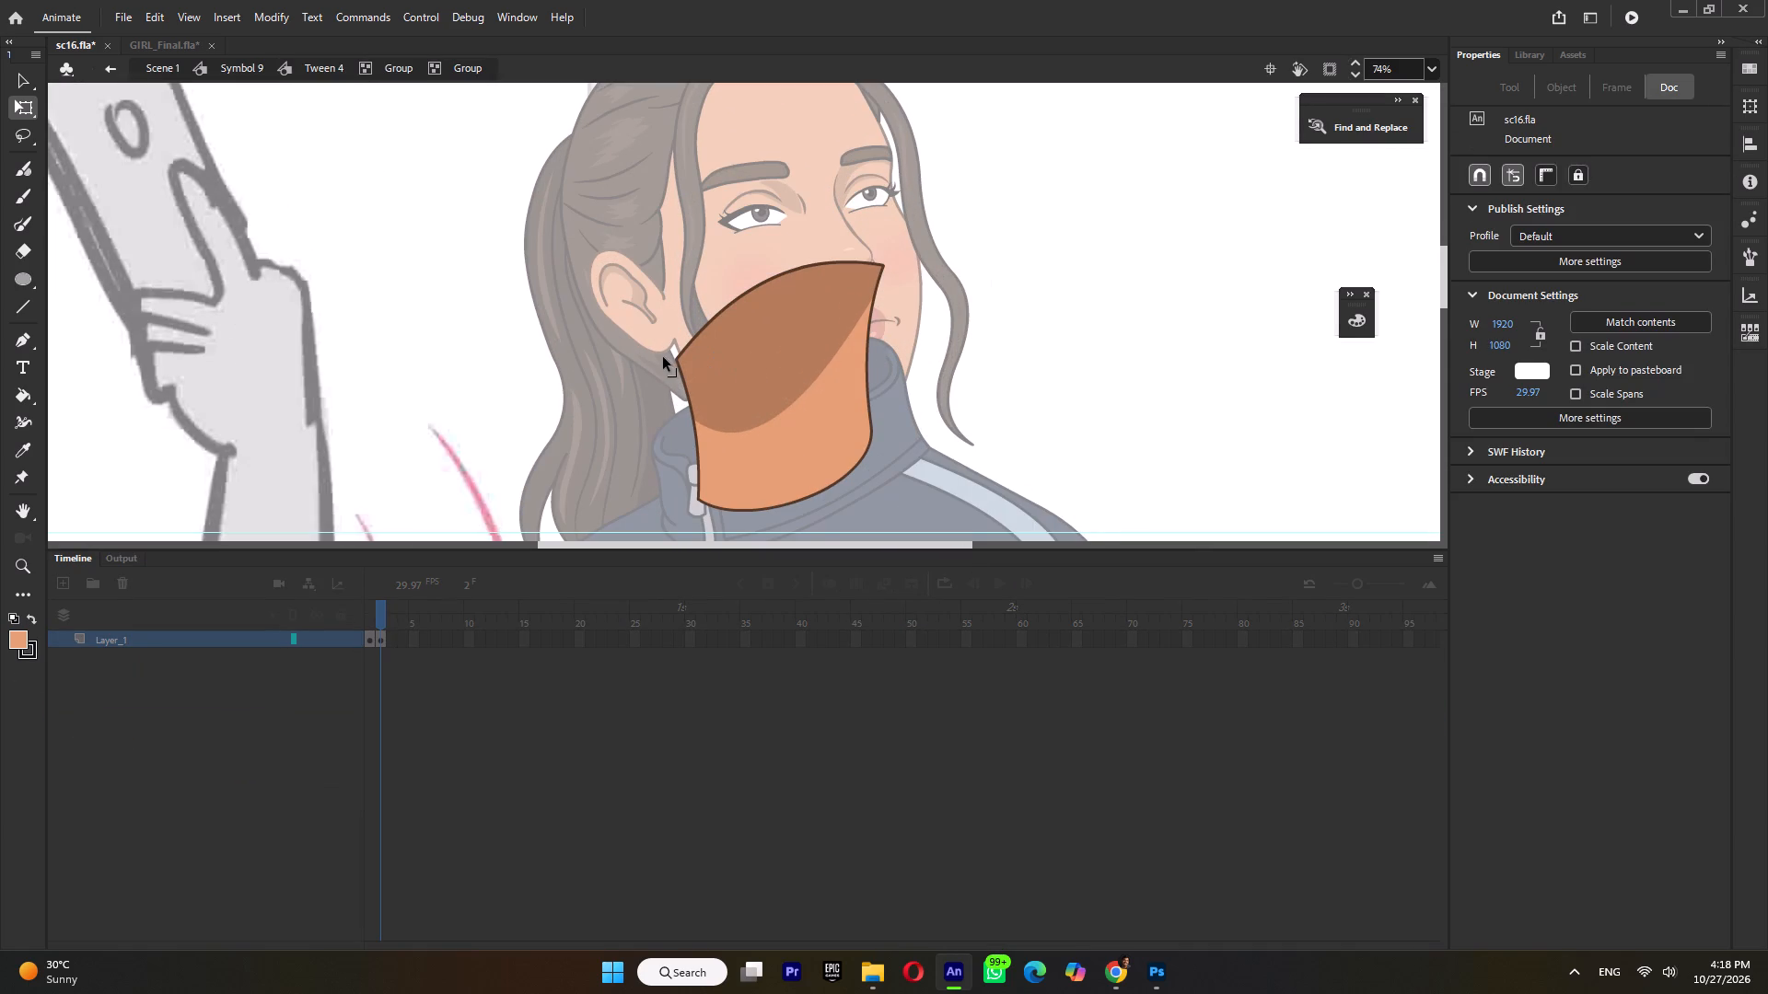
{"action": "left_click_drag", "start_coordinate": [662, 359], "coordinate": [651, 295]}
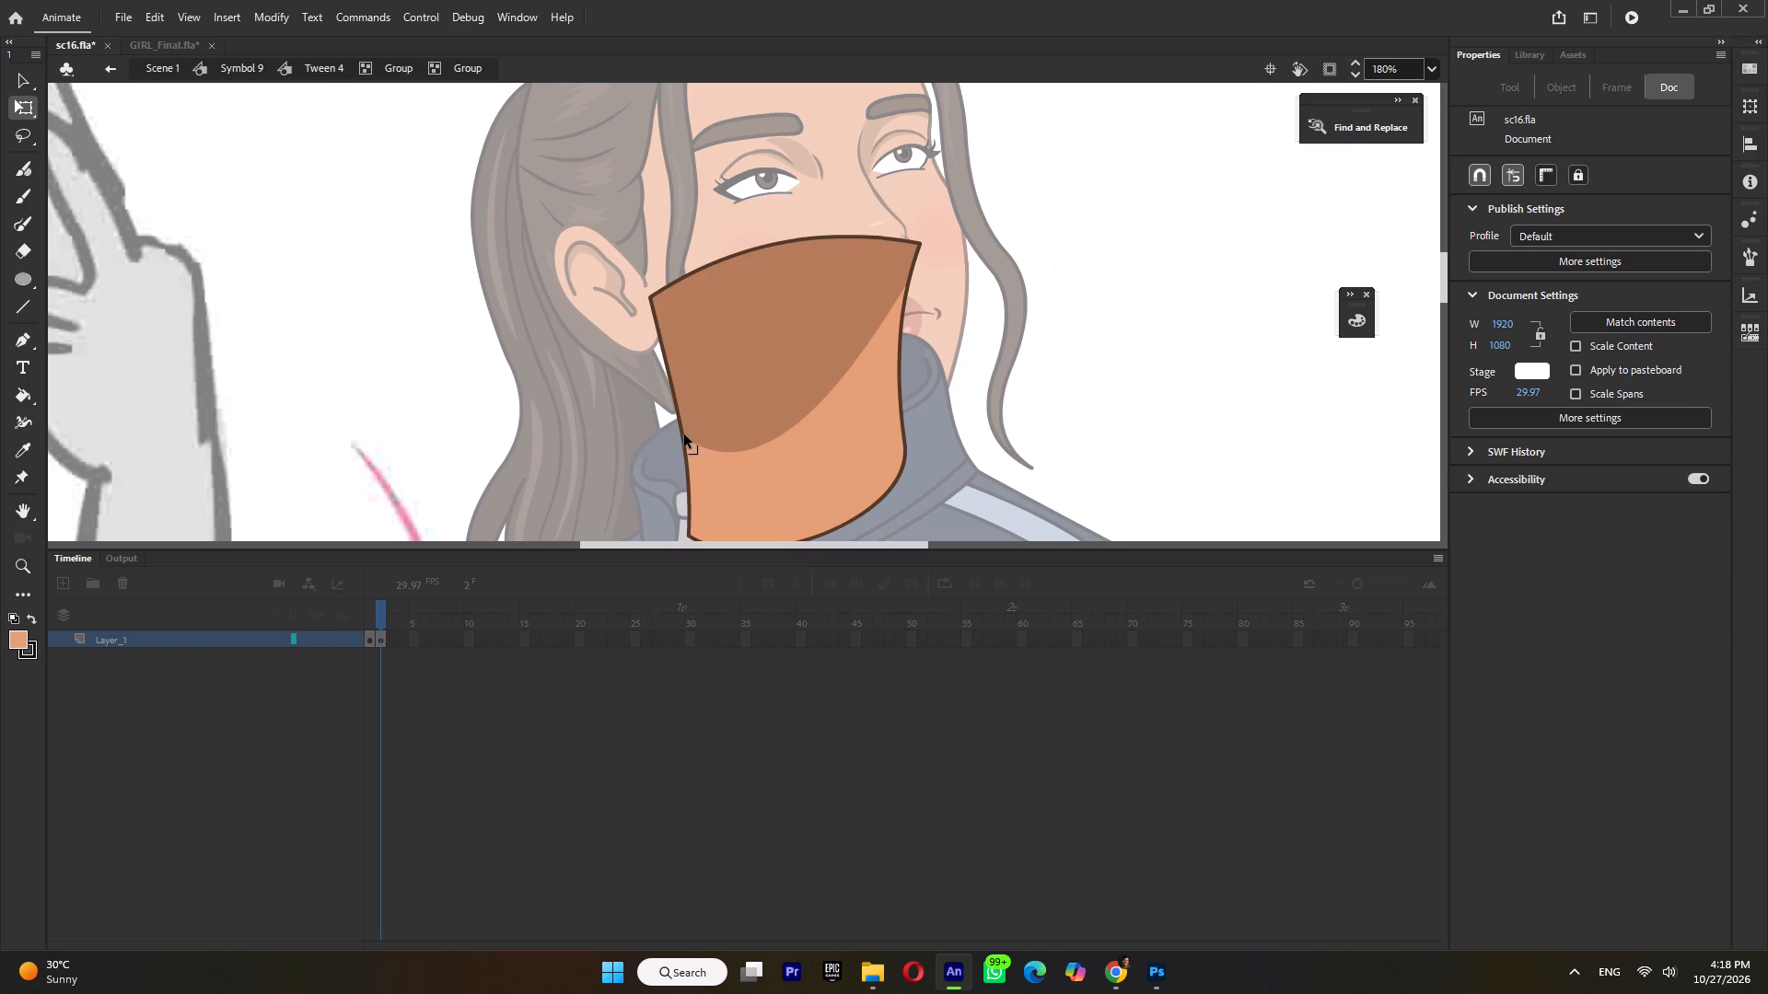
{"action": "left_click_drag", "start_coordinate": [684, 433], "coordinate": [674, 381]}
{"action": "left_click_drag", "start_coordinate": [801, 410], "coordinate": [881, 453]}
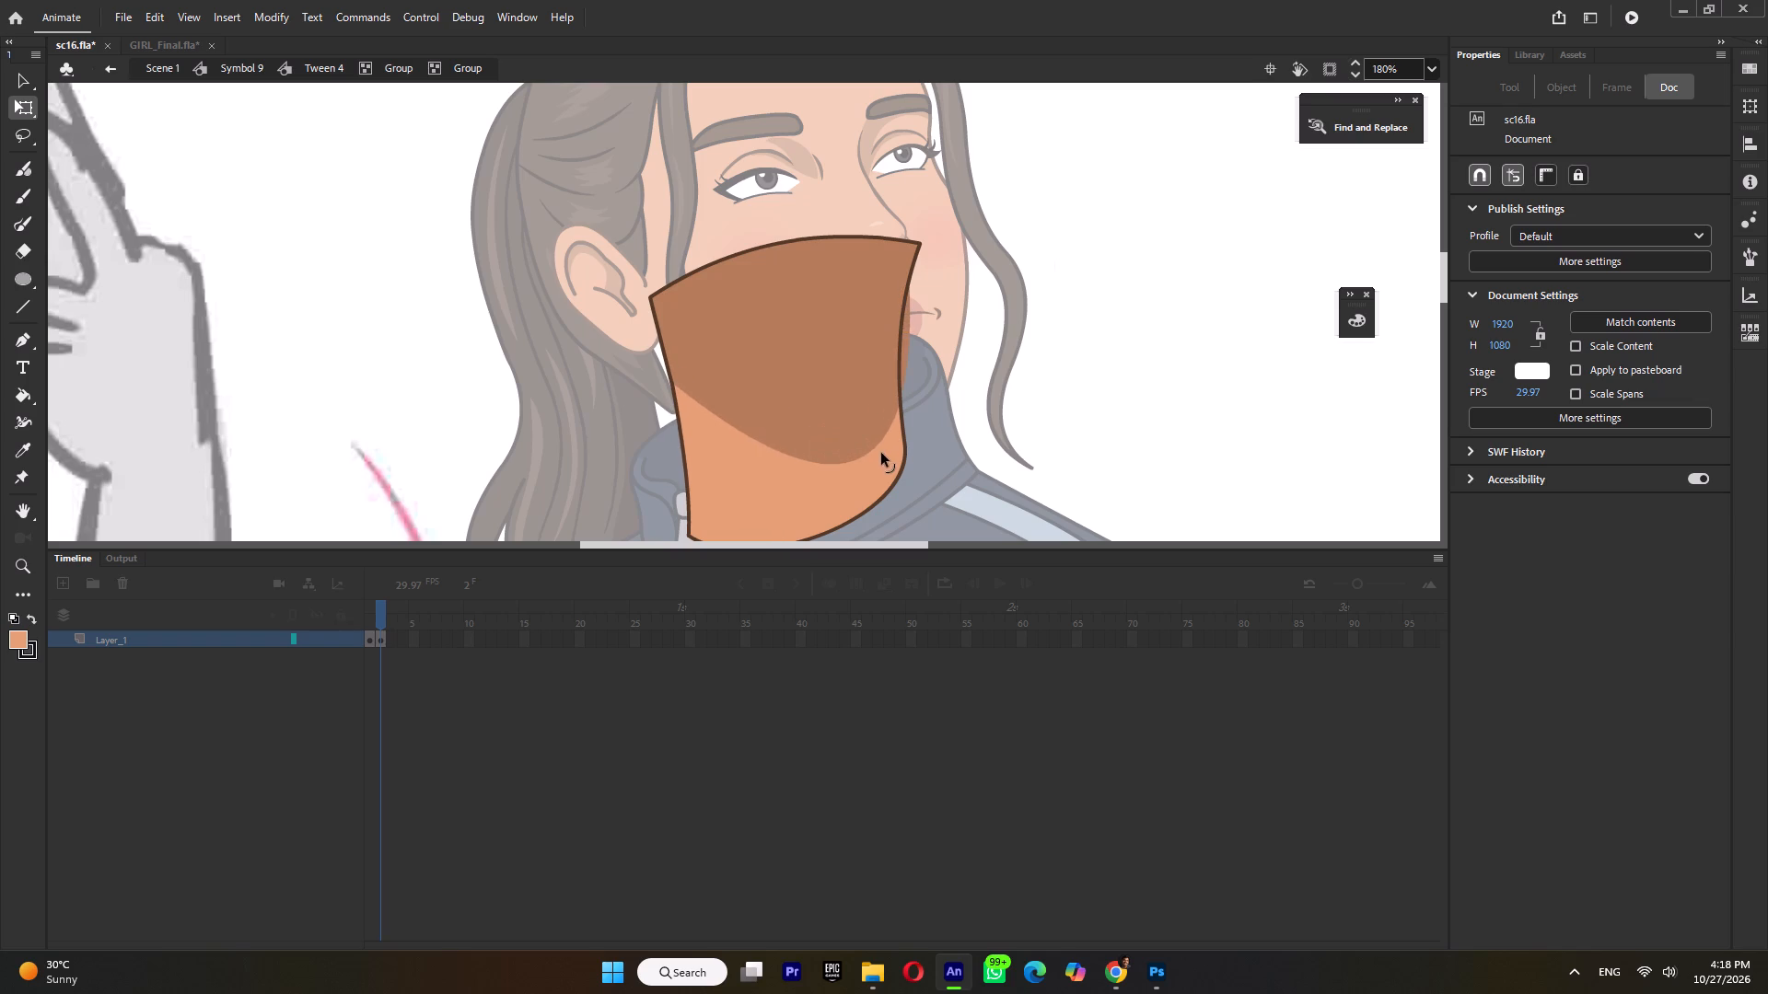
{"action": "left_click_drag", "start_coordinate": [881, 453], "coordinate": [894, 454]}
{"action": "left_click", "coordinate": [915, 357]}
{"action": "key", "text": "Delete"}
{"action": "double_click", "coordinate": [1064, 338]}
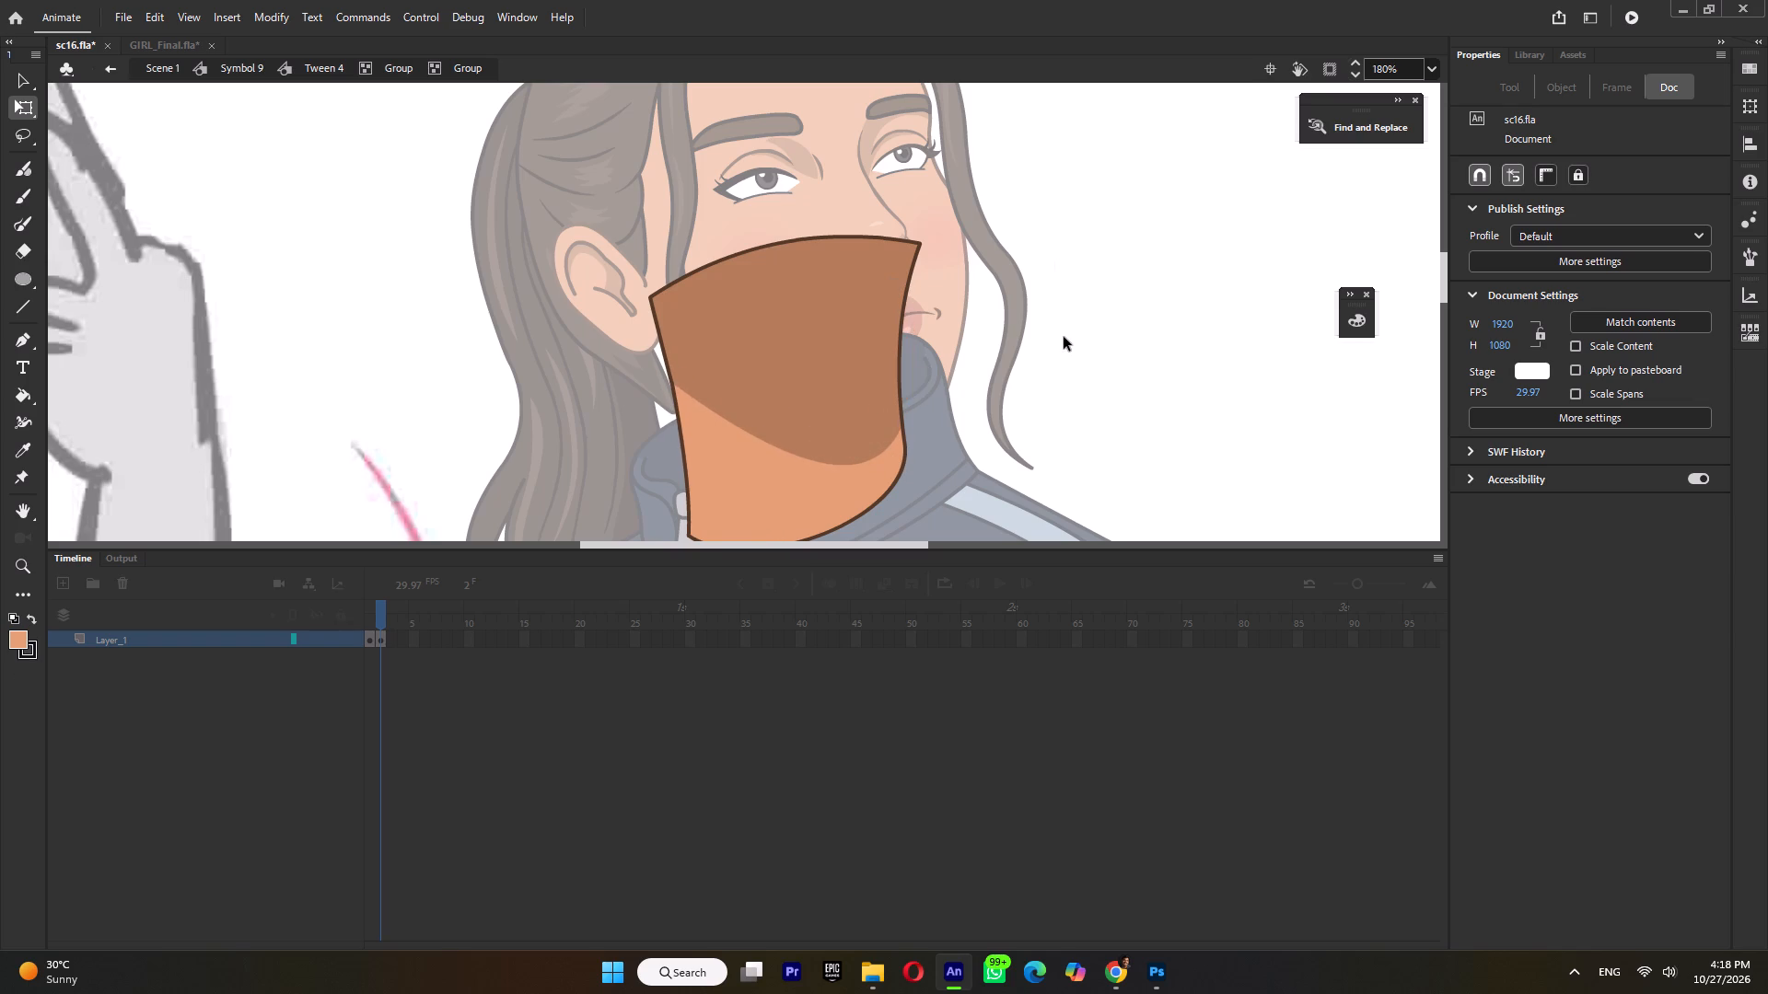
{"action": "scroll", "coordinate": [1064, 337], "scroll_direction": "down", "scroll_amount": 3, "text": "ctrl"}
{"action": "double_click", "coordinate": [1099, 361]}
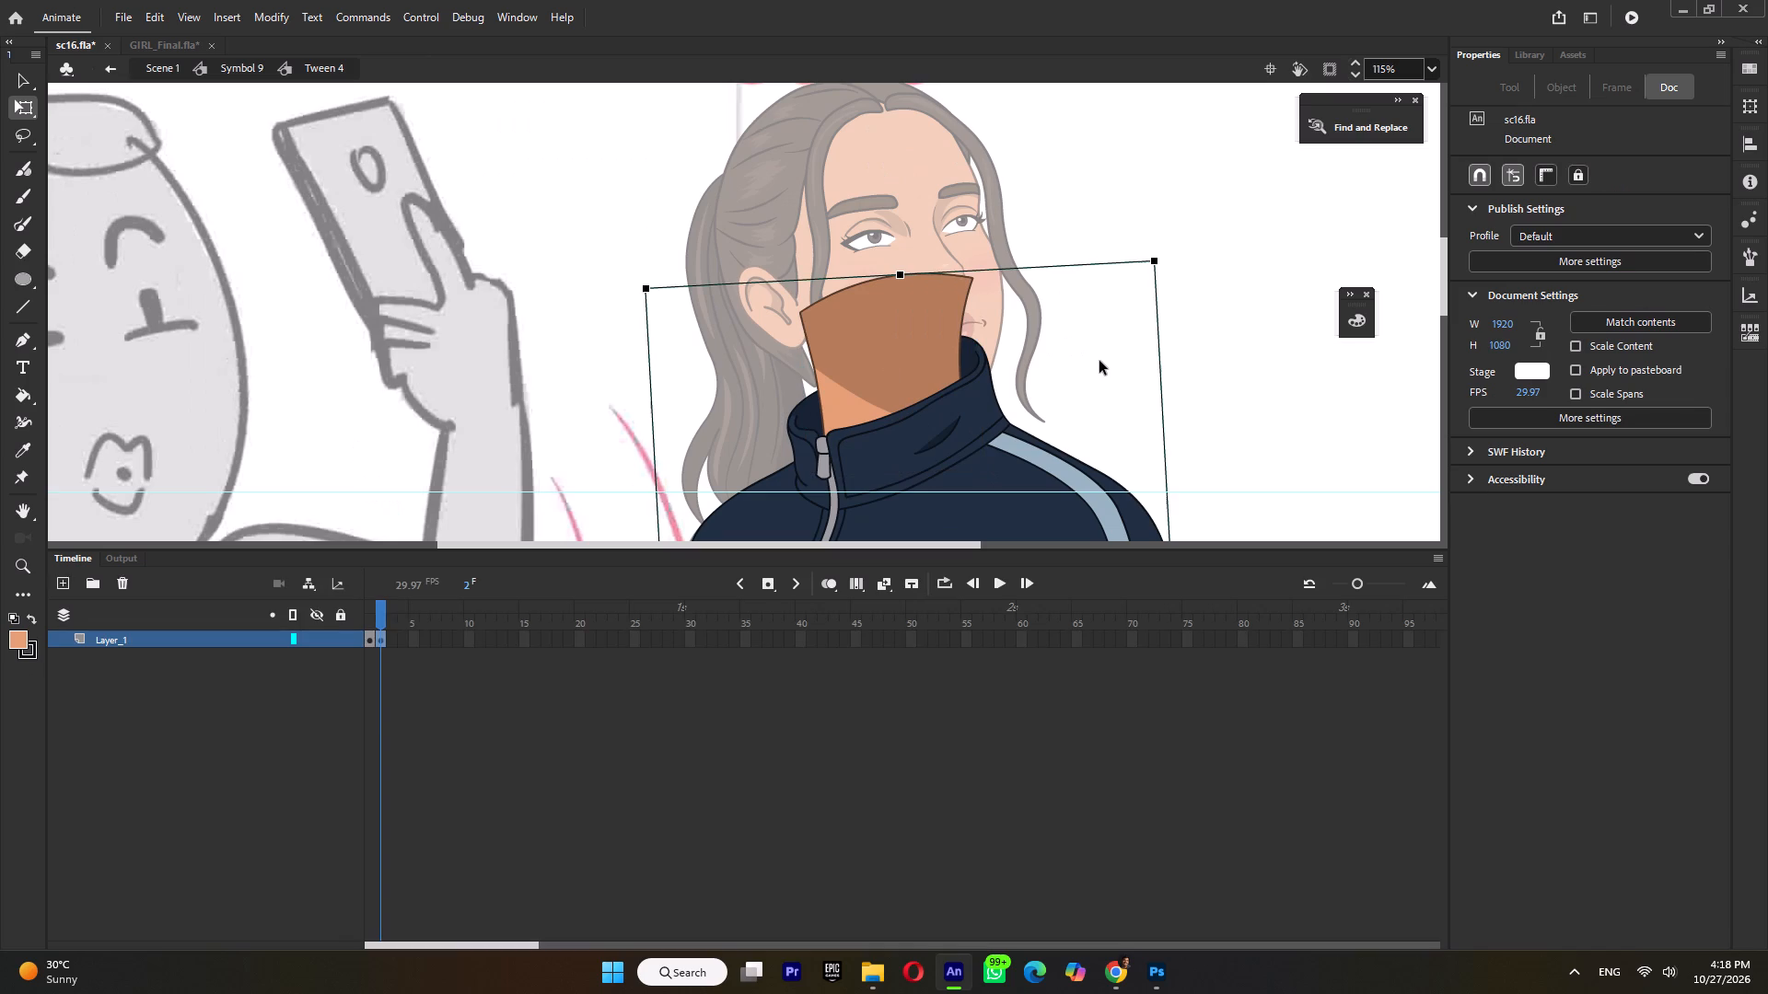
{"action": "double_click", "coordinate": [1230, 356]}
{"action": "scroll", "coordinate": [1166, 350], "scroll_direction": "down", "scroll_amount": 2, "text": "ctrl"}
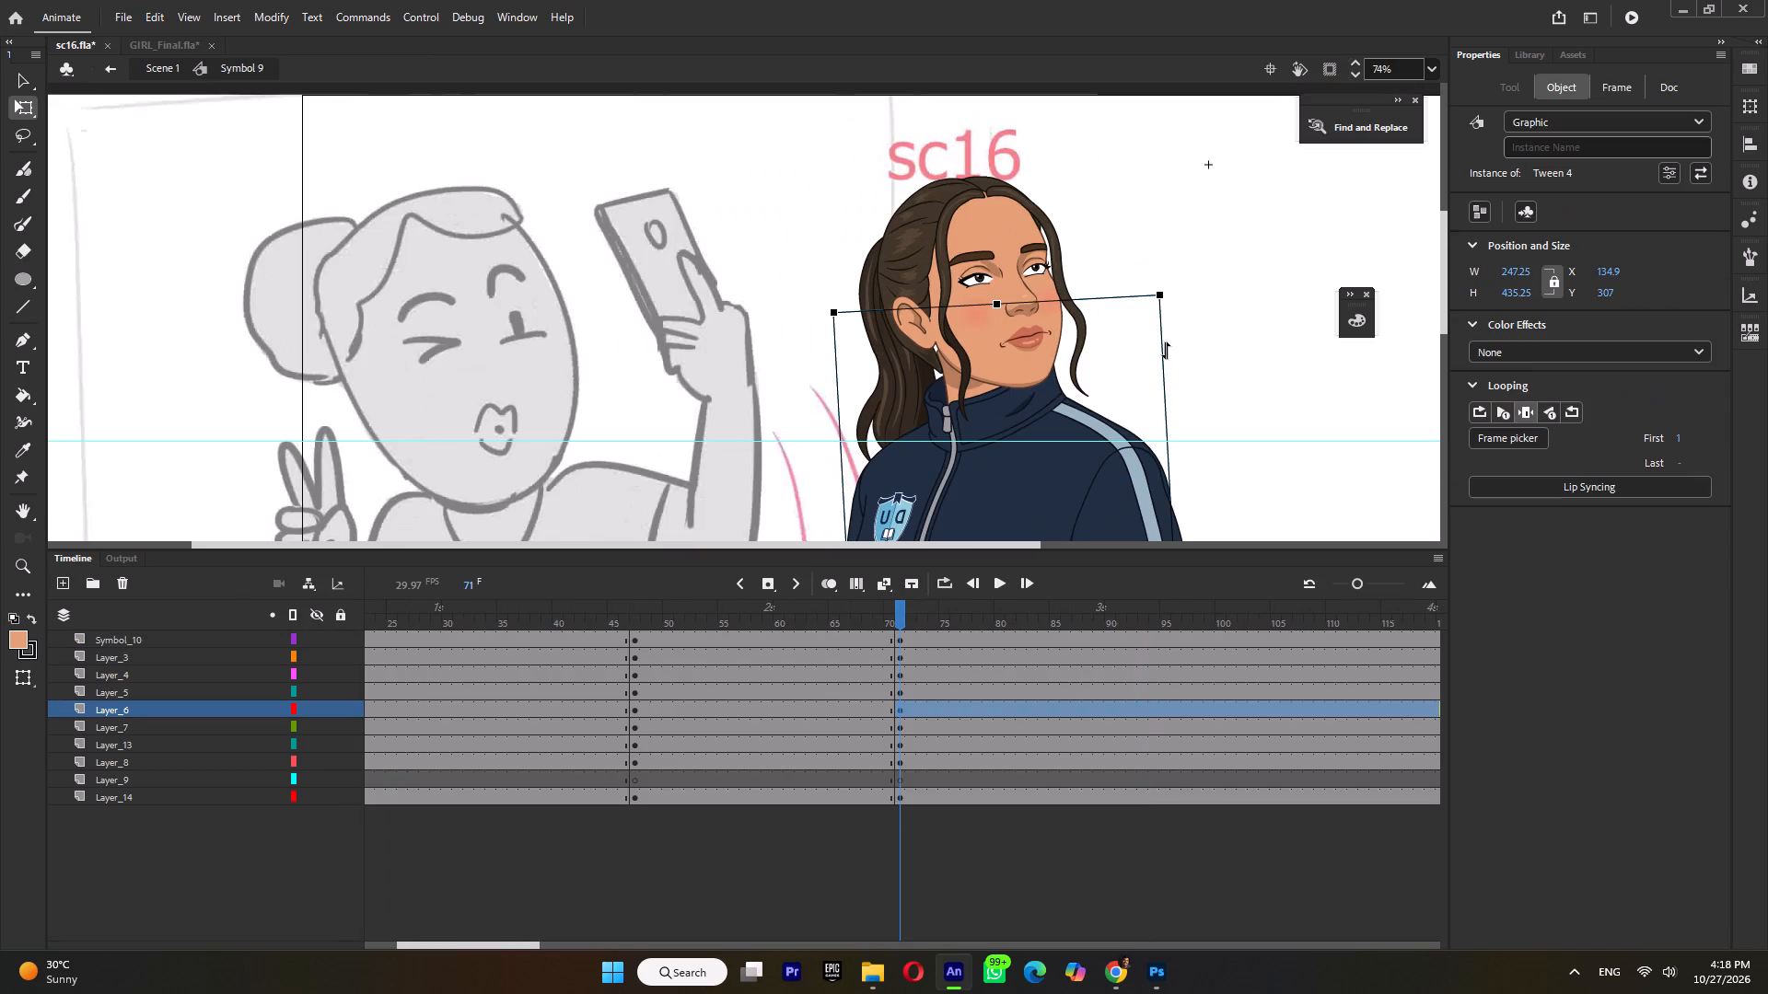
Set the torso instance on Layer_6 at frame 71 to show frame 2 of Tween 4.
{"action": "left_click", "coordinate": [946, 376]}
{"action": "left_click", "coordinate": [974, 449]}
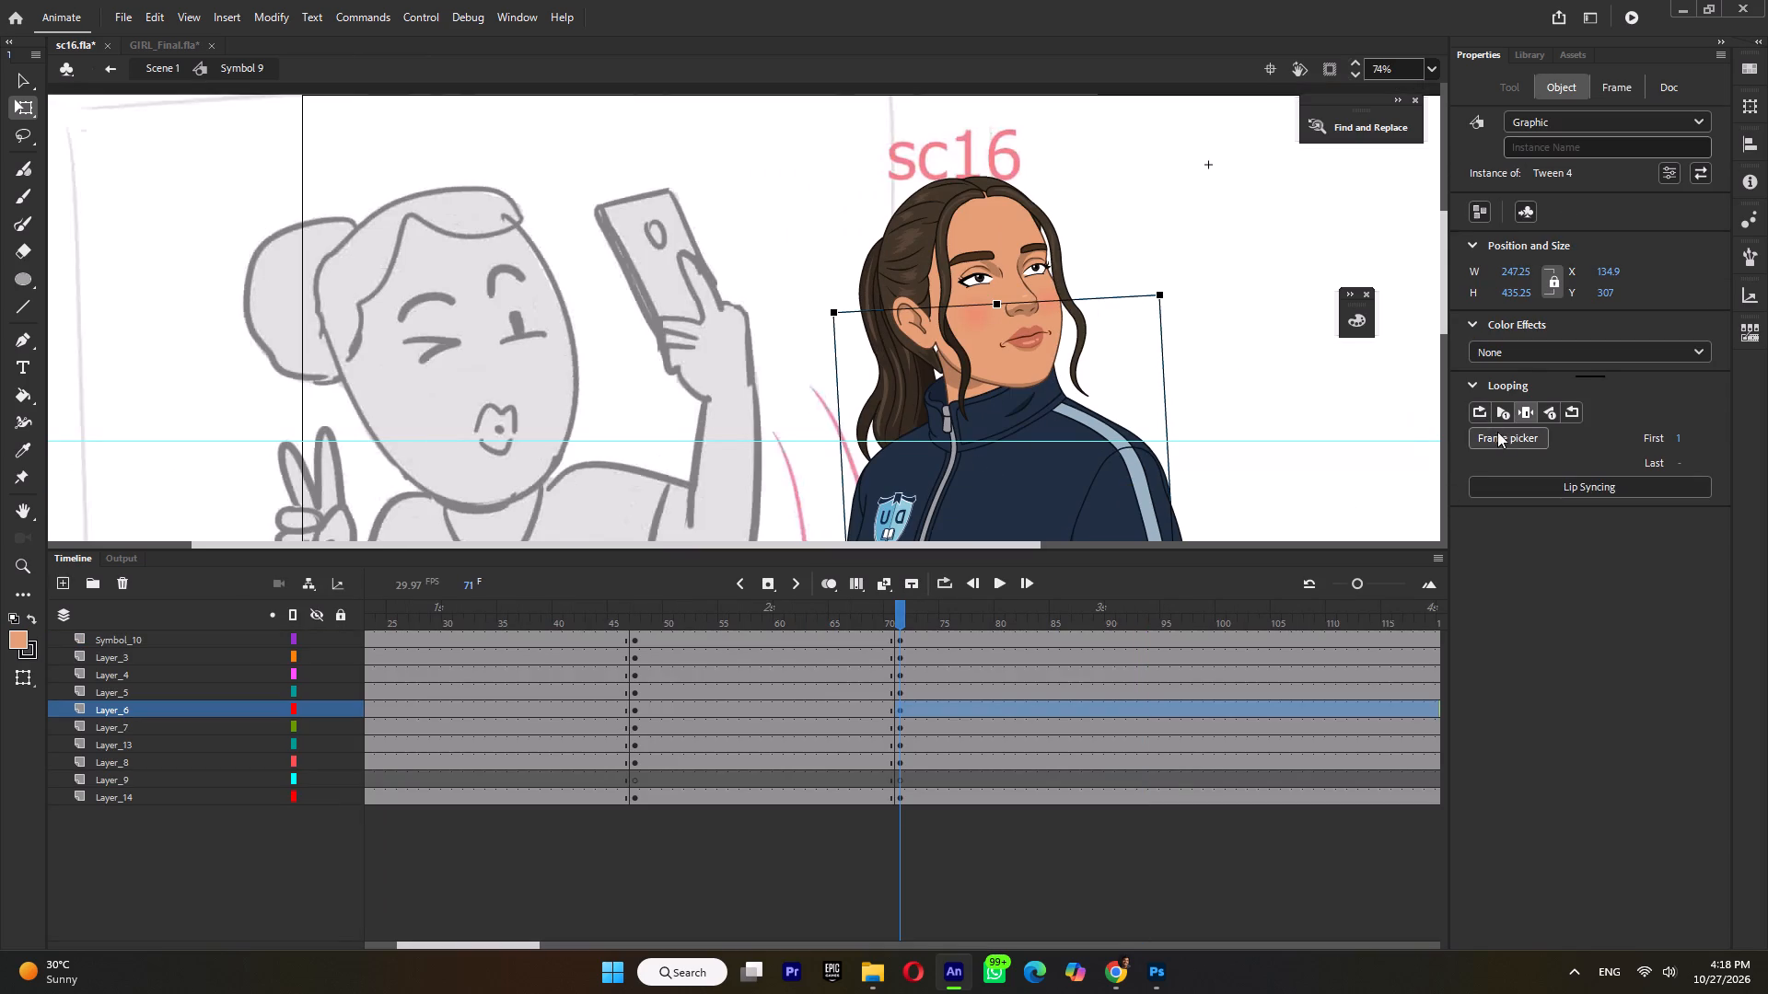
{"action": "left_click", "coordinate": [1504, 435]}
{"action": "left_click", "coordinate": [1634, 449]}
{"action": "left_click", "coordinate": [1238, 399]}
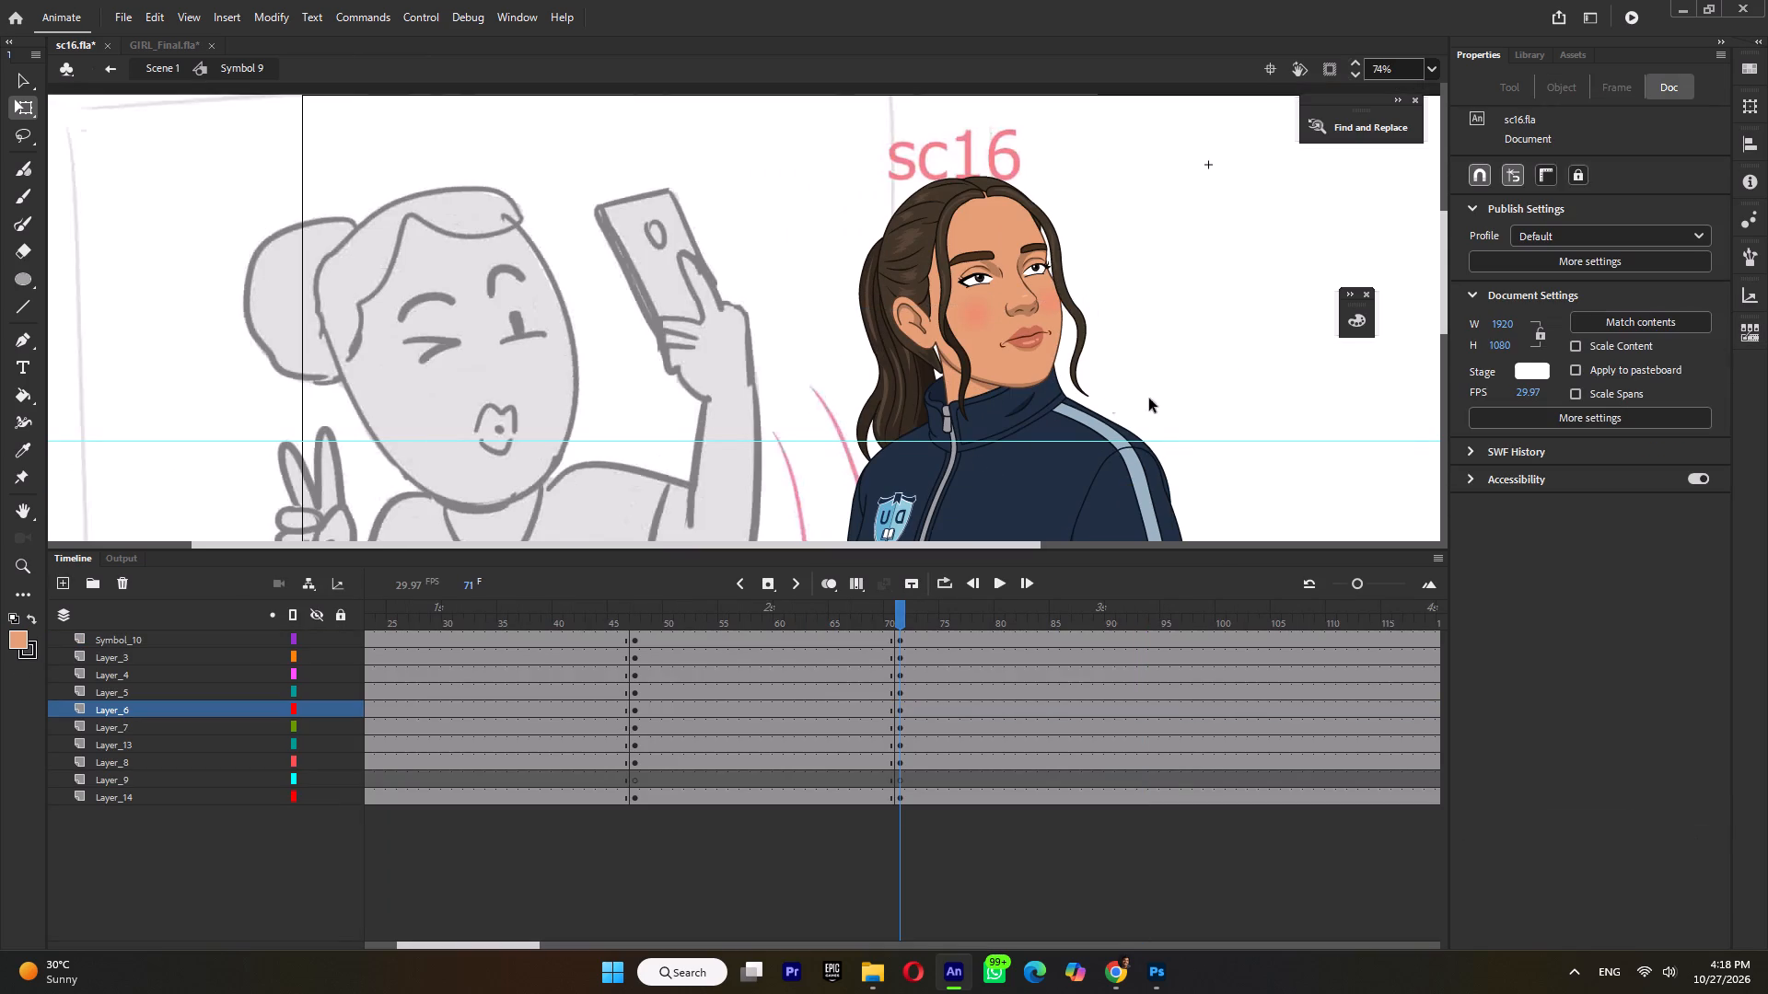
Inside Tween 4's nested neck group, pull the neck's upper corner and edge outward beneath the ear and delete the stray piece there.
{"action": "double_click", "coordinate": [947, 376]}
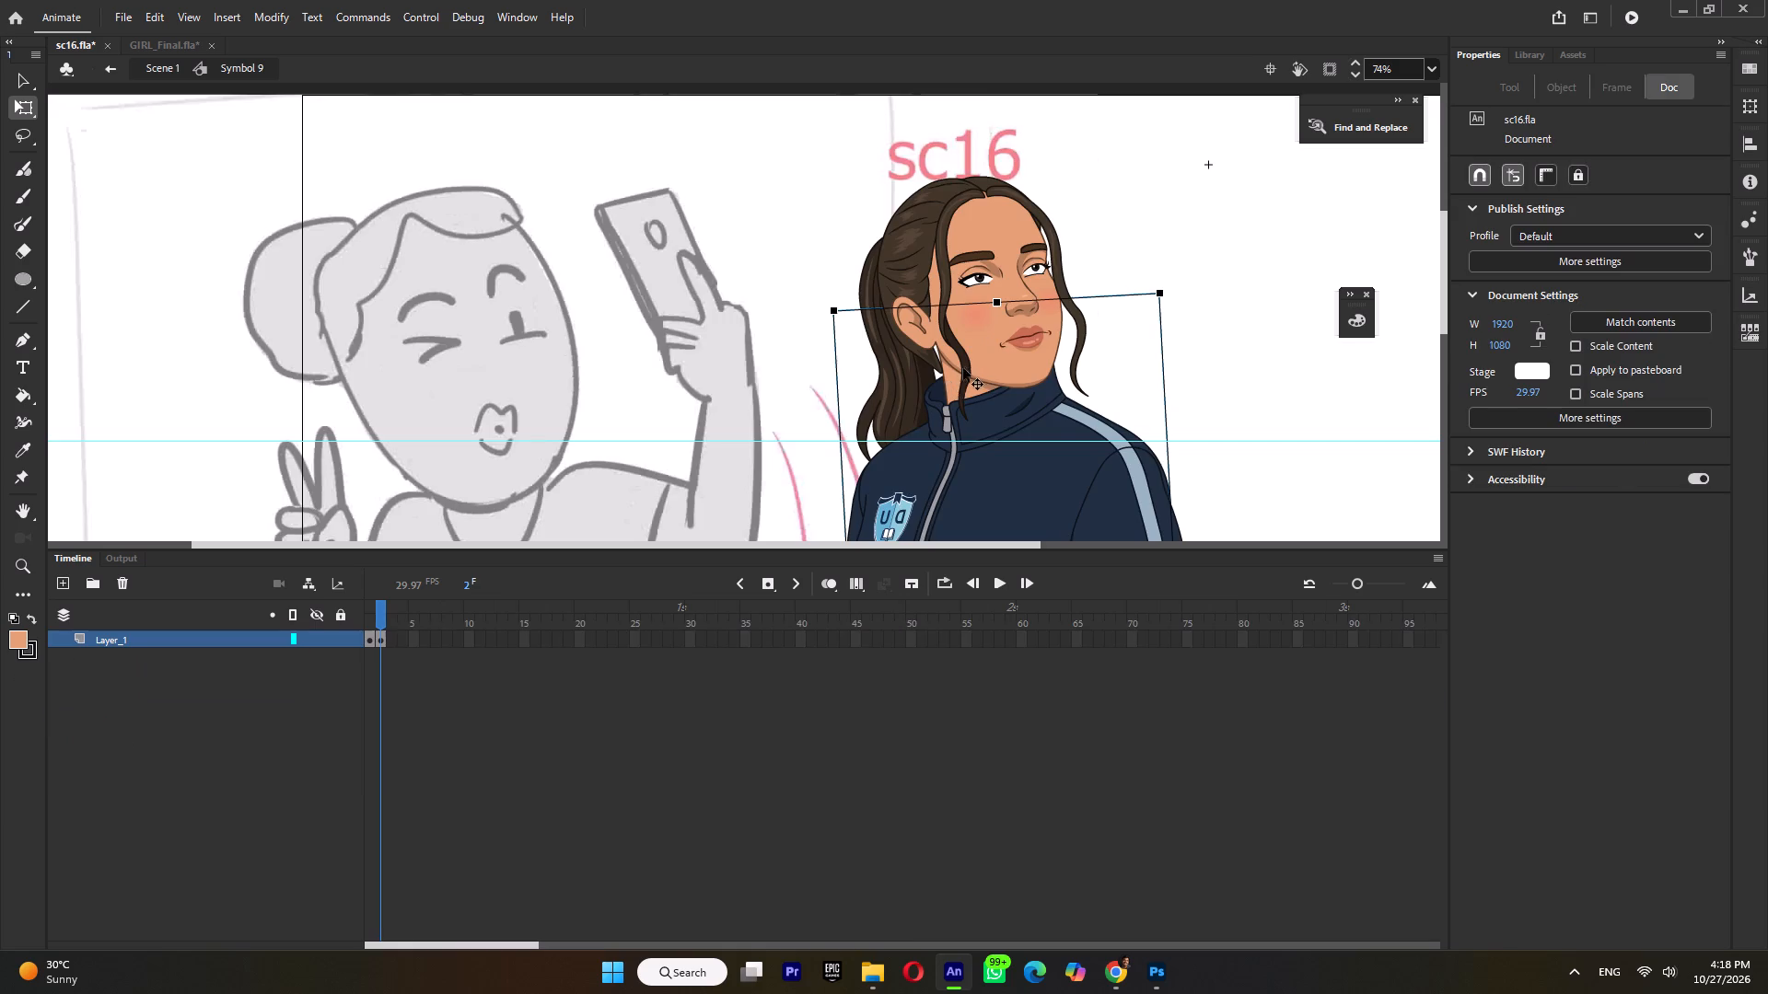
{"action": "scroll", "coordinate": [965, 367], "scroll_direction": "up", "scroll_amount": 4, "text": "ctrl"}
{"action": "double_click", "coordinate": [912, 295]}
{"action": "double_click", "coordinate": [887, 275]}
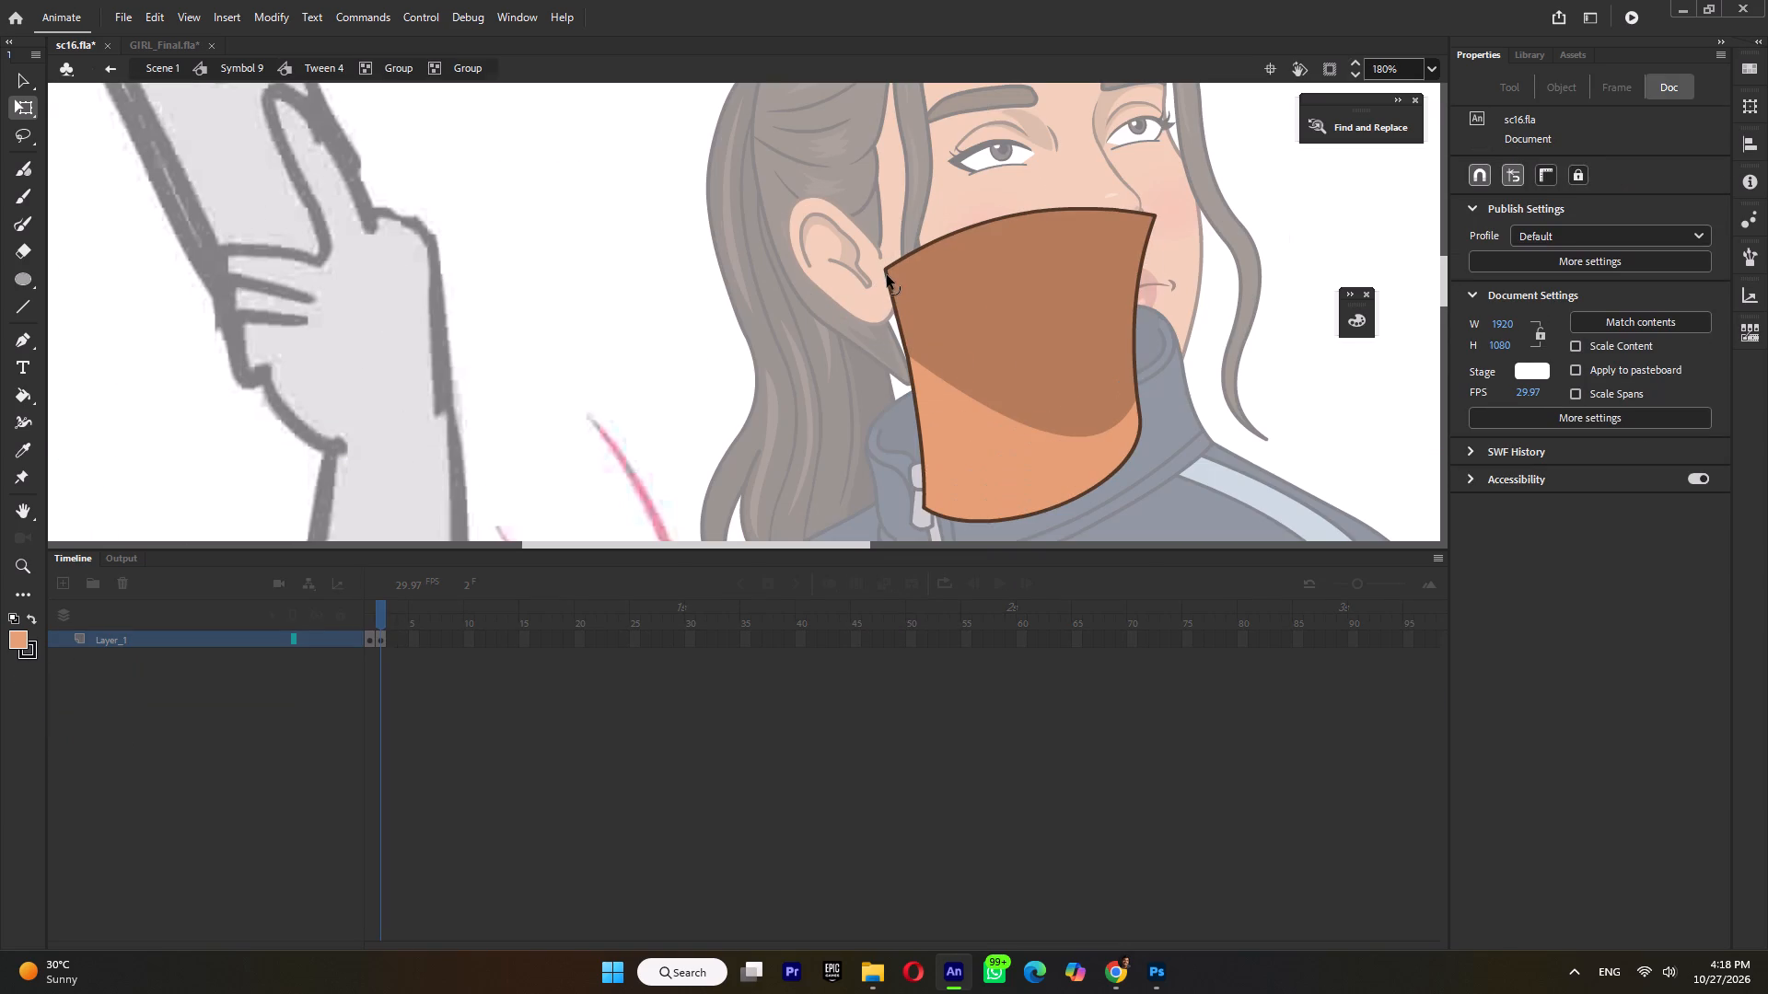
{"action": "left_click_drag", "start_coordinate": [887, 273], "coordinate": [873, 274]}
{"action": "left_click_drag", "start_coordinate": [906, 355], "coordinate": [899, 357]}
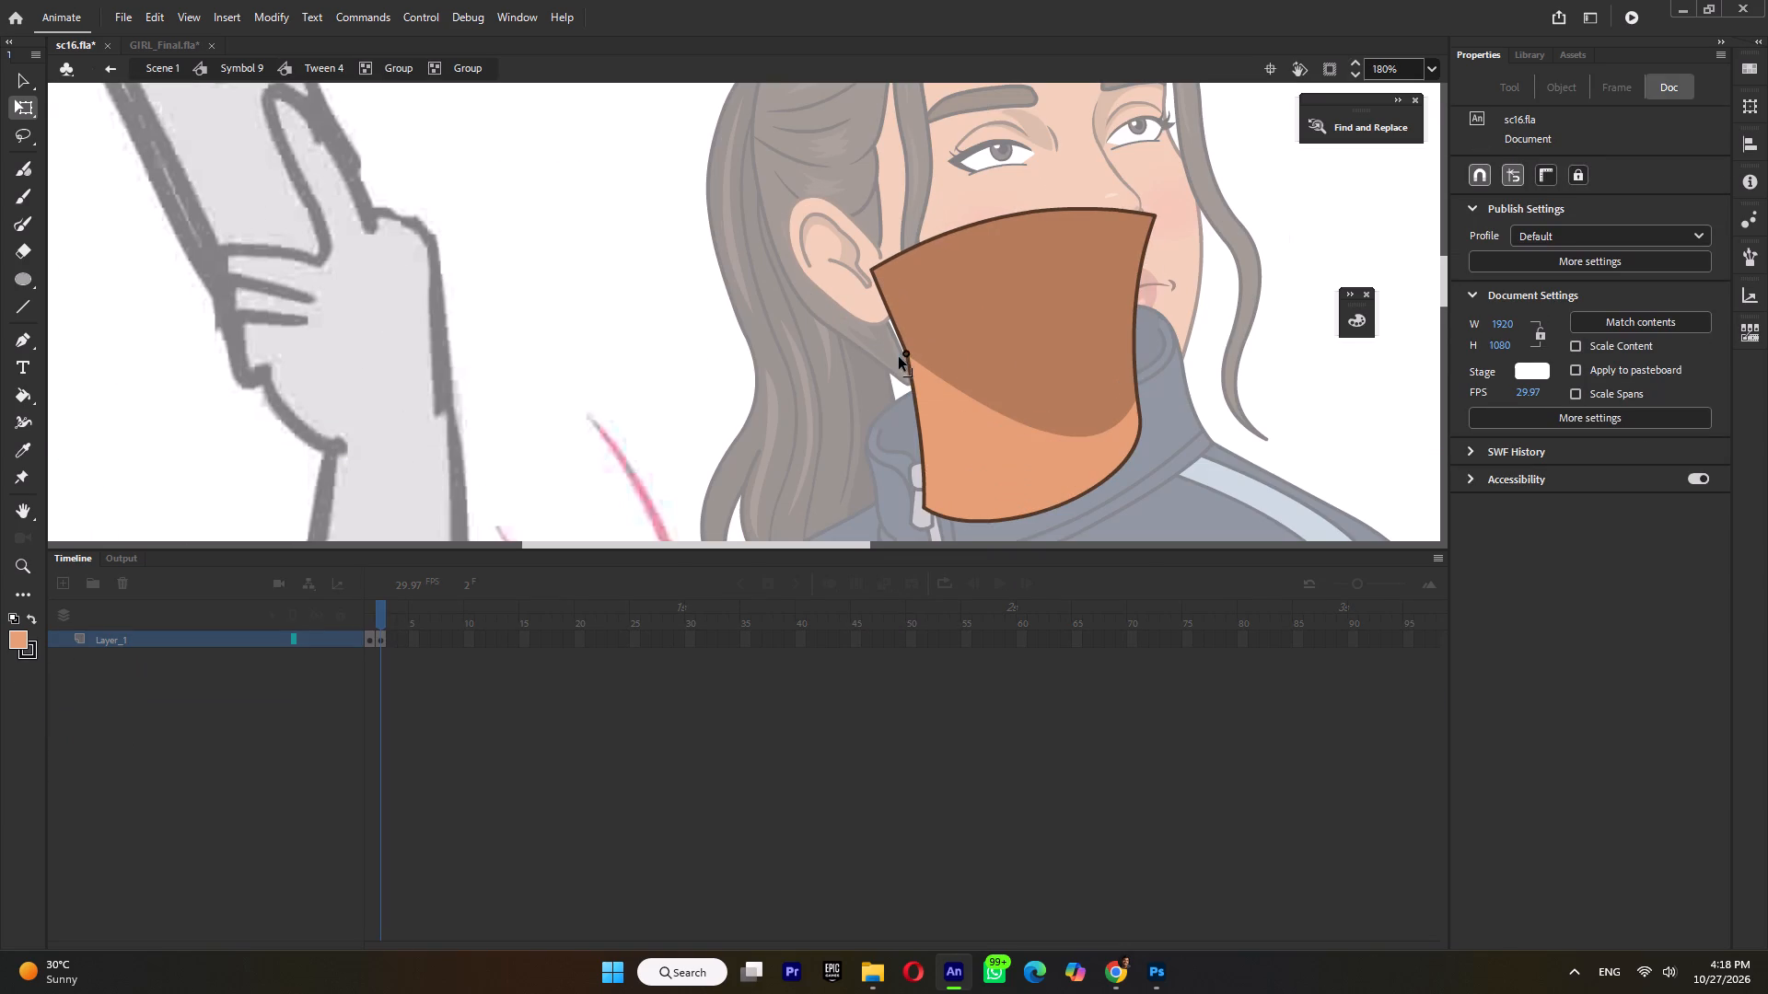
{"action": "left_click_drag", "start_coordinate": [899, 357], "coordinate": [896, 357]}
{"action": "left_click", "coordinate": [905, 356]}
{"action": "key", "text": "Delete"}
Refine the neck outline and shadow corner beneath the ear to close the gap, and return to Symbol 9 at frame 71.
{"action": "scroll", "coordinate": [896, 365], "scroll_direction": "up", "scroll_amount": 5, "text": "ctrl"}
{"action": "left_click_drag", "start_coordinate": [902, 353], "coordinate": [925, 366]}
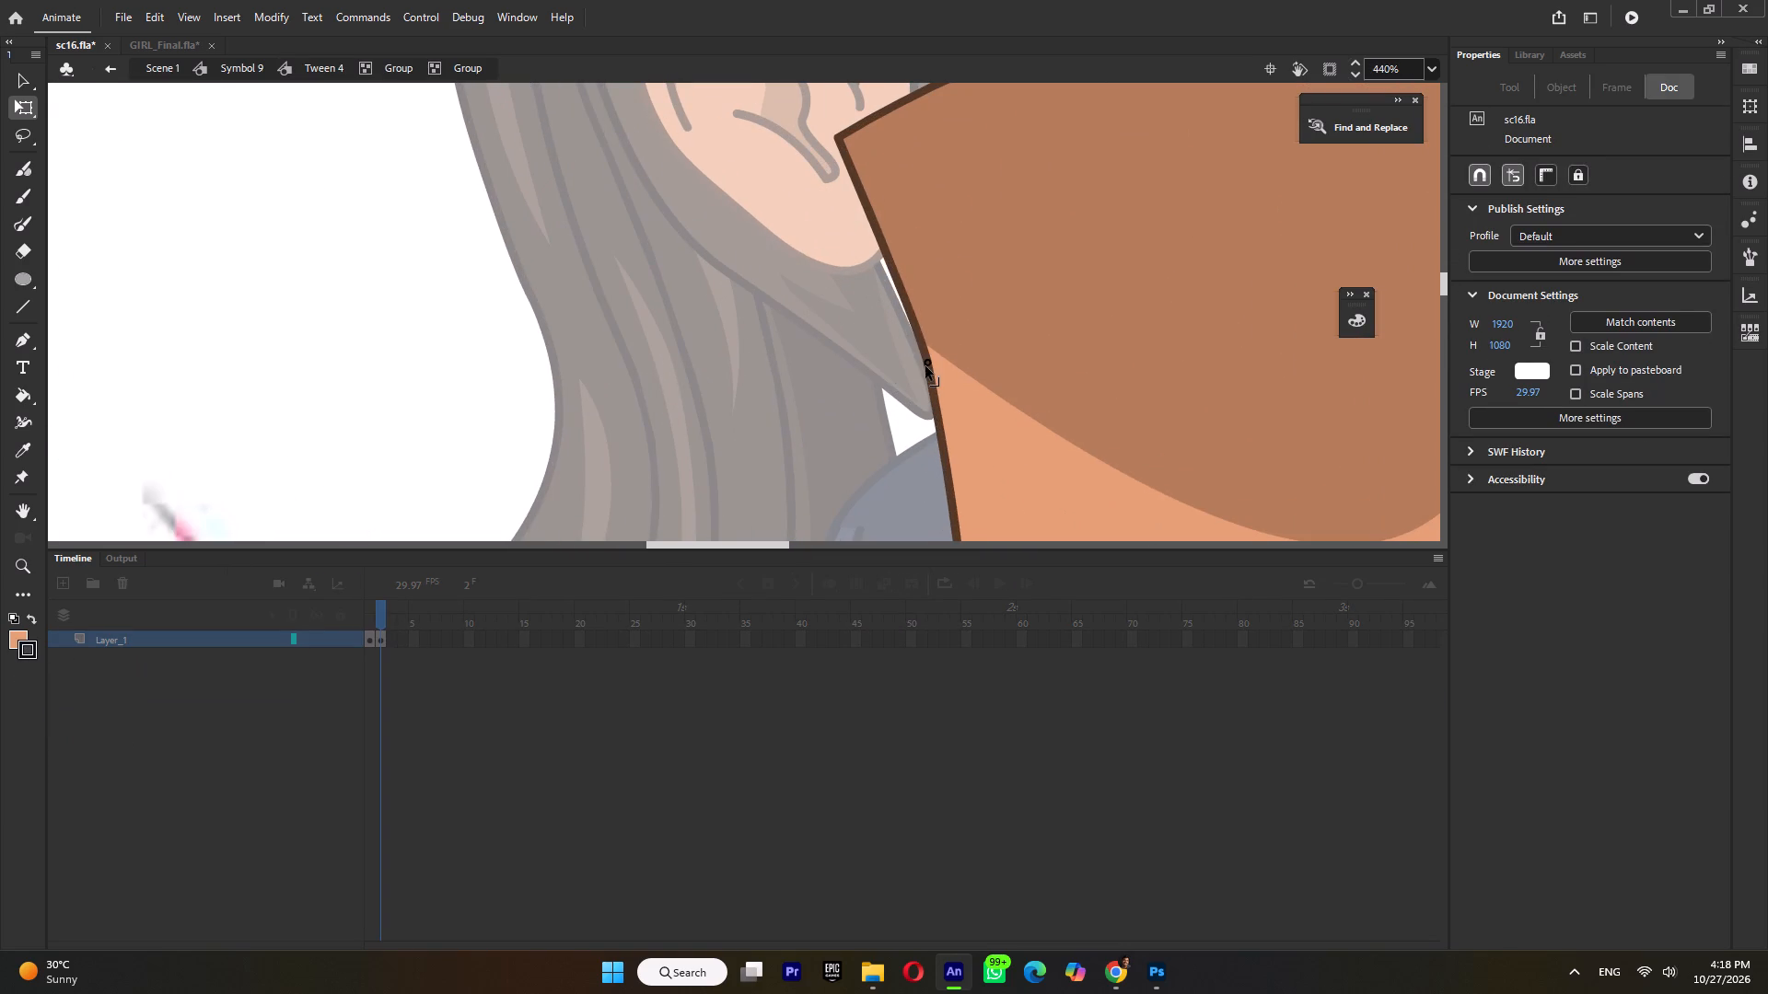
{"action": "left_click_drag", "start_coordinate": [925, 366], "coordinate": [924, 366]}
{"action": "left_click", "coordinate": [904, 301]}
{"action": "left_click_drag", "start_coordinate": [927, 364], "coordinate": [918, 364]}
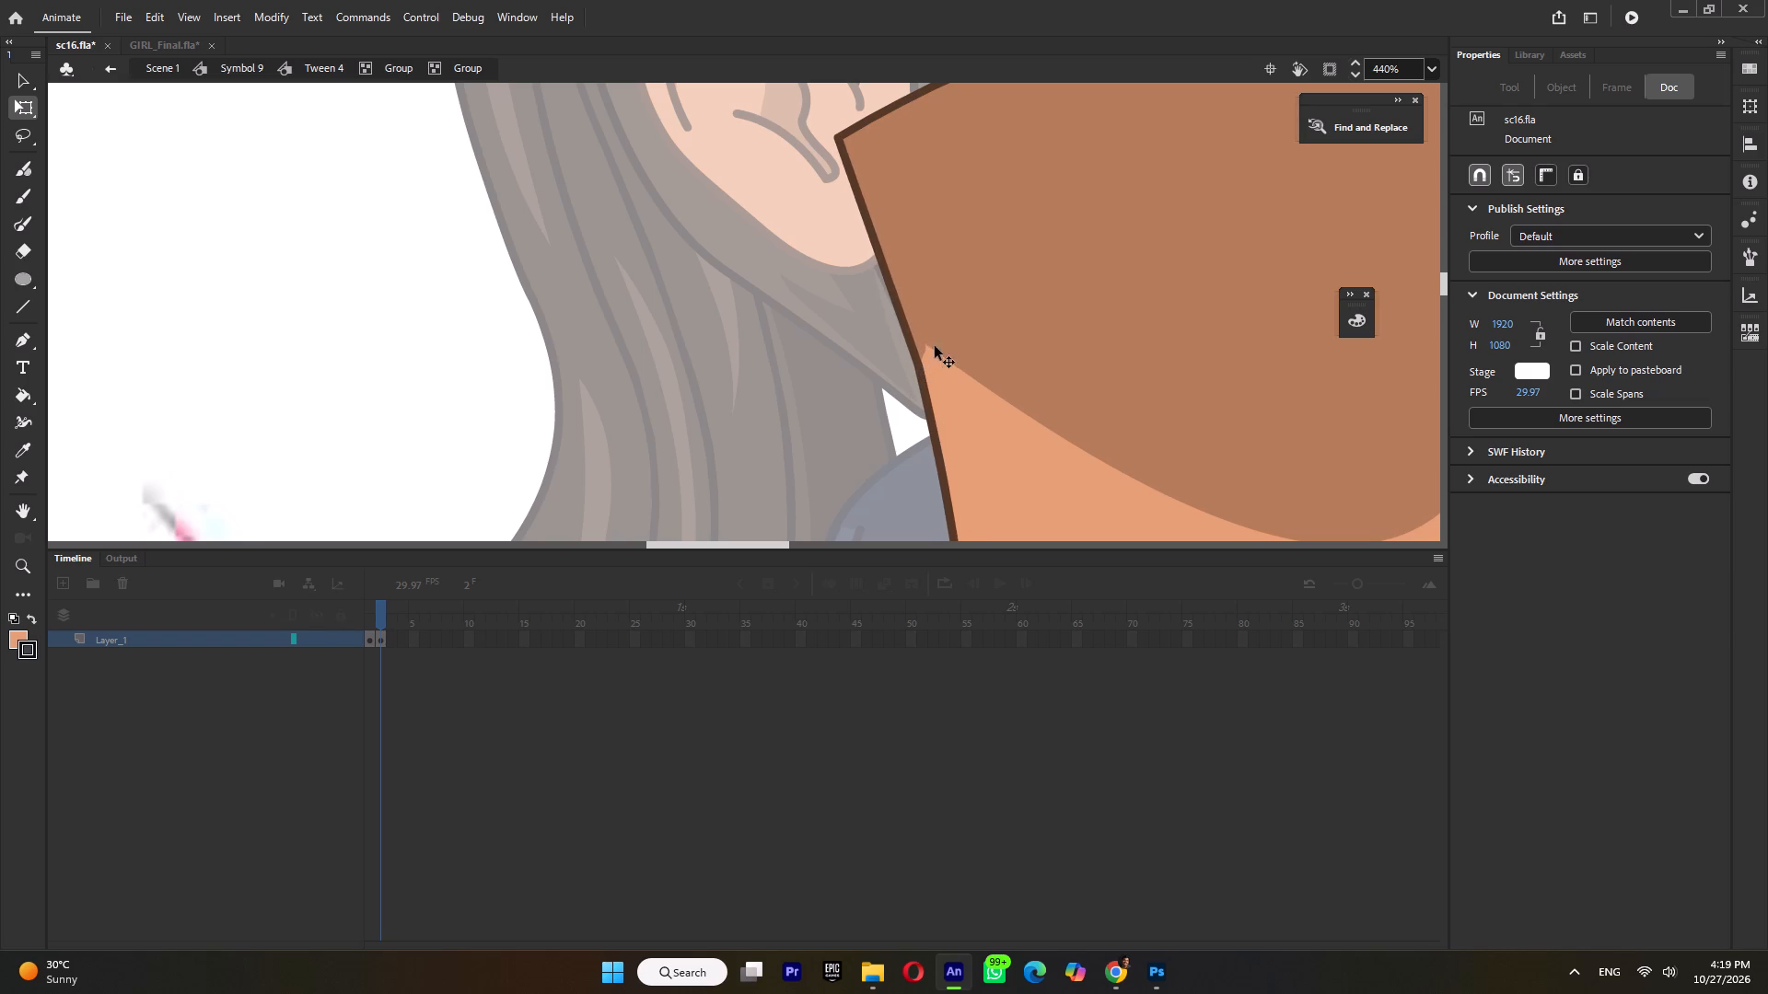
{"action": "left_click_drag", "start_coordinate": [927, 346], "coordinate": [913, 361]}
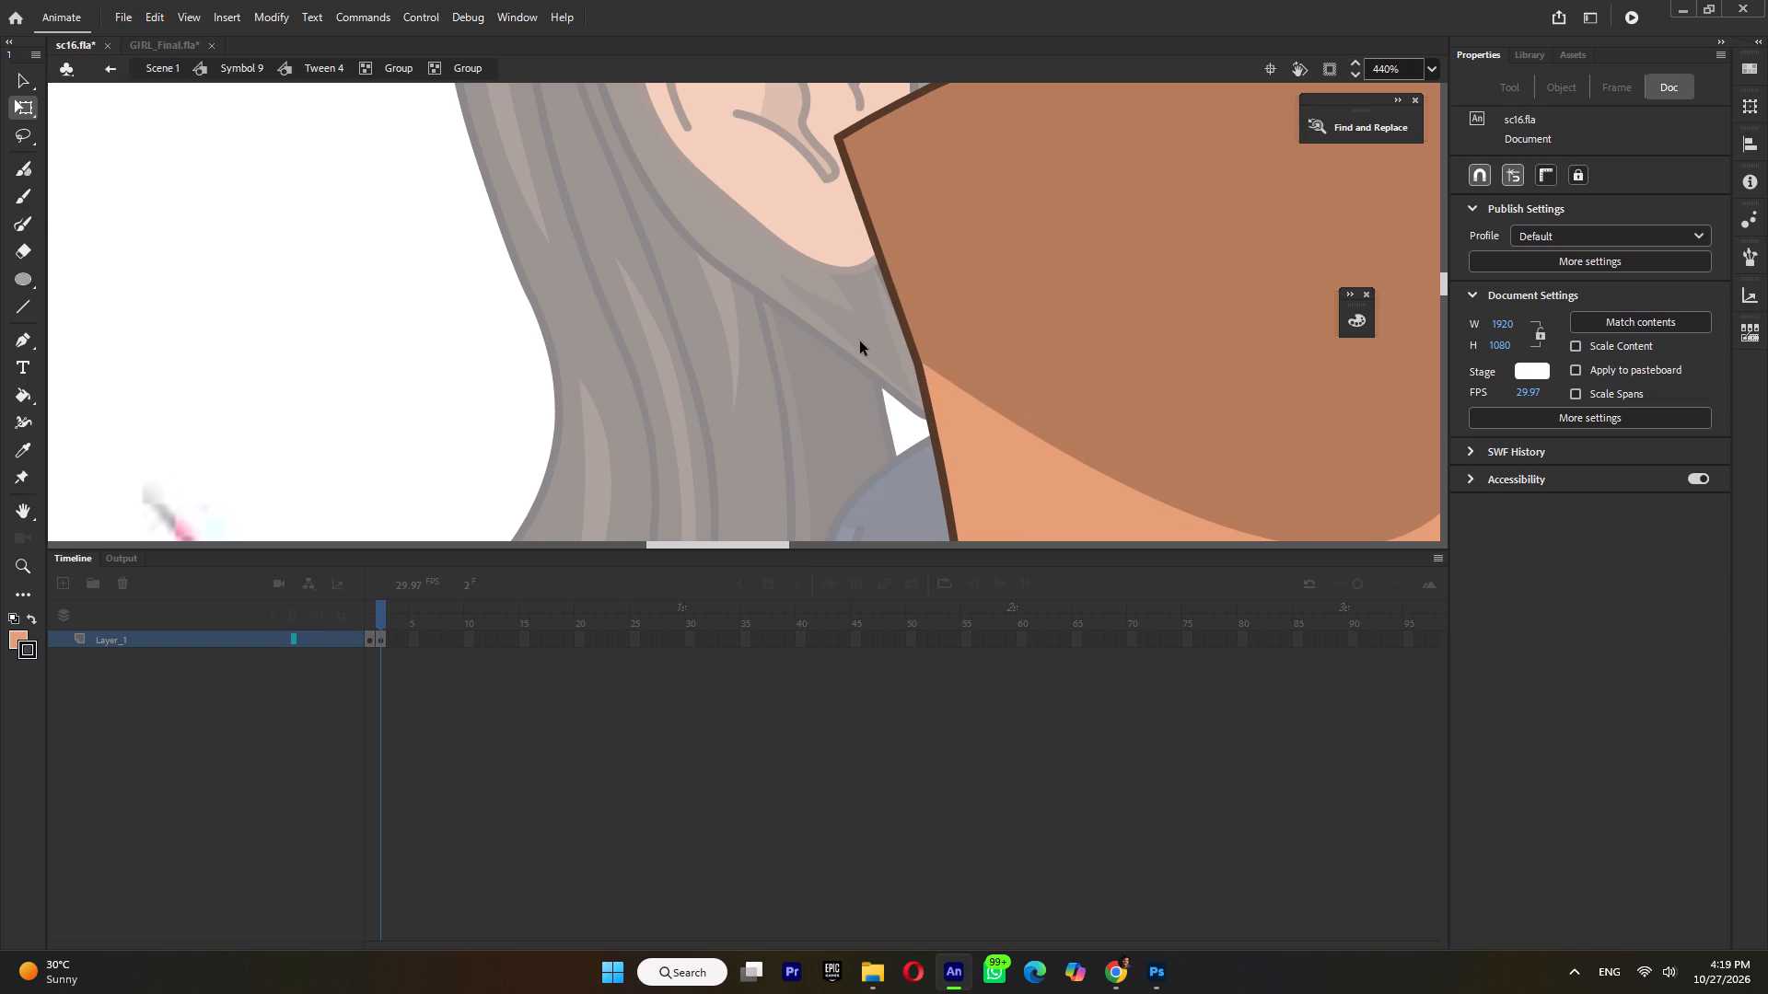
{"action": "scroll", "coordinate": [860, 343], "scroll_direction": "down", "scroll_amount": 6, "text": "ctrl"}
{"action": "double_click", "coordinate": [1138, 333]}
{"action": "double_click", "coordinate": [1244, 315]}
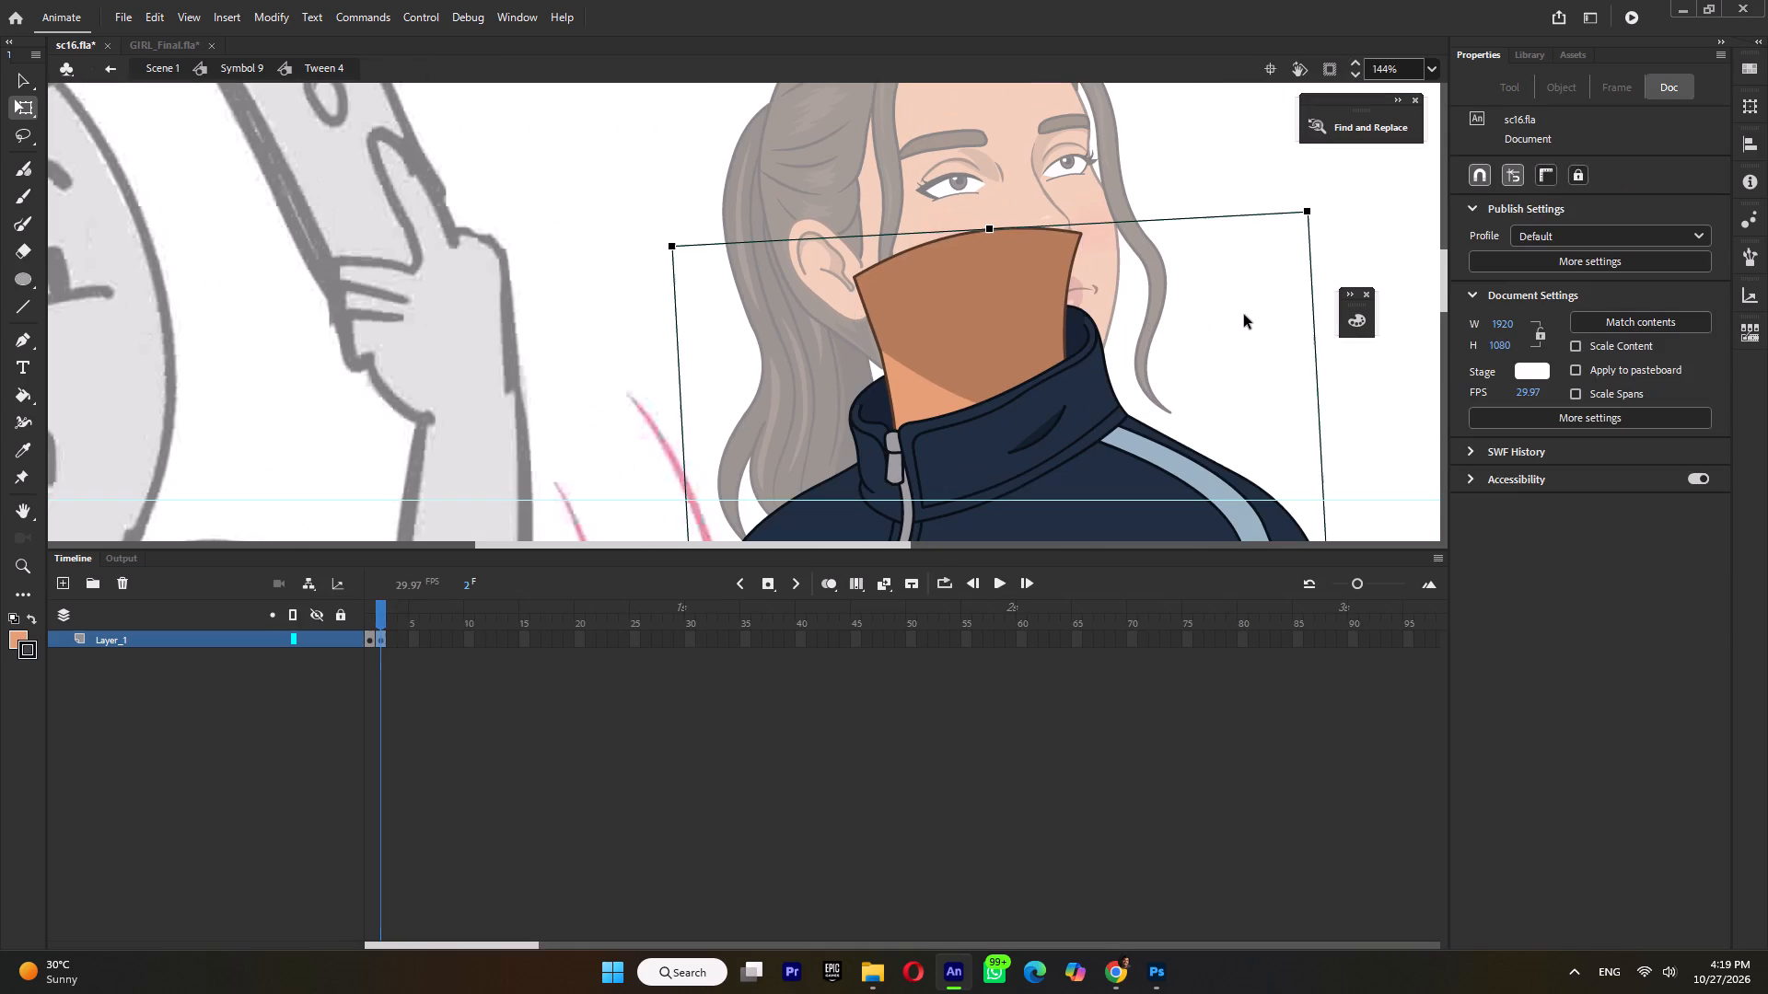
{"action": "double_click", "coordinate": [1243, 314]}
{"action": "scroll", "coordinate": [1243, 314], "scroll_direction": "down", "scroll_amount": 3, "text": "ctrl"}
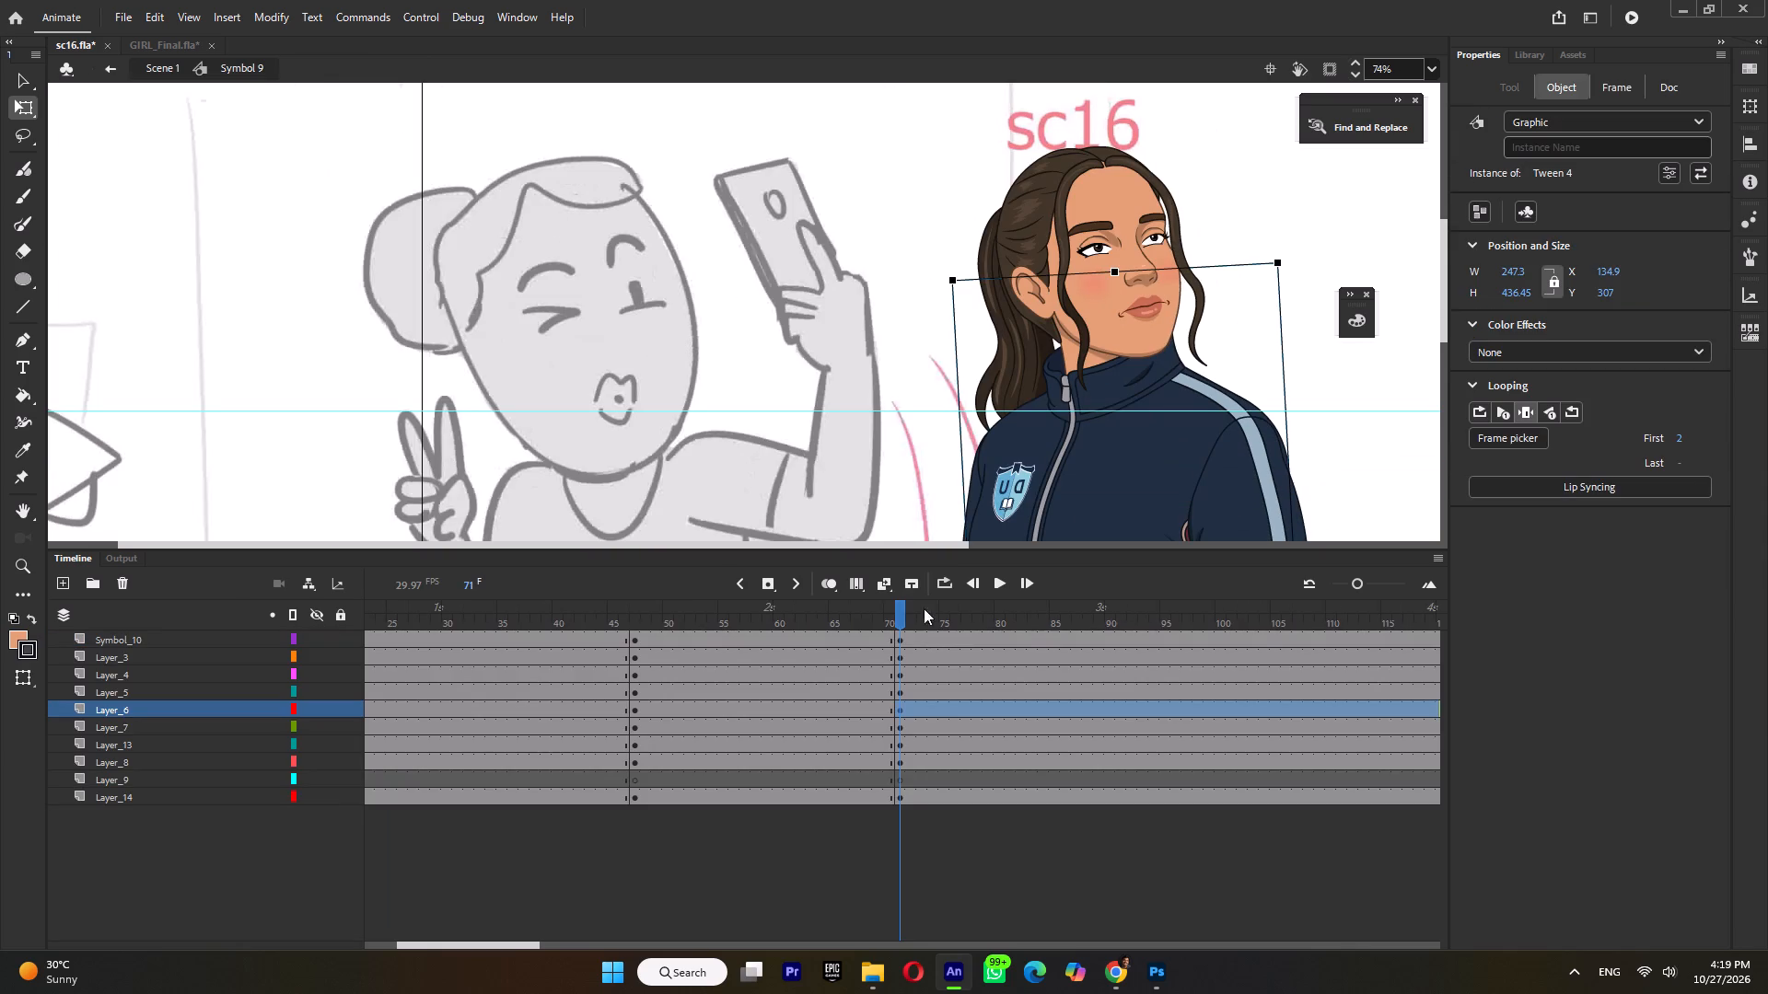
{"action": "left_click", "coordinate": [872, 626]}
{"action": "left_click", "coordinate": [904, 621]}
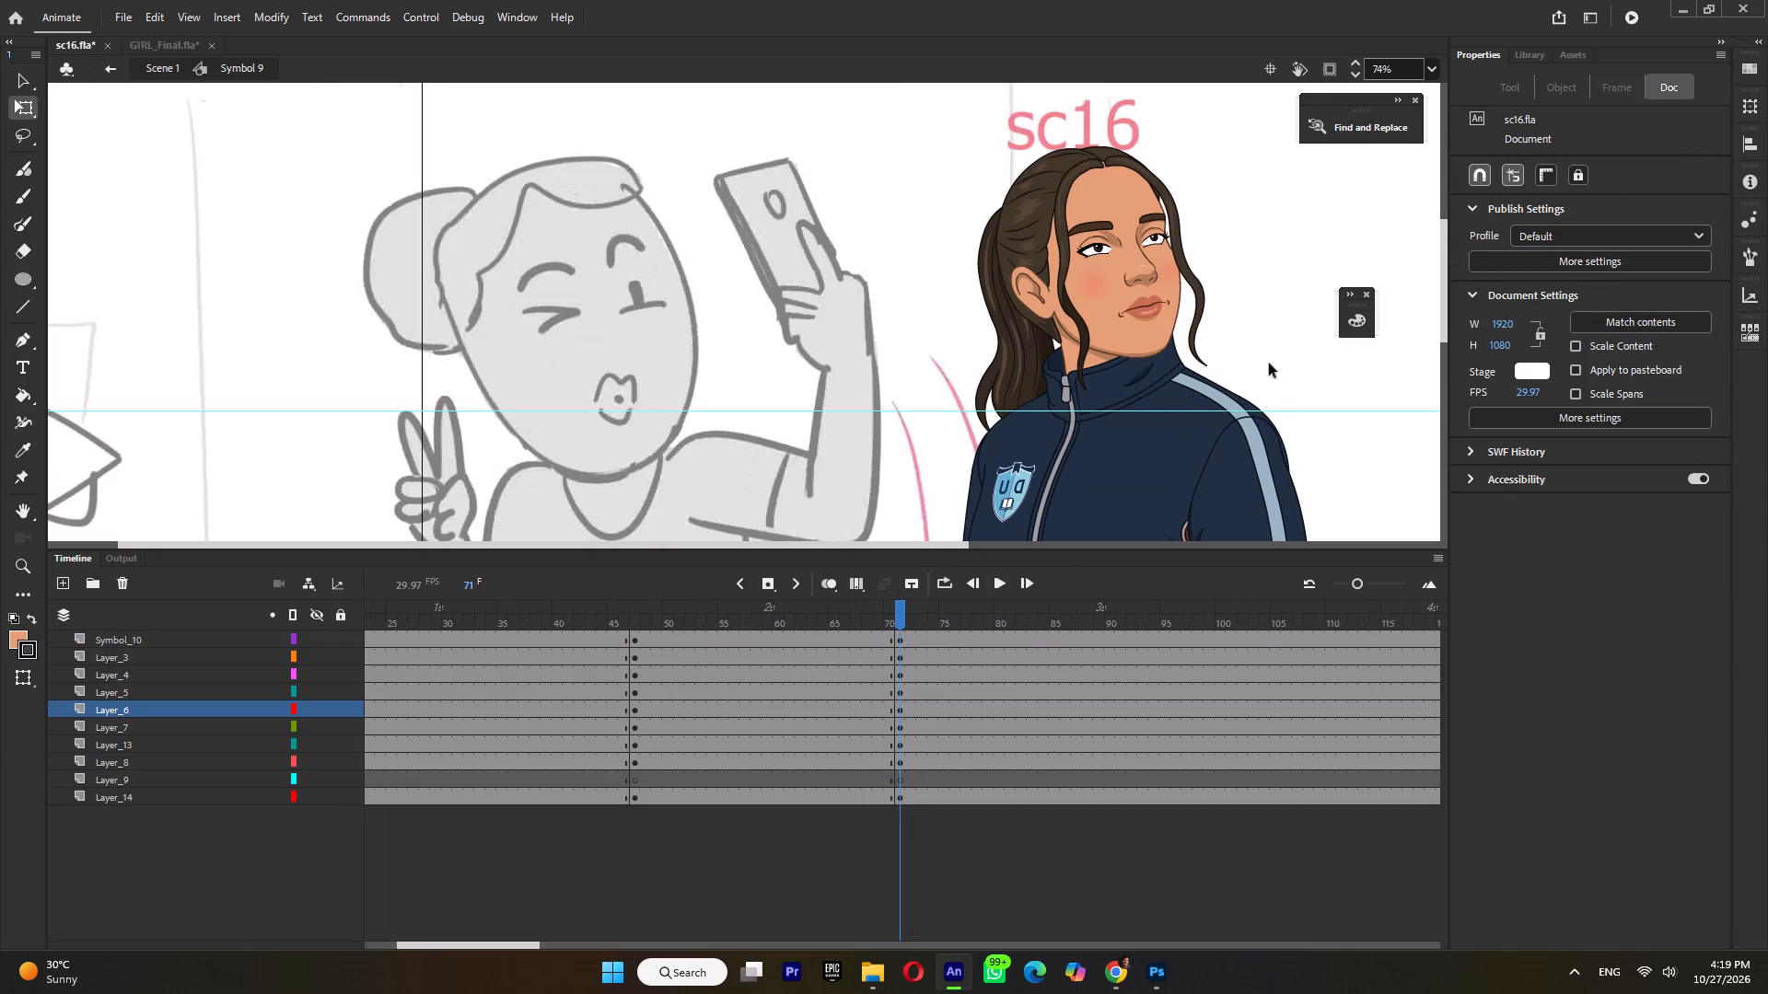
Inside the eyes and brows symbol, Symbol 11, add keyframes on its layers at frame 71.
{"action": "double_click", "coordinate": [1158, 242]}
{"action": "double_click", "coordinate": [1158, 242]}
{"action": "left_click", "coordinate": [1158, 242]}
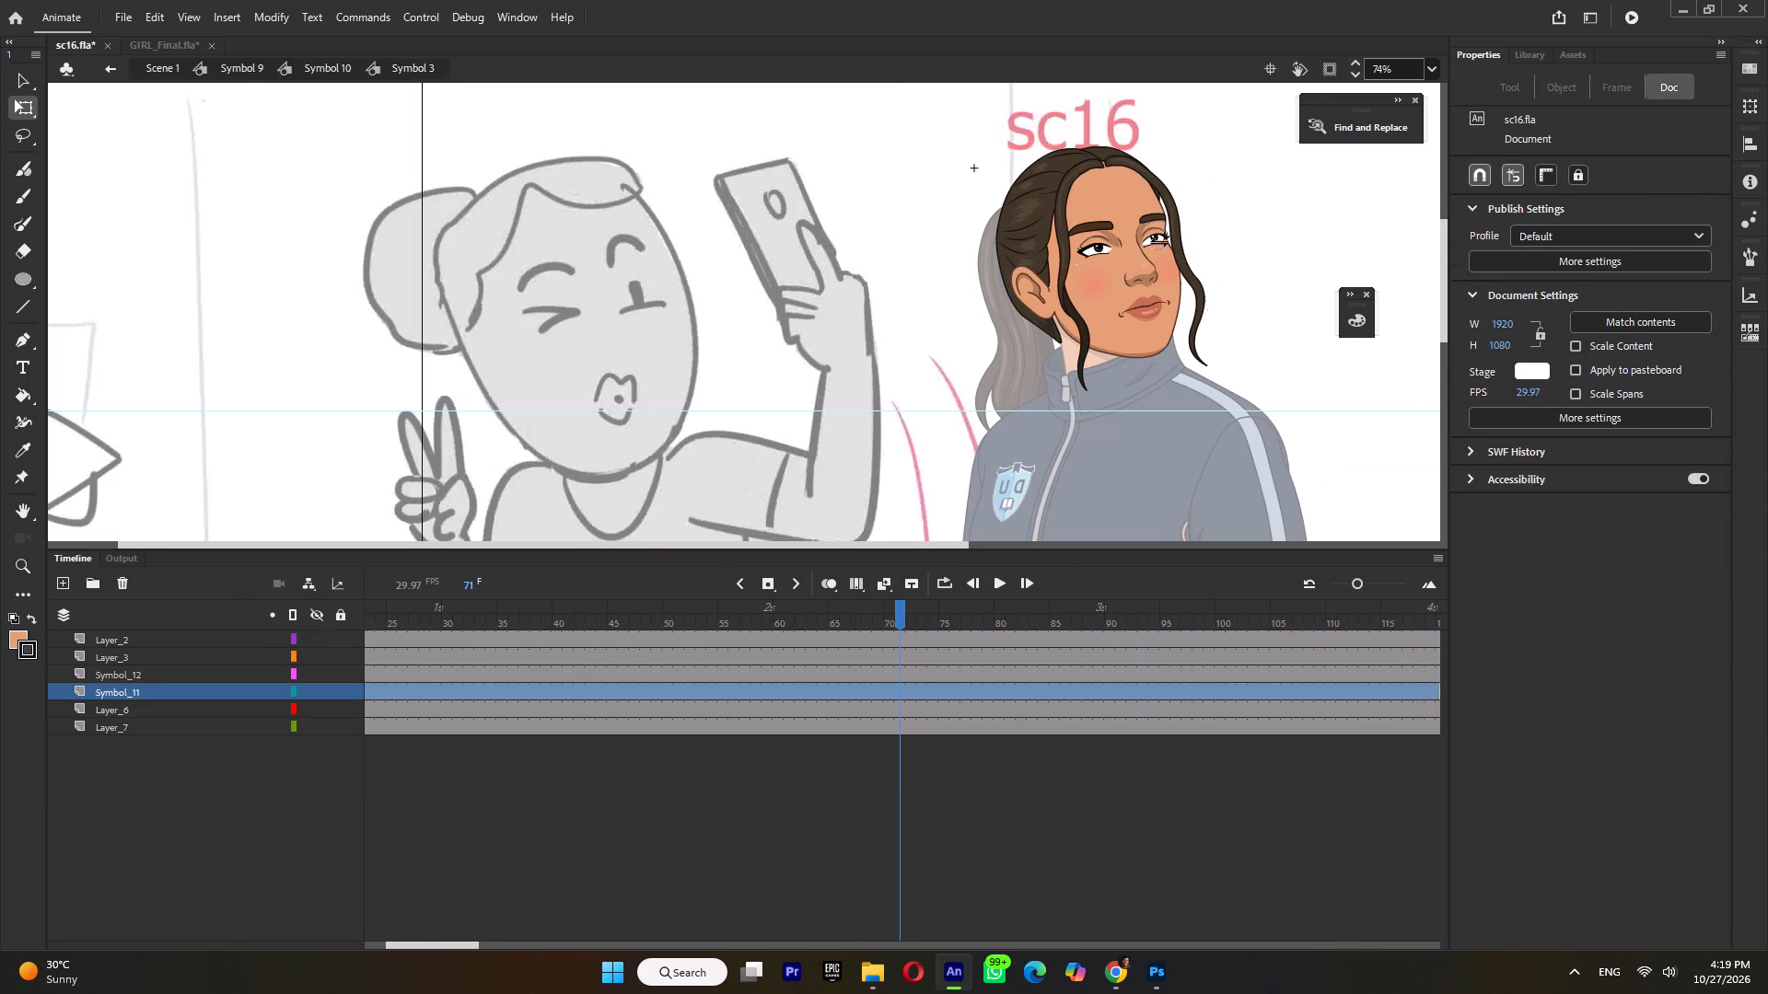
{"action": "left_click", "coordinate": [1158, 242]}
{"action": "double_click", "coordinate": [899, 614]}
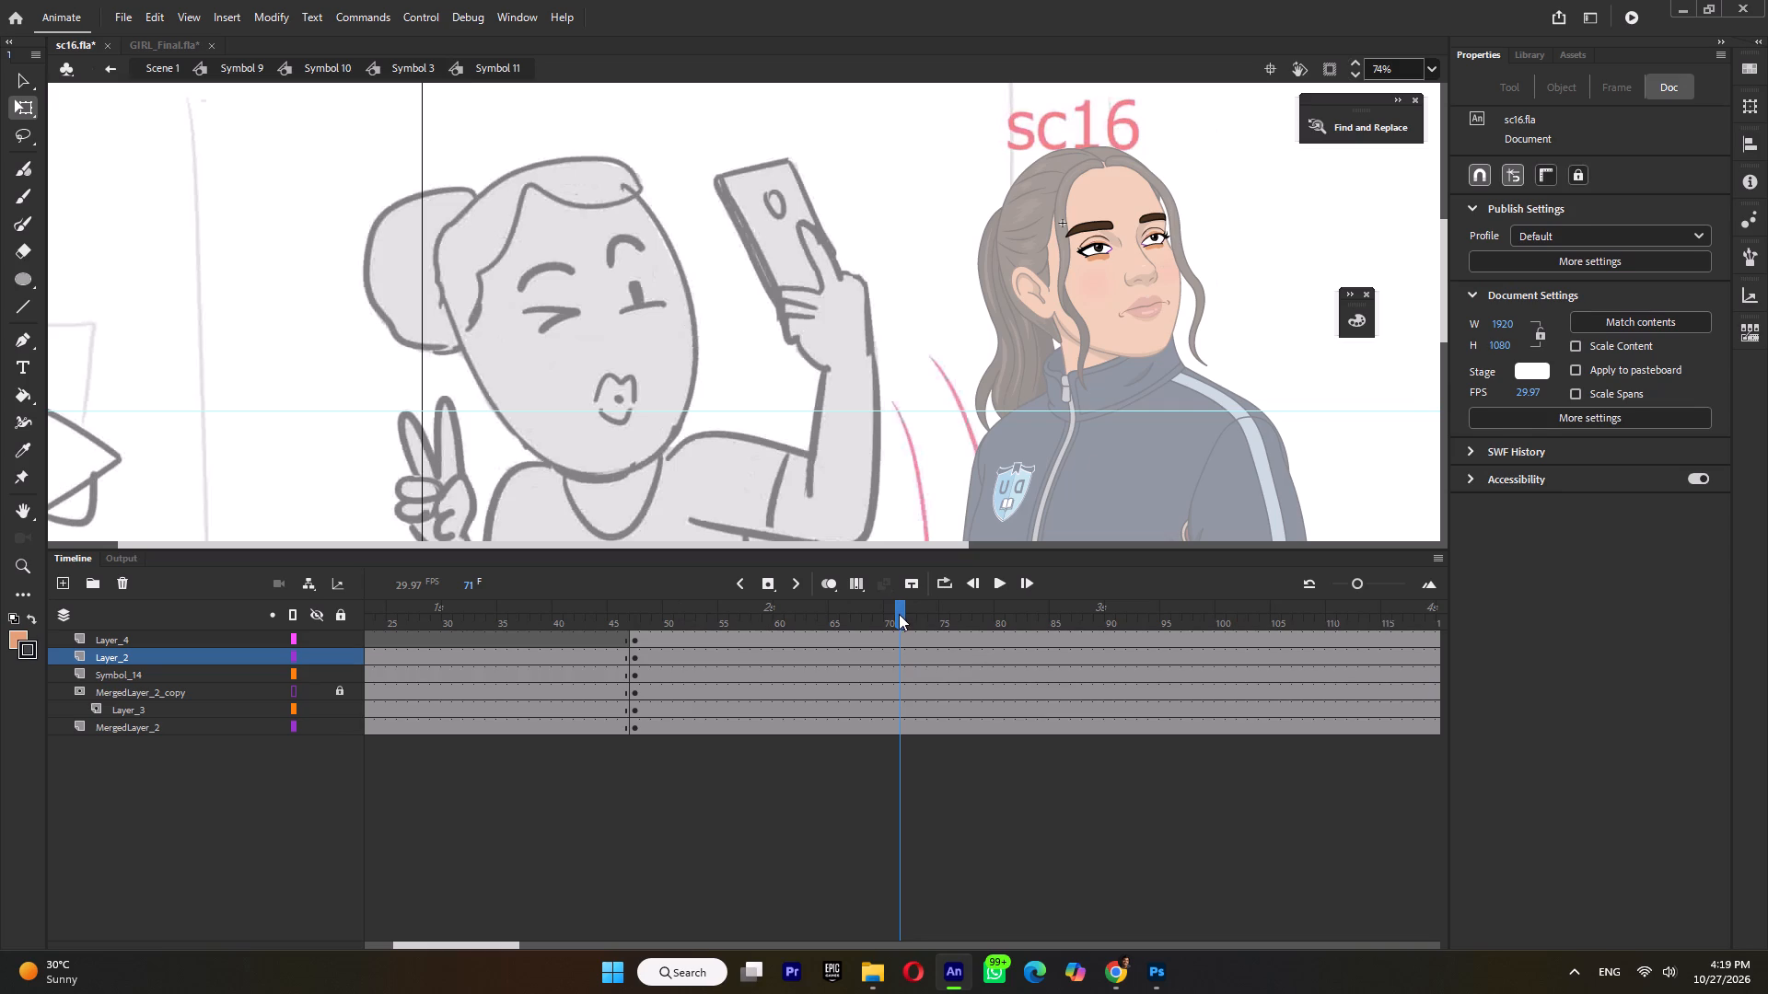
{"action": "key", "text": "F6"}
In Symbol 11, copy the wide-eyed expression of all layers from frame 42 to frame 71.
{"action": "double_click", "coordinate": [579, 617]}
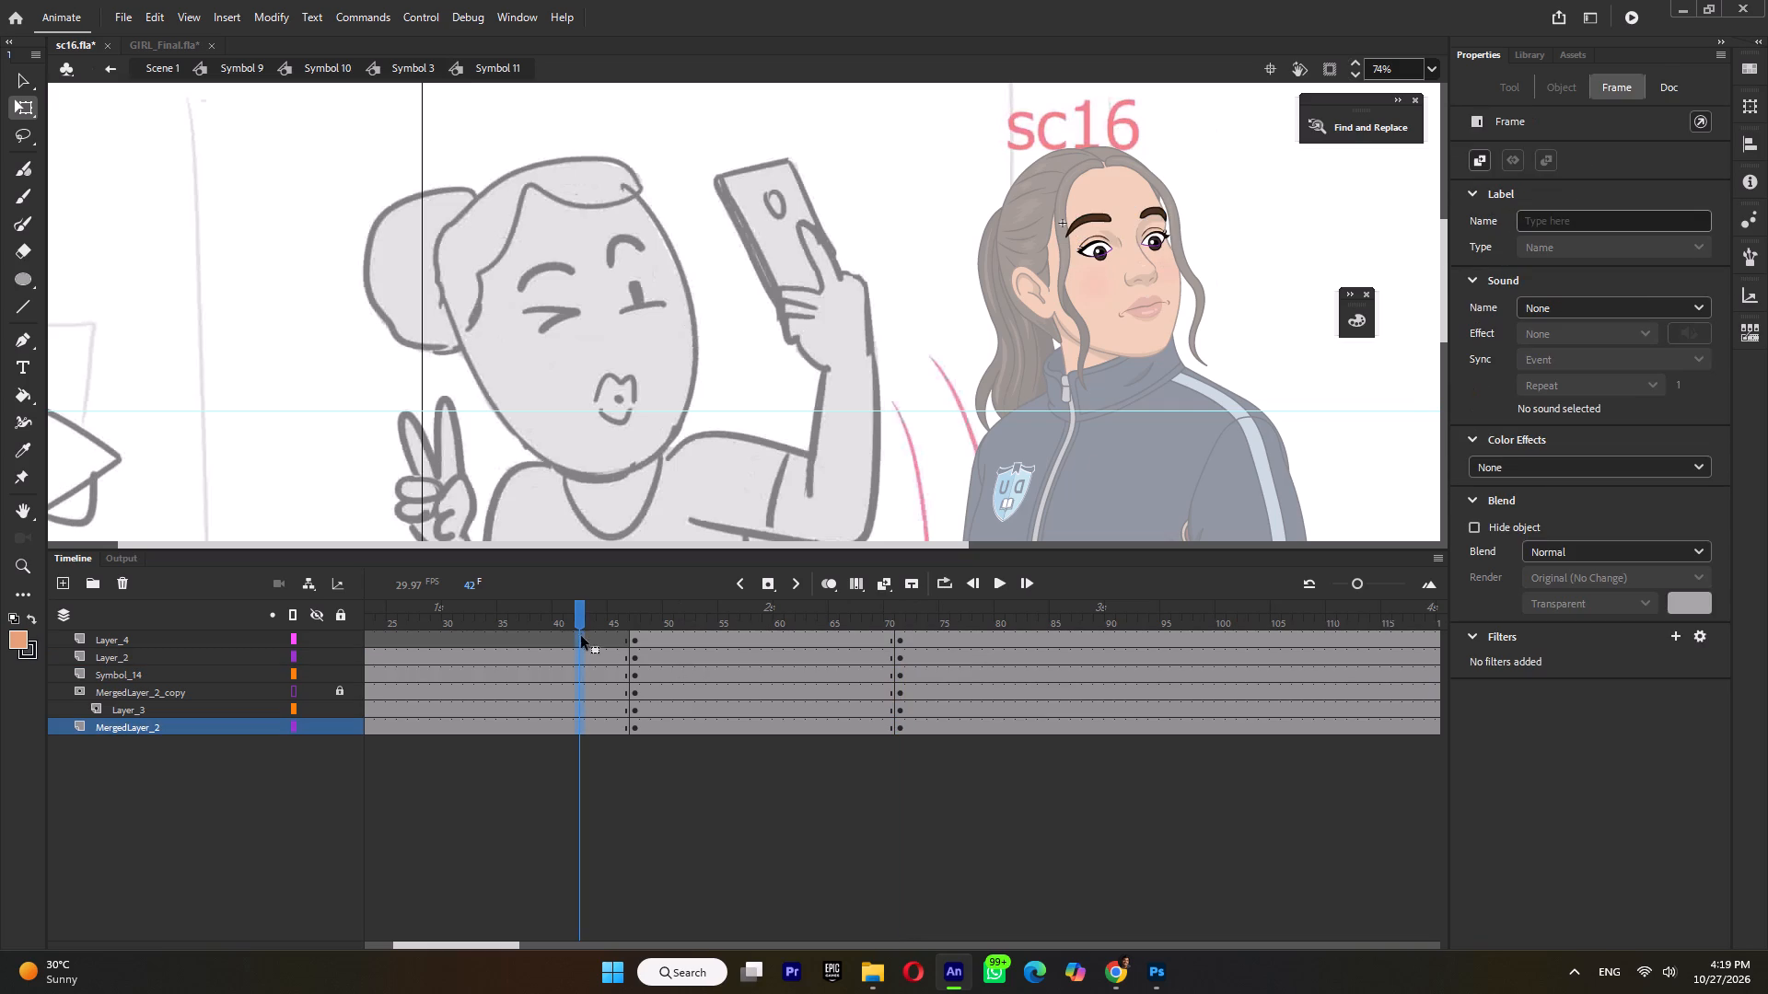
{"action": "left_click_drag", "start_coordinate": [576, 637], "coordinate": [902, 632]}
{"action": "left_click", "coordinate": [1289, 237]}
Inside the eyebrows symbol, Symbol 13, add a keyframe at frame 4.
{"action": "scroll", "coordinate": [1123, 232], "scroll_direction": "up", "scroll_amount": 3, "text": "ctrl"}
{"action": "left_click", "coordinate": [1074, 211]}
{"action": "double_click", "coordinate": [1074, 211]}
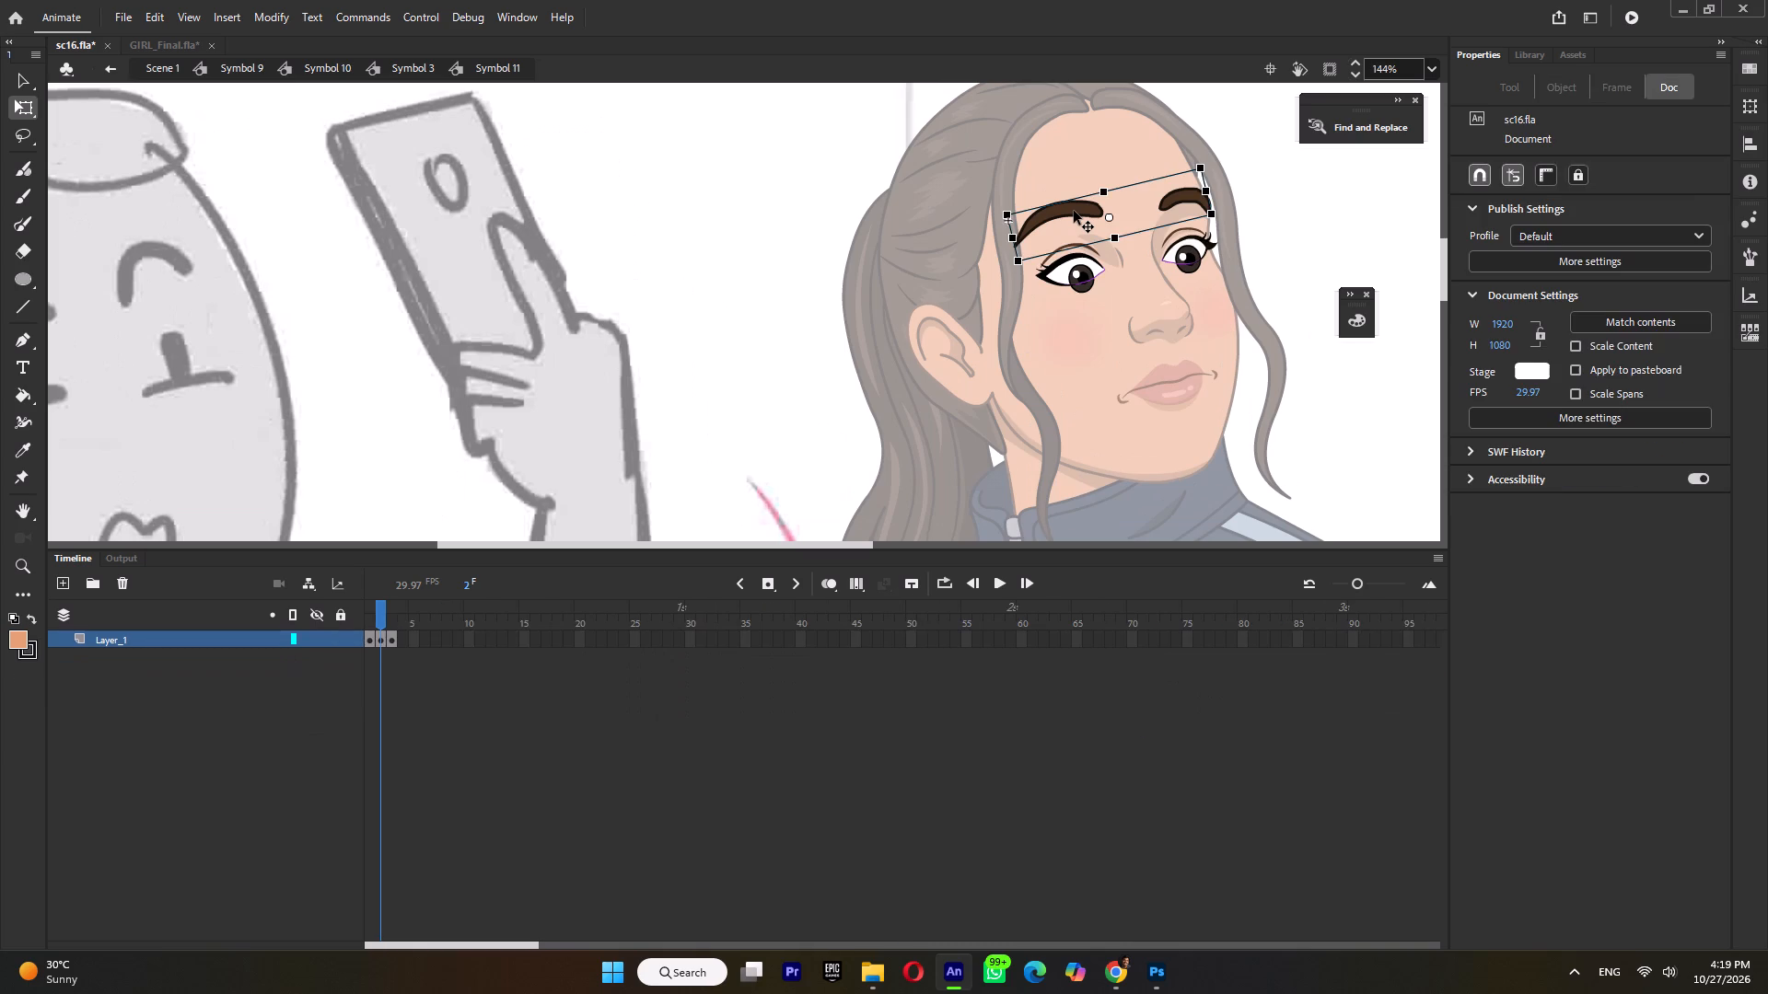
{"action": "left_click", "coordinate": [394, 641]}
{"action": "key", "text": "F5"}
{"action": "left_click", "coordinate": [401, 641]}
{"action": "key", "text": "F6"}
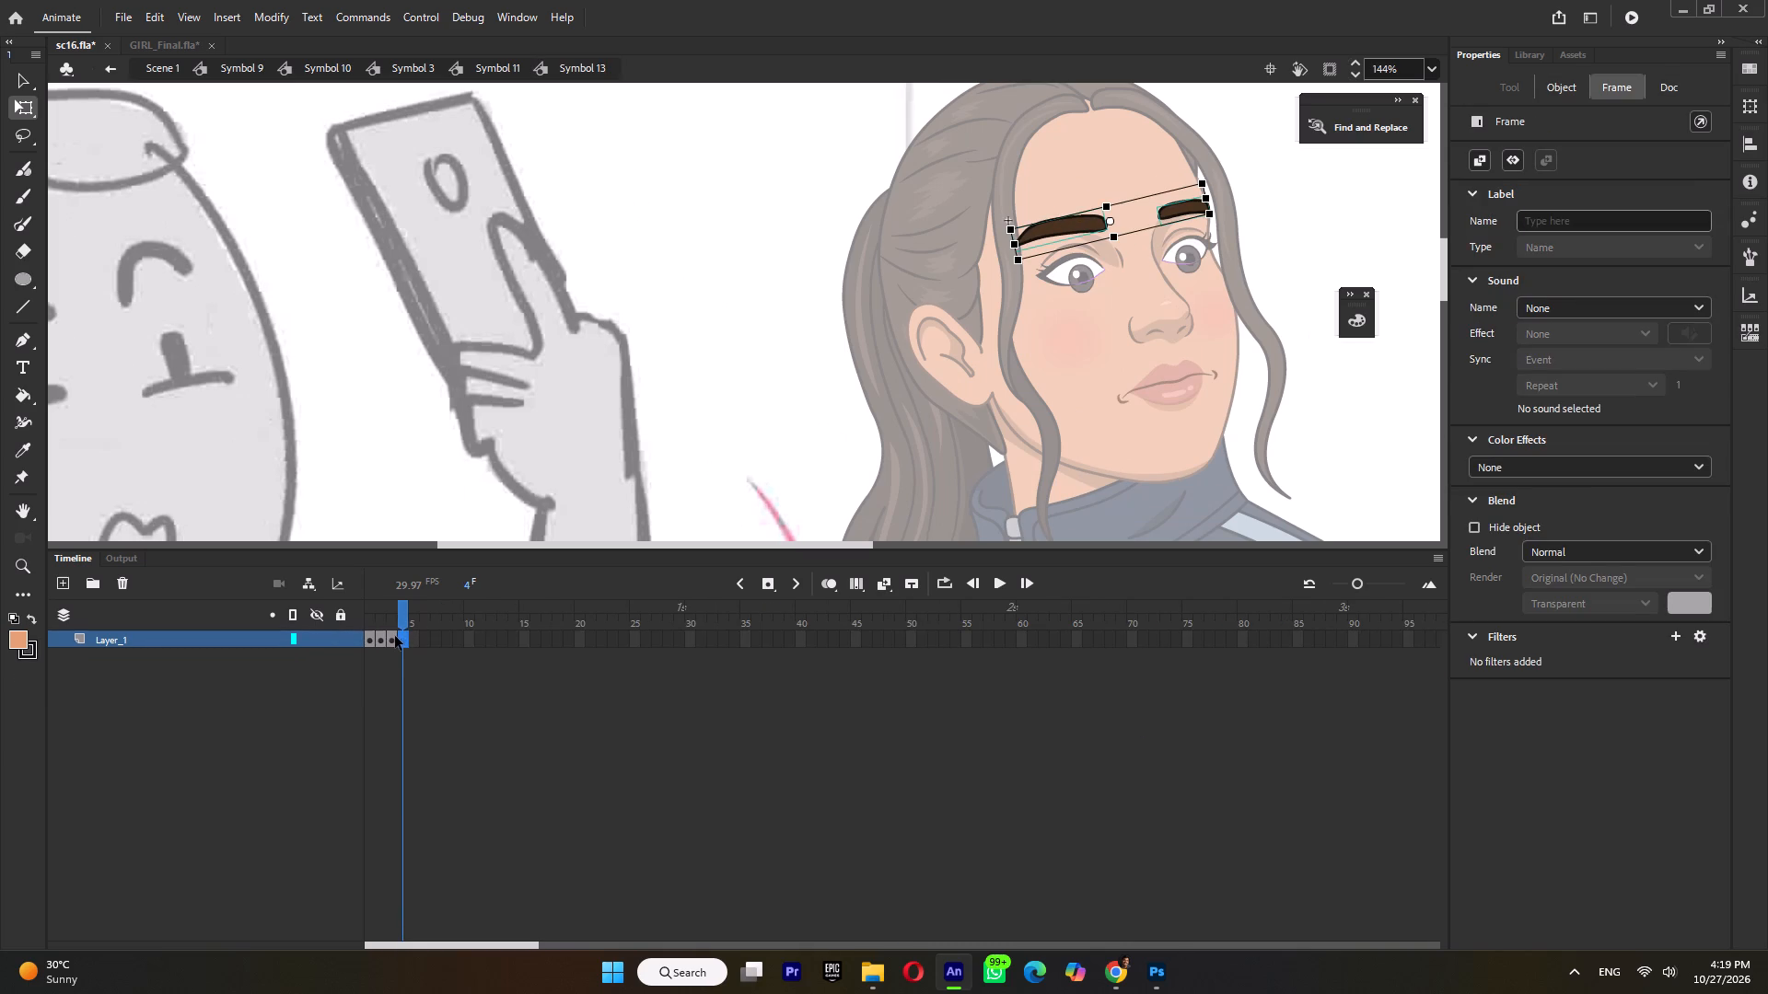
In Symbol 13, replace the far eyebrow at frame 4 with the arched one copied from frame 2, pasted in place.
{"action": "left_click", "coordinate": [395, 636]}
{"action": "left_click", "coordinate": [384, 640]}
{"action": "left_click_drag", "start_coordinate": [1317, 186], "coordinate": [1309, 186]}
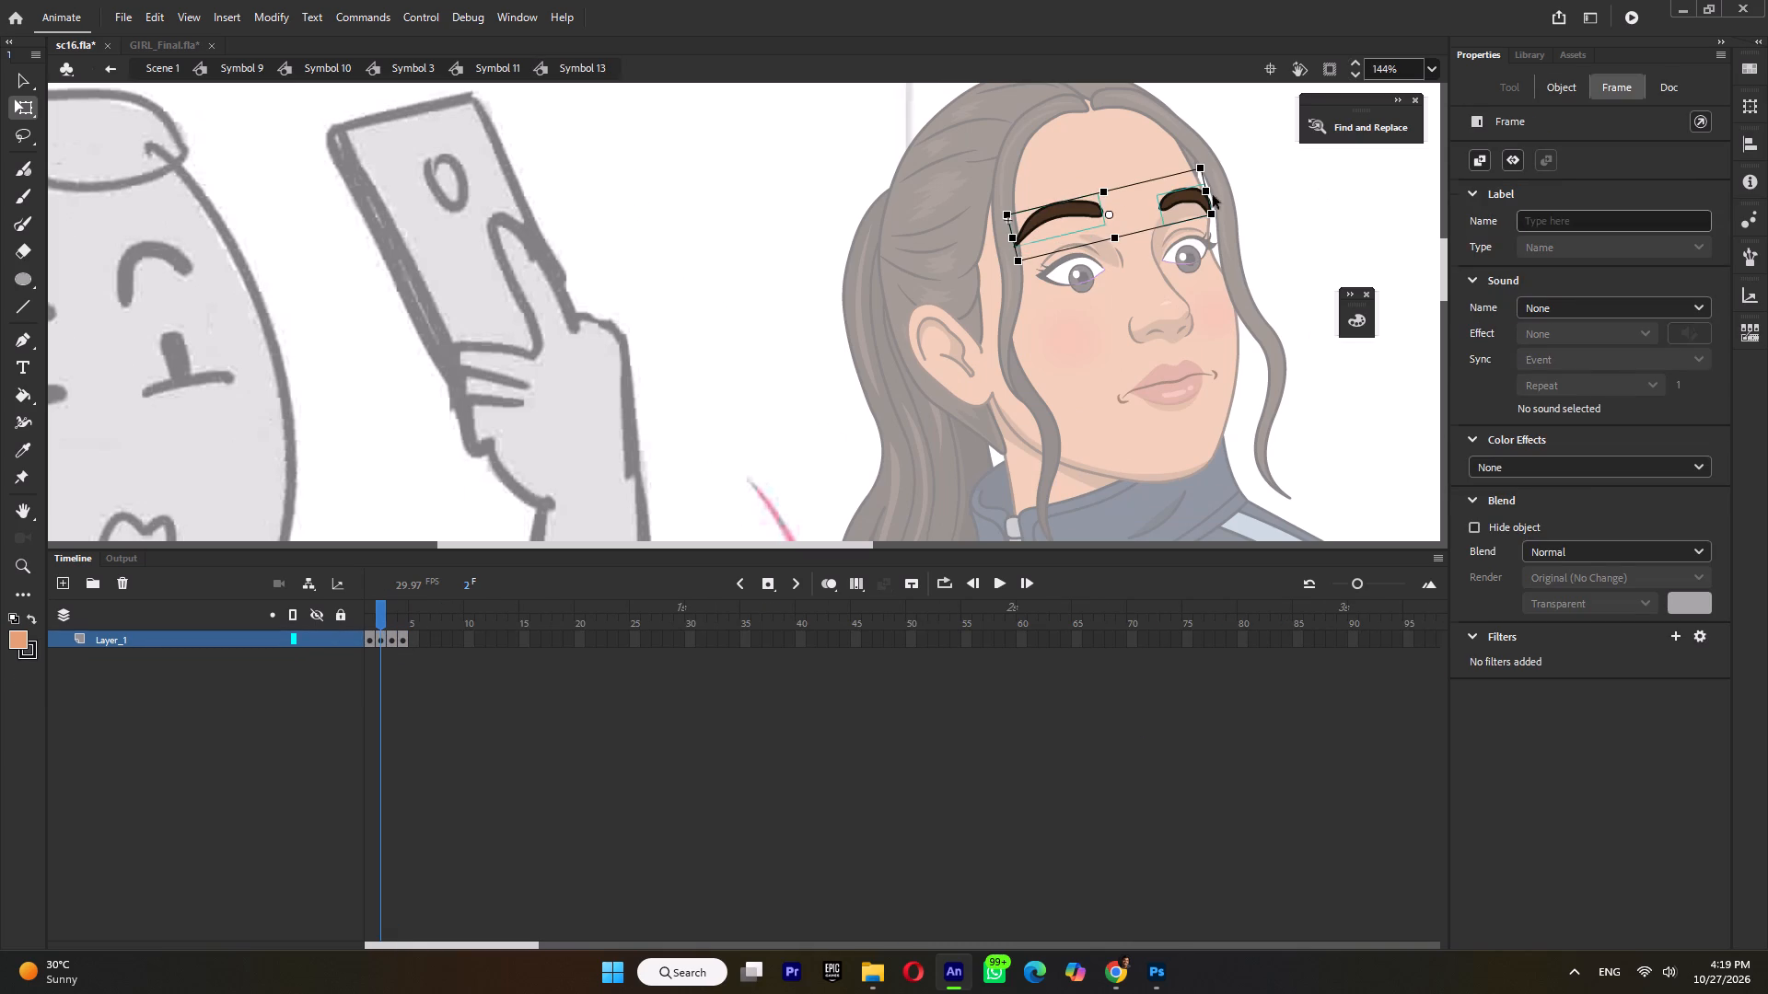
{"action": "left_click", "coordinate": [1181, 203]}
{"action": "key", "text": "ctrl+c"}
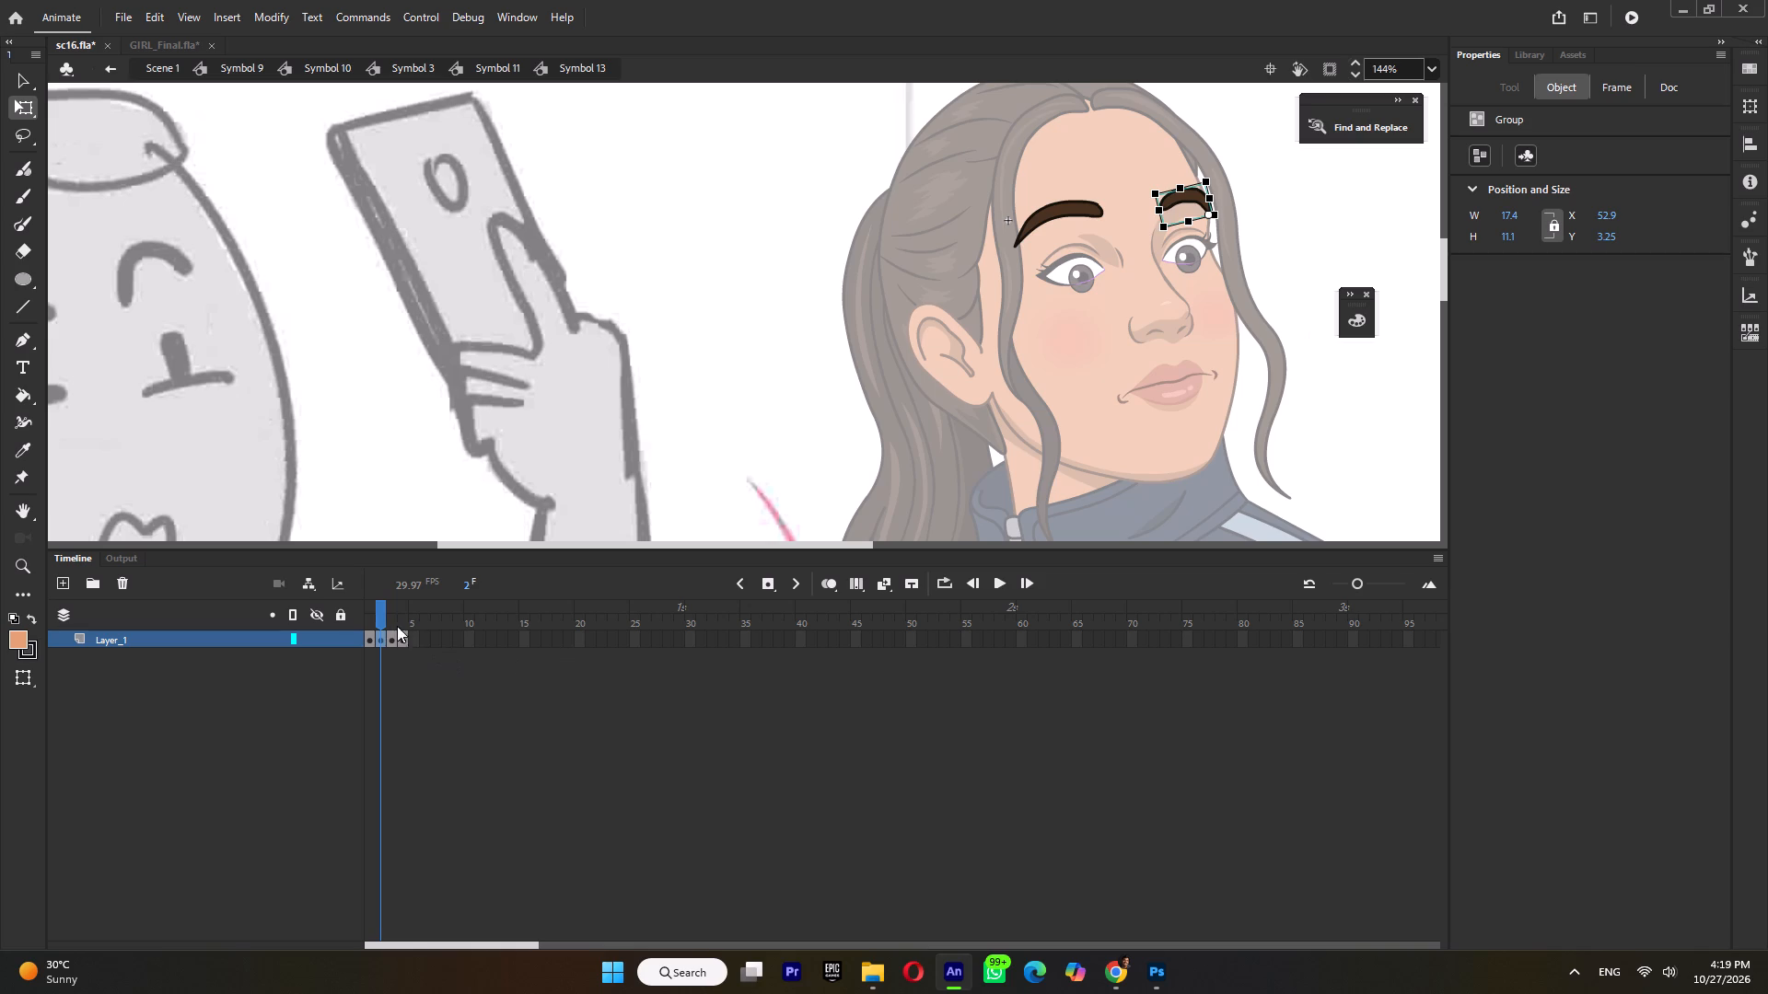
{"action": "left_click", "coordinate": [392, 625]}
{"action": "left_click", "coordinate": [404, 624]}
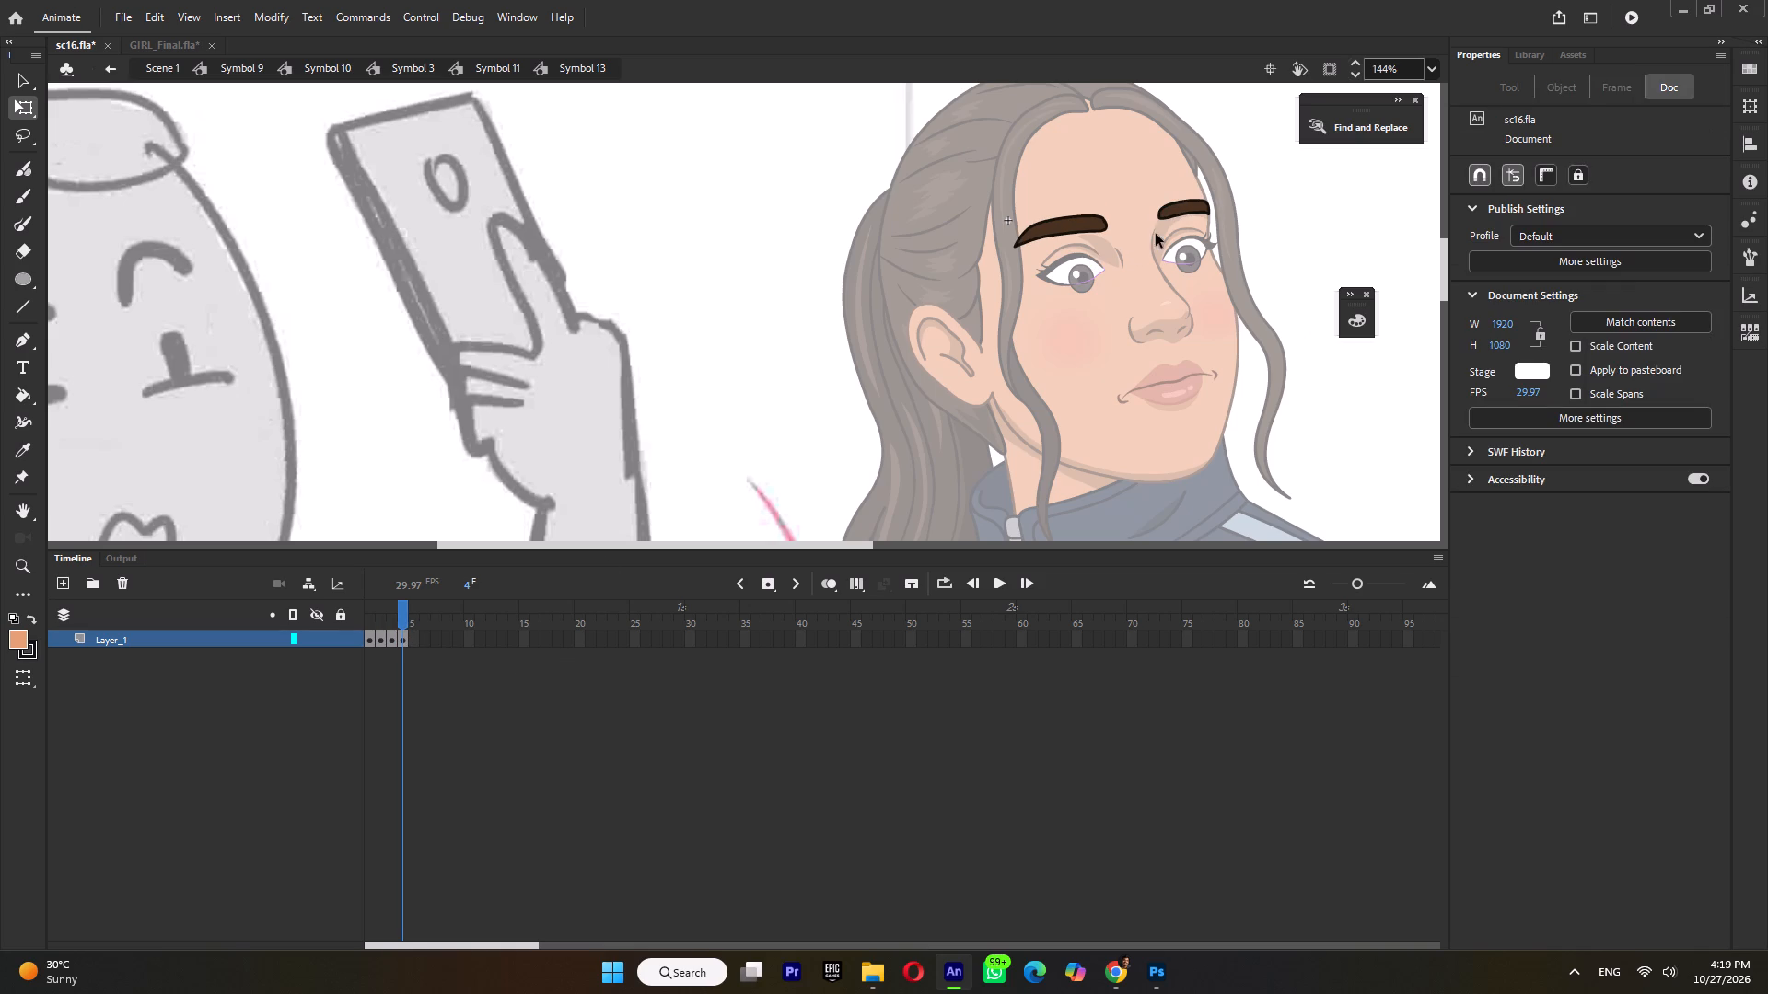
{"action": "left_click", "coordinate": [1204, 214]}
{"action": "key", "text": "Delete"}
{"action": "right_click", "coordinate": [1320, 202]}
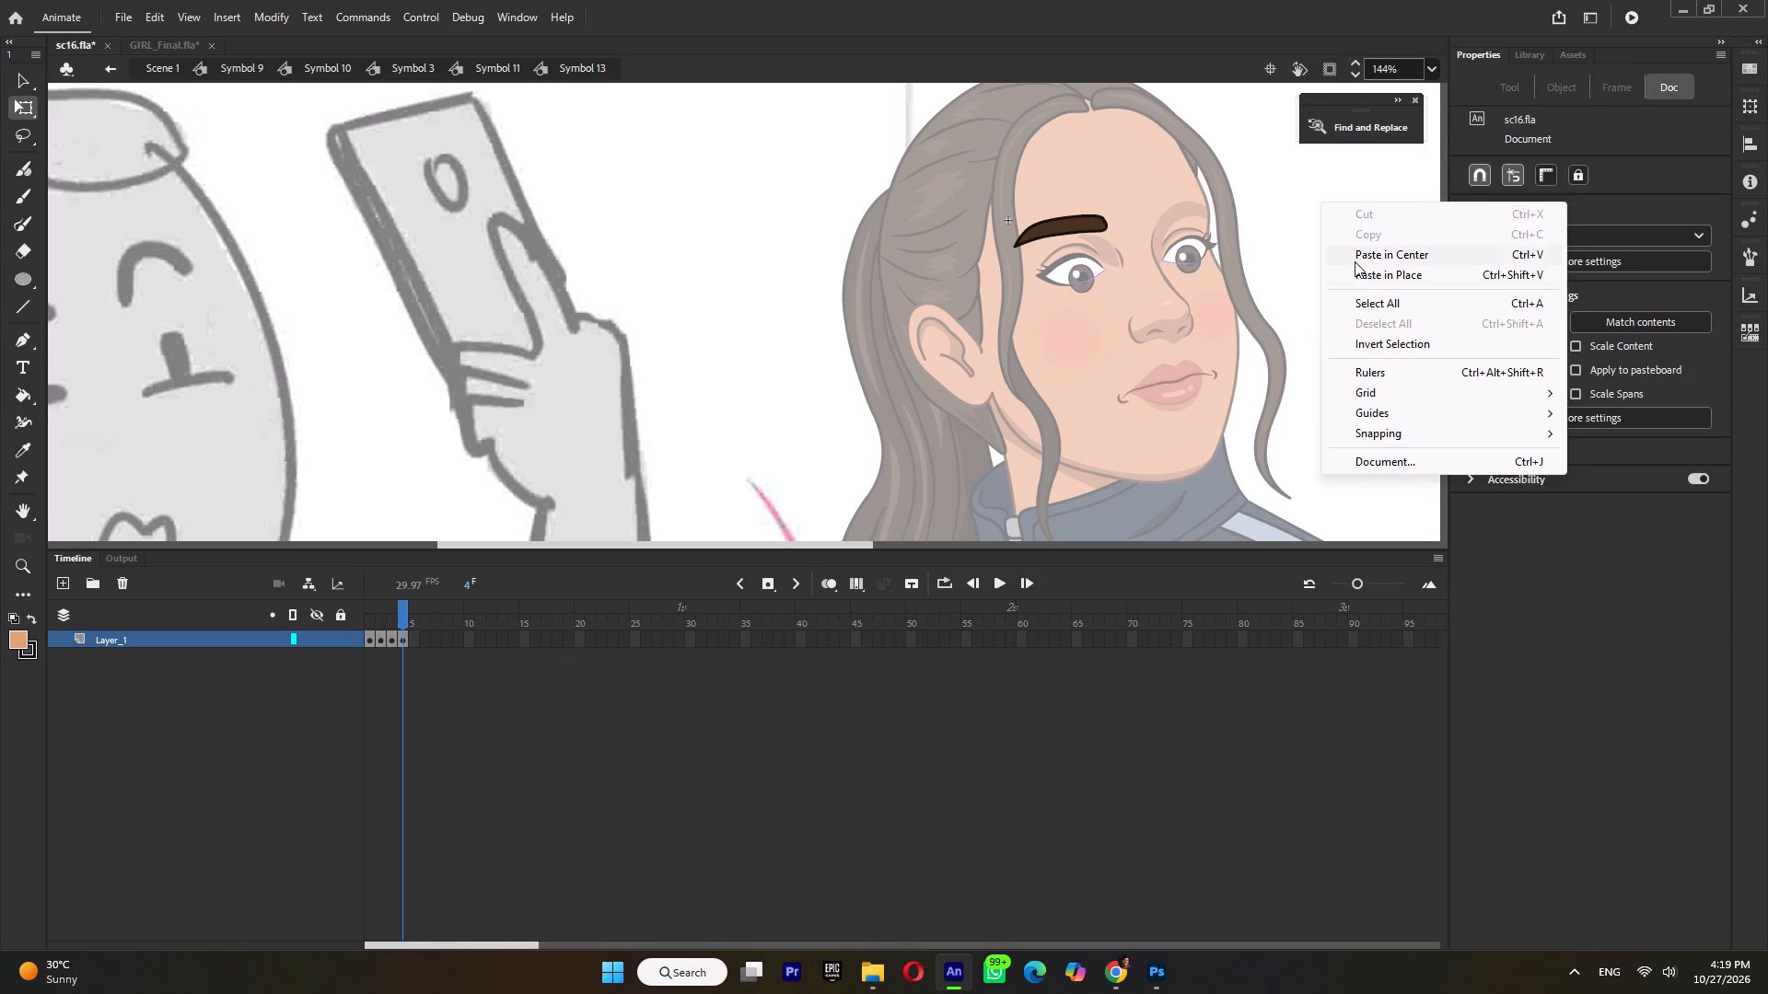
{"action": "left_click", "coordinate": [1356, 275]}
Raise the pasted far eyebrow slightly on the forehead, to about Y 2.7.
{"action": "scroll", "coordinate": [1142, 220], "scroll_direction": "down", "scroll_amount": 1, "text": "ctrl"}
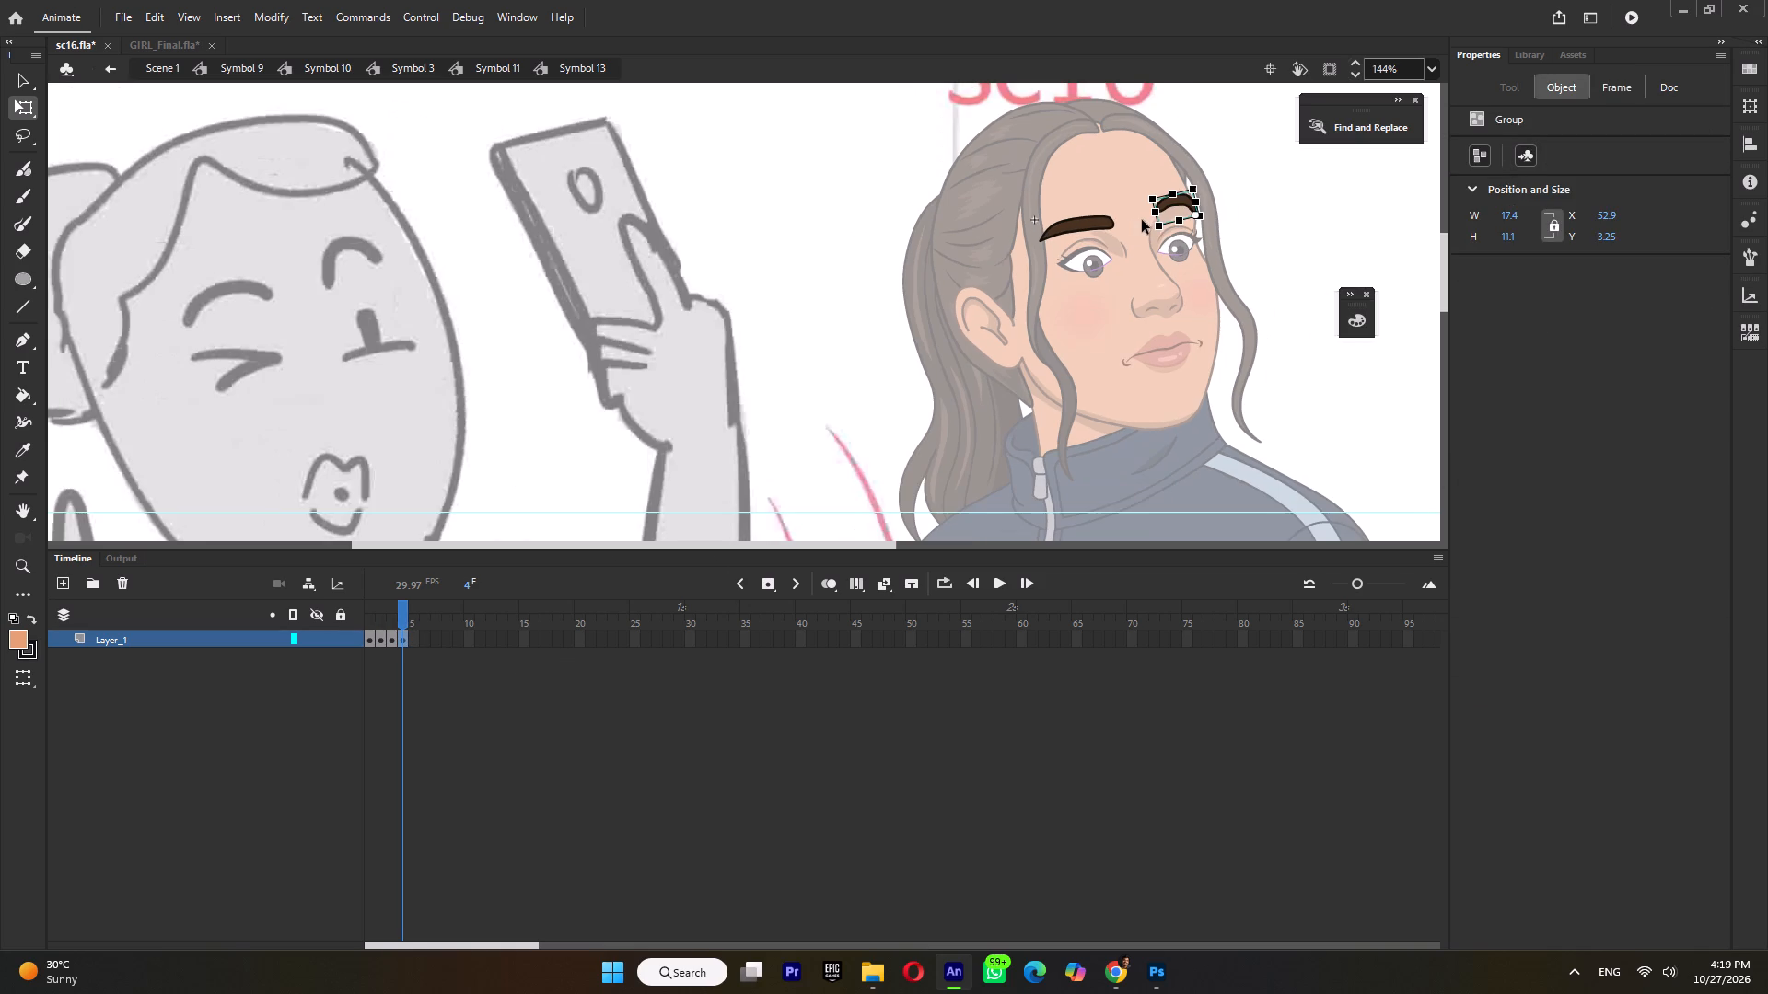
{"action": "scroll", "coordinate": [1121, 225], "scroll_direction": "up", "scroll_amount": 3, "text": "ctrl"}
{"action": "left_click", "coordinate": [1054, 223]}
{"action": "left_click", "coordinate": [1250, 172]}
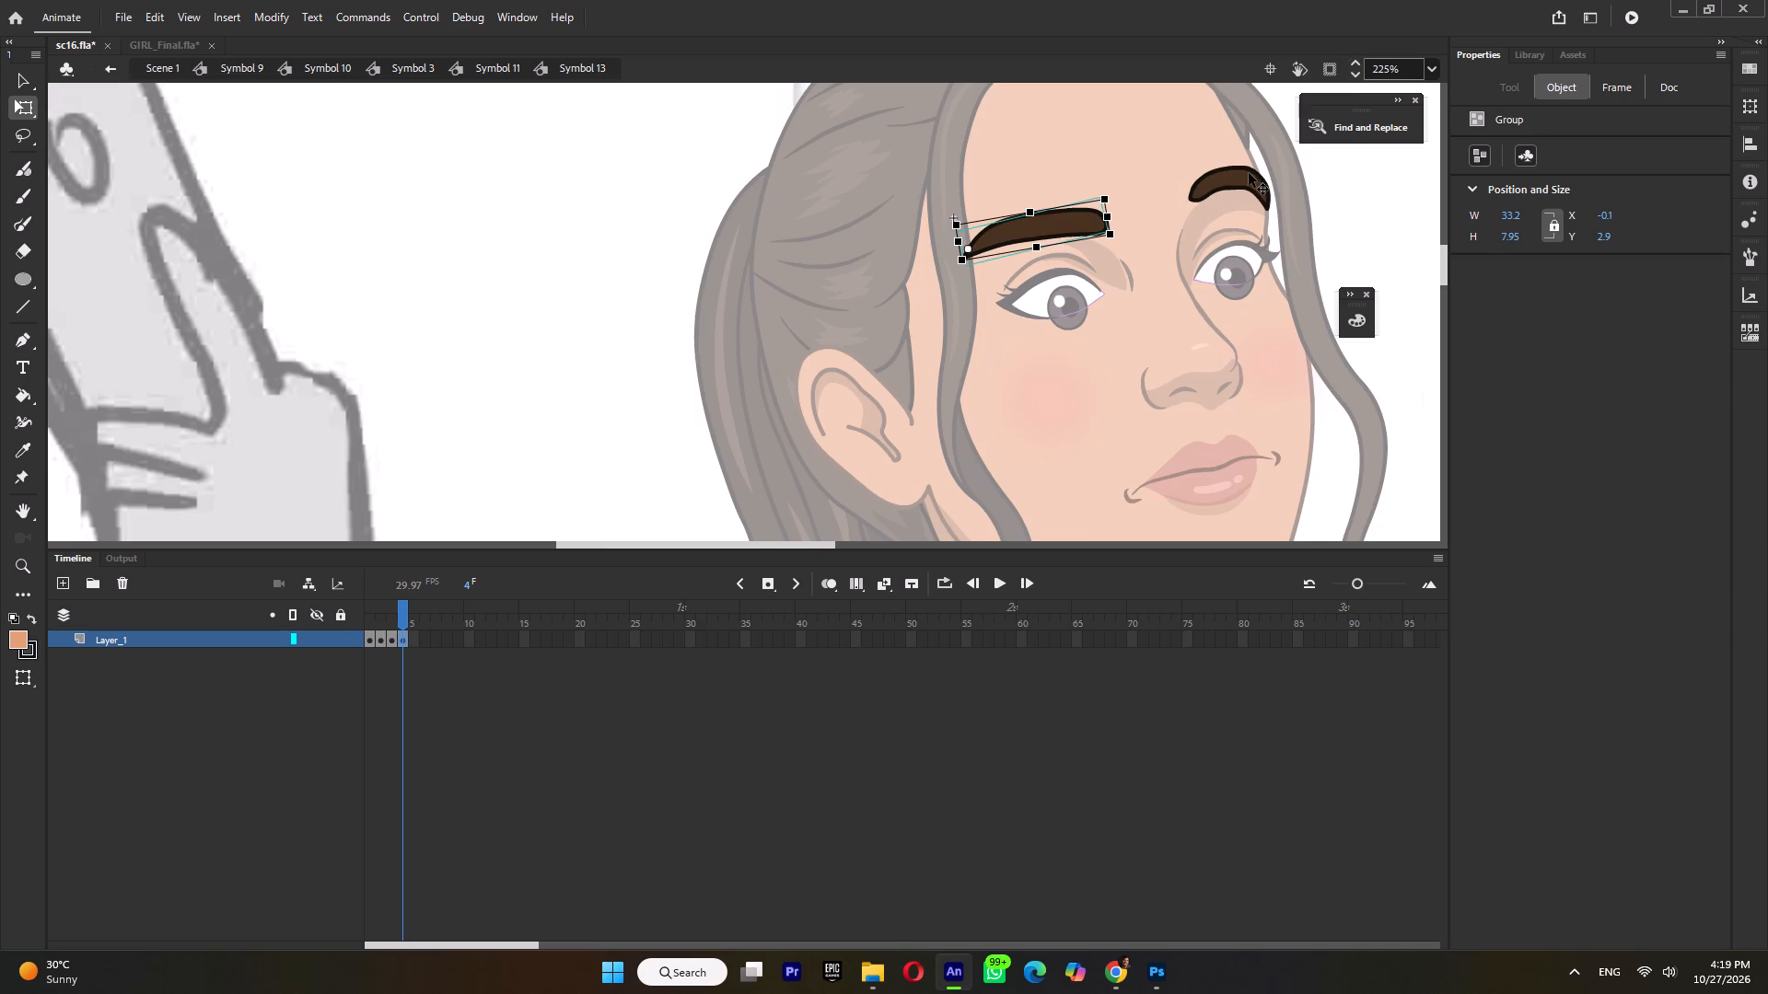
{"action": "scroll", "coordinate": [1249, 178], "scroll_direction": "up", "scroll_amount": 5, "text": "ctrl"}
{"action": "left_click", "coordinate": [1250, 185]}
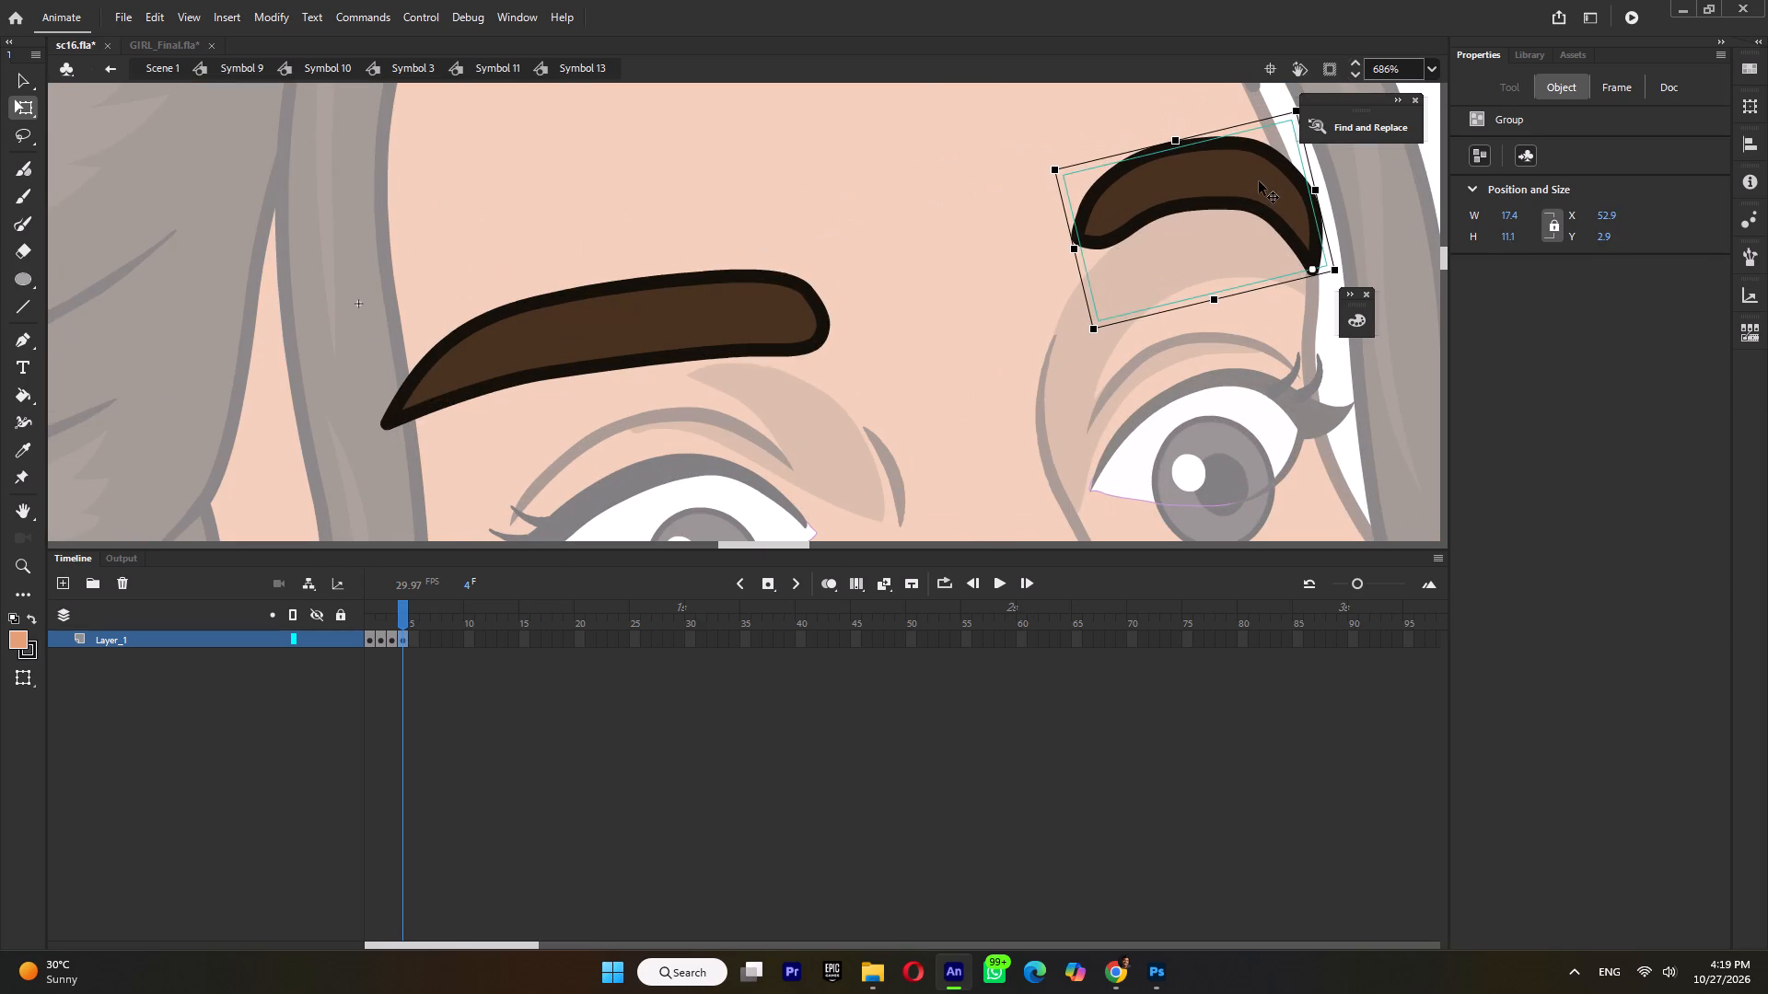
{"action": "left_click_drag", "start_coordinate": [1259, 181], "coordinate": [1259, 162]}
{"action": "left_click_drag", "start_coordinate": [1257, 157], "coordinate": [1263, 172]}
{"action": "scroll", "coordinate": [1267, 173], "scroll_direction": "down", "scroll_amount": 13, "text": "ctrl"}
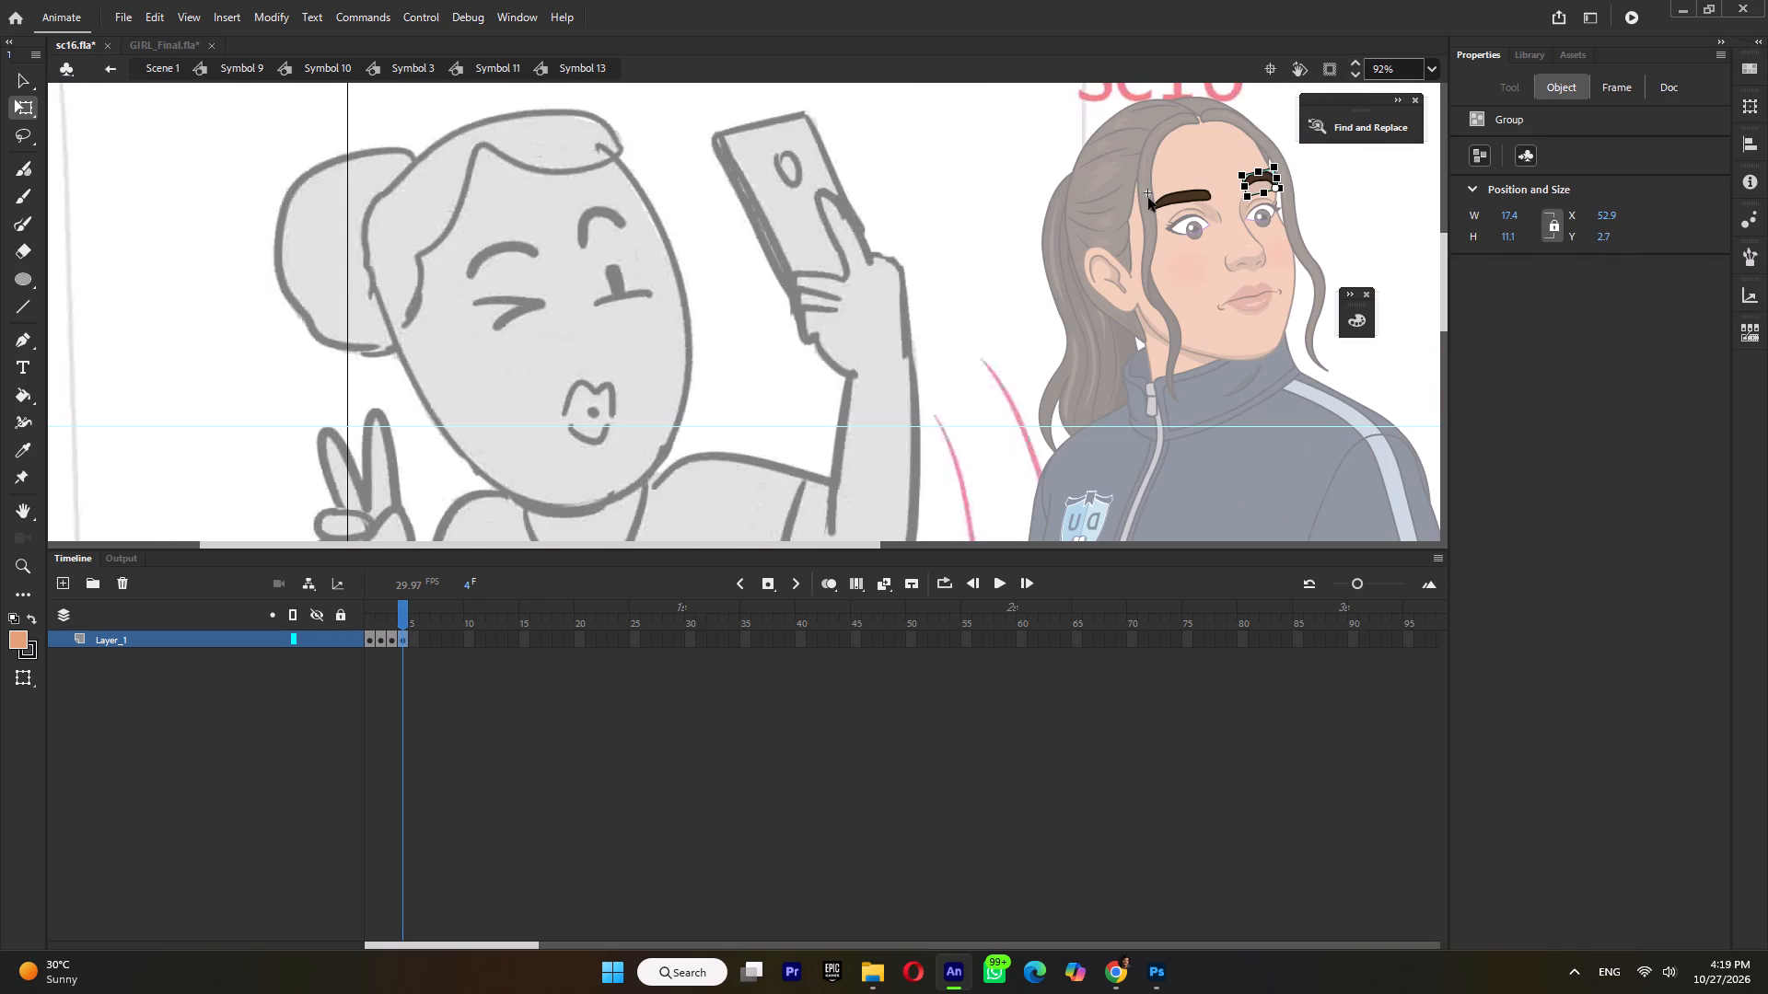
Open the near eyebrow's group for editing.
{"action": "scroll", "coordinate": [1182, 199], "scroll_direction": "up", "scroll_amount": 4, "text": "ctrl"}
{"action": "double_click", "coordinate": [1183, 205]}
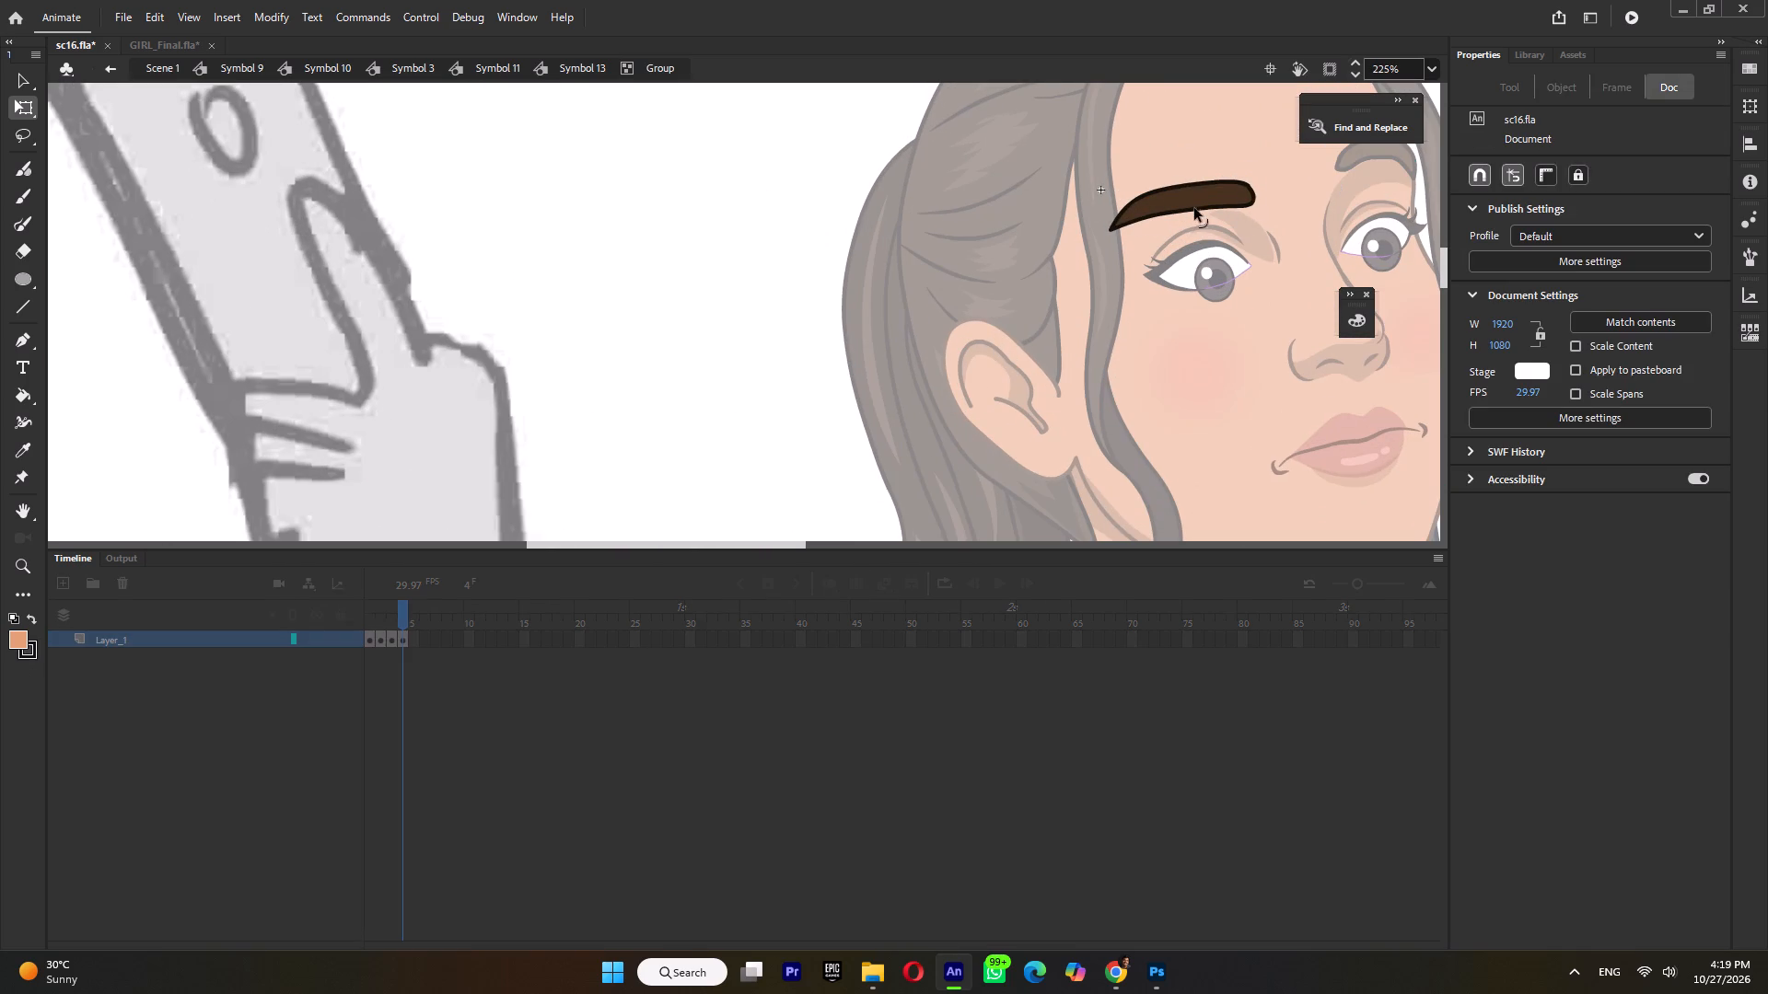
Reshape the near eyebrow's outline inside its group into a smoother, more pronounced arch, and return to Symbol 13.
{"action": "left_click", "coordinate": [1173, 186]}
{"action": "left_click", "coordinate": [1150, 215]}
{"action": "left_click", "coordinate": [1181, 206]}
{"action": "scroll", "coordinate": [1251, 203], "scroll_direction": "up", "scroll_amount": 2, "text": "ctrl"}
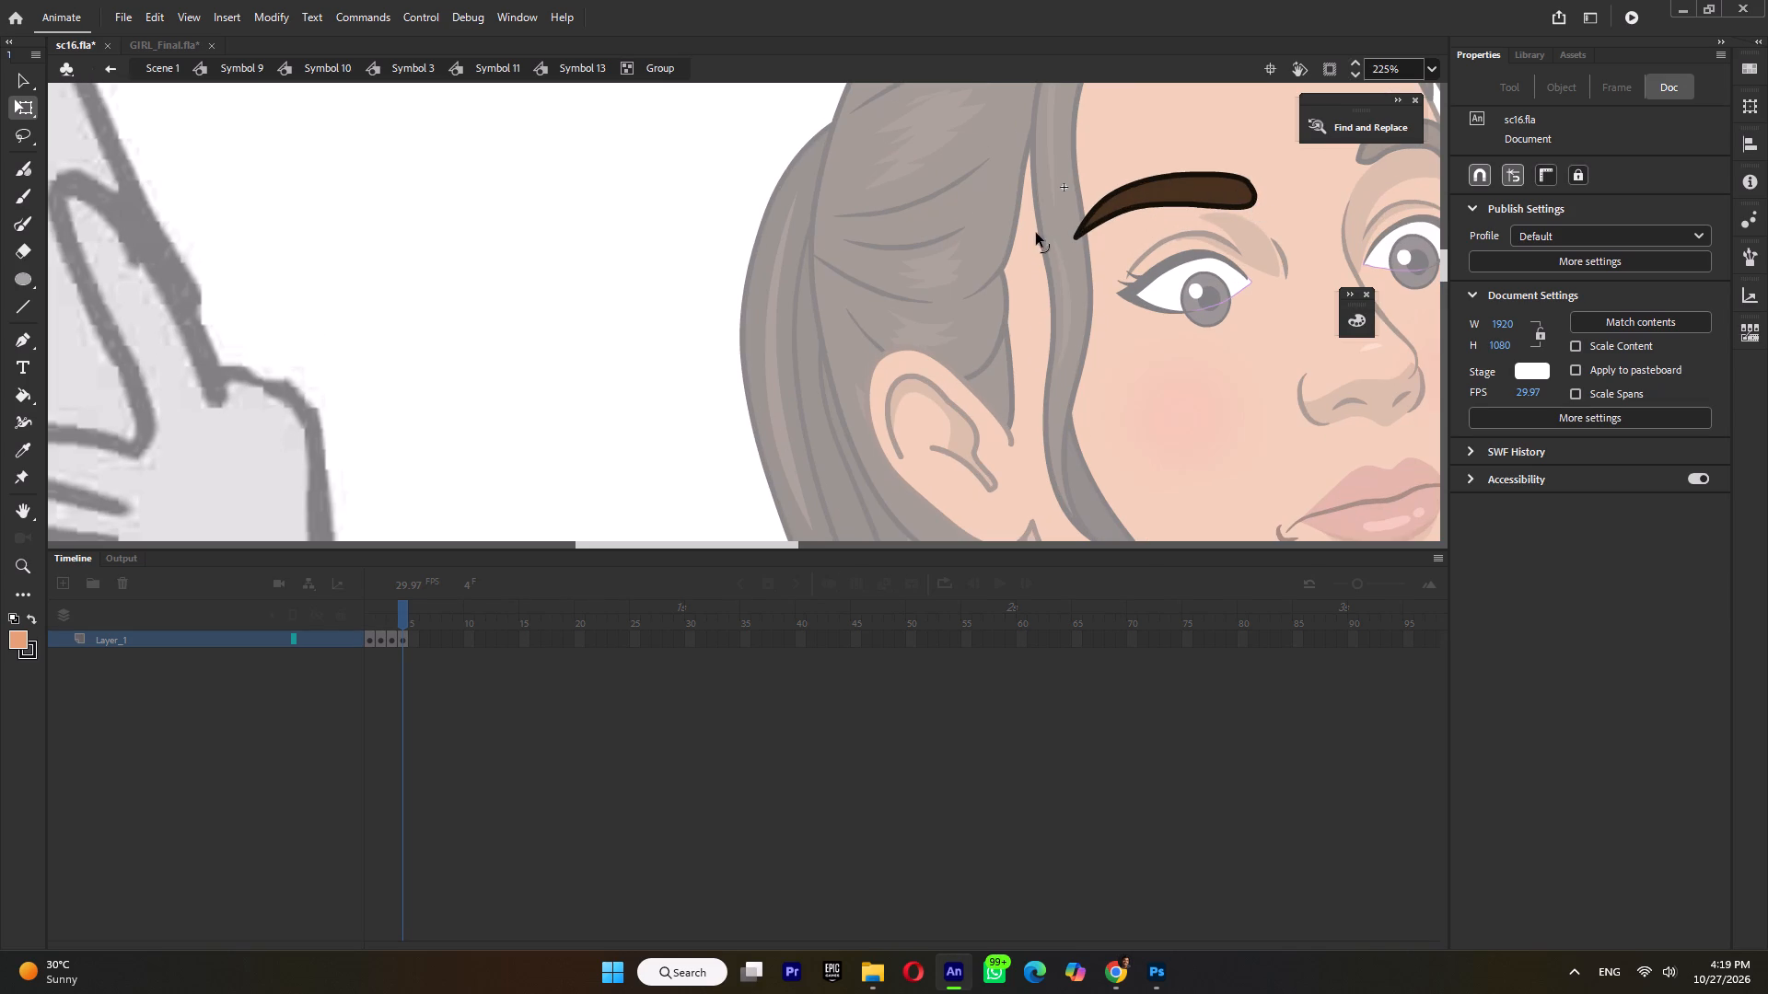
{"action": "left_click", "coordinate": [1059, 209]}
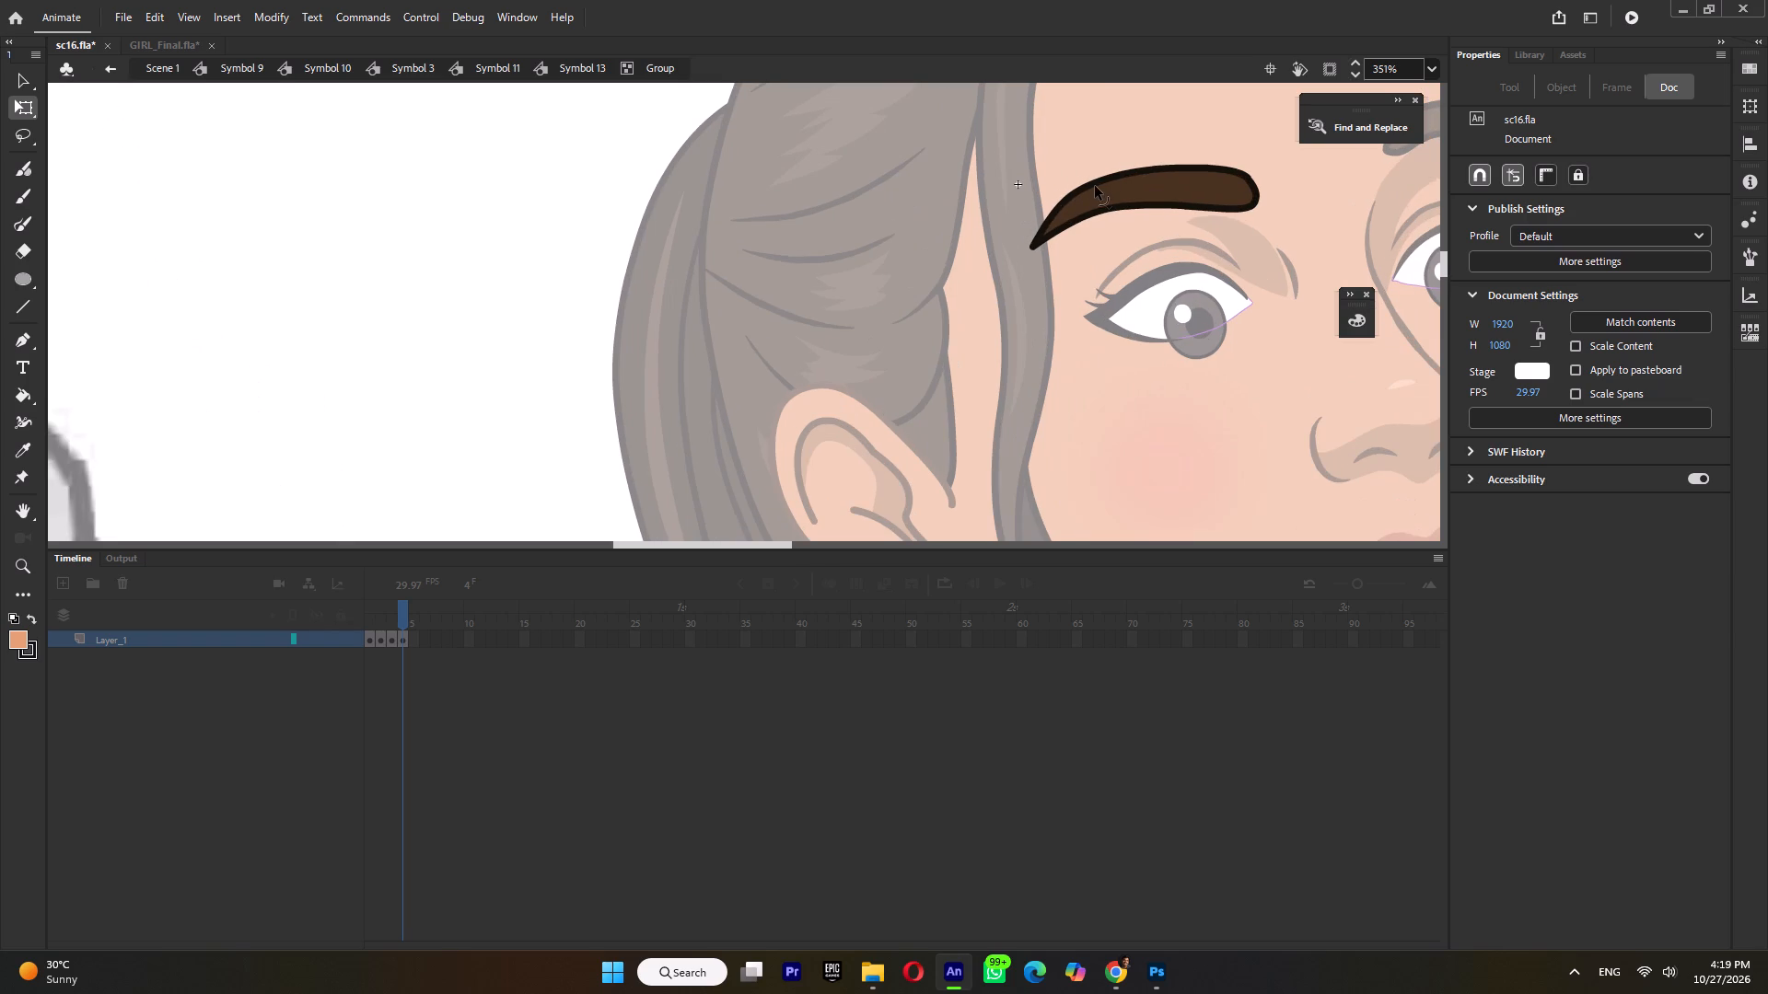
{"action": "left_click", "coordinate": [1088, 185]}
{"action": "left_click", "coordinate": [1097, 211]}
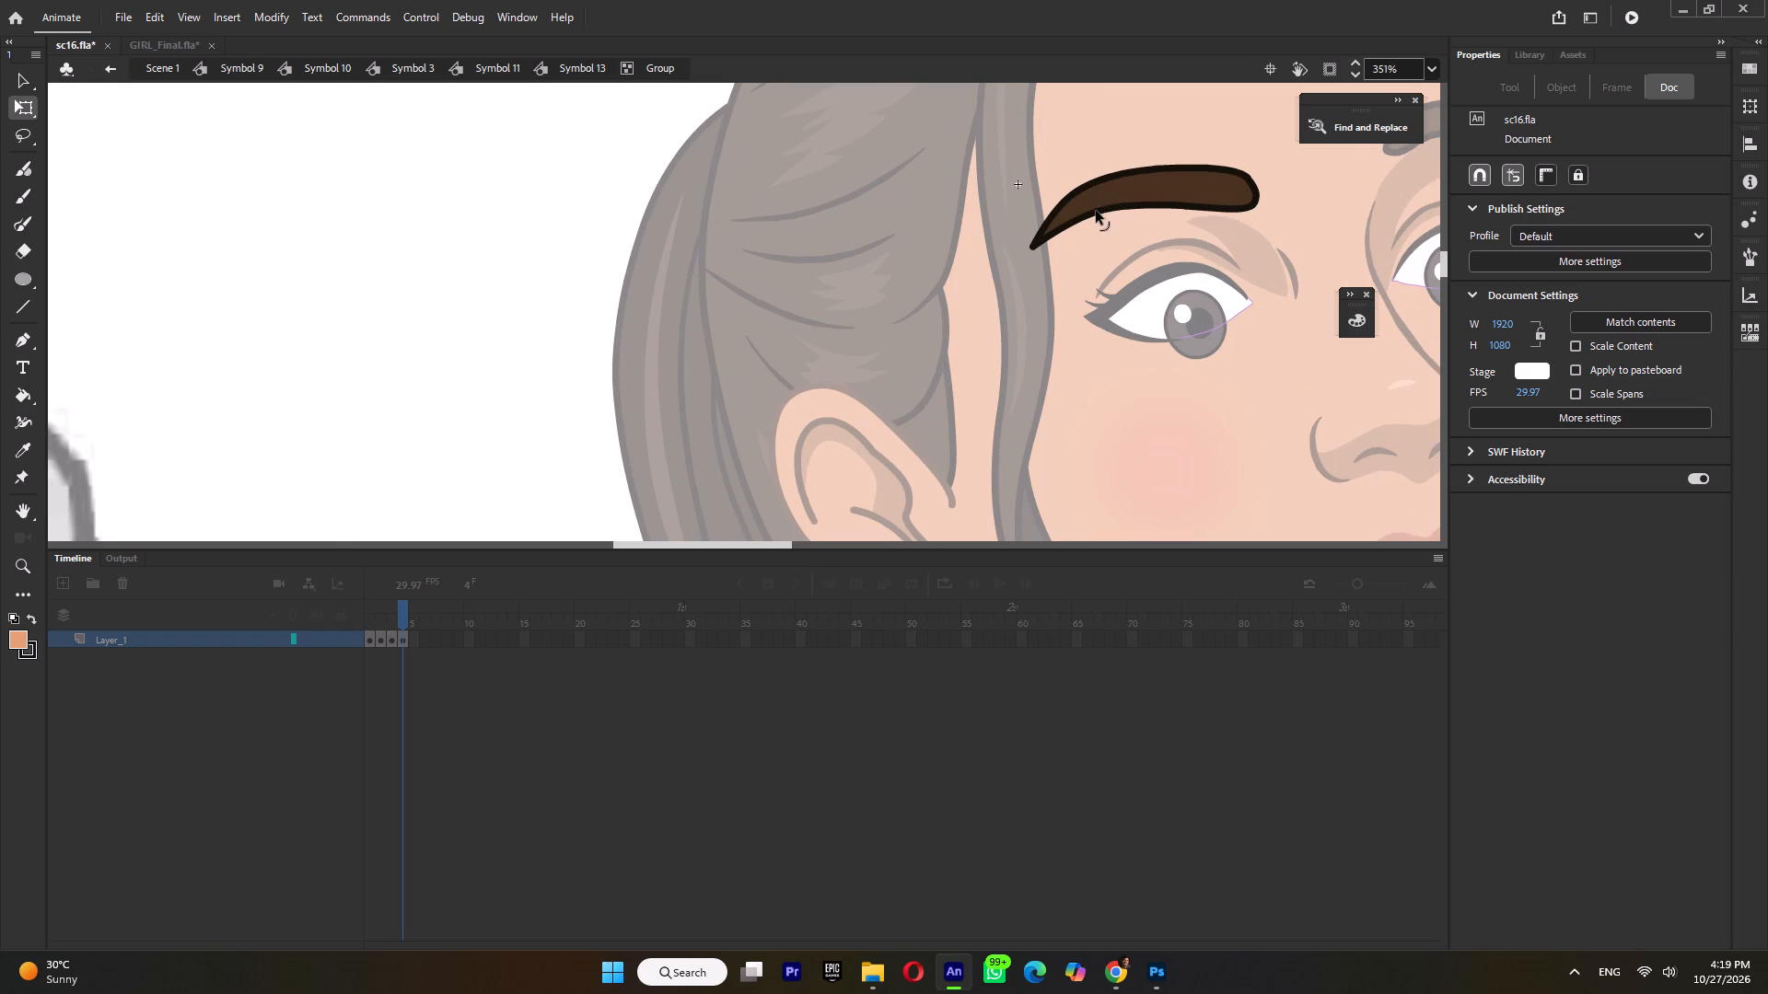
{"action": "double_click", "coordinate": [1102, 225]}
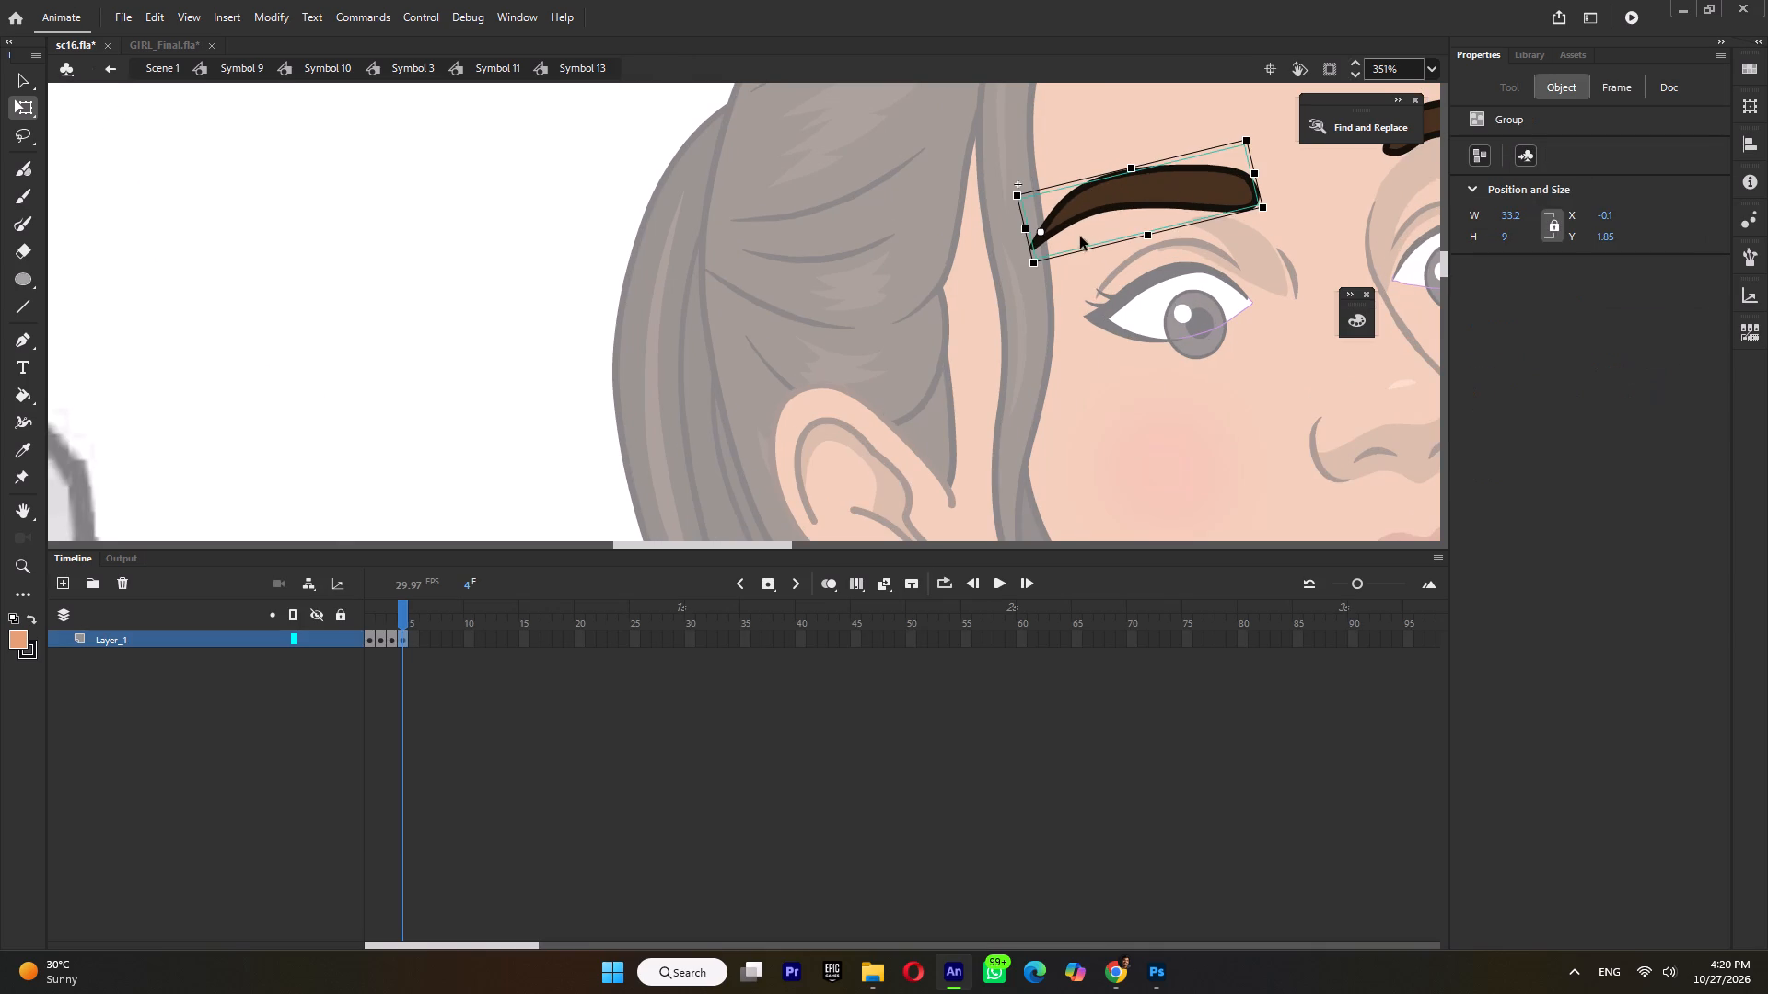
Raise the near eyebrow to about Y 1 with a slight clockwise rotation, and save the file before returning to Symbol 11.
{"action": "left_click_drag", "start_coordinate": [1066, 220], "coordinate": [1066, 205]}
{"action": "left_click_drag", "start_coordinate": [1273, 195], "coordinate": [1274, 212]}
{"action": "scroll", "coordinate": [1286, 187], "scroll_direction": "down", "scroll_amount": 9, "text": "ctrl"}
{"action": "key", "text": "ctrl+s"}
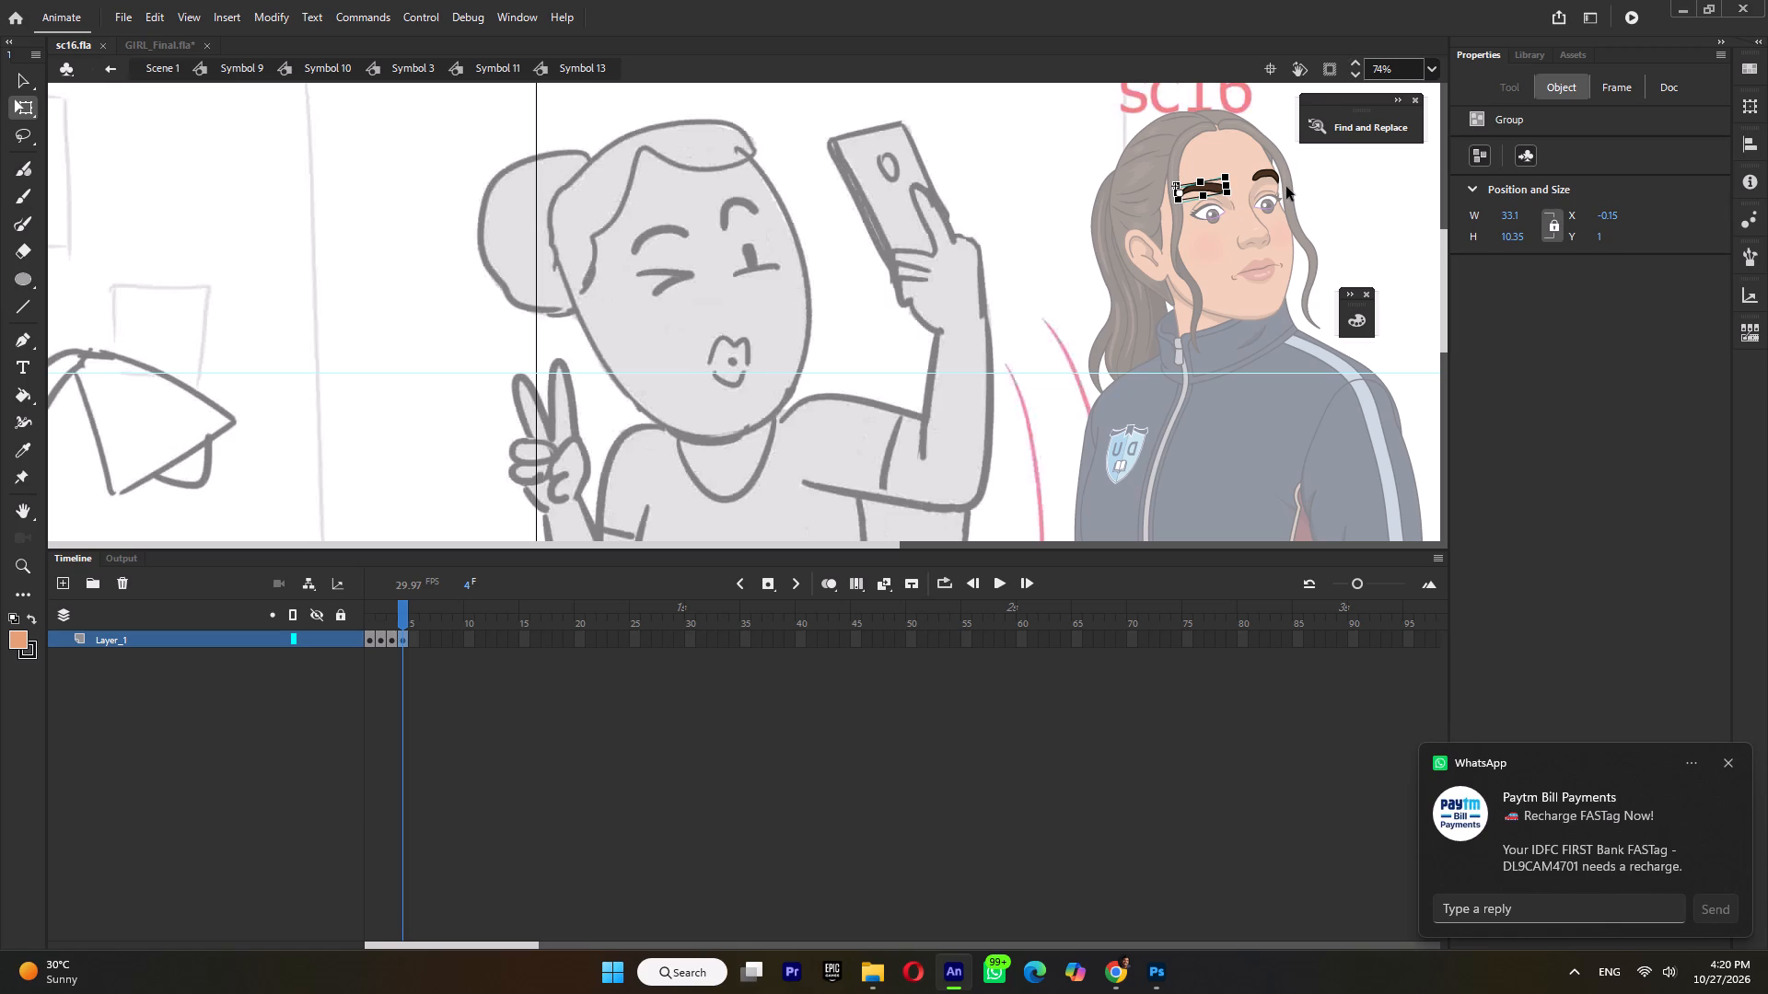
{"action": "scroll", "coordinate": [859, 257], "scroll_direction": "down", "scroll_amount": 5, "text": "ctrl"}
{"action": "double_click", "coordinate": [958, 229], "text": "ctrl"}
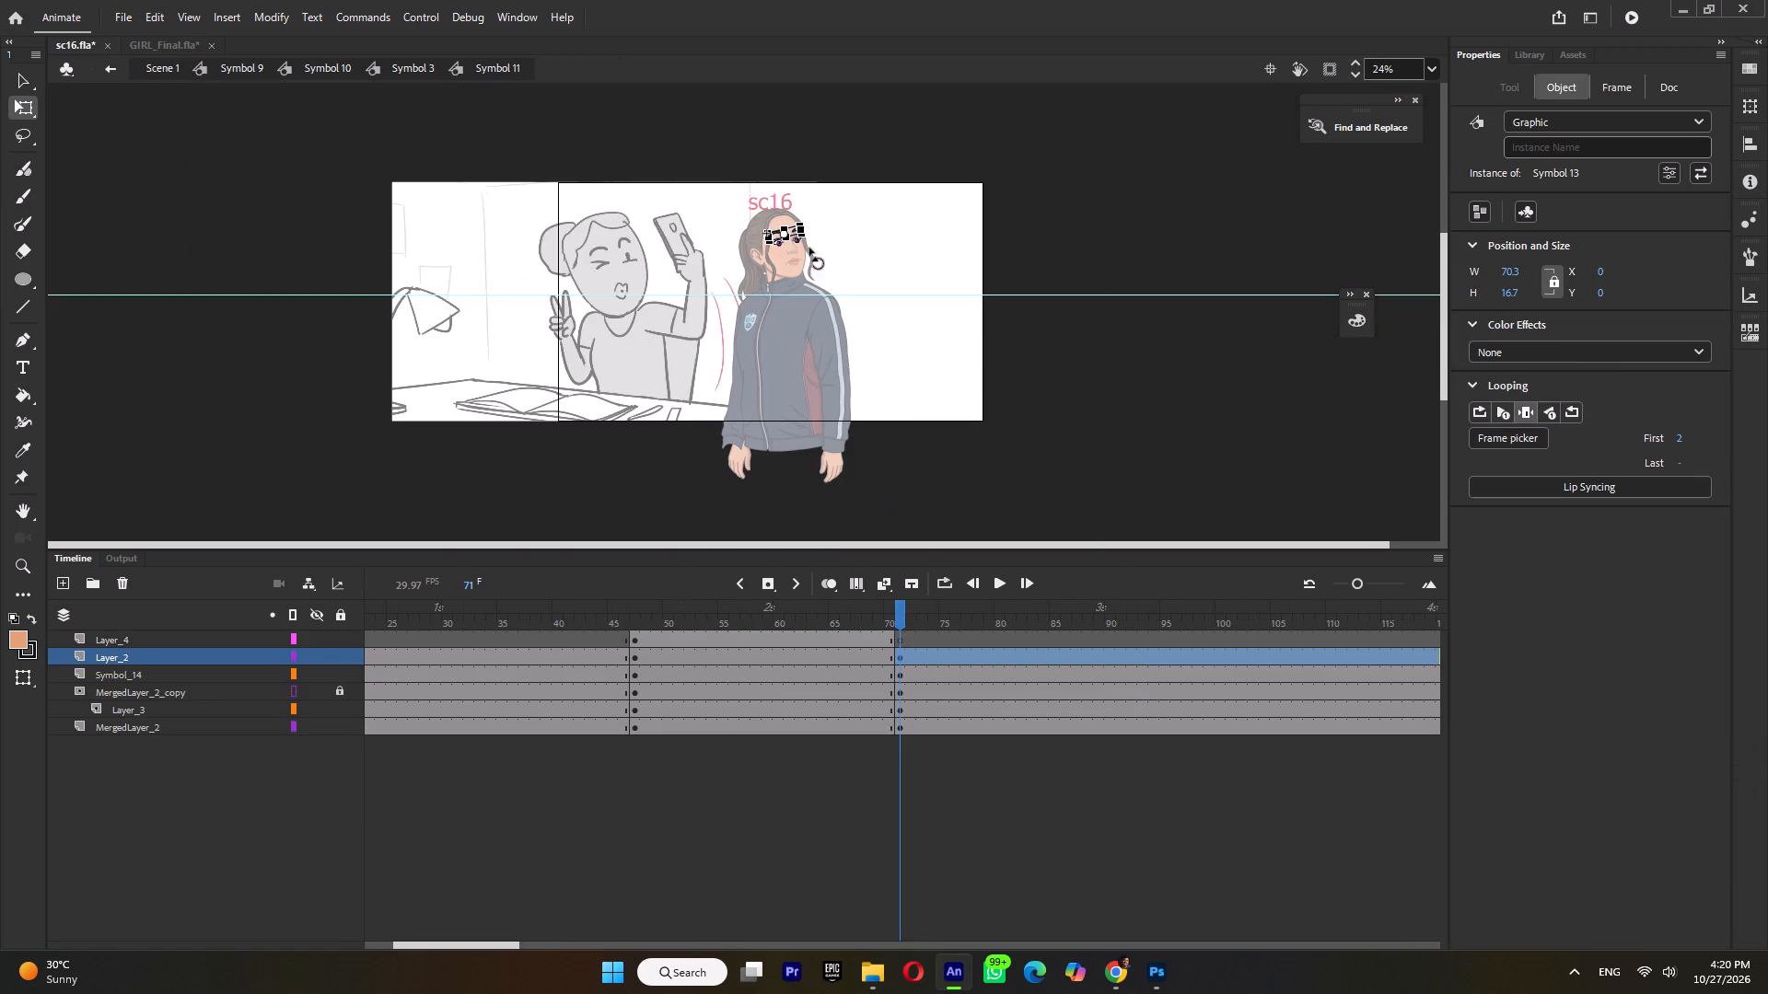
In Symbol 11 at frame 71, move the far and near irises upward and slightly toward the ear within the eyes.
{"action": "scroll", "coordinate": [773, 252], "scroll_direction": "up", "scroll_amount": 10, "text": "ctrl"}
{"action": "left_click", "coordinate": [769, 206]}
{"action": "scroll", "coordinate": [773, 213], "scroll_direction": "up", "scroll_amount": 7, "text": "ctrl"}
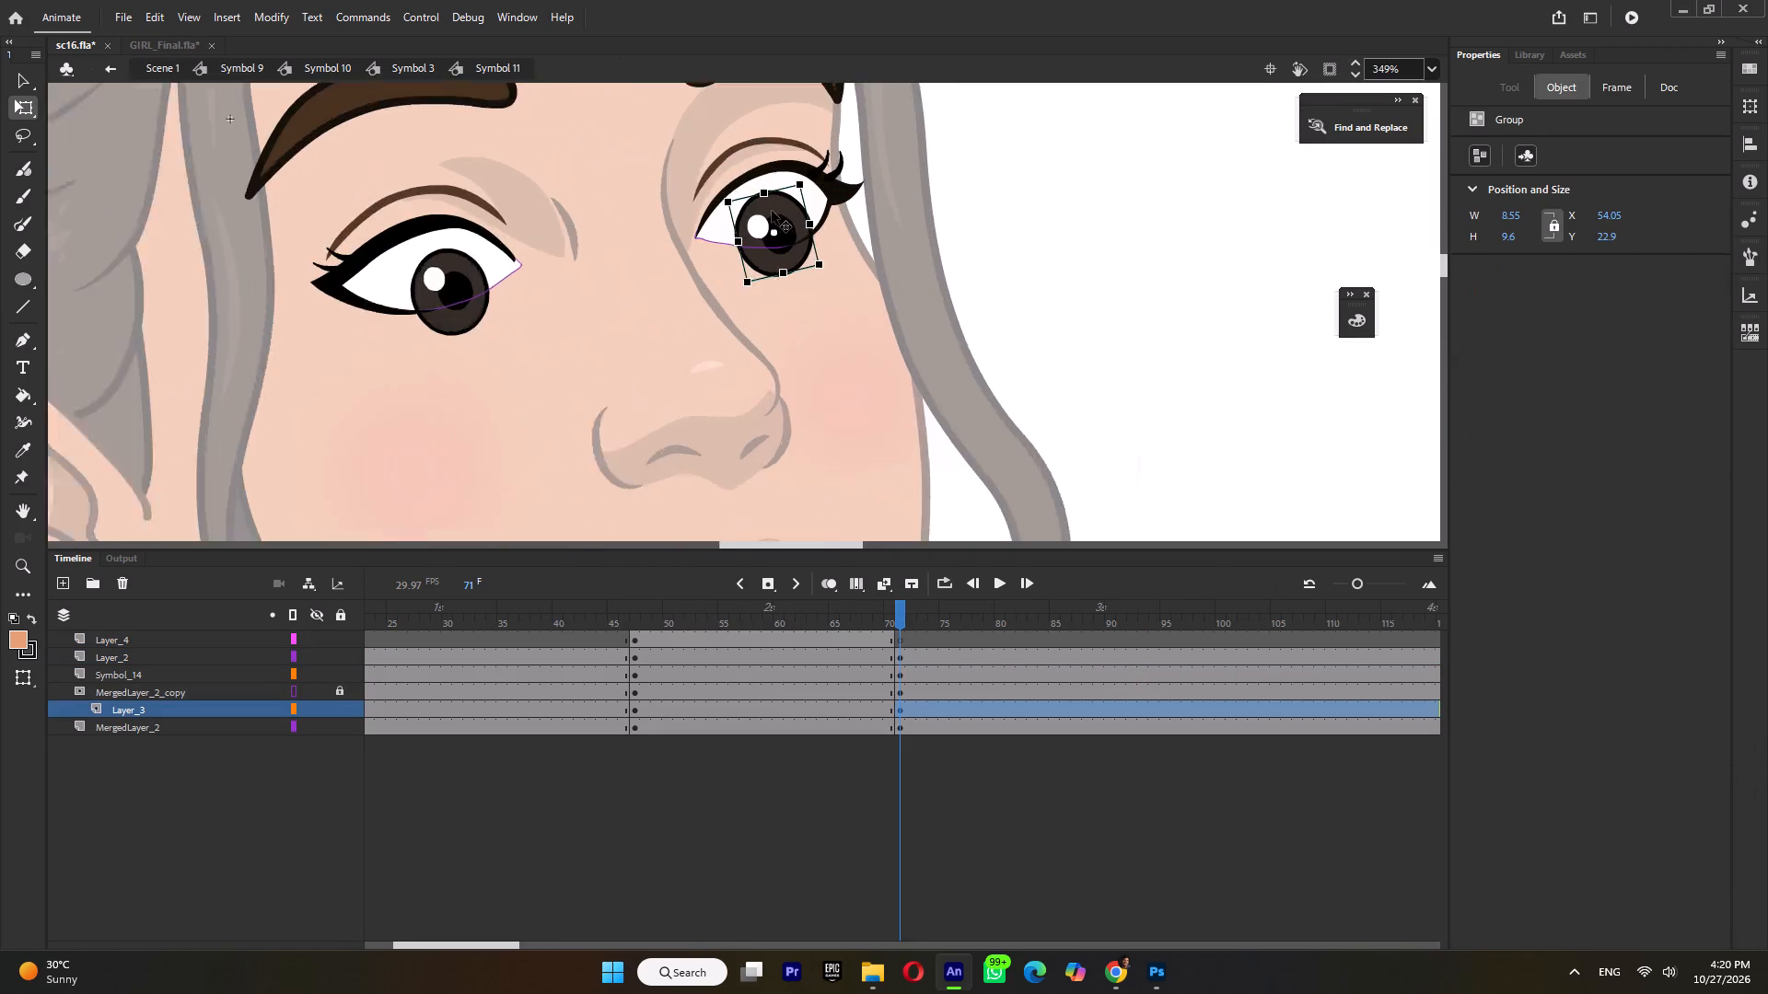
{"action": "scroll", "coordinate": [772, 211], "scroll_direction": "up", "scroll_amount": 1, "text": "ctrl"}
{"action": "left_click_drag", "start_coordinate": [782, 217], "coordinate": [775, 183]}
{"action": "left_click_drag", "start_coordinate": [269, 316], "coordinate": [252, 273]}
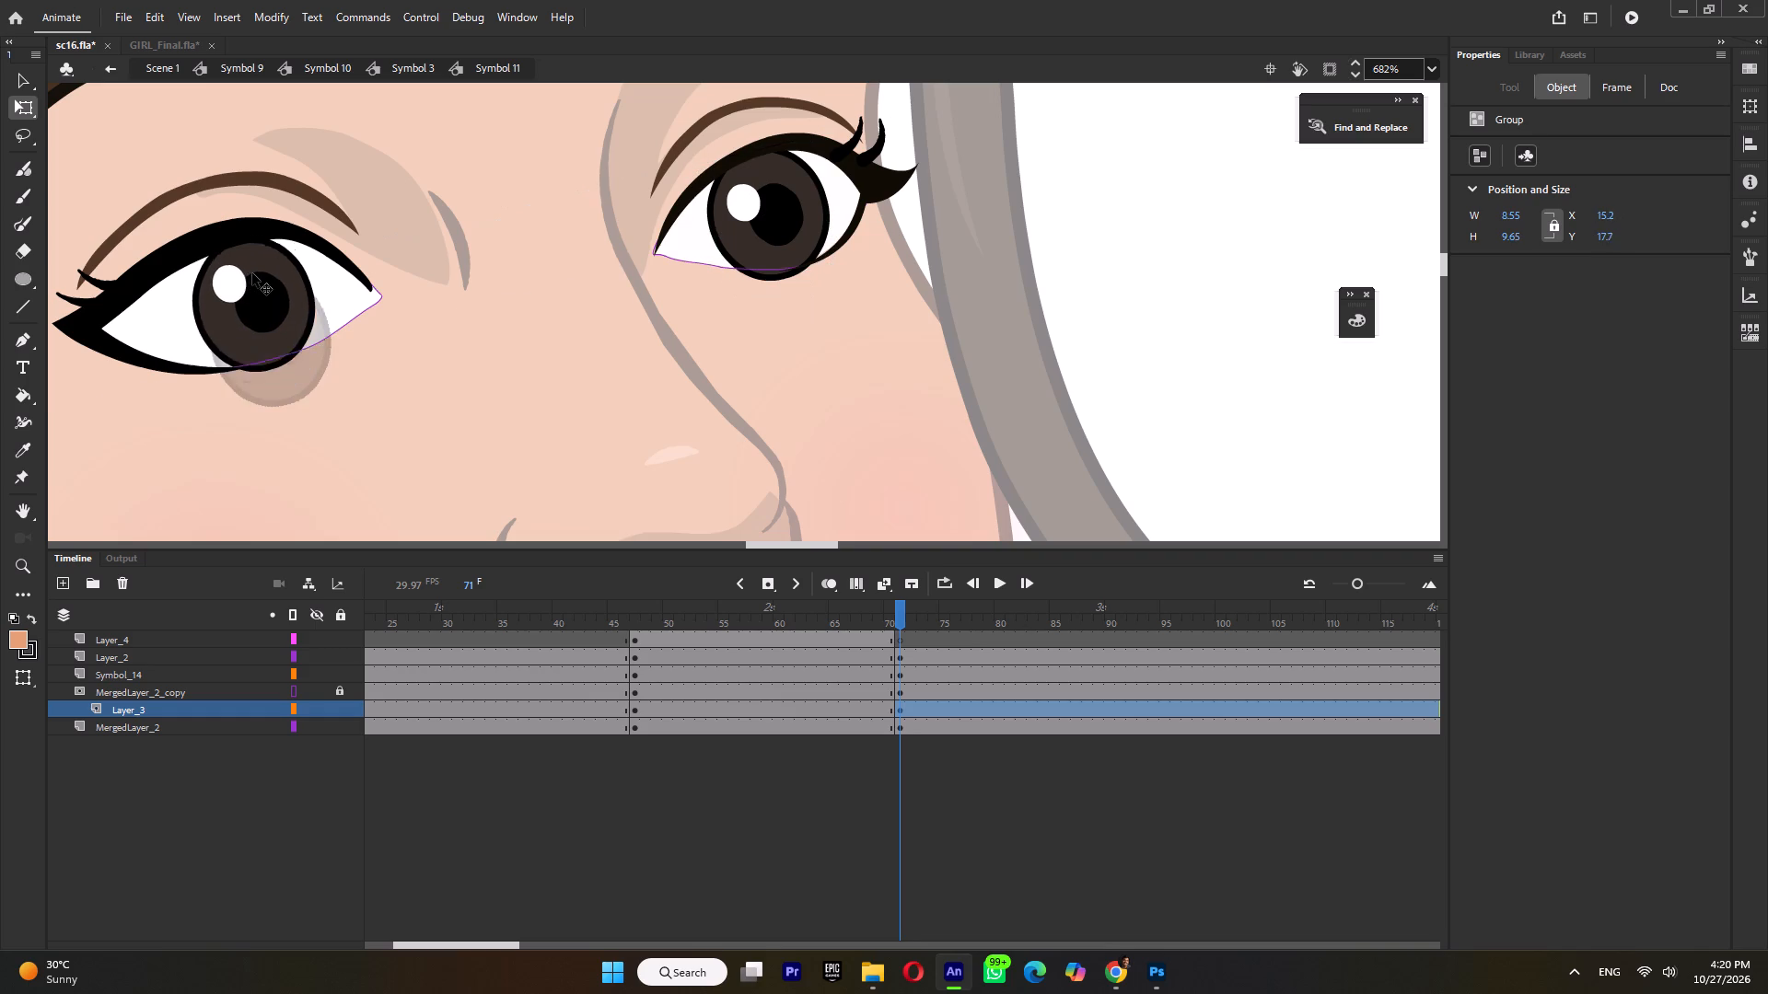
In Symbol 11 at frame 71, nudge the near eye's iris to about X 15.25, Y 17.4.
{"action": "left_click_drag", "start_coordinate": [252, 273], "coordinate": [251, 276]}
{"action": "scroll", "coordinate": [308, 278], "scroll_direction": "down", "scroll_amount": 4, "text": "ctrl"}
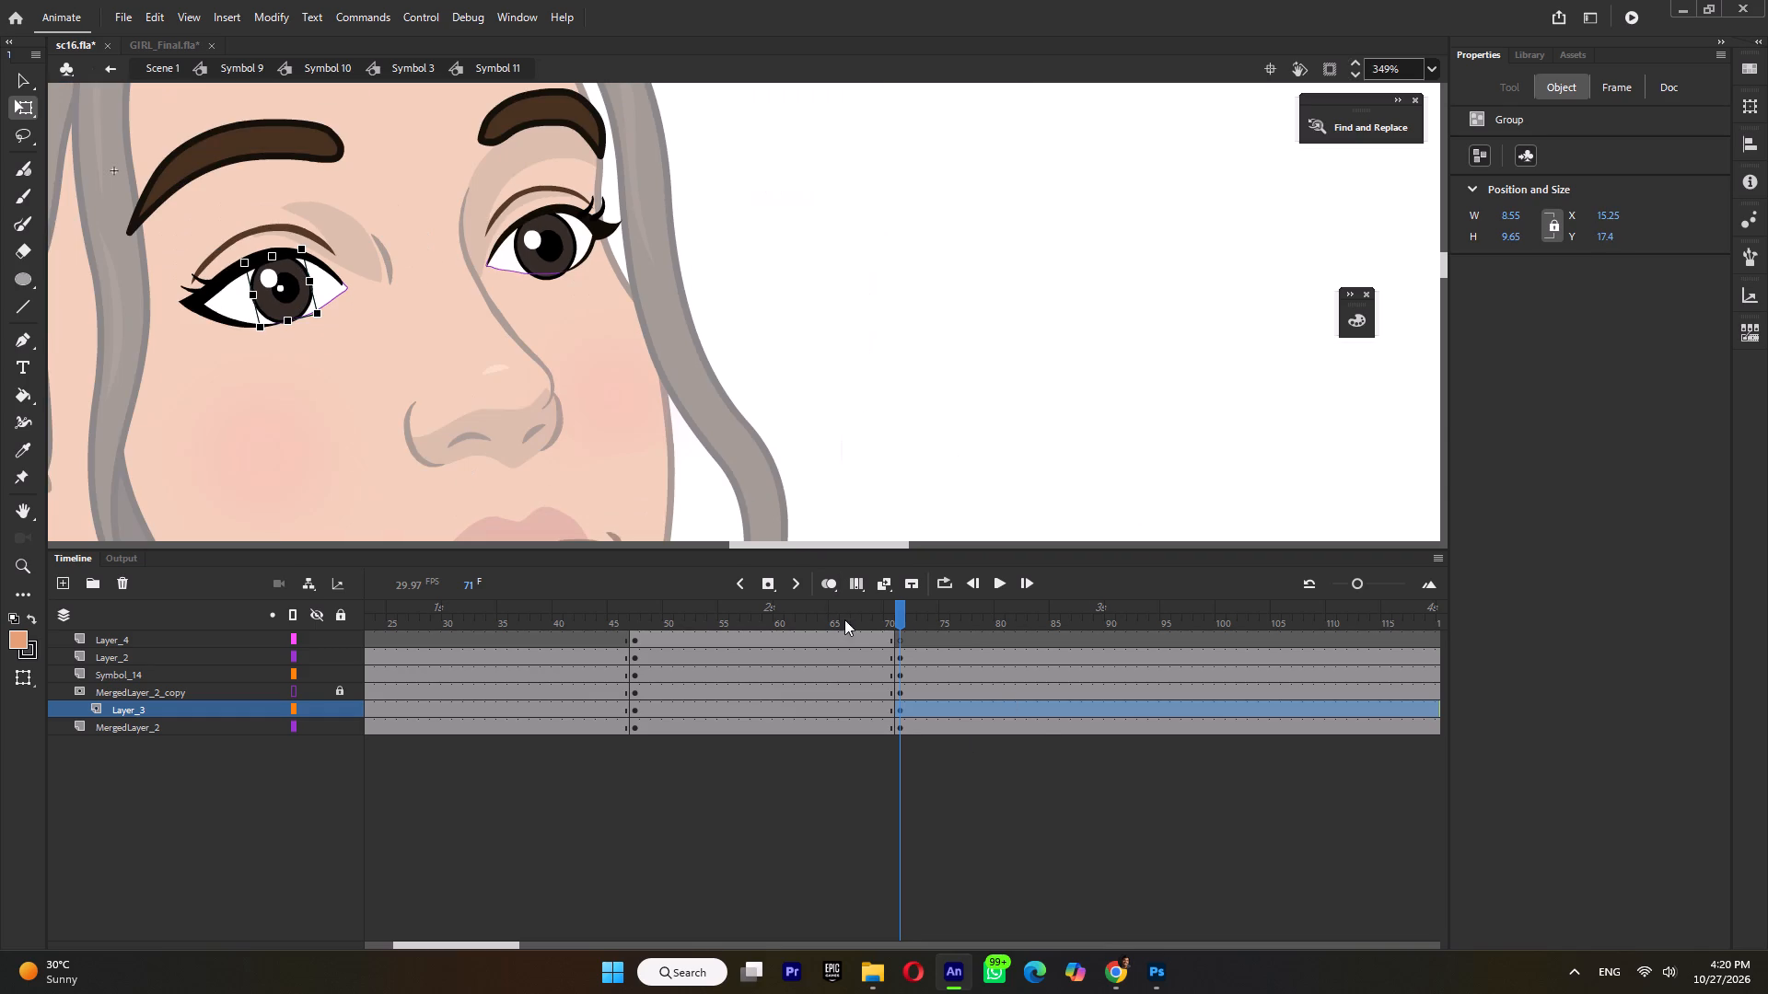
Replace Layer_4's blank keyframe at frame 71 with a keyframe carrying the lower eyelids, and return to Symbol 3.
{"action": "left_click", "coordinate": [843, 634]}
{"action": "left_click", "coordinate": [901, 637]}
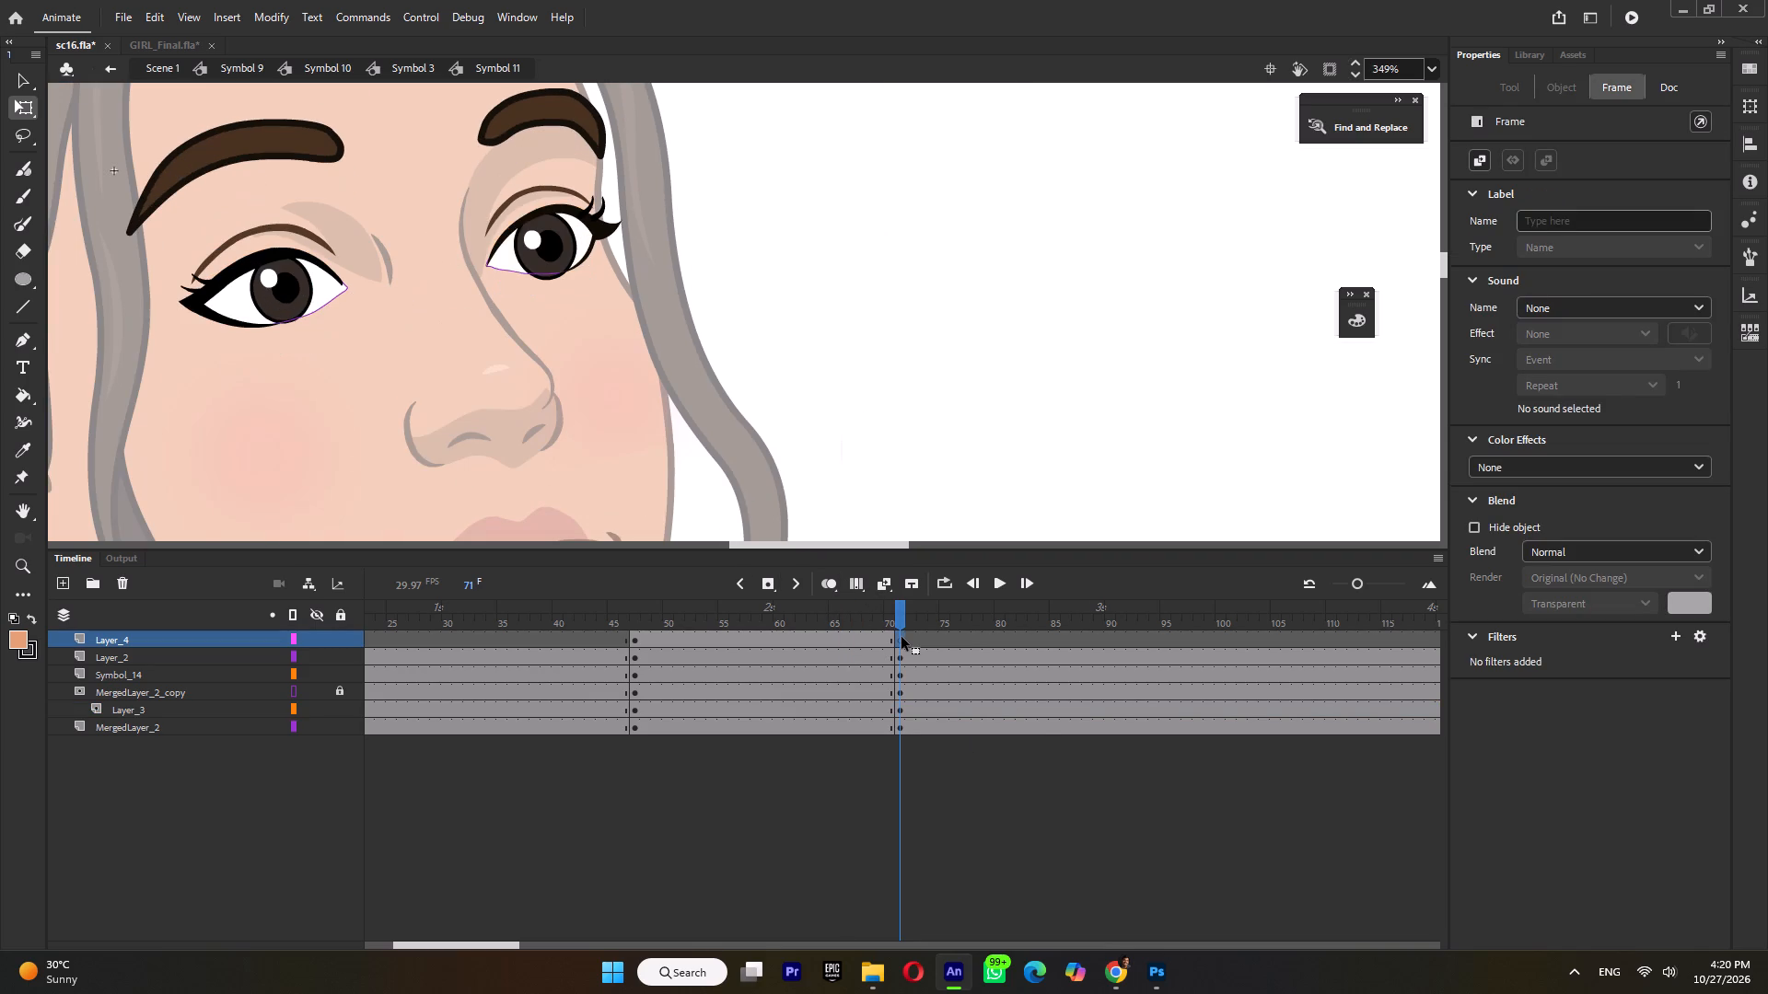
{"action": "key", "text": "shift+F6"}
{"action": "key", "text": "F6"}
{"action": "double_click", "coordinate": [823, 204], "text": "ctrl"}
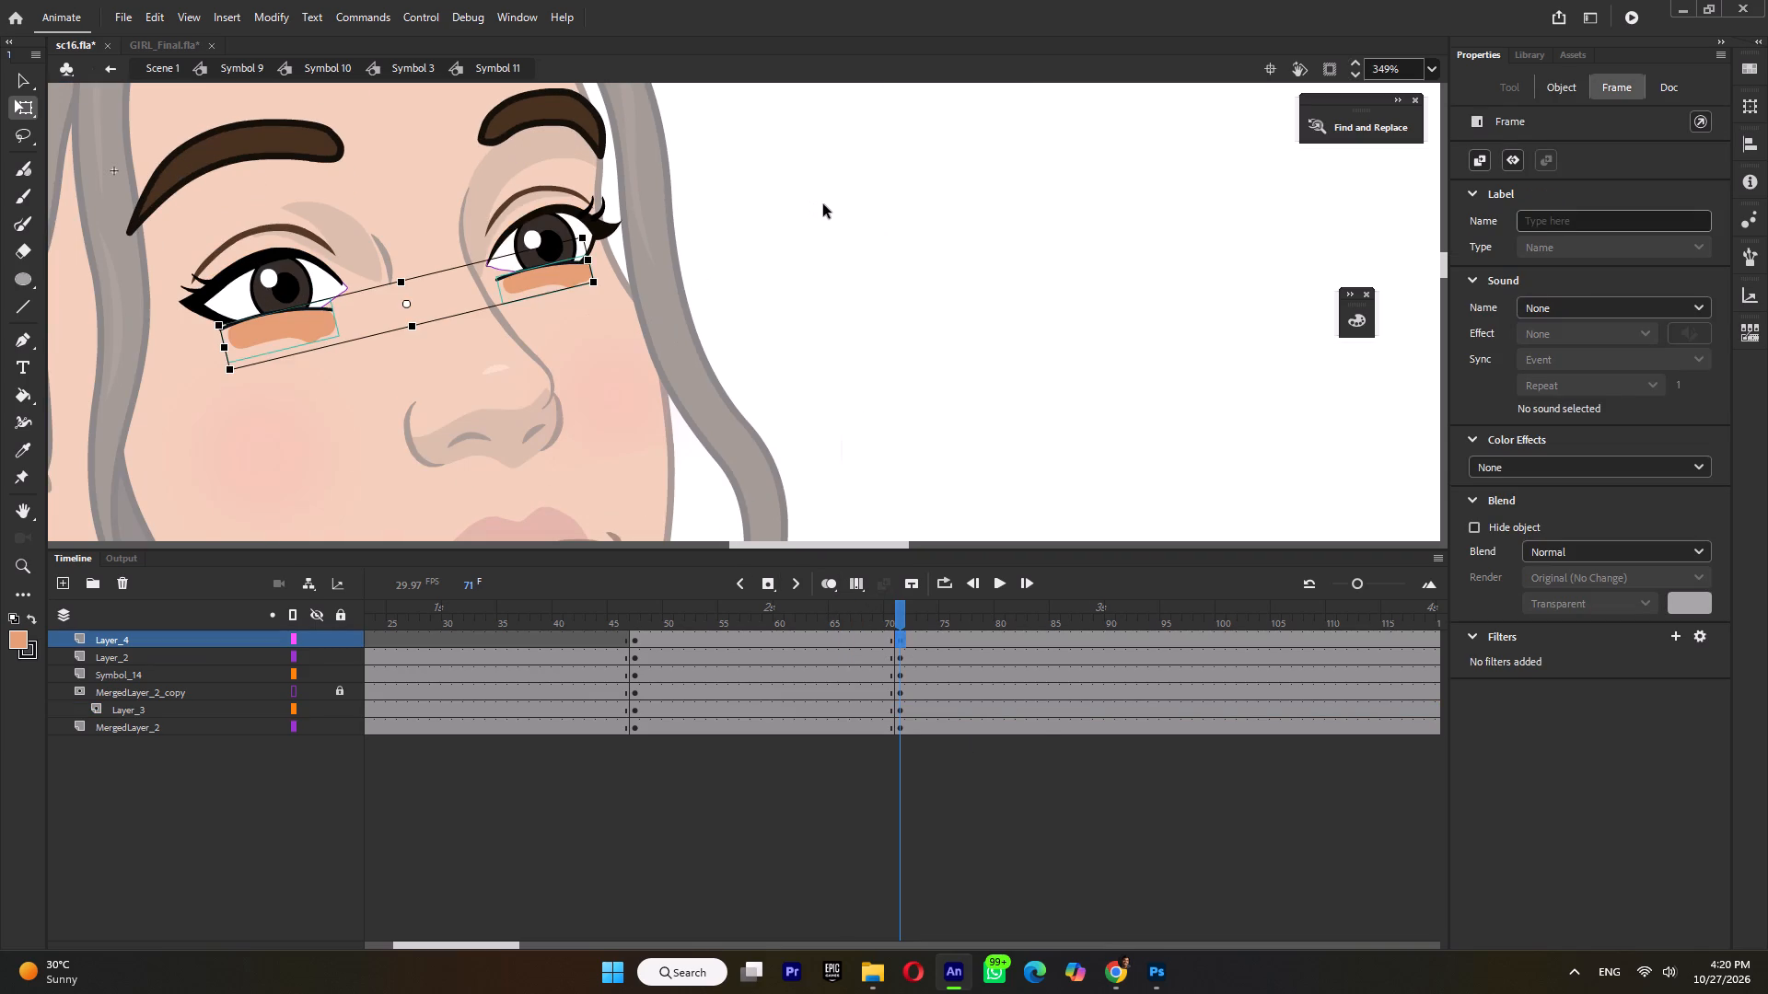
{"action": "scroll", "coordinate": [823, 205], "scroll_direction": "down", "scroll_amount": 10, "text": "ctrl"}
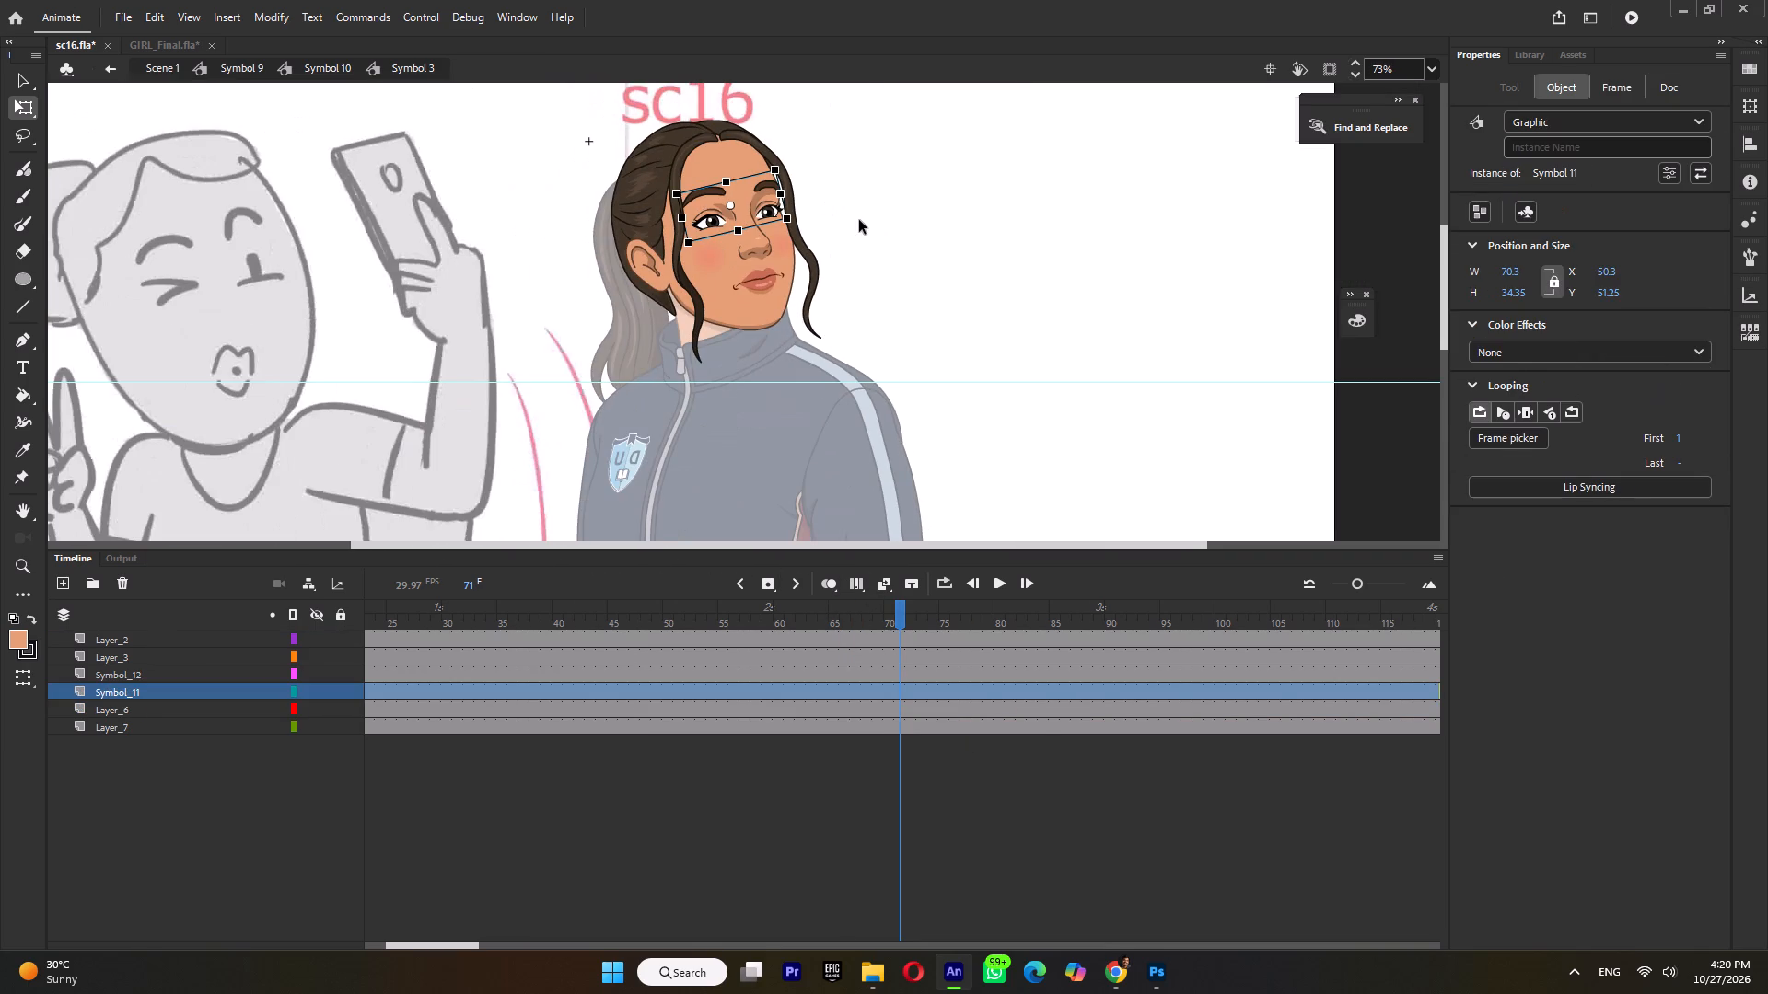
Check the eye expression against the storyboard and save the sc16 file.
{"action": "left_click", "coordinate": [713, 214]}
{"action": "scroll", "coordinate": [840, 222], "scroll_direction": "down", "scroll_amount": 4, "text": "ctrl"}
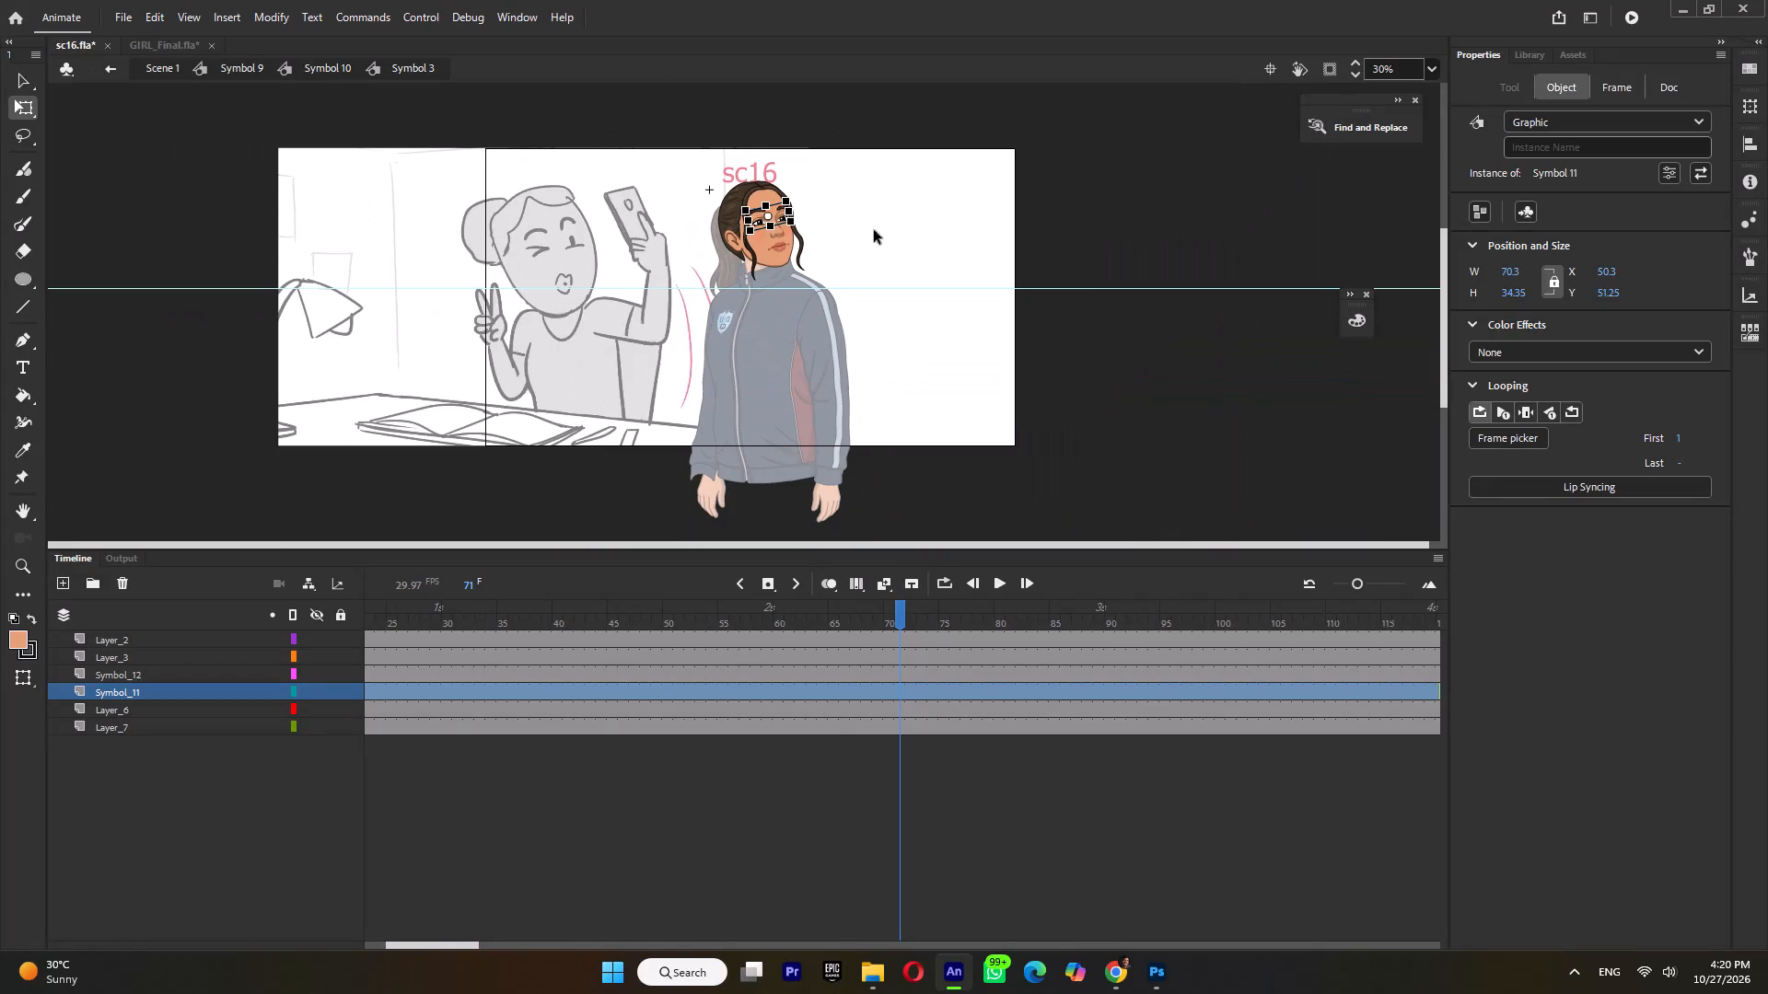
{"action": "left_click", "coordinate": [913, 241], "text": "ctrl"}
{"action": "scroll", "coordinate": [829, 257], "scroll_direction": "up", "scroll_amount": 5, "text": "ctrl"}
{"action": "key", "text": "ctrl+s"}
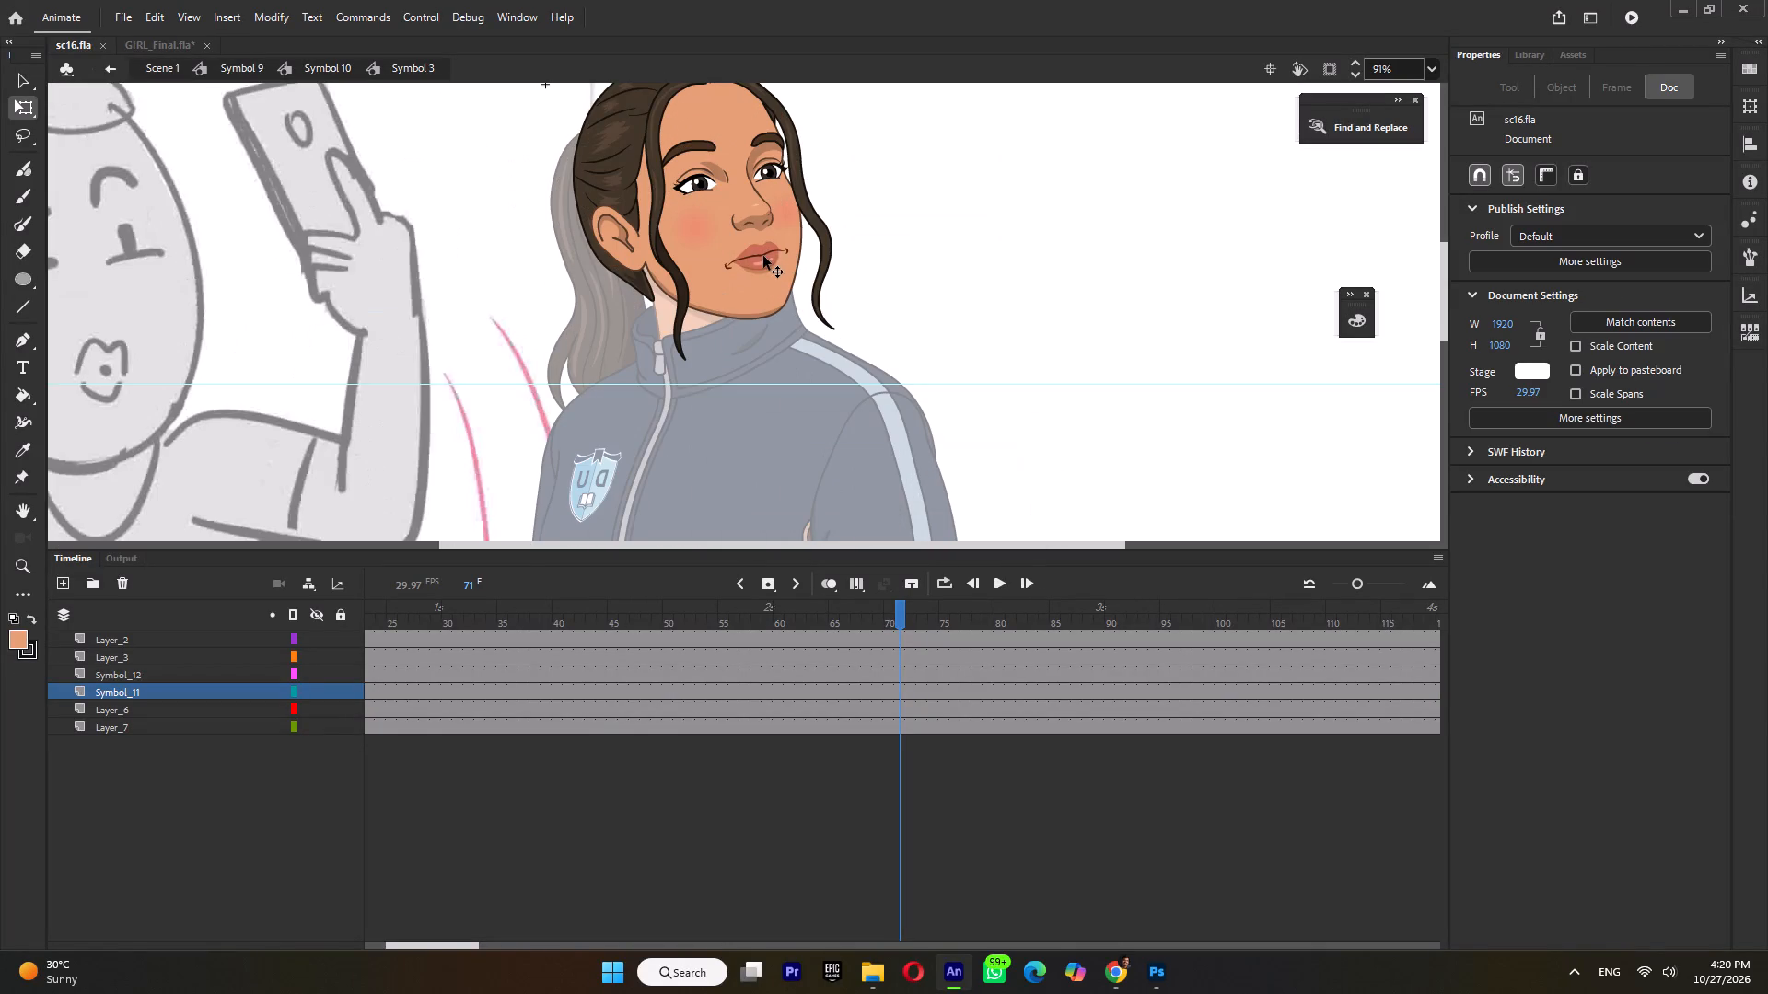
In Symbol 3, add keyframes on all layers at frame 71.
{"action": "left_click", "coordinate": [761, 258]}
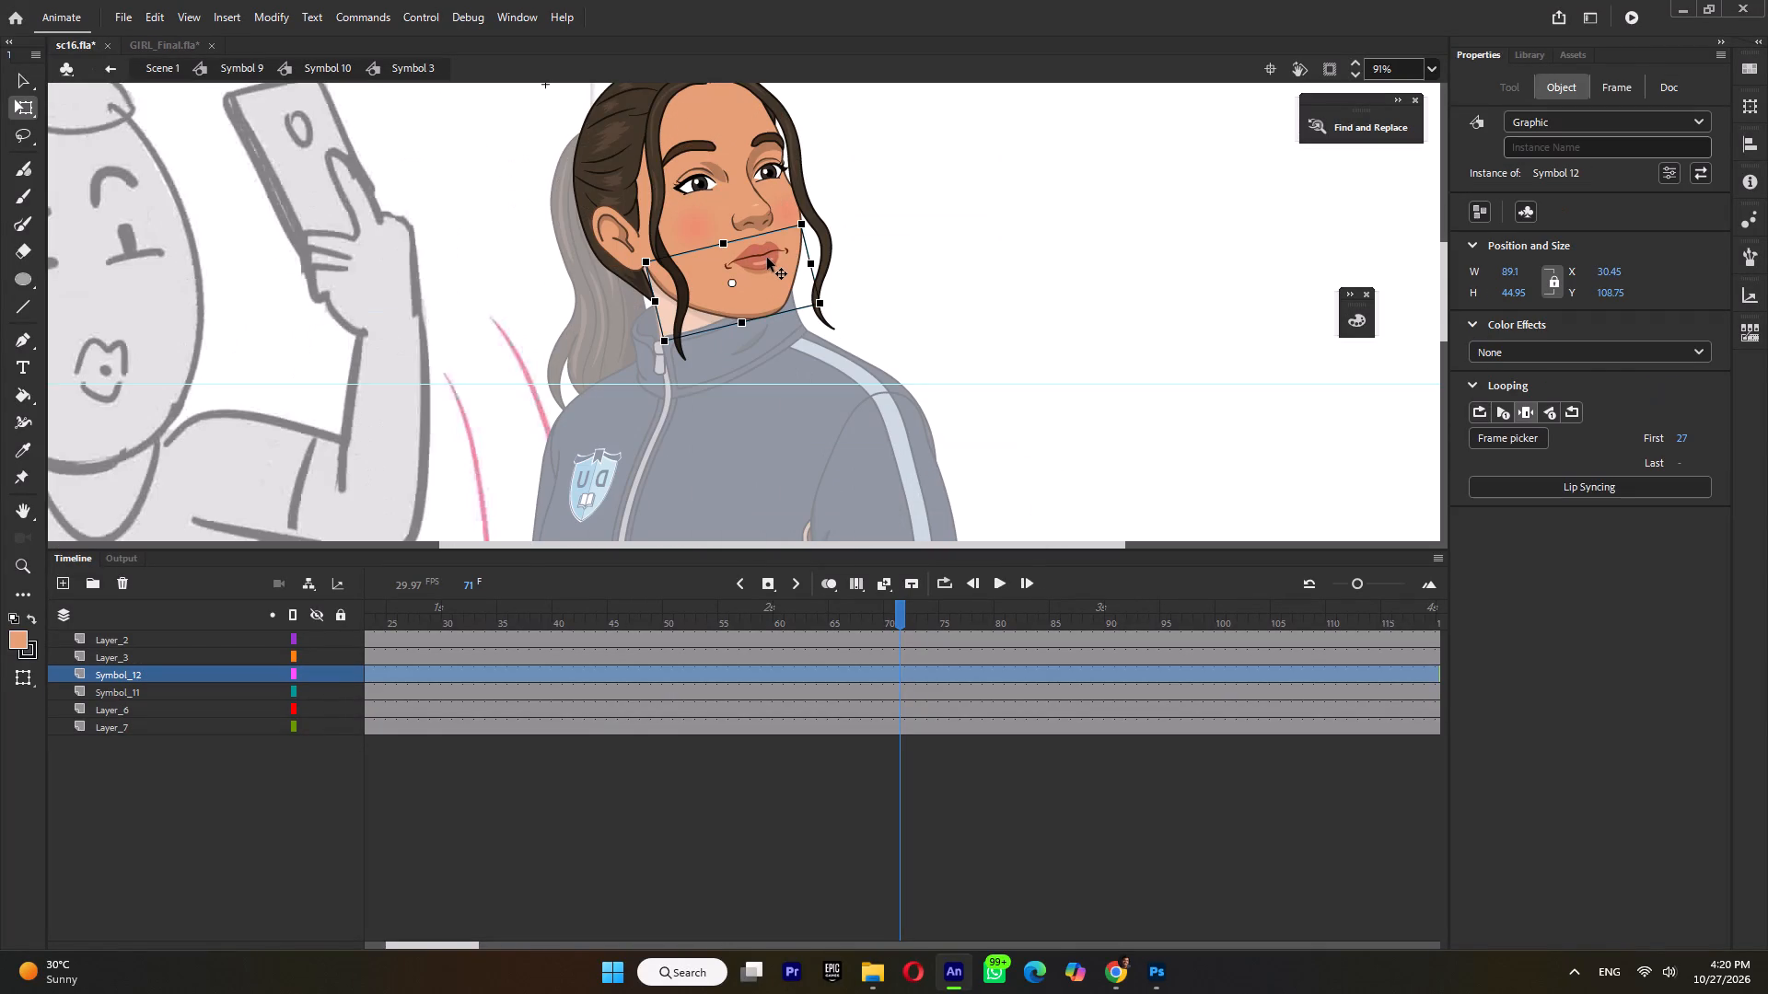
{"action": "left_click", "coordinate": [767, 258]}
{"action": "double_click", "coordinate": [900, 614]}
{"action": "key", "text": "F6"}
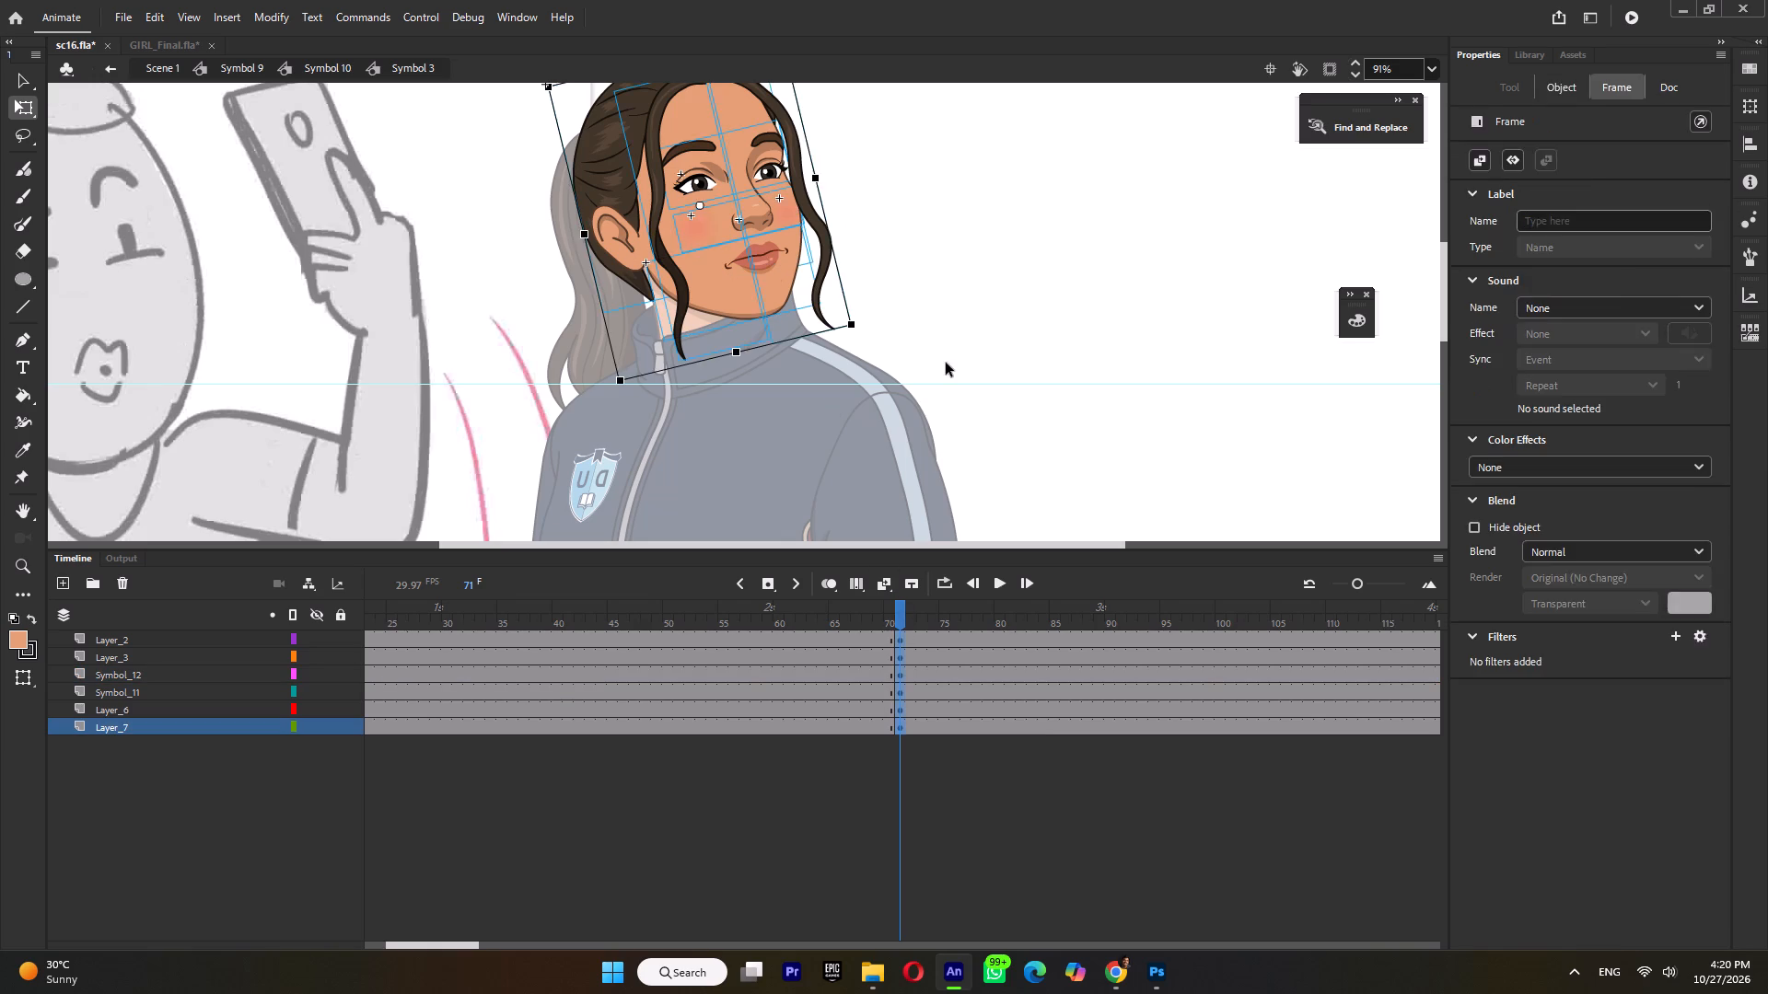
{"action": "left_click", "coordinate": [946, 363]}
Try mouth pose 49 on Symbol 12 at frame 71, and settle on the open-mouth pose 23.
{"action": "left_click", "coordinate": [754, 265]}
{"action": "double_click", "coordinate": [1515, 451]}
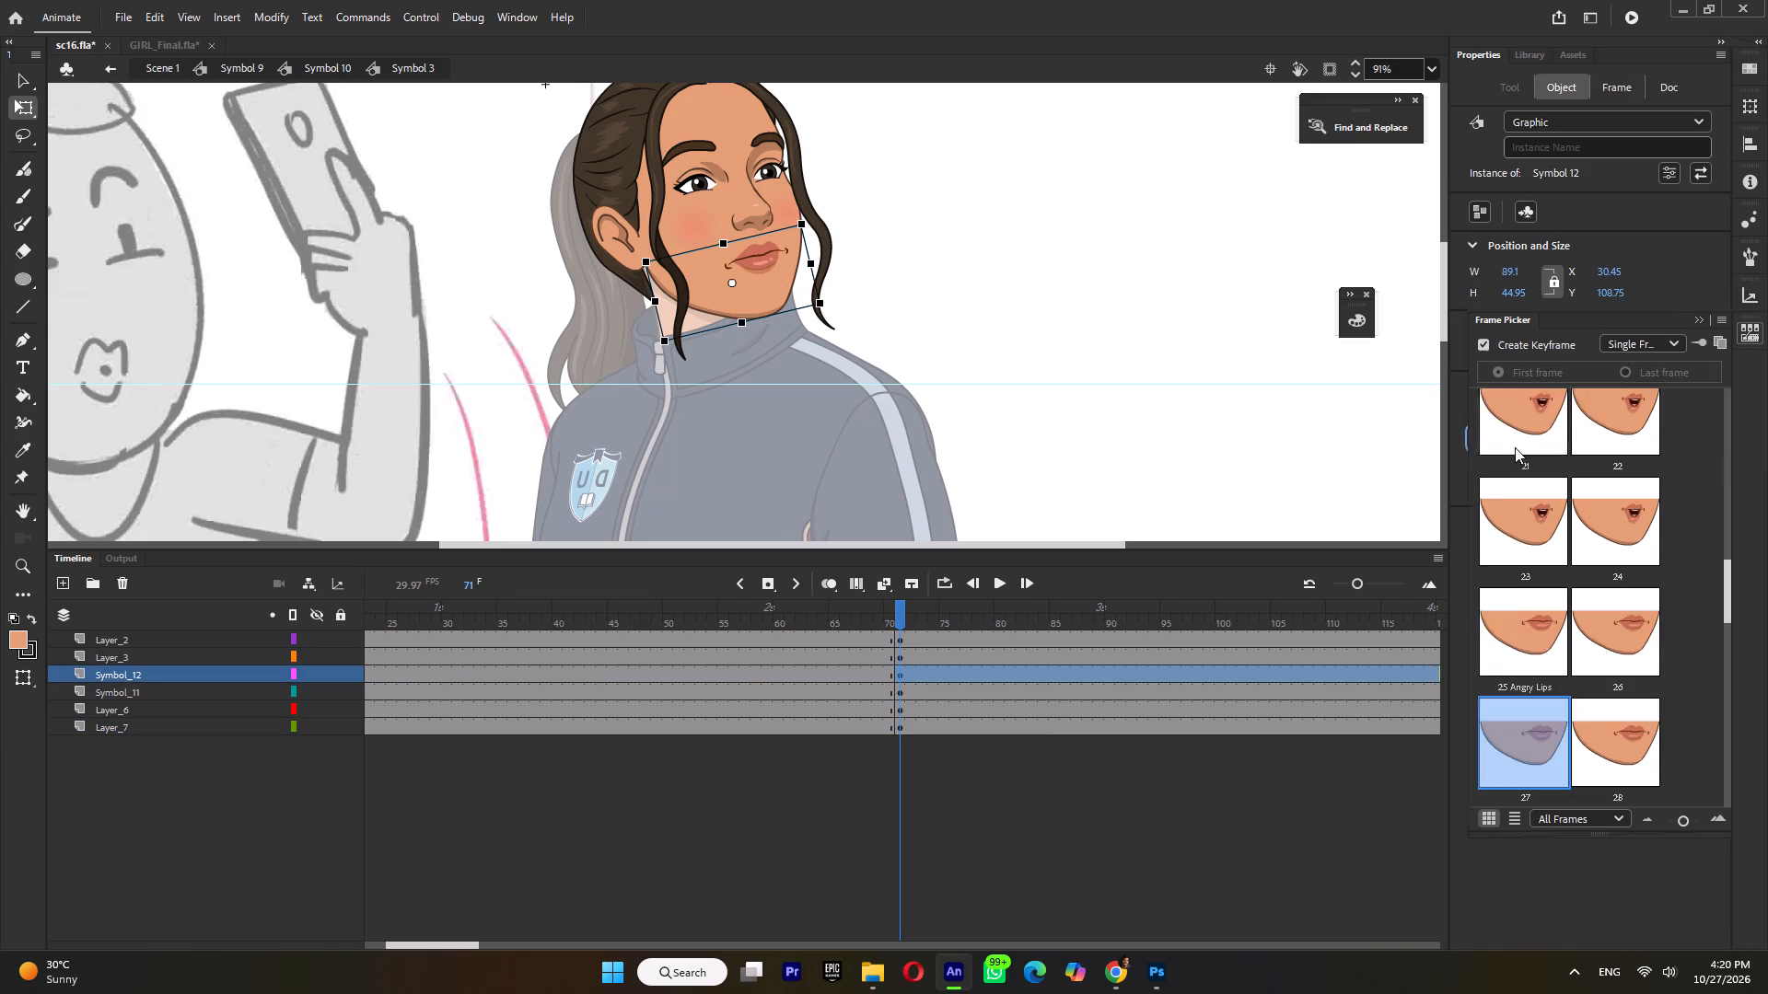
{"action": "scroll", "coordinate": [1575, 537], "scroll_direction": "down", "scroll_amount": 10}
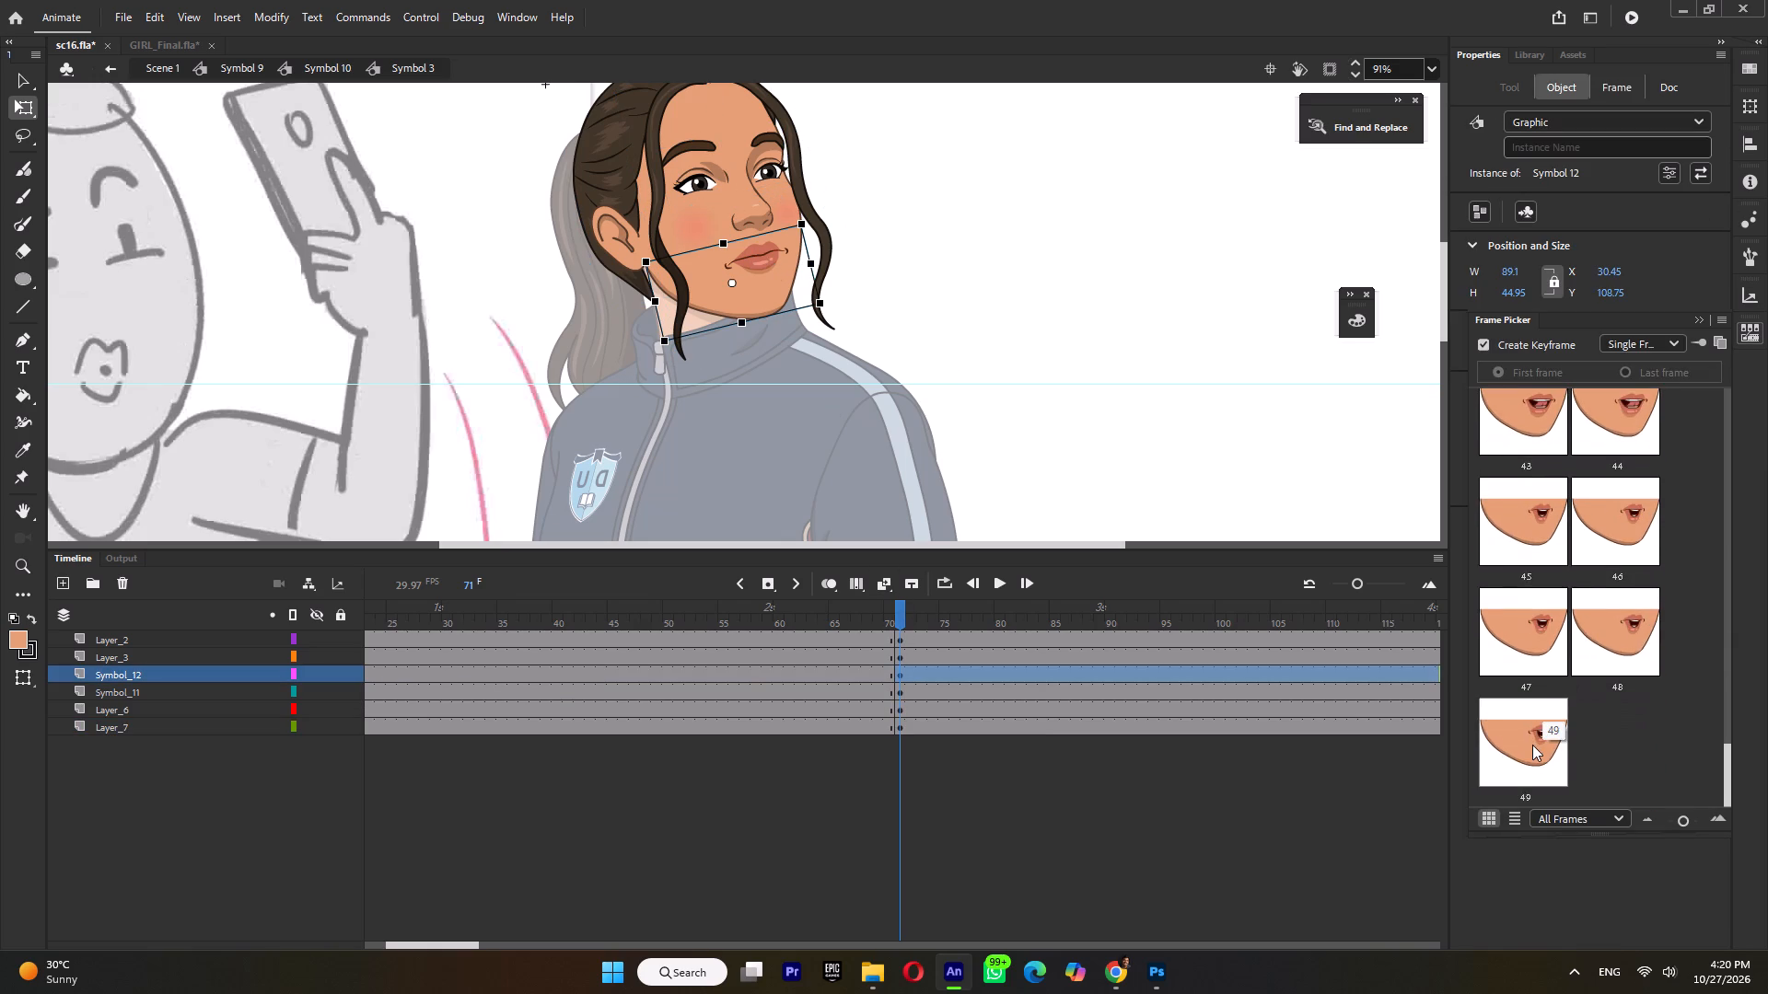
{"action": "left_click", "coordinate": [1532, 745]}
{"action": "scroll", "coordinate": [1561, 662], "scroll_direction": "up", "scroll_amount": 11}
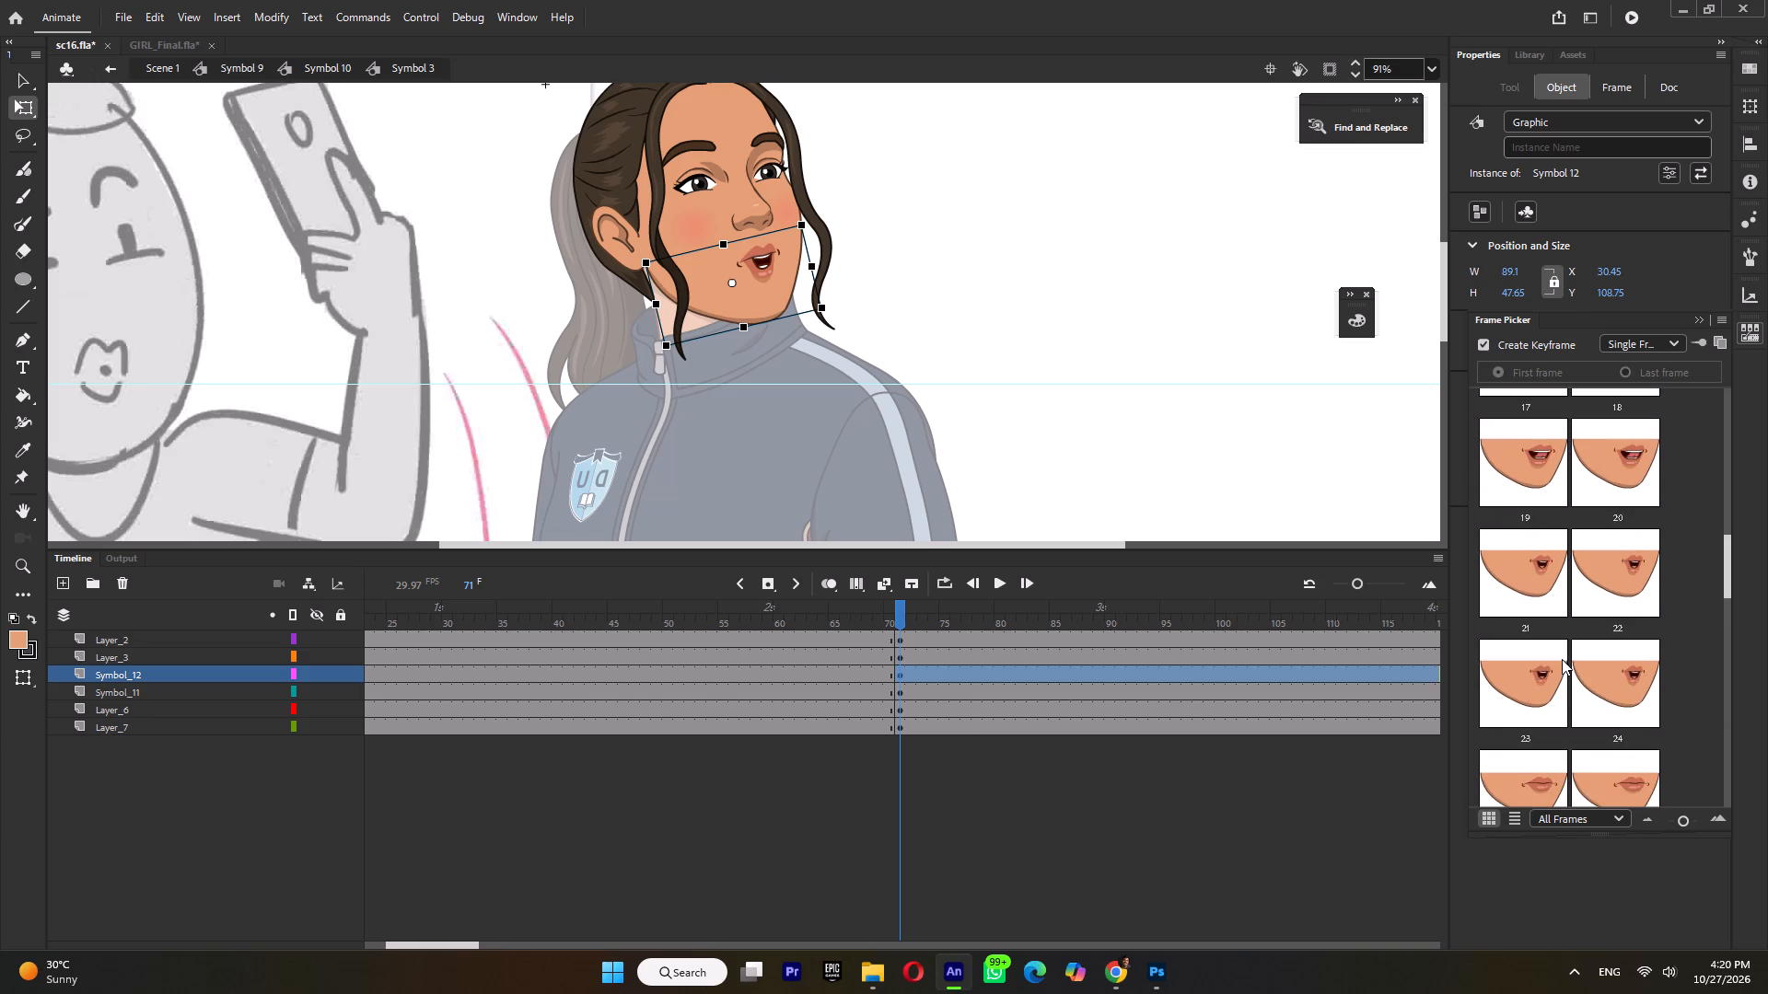
{"action": "scroll", "coordinate": [1610, 638], "scroll_direction": "up", "scroll_amount": 2}
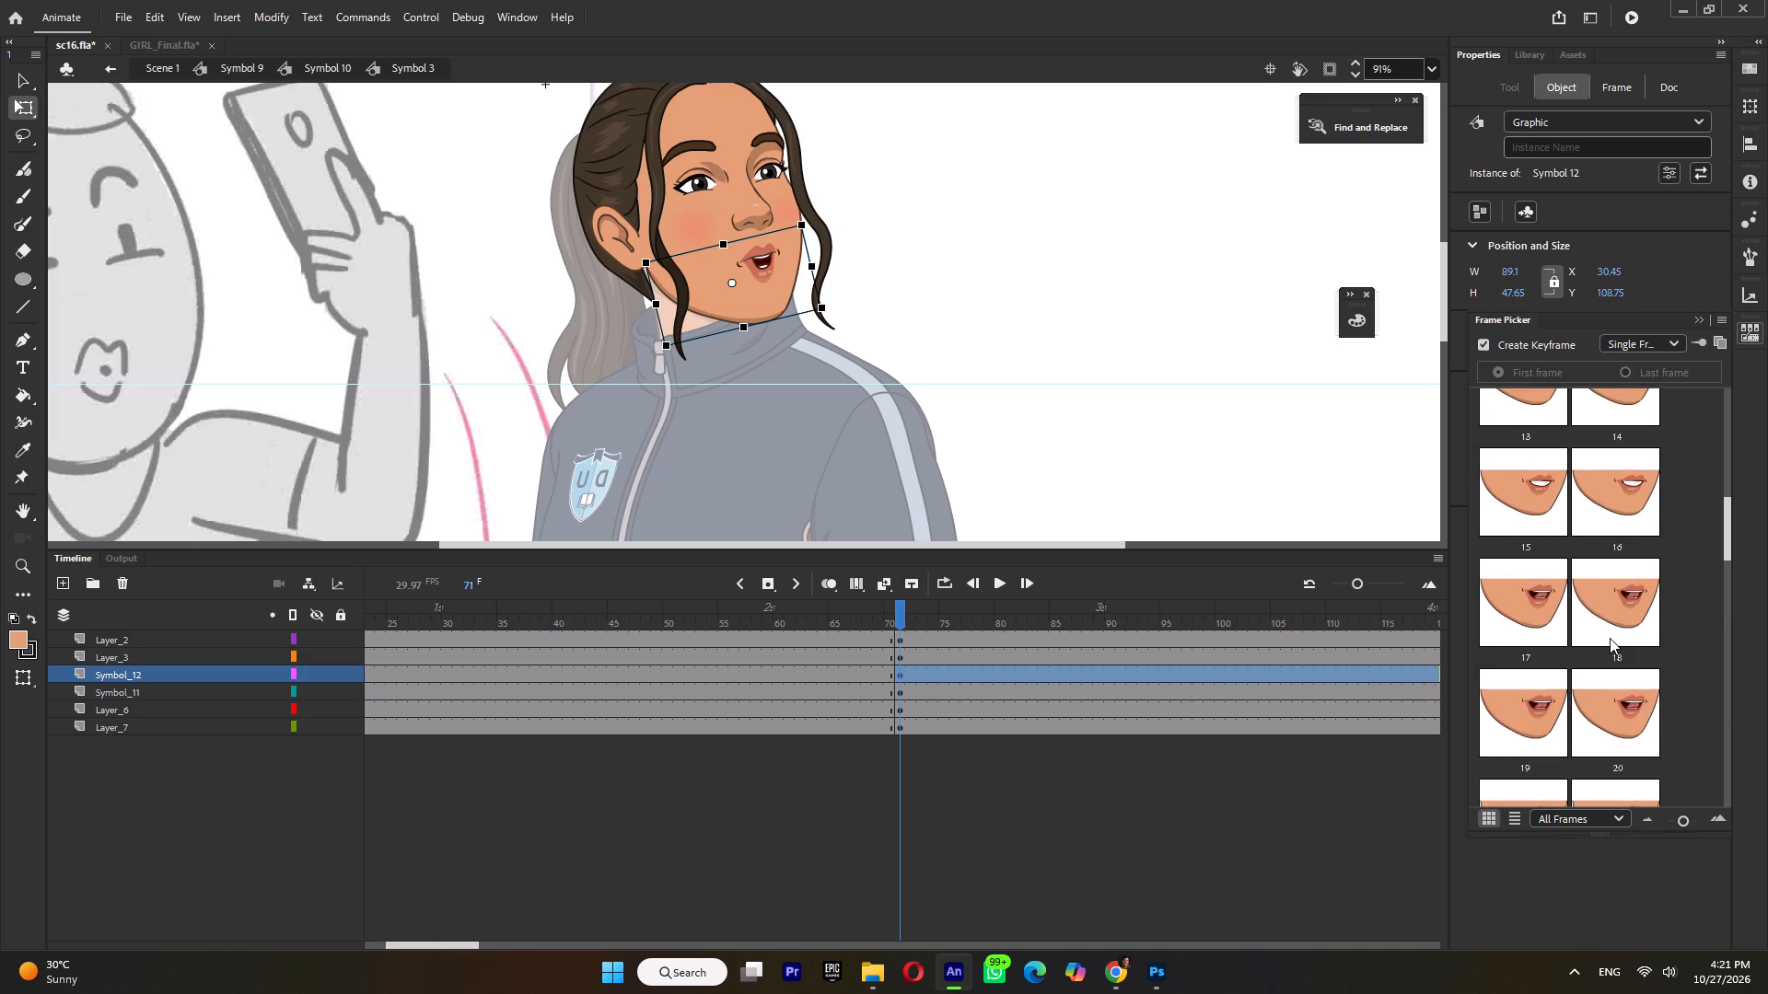
{"action": "scroll", "coordinate": [1611, 676], "scroll_direction": "down", "scroll_amount": 2}
{"action": "left_click", "coordinate": [1531, 698]}
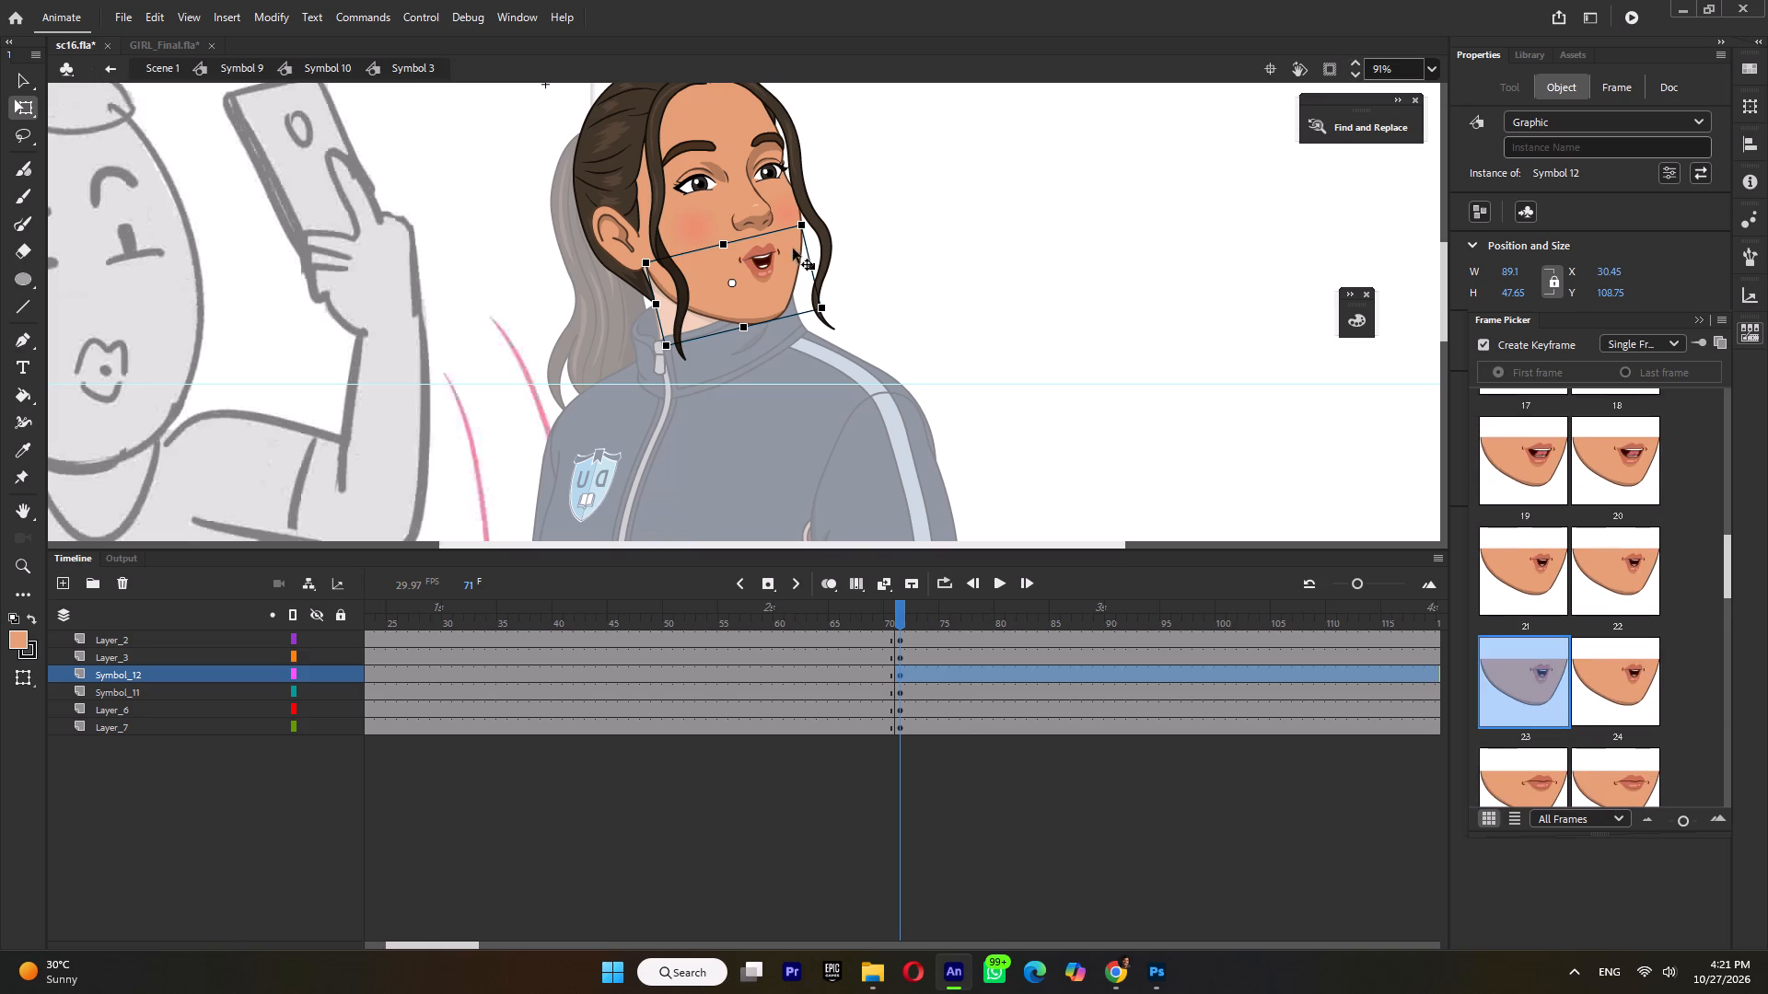
Inside the mouth symbol, Symbol 12, add keyframes on all layers at frame 24.
{"action": "scroll", "coordinate": [754, 256], "scroll_direction": "up", "scroll_amount": 3, "text": "ctrl"}
{"action": "scroll", "coordinate": [774, 285], "scroll_direction": "down", "scroll_amount": 5, "text": "ctrl"}
{"action": "scroll", "coordinate": [774, 273], "scroll_direction": "up", "scroll_amount": 4, "text": "ctrl"}
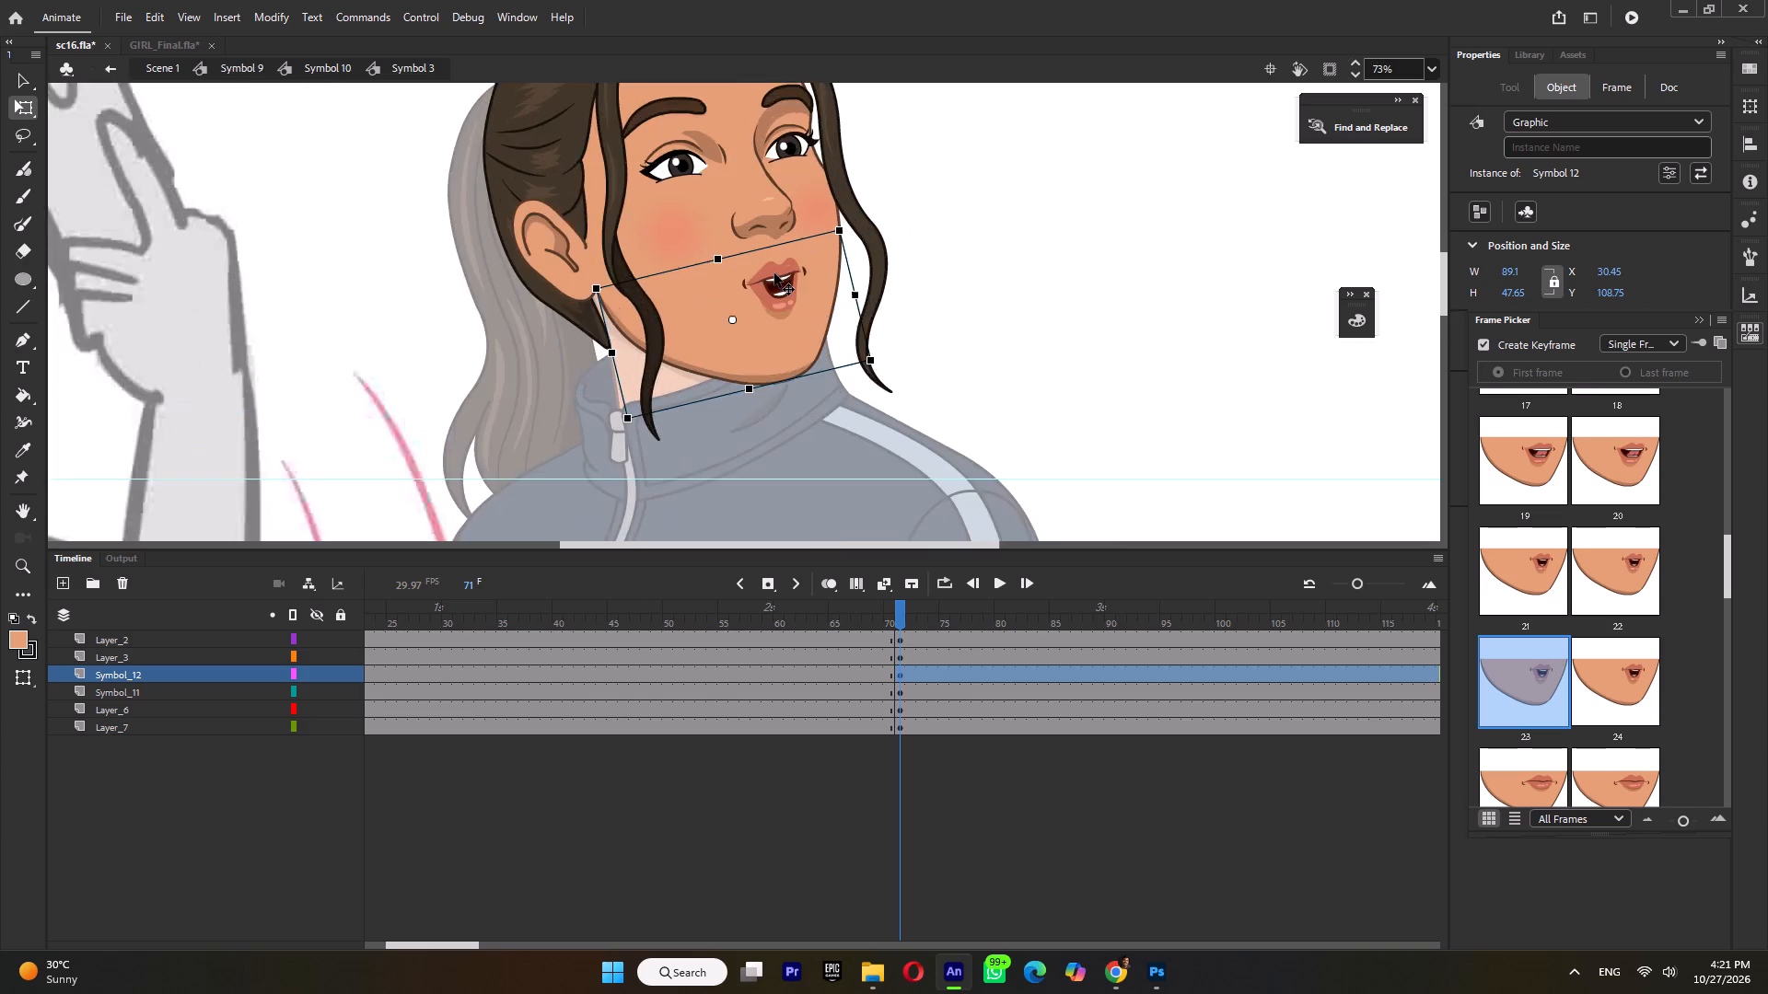
{"action": "scroll", "coordinate": [774, 273], "scroll_direction": "up", "scroll_amount": 4, "text": "ctrl"}
{"action": "triple_click", "coordinate": [785, 339]}
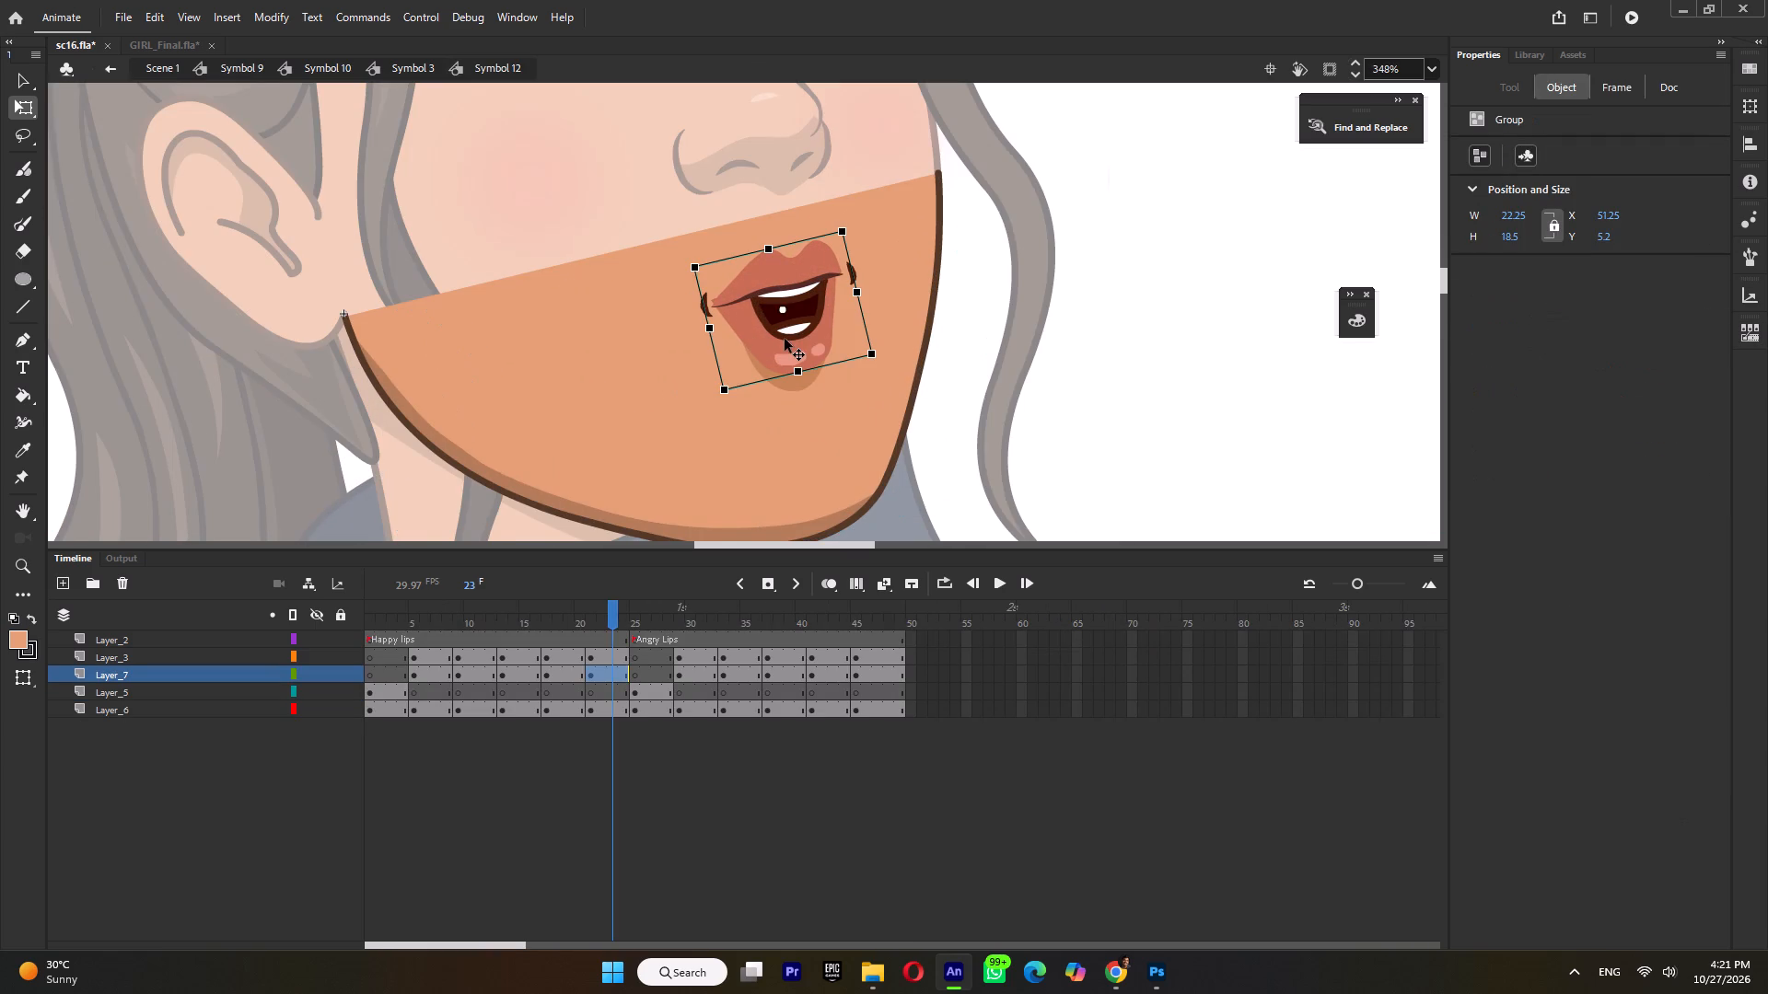
{"action": "double_click", "coordinate": [621, 619]}
{"action": "key", "text": "F6"}
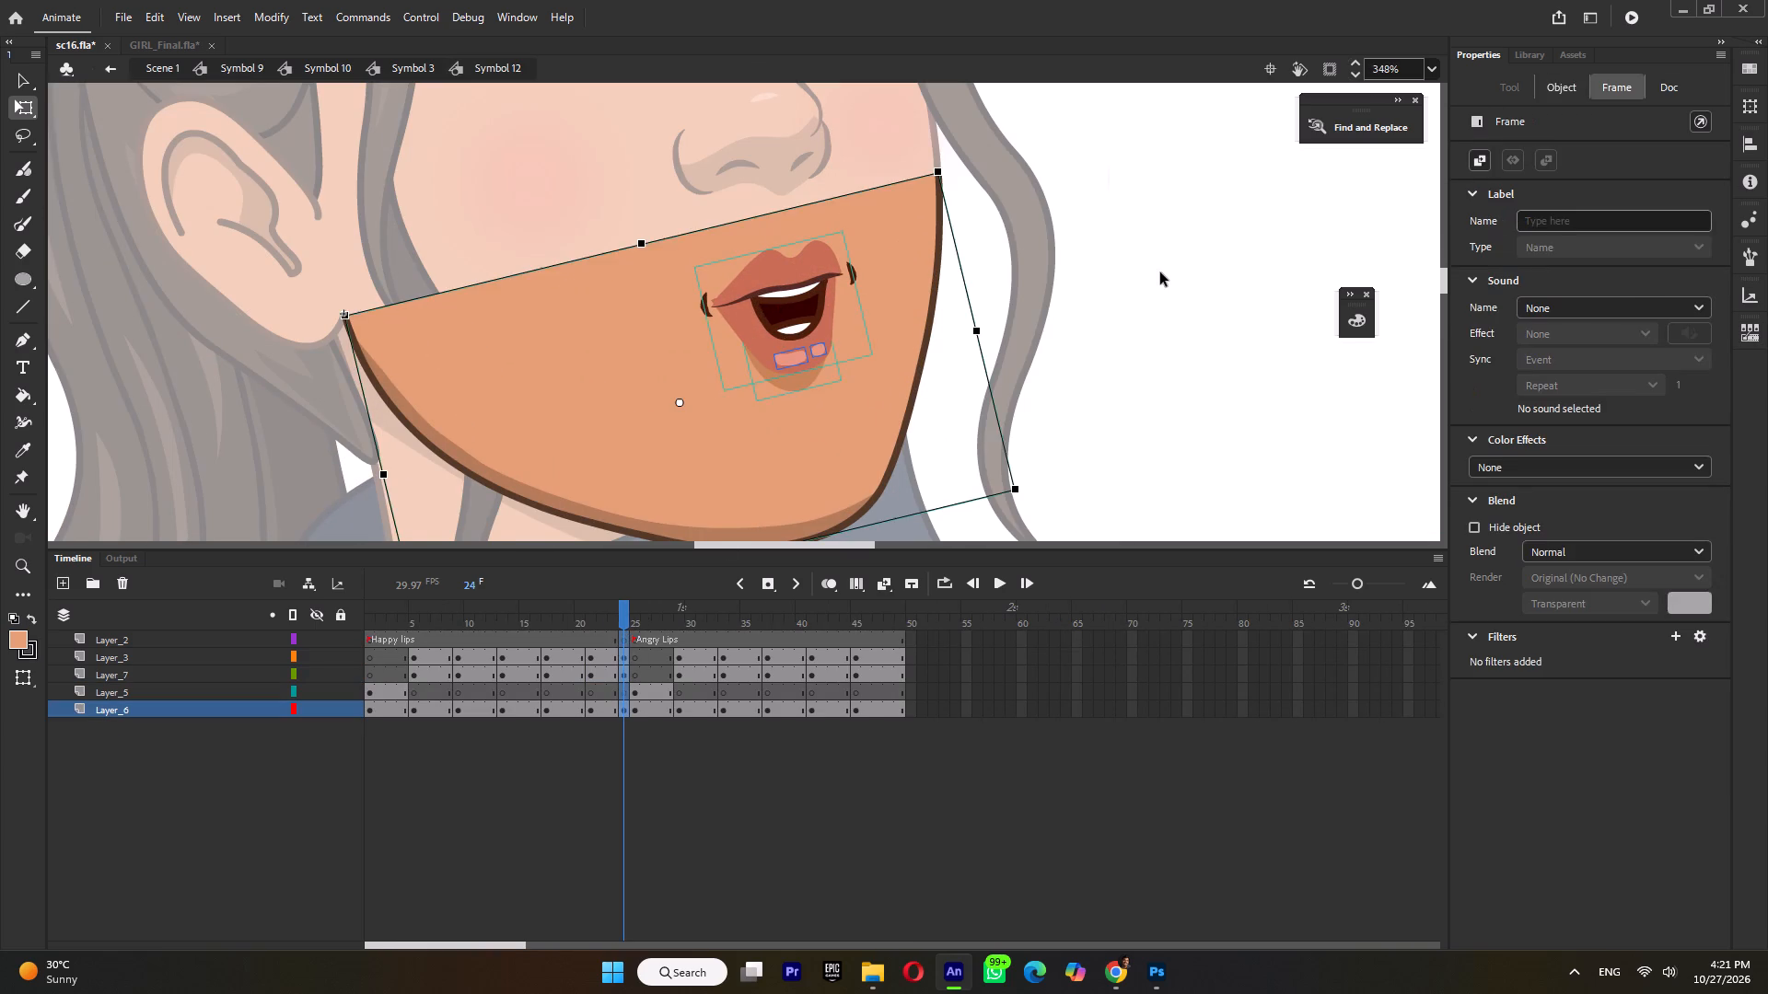
{"action": "left_click", "coordinate": [1160, 272]}
In the mouth opening's group at frame 24, remove both rows of teeth with their dividing outlines, filling the areas with the dark interior colour.
{"action": "double_click", "coordinate": [776, 320]}
{"action": "scroll", "coordinate": [785, 323], "scroll_direction": "up", "scroll_amount": 4, "text": "ctrl"}
{"action": "double_click", "coordinate": [792, 357]}
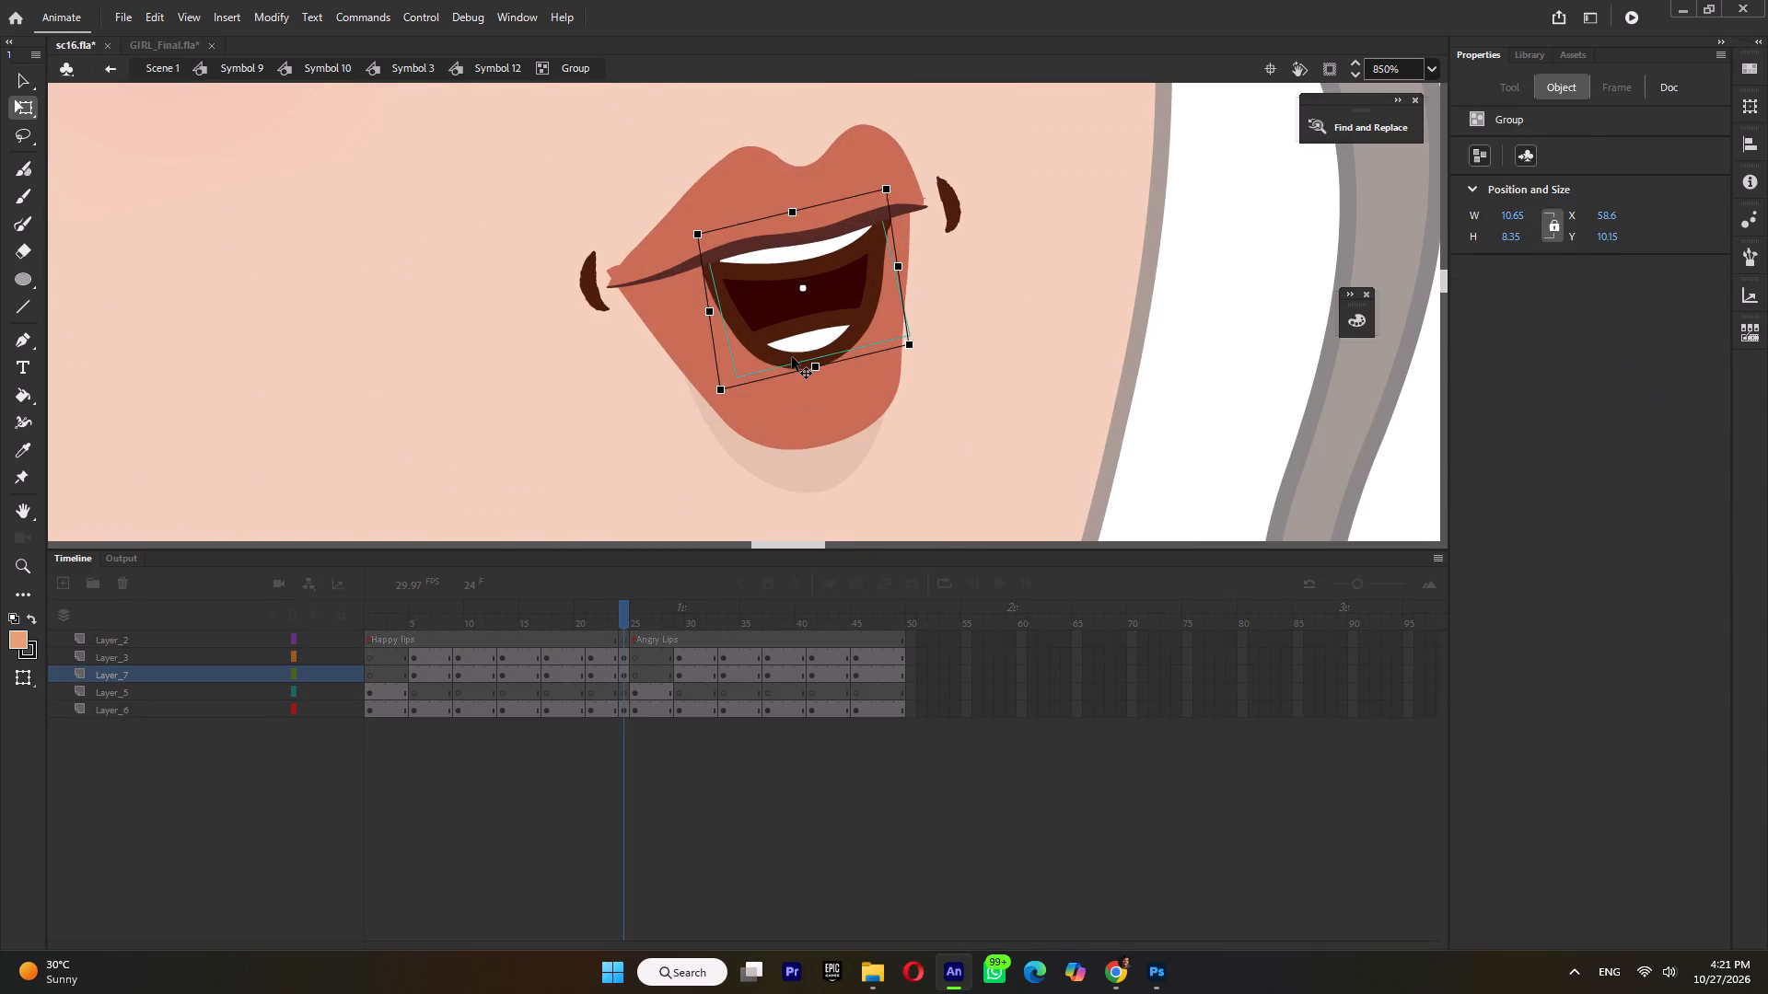
{"action": "left_click", "coordinate": [806, 324]}
{"action": "key", "text": "Delete"}
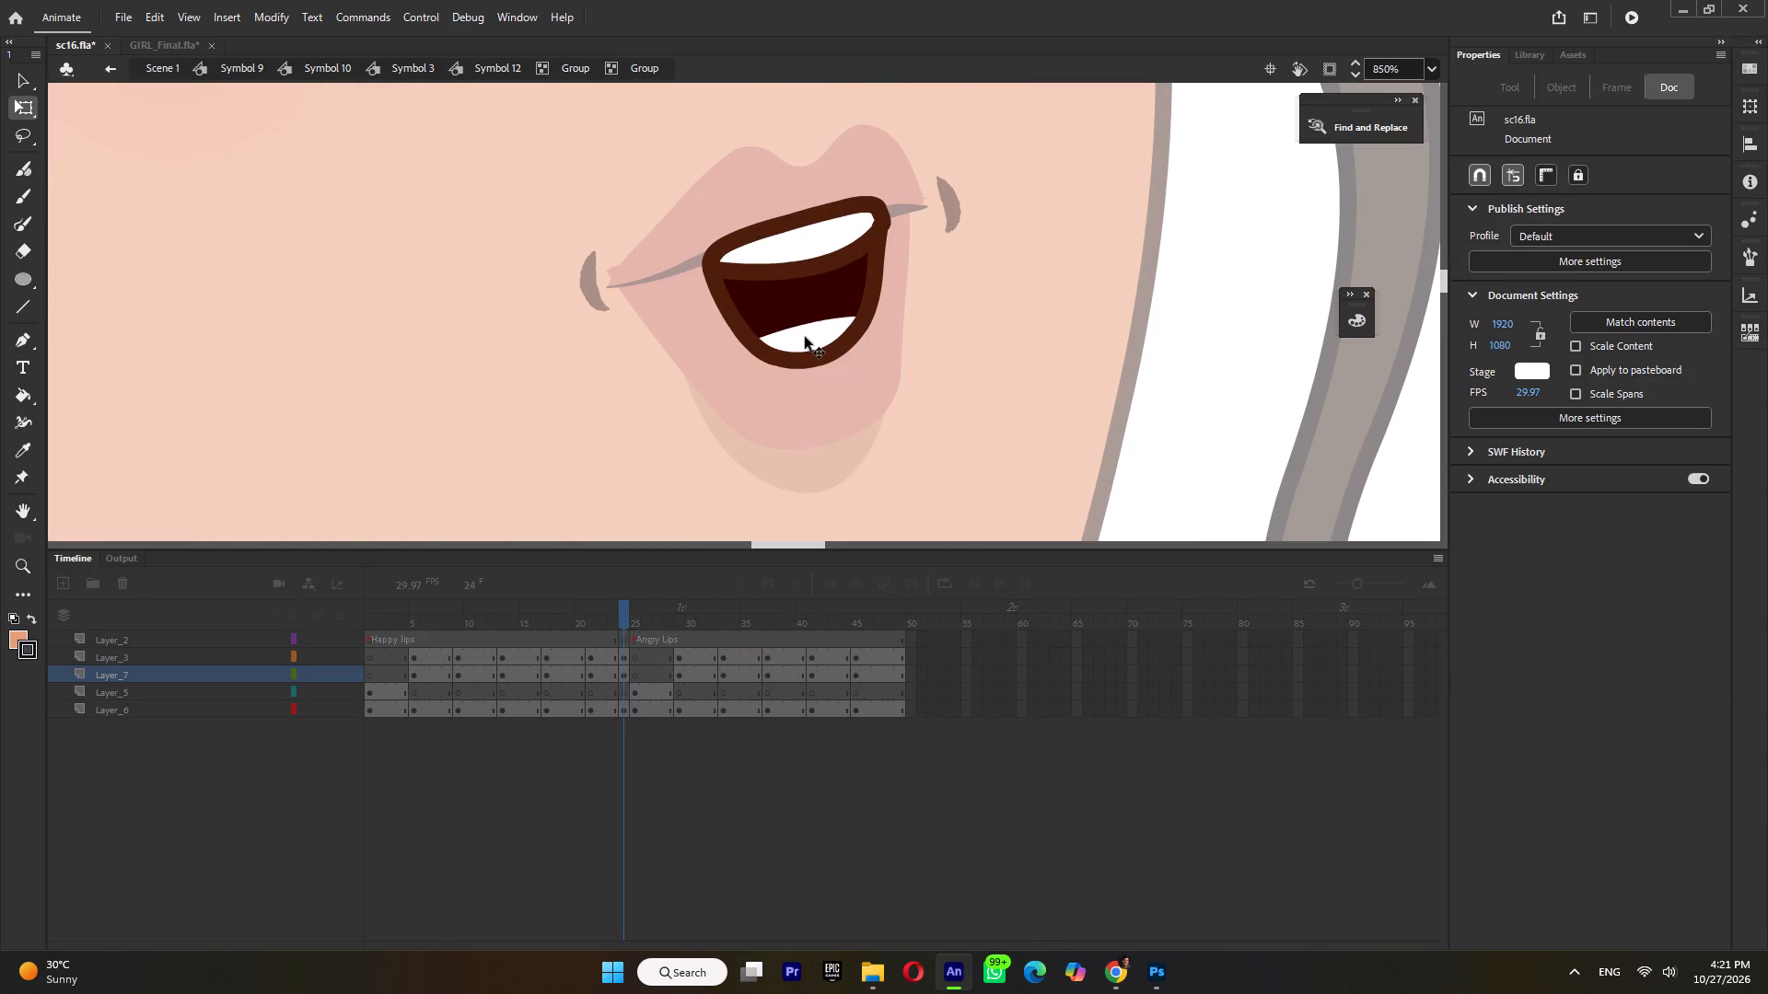
{"action": "key", "text": "i"}
{"action": "left_click", "coordinate": [809, 299]}
{"action": "left_click", "coordinate": [805, 331]}
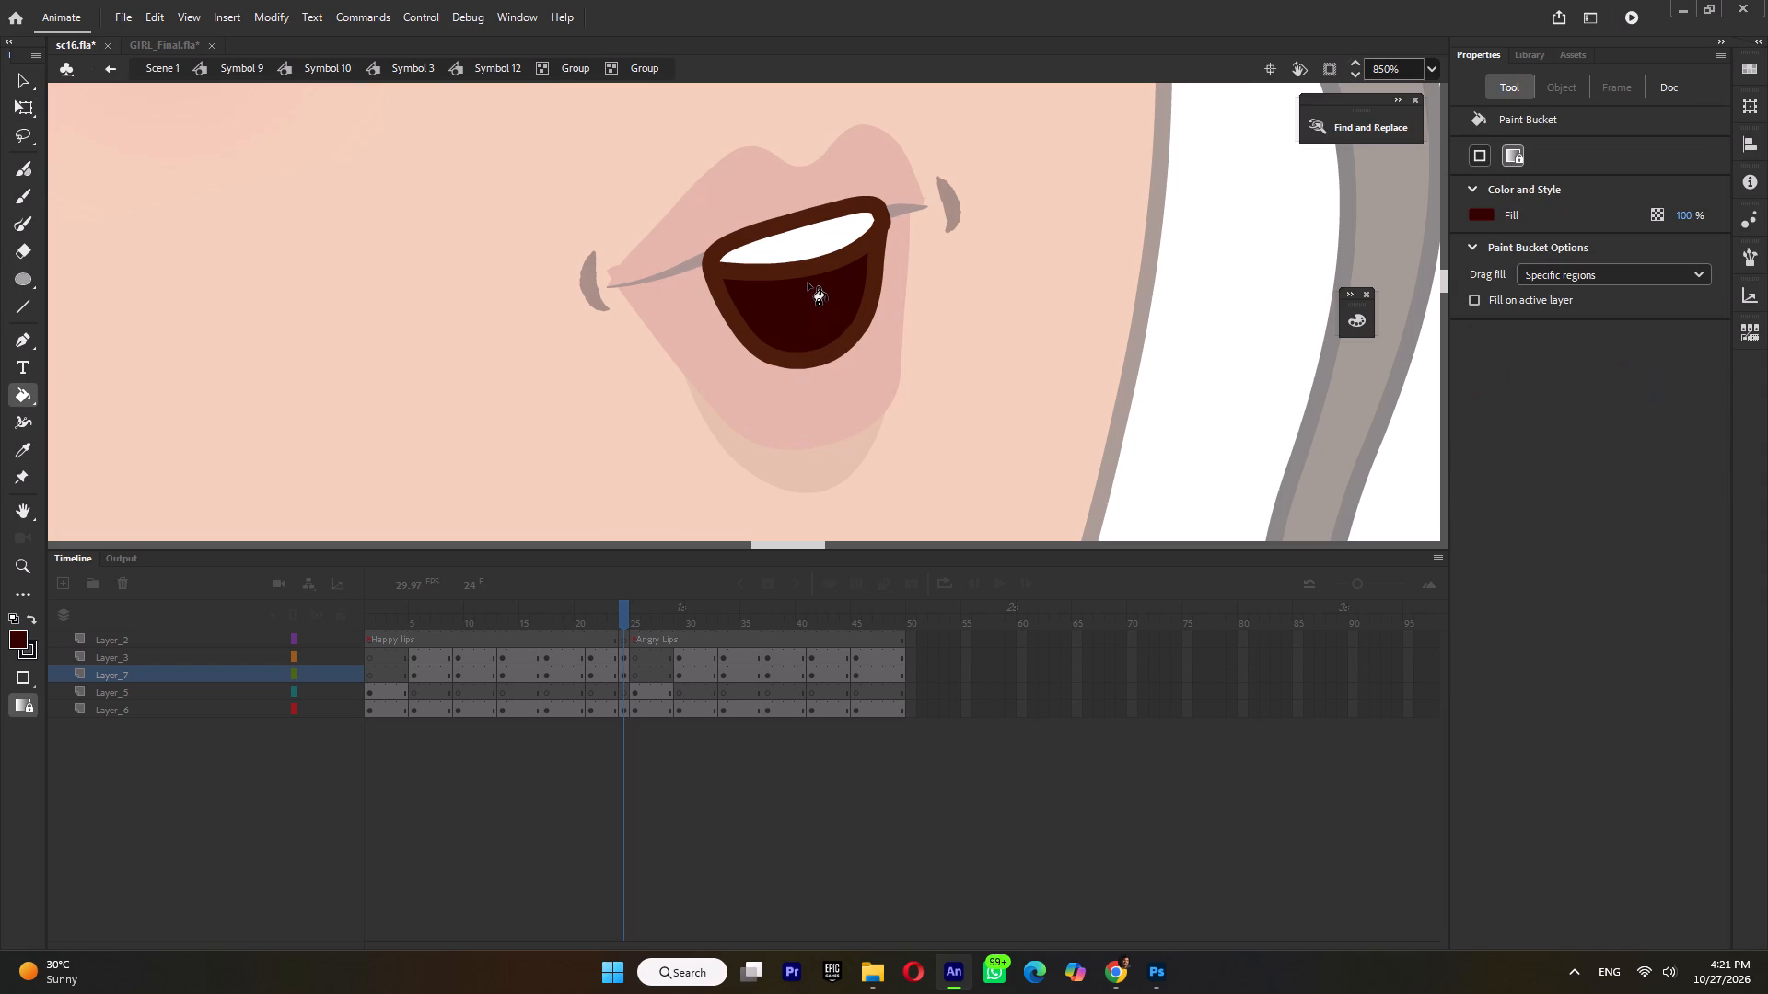
{"action": "left_click", "coordinate": [802, 270], "text": "ctrl"}
{"action": "left_click", "coordinate": [802, 256]}
{"action": "left_click", "coordinate": [796, 268], "text": "ctrl"}
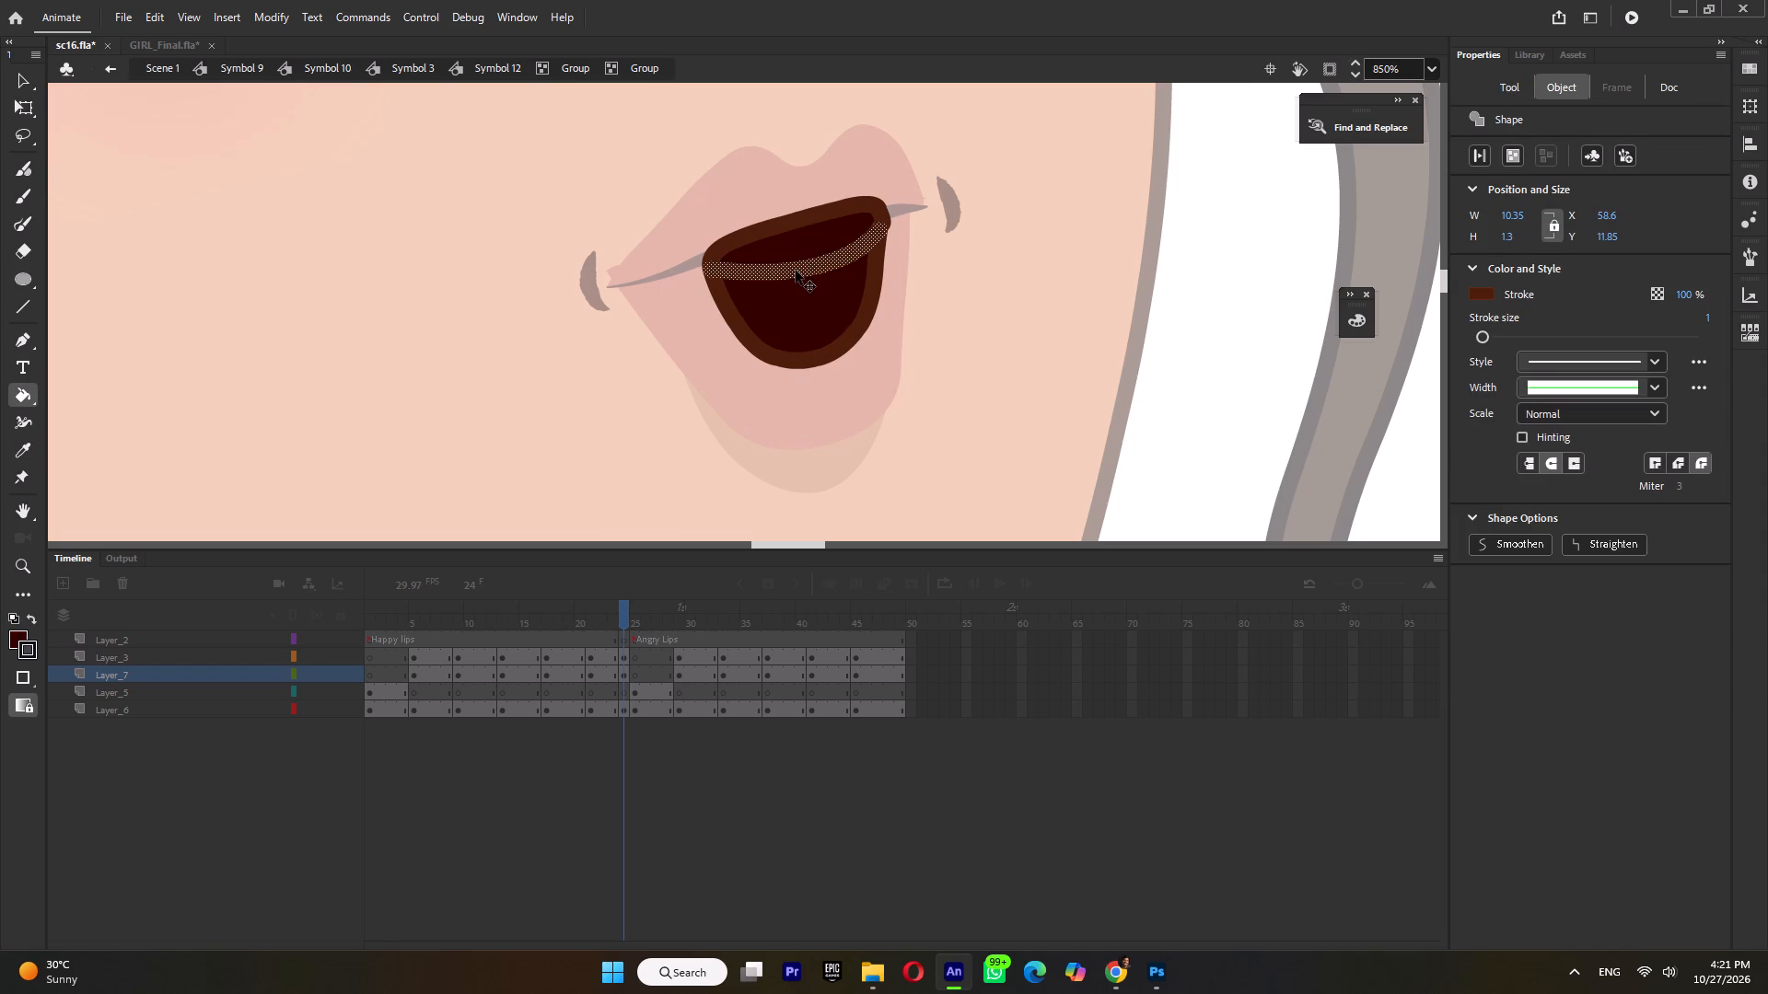
{"action": "key", "text": "Delete"}
Raise the lower edge of the mouth opening slightly and smoothen its whole outline.
{"action": "left_click", "coordinate": [22, 103]}
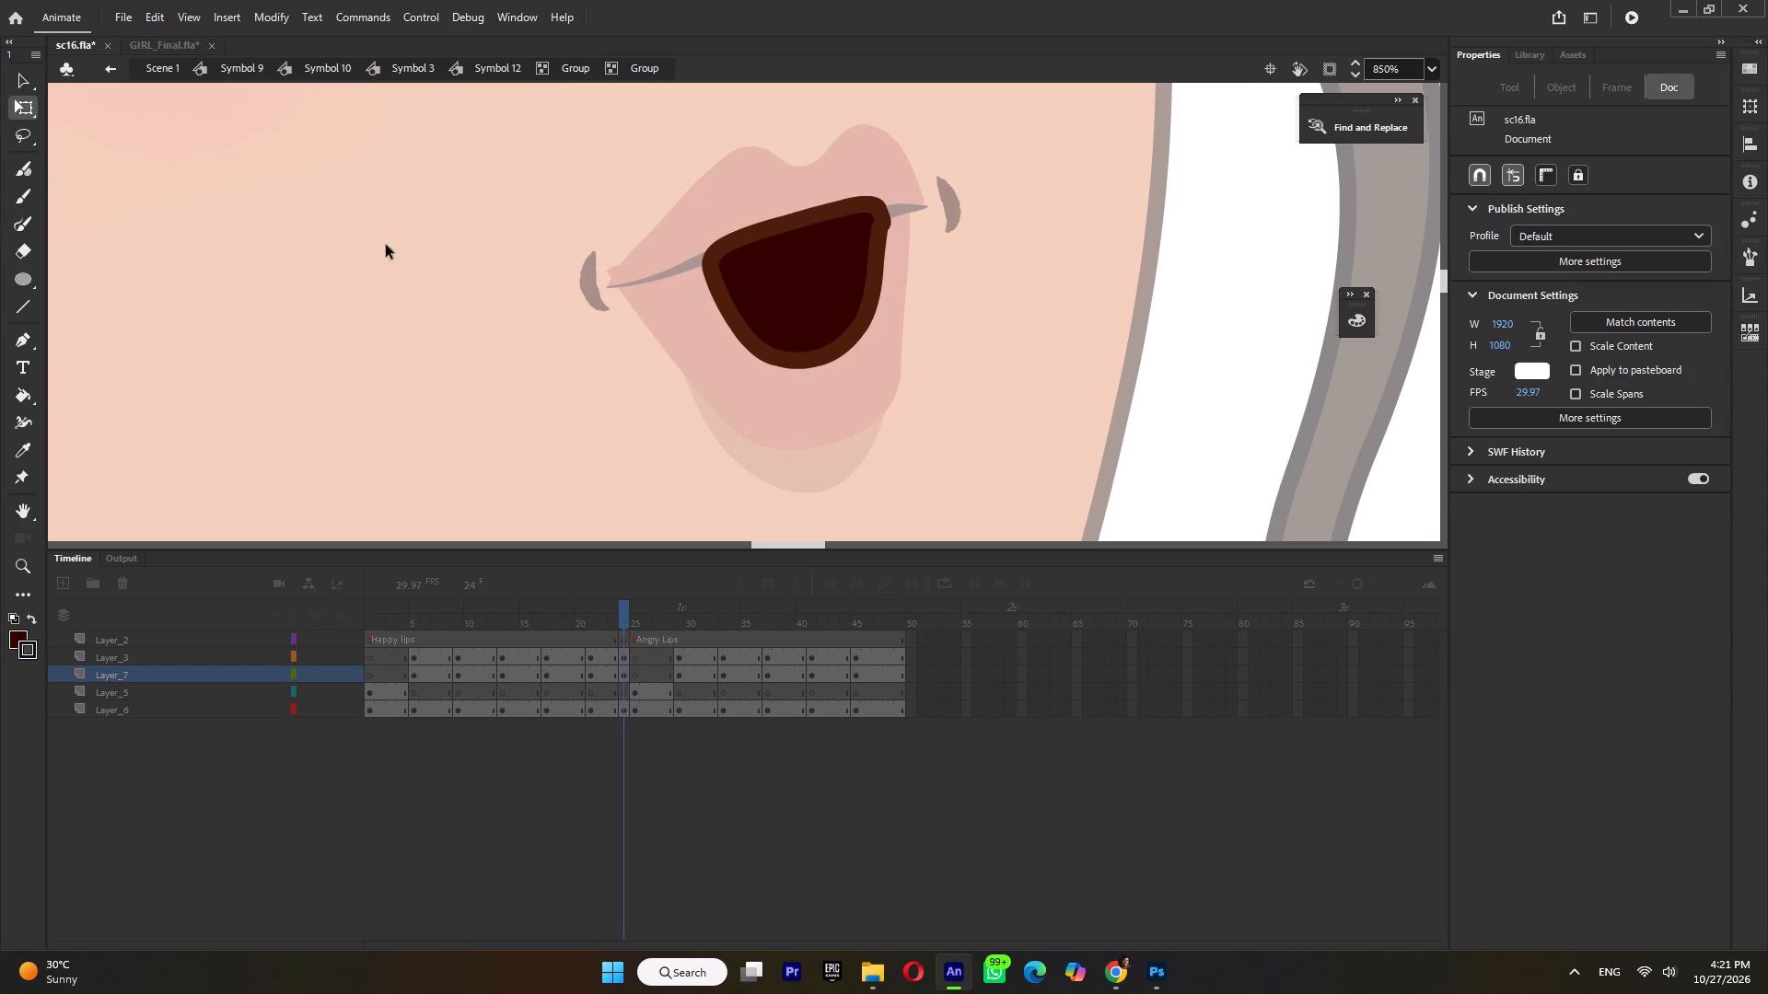
{"action": "left_click_drag", "start_coordinate": [785, 359], "coordinate": [785, 346]}
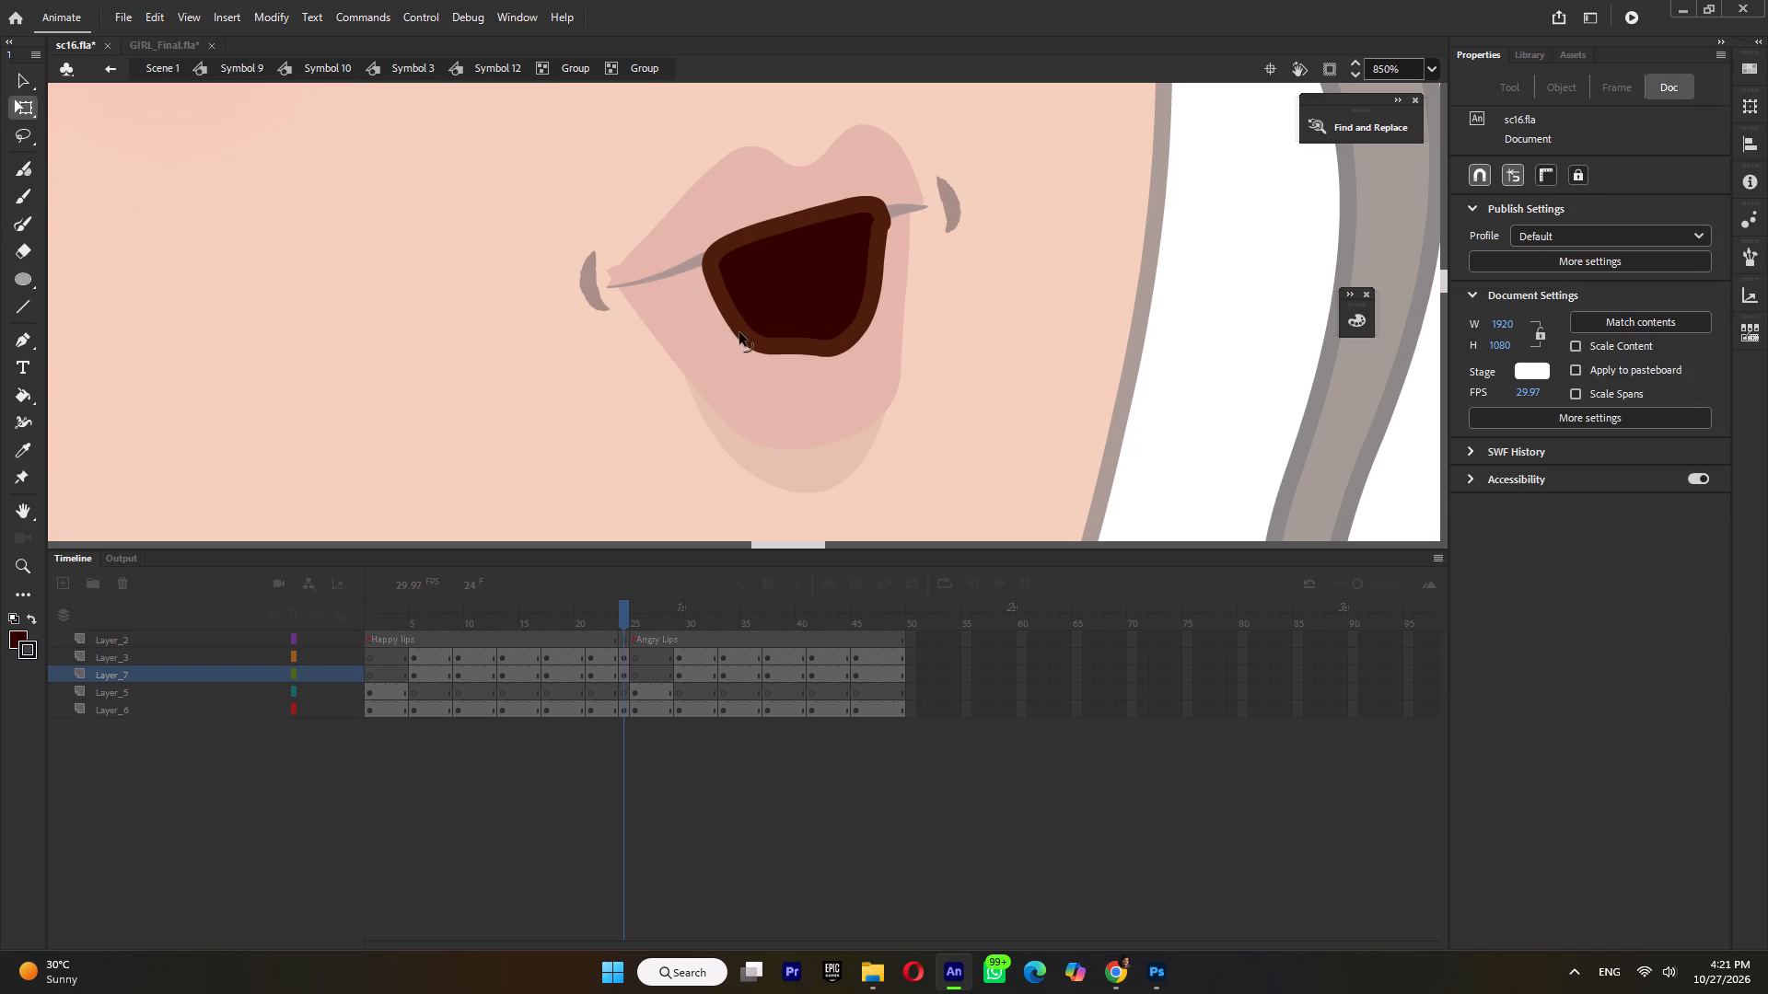
{"action": "left_click", "coordinate": [740, 332]}
{"action": "left_click", "coordinate": [750, 333]}
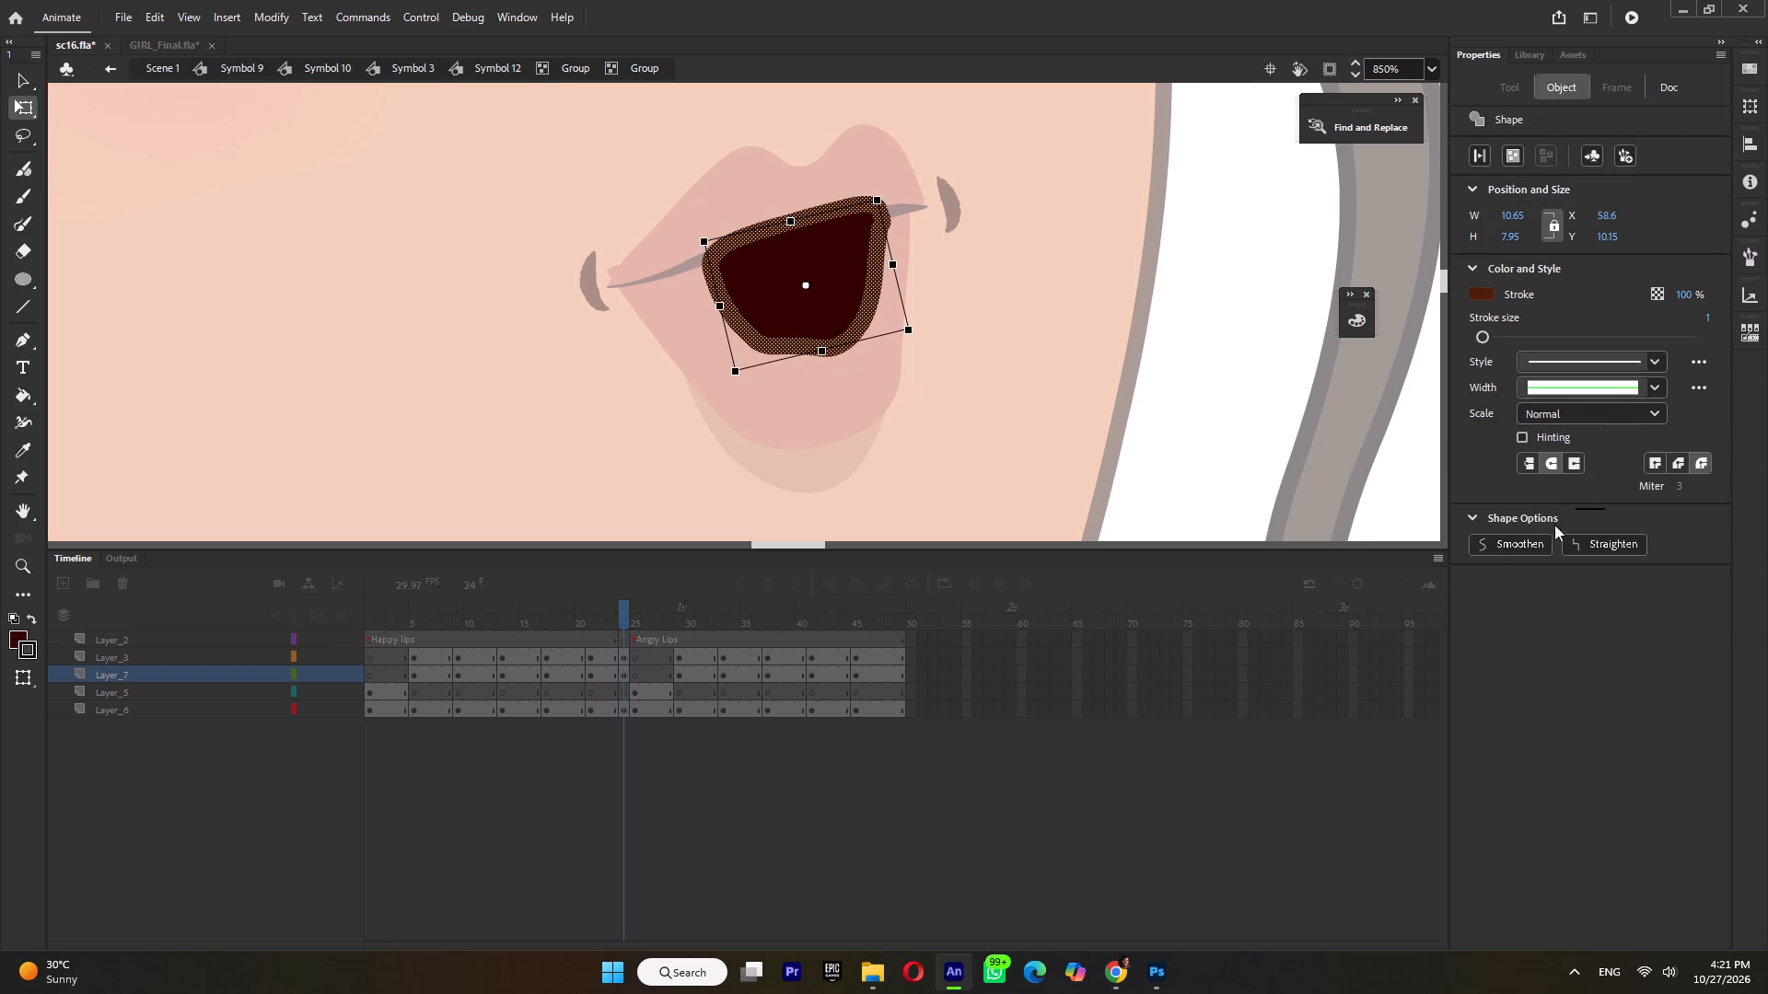
{"action": "triple_click", "coordinate": [1500, 543]}
{"action": "triple_click", "coordinate": [1500, 543]}
{"action": "double_click", "coordinate": [1499, 543]}
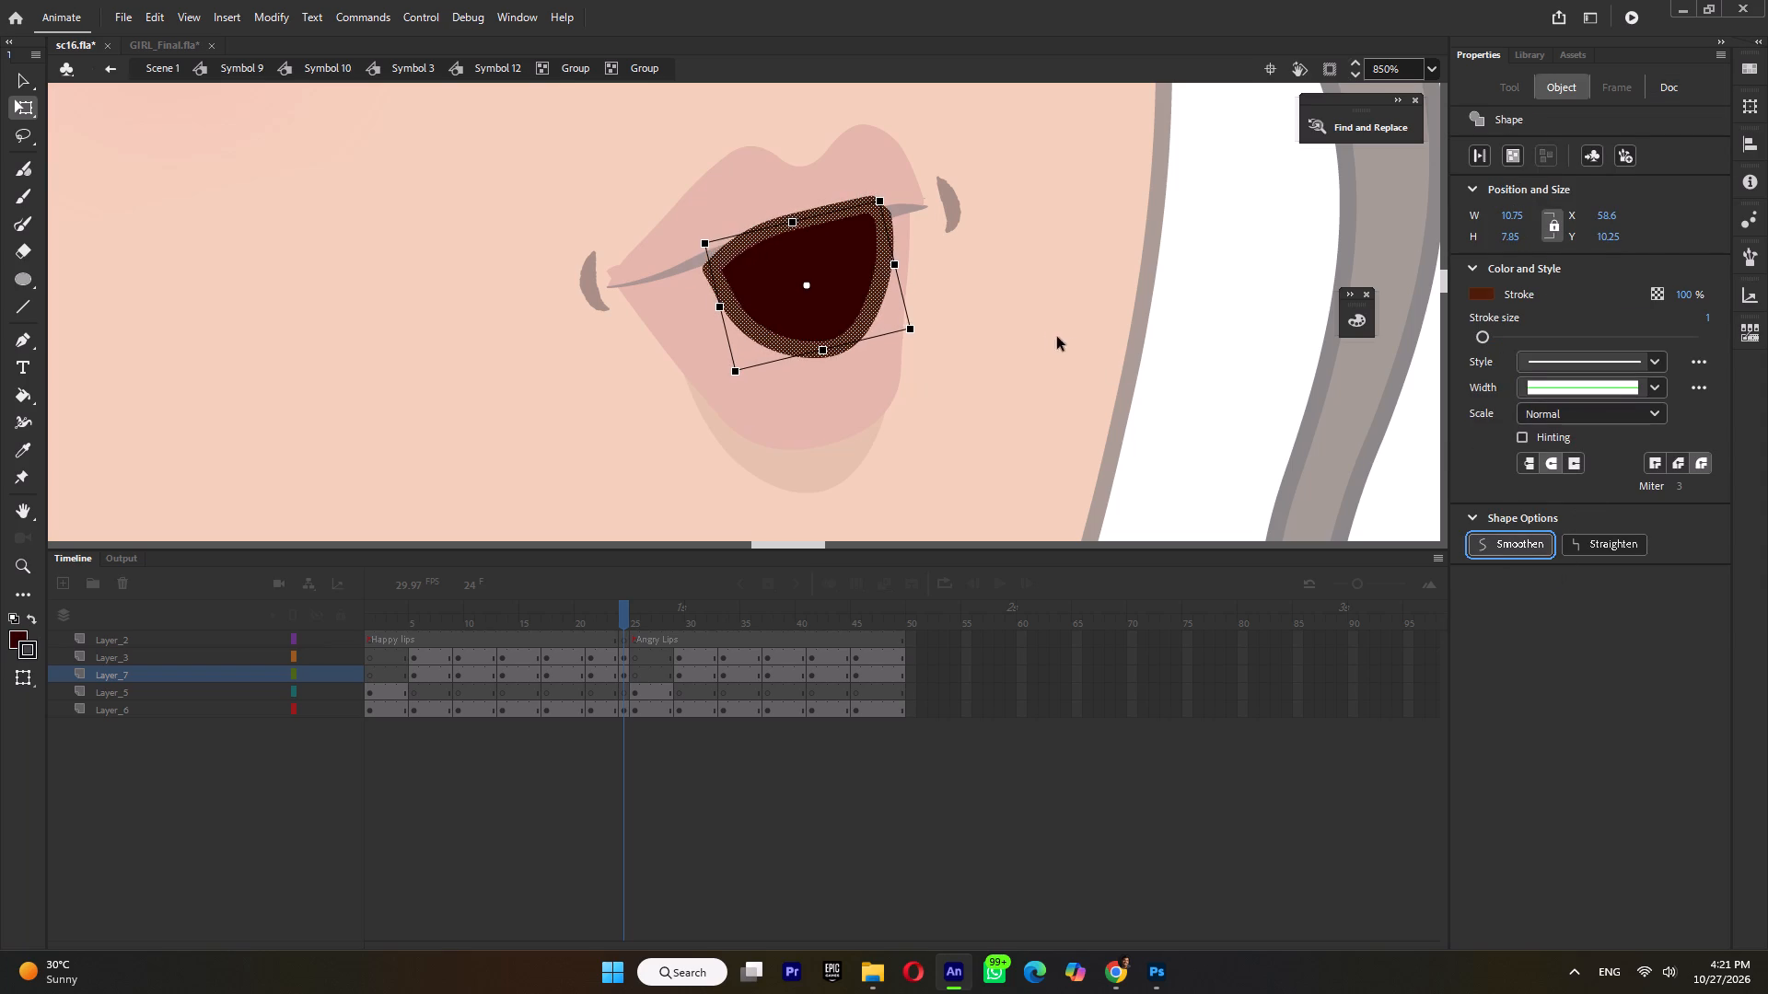
Reshape the mouth opening's outline smaller and narrower, raising its lower edge and pulling both sides and upper corners inward.
{"action": "left_click_drag", "start_coordinate": [1049, 335], "coordinate": [1039, 334]}
{"action": "left_click_drag", "start_coordinate": [843, 345], "coordinate": [843, 331]}
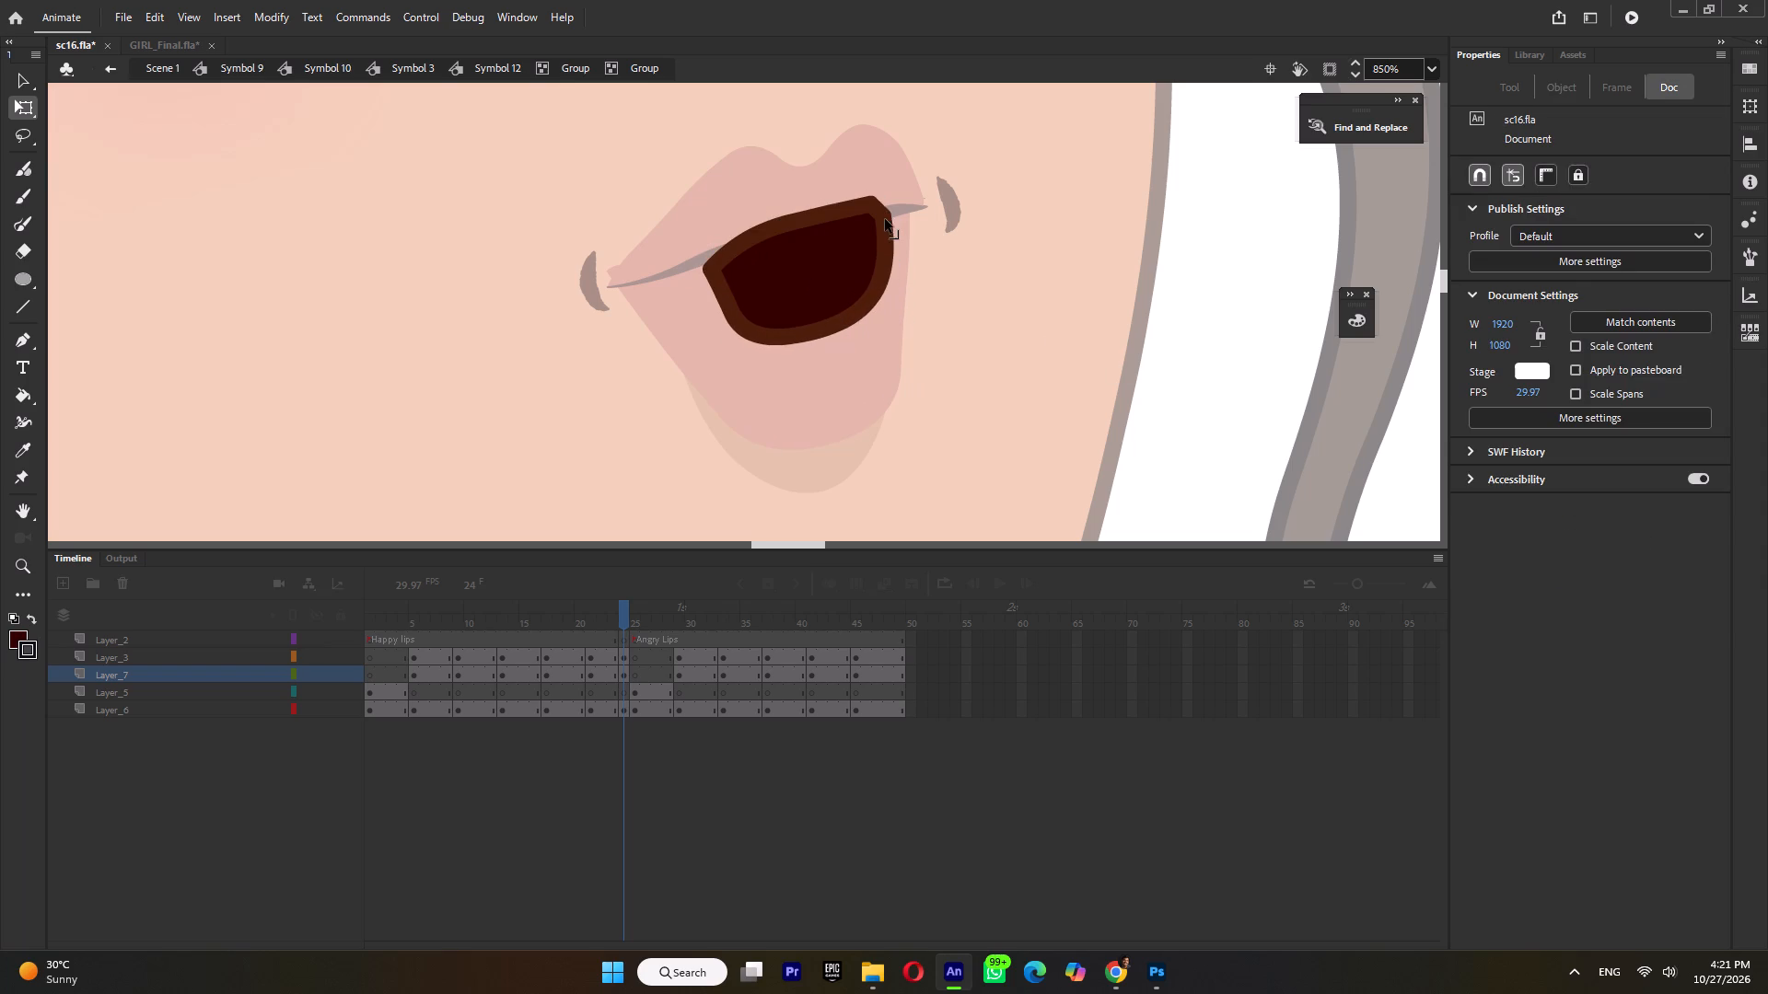
{"action": "left_click_drag", "start_coordinate": [885, 219], "coordinate": [863, 225]}
{"action": "left_click_drag", "start_coordinate": [869, 202], "coordinate": [870, 215]}
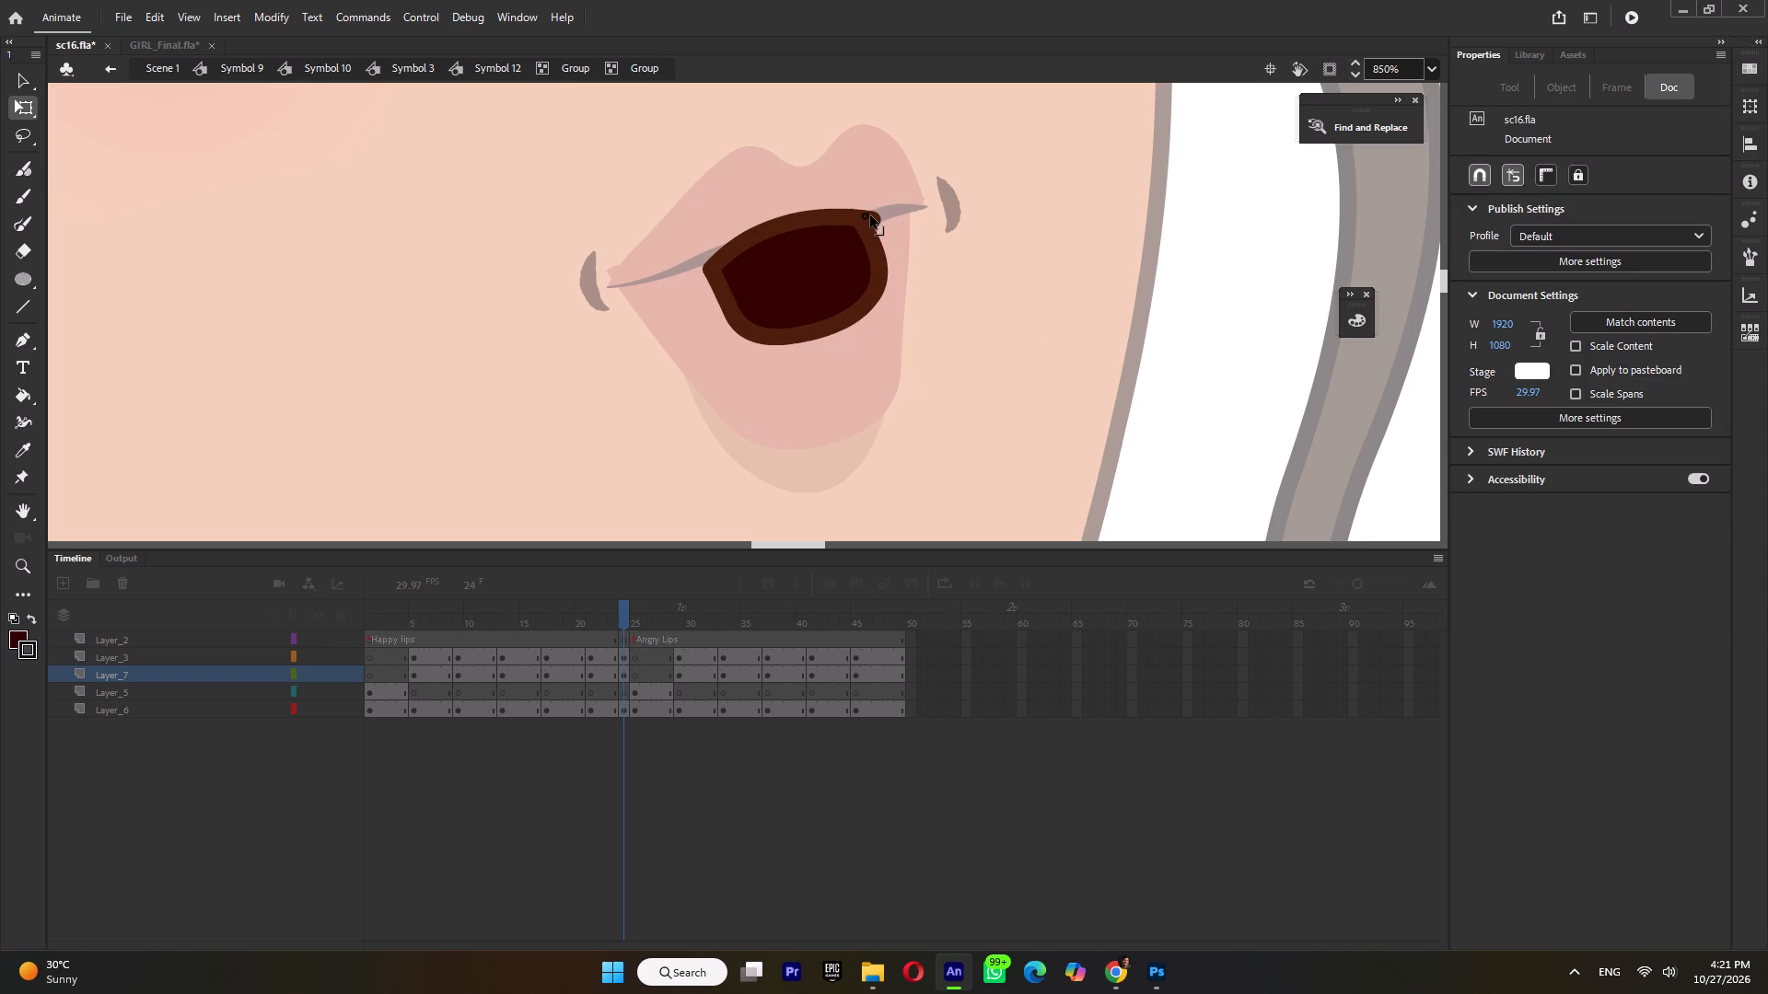
{"action": "left_click_drag", "start_coordinate": [870, 215], "coordinate": [869, 215]}
{"action": "left_click", "coordinate": [789, 219]}
{"action": "left_click_drag", "start_coordinate": [715, 268], "coordinate": [725, 260]}
{"action": "left_click_drag", "start_coordinate": [729, 307], "coordinate": [752, 306]}
{"action": "left_click", "coordinate": [762, 327]}
{"action": "left_click_drag", "start_coordinate": [750, 281], "coordinate": [746, 290]}
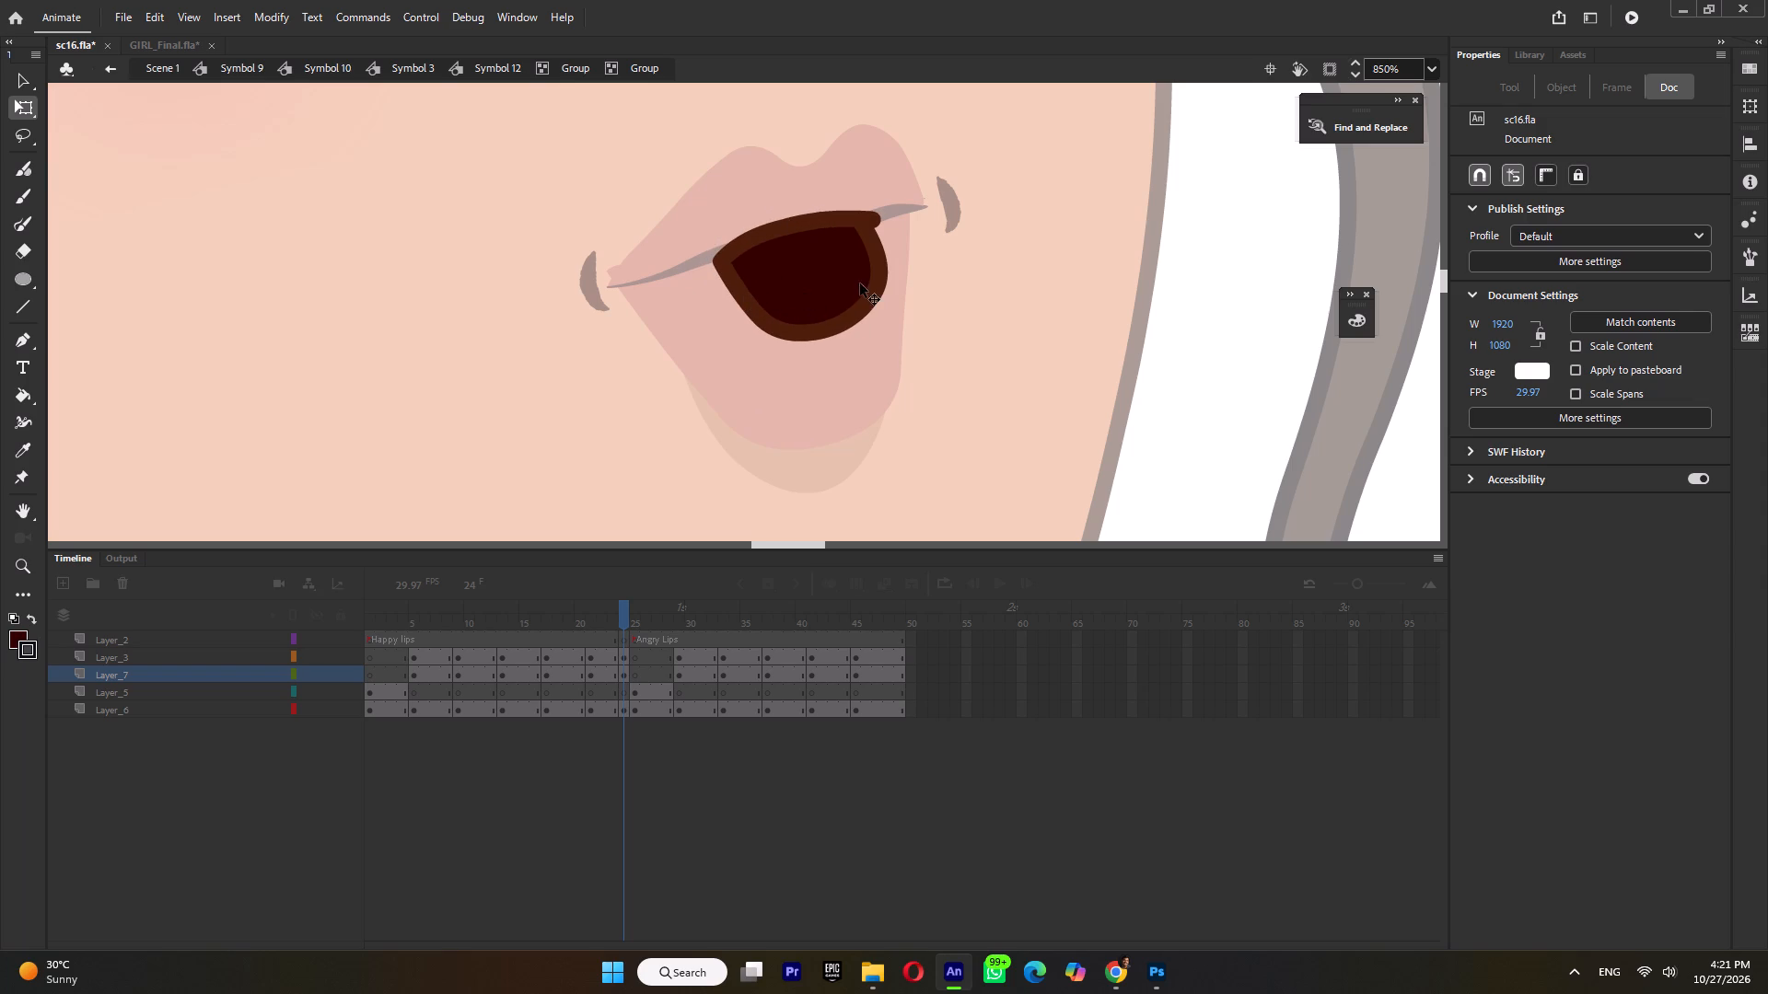
{"action": "left_click_drag", "start_coordinate": [878, 272], "coordinate": [863, 285]}
{"action": "left_click", "coordinate": [857, 258]}
{"action": "left_click_drag", "start_coordinate": [862, 226], "coordinate": [848, 232]}
Delete the brown outline segments along the mouth opening's upper edge.
{"action": "left_click", "coordinate": [867, 217]}
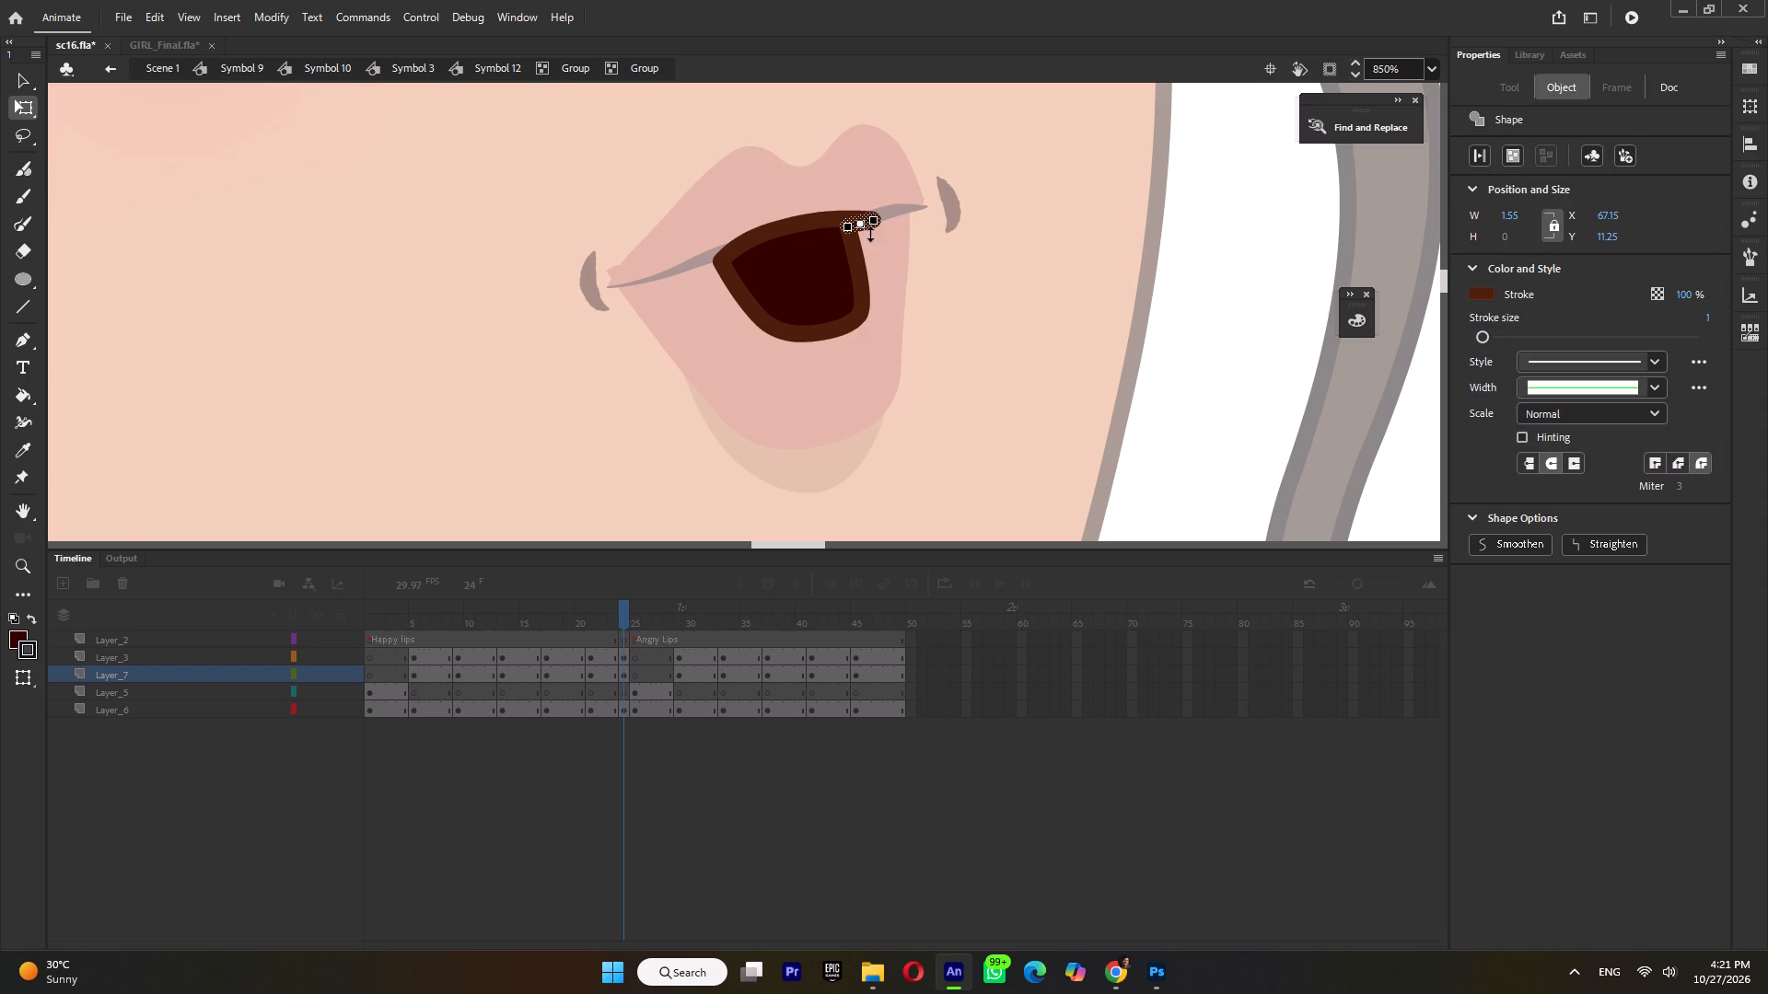
{"action": "key", "text": "Delete"}
{"action": "left_click", "coordinate": [867, 216]}
{"action": "key", "text": "Delete"}
Pull the mouth opening's lower edge further up and inward, round off its bottom curve, and leave its group.
{"action": "left_click_drag", "start_coordinate": [859, 316], "coordinate": [848, 302]}
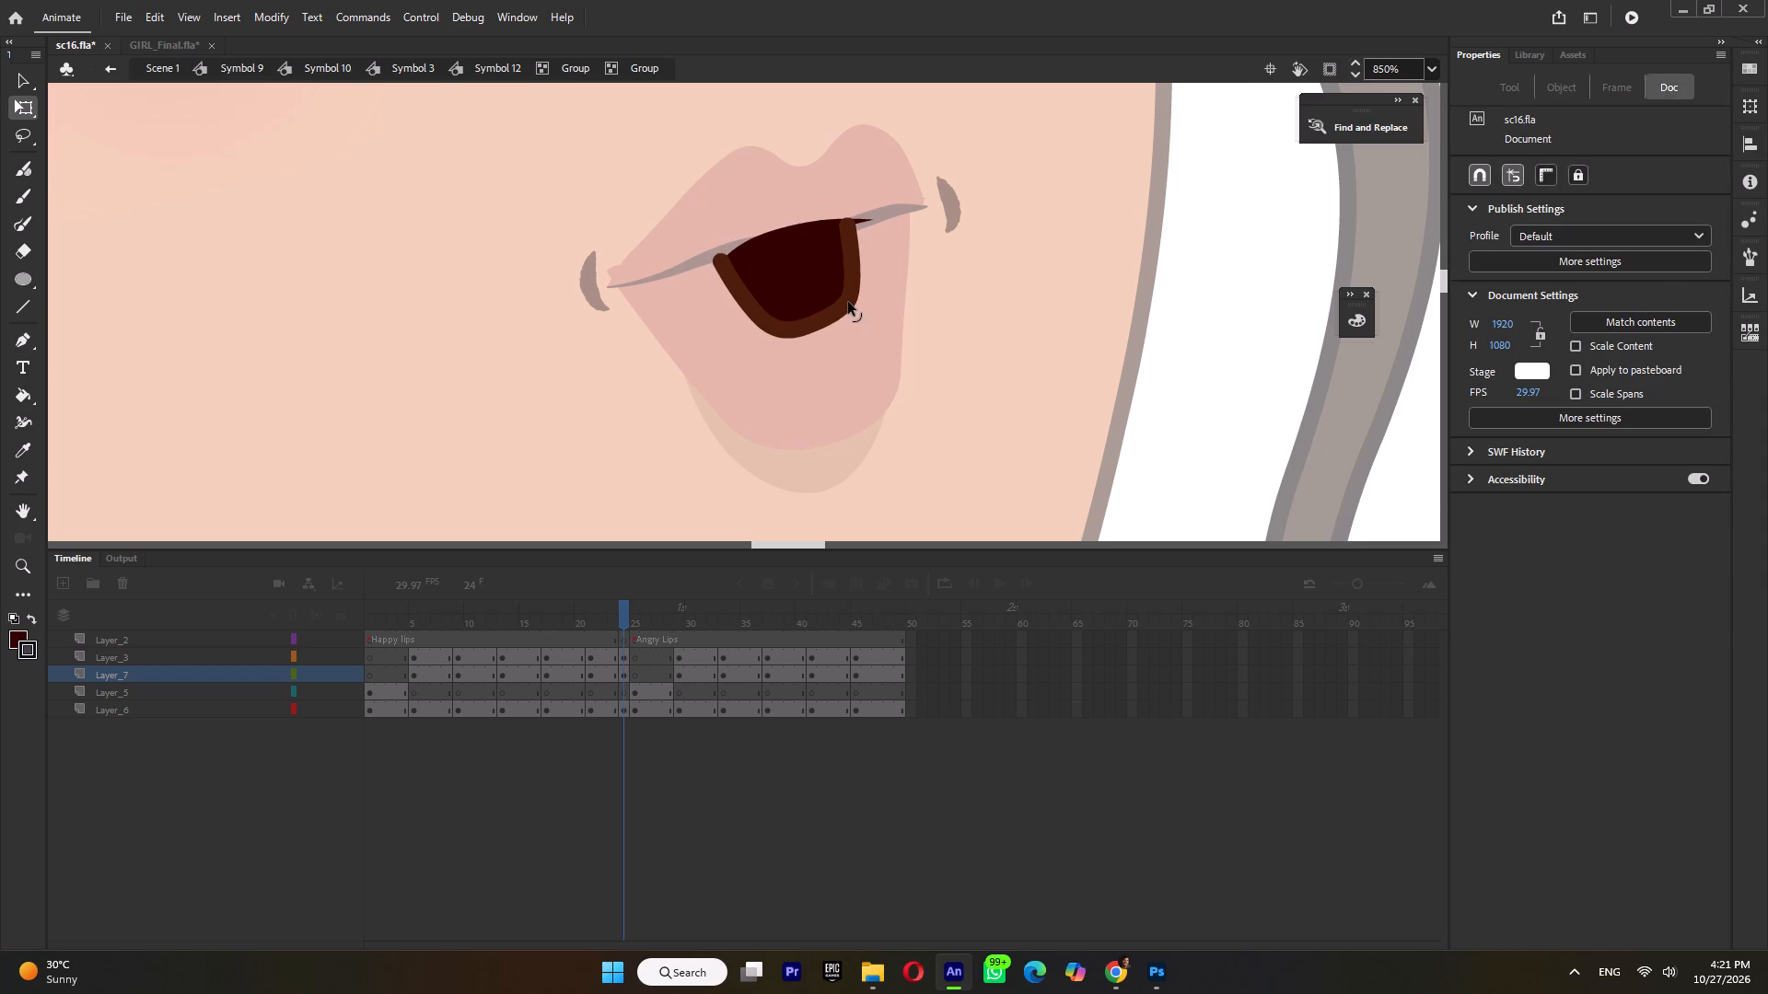
{"action": "left_click_drag", "start_coordinate": [848, 302], "coordinate": [841, 306]}
{"action": "left_click", "coordinate": [784, 334]}
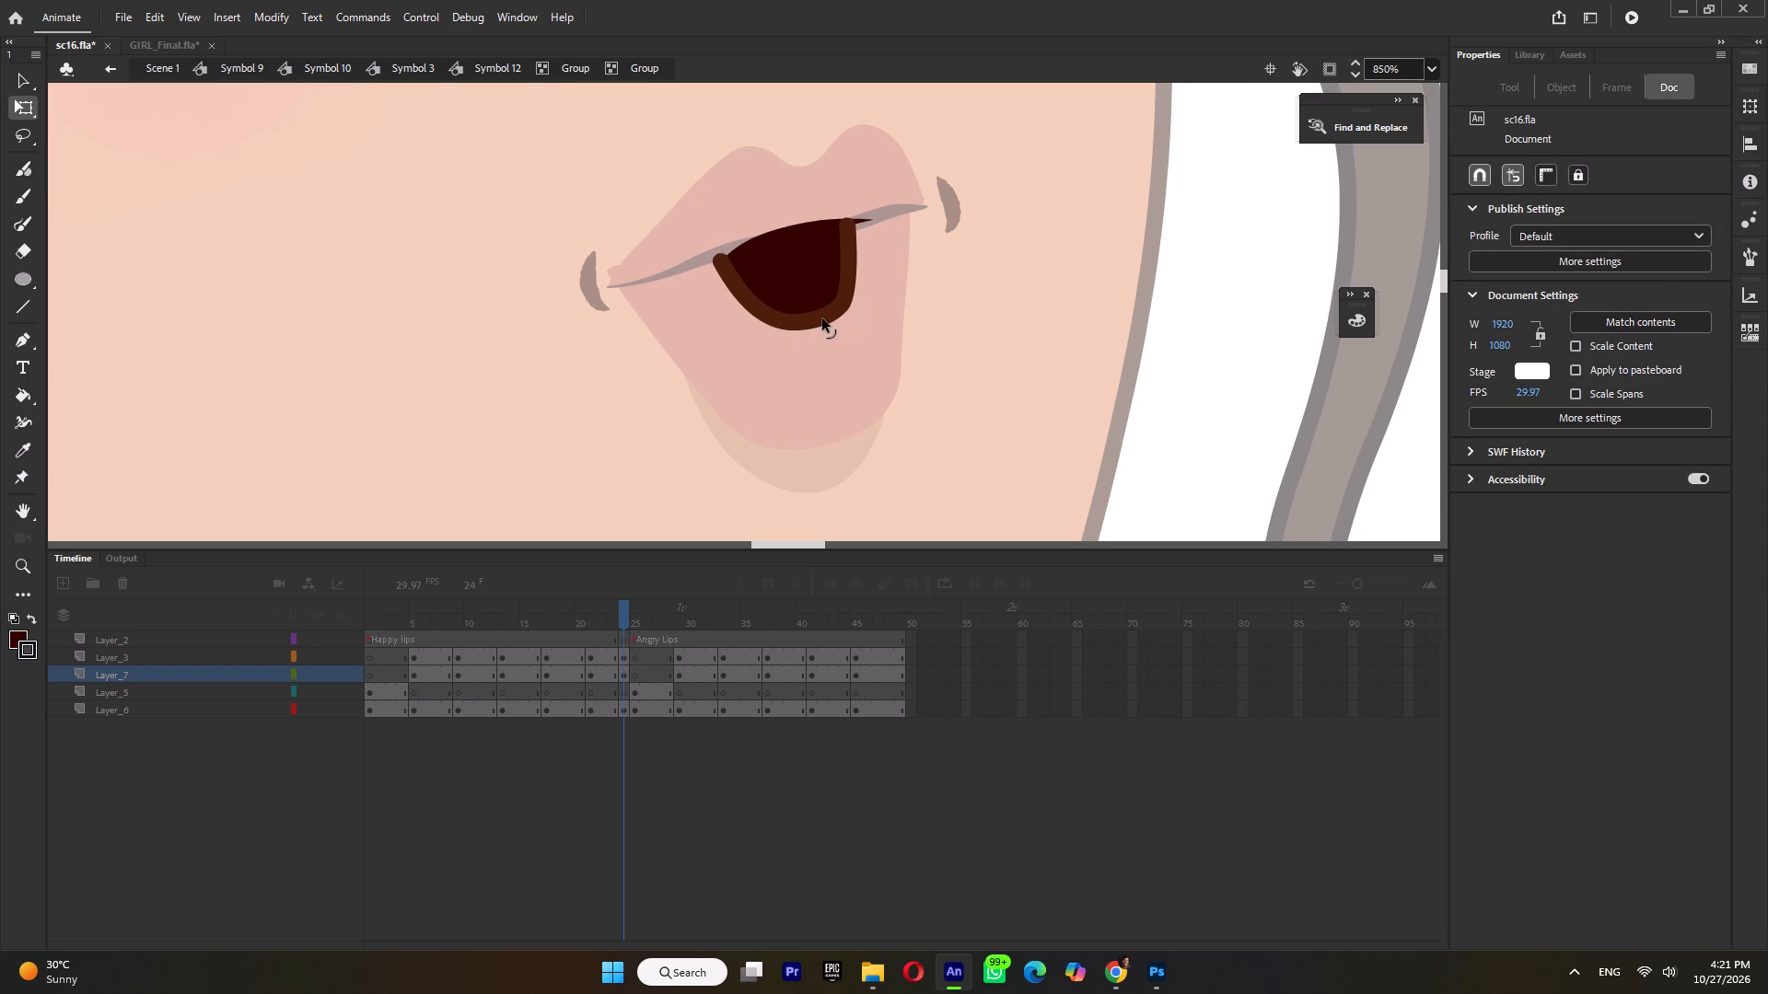
{"action": "left_click", "coordinate": [831, 310]}
{"action": "double_click", "coordinate": [914, 254]}
{"action": "scroll", "coordinate": [1031, 347], "scroll_direction": "down", "scroll_amount": 11, "text": "ctrl"}
{"action": "left_click", "coordinate": [1195, 316], "text": "ctrl"}
{"action": "scroll", "coordinate": [1120, 353], "scroll_direction": "down", "scroll_amount": 3, "text": "ctrl"}
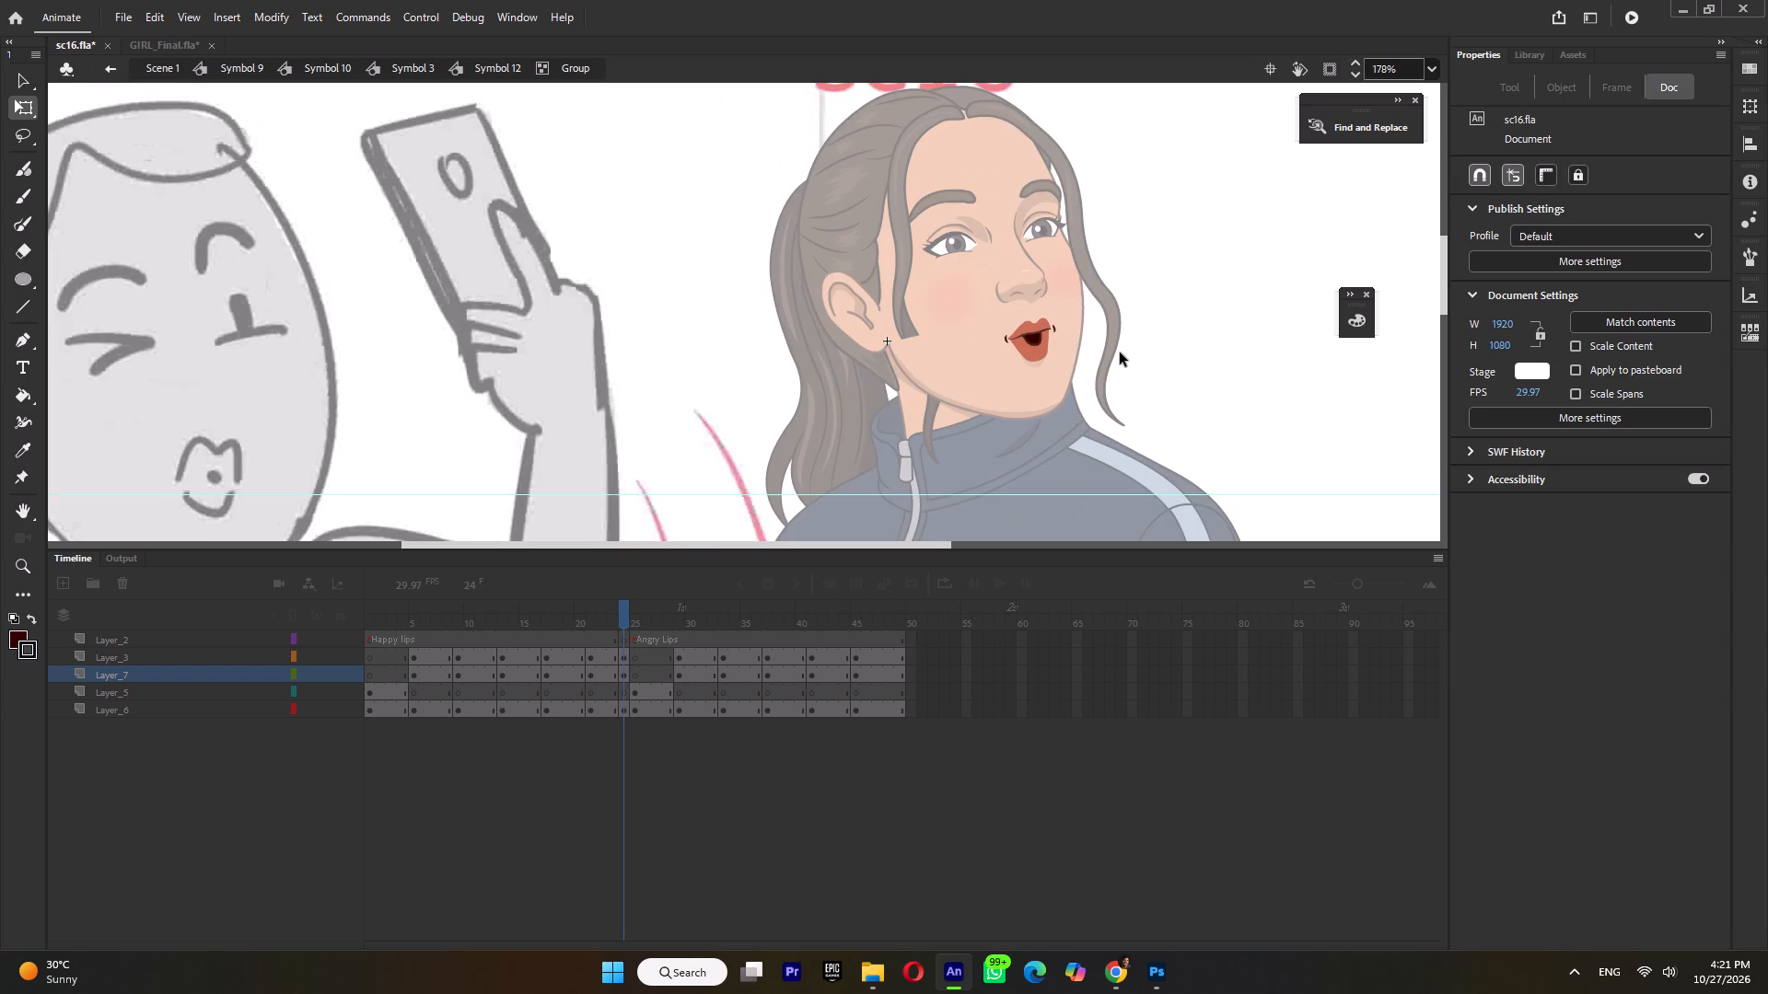
In the upper lip's group, bend the upper and lower edges of the dark lip line upward into a smooth arch.
{"action": "scroll", "coordinate": [1041, 345], "scroll_direction": "up", "scroll_amount": 8, "text": "ctrl"}
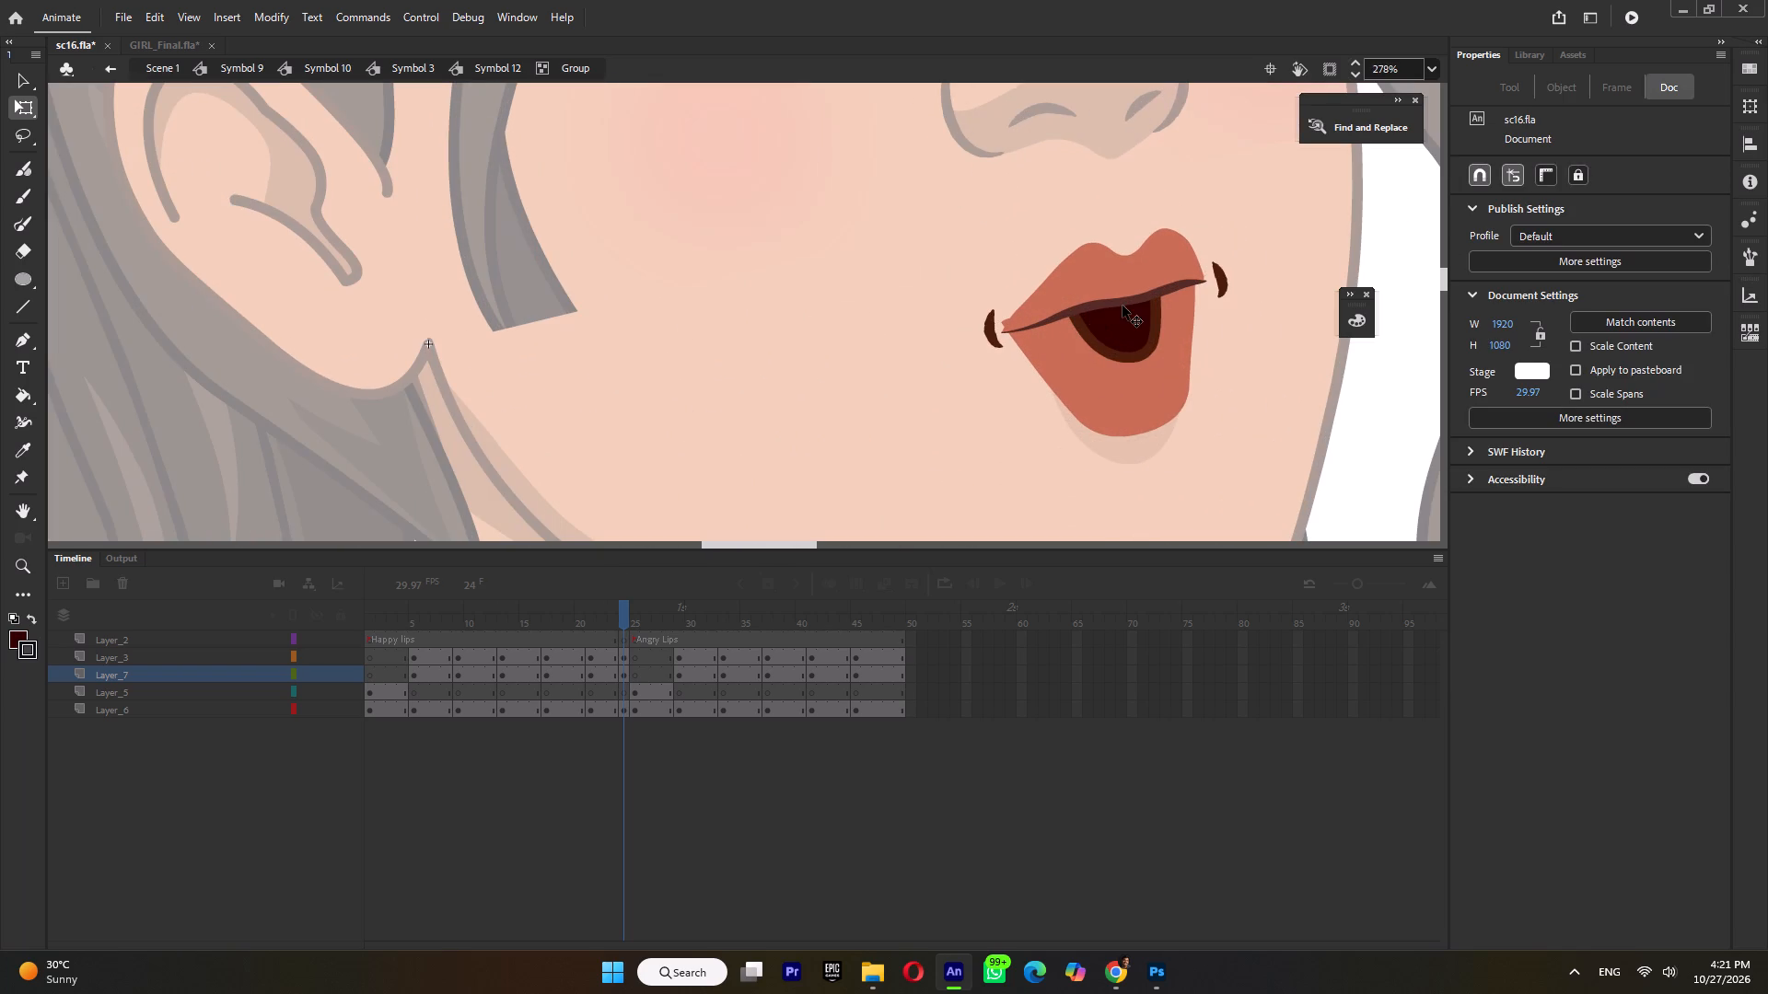
{"action": "left_click", "coordinate": [1122, 306]}
{"action": "double_click", "coordinate": [1123, 302]}
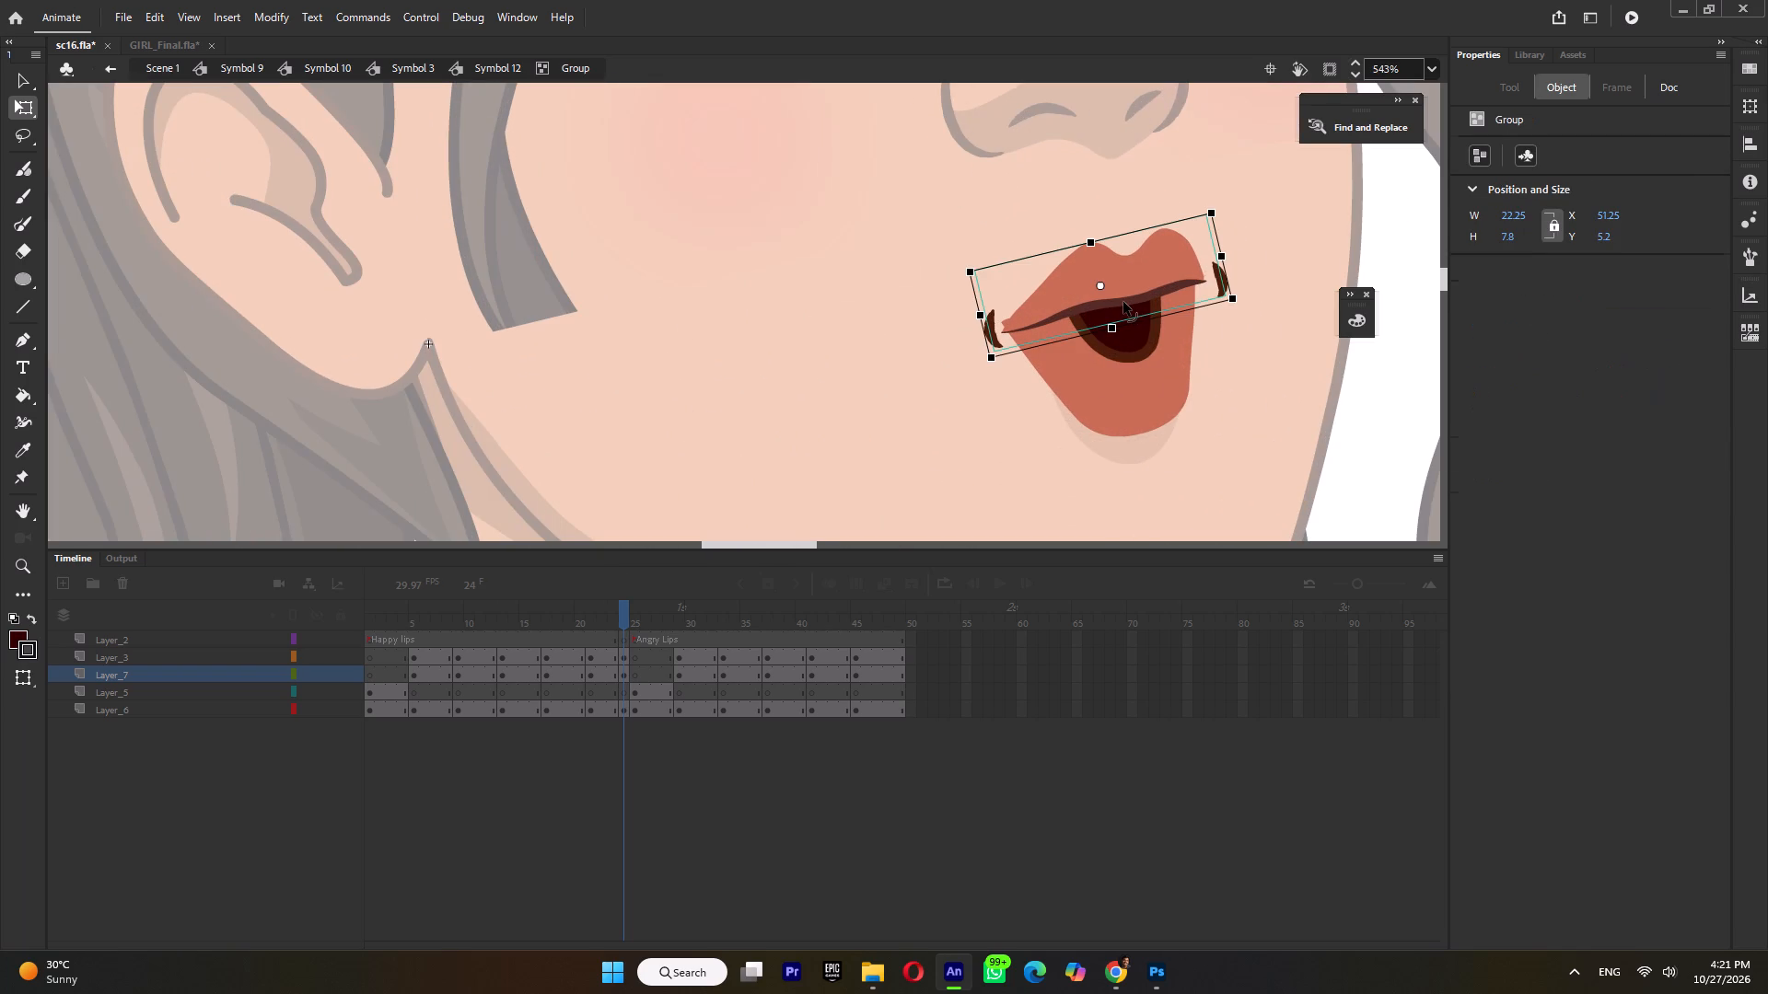
{"action": "scroll", "coordinate": [1123, 300], "scroll_direction": "up", "scroll_amount": 3, "text": "ctrl"}
{"action": "left_click_drag", "start_coordinate": [1126, 303], "coordinate": [1126, 284]}
{"action": "key", "text": "ctrl+z"}
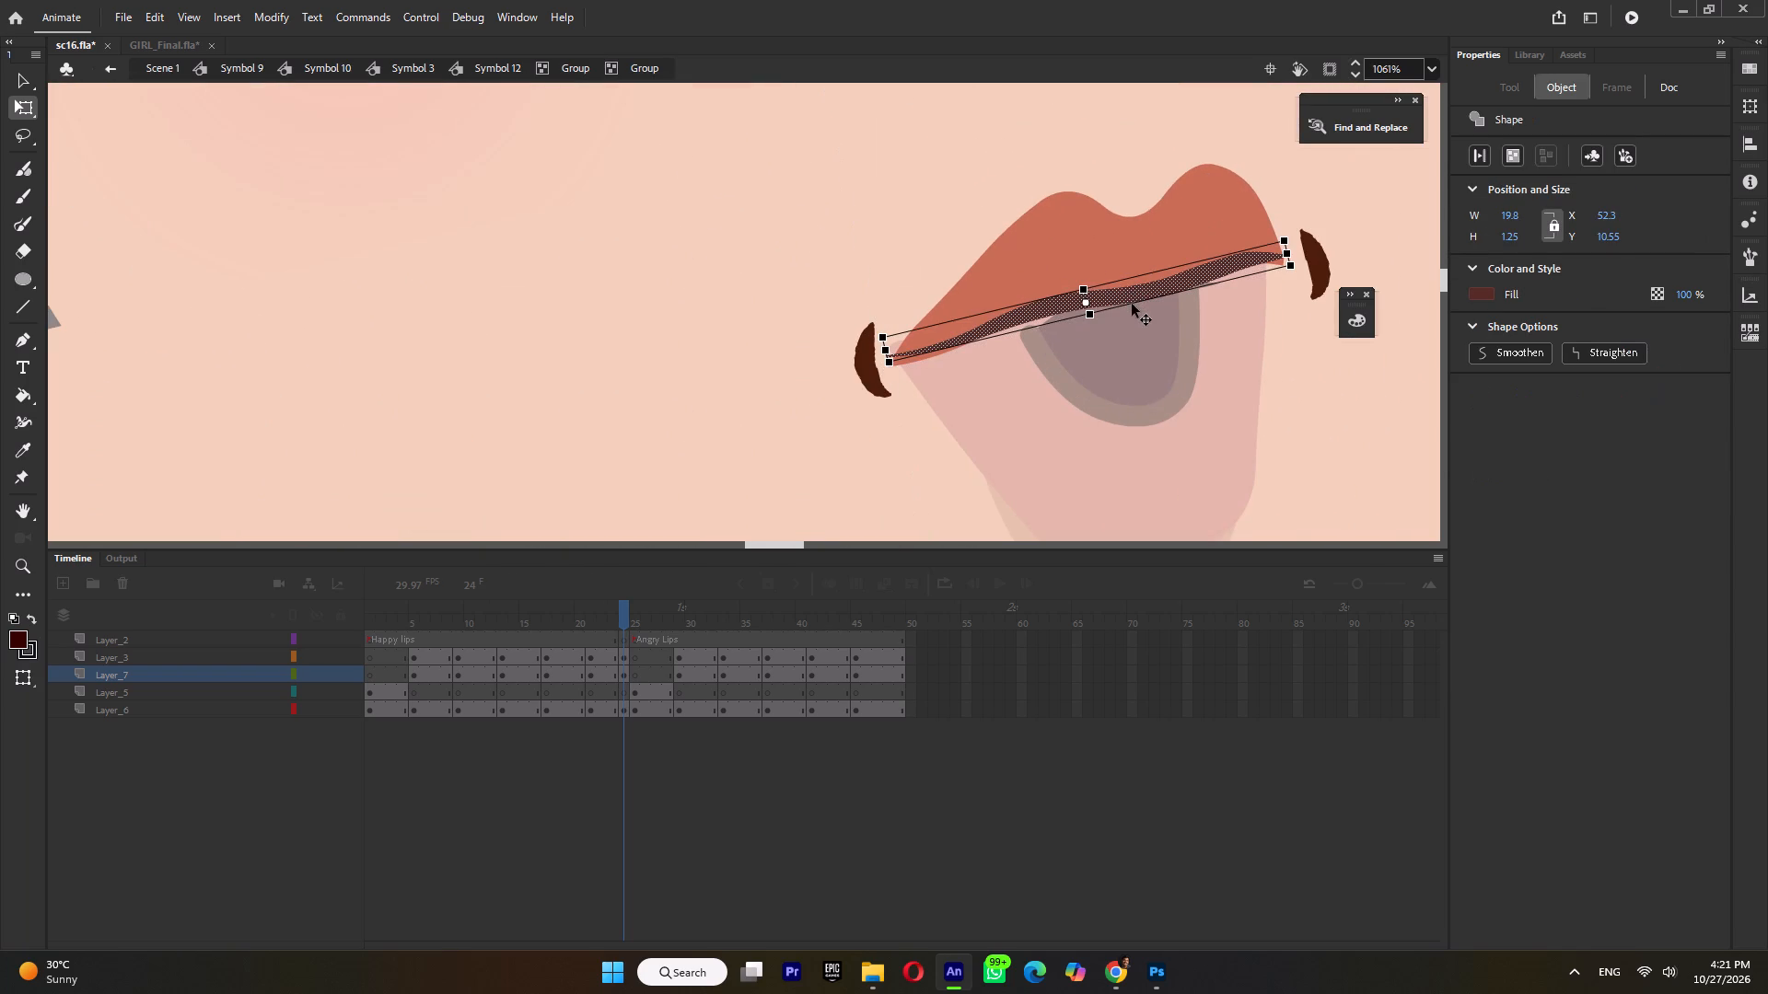
{"action": "left_click", "coordinate": [1133, 334]}
{"action": "left_click_drag", "start_coordinate": [1135, 305], "coordinate": [1135, 289]}
{"action": "key", "text": "ctrl+z"}
{"action": "left_click", "coordinate": [1140, 331]}
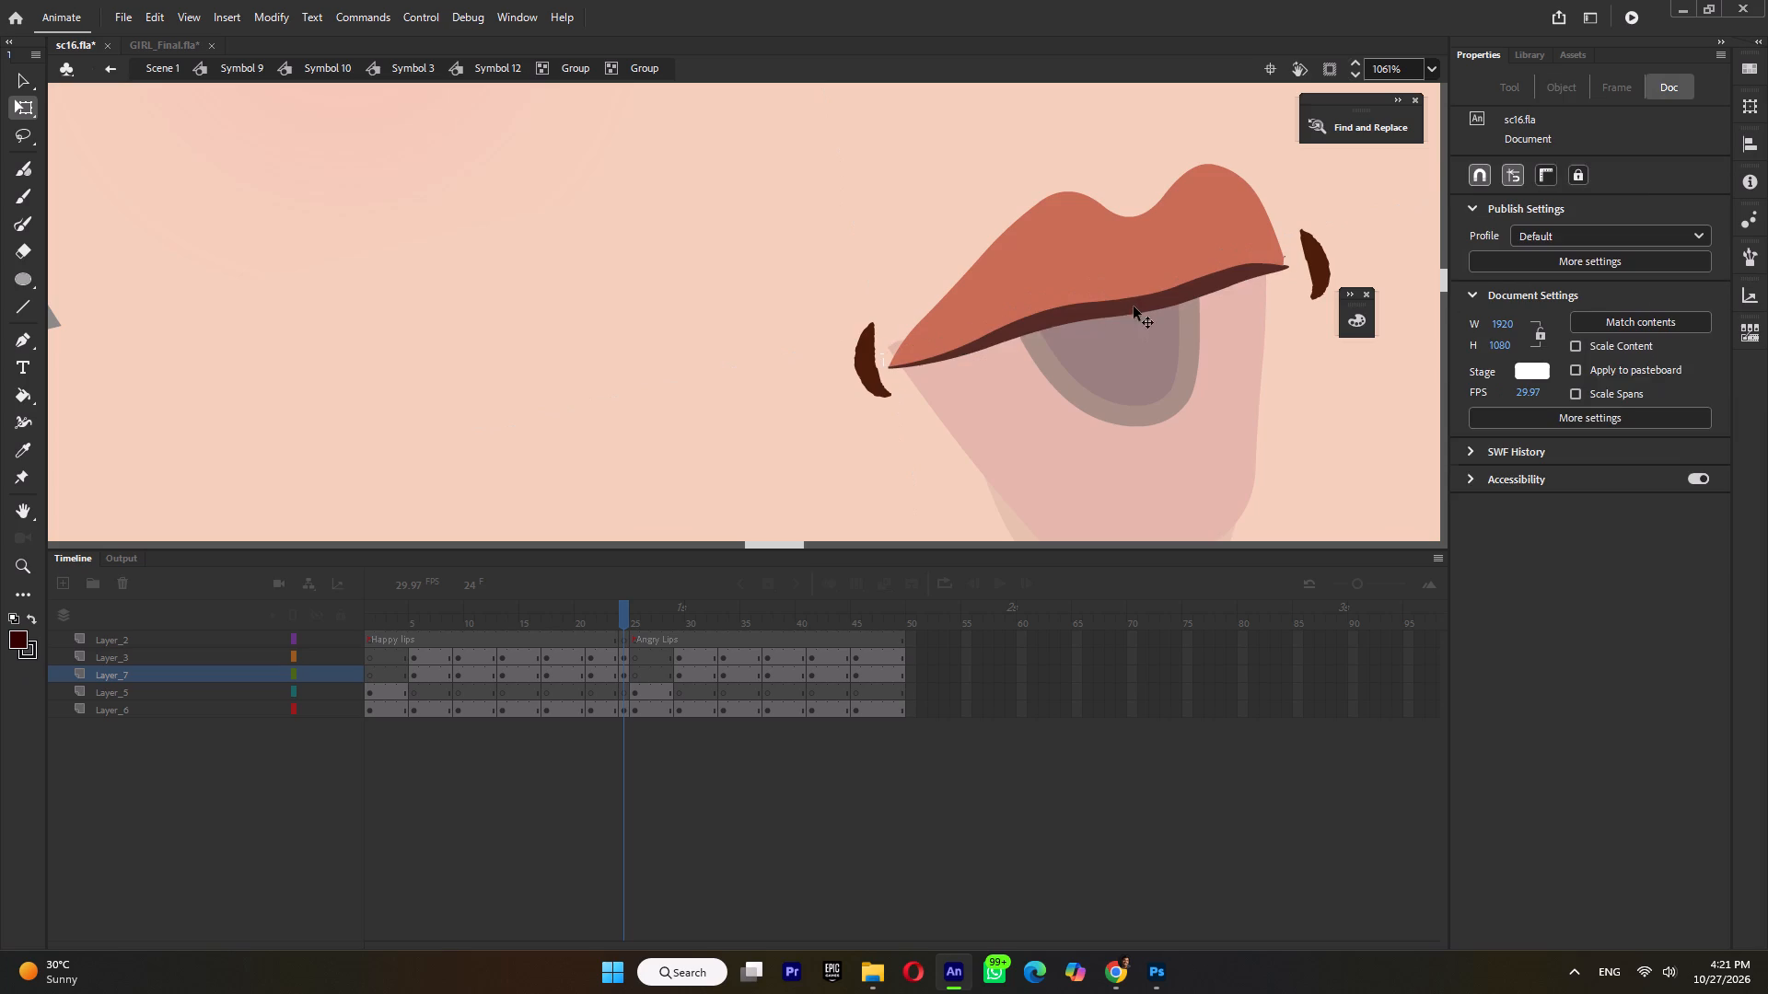
{"action": "left_click", "coordinate": [1134, 313]}
{"action": "left_click_drag", "start_coordinate": [1133, 296], "coordinate": [1132, 283]}
{"action": "left_click", "coordinate": [1199, 275]}
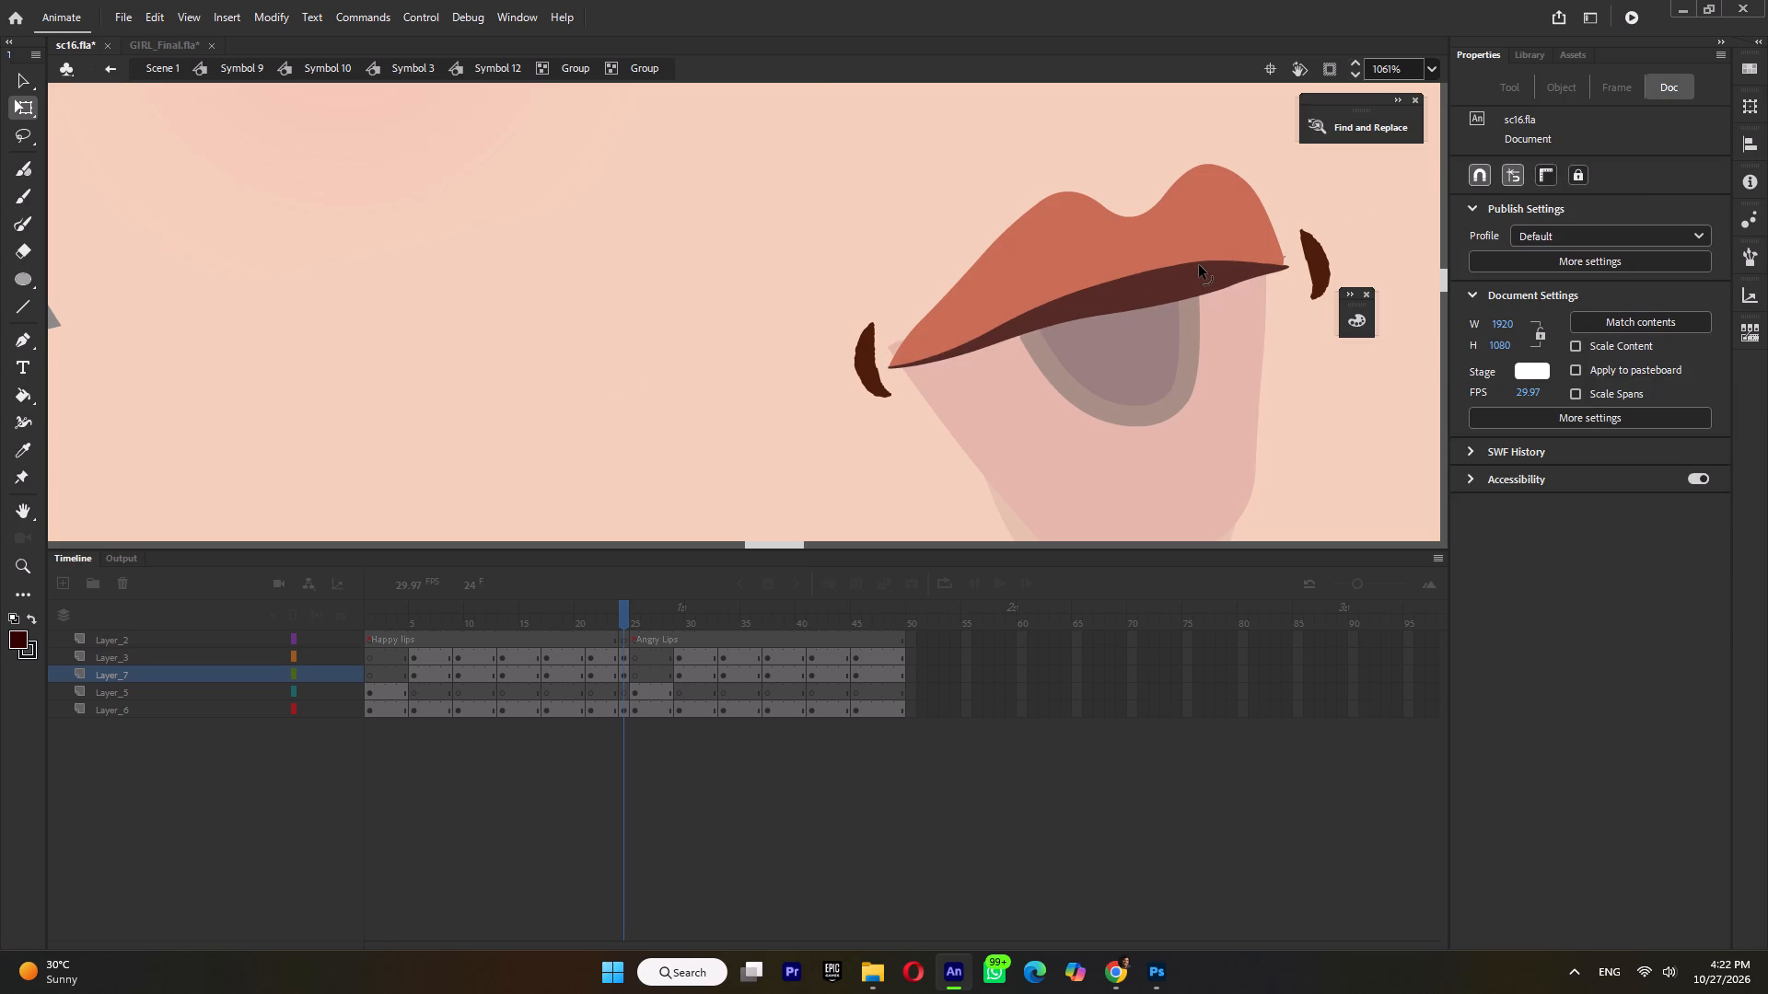
{"action": "left_click_drag", "start_coordinate": [1162, 304], "coordinate": [1158, 294]}
{"action": "left_click", "coordinate": [1096, 306]}
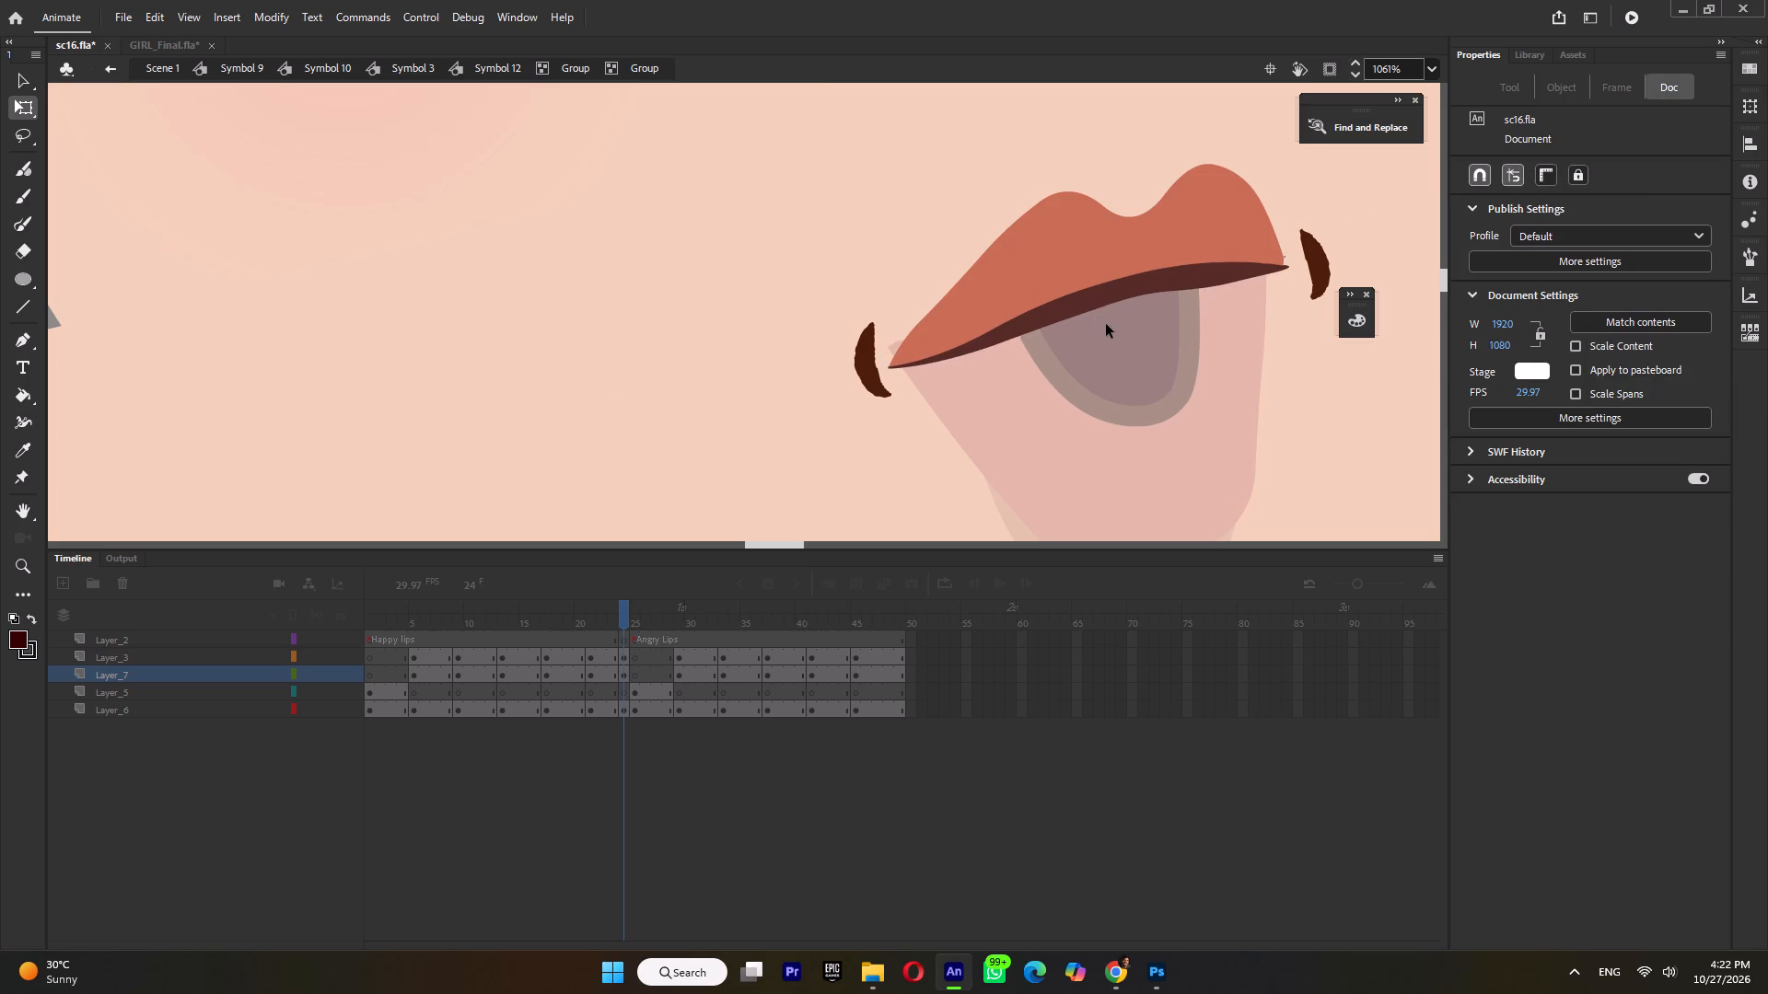
{"action": "double_click", "coordinate": [1106, 324]}
Scale the mouth opening's group down from its upper edge, slanting it slightly, to about 7.95 wide and 4.2 high.
{"action": "left_click", "coordinate": [1099, 354]}
{"action": "left_click", "coordinate": [1102, 382]}
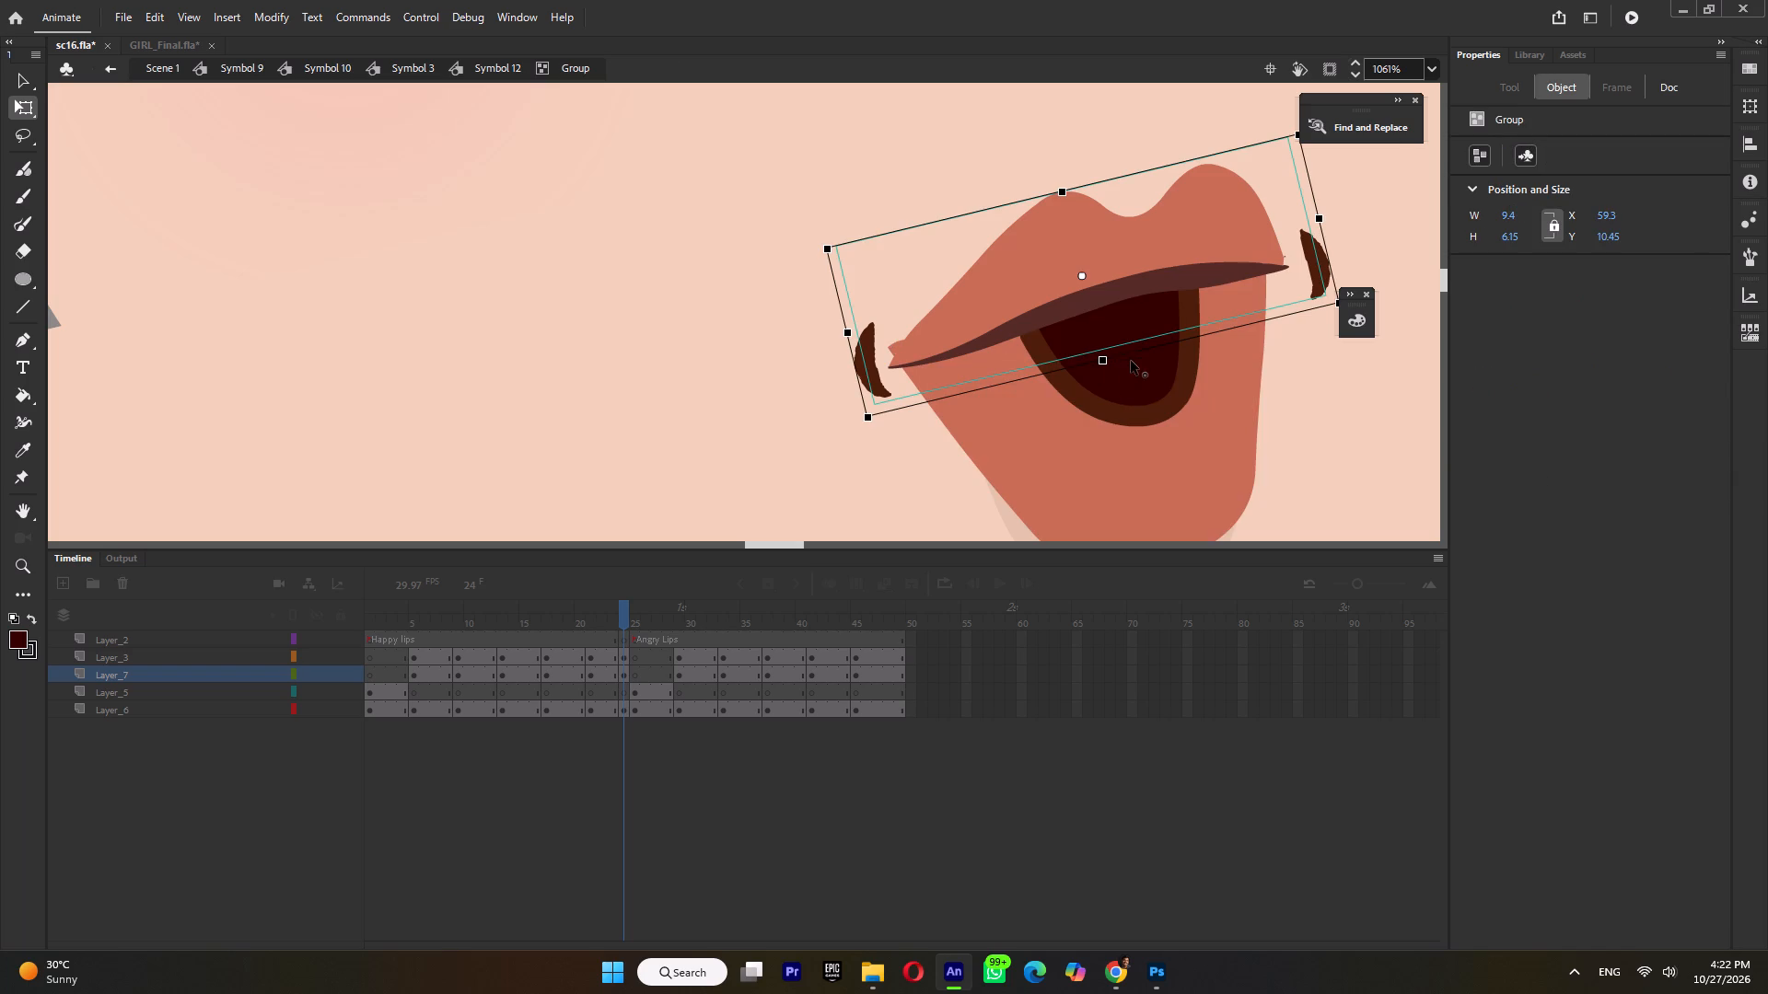
{"action": "left_click_drag", "start_coordinate": [1132, 361], "coordinate": [1116, 294]}
{"action": "left_click_drag", "start_coordinate": [1146, 428], "coordinate": [1134, 370]}
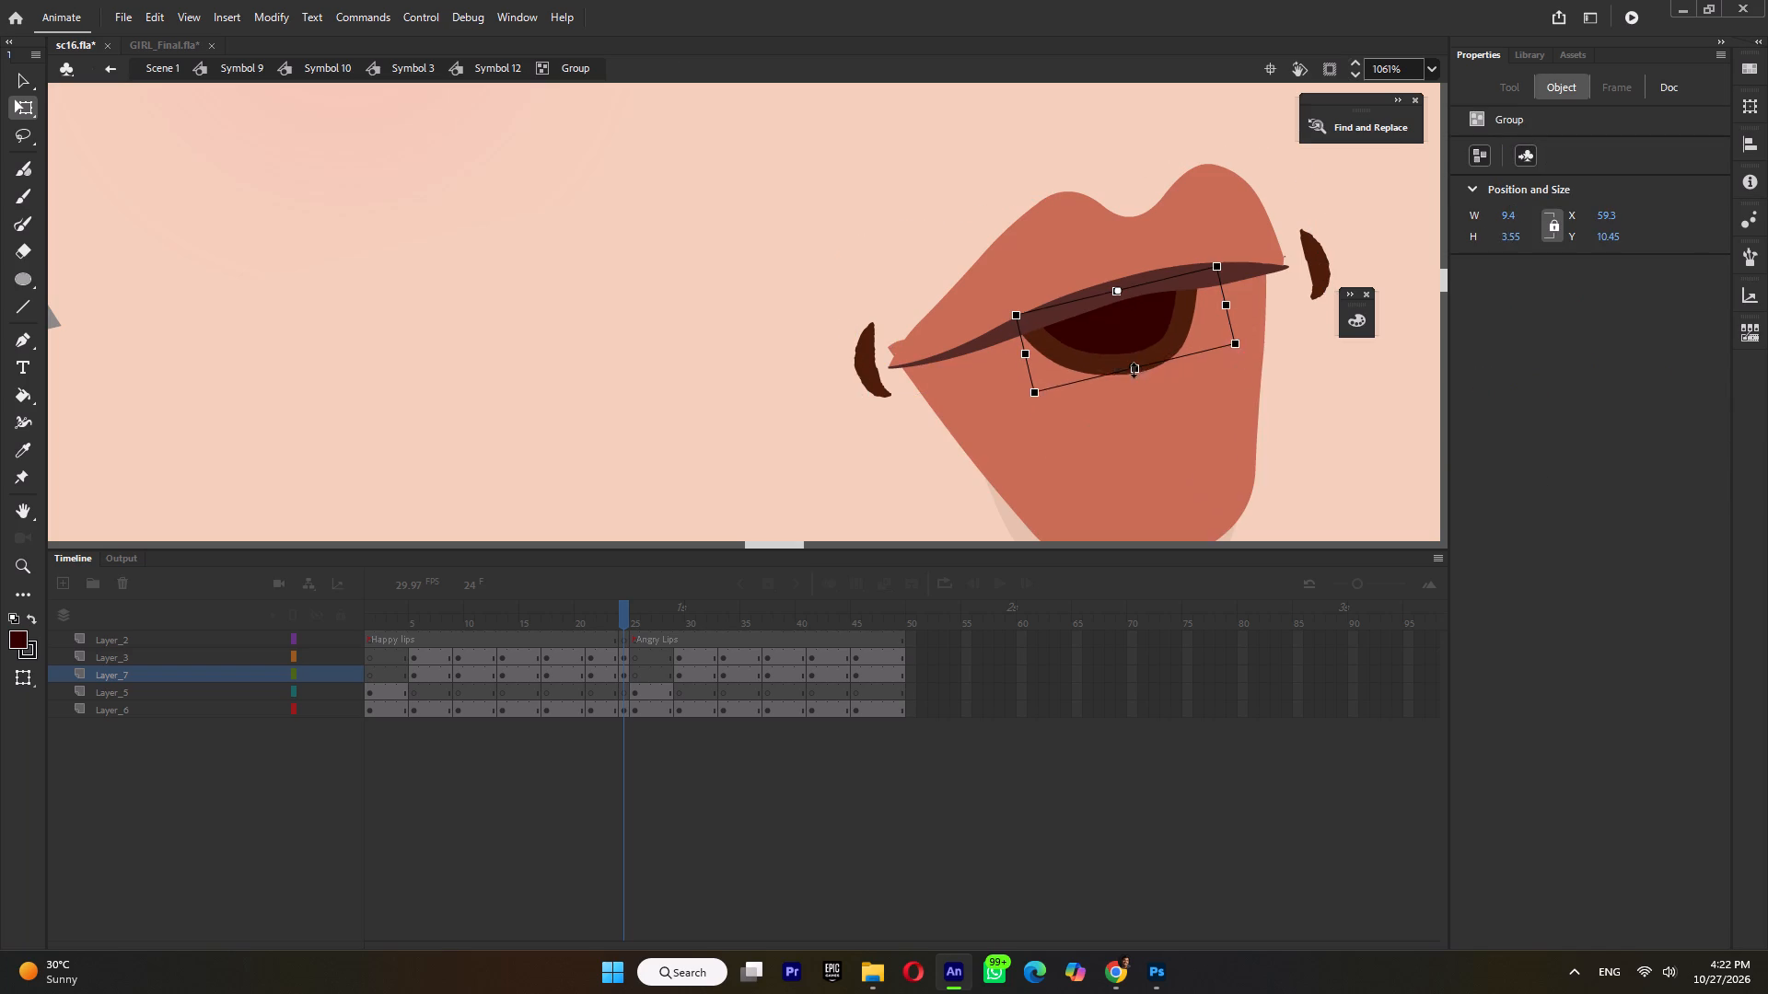
{"action": "left_click_drag", "start_coordinate": [1134, 370], "coordinate": [1136, 385]}
{"action": "left_click_drag", "start_coordinate": [1159, 381], "coordinate": [1149, 391]}
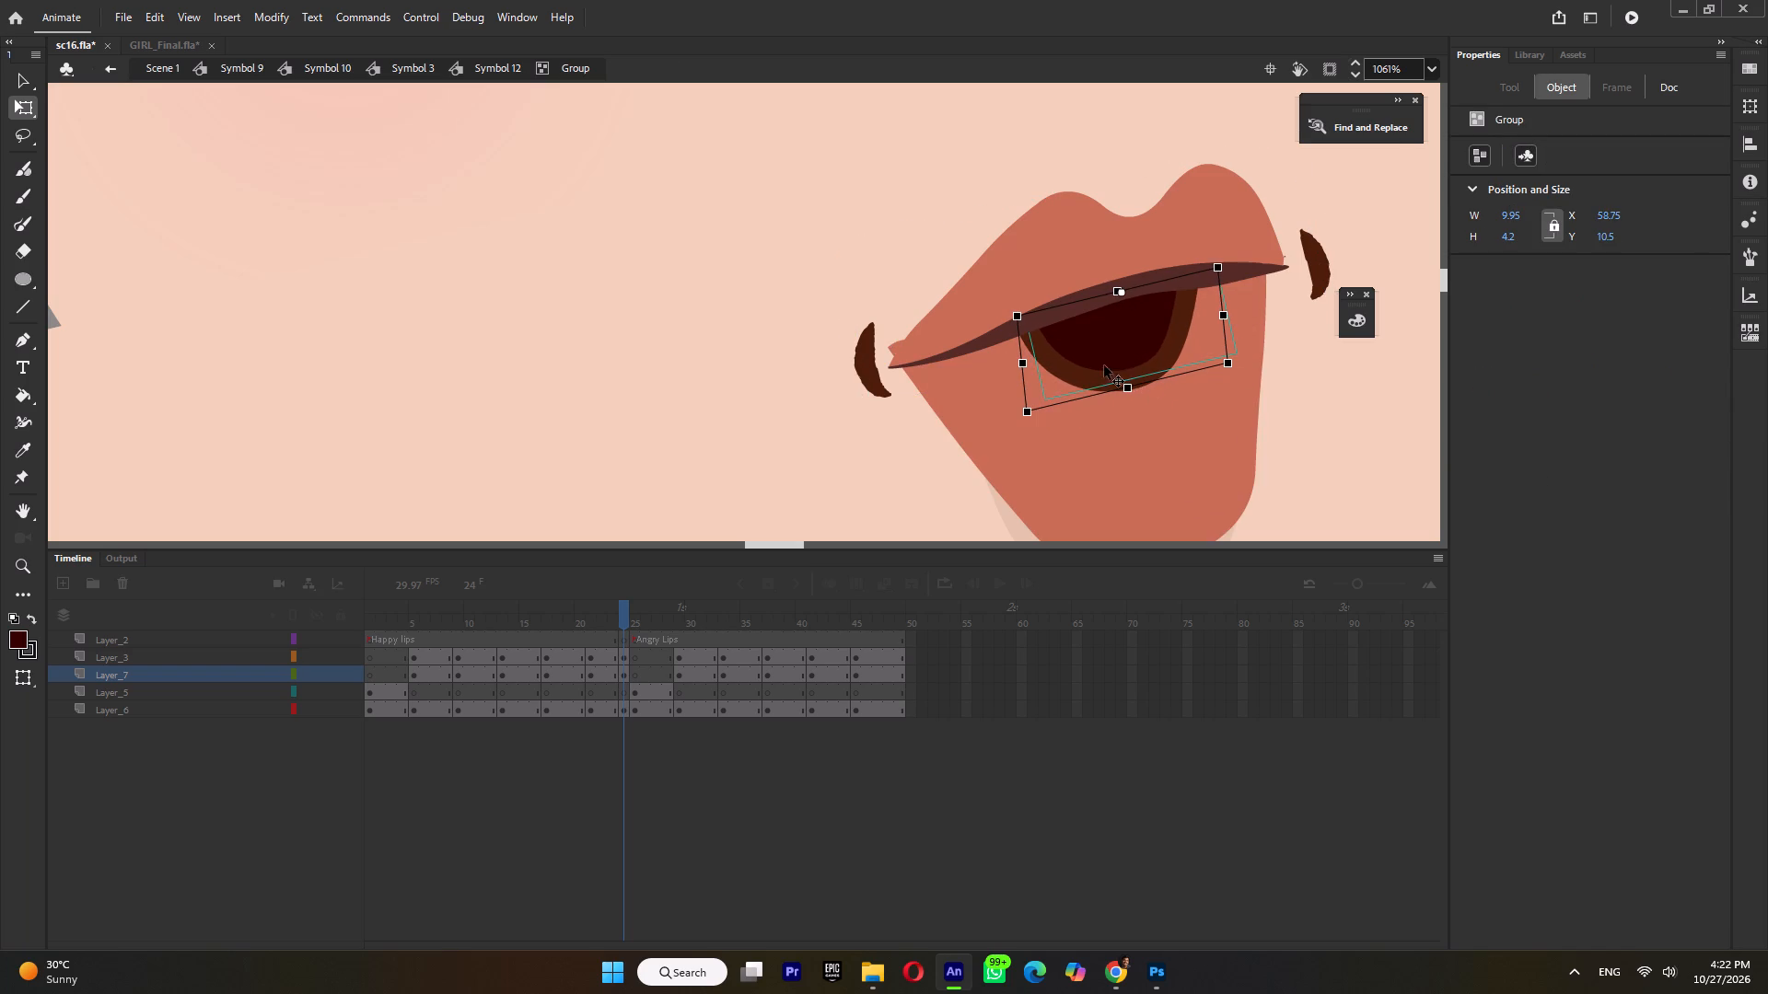
{"action": "left_click_drag", "start_coordinate": [1024, 364], "coordinate": [1042, 361]}
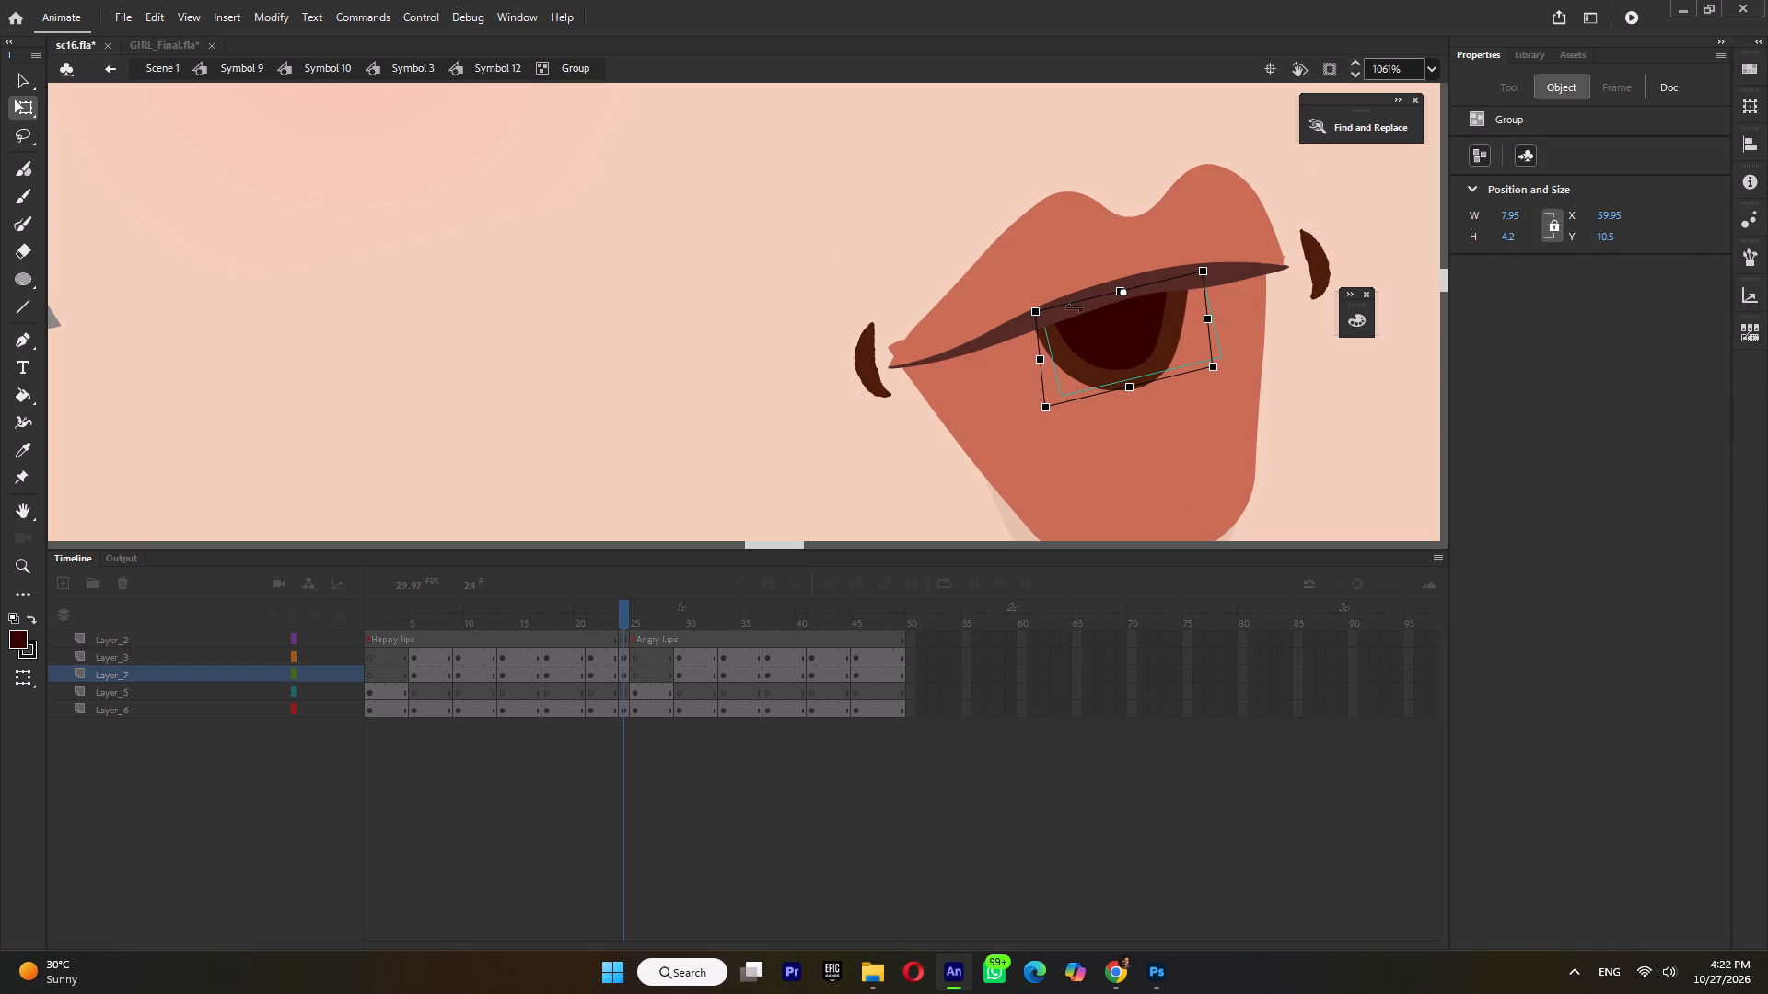
In the upper lip's group, stretch the upper lip fill upward from its base to about 8.2 high.
{"action": "left_click", "coordinate": [1084, 223]}
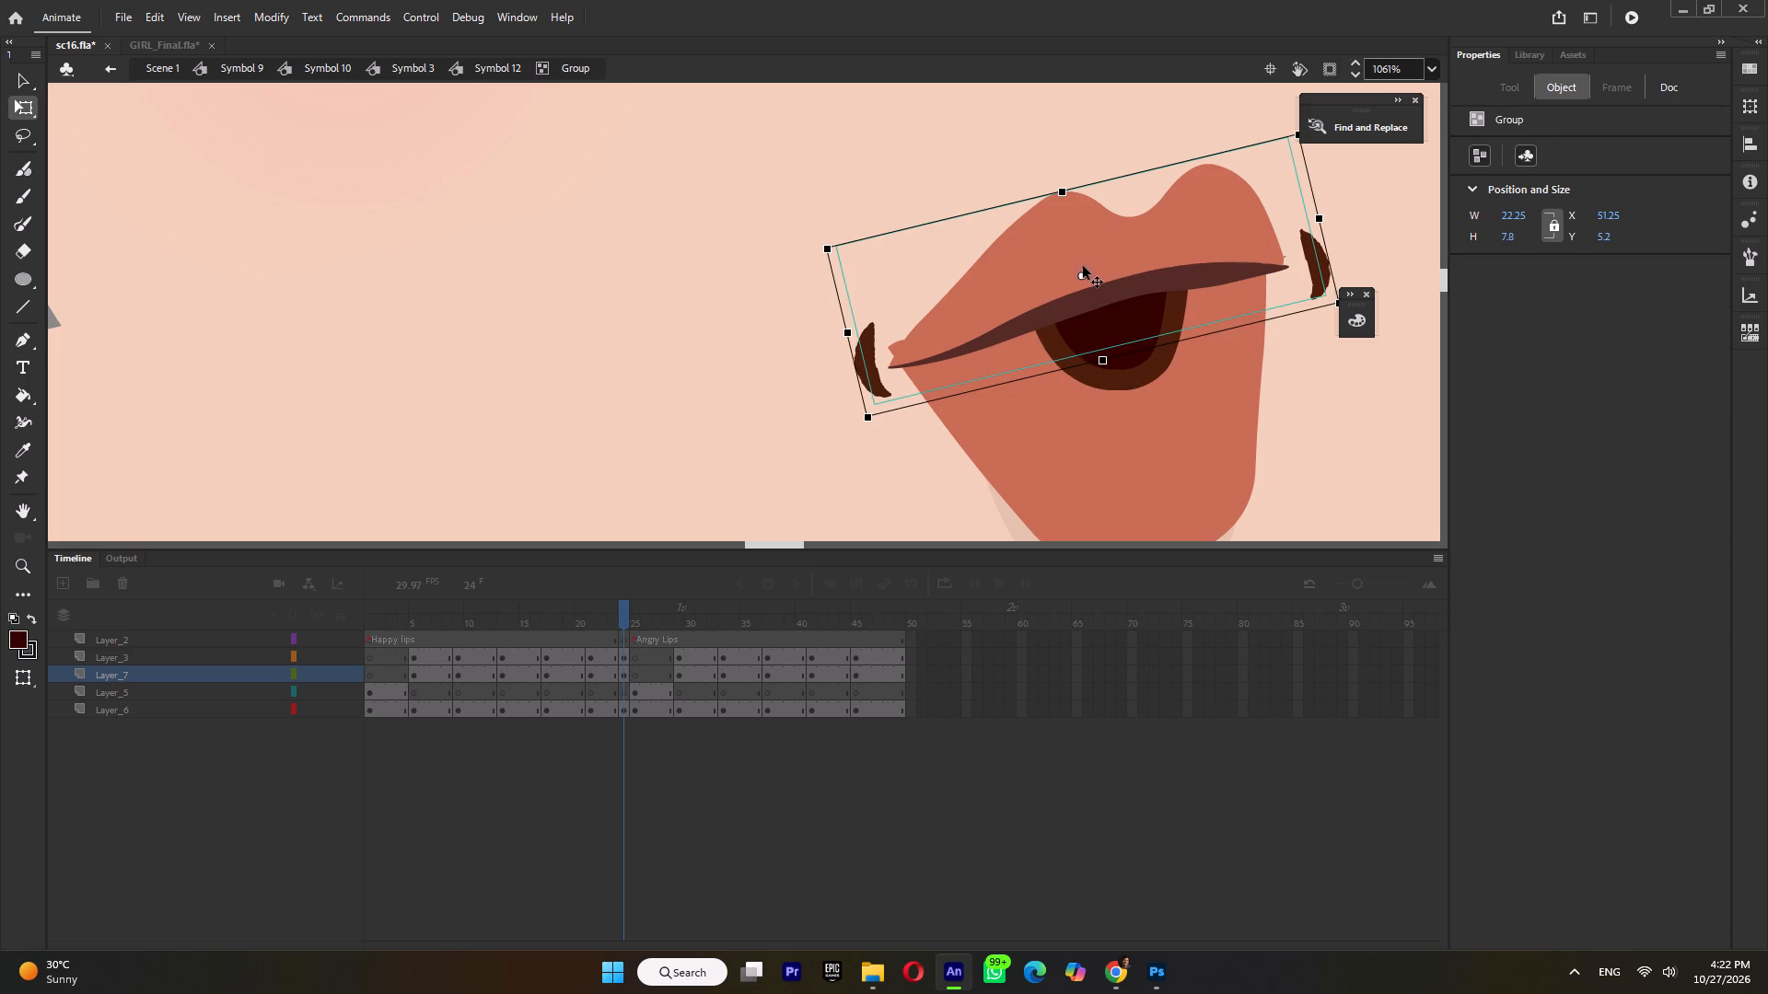
{"action": "left_click", "coordinate": [1082, 272]}
{"action": "double_click", "coordinate": [1097, 243]}
{"action": "left_click", "coordinate": [1099, 243]}
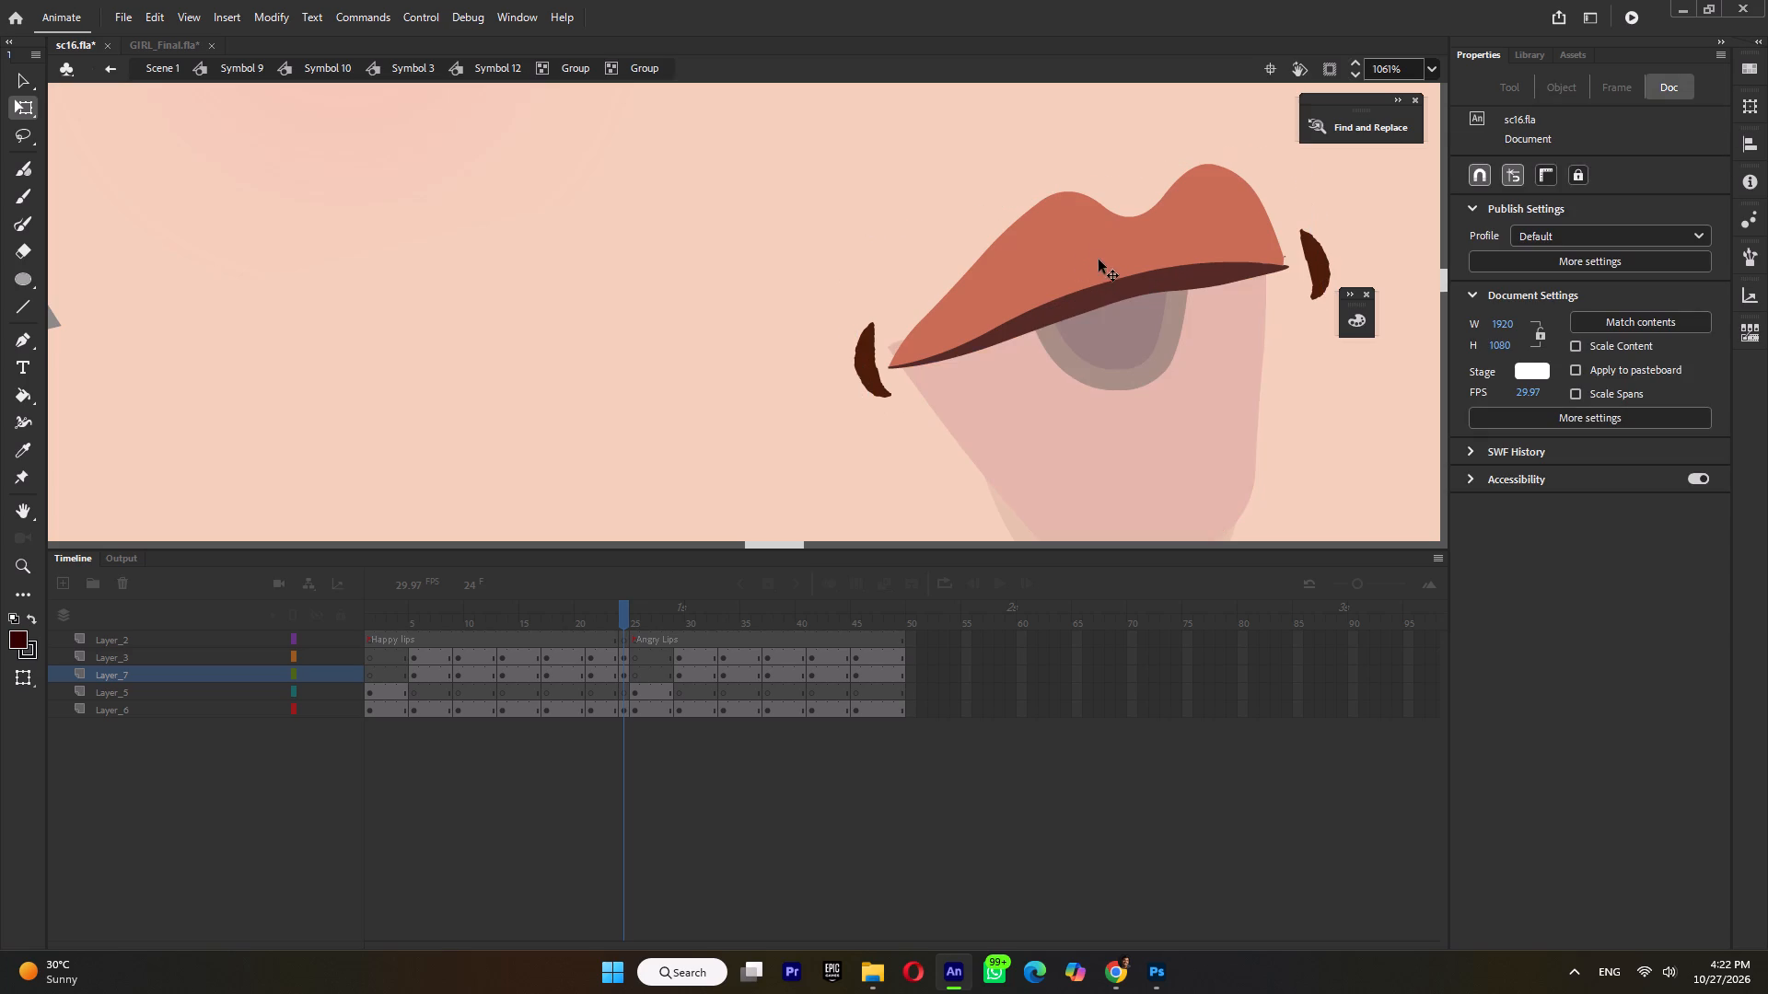
{"action": "left_click_drag", "start_coordinate": [1072, 254], "coordinate": [1092, 309]}
{"action": "left_click_drag", "start_coordinate": [1057, 191], "coordinate": [1059, 156]}
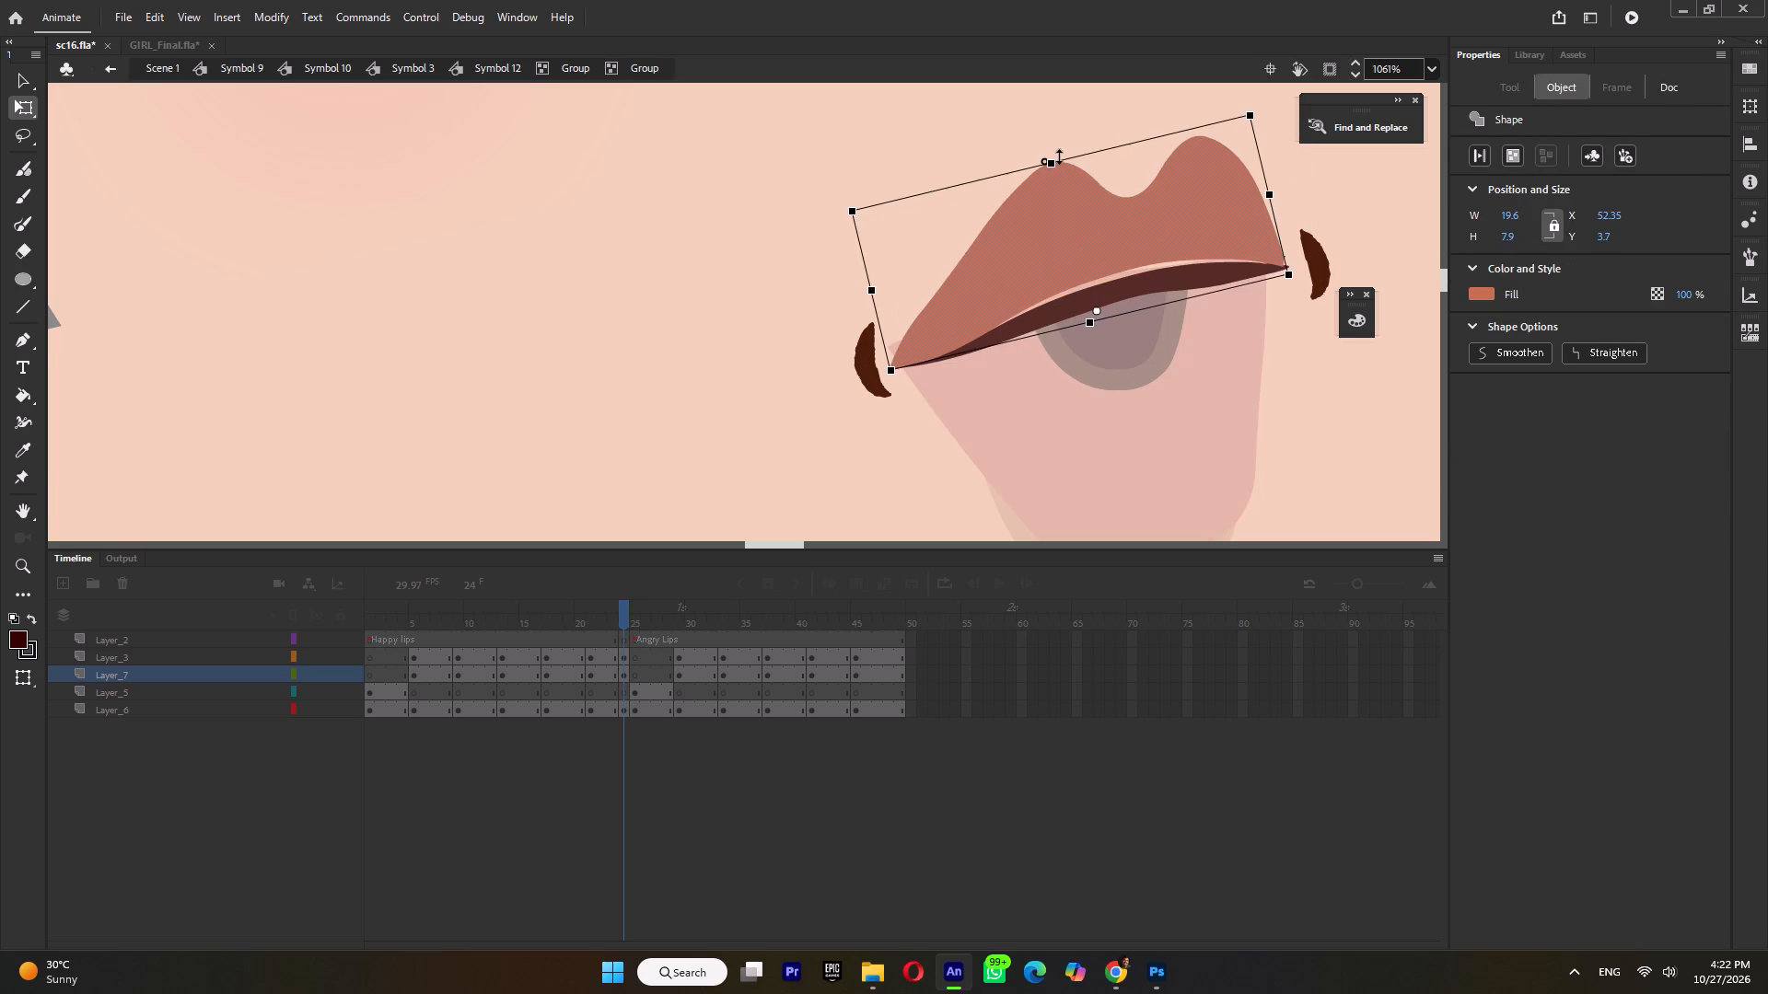
{"action": "left_click_drag", "start_coordinate": [1059, 156], "coordinate": [1059, 149]}
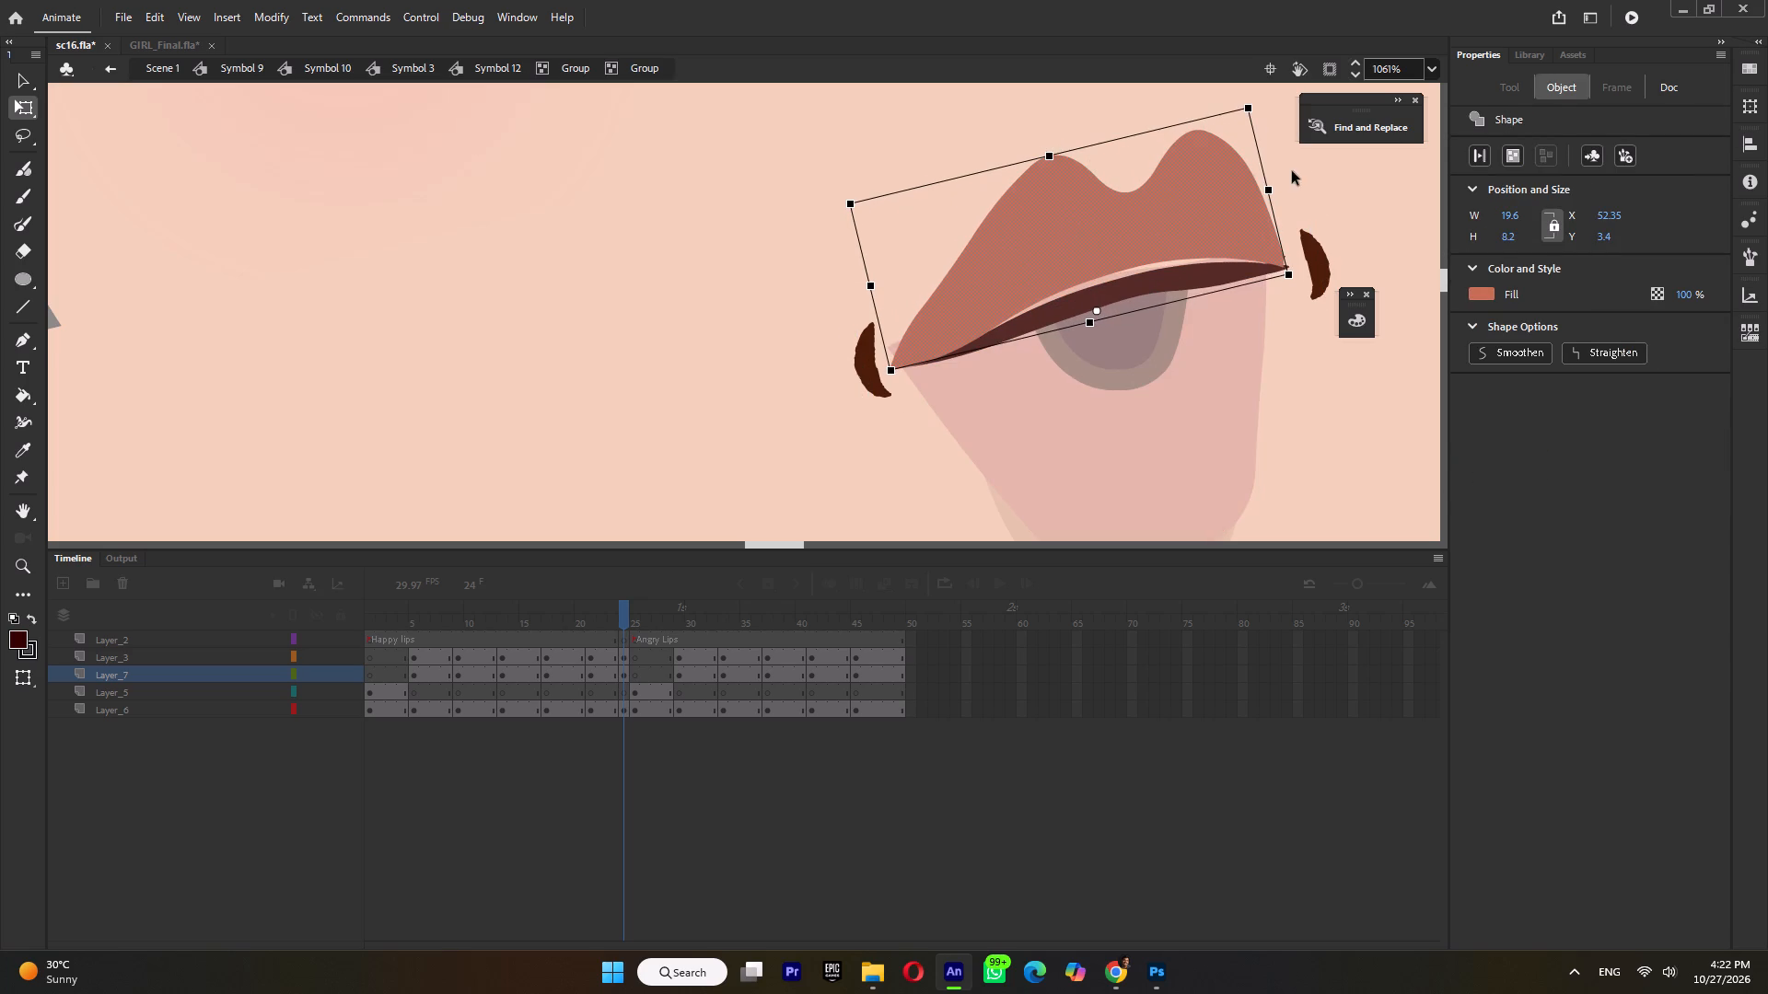
{"action": "left_click", "coordinate": [1292, 171]}
Fill the thin gap between the upper lip and the dark lip line with the sampled lip colour.
{"action": "left_click_drag", "start_coordinate": [1126, 268], "coordinate": [1126, 285]}
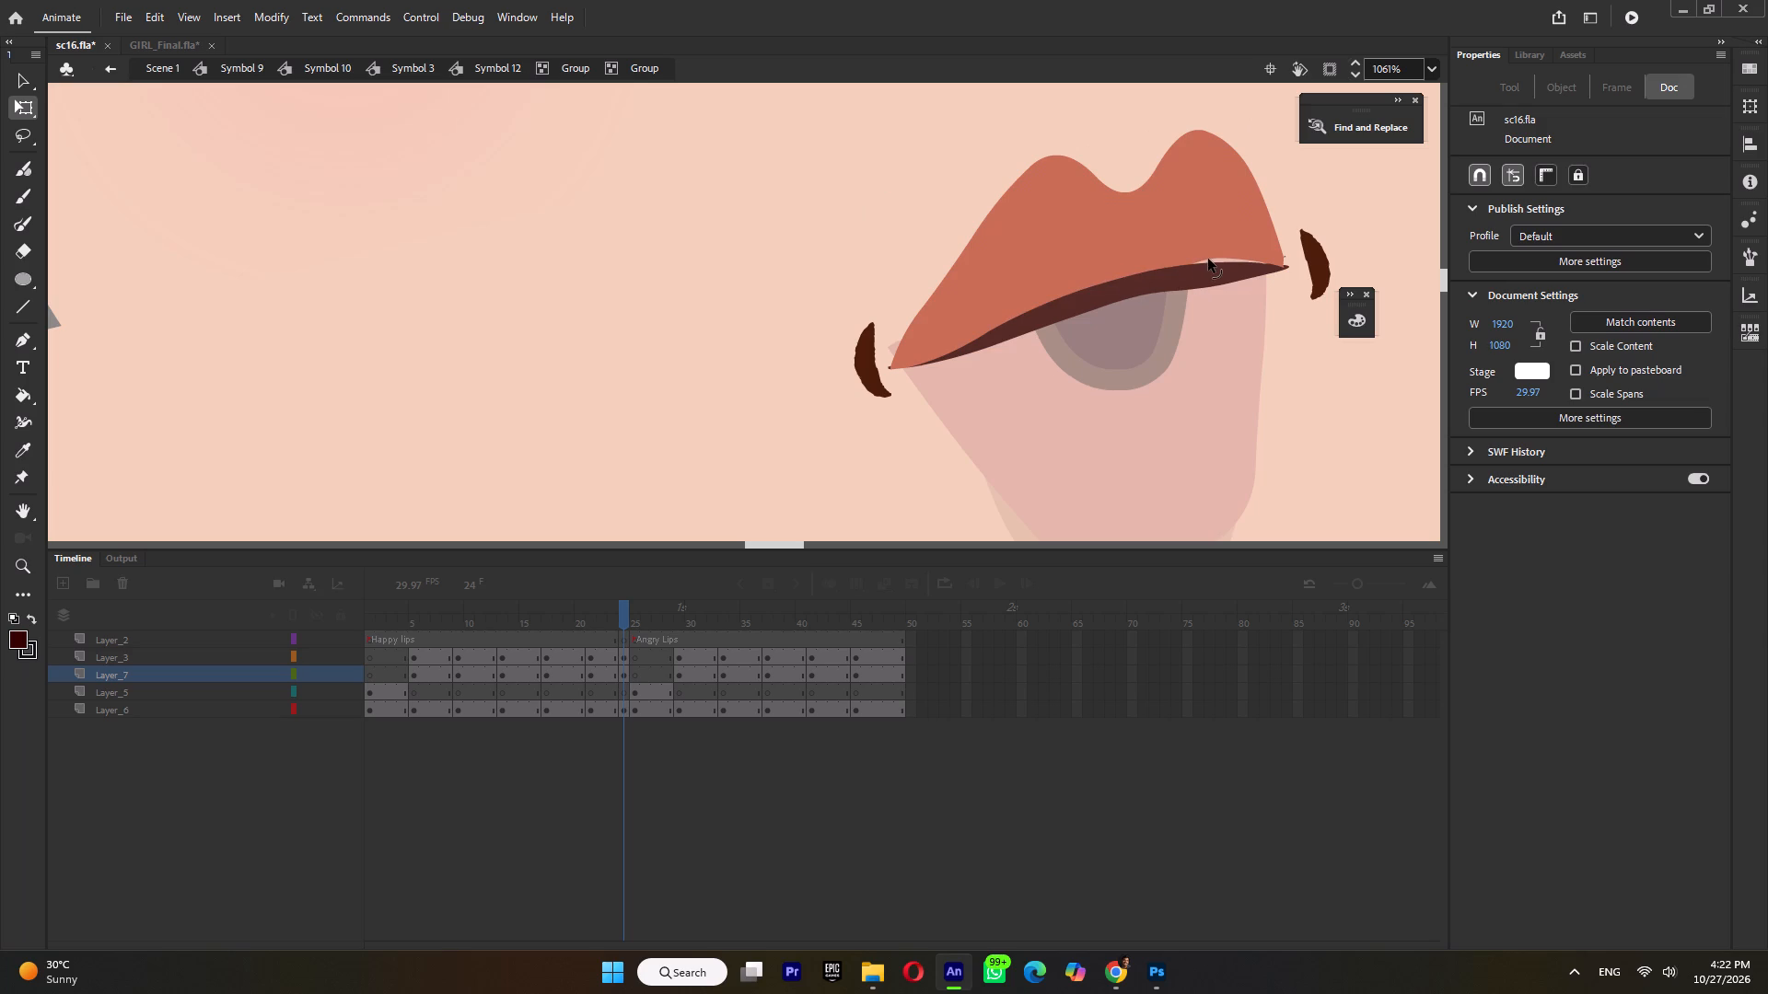
{"action": "key", "text": "ctrl+z"}
{"action": "left_click", "coordinate": [1314, 214], "text": "ctrl"}
{"action": "key", "text": "i"}
{"action": "left_click", "coordinate": [1189, 235]}
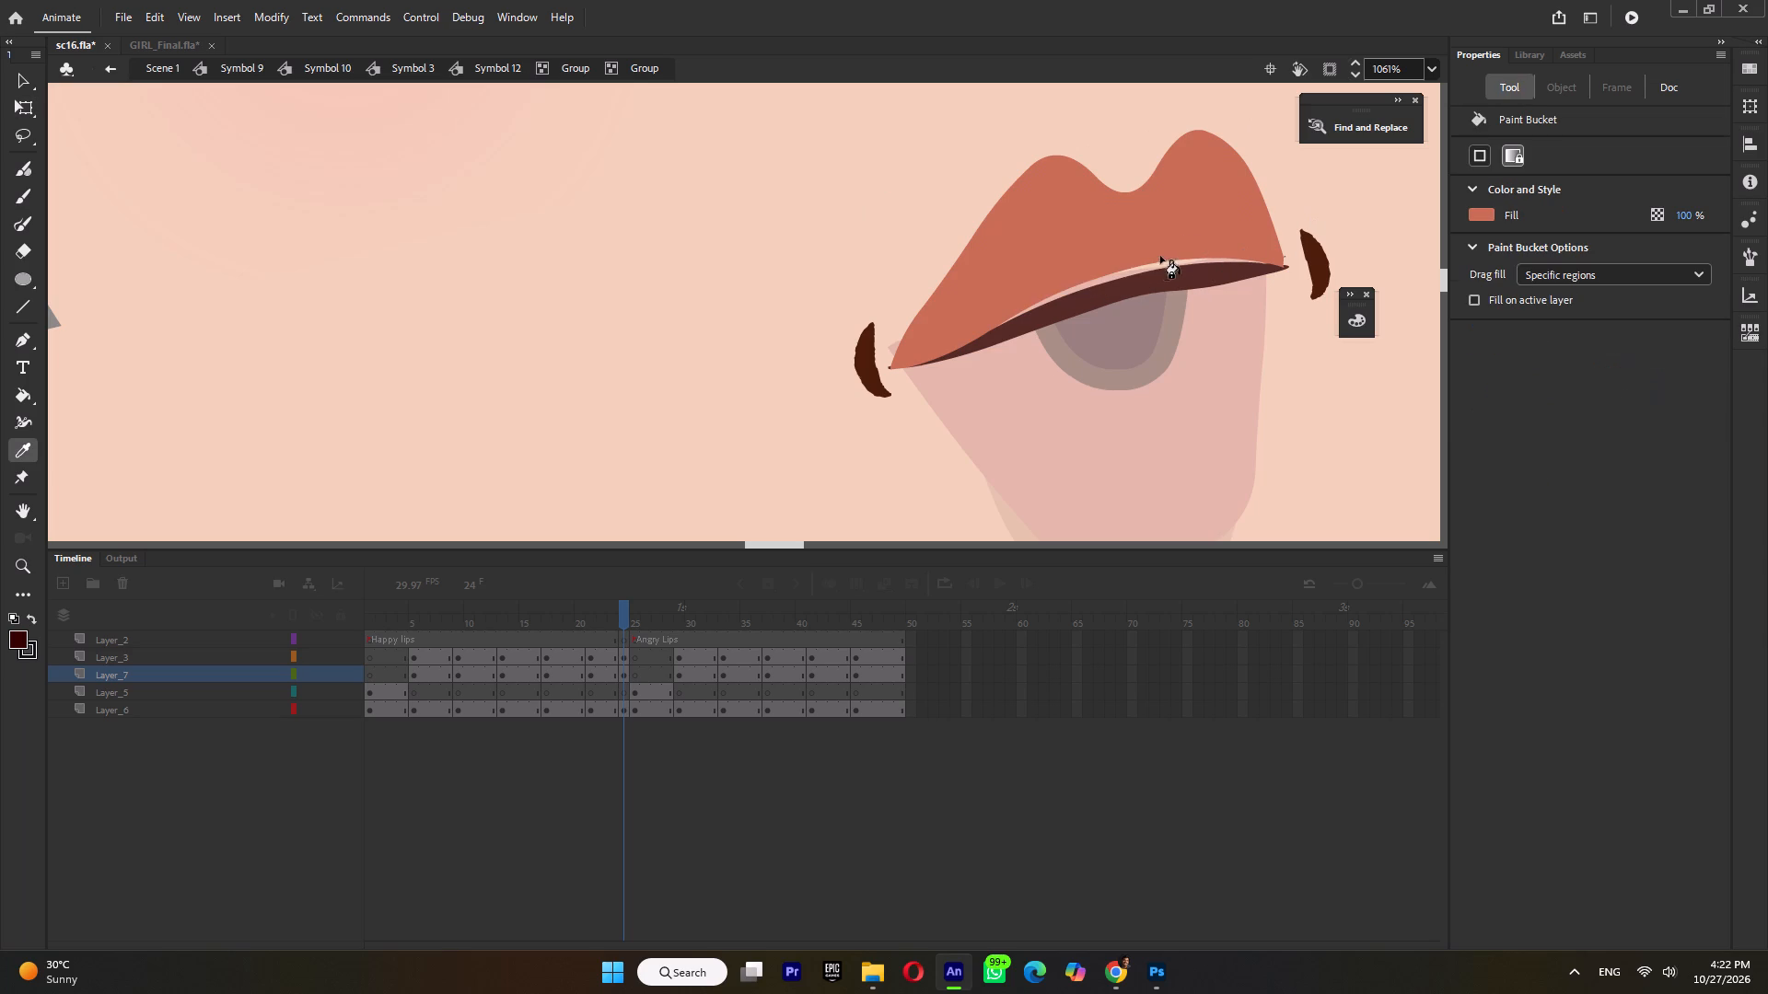
{"action": "left_click", "coordinate": [1152, 270]}
{"action": "key", "text": "ctrl+z"}
{"action": "left_click", "coordinate": [1150, 264]}
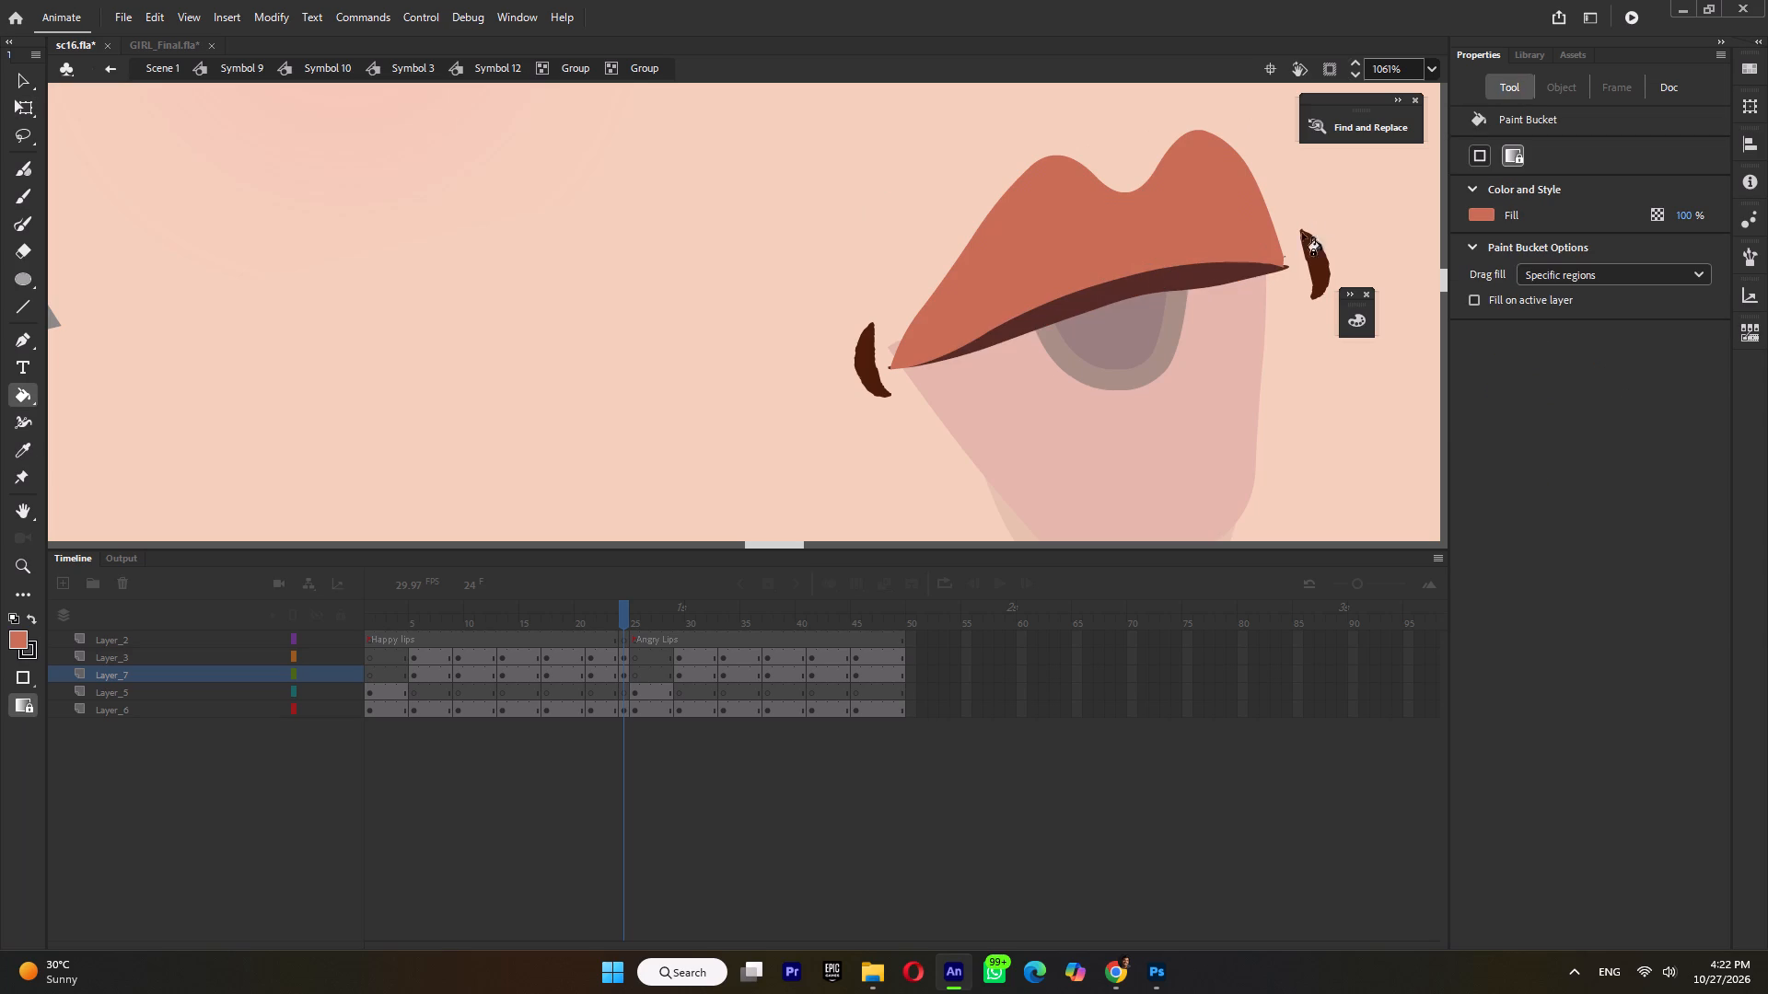
{"action": "double_click", "coordinate": [1343, 202], "text": "ctrl"}
In the lower lip's group, raise the lip's bottom edge and round its lower corner, then return to Symbol 12.
{"action": "scroll", "coordinate": [1342, 202], "scroll_direction": "down", "scroll_amount": 5, "text": "ctrl"}
{"action": "left_click", "coordinate": [1250, 385]}
{"action": "double_click", "coordinate": [1249, 359], "text": "ctrl"}
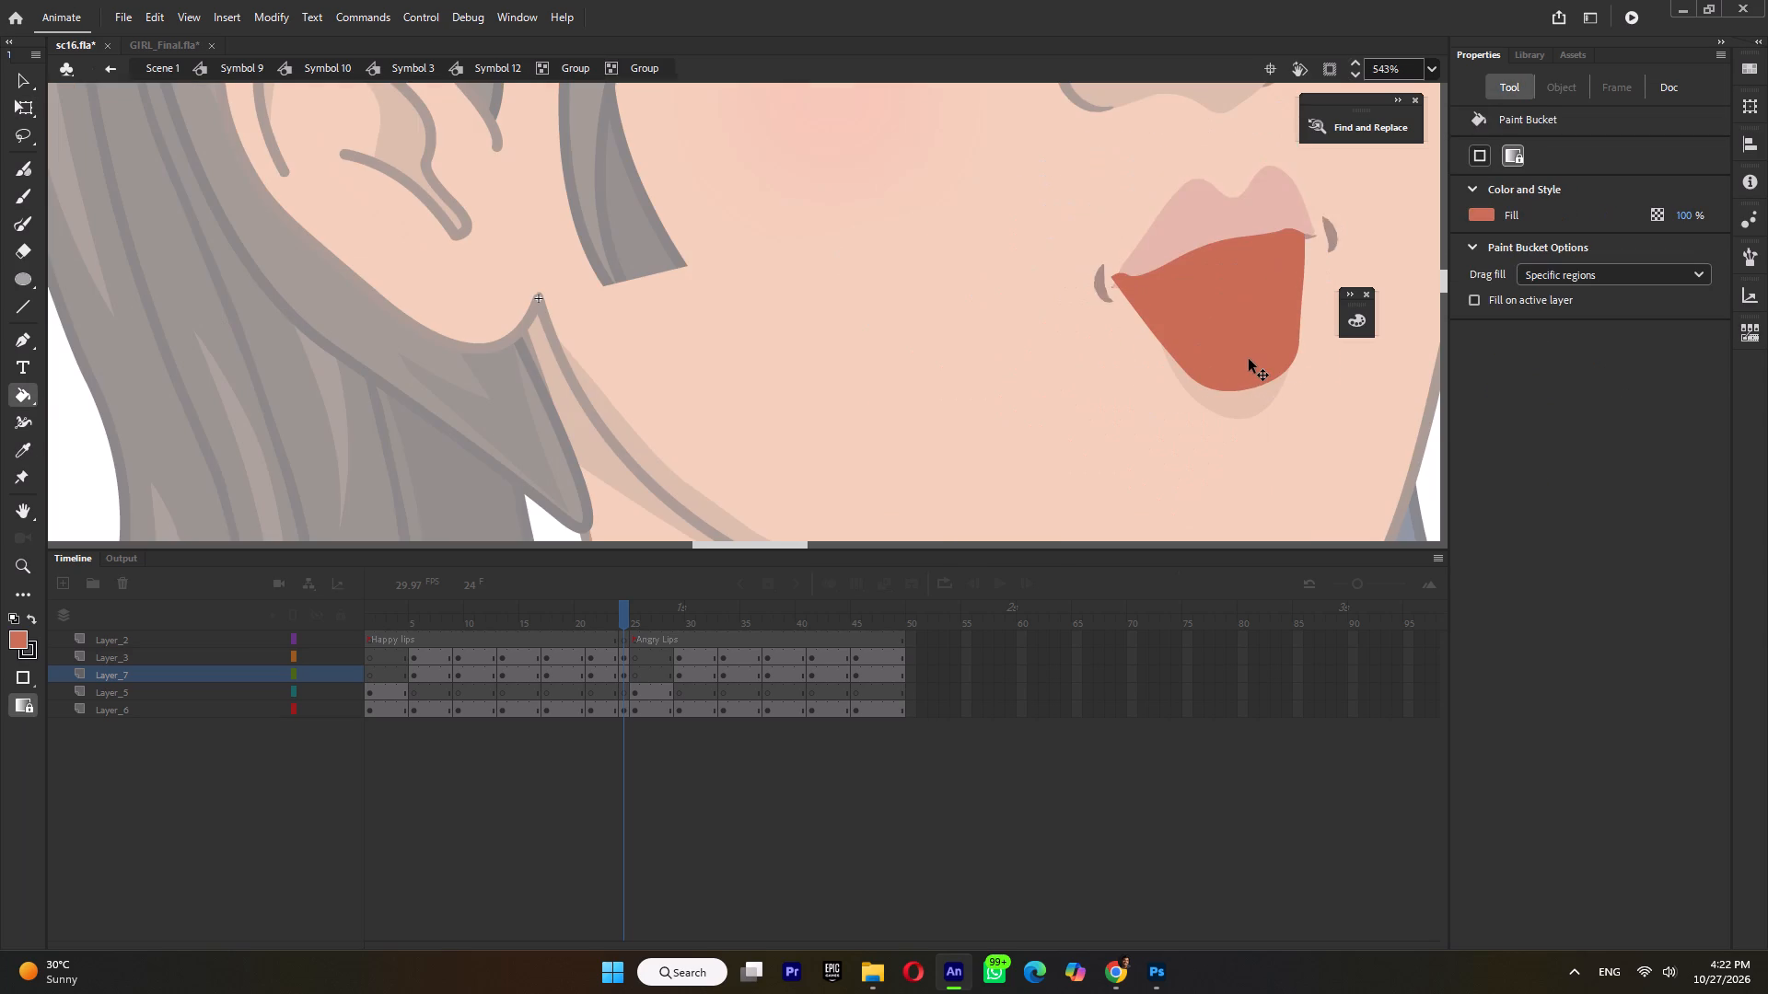
{"action": "scroll", "coordinate": [1230, 381], "scroll_direction": "up", "scroll_amount": 4, "text": "ctrl"}
{"action": "left_click_drag", "start_coordinate": [1196, 399], "coordinate": [1195, 387], "text": "ctrl"}
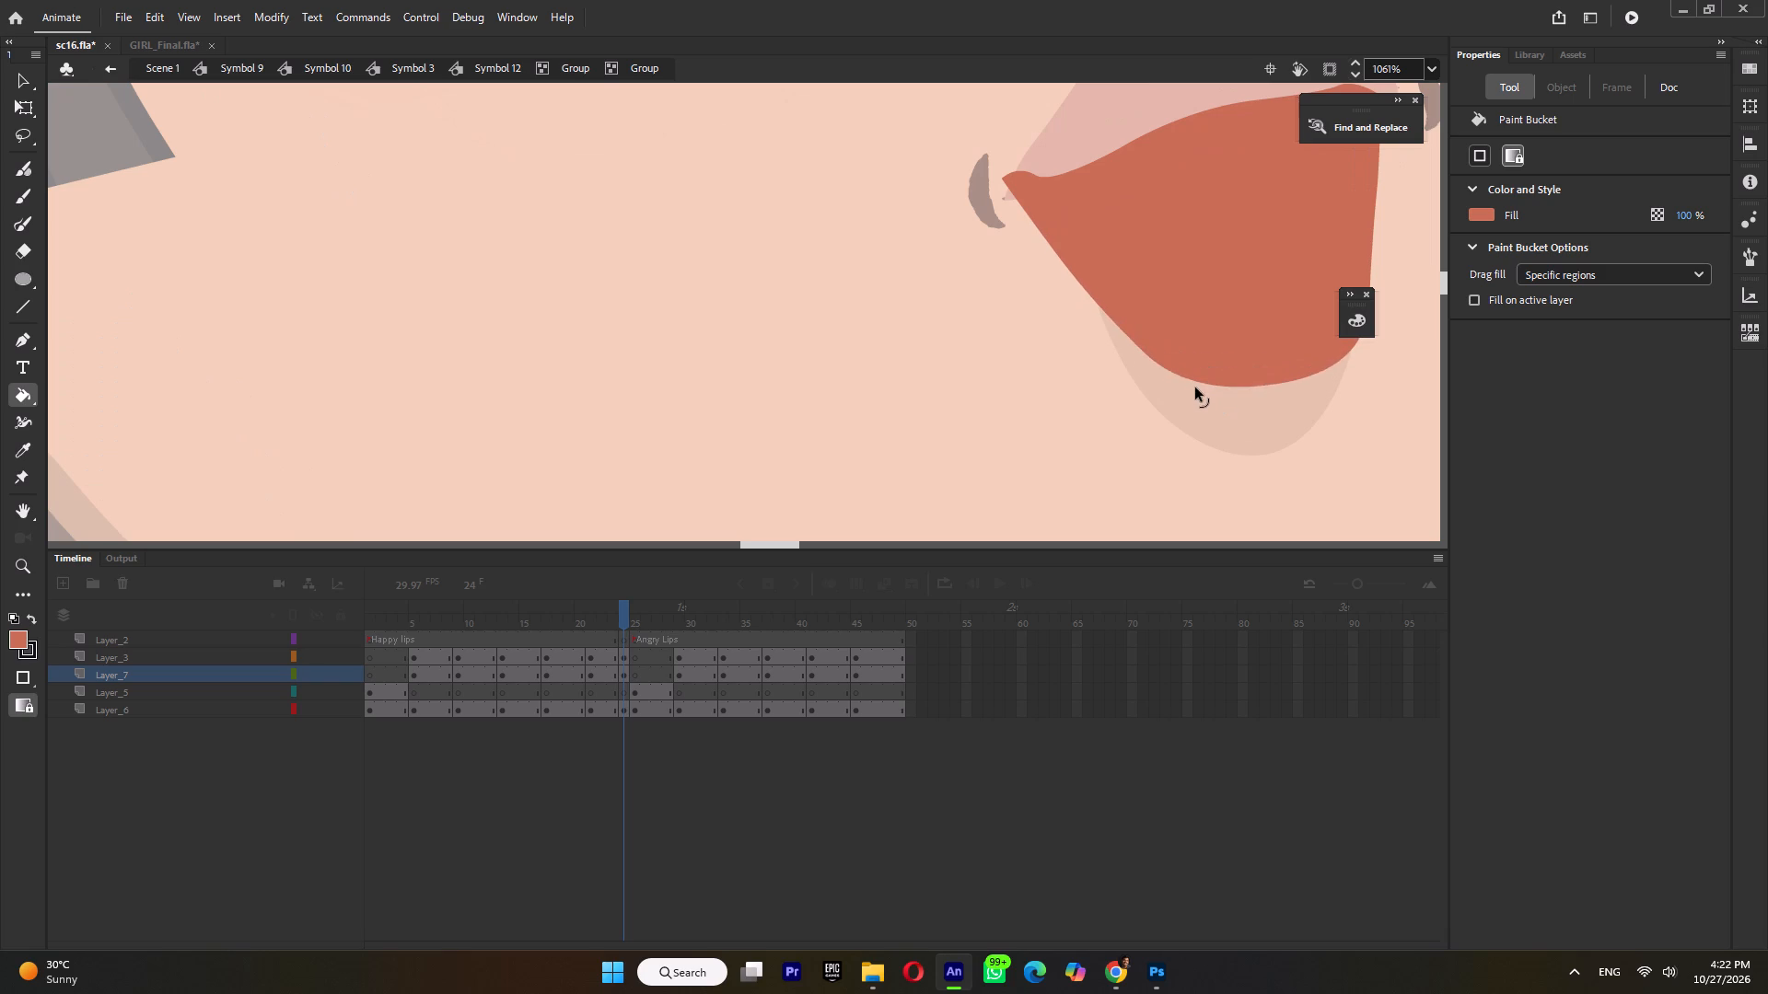
{"action": "left_click_drag", "start_coordinate": [1195, 387], "coordinate": [1195, 387], "text": "ctrl"}
{"action": "left_click_drag", "start_coordinate": [1331, 367], "coordinate": [1330, 349], "text": "ctrl"}
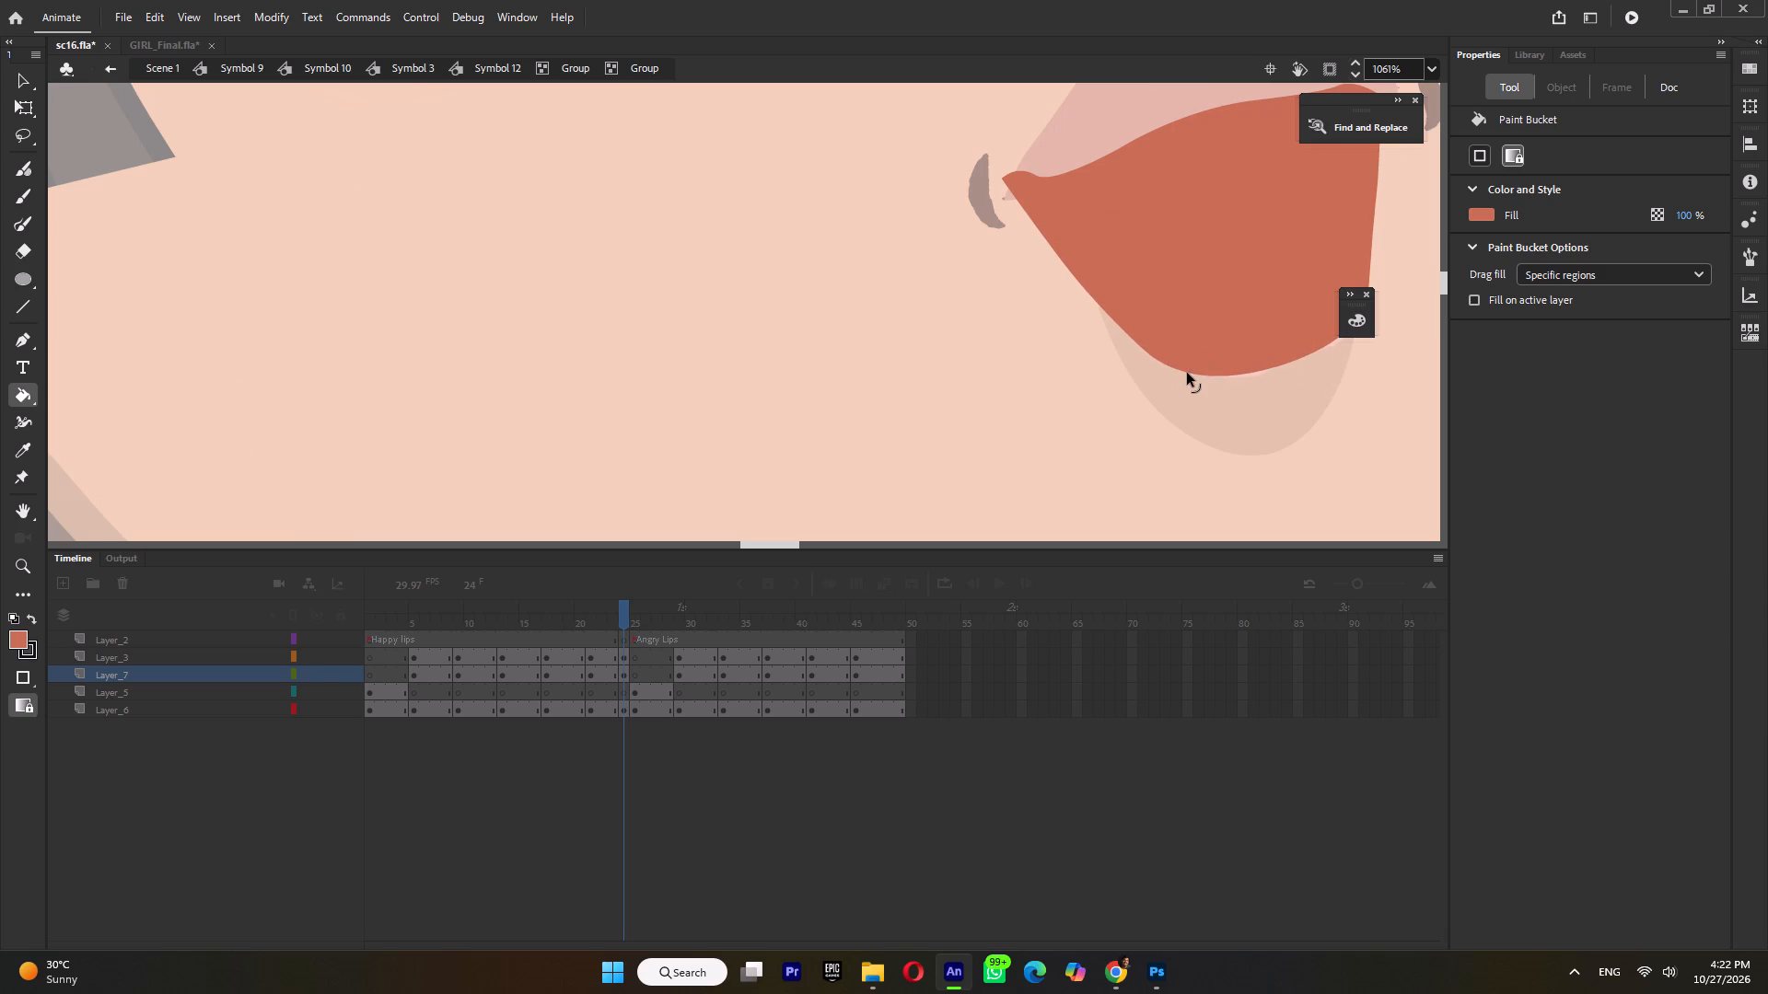
{"action": "left_click_drag", "start_coordinate": [1187, 373], "coordinate": [1190, 359], "text": "ctrl"}
{"action": "scroll", "coordinate": [1190, 368], "scroll_direction": "down", "scroll_amount": 6, "text": "ctrl"}
{"action": "scroll", "coordinate": [1275, 314], "scroll_direction": "up", "scroll_amount": 3, "text": "ctrl"}
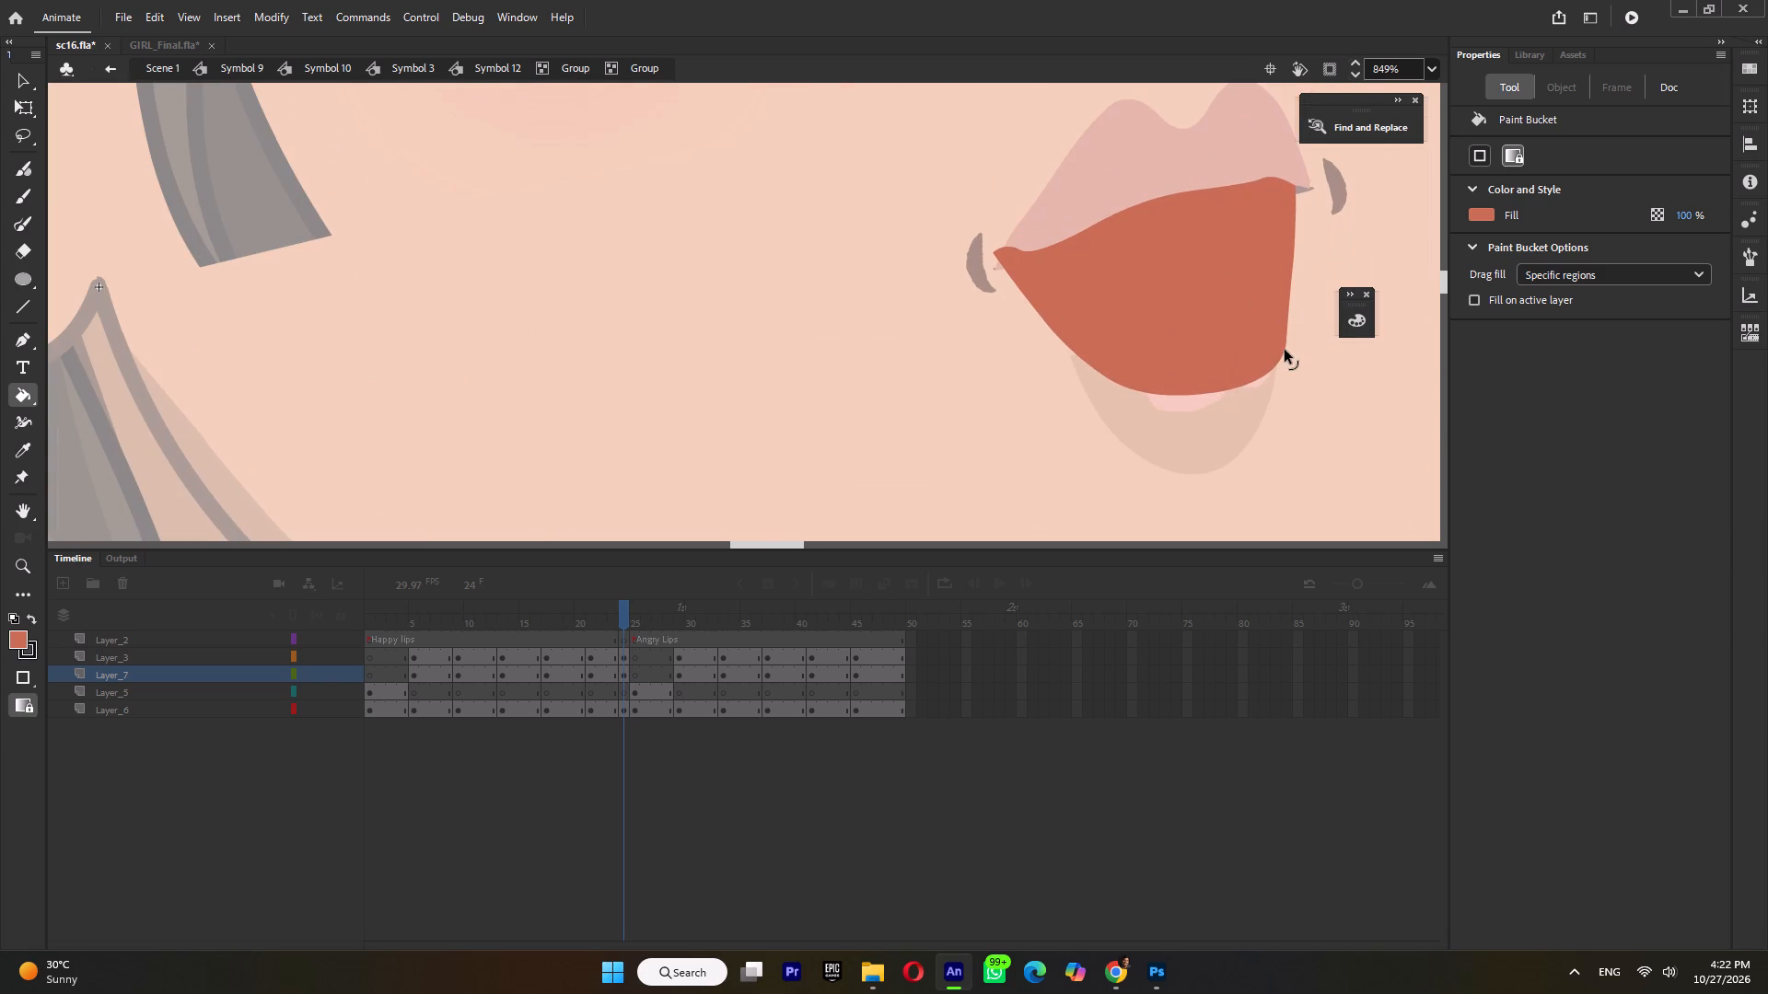
{"action": "left_click_drag", "start_coordinate": [1282, 353], "coordinate": [1280, 343], "text": "ctrl"}
{"action": "left_click_drag", "start_coordinate": [1285, 323], "coordinate": [1289, 311], "text": "ctrl"}
{"action": "double_click", "coordinate": [1333, 318], "text": "ctrl"}
{"action": "double_click", "coordinate": [1232, 431], "text": "ctrl"}
Move both pink highlights up onto the shortened lower lip.
{"action": "left_click", "coordinate": [1194, 402], "text": "ctrl"}
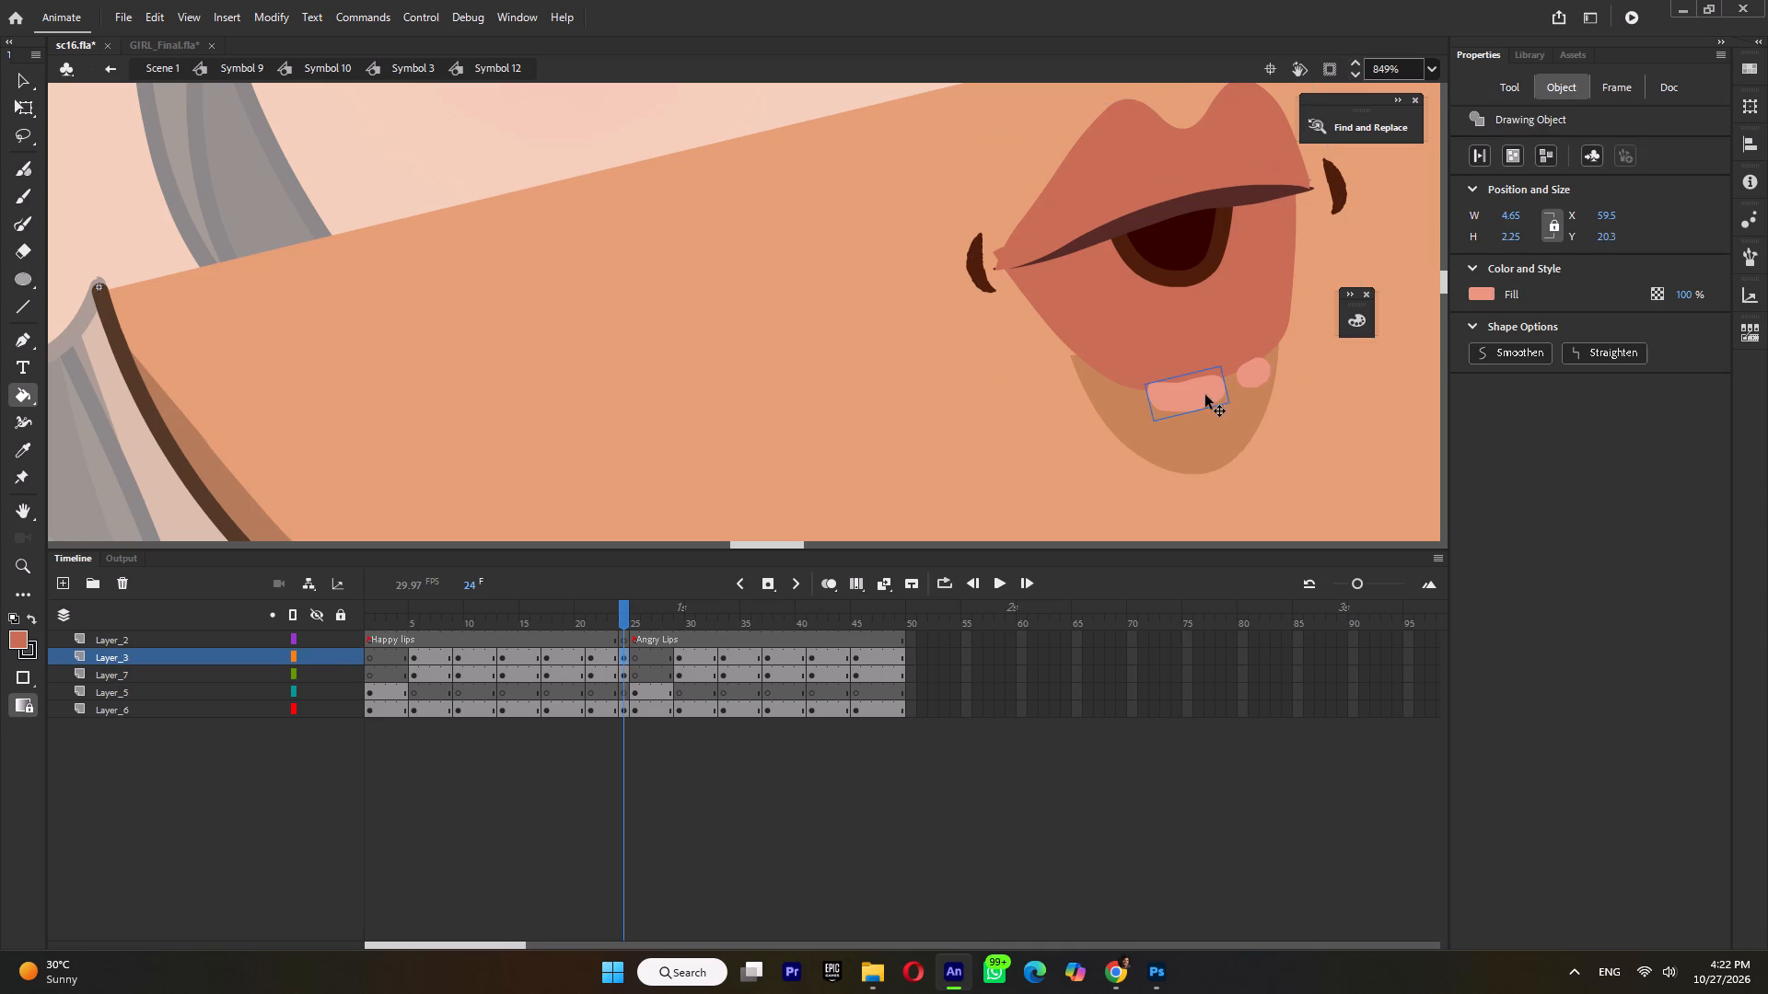
{"action": "left_click", "coordinate": [1247, 374], "text": "ctrl+shift"}
{"action": "left_click_drag", "start_coordinate": [1250, 376], "coordinate": [1234, 330], "text": "ctrl"}
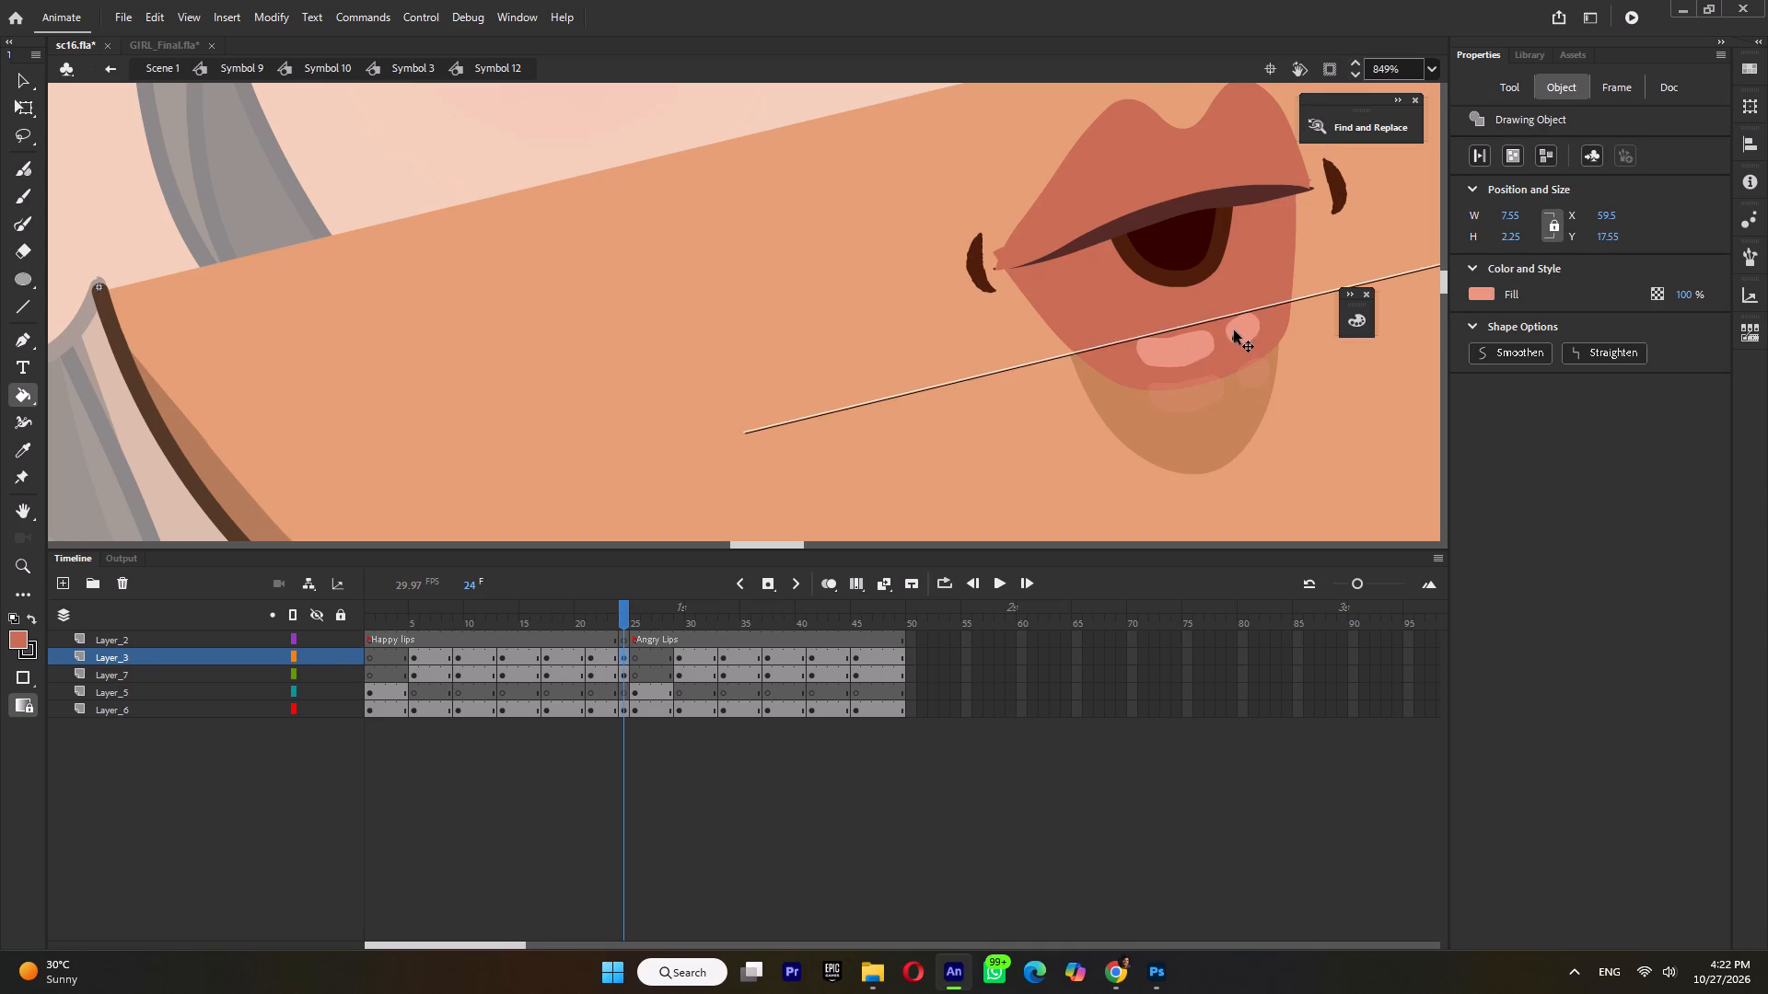
{"action": "left_click_drag", "start_coordinate": [1234, 330], "coordinate": [1231, 323], "text": "ctrl"}
Move the shadow beneath the lower lip up so it sits just under the lip's new edge.
{"action": "left_click", "coordinate": [1227, 387], "text": "ctrl"}
{"action": "left_click_drag", "start_coordinate": [1228, 420], "coordinate": [1220, 371], "text": "ctrl"}
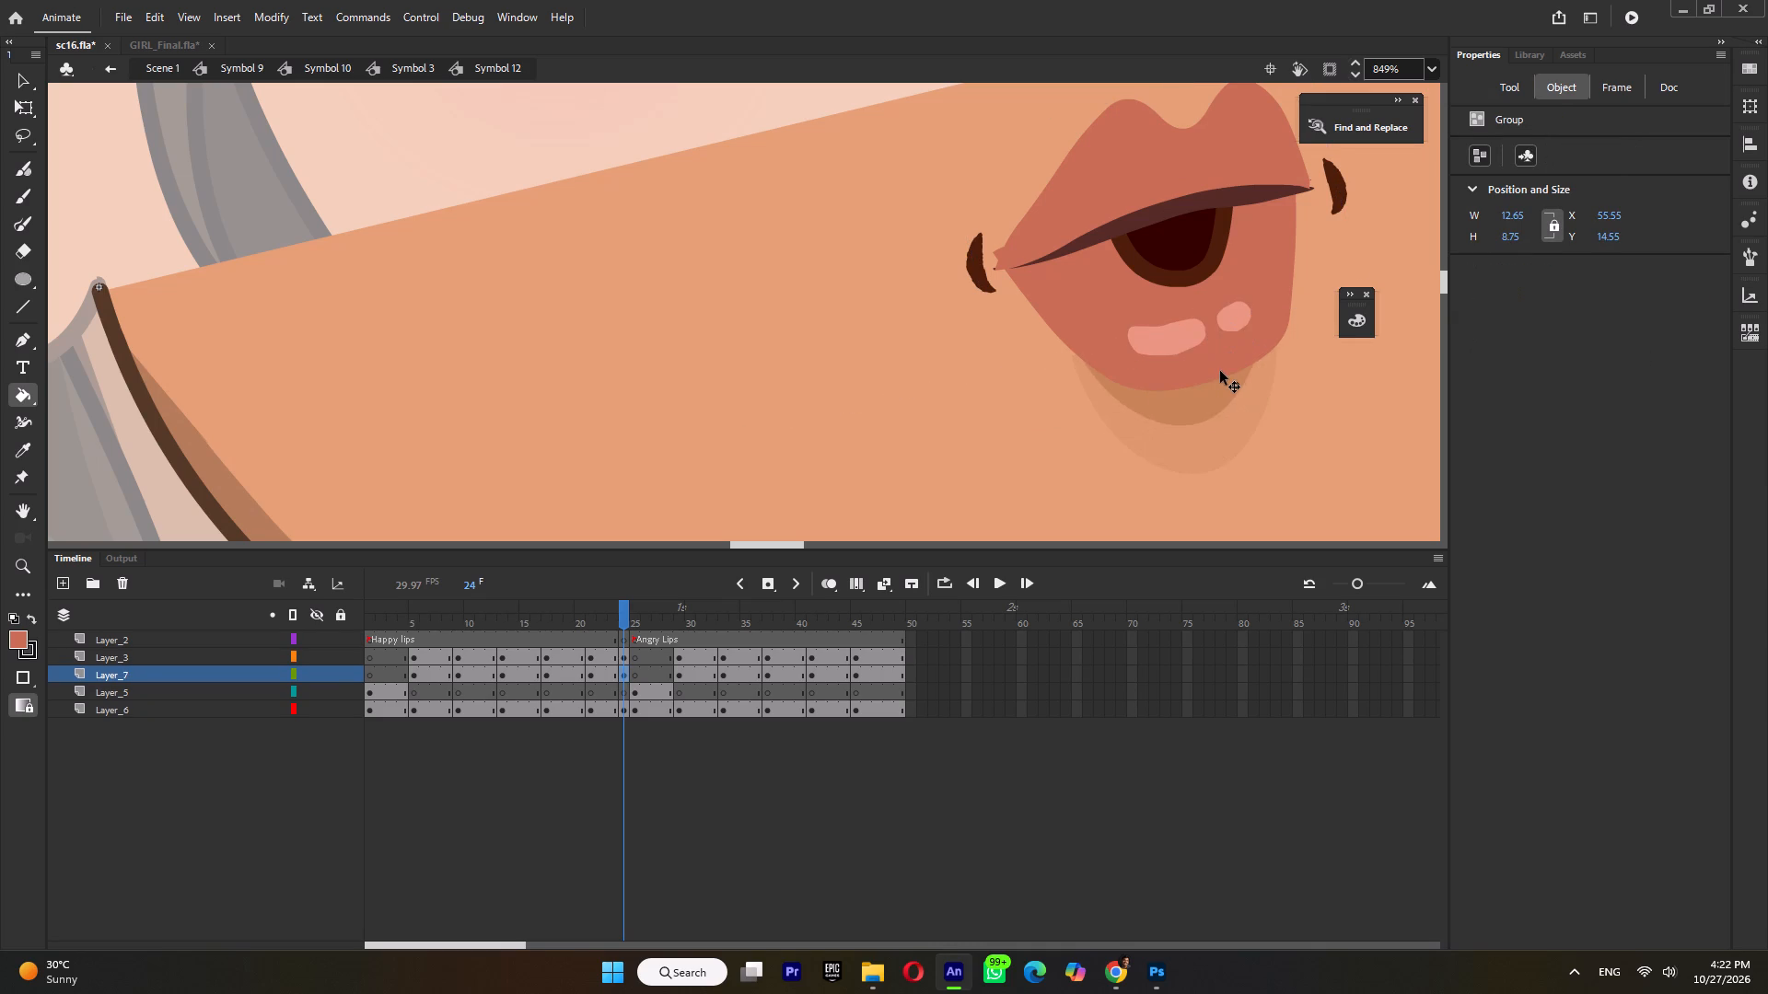
Nudge the shadow beneath the lower lip slightly down, then return to Symbol 3.
{"action": "left_click_drag", "start_coordinate": [1220, 371], "coordinate": [1220, 383], "text": "ctrl"}
{"action": "scroll", "coordinate": [1221, 386], "scroll_direction": "down", "scroll_amount": 16, "text": "ctrl"}
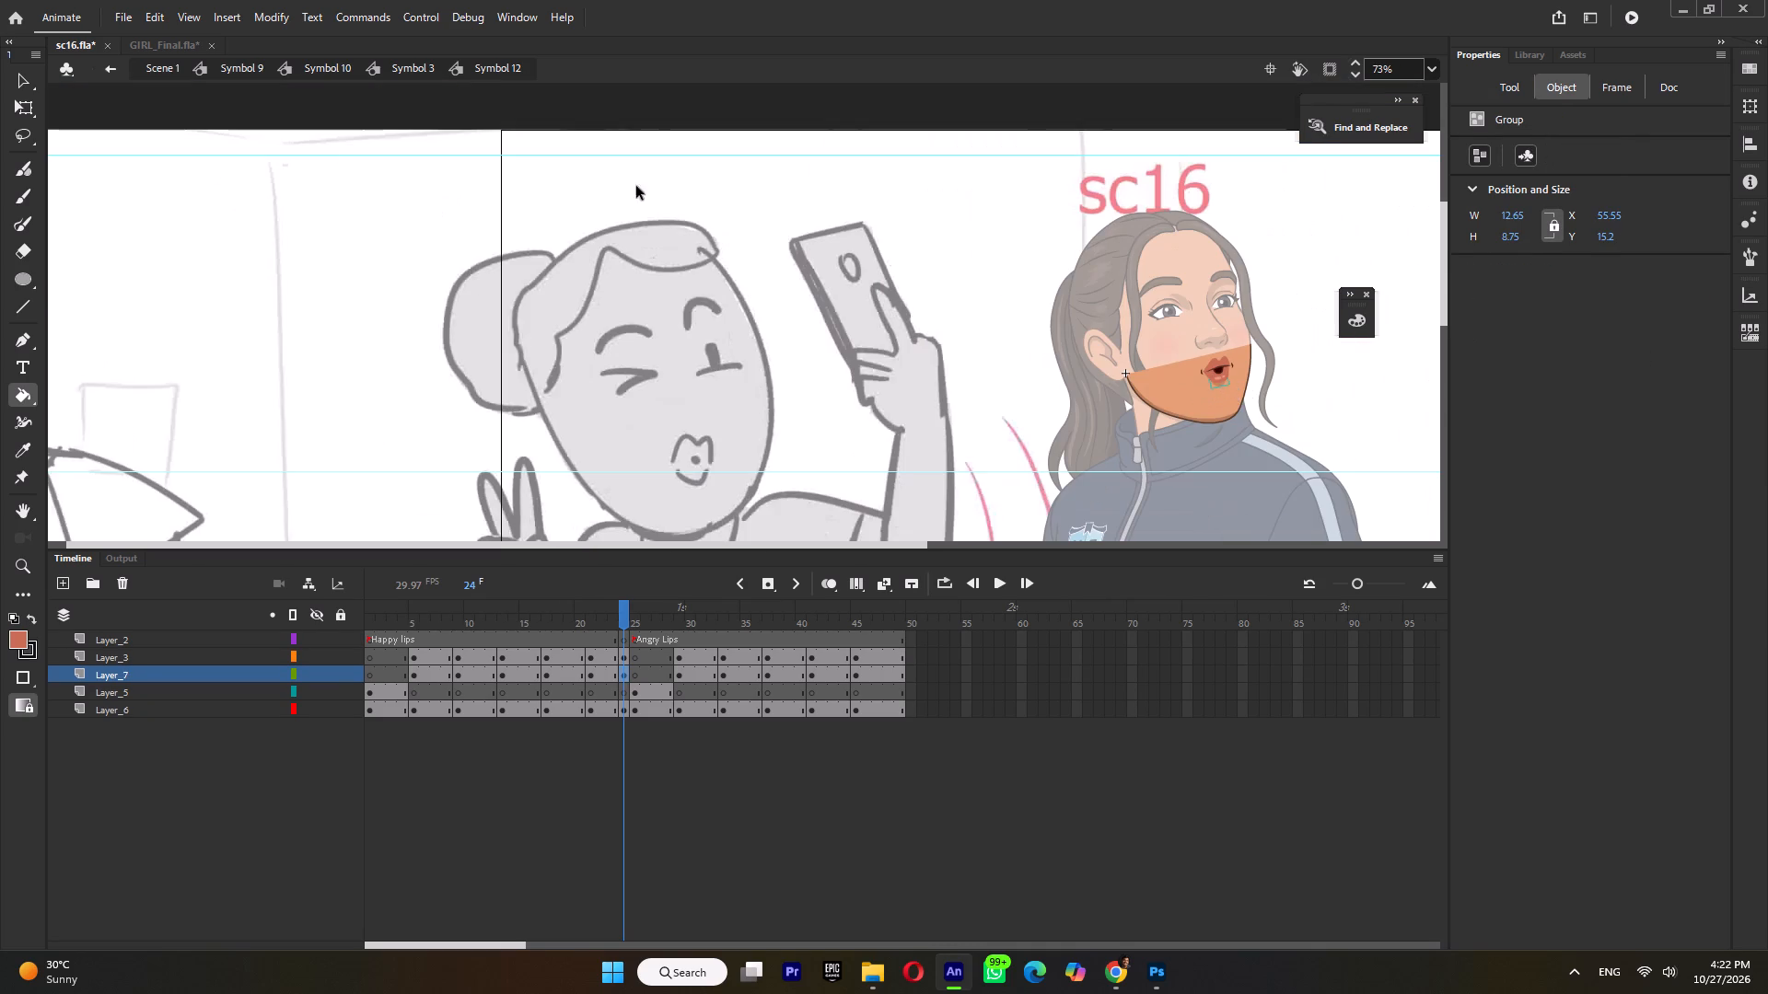
{"action": "left_click", "coordinate": [23, 103], "text": "ctrl"}
{"action": "double_click", "coordinate": [829, 283], "text": "ctrl"}
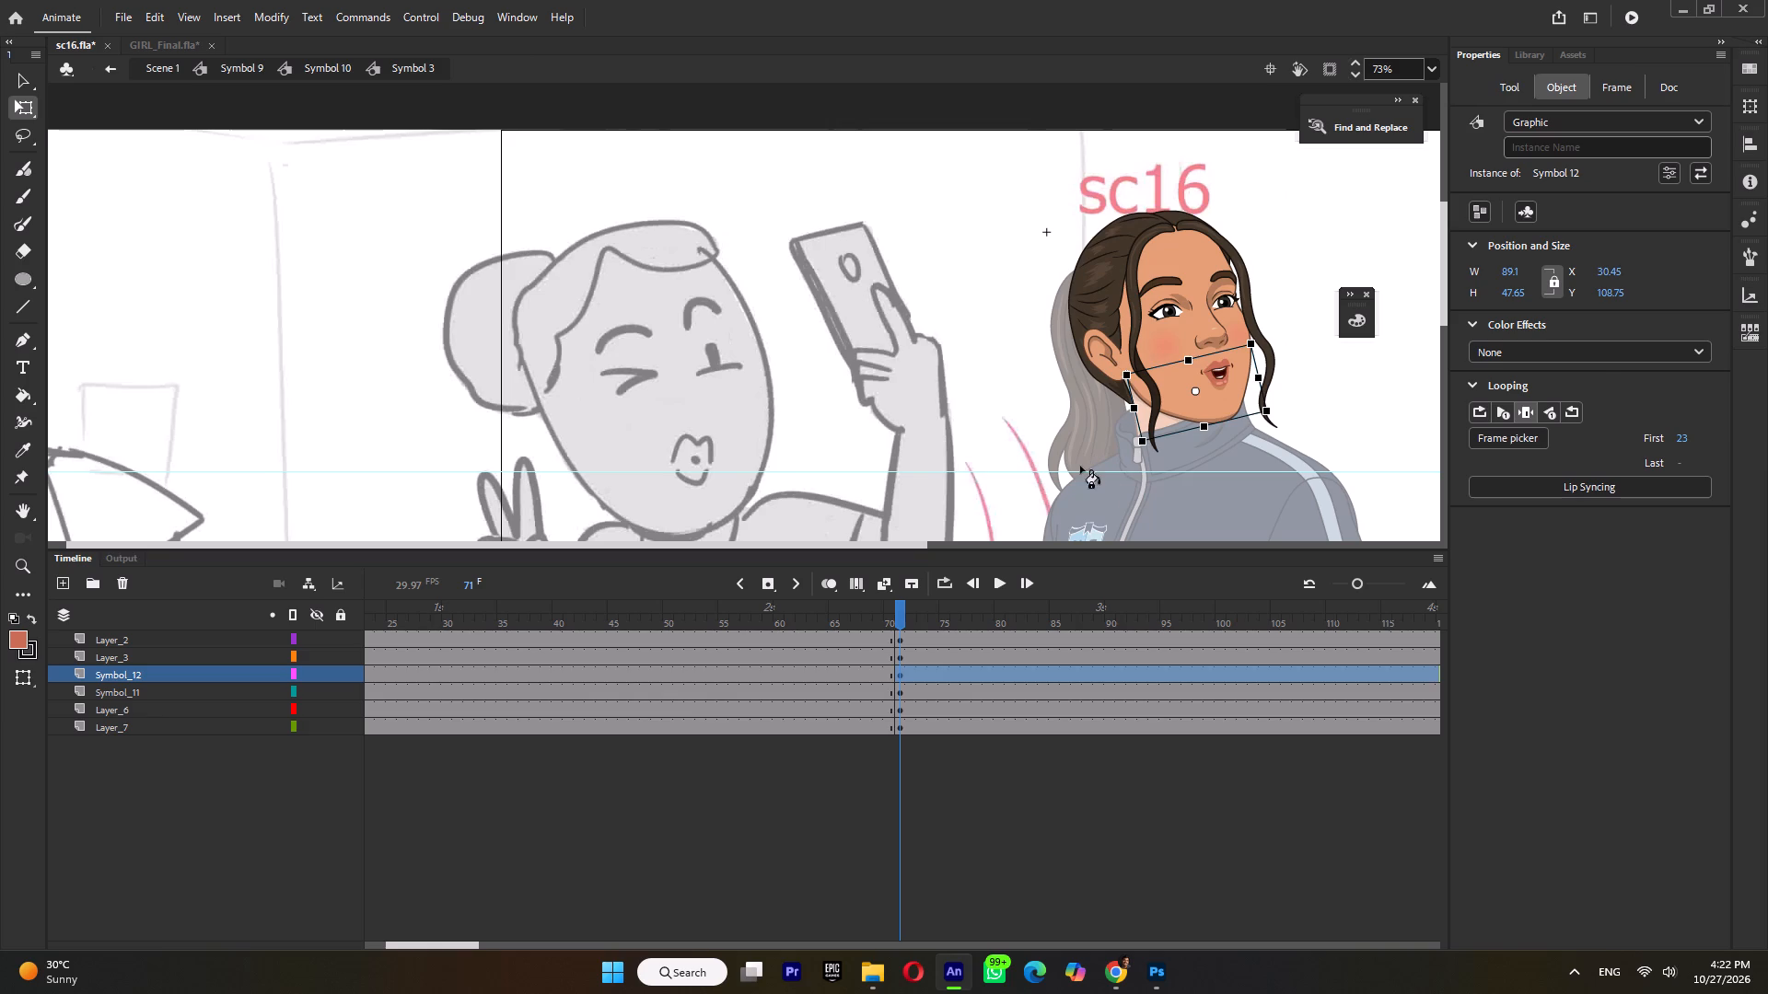
Set the mouth symbol at frame 71 to its frame 24 pucker and save the file.
{"action": "left_click", "coordinate": [1530, 437]}
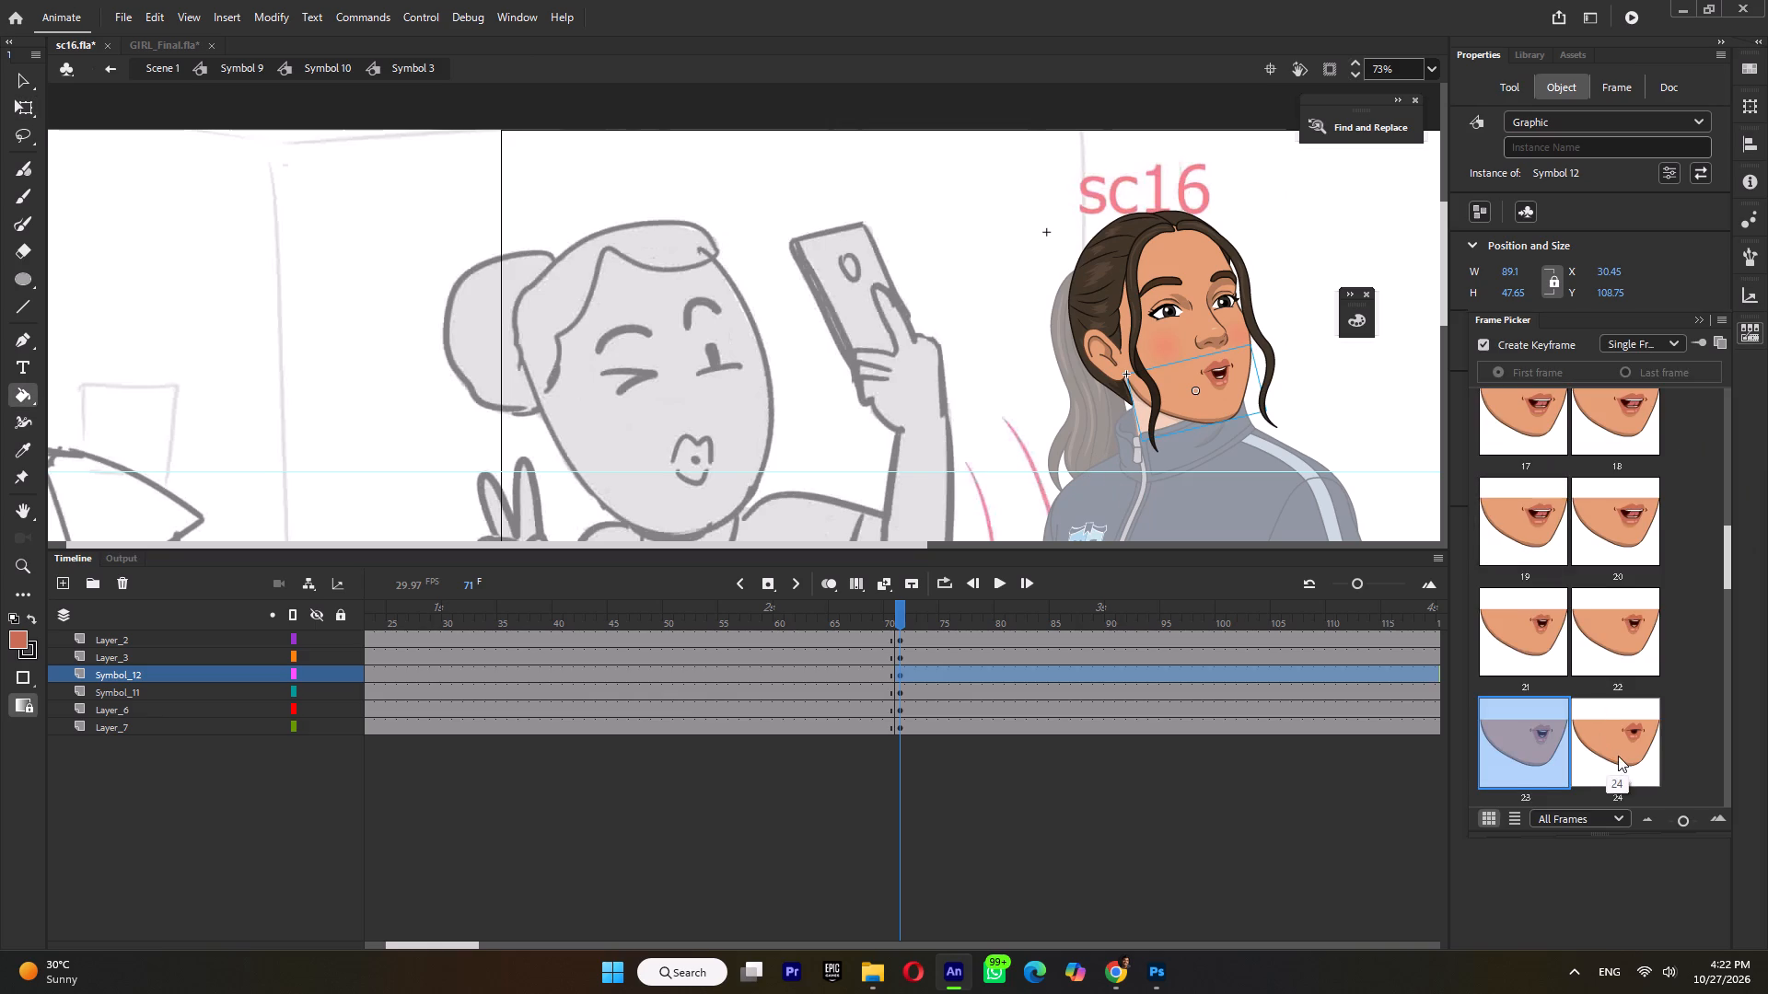
{"action": "left_click", "coordinate": [1618, 756]}
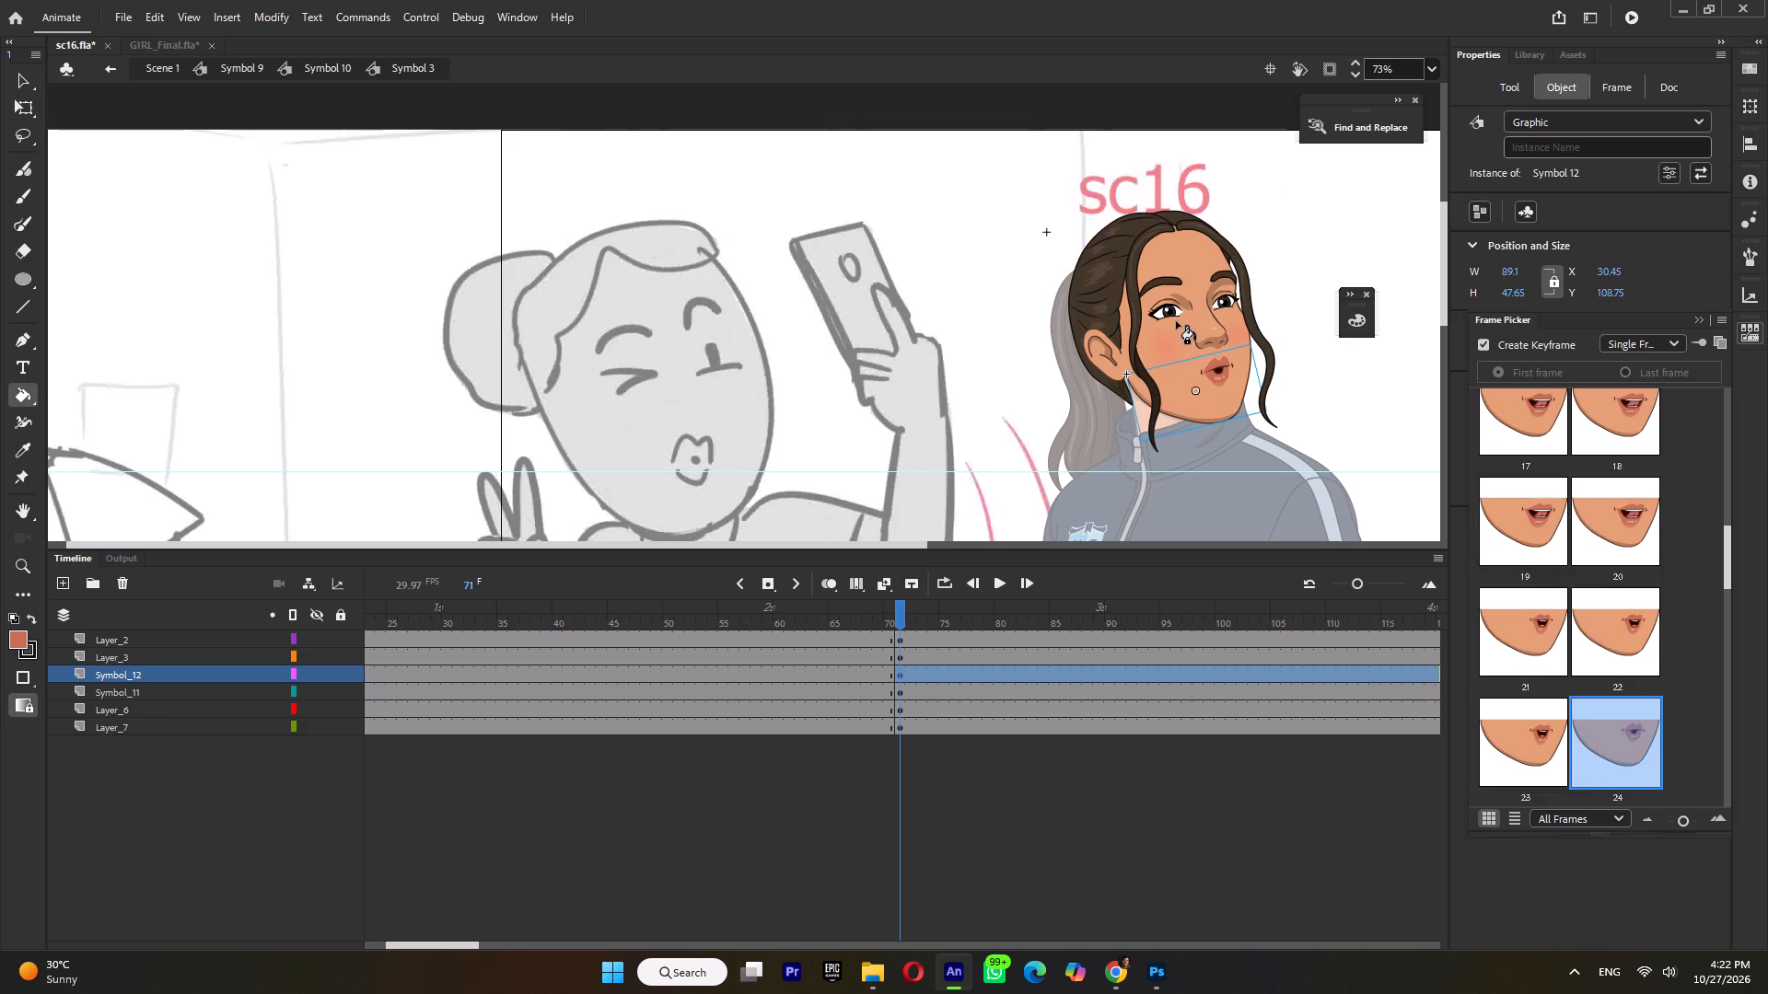
{"action": "left_click", "coordinate": [26, 100]}
{"action": "key", "text": "ctrl+s"}
Return to Symbol 9 and compare the girl's expression at frame 71 with the frames just before it.
{"action": "double_click", "coordinate": [832, 305], "text": "ctrl"}
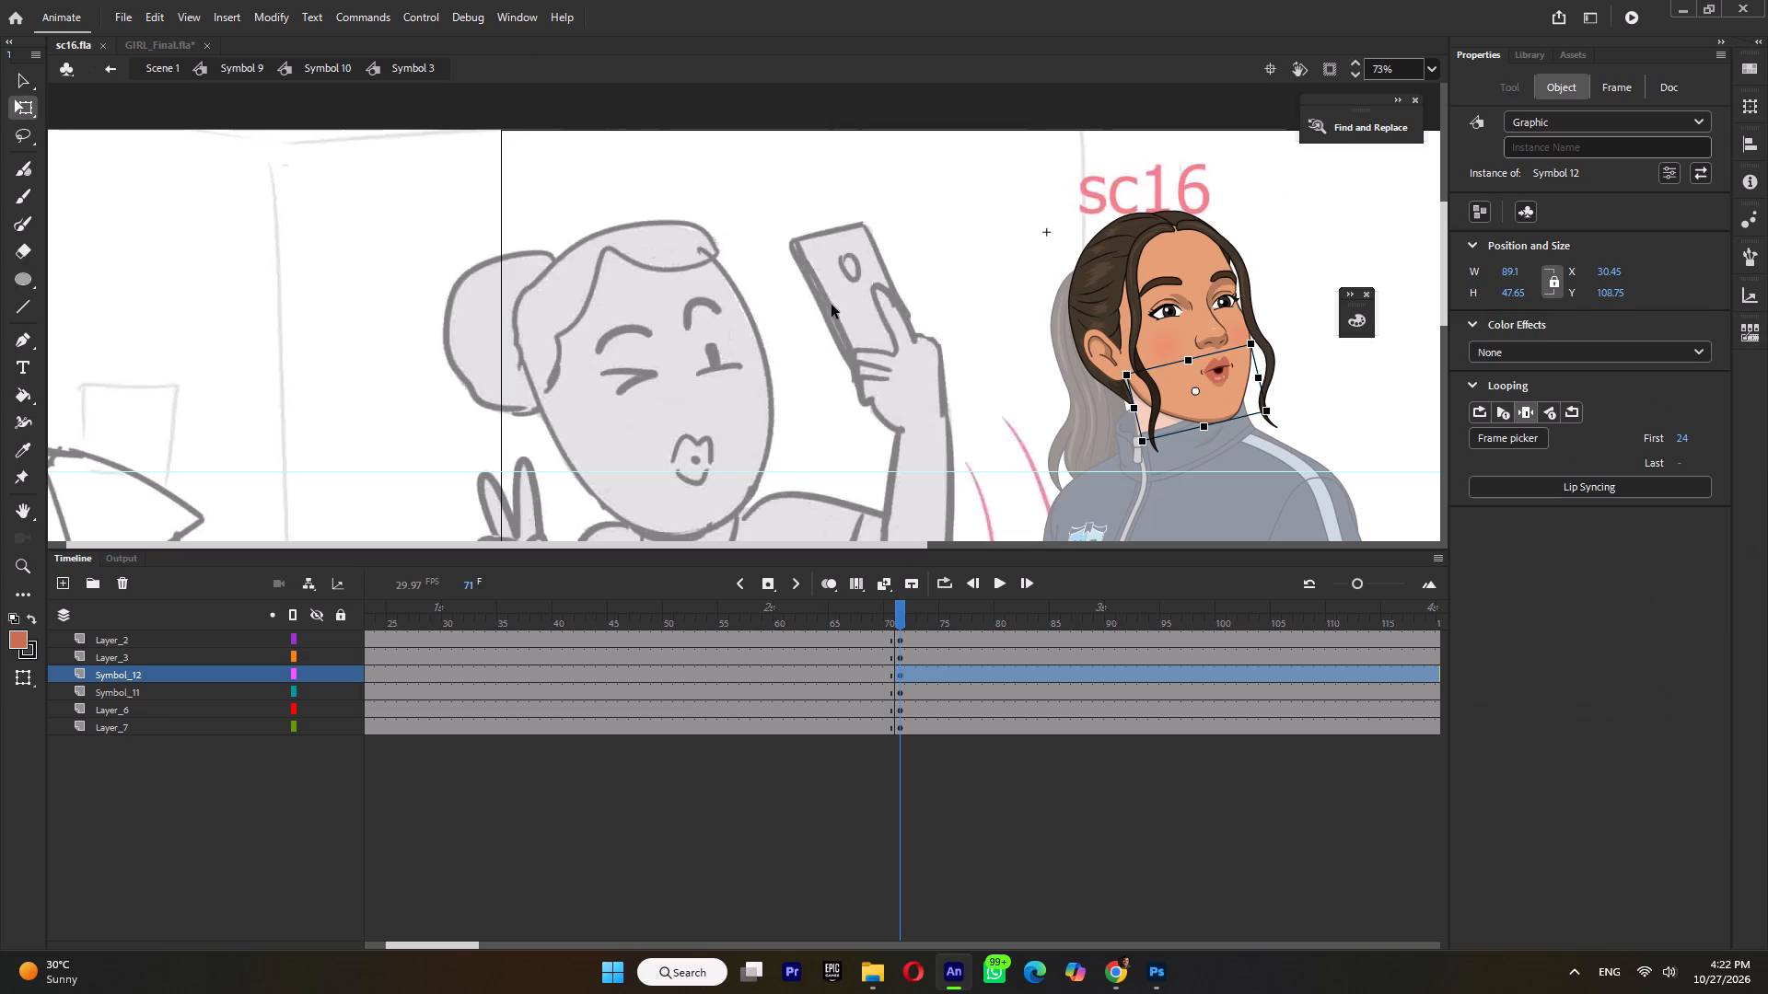
{"action": "scroll", "coordinate": [849, 267], "scroll_direction": "down", "scroll_amount": 3, "text": "ctrl"}
{"action": "double_click", "coordinate": [1039, 408]}
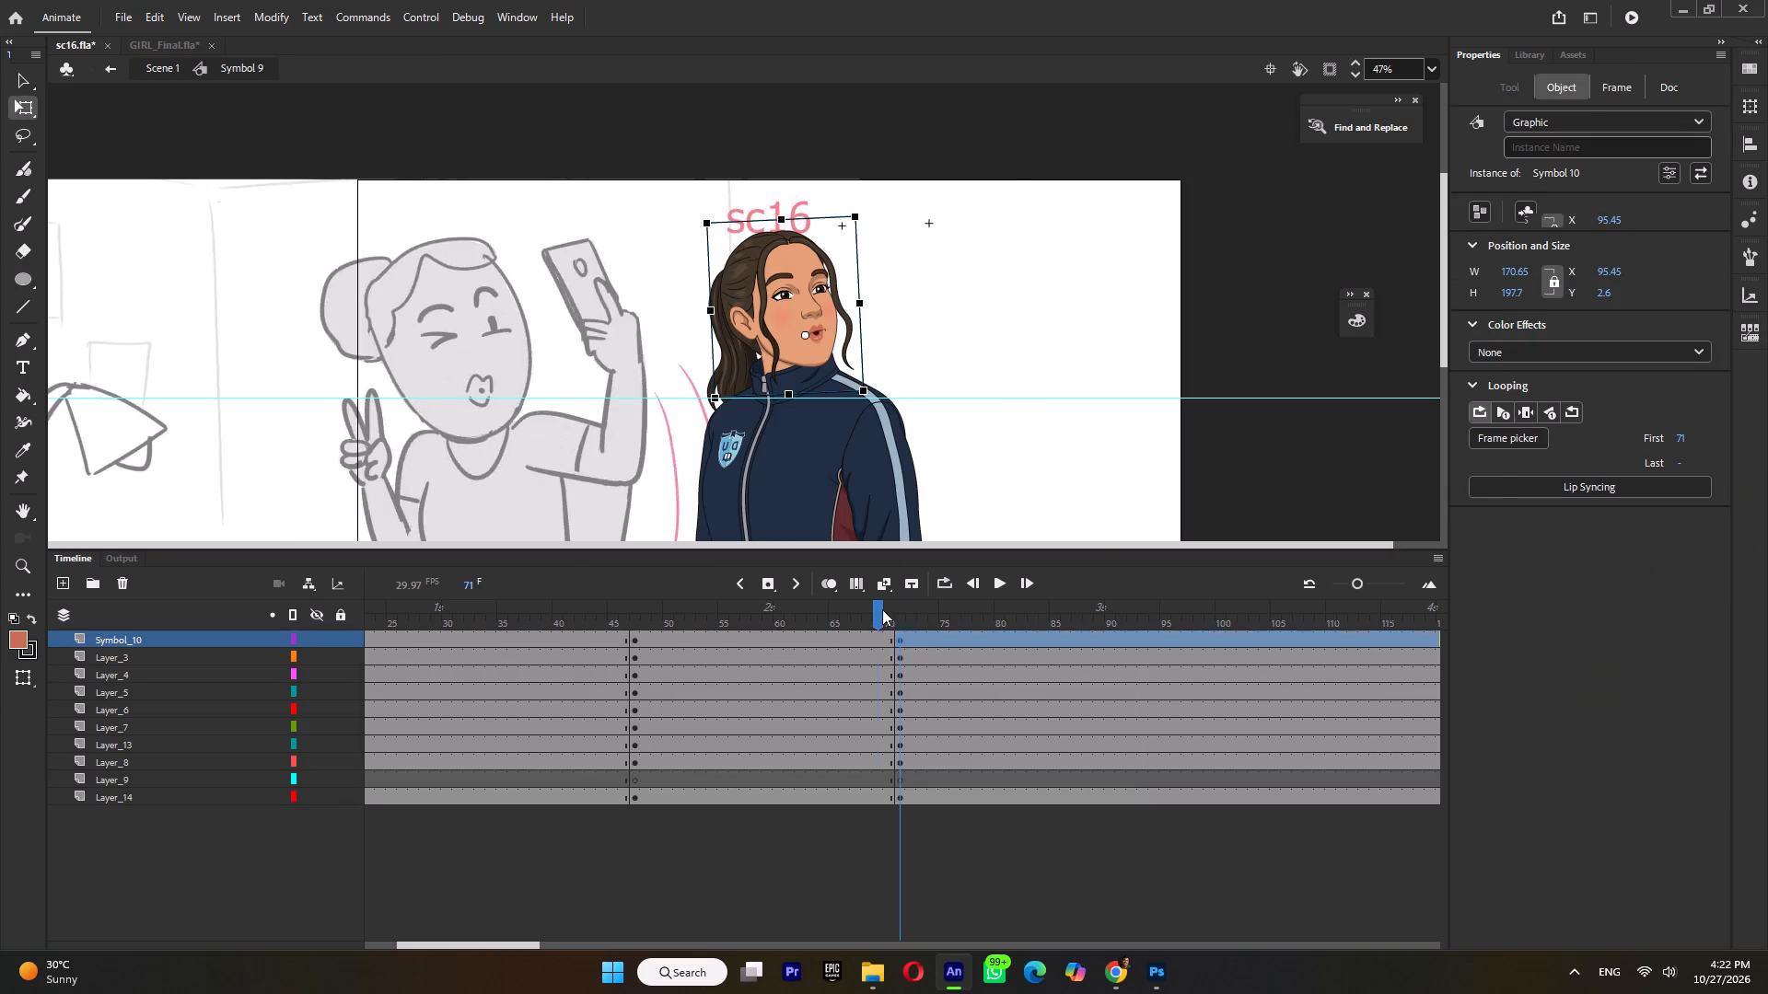
{"action": "left_click", "coordinate": [882, 609]}
{"action": "left_click", "coordinate": [900, 616]}
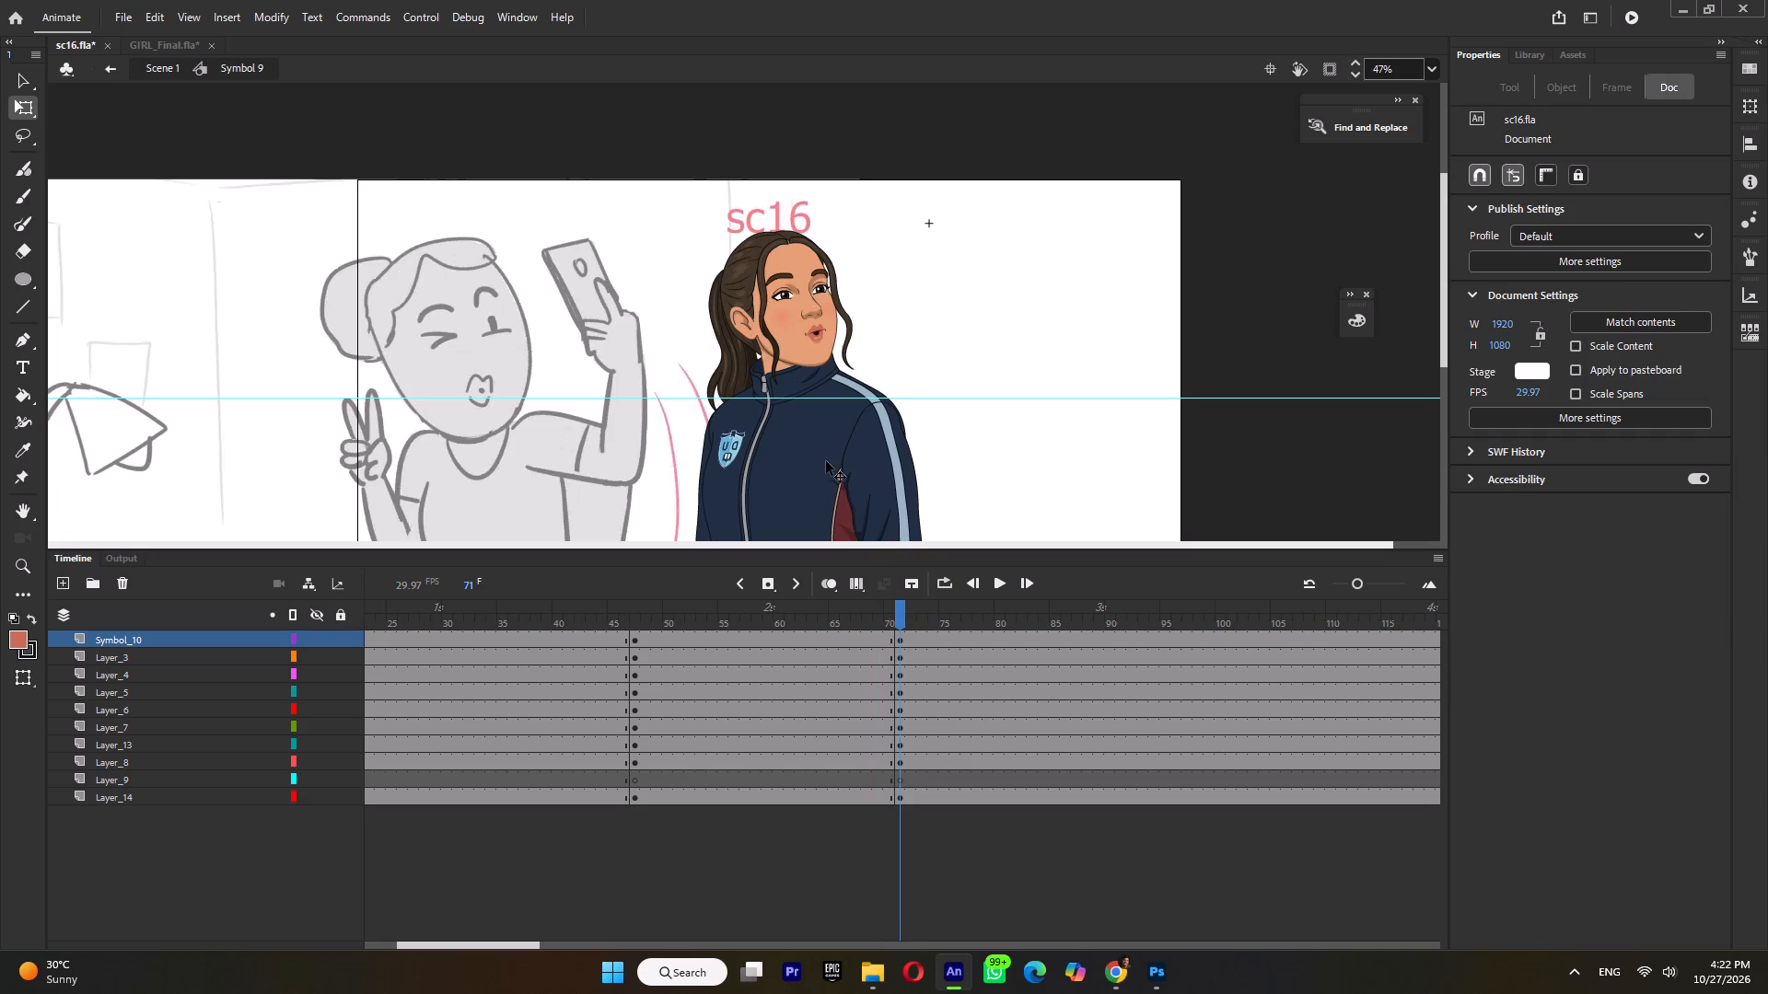
Rotate the striped upper sleeve (Tween 3) at frame 71 outward from the shoulder to a raised, slightly downward-sloping pose.
{"action": "left_click", "coordinate": [880, 440]}
{"action": "scroll", "coordinate": [890, 376], "scroll_direction": "down", "scroll_amount": 4, "text": "ctrl"}
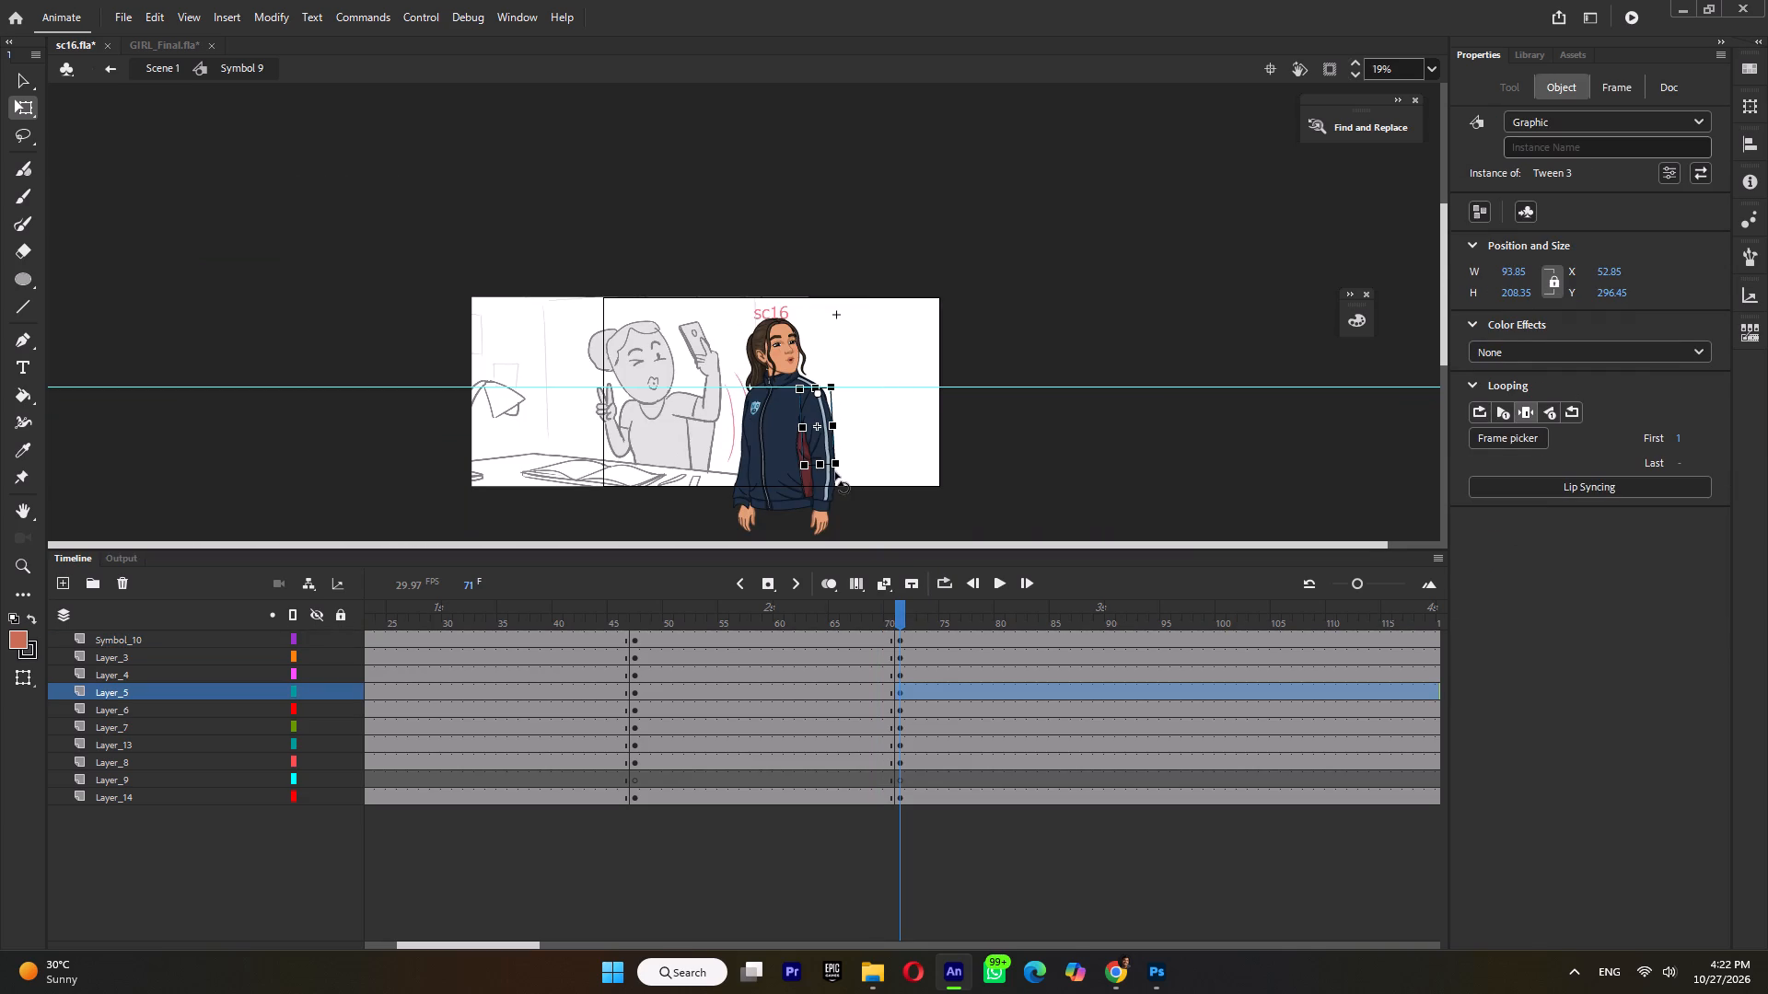
{"action": "left_click_drag", "start_coordinate": [835, 472], "coordinate": [858, 416]}
{"action": "scroll", "coordinate": [837, 412], "scroll_direction": "up", "scroll_amount": 6, "text": "ctrl"}
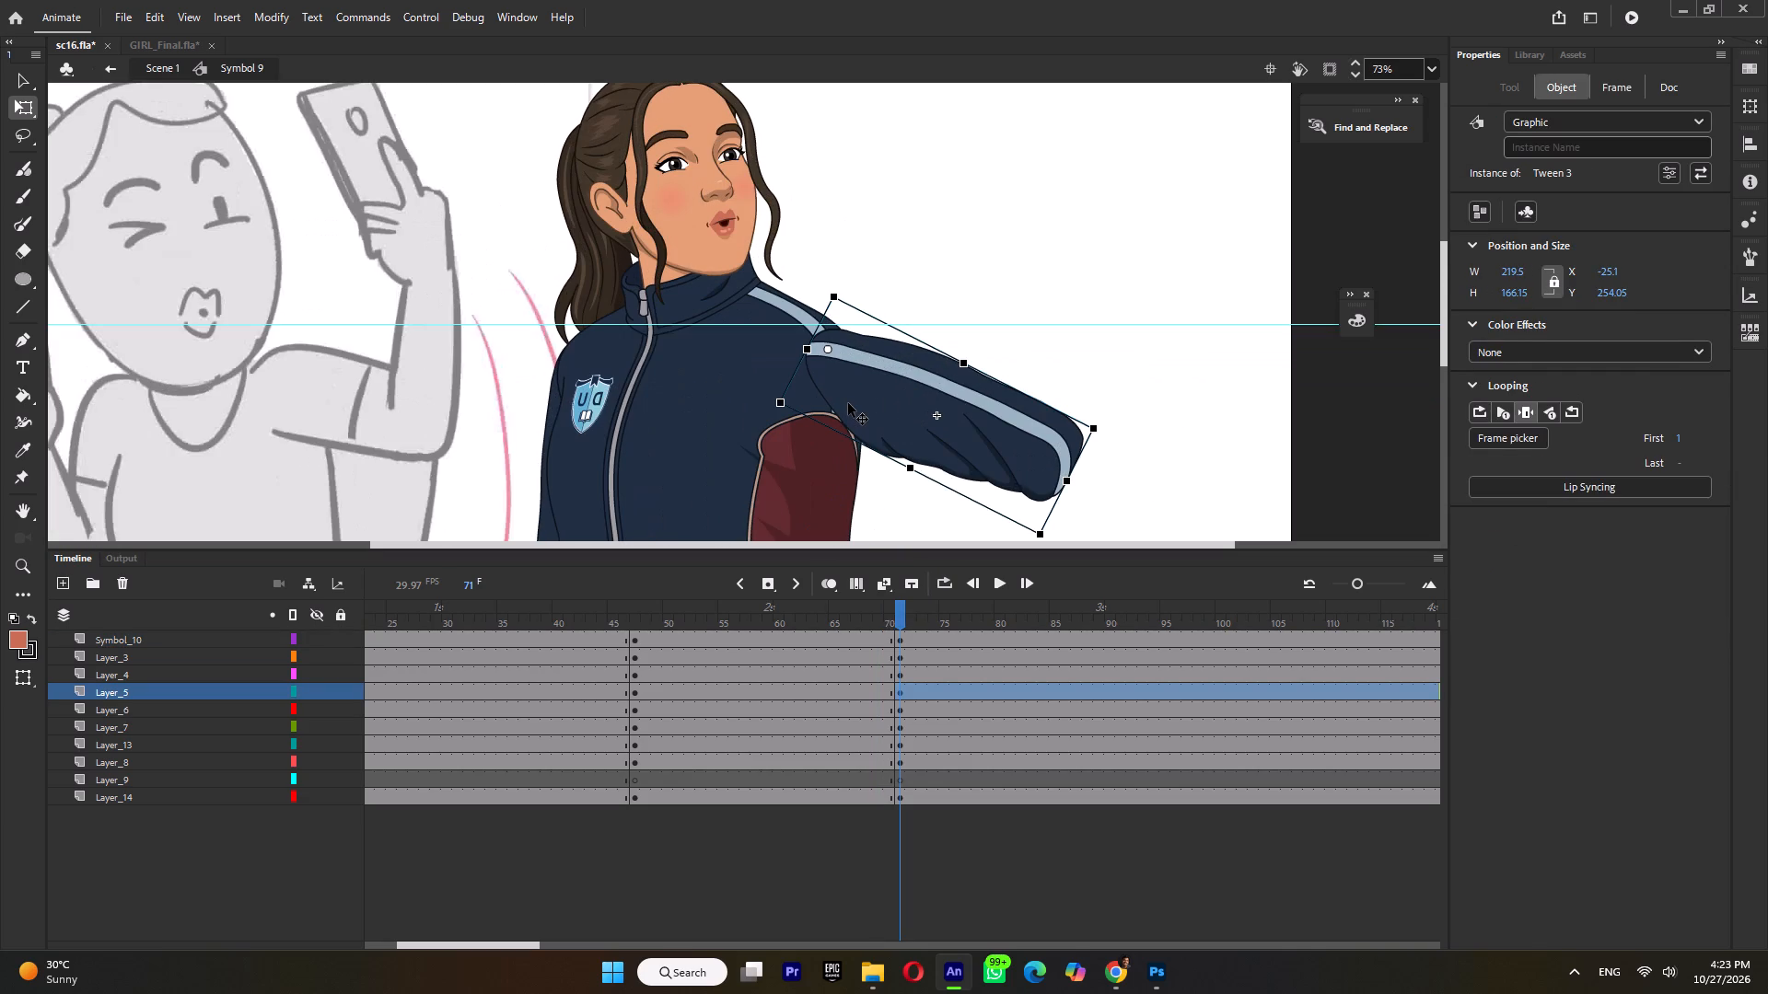
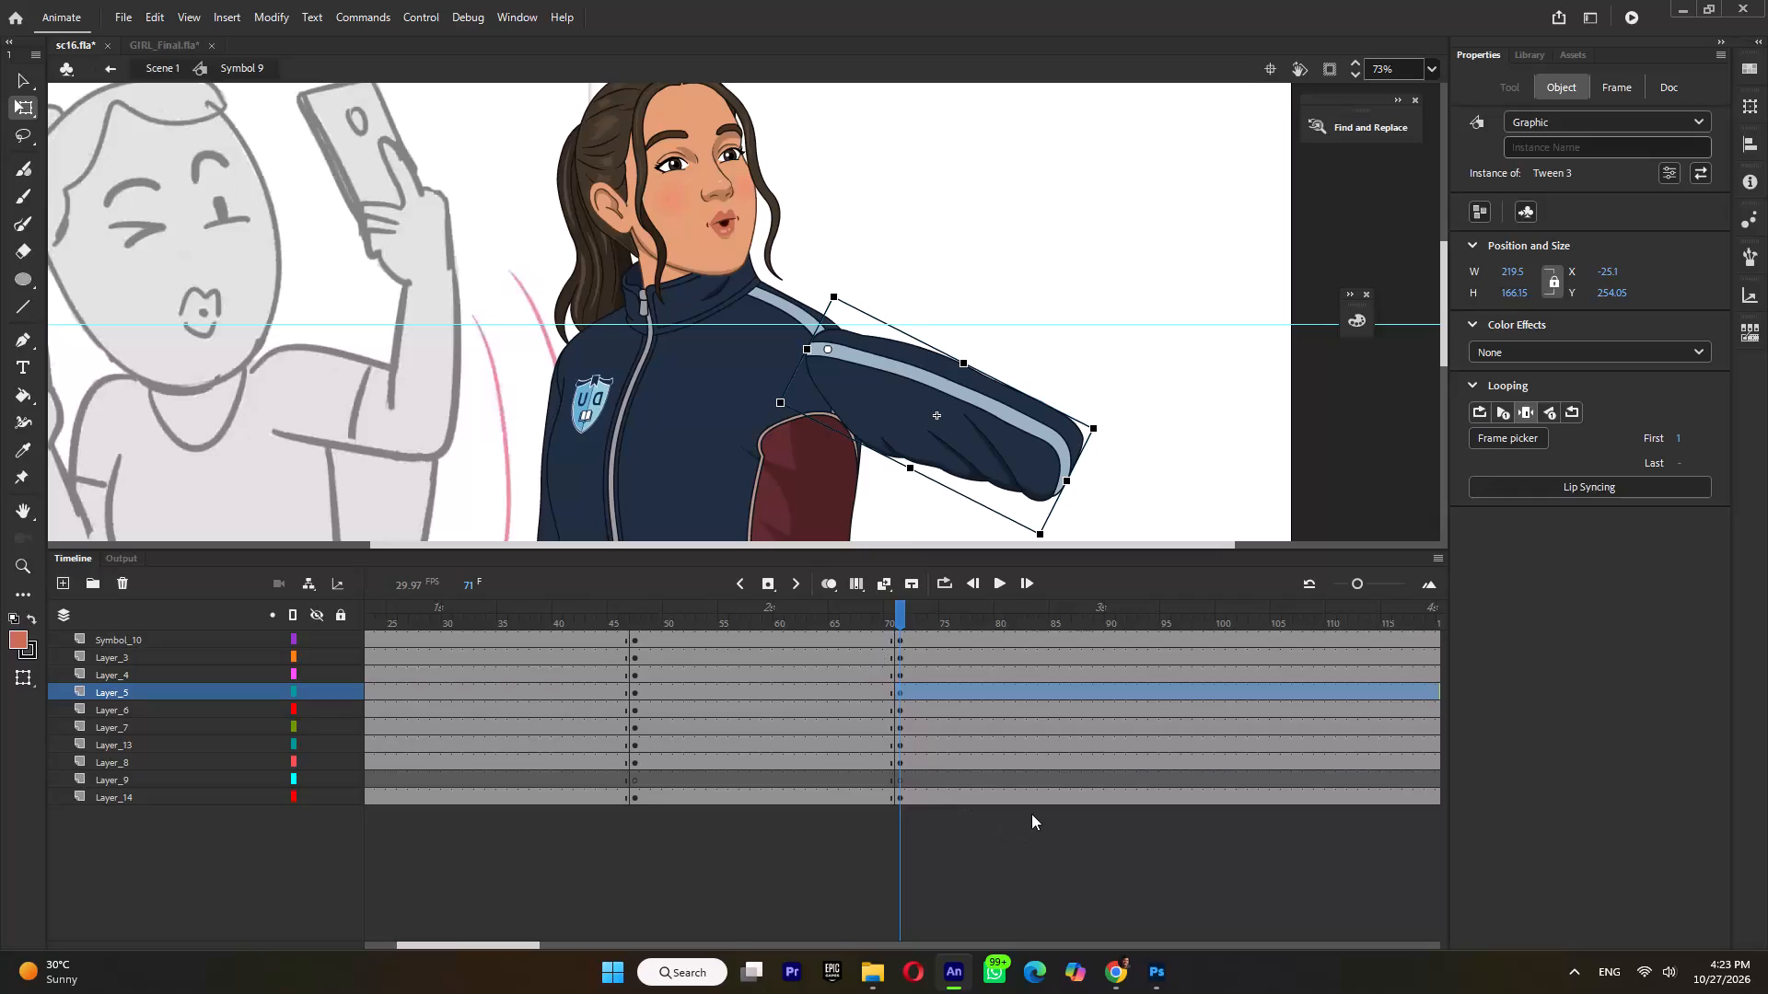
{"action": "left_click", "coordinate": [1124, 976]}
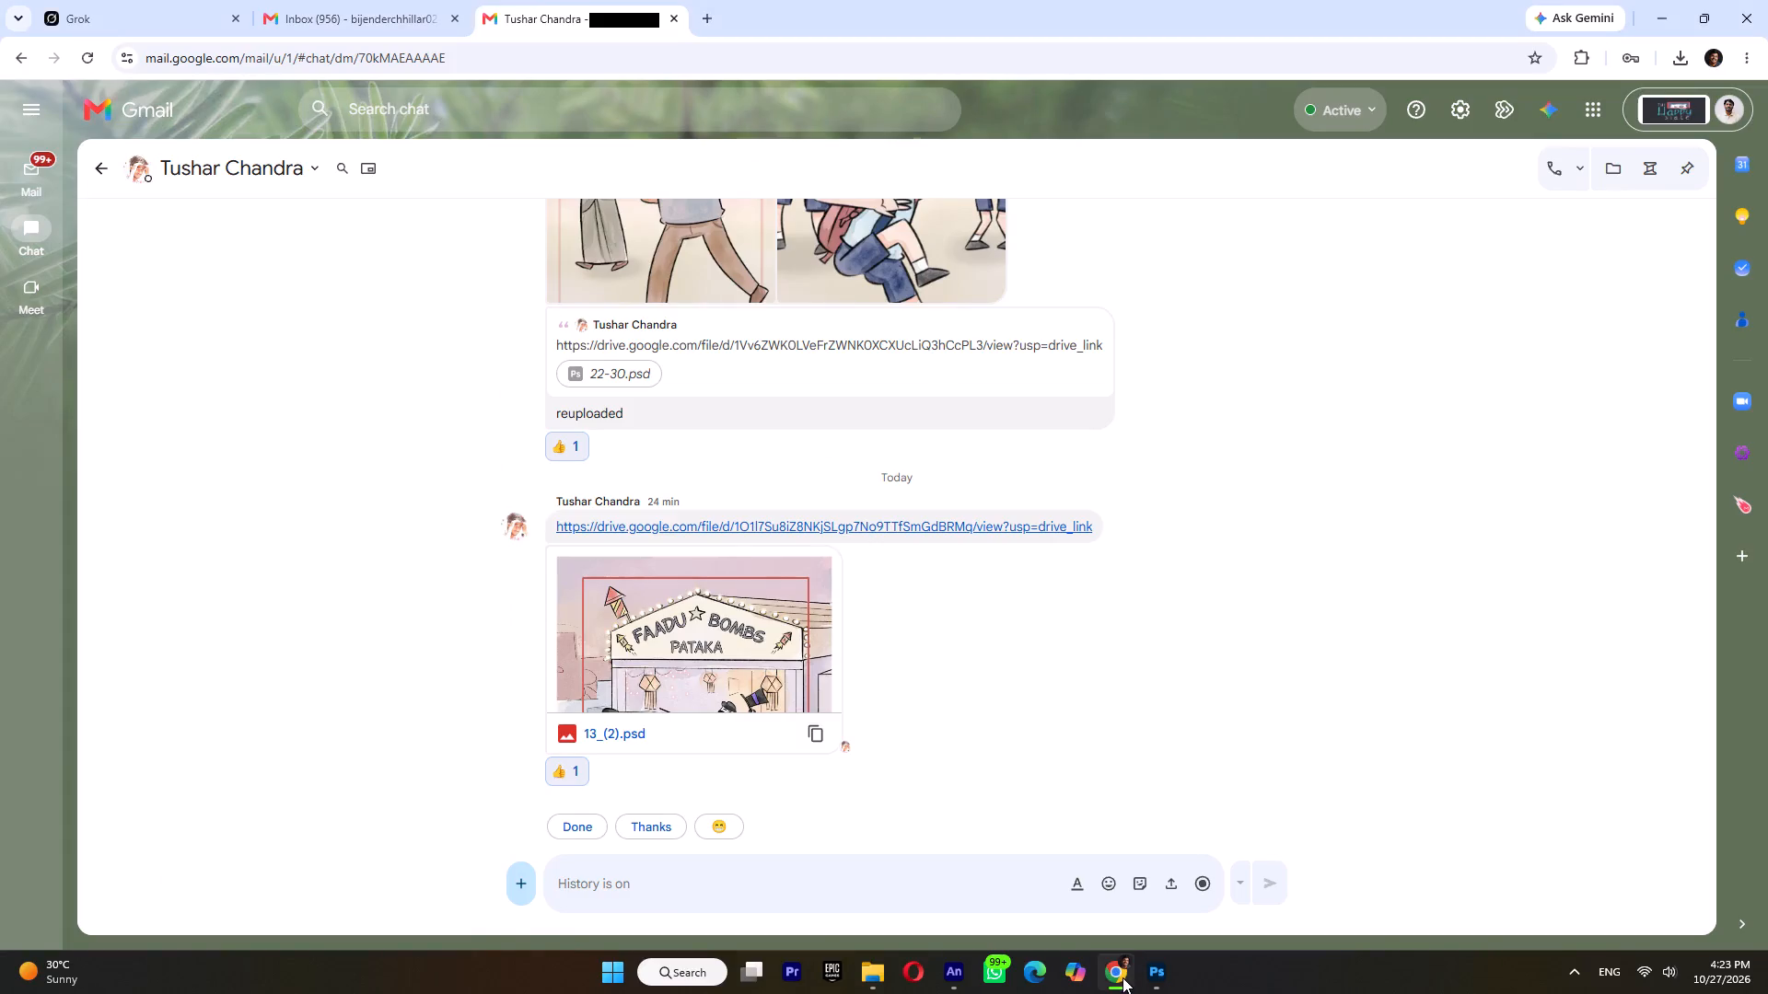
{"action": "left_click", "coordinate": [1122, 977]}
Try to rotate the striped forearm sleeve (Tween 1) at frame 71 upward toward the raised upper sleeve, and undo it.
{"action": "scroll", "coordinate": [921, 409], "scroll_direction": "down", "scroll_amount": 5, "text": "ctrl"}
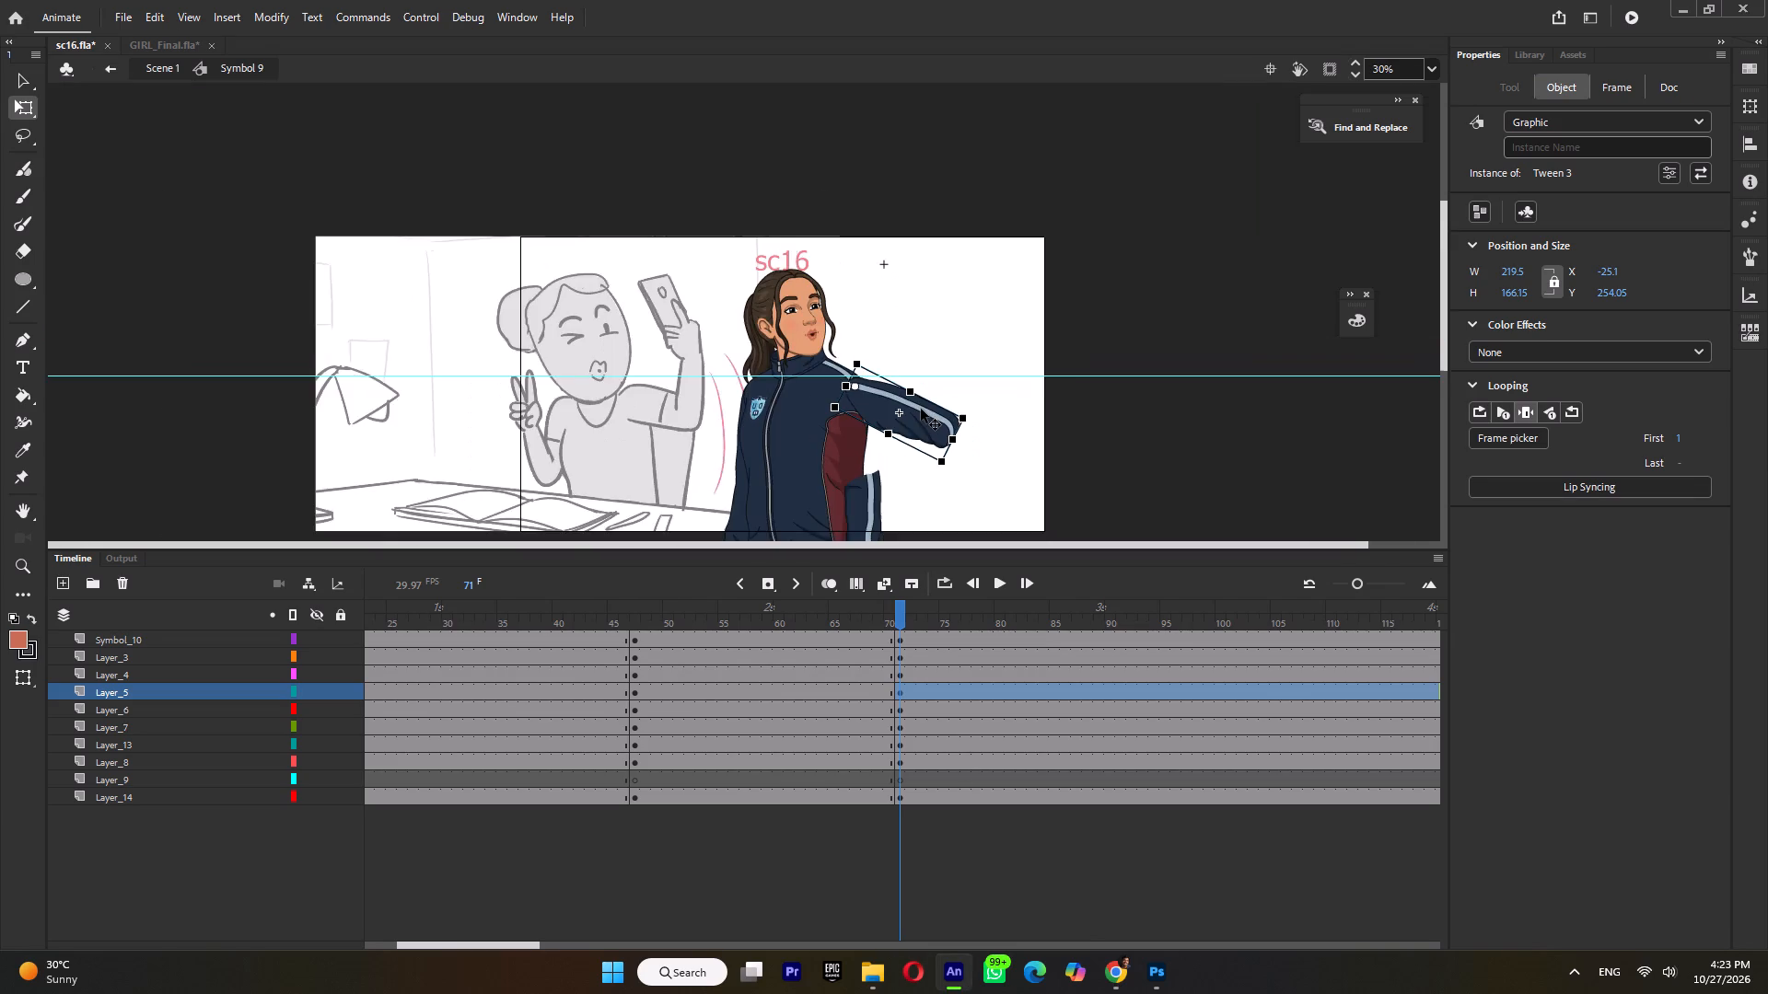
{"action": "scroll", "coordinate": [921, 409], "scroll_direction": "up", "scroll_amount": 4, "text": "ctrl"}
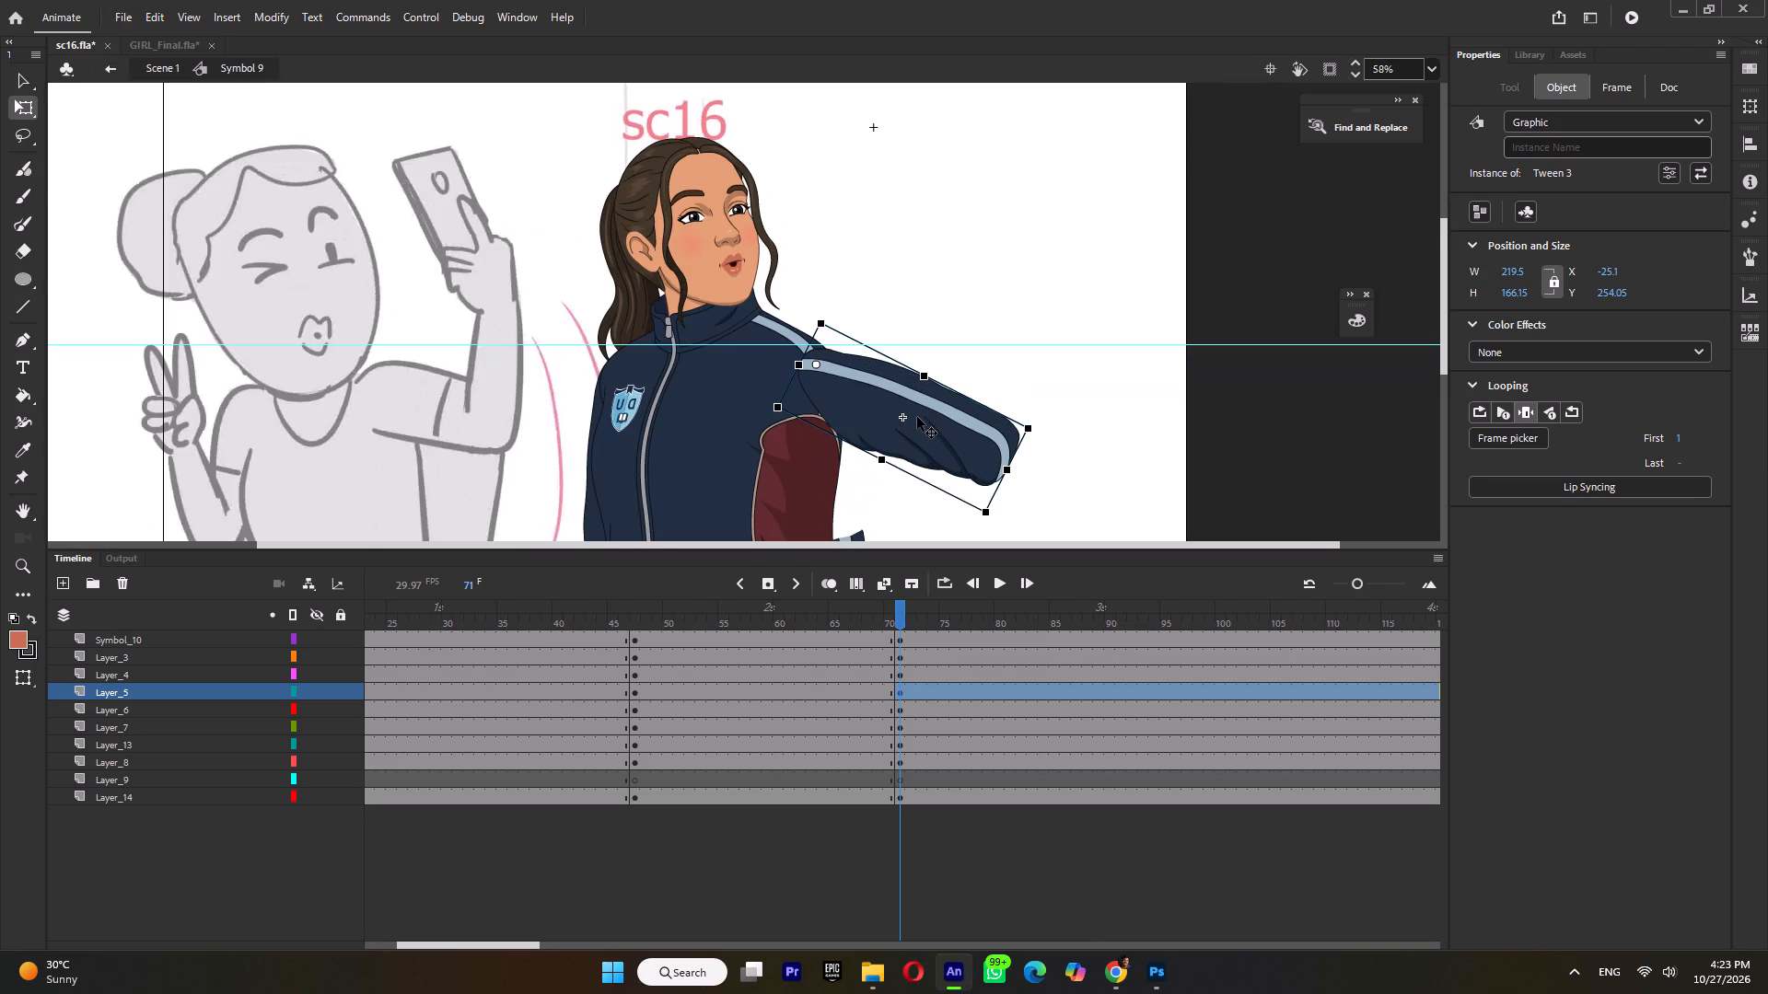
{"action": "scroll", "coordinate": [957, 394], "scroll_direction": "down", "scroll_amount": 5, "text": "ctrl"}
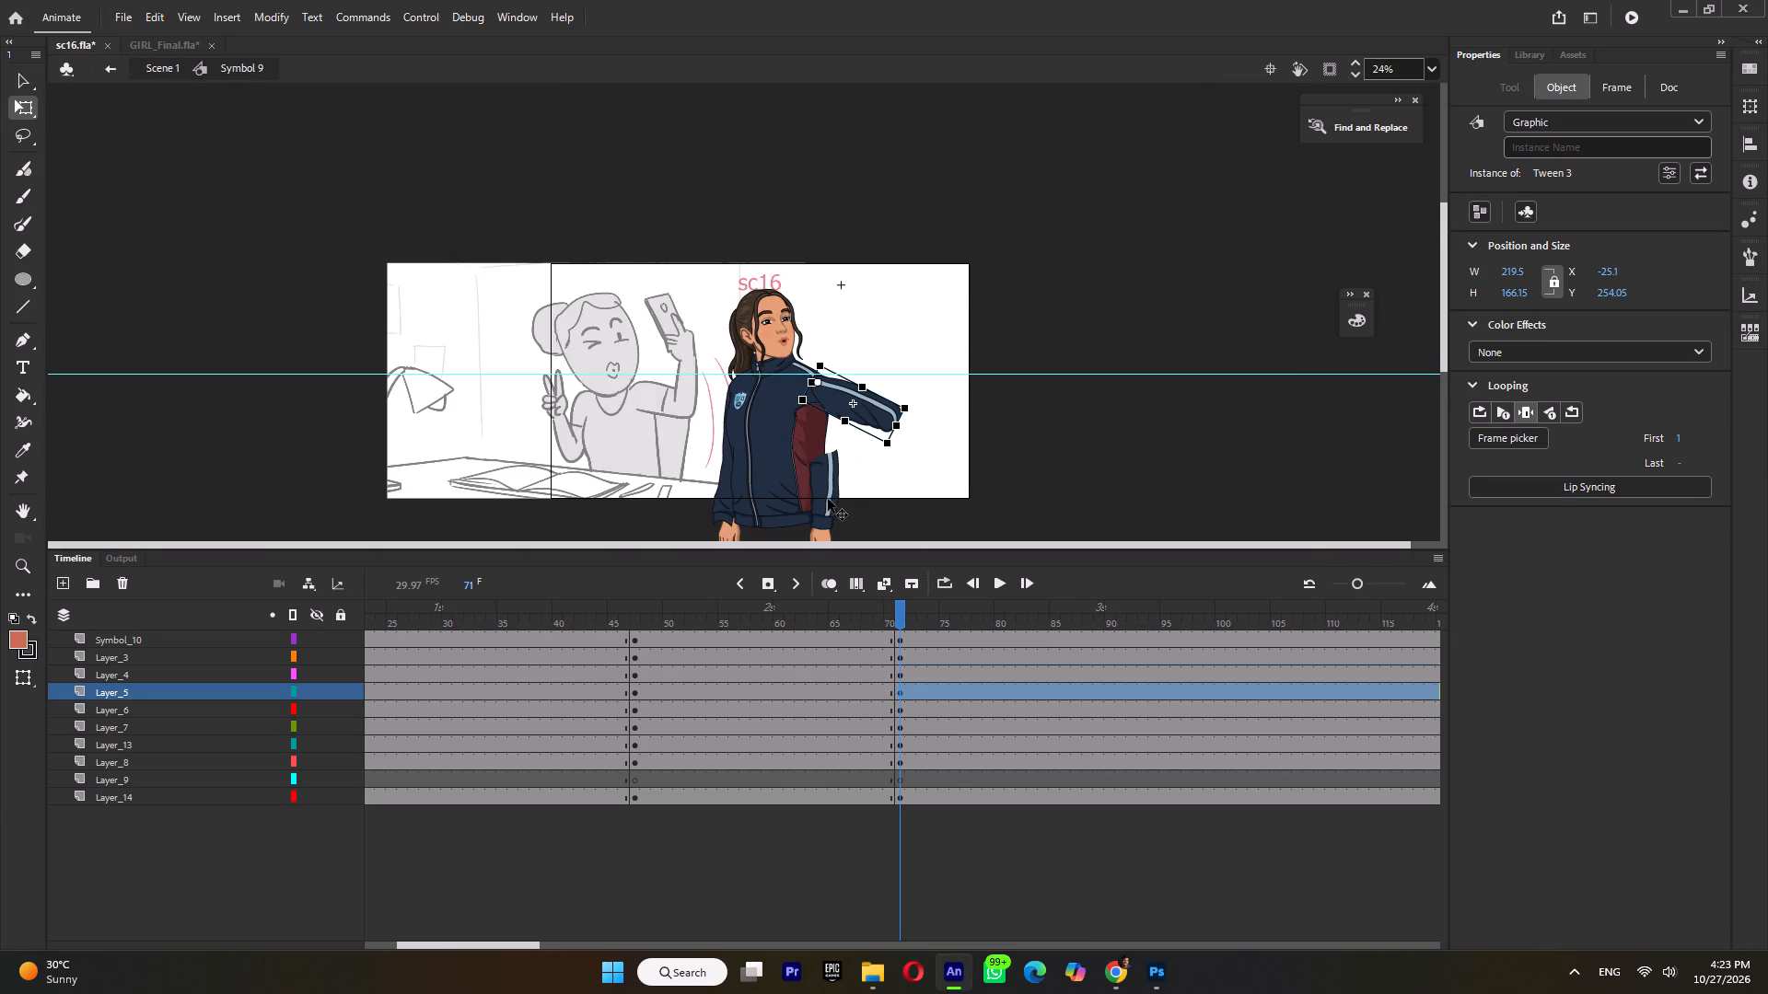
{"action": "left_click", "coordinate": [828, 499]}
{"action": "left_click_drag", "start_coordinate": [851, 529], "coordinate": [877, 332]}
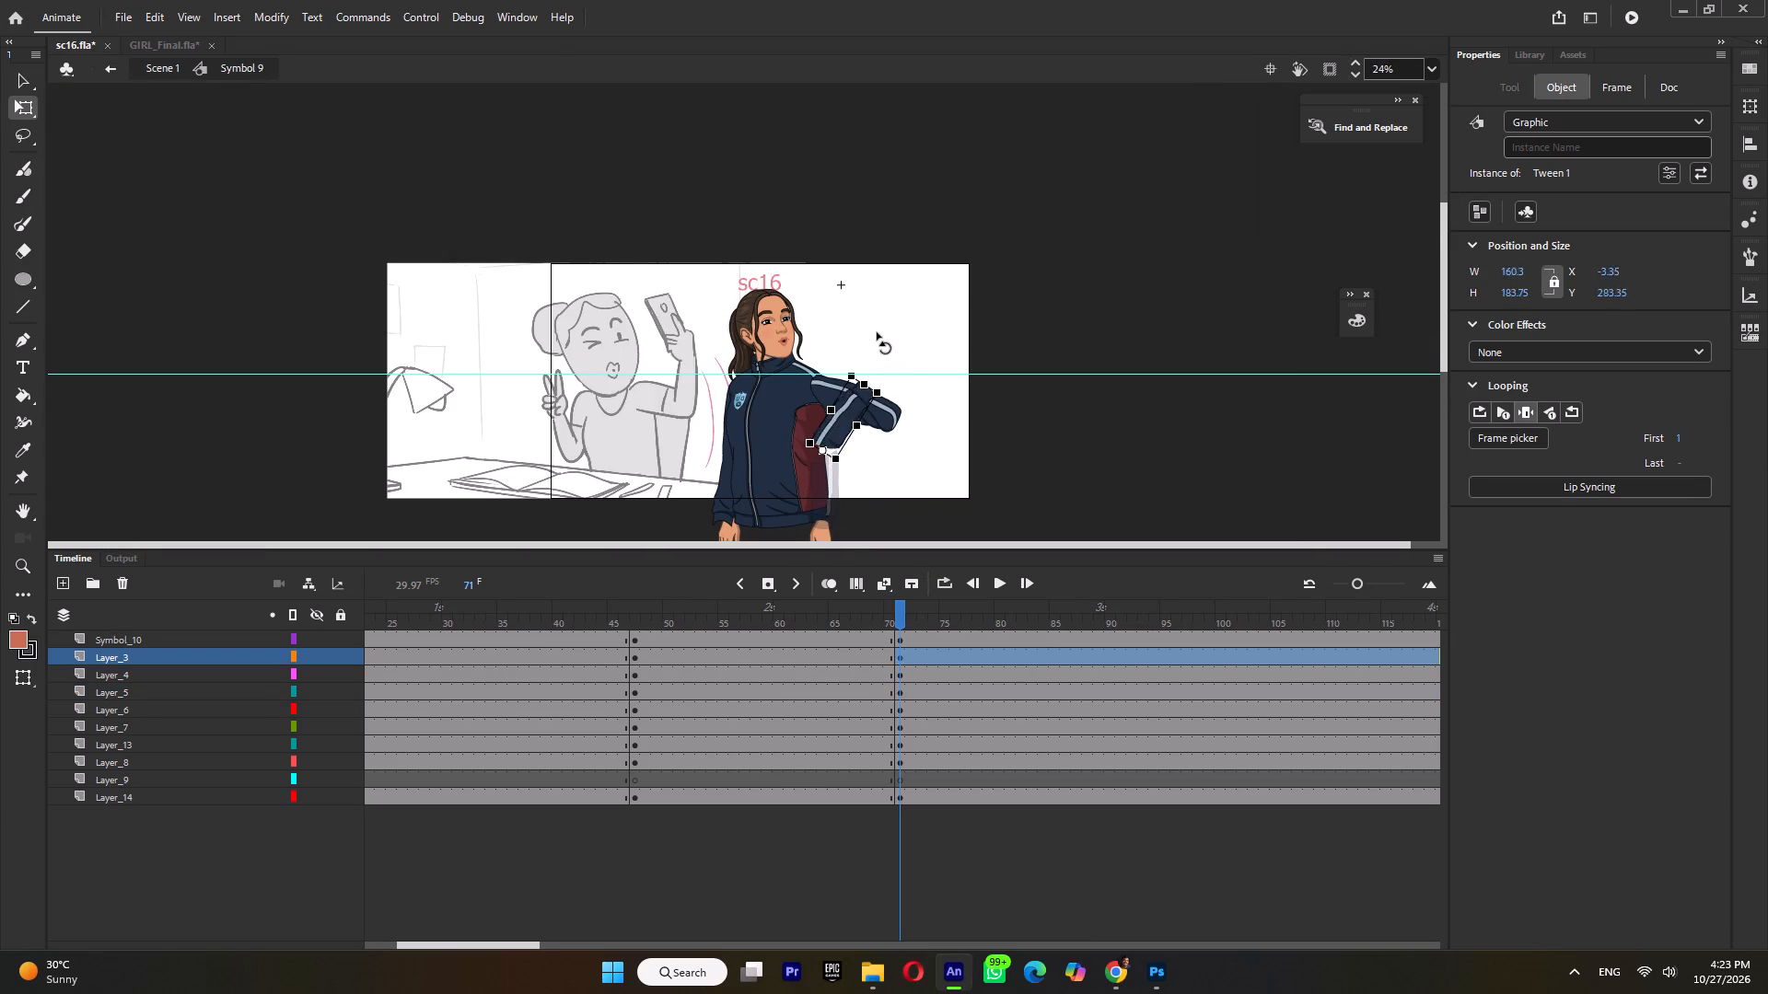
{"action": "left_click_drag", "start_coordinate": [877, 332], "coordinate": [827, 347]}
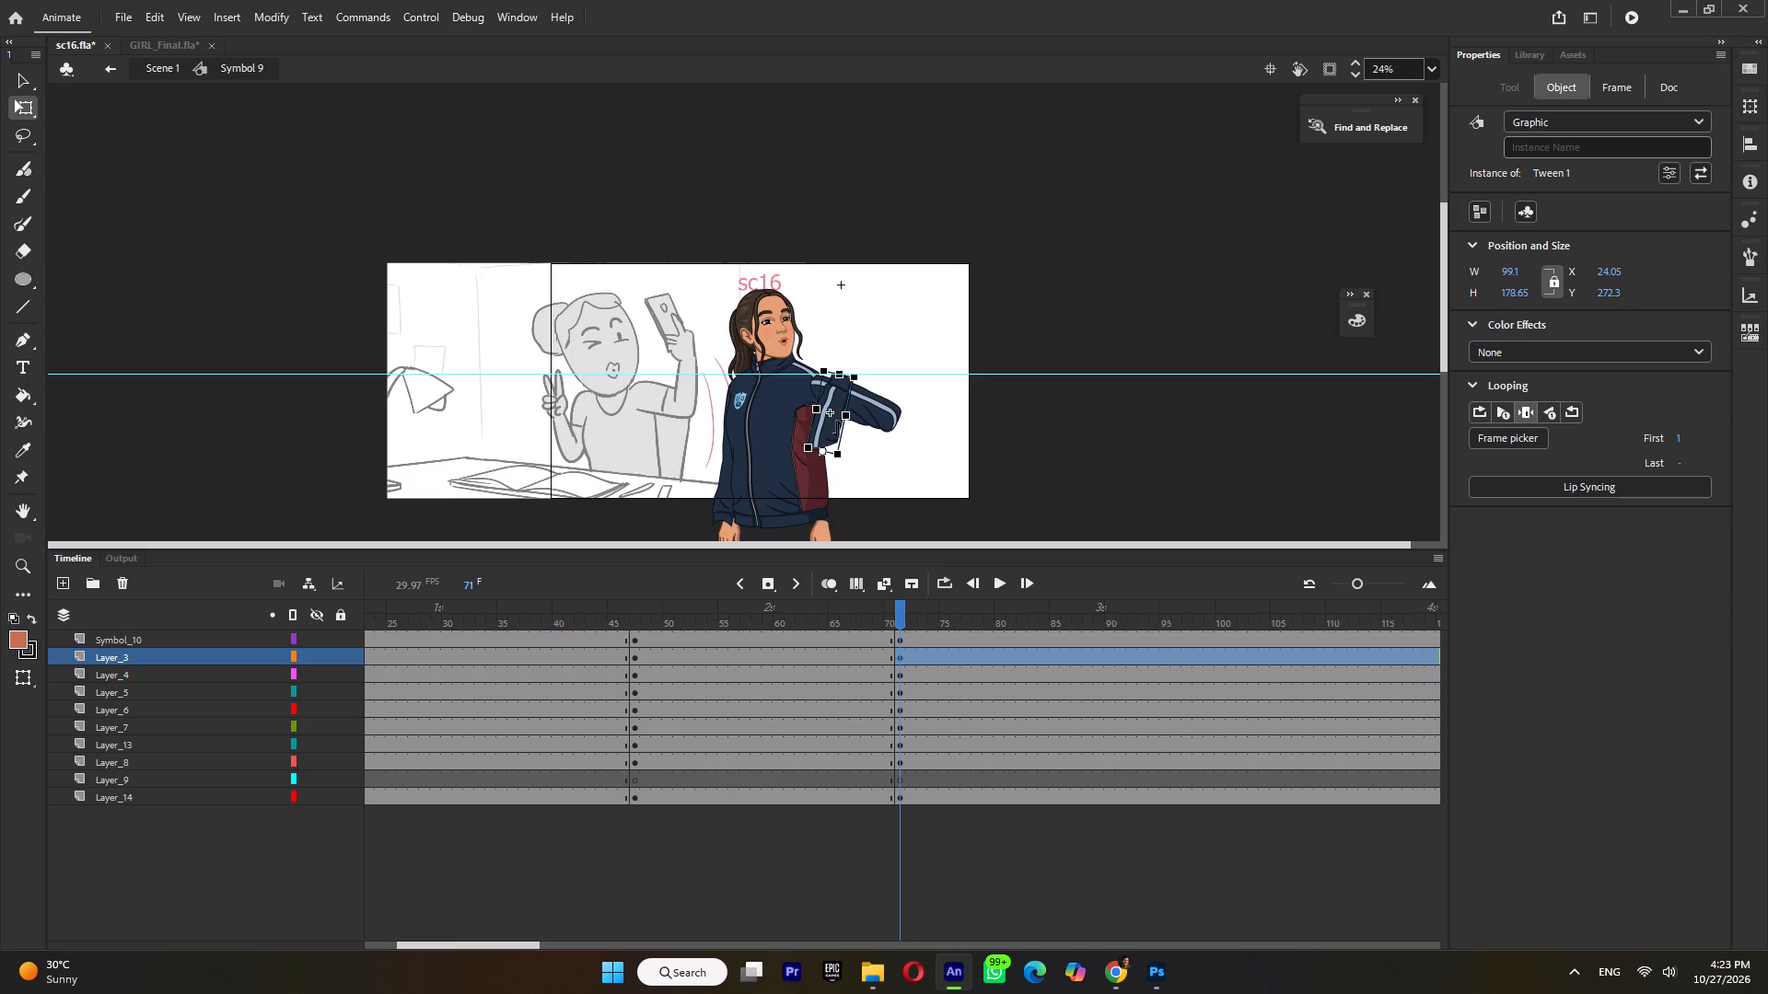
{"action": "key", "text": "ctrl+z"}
Inside the forearm sleeve symbol Tween 1, add a keyframe at frame 2 and flip the sleeve group horizontally.
{"action": "double_click", "coordinate": [828, 497]}
{"action": "scroll", "coordinate": [827, 501], "scroll_direction": "up", "scroll_amount": 3, "text": "ctrl"}
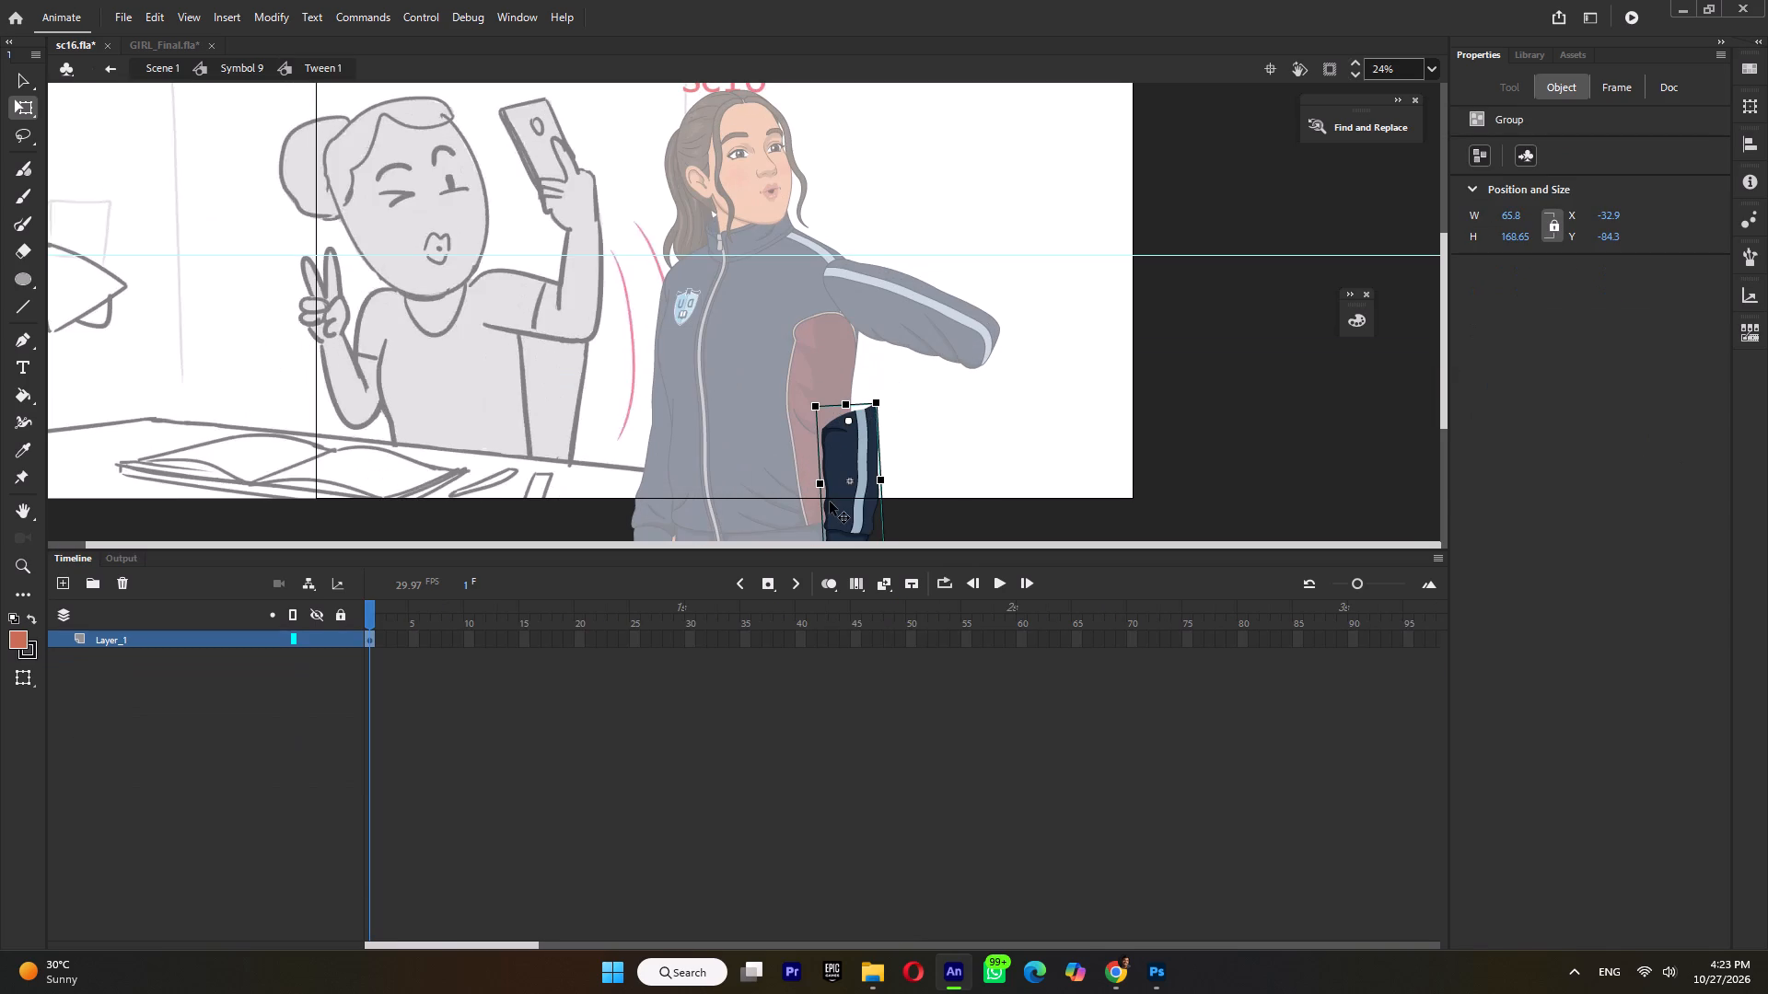
{"action": "key", "text": "F5"}
{"action": "key", "text": "F6"}
{"action": "right_click", "coordinate": [836, 504]}
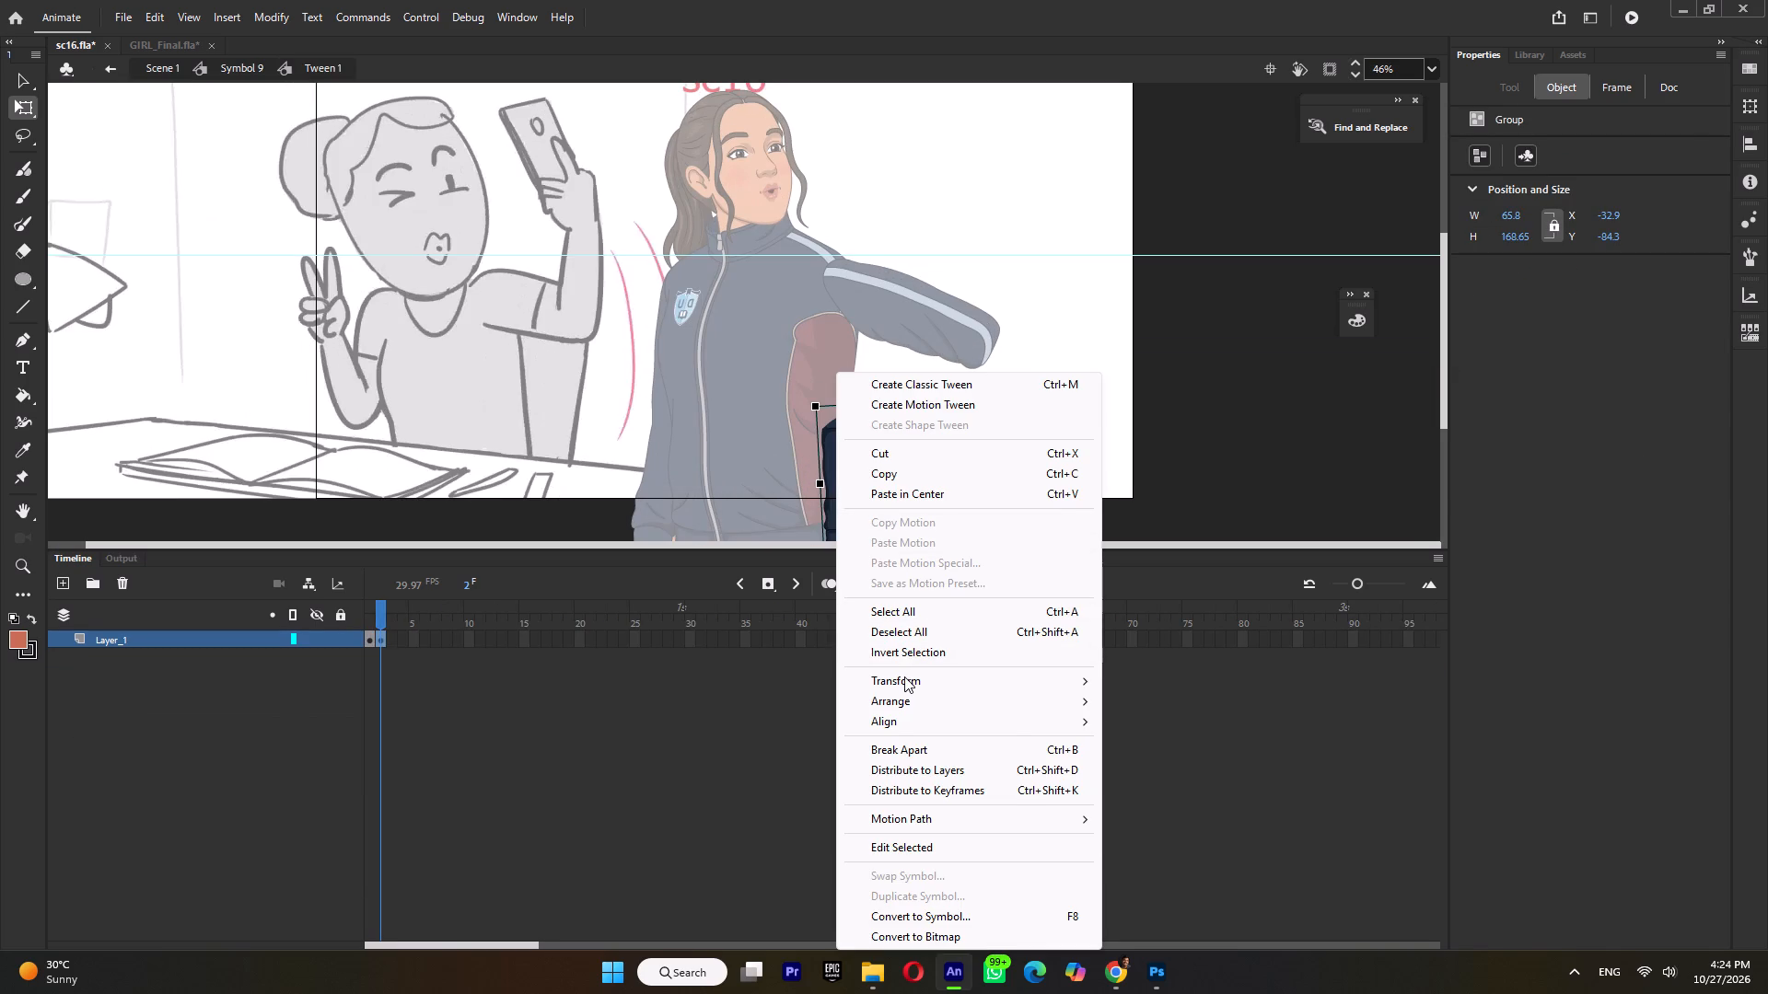
{"action": "left_click", "coordinate": [904, 676]}
{"action": "left_click", "coordinate": [1159, 882]}
{"action": "scroll", "coordinate": [887, 398], "scroll_direction": "down", "scroll_amount": 3, "text": "ctrl"}
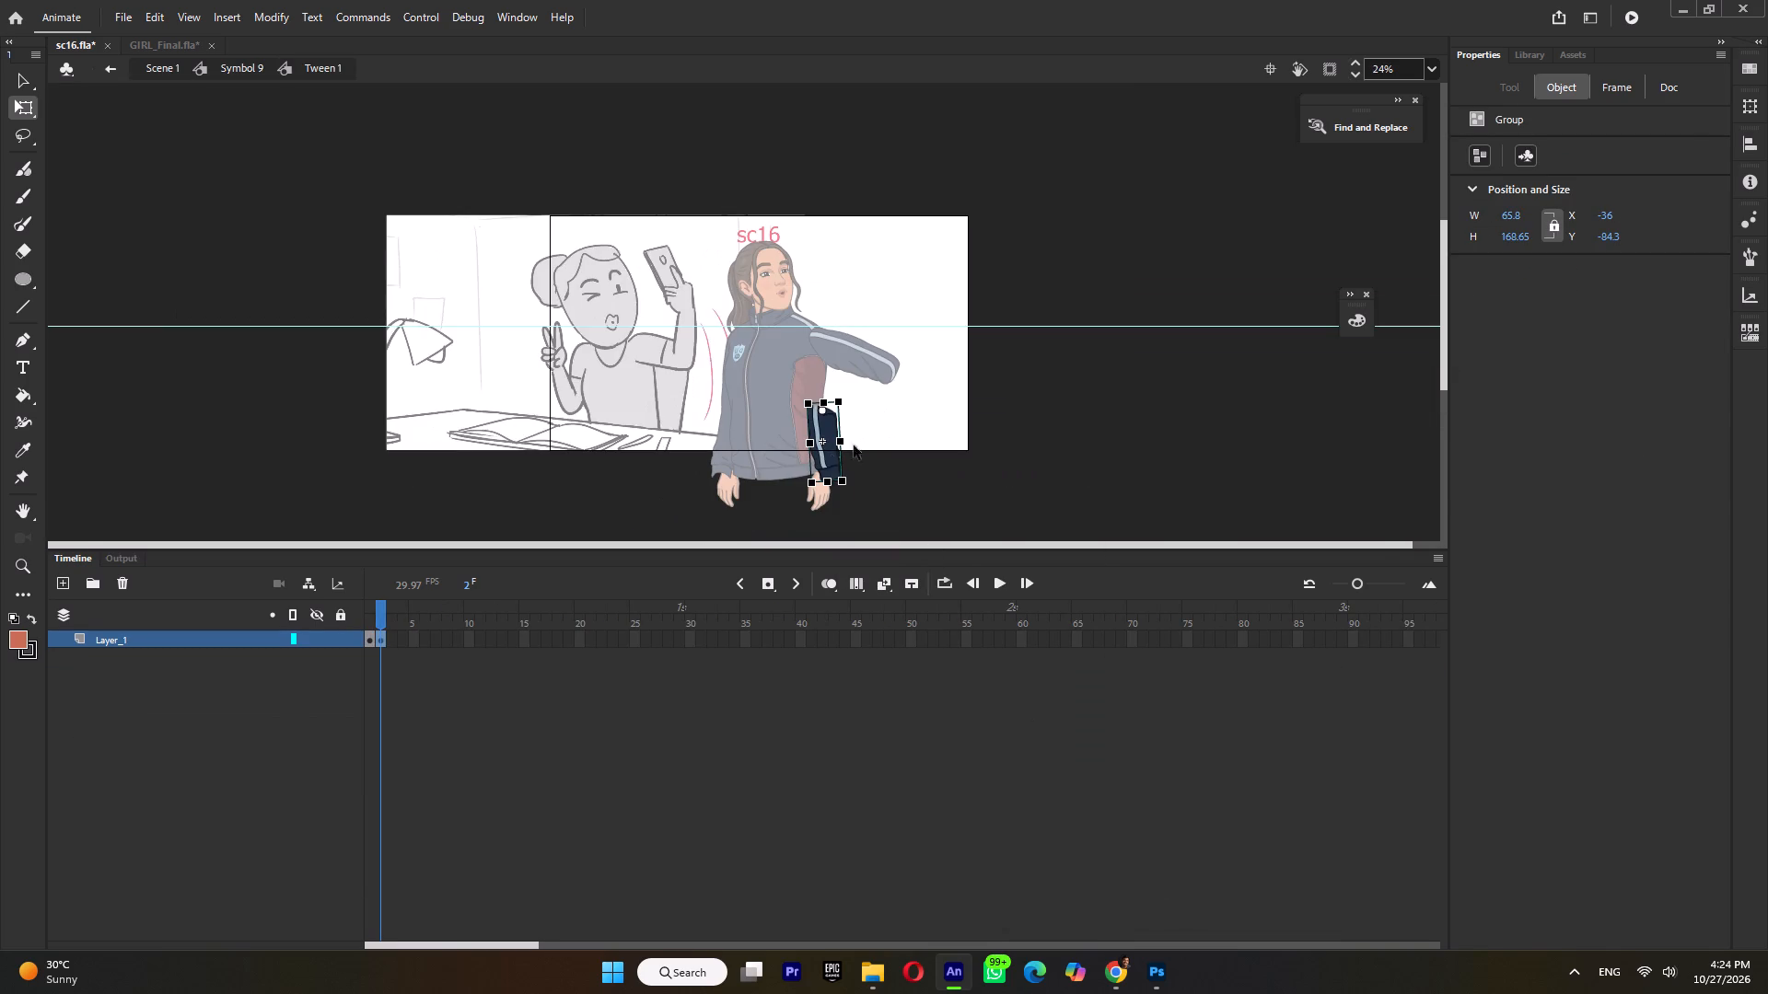
With onion skinning on, rotate the flipped sleeve slightly clockwise to line up with the frame 1 sleeve, and return to Symbol 9.
{"action": "left_click", "coordinate": [829, 585]}
{"action": "scroll", "coordinate": [844, 459], "scroll_direction": "up", "scroll_amount": 3, "text": "ctrl"}
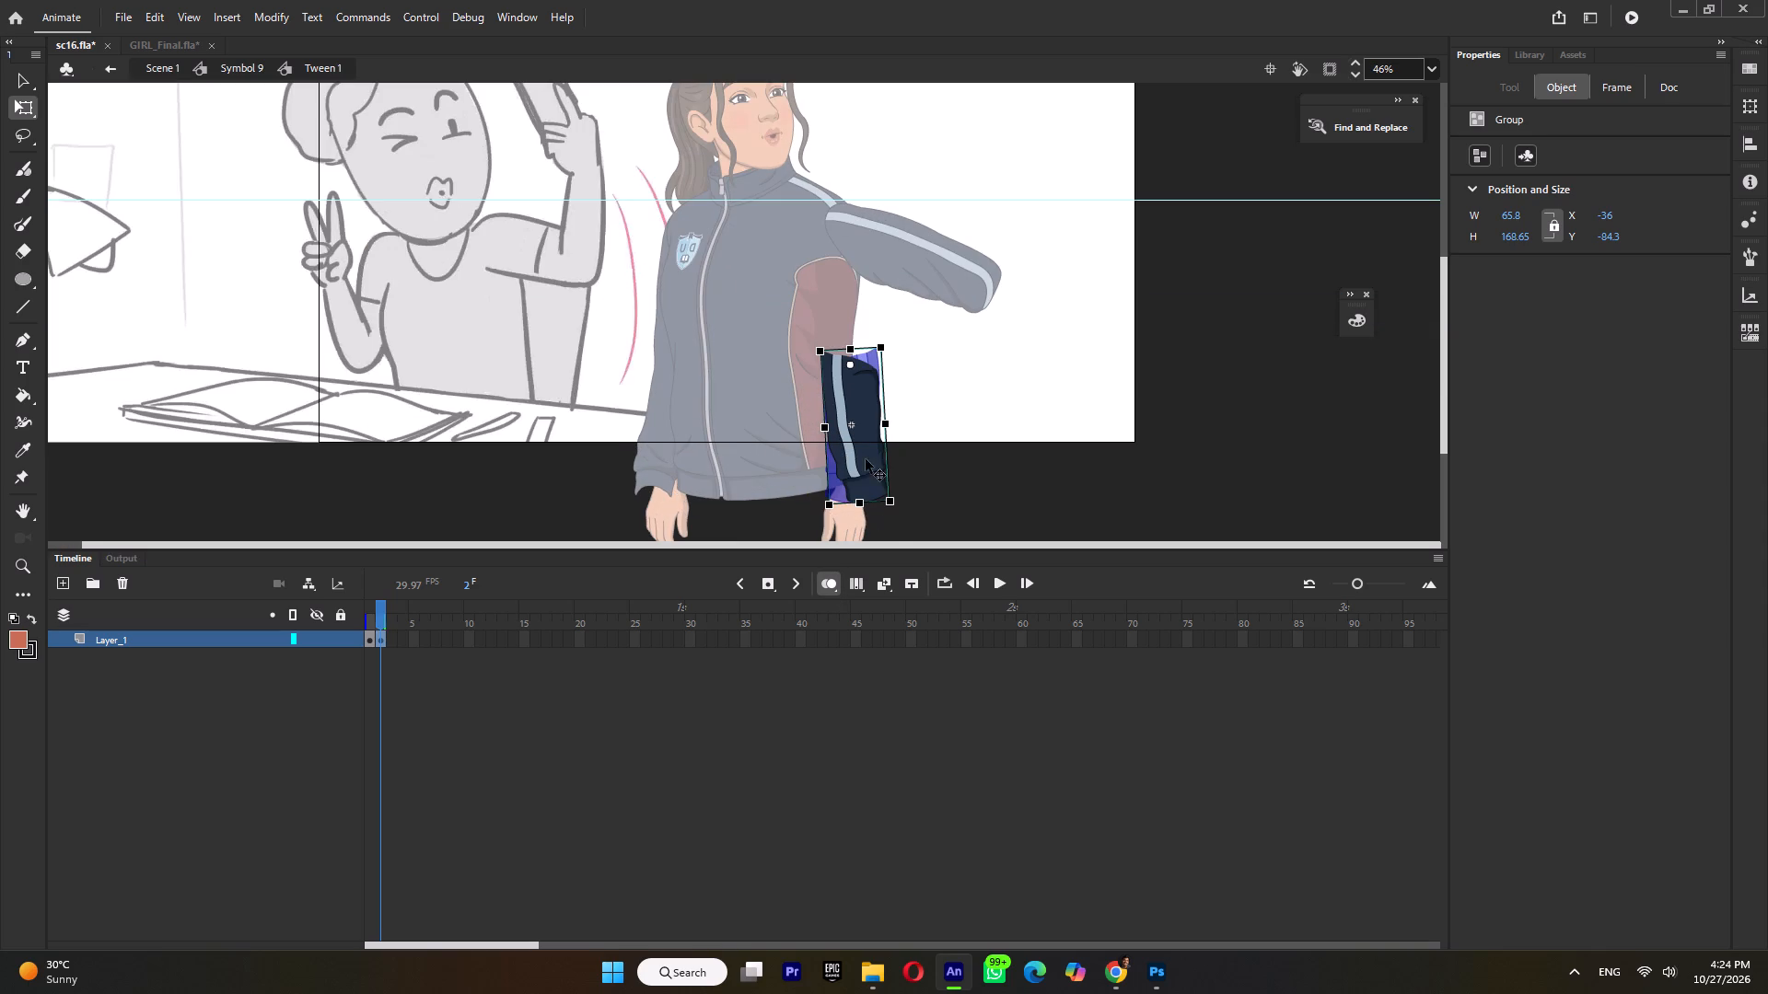
{"action": "left_click_drag", "start_coordinate": [893, 514], "coordinate": [877, 521]}
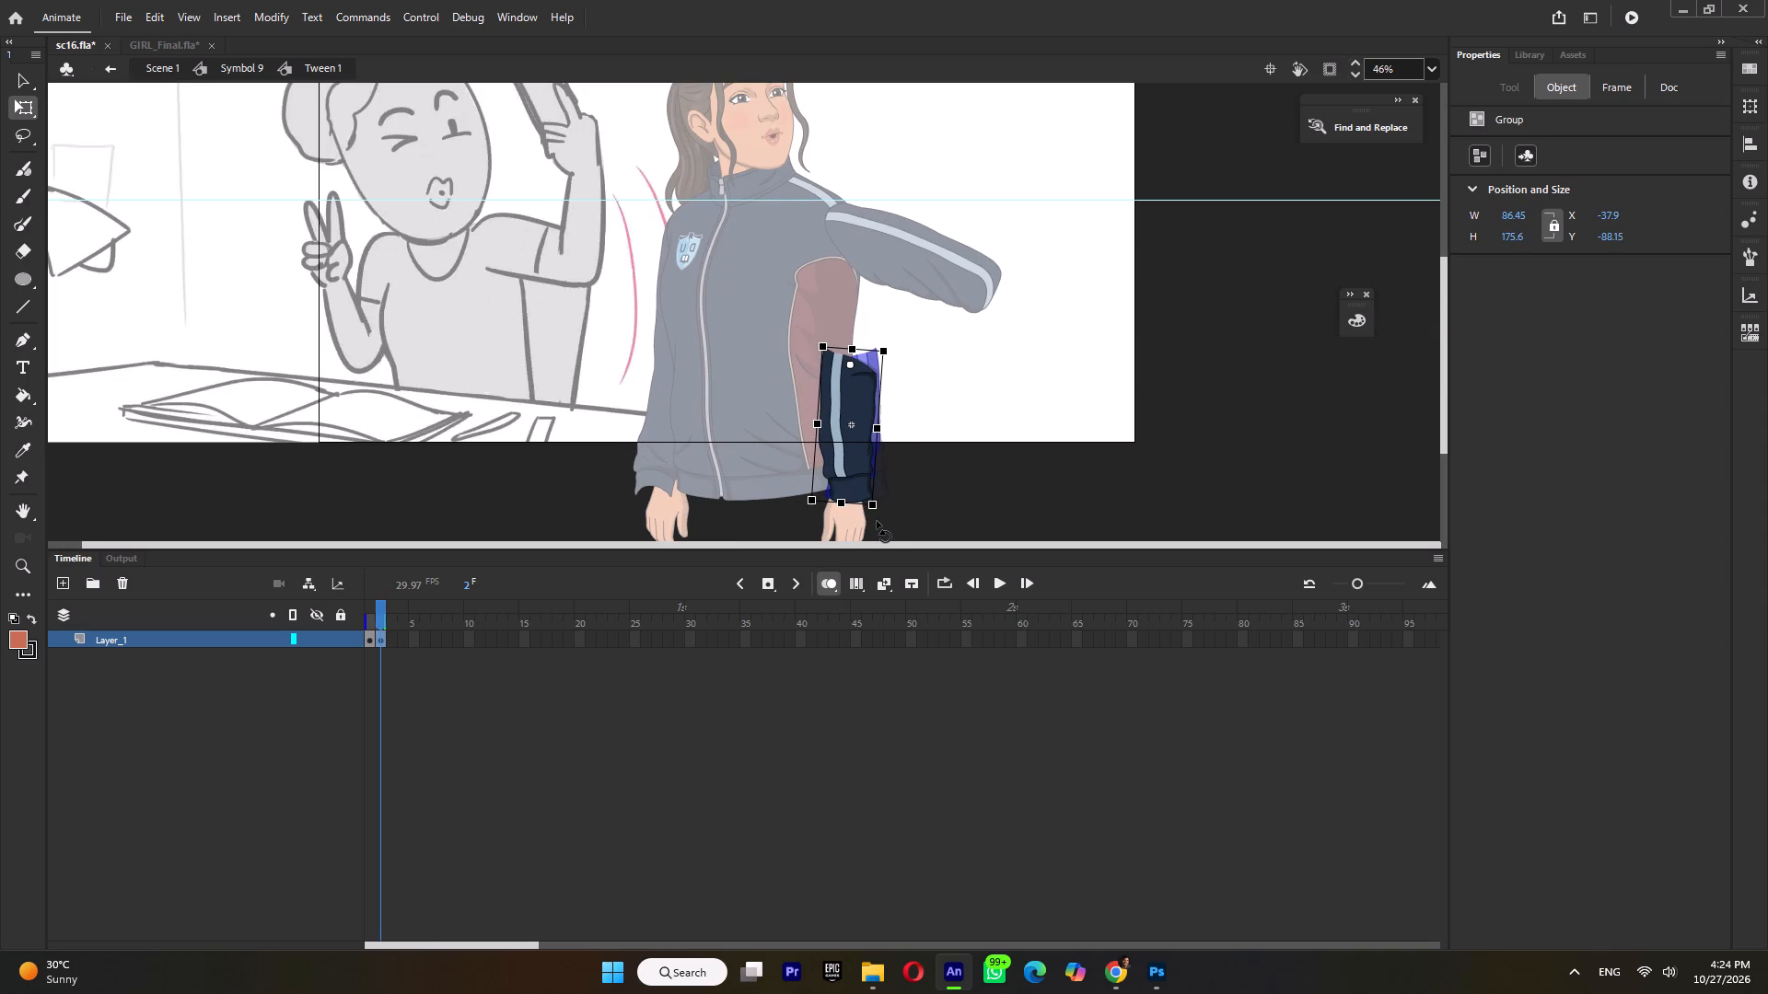
{"action": "left_click_drag", "start_coordinate": [877, 521], "coordinate": [879, 521]}
{"action": "double_click", "coordinate": [919, 488]}
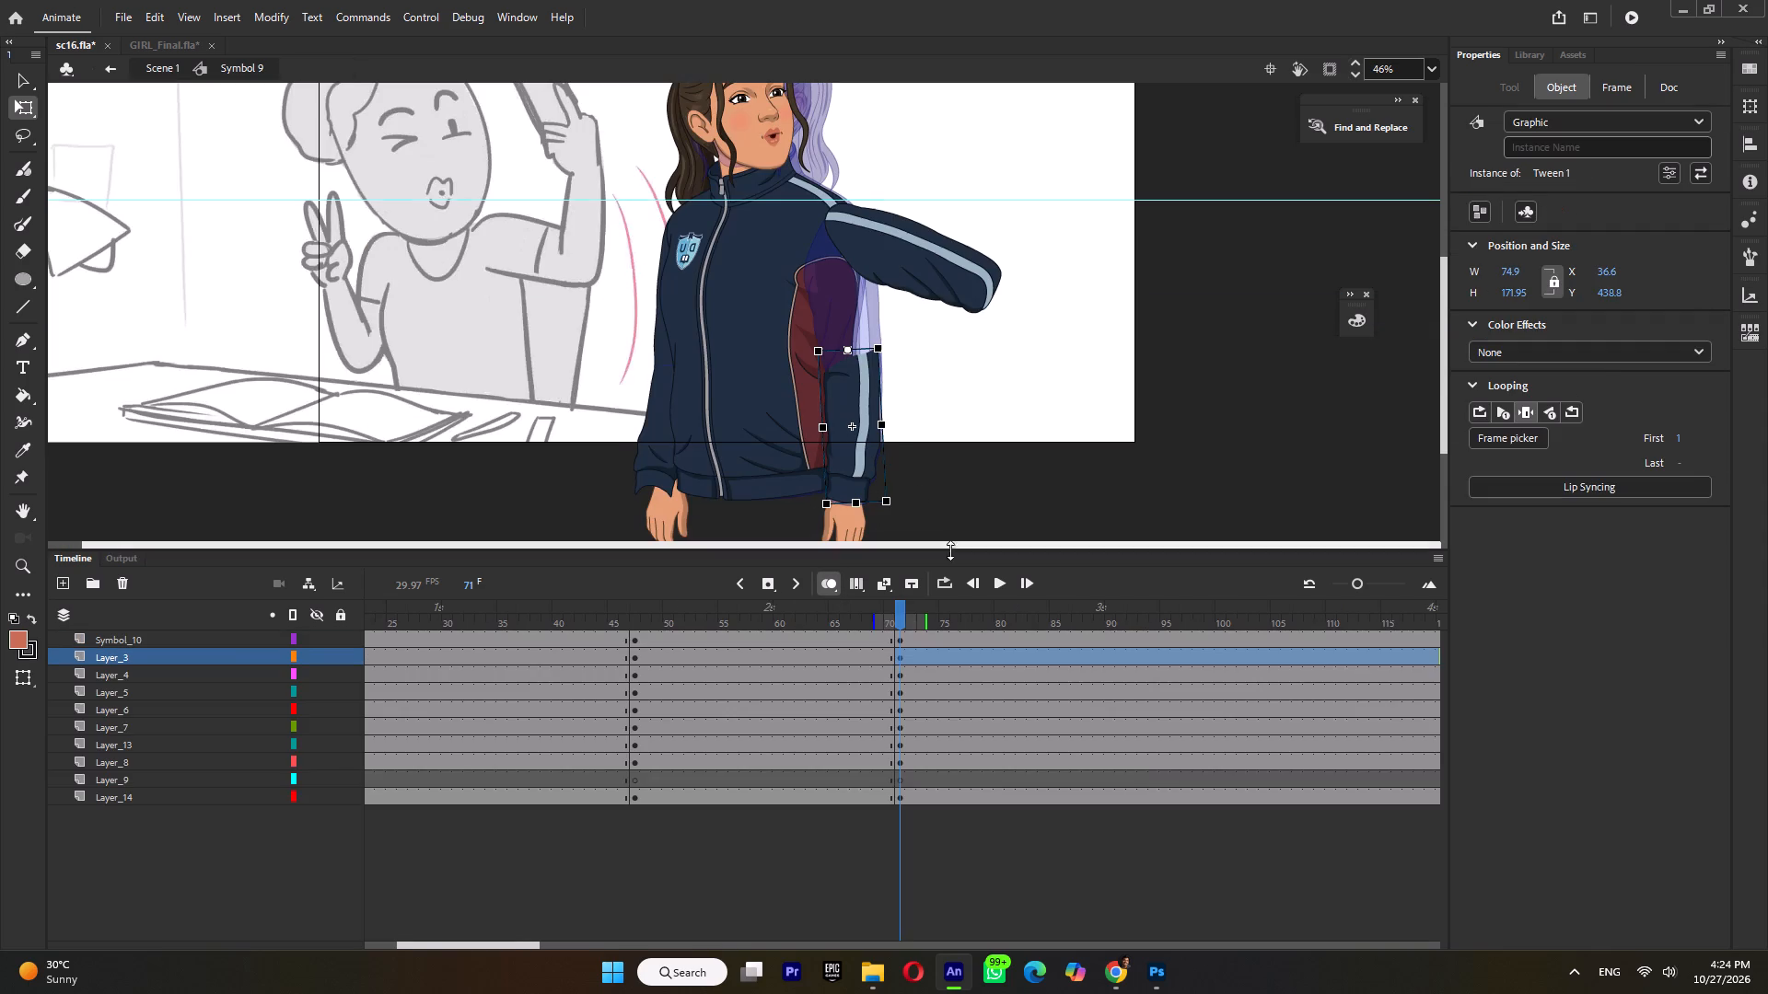
Set the forearm sleeve (Tween 1) at frame 71 to its flipped frame 2 version.
{"action": "left_click", "coordinate": [1523, 445]}
{"action": "left_click", "coordinate": [1617, 452]}
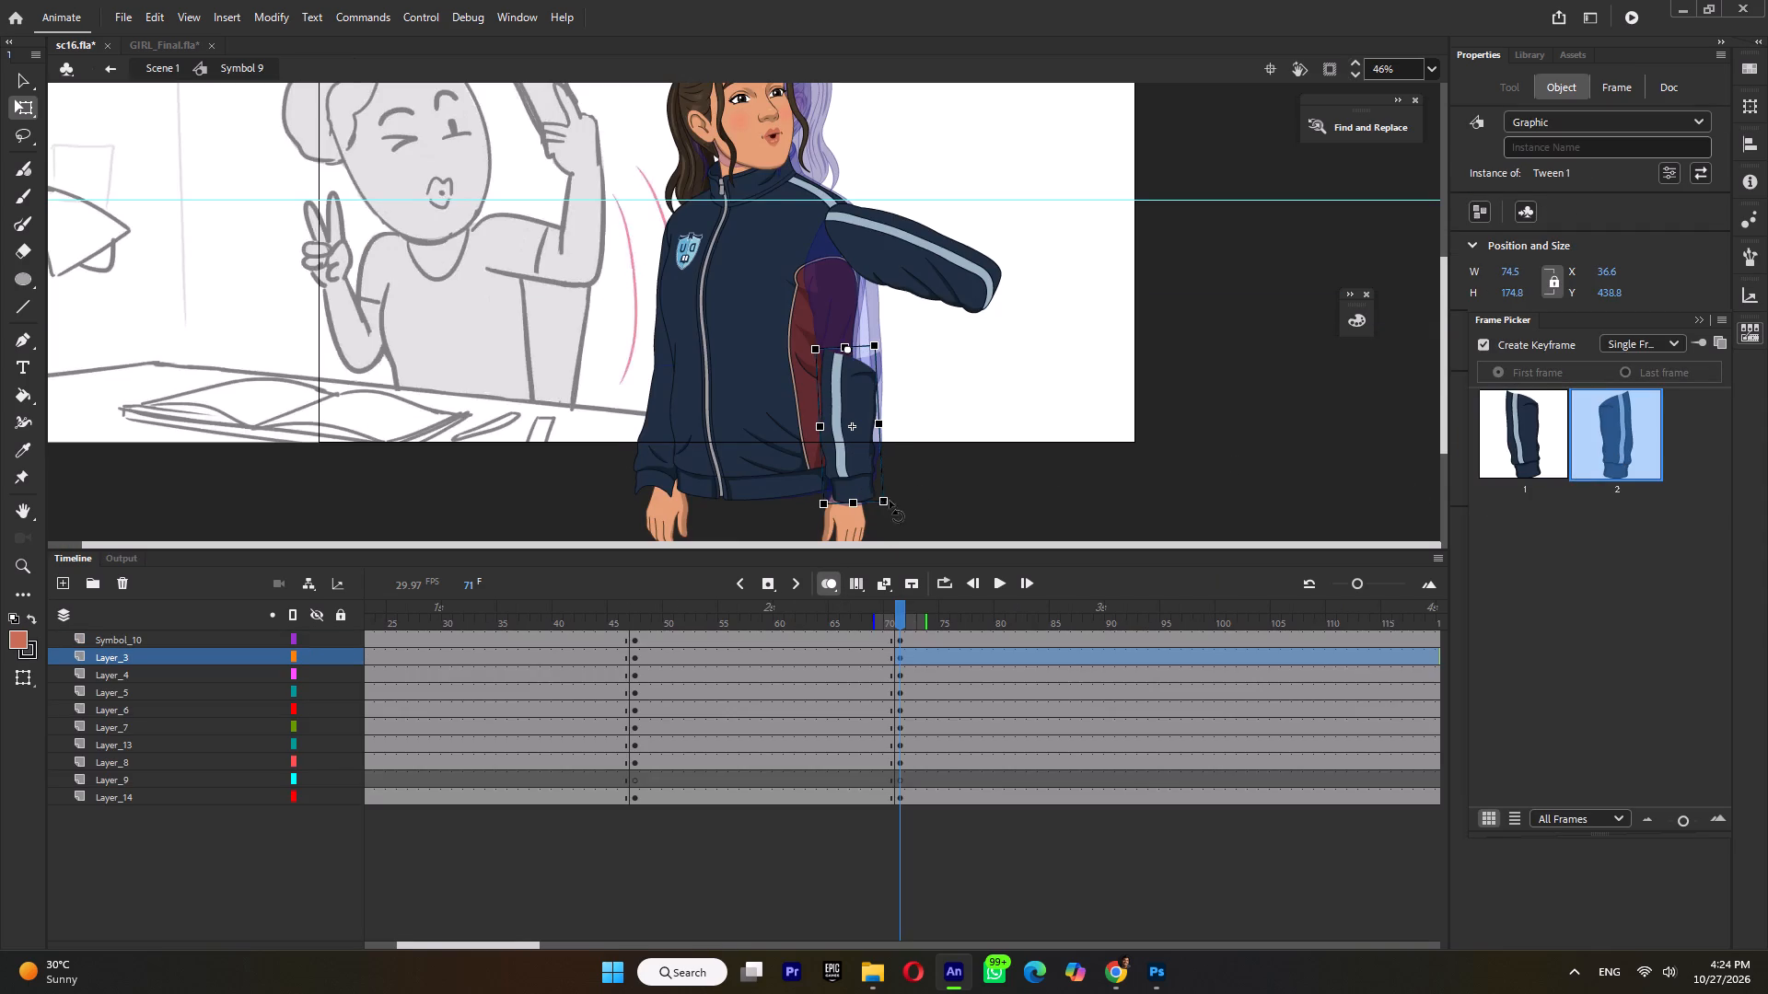
Rotate the striped forearm sleeve (Tween 1) at frame 71 to point upward and fit its lower end onto the raised upper sleeve's elbow.
{"action": "left_click_drag", "start_coordinate": [886, 510], "coordinate": [835, 212]}
{"action": "left_click_drag", "start_coordinate": [853, 299], "coordinate": [982, 225]}
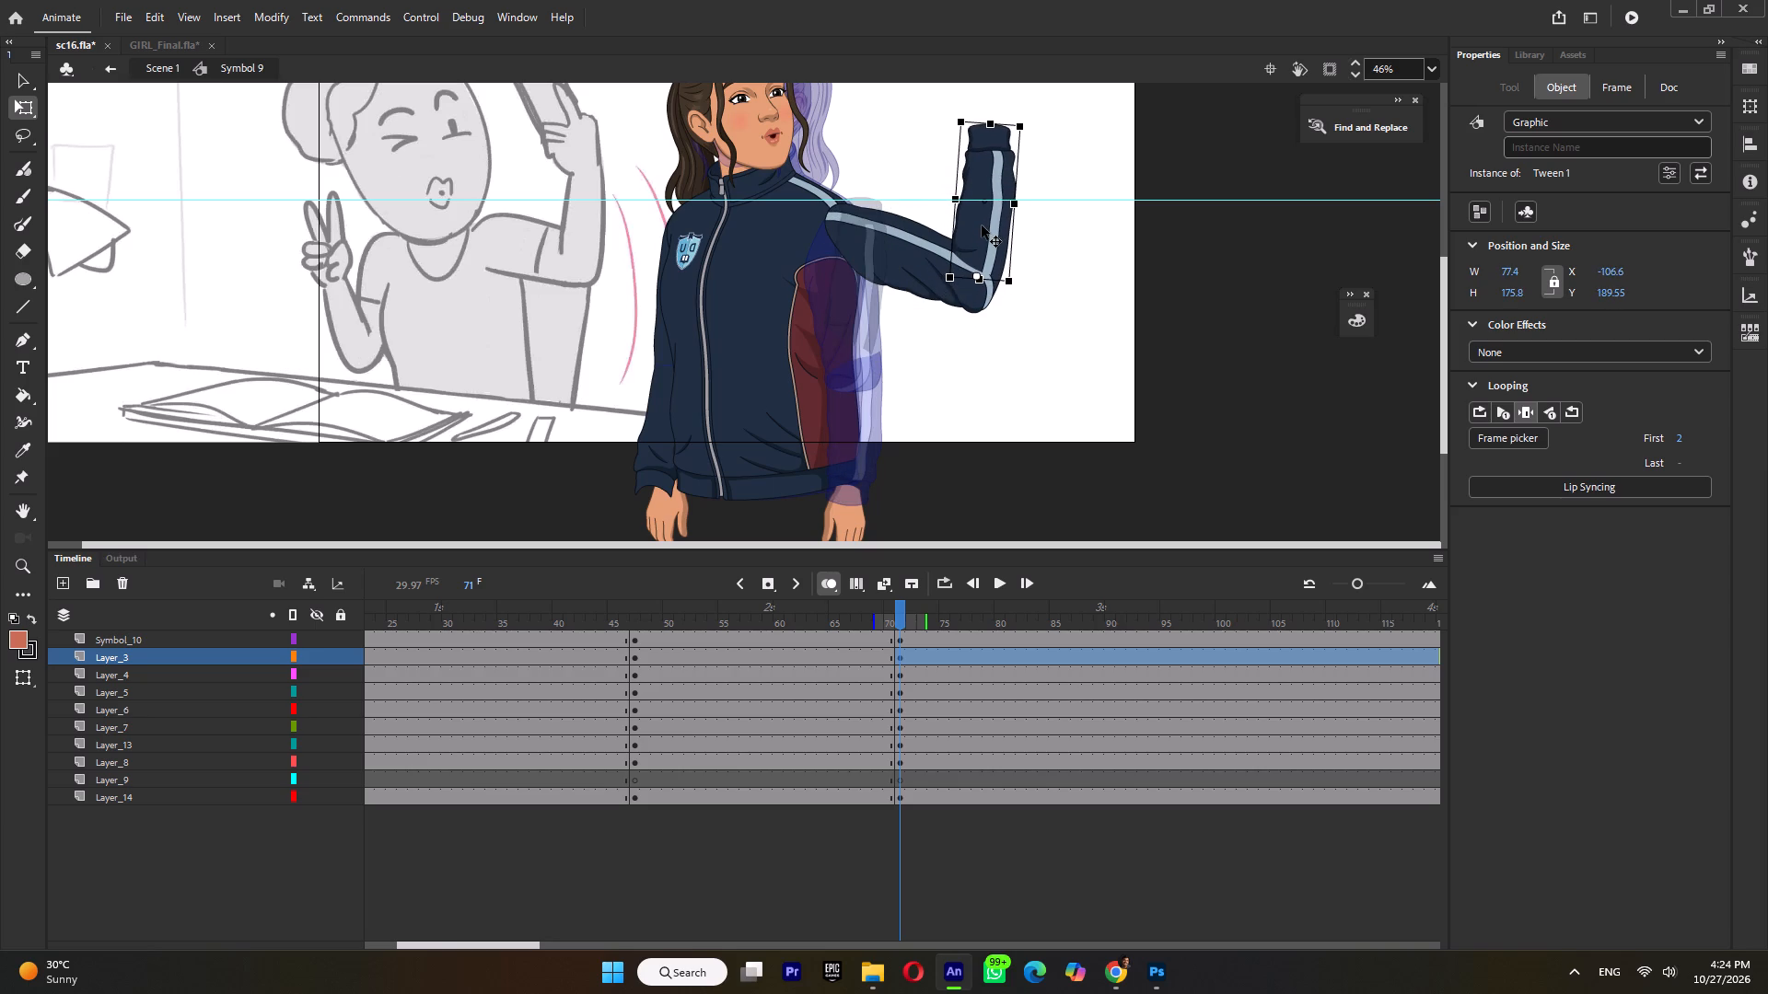
{"action": "left_click_drag", "start_coordinate": [982, 225], "coordinate": [981, 225]}
{"action": "scroll", "coordinate": [992, 251], "scroll_direction": "up", "scroll_amount": 7, "text": "ctrl"}
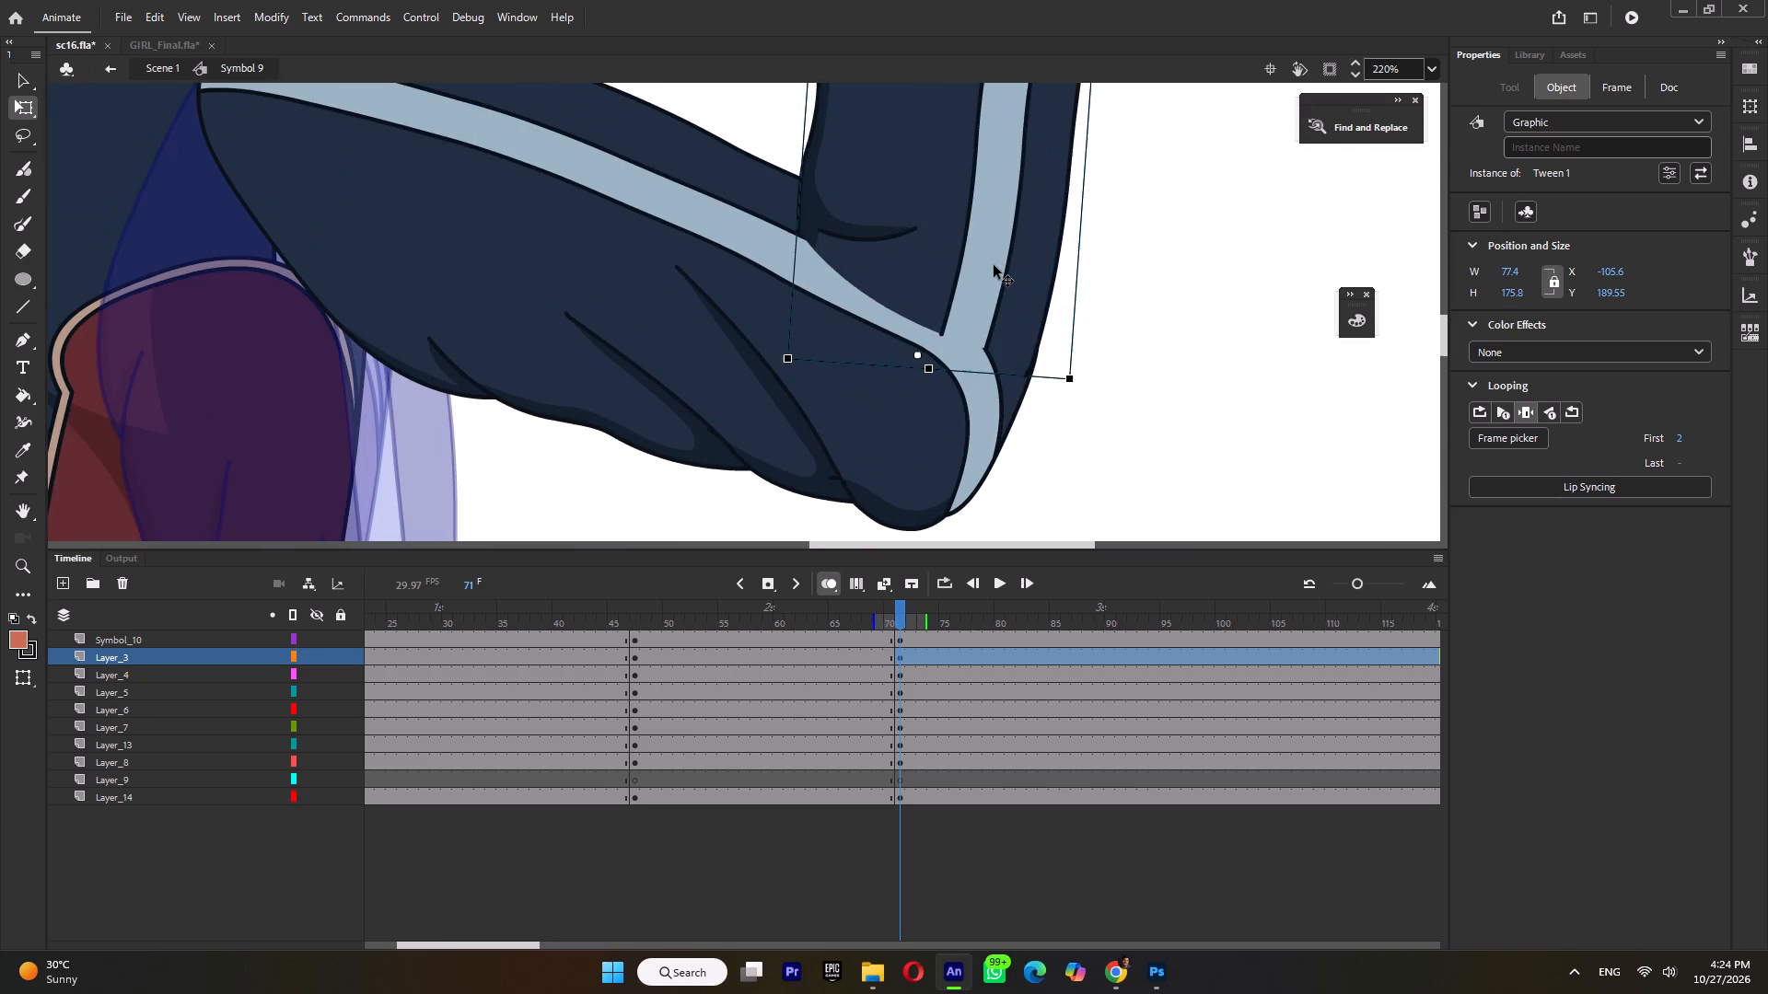
{"action": "left_click", "coordinate": [994, 269]}
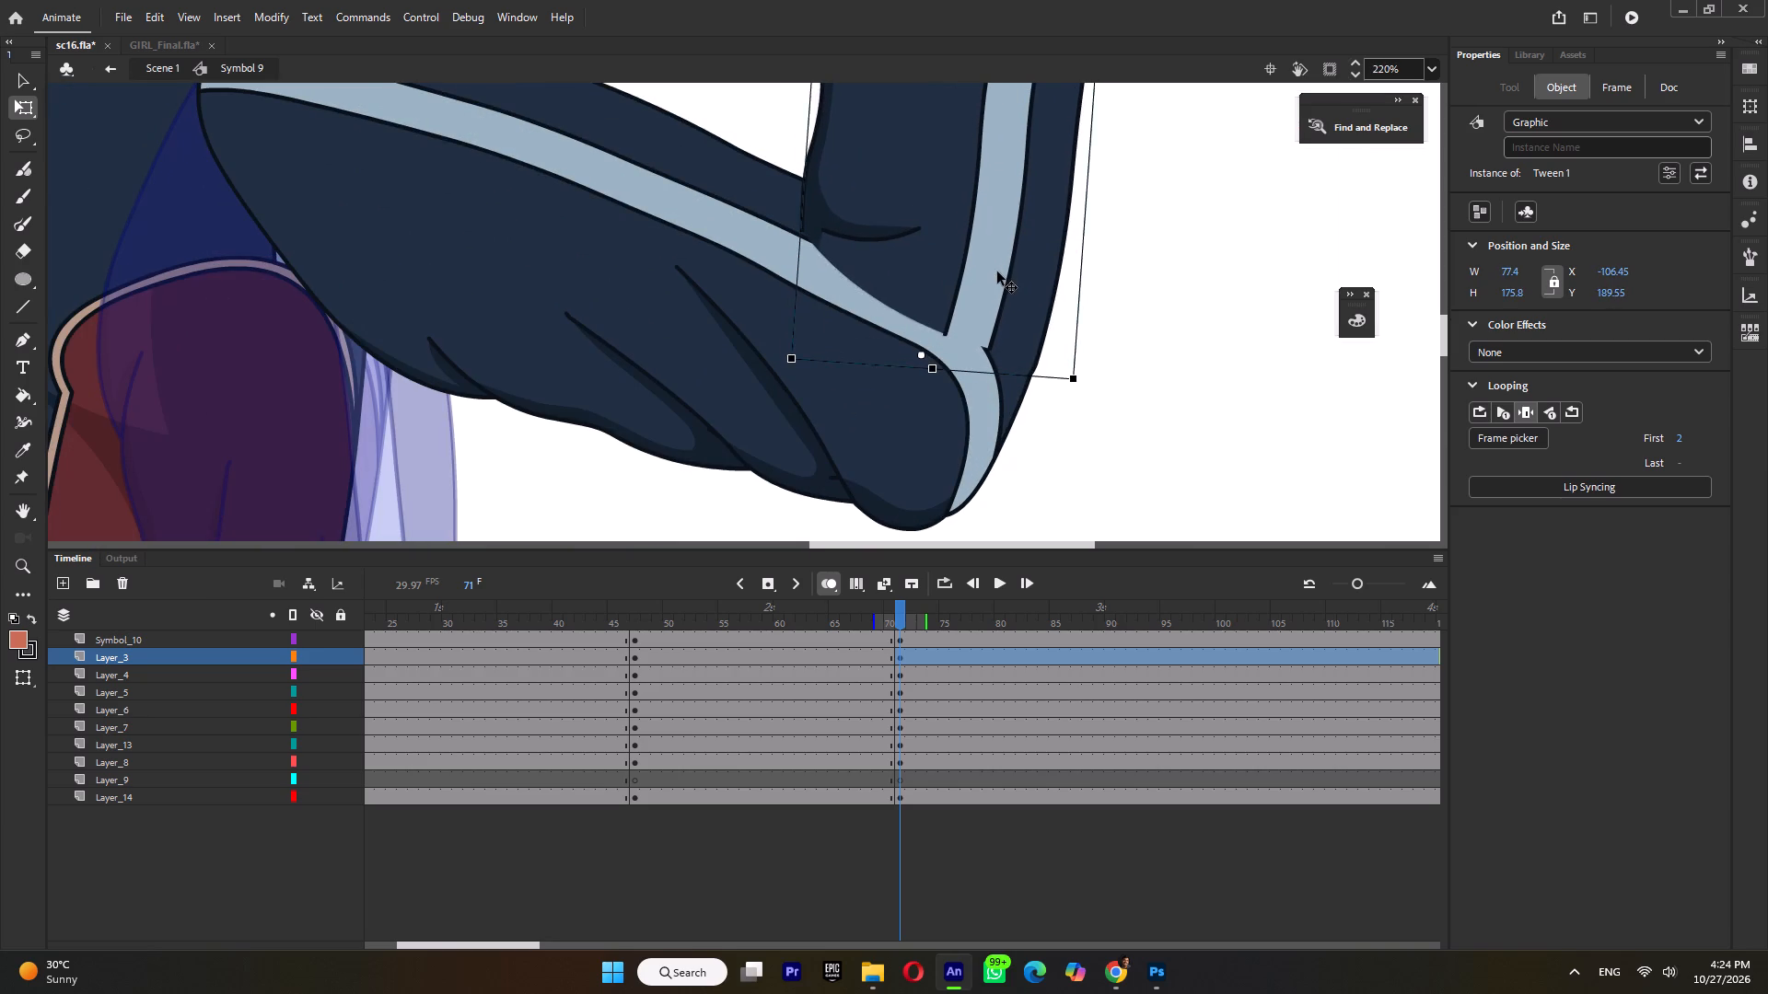
{"action": "scroll", "coordinate": [997, 275], "scroll_direction": "down", "scroll_amount": 6, "text": "ctrl"}
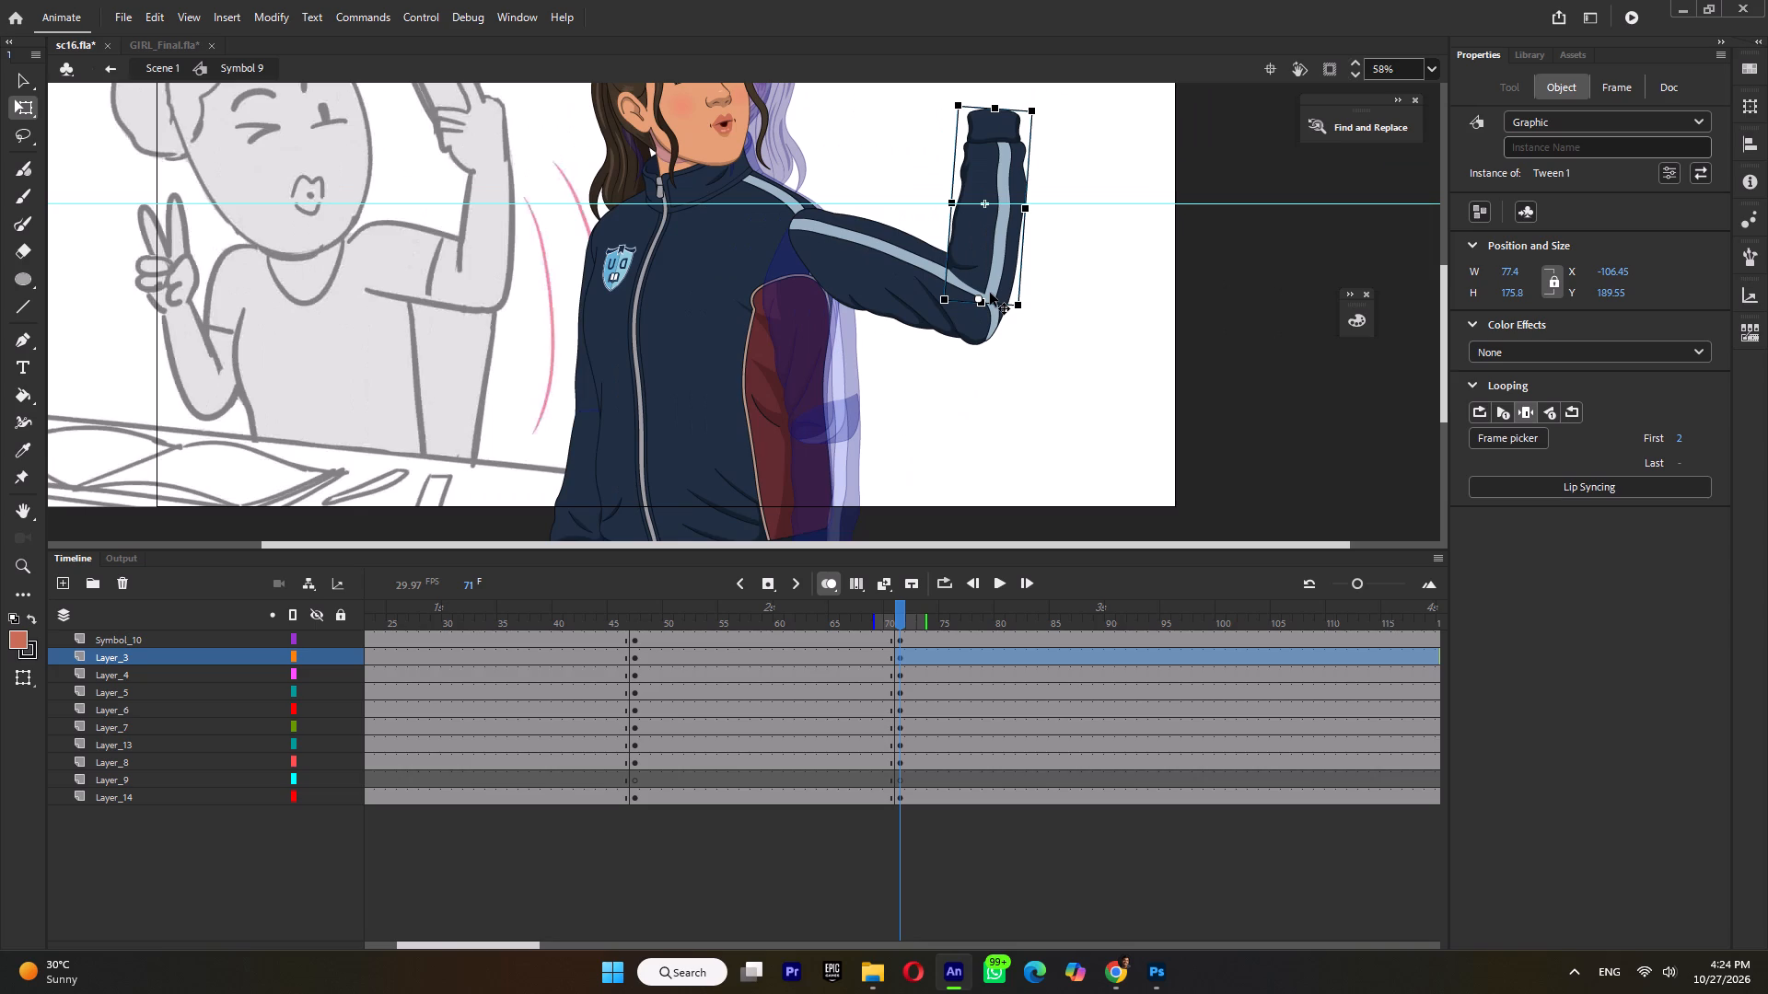
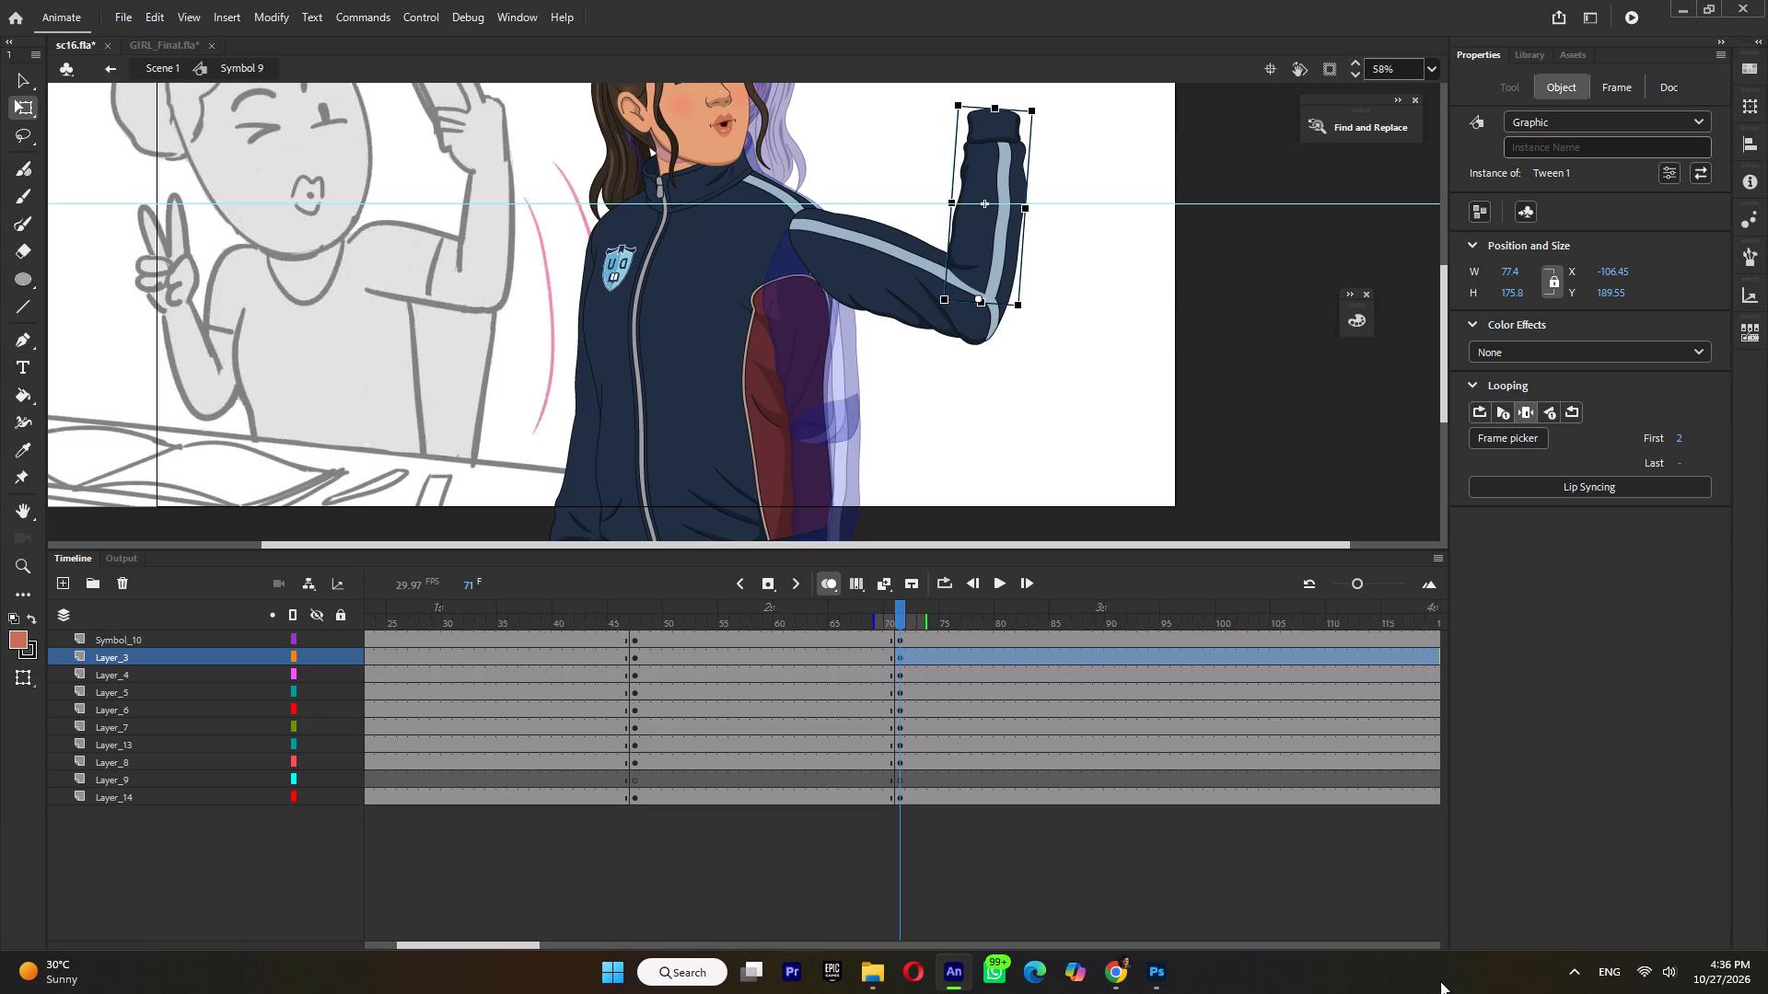
Exit to Scene 1 and move the storyboard sketch on Layer_1 sideways to about X -997, clear of the girl rig.
{"action": "scroll", "coordinate": [962, 355], "scroll_direction": "down", "scroll_amount": 5, "text": "ctrl"}
{"action": "double_click", "coordinate": [970, 358]}
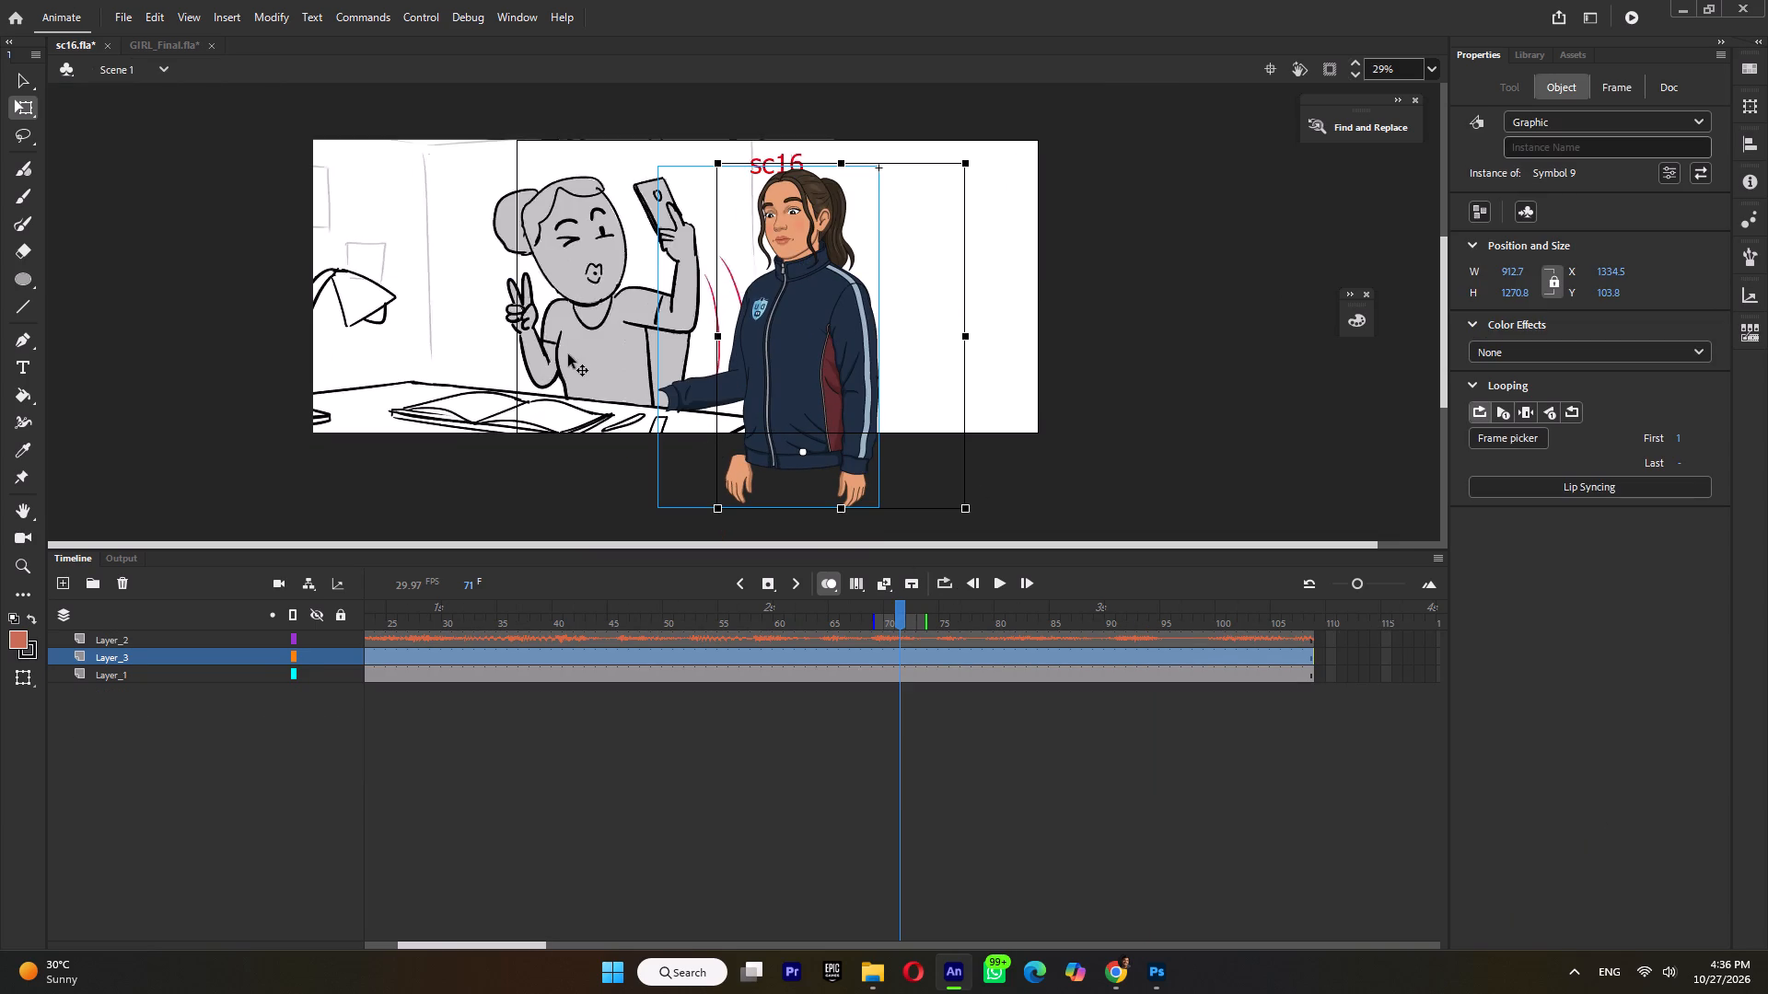
{"action": "left_click", "coordinate": [568, 354]}
{"action": "left_click_drag", "start_coordinate": [587, 364], "coordinate": [519, 359]}
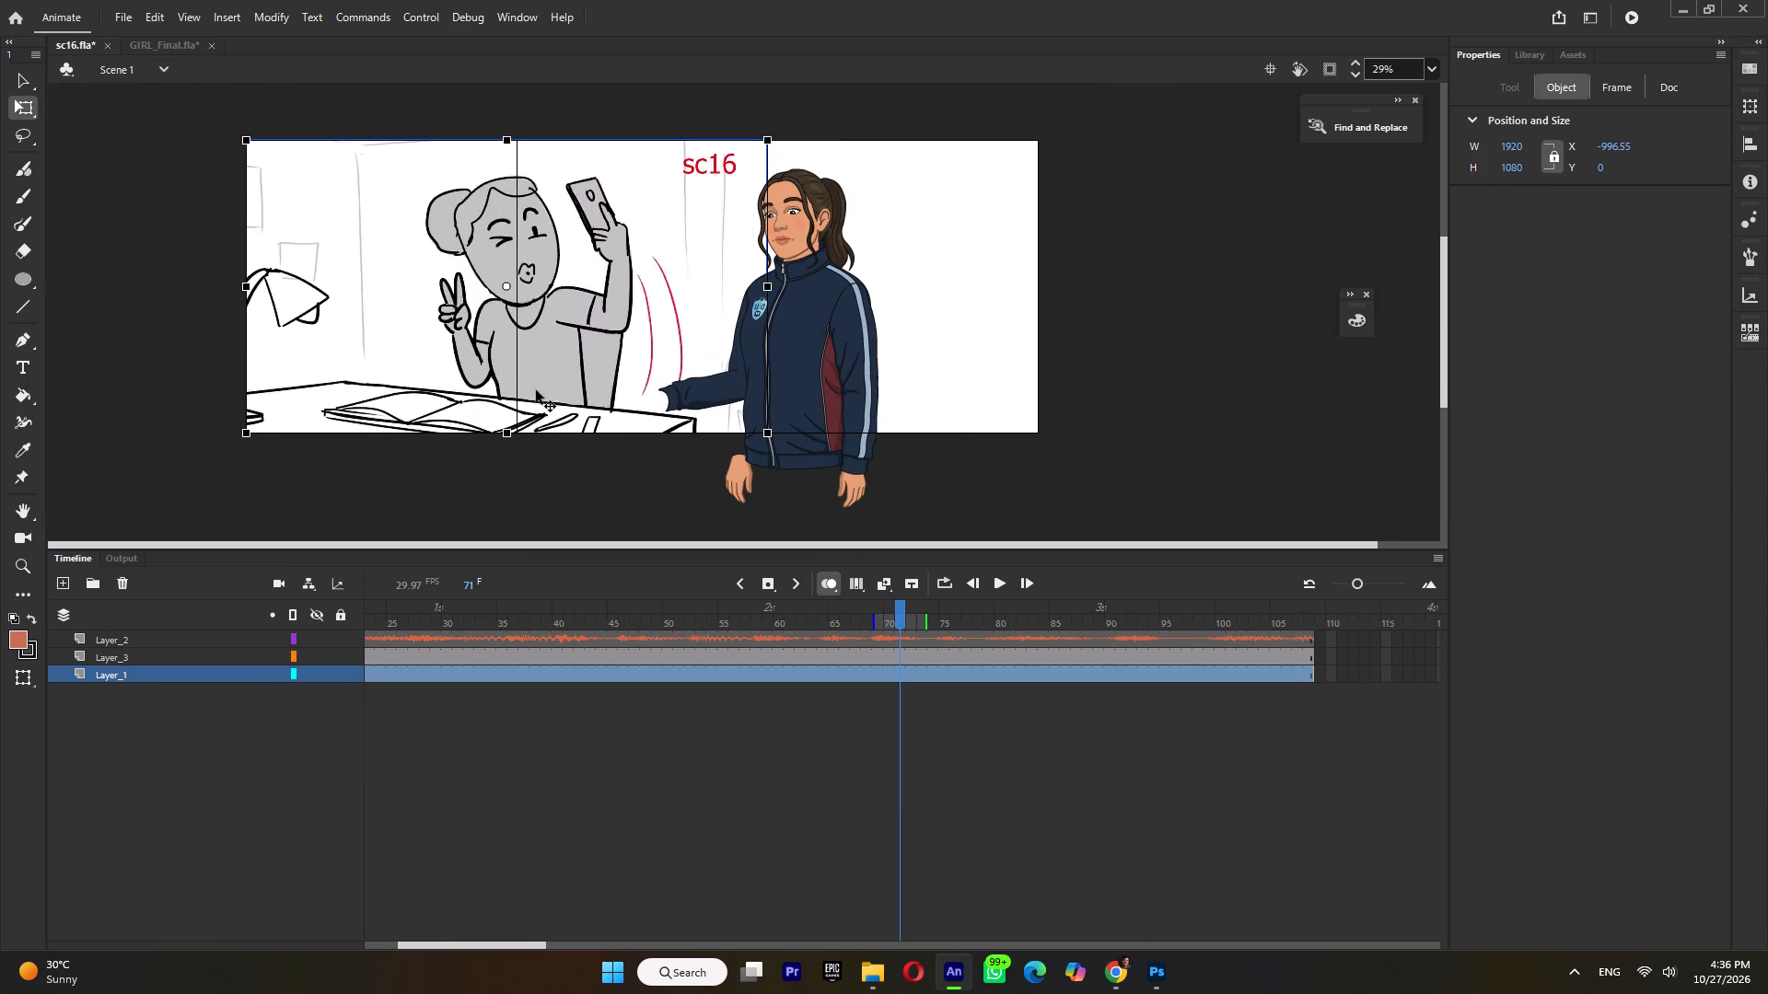
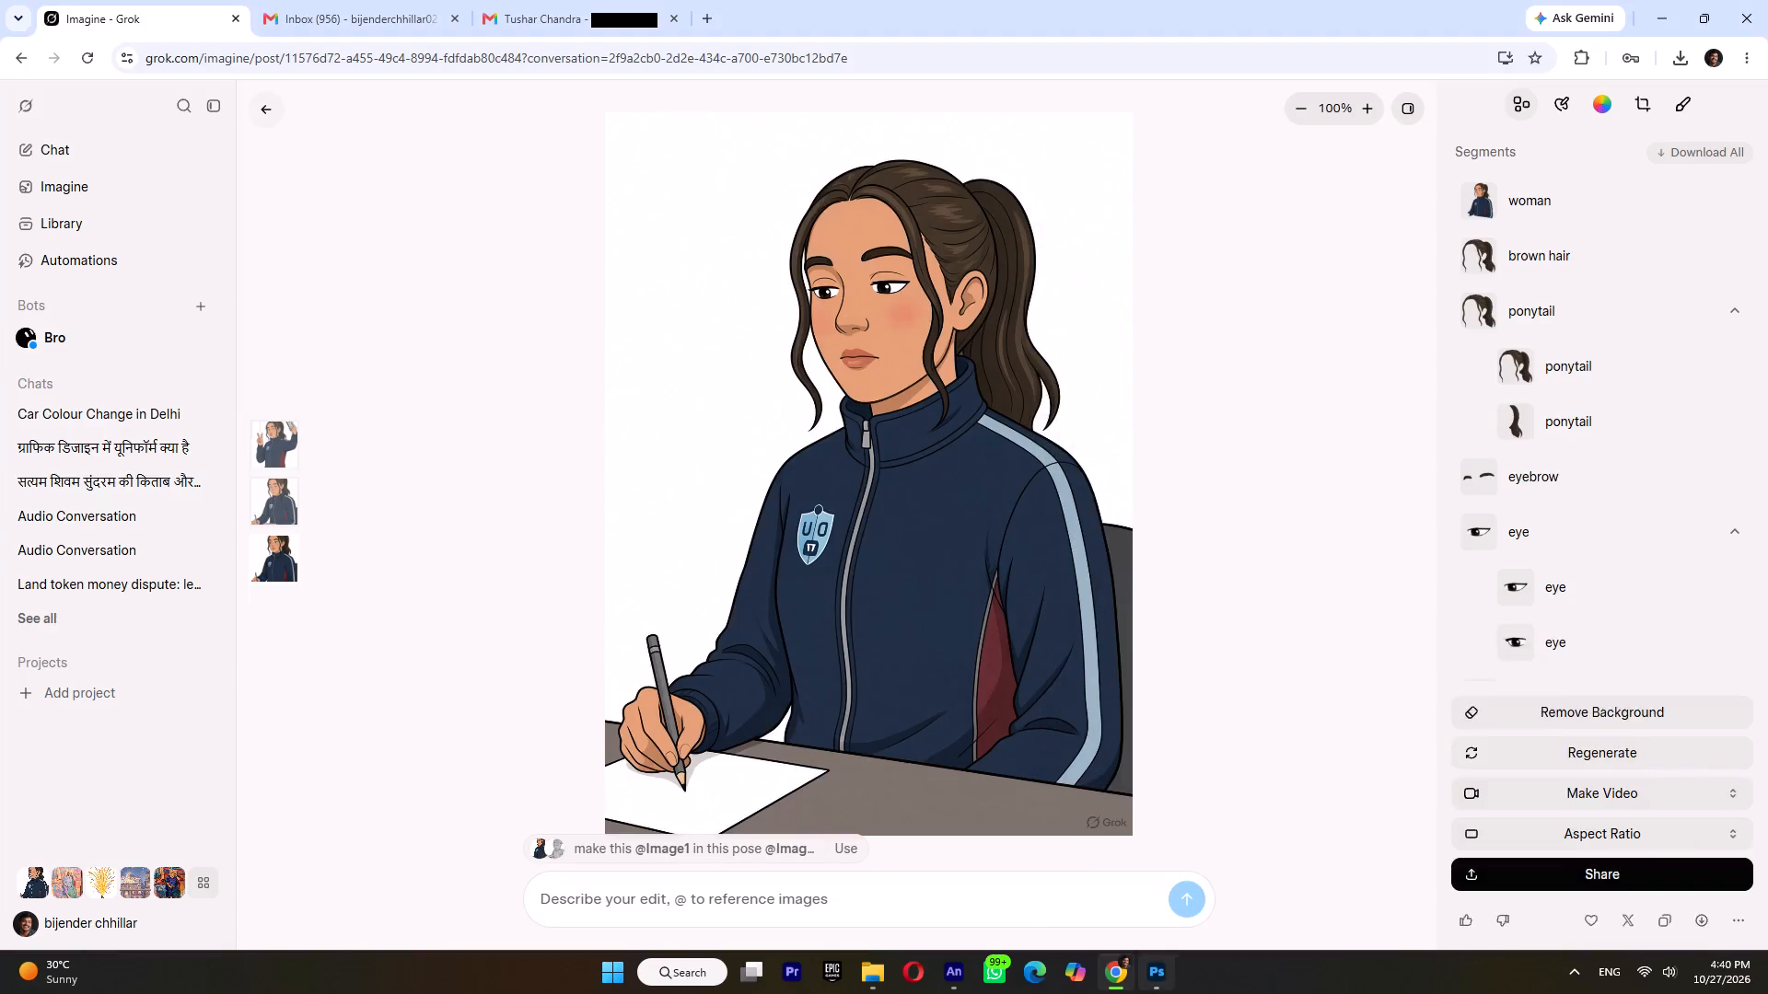
{"action": "left_click", "coordinate": [1158, 972]}
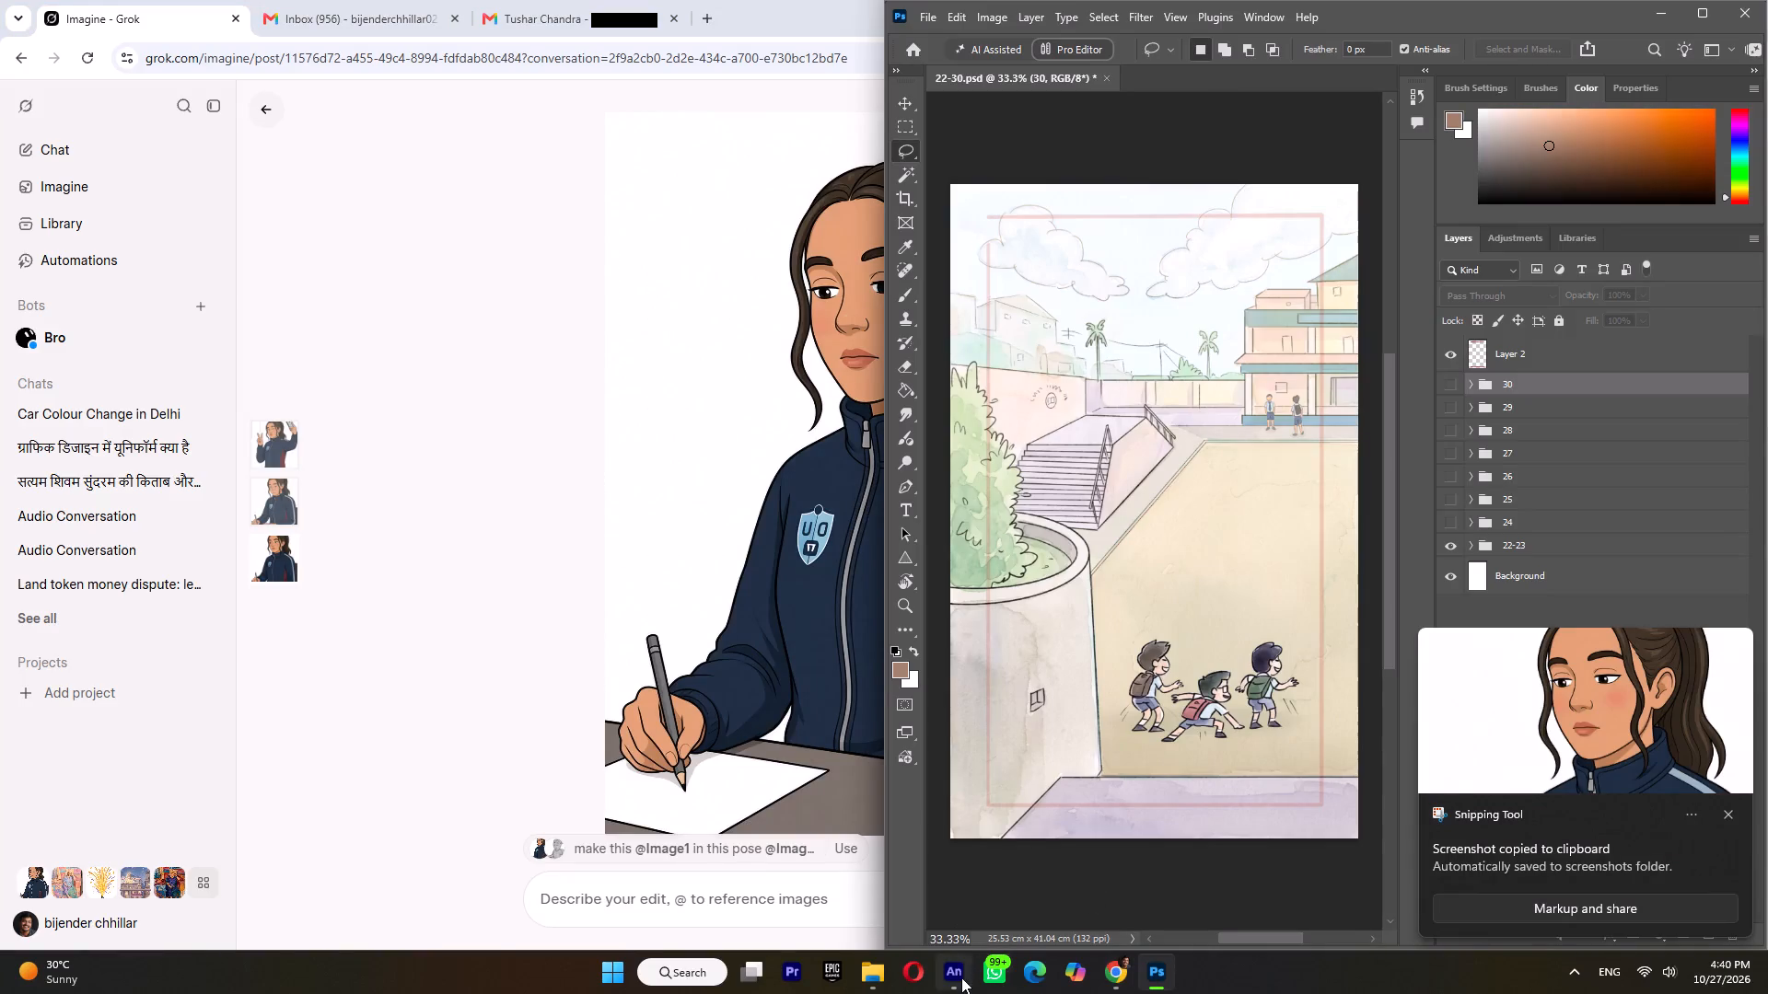
Switch to Animate, paste the writing-pose snip at frame 9 of Layer_4, and place it beside the girl rig.
{"action": "left_click", "coordinate": [961, 978]}
{"action": "left_click", "coordinate": [378, 641]}
{"action": "left_click", "coordinate": [425, 641]}
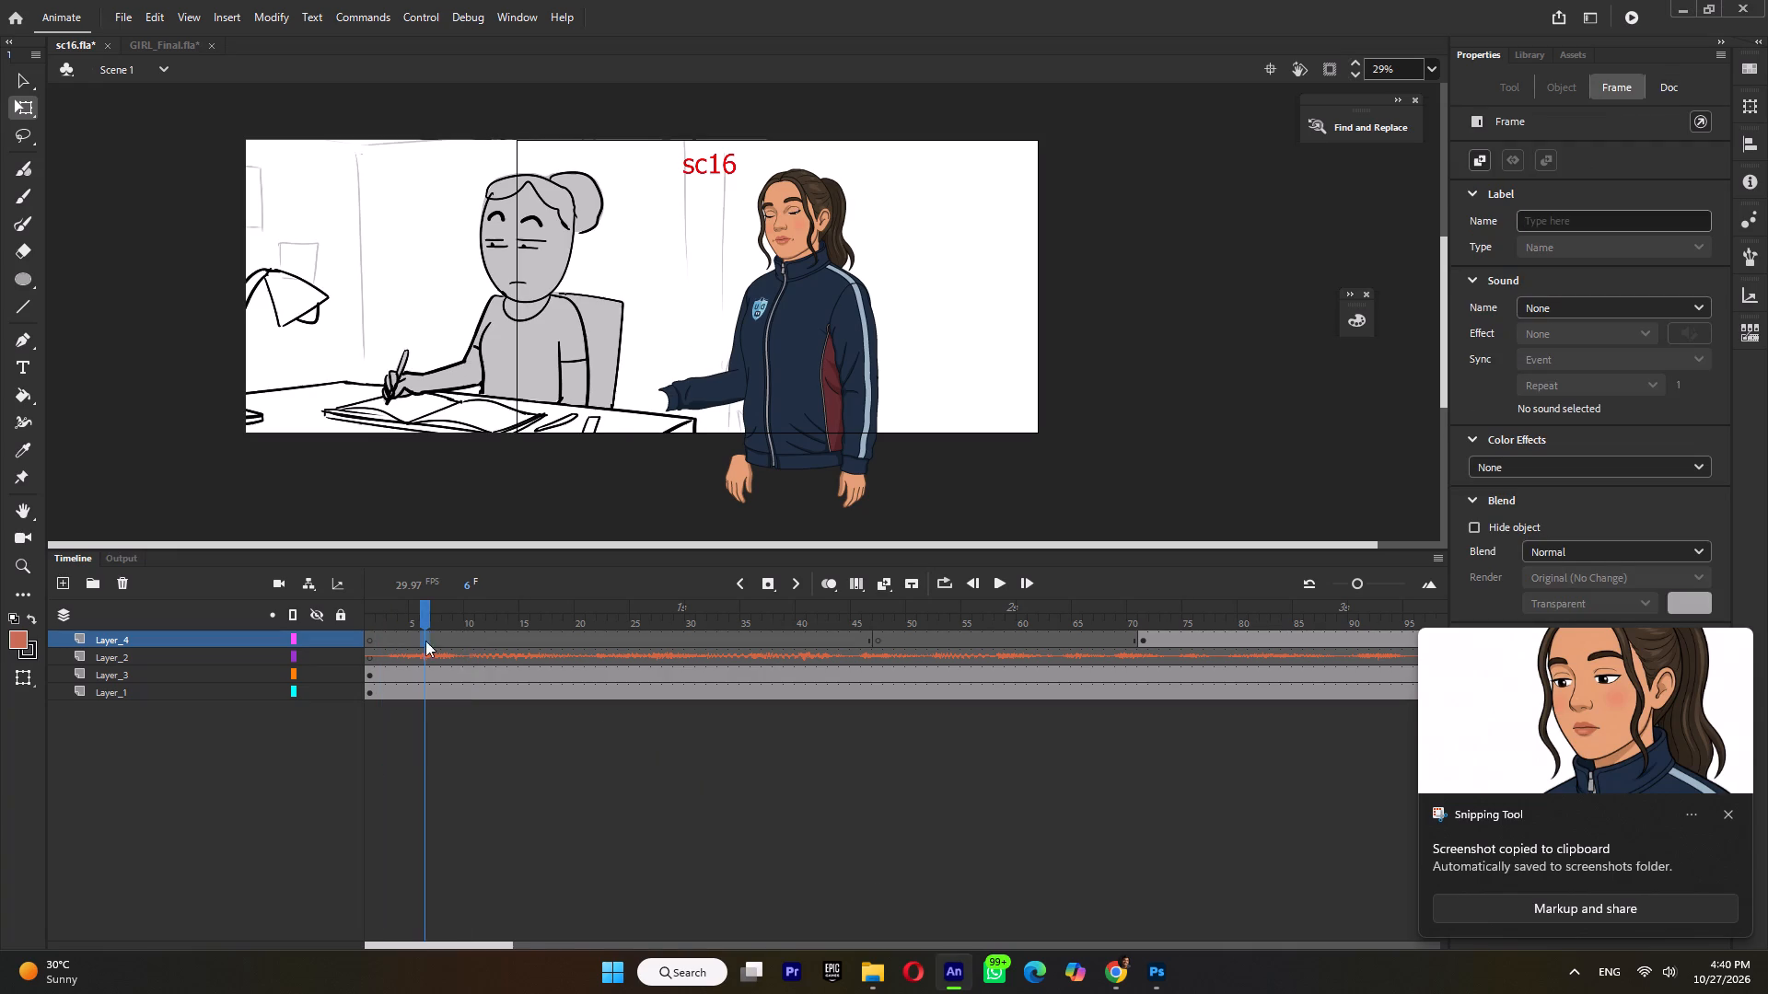
{"action": "left_click", "coordinate": [463, 646]}
{"action": "key", "text": "ctrl+v"}
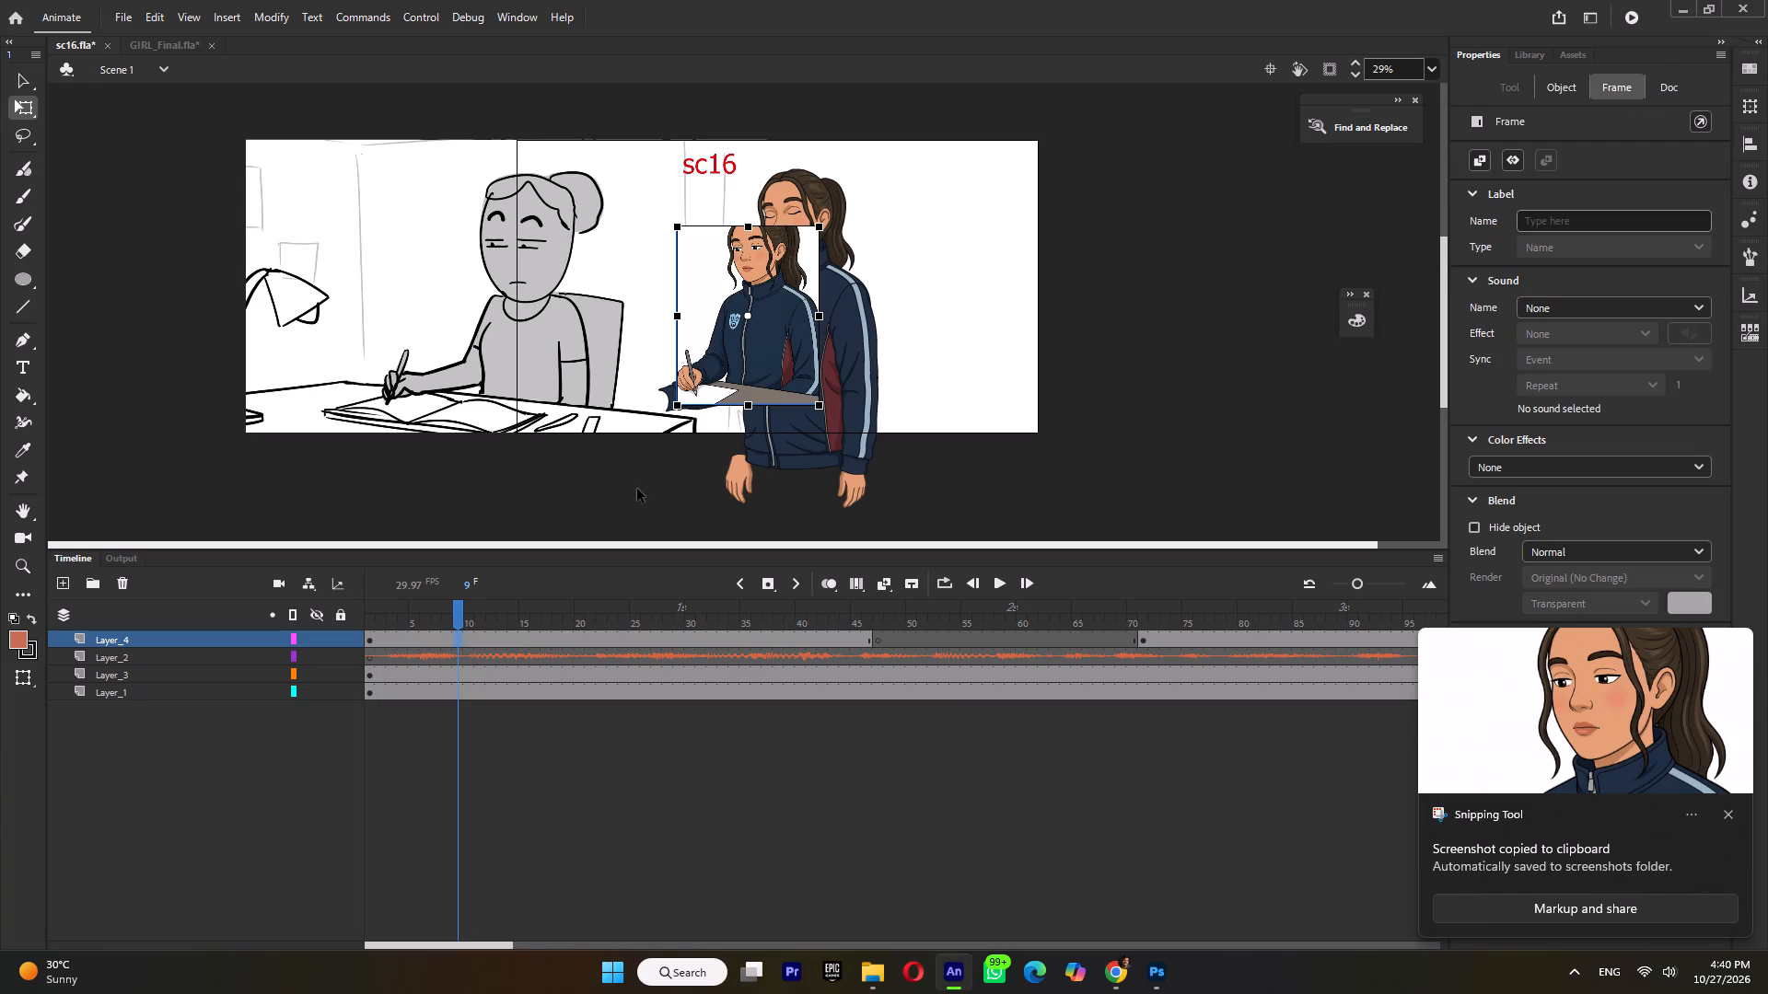
{"action": "left_click_drag", "start_coordinate": [766, 379], "coordinate": [1029, 329], "text": "ctrl"}
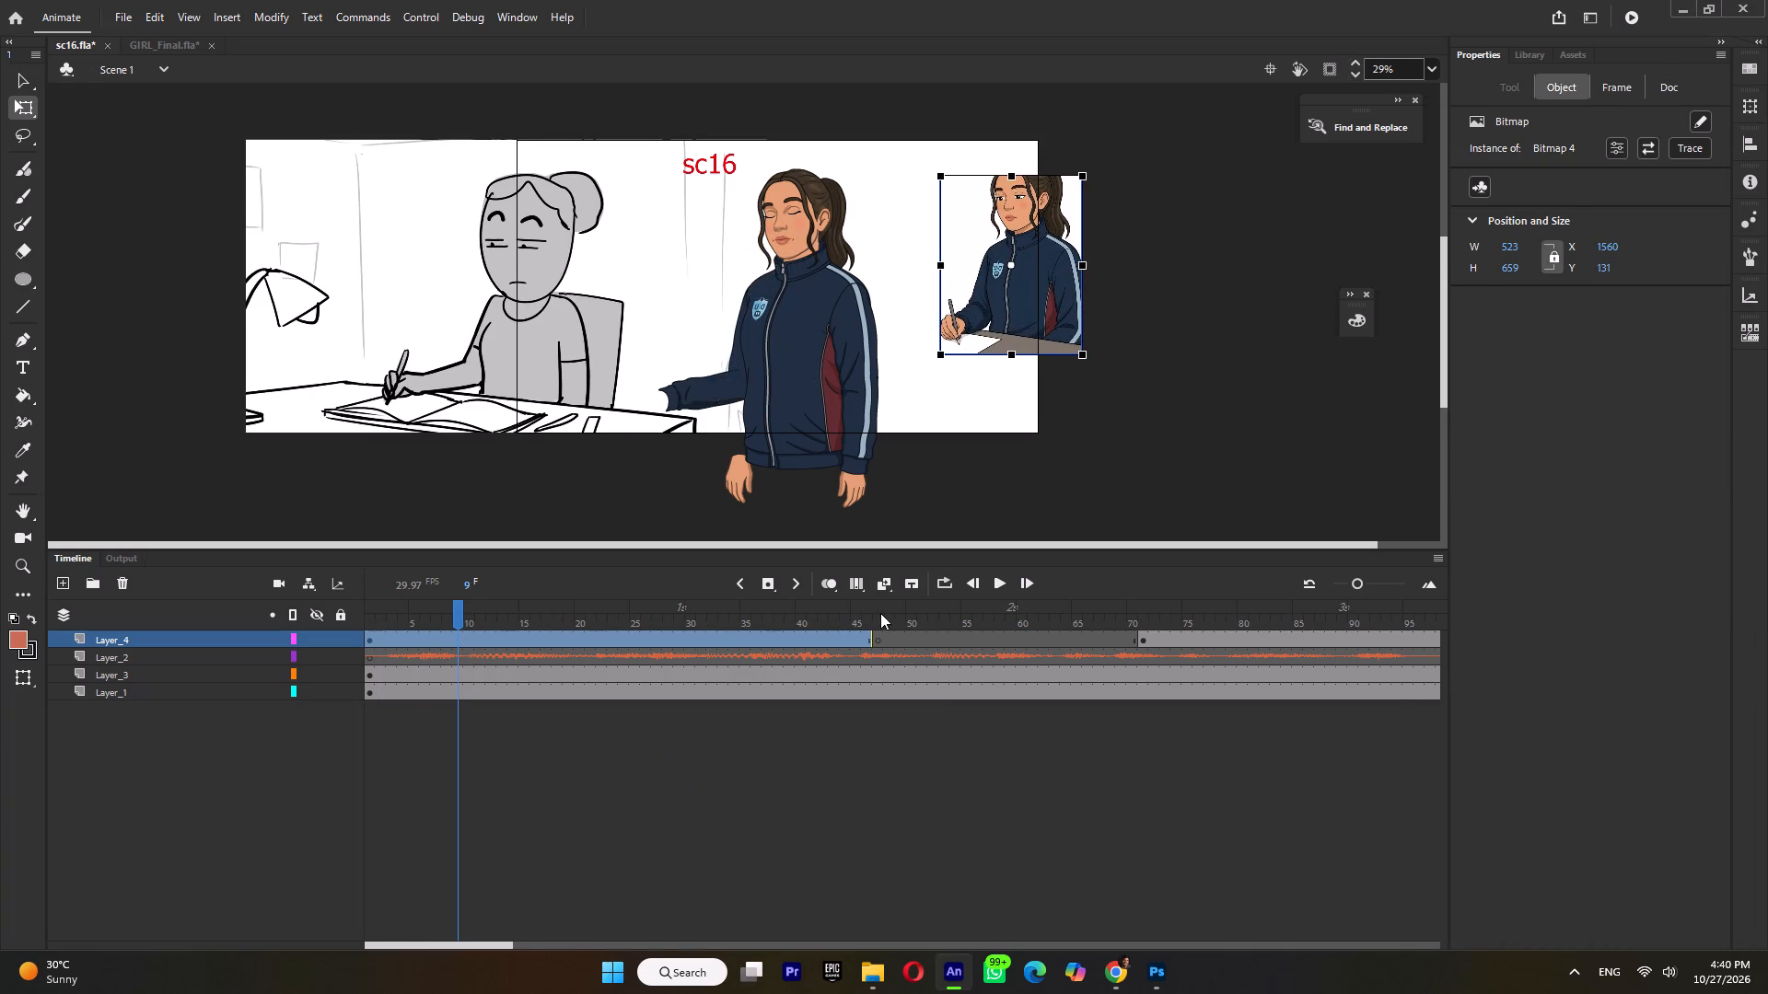
Examine the rig's yawning and writing poses in frames 9 to 55 against the sketch and the pasted writing reference.
{"action": "left_click_drag", "start_coordinate": [880, 613], "coordinate": [966, 654]}
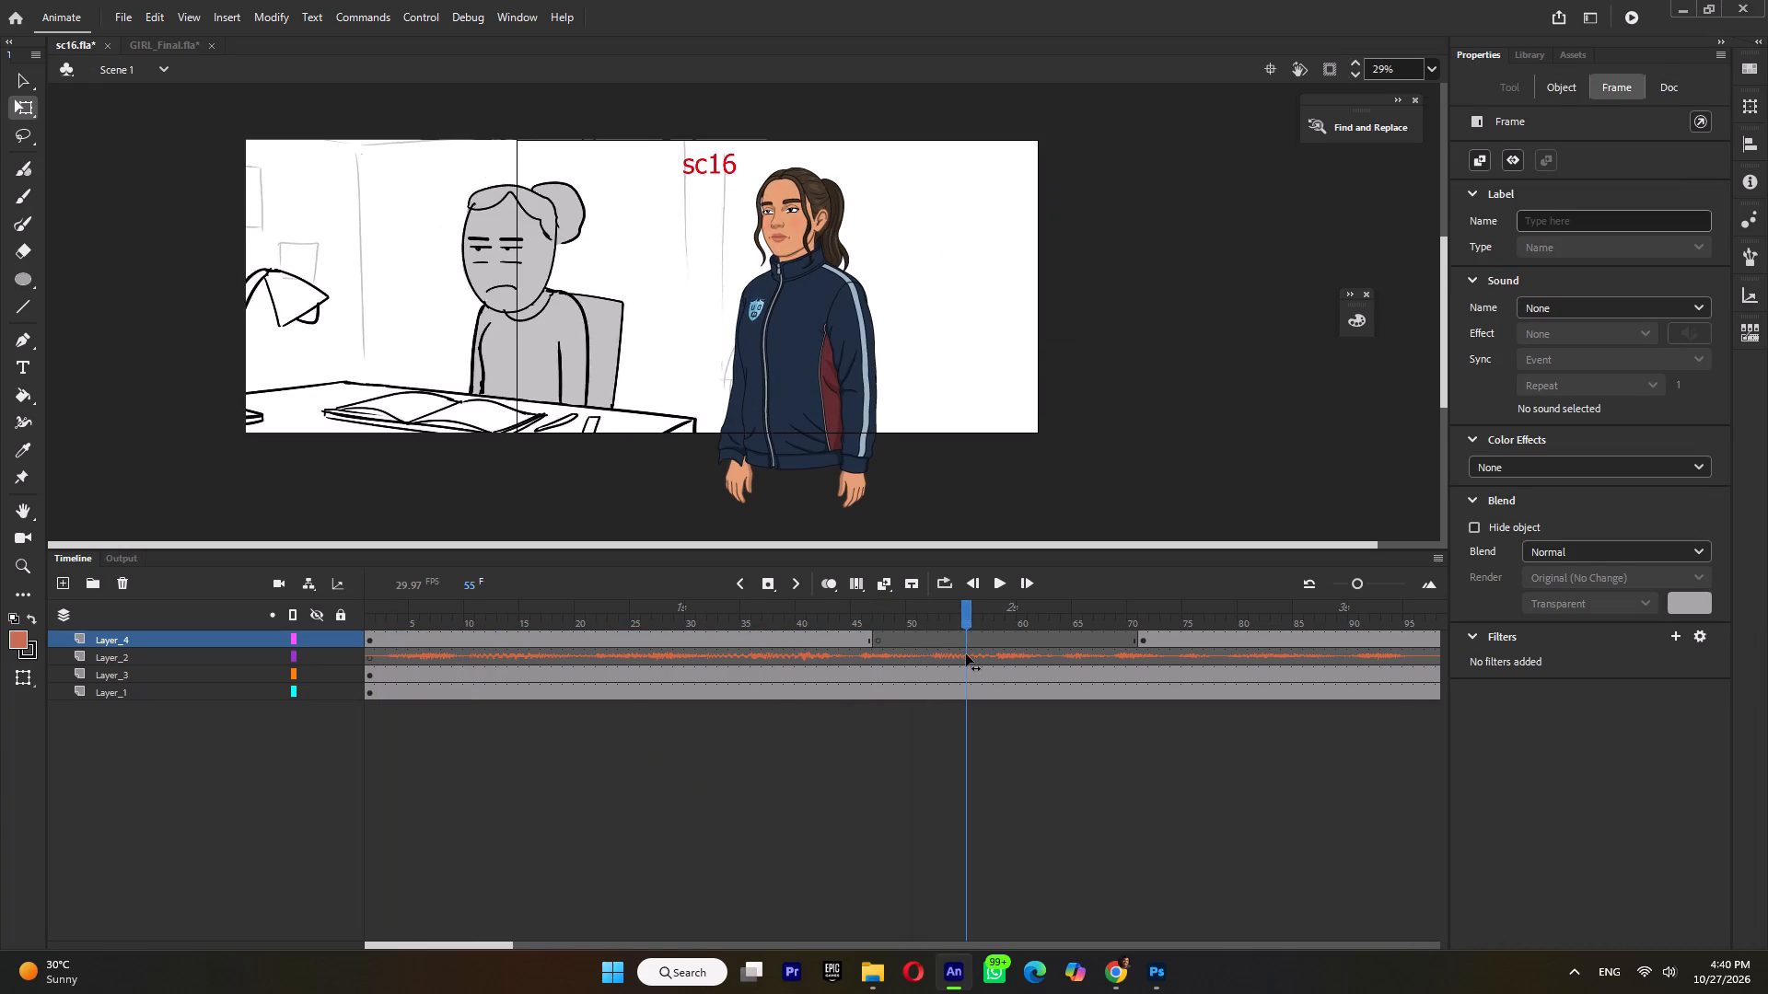
{"action": "left_click_drag", "start_coordinate": [966, 654], "coordinate": [680, 709]}
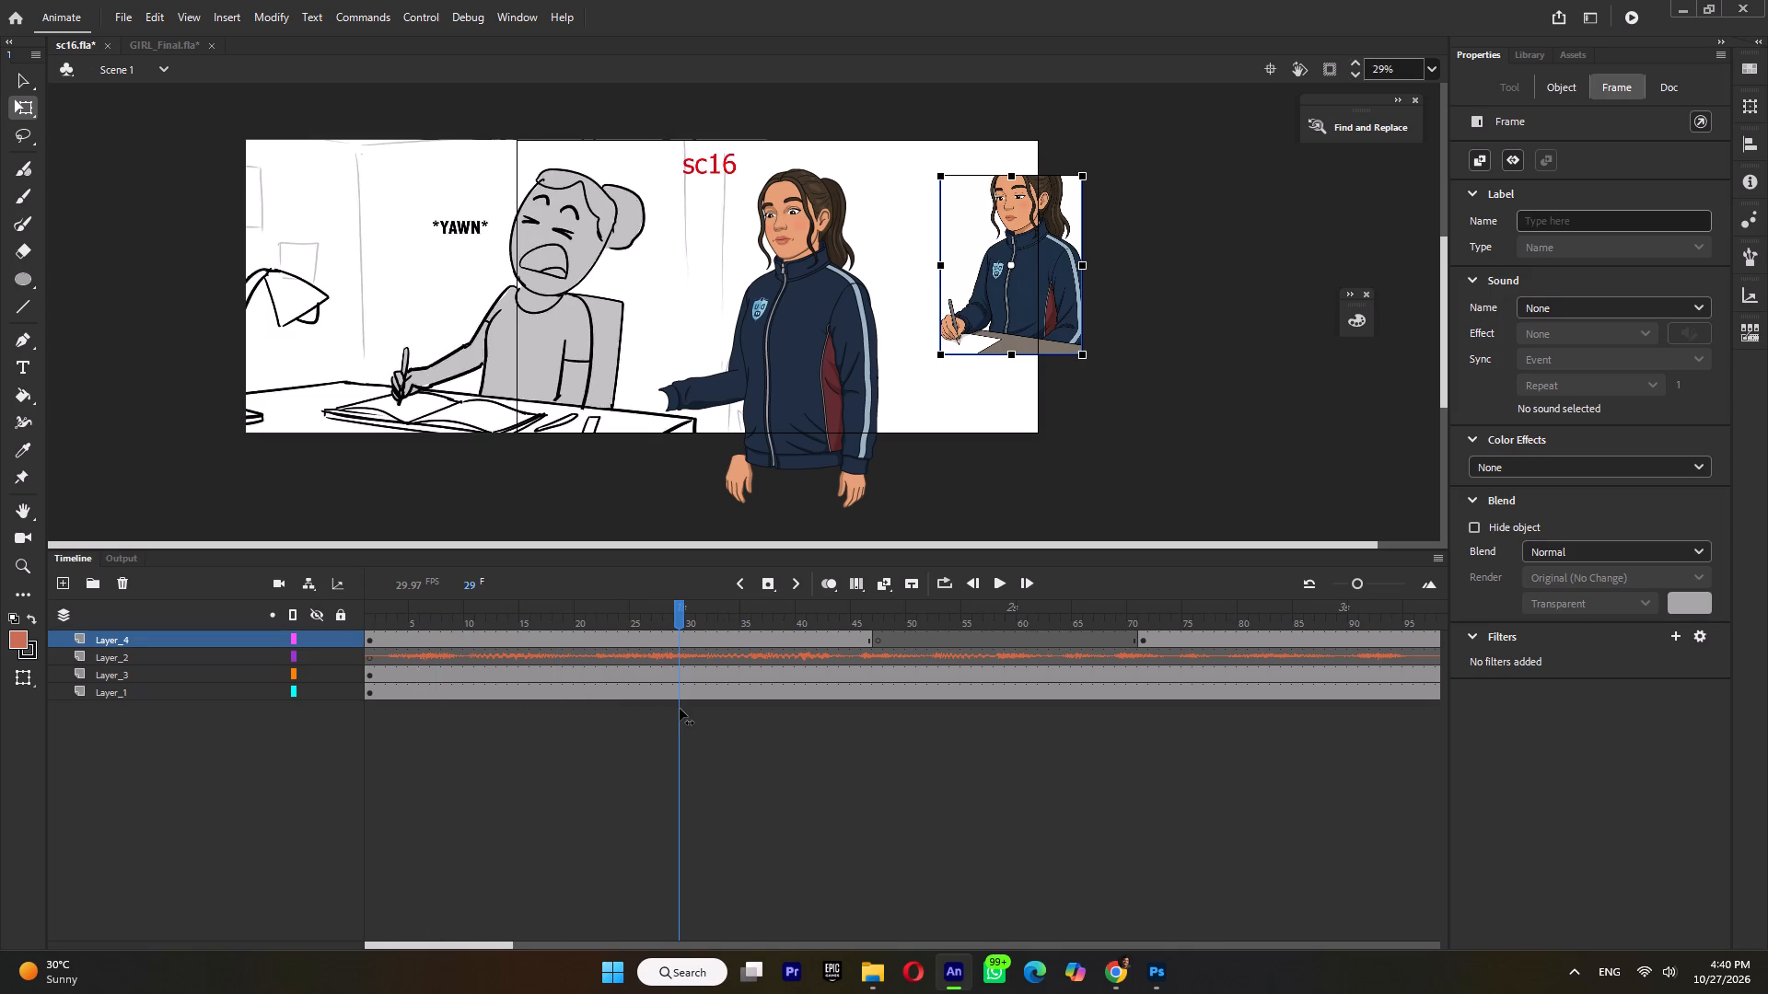
{"action": "left_click_drag", "start_coordinate": [680, 709], "coordinate": [601, 731]}
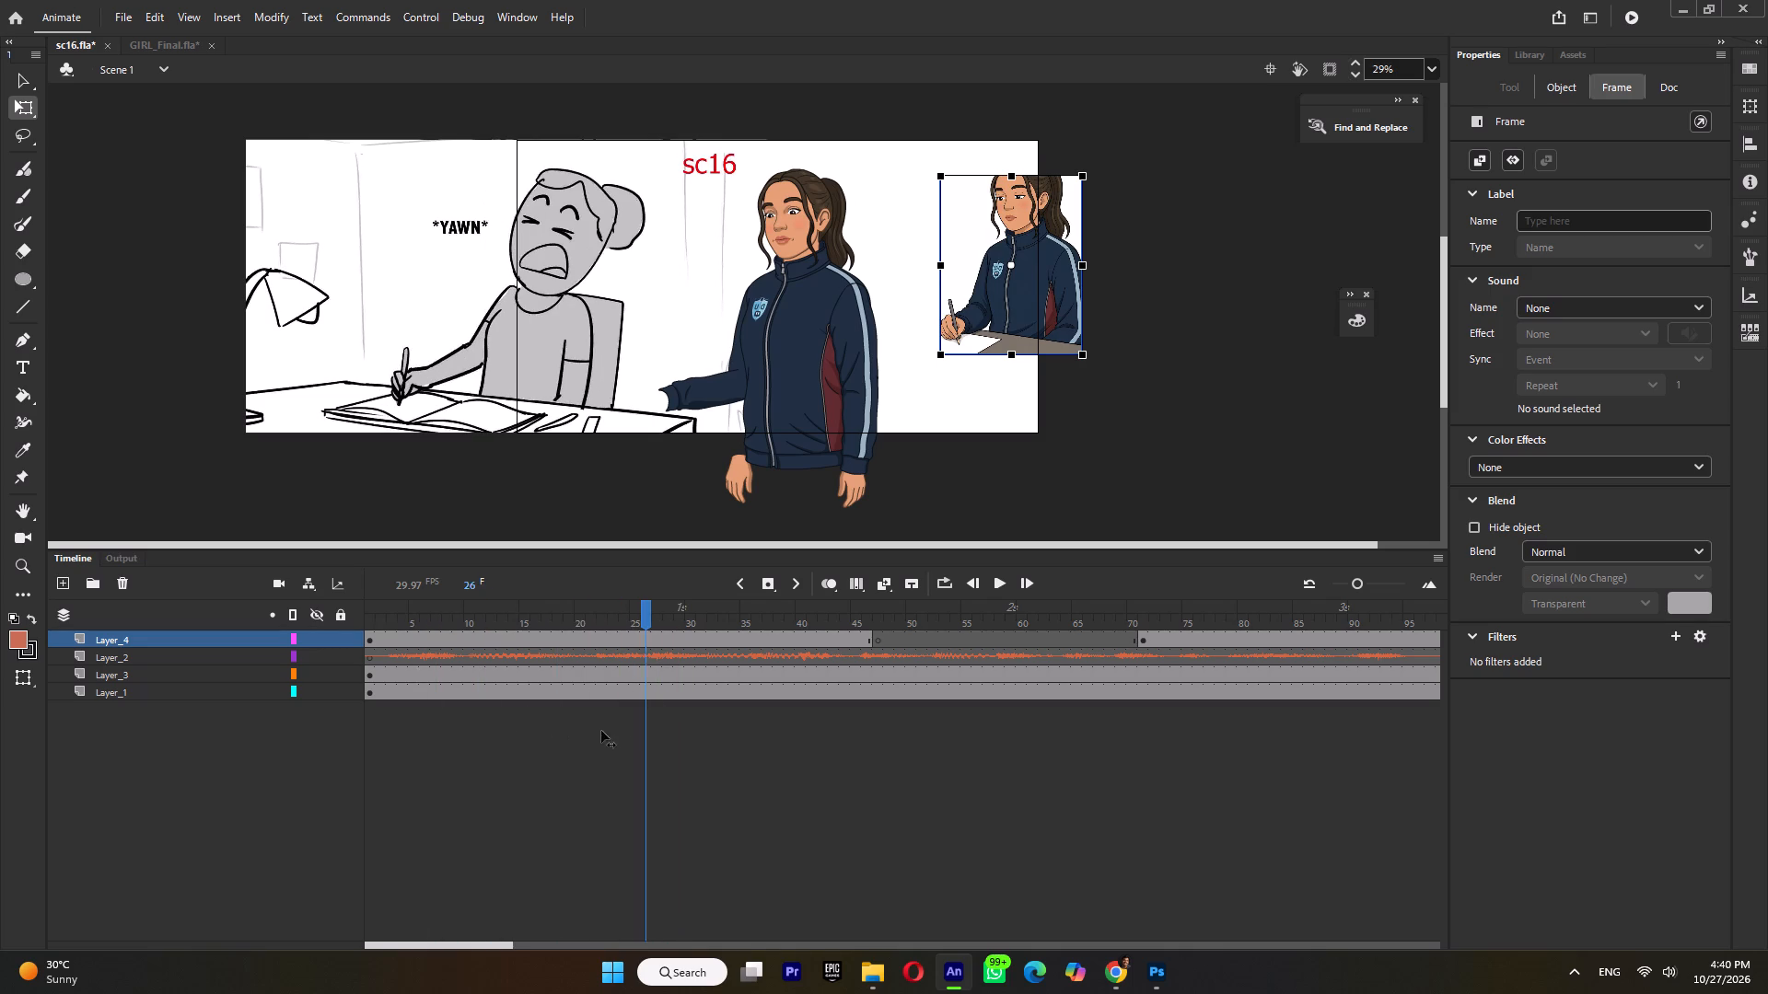
{"action": "left_click_drag", "start_coordinate": [601, 731], "coordinate": [543, 737]}
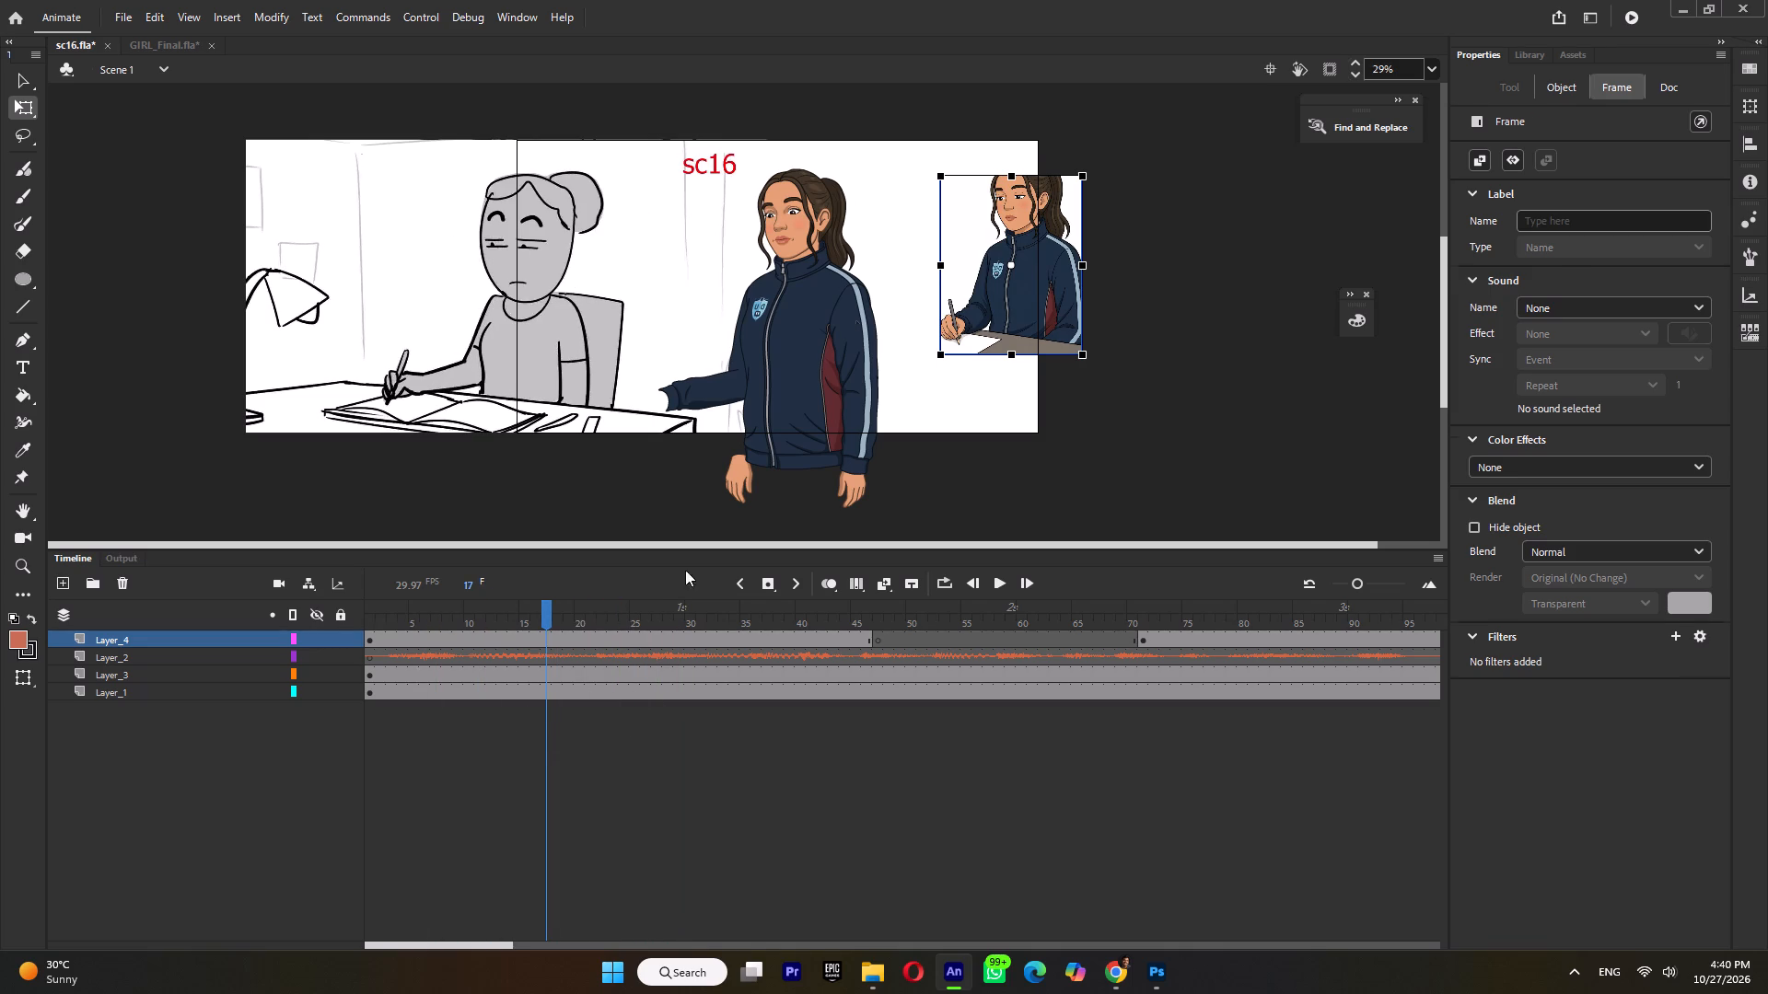
{"action": "scroll", "coordinate": [960, 318], "scroll_direction": "up", "scroll_amount": 9, "text": "ctrl"}
{"action": "scroll", "coordinate": [961, 329], "scroll_direction": "down", "scroll_amount": 4, "text": "ctrl"}
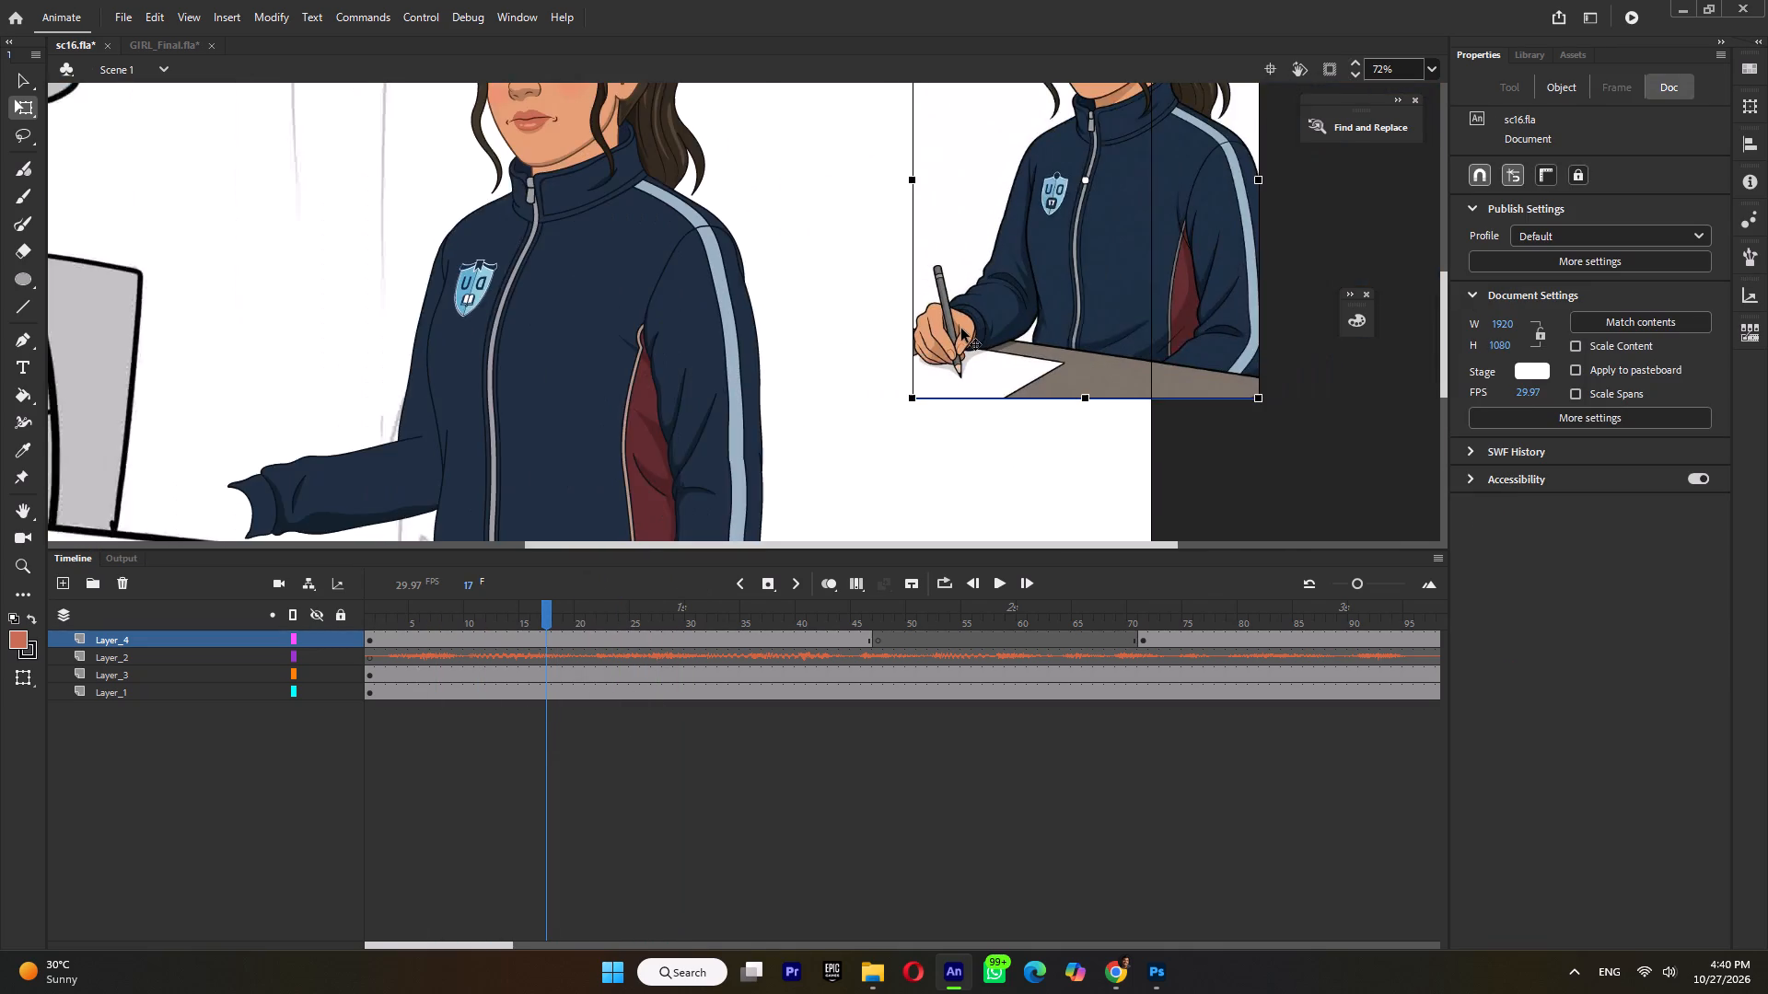
{"action": "scroll", "coordinate": [961, 329], "scroll_direction": "up", "scroll_amount": 3, "text": "ctrl"}
{"action": "scroll", "coordinate": [961, 329], "scroll_direction": "down", "scroll_amount": 5, "text": "ctrl"}
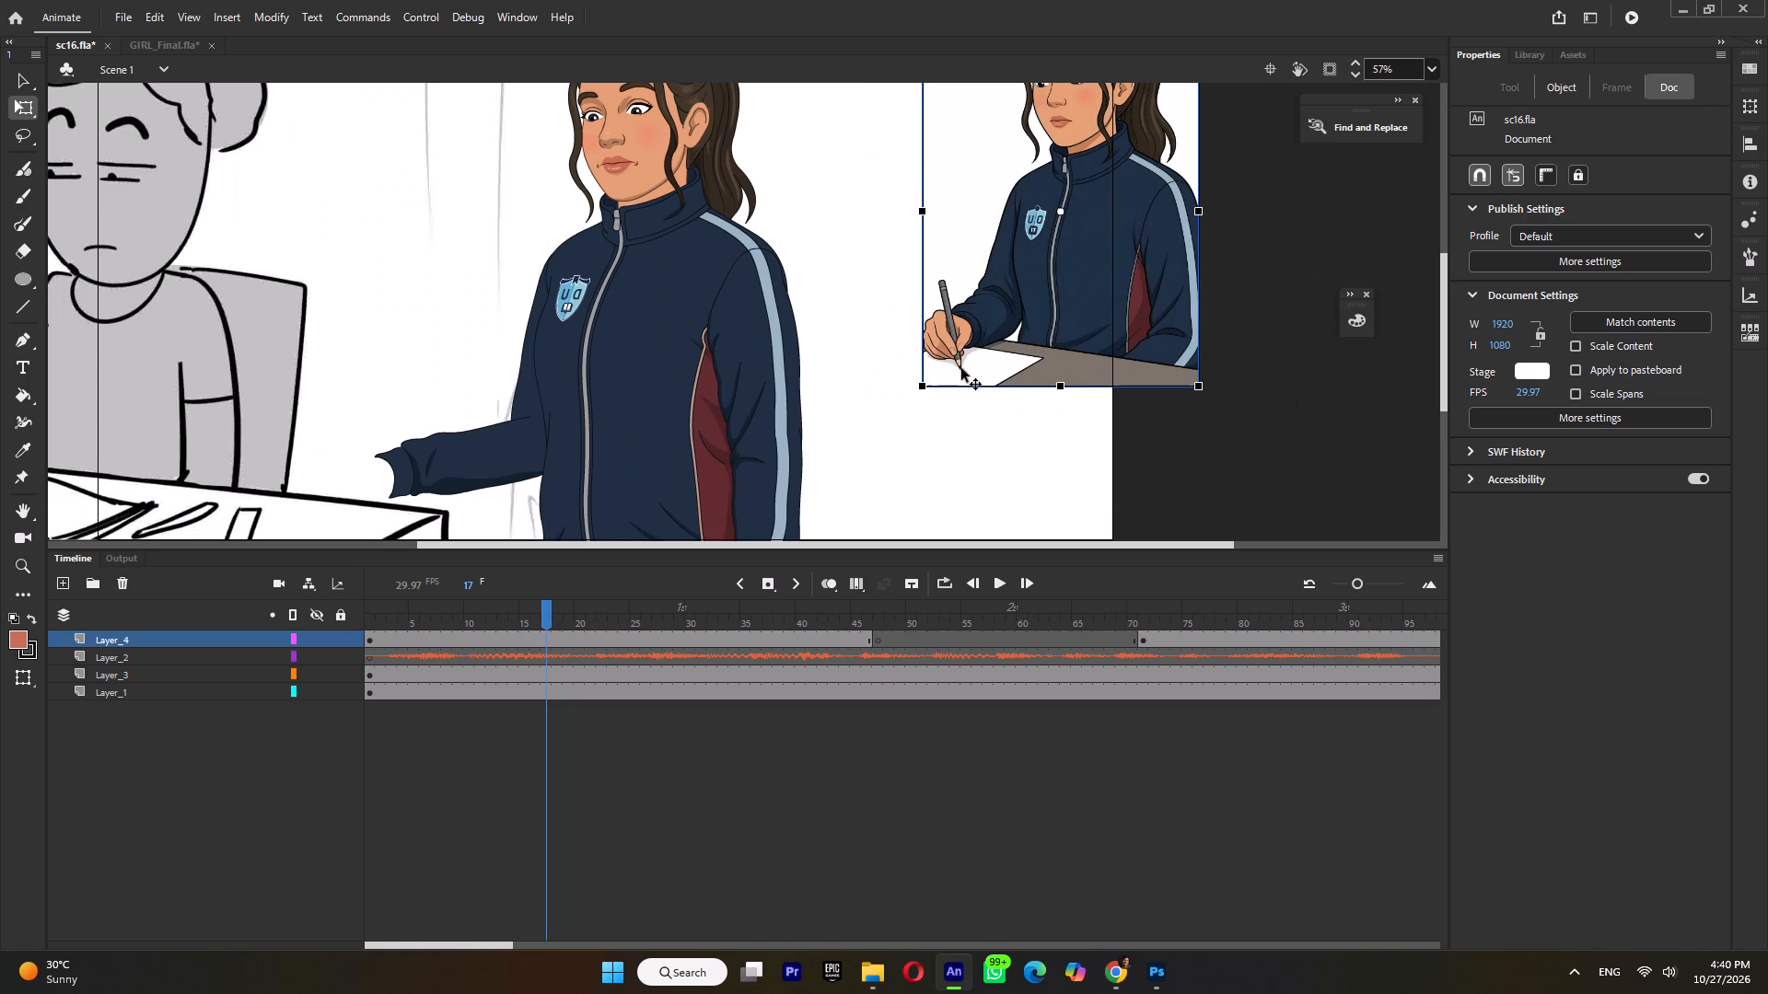
{"action": "scroll", "coordinate": [962, 379], "scroll_direction": "down", "scroll_amount": 5, "text": "ctrl"}
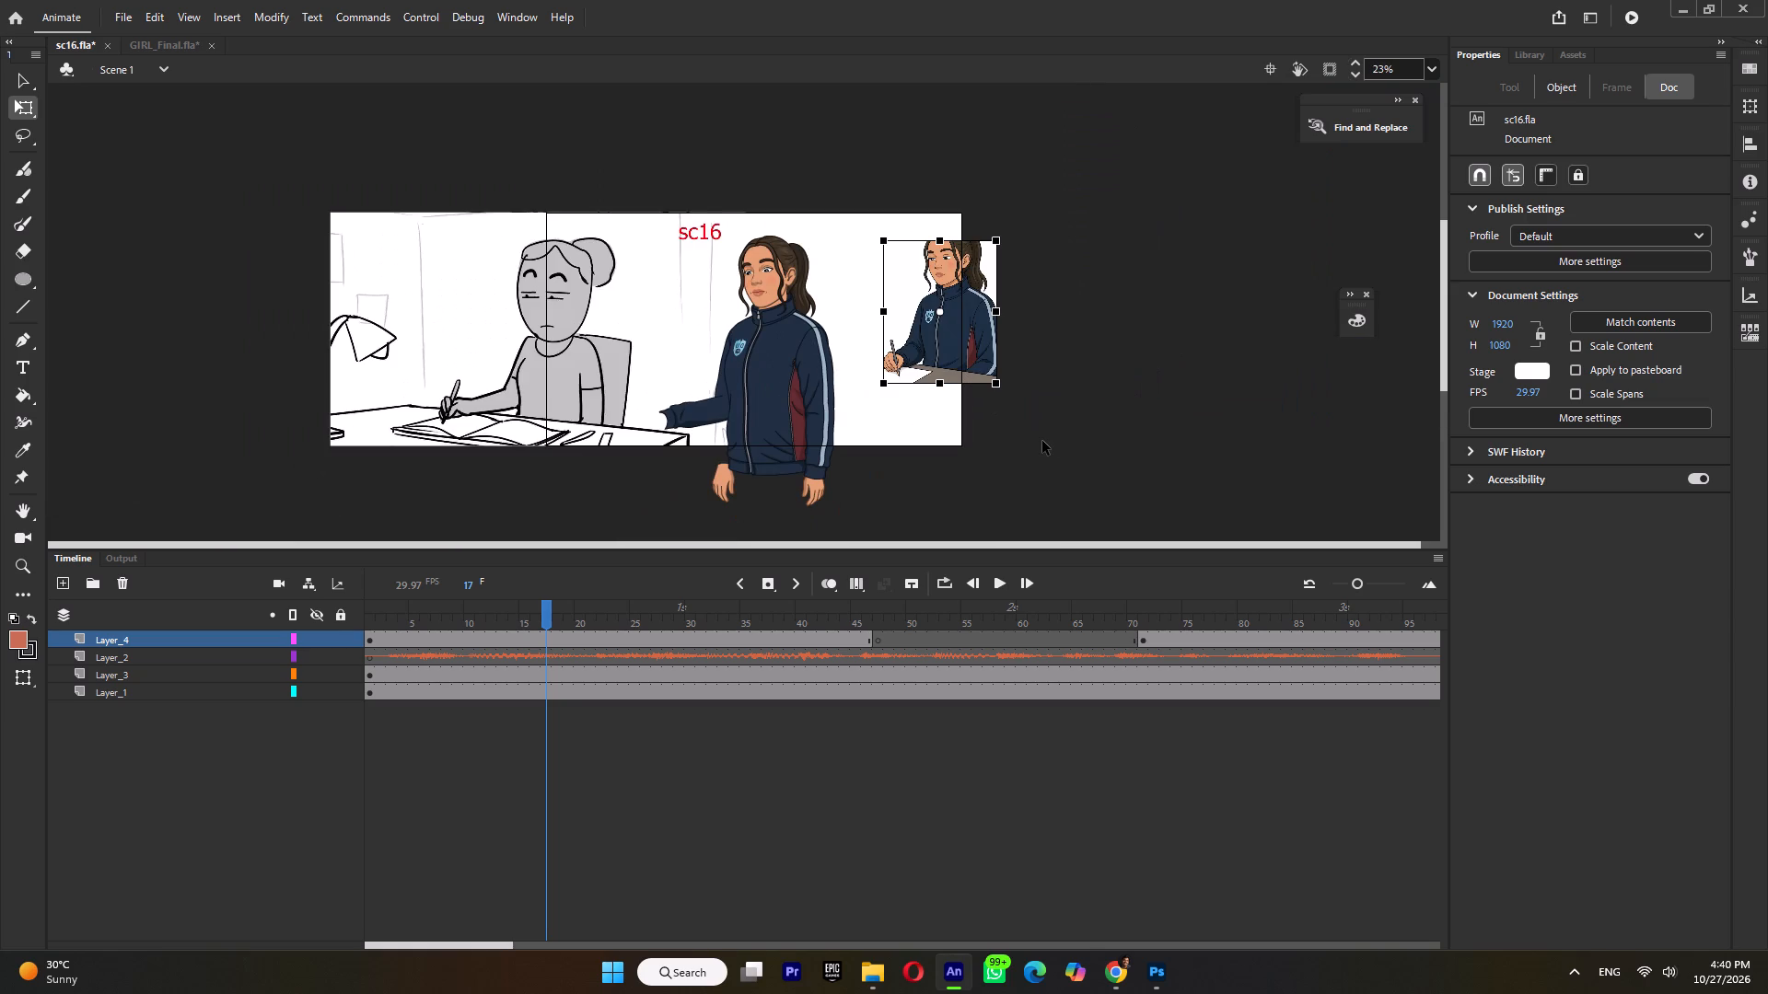
{"action": "scroll", "coordinate": [956, 325], "scroll_direction": "up", "scroll_amount": 2, "text": "ctrl"}
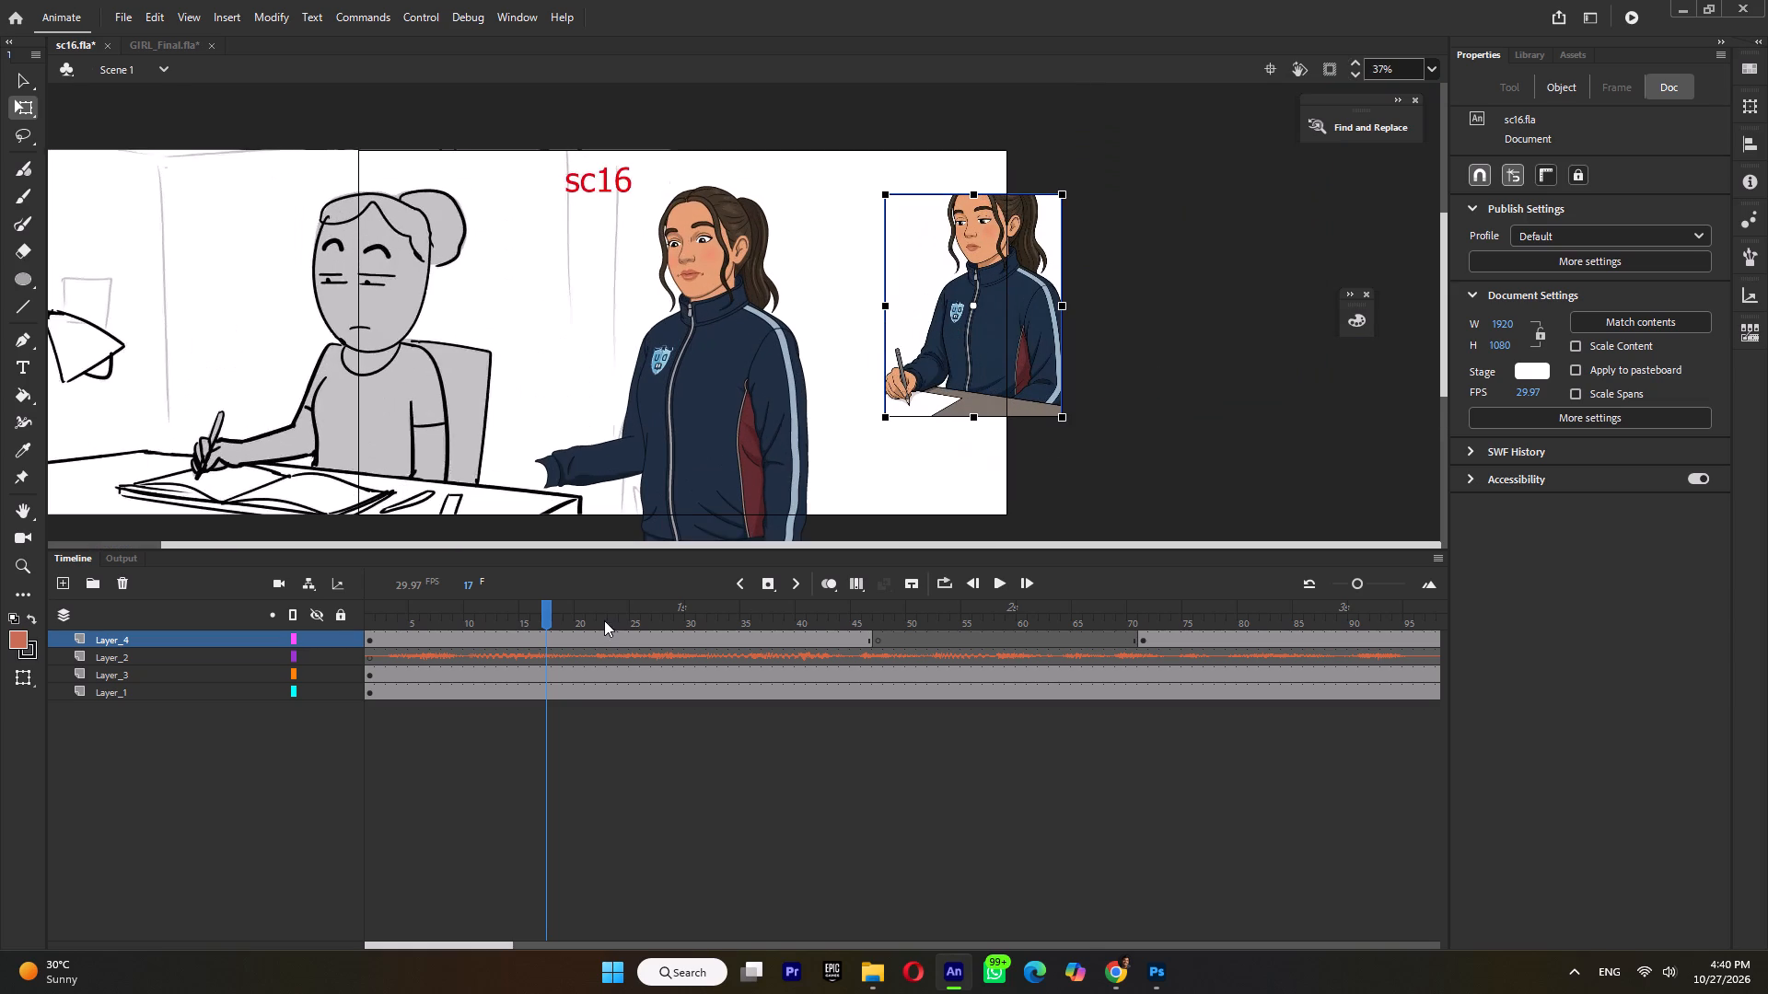
At frame 71, open the girl's raised upper-arm symbol inside the rig and add a keyframe on its frame 2.
{"action": "left_click_drag", "start_coordinate": [604, 620], "coordinate": [1151, 678]}
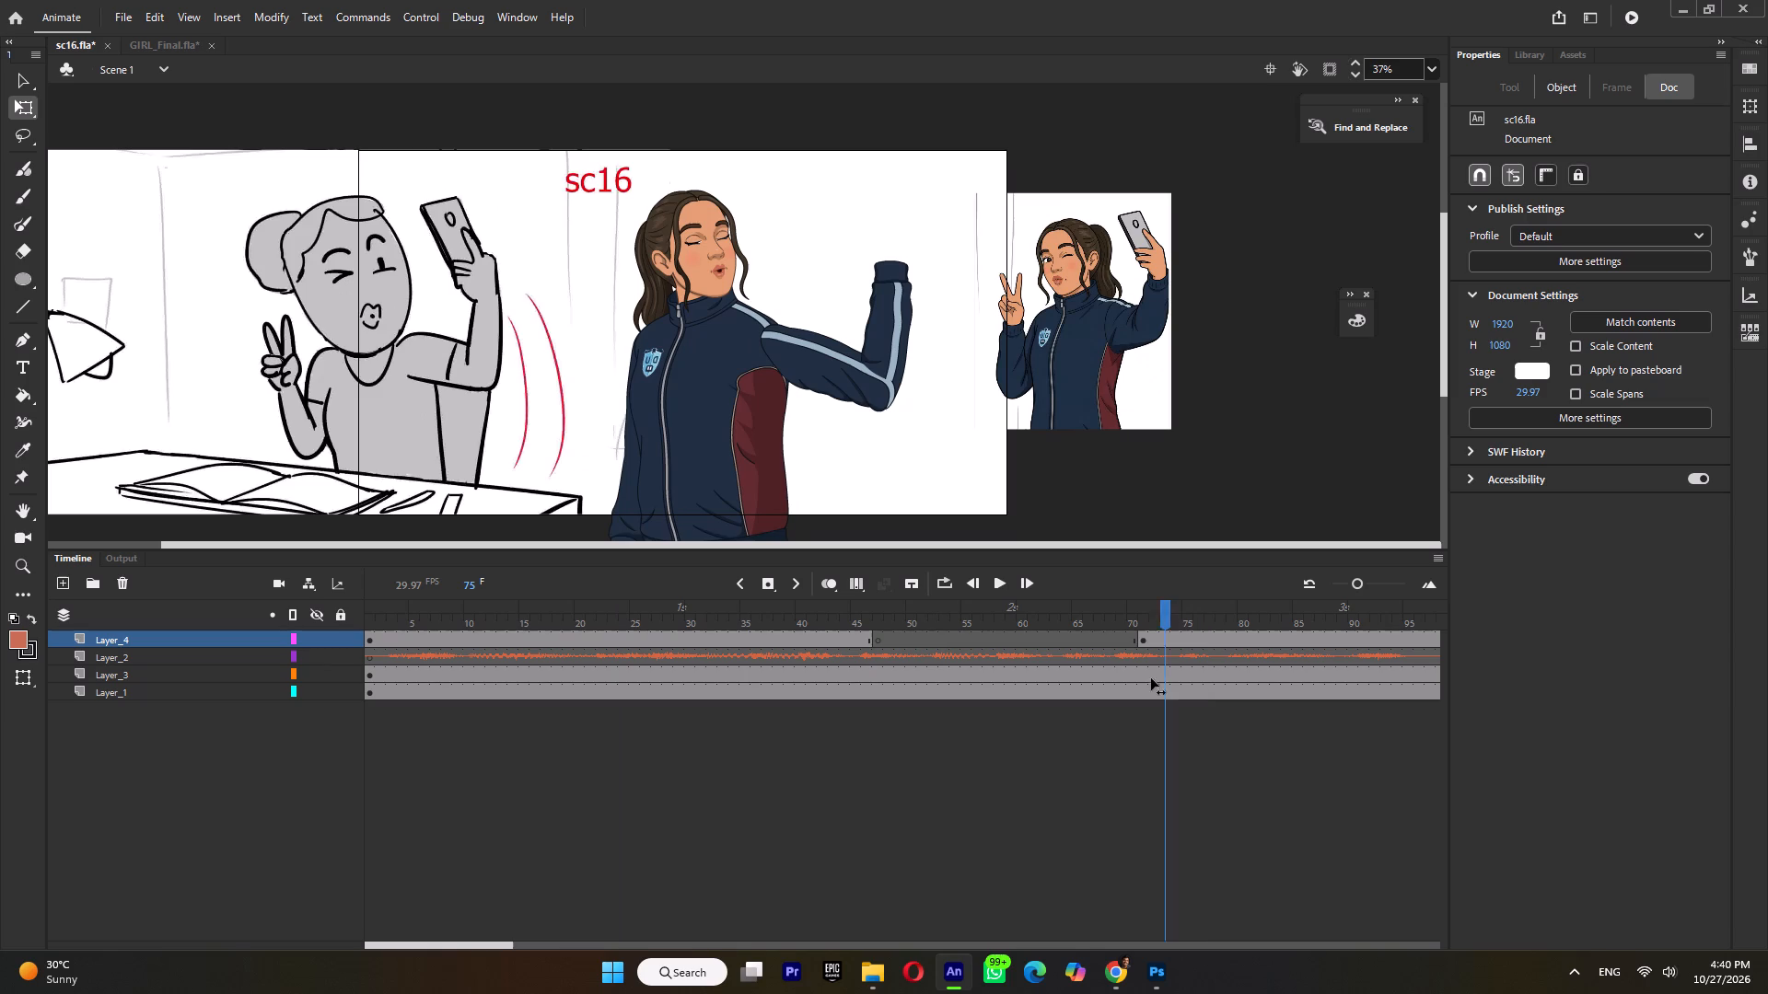
{"action": "left_click_drag", "start_coordinate": [1151, 678], "coordinate": [1146, 692]}
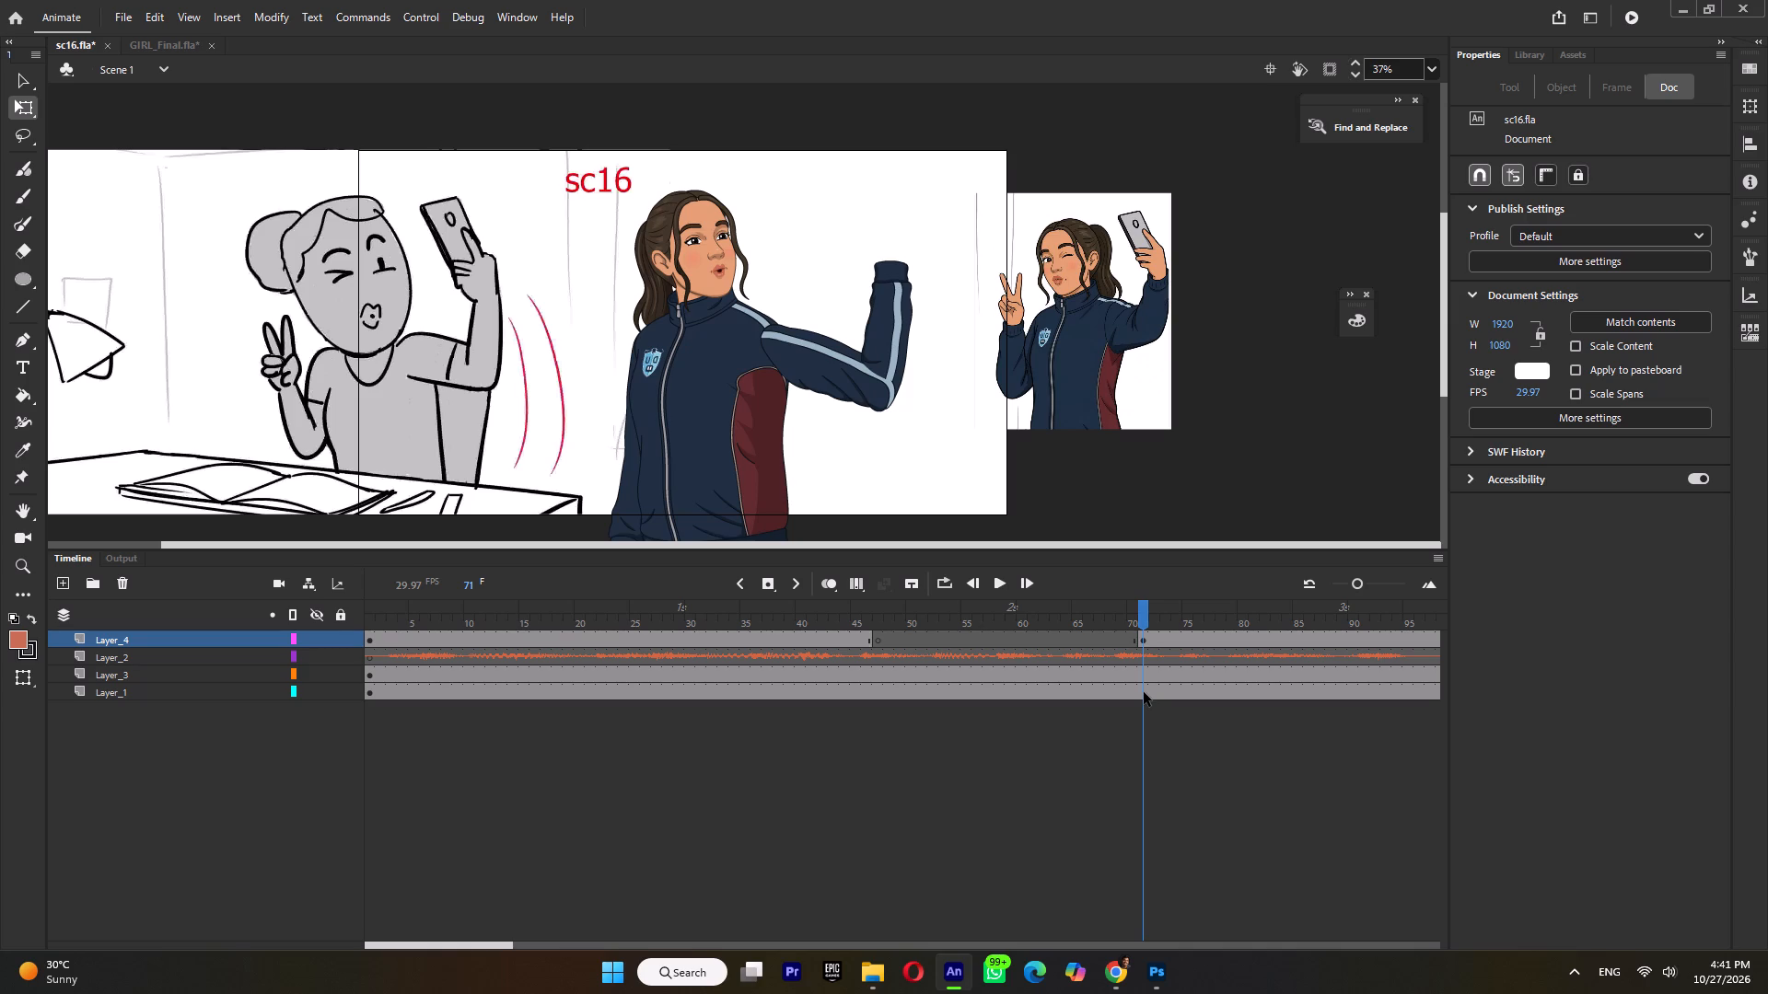
{"action": "double_click", "coordinate": [825, 342]}
{"action": "double_click", "coordinate": [800, 365]}
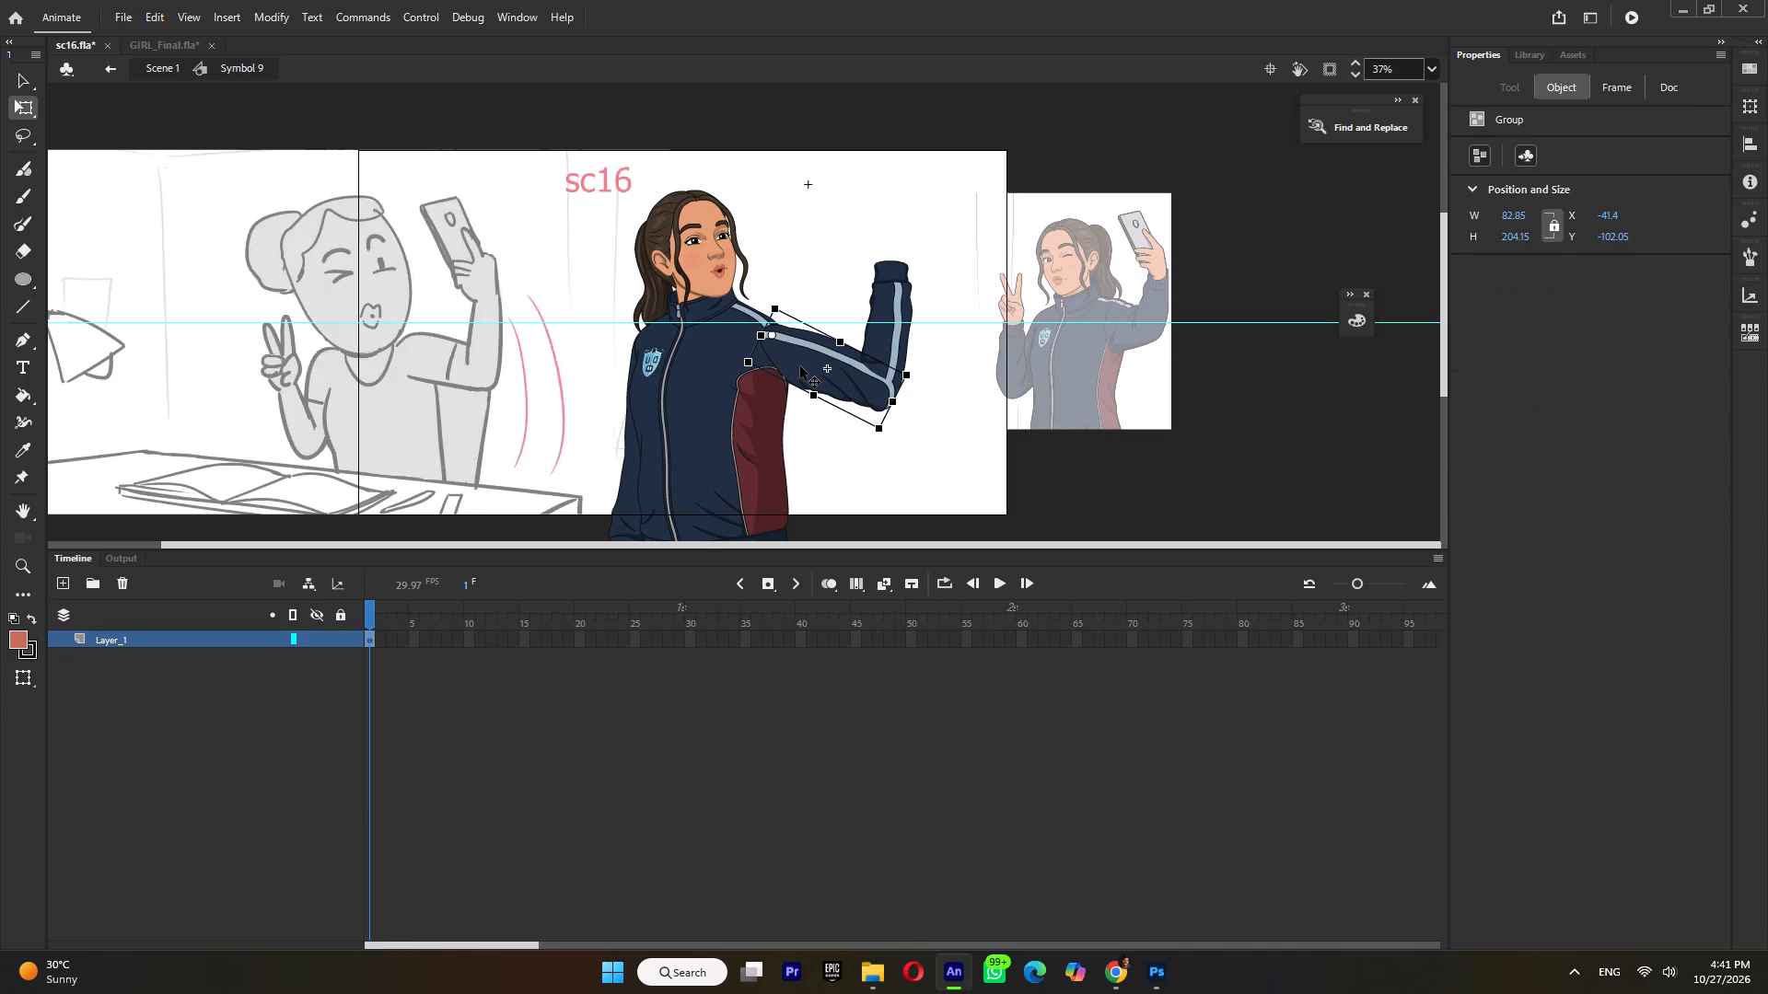
{"action": "key", "text": "F5"}
{"action": "key", "text": "F6"}
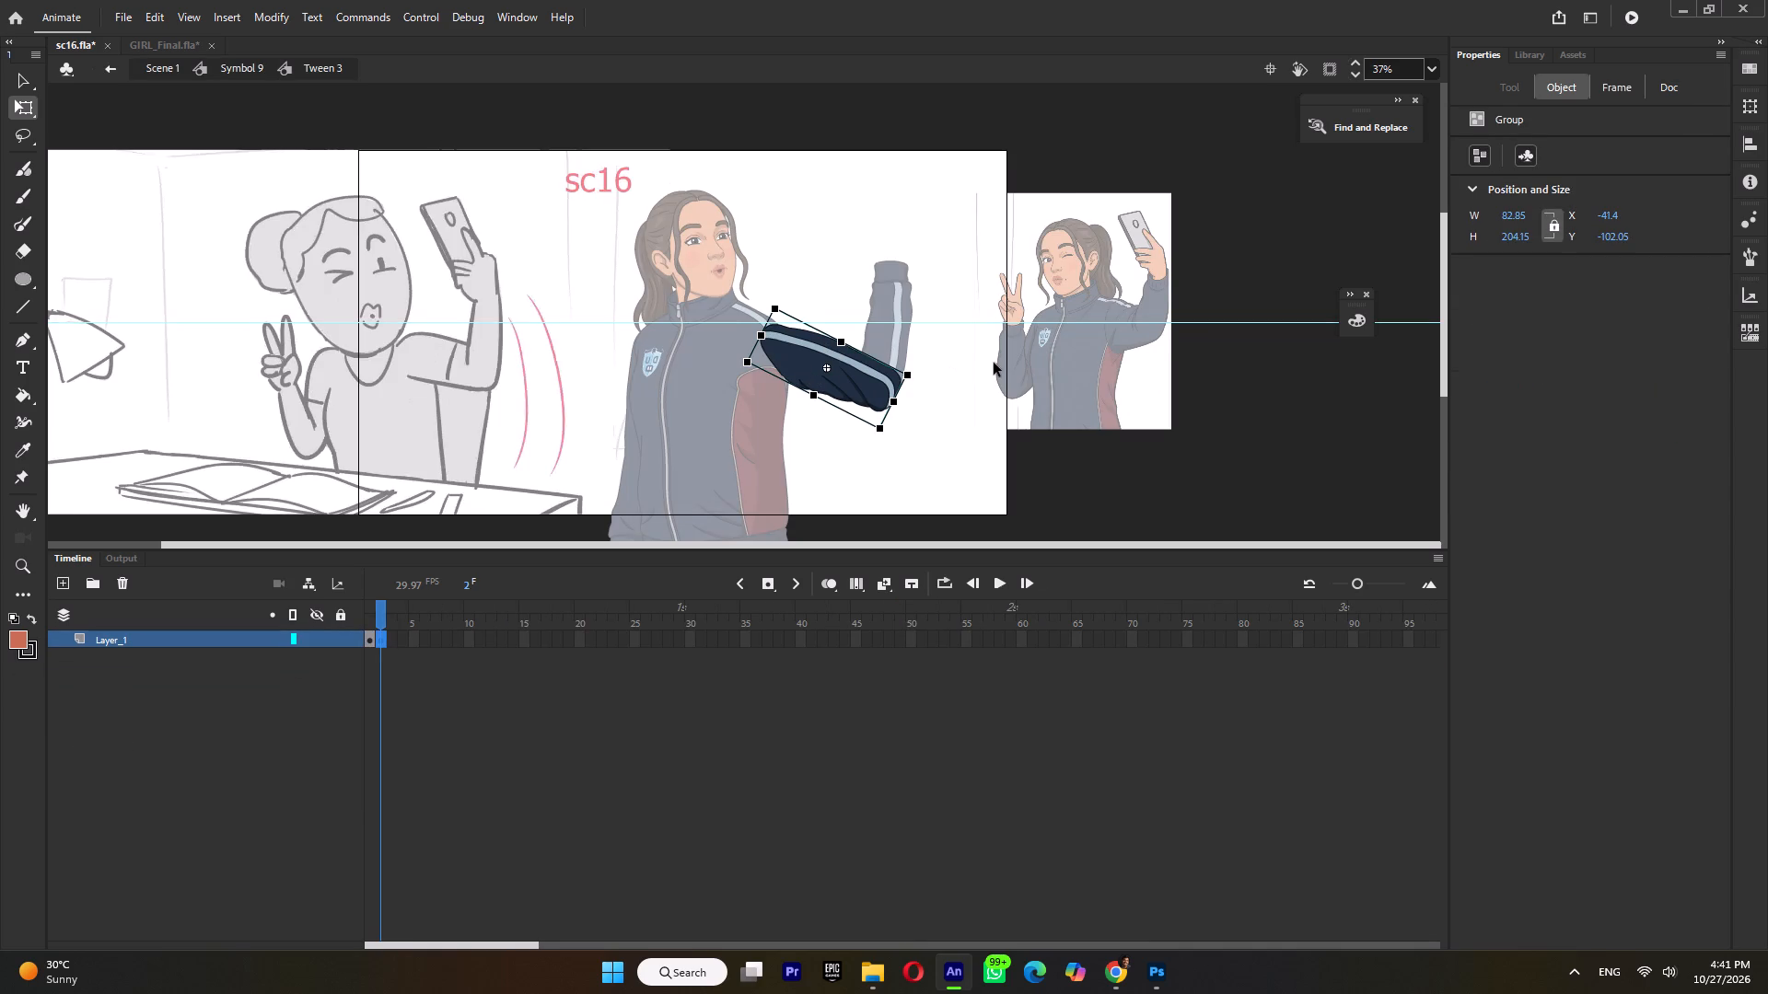
Back in the main scene, move the selfie reference next to the rig and enlarge it to about 711 by 853.
{"action": "scroll", "coordinate": [994, 363], "scroll_direction": "up", "scroll_amount": 1, "text": "ctrl"}
{"action": "triple_click", "coordinate": [1205, 402]}
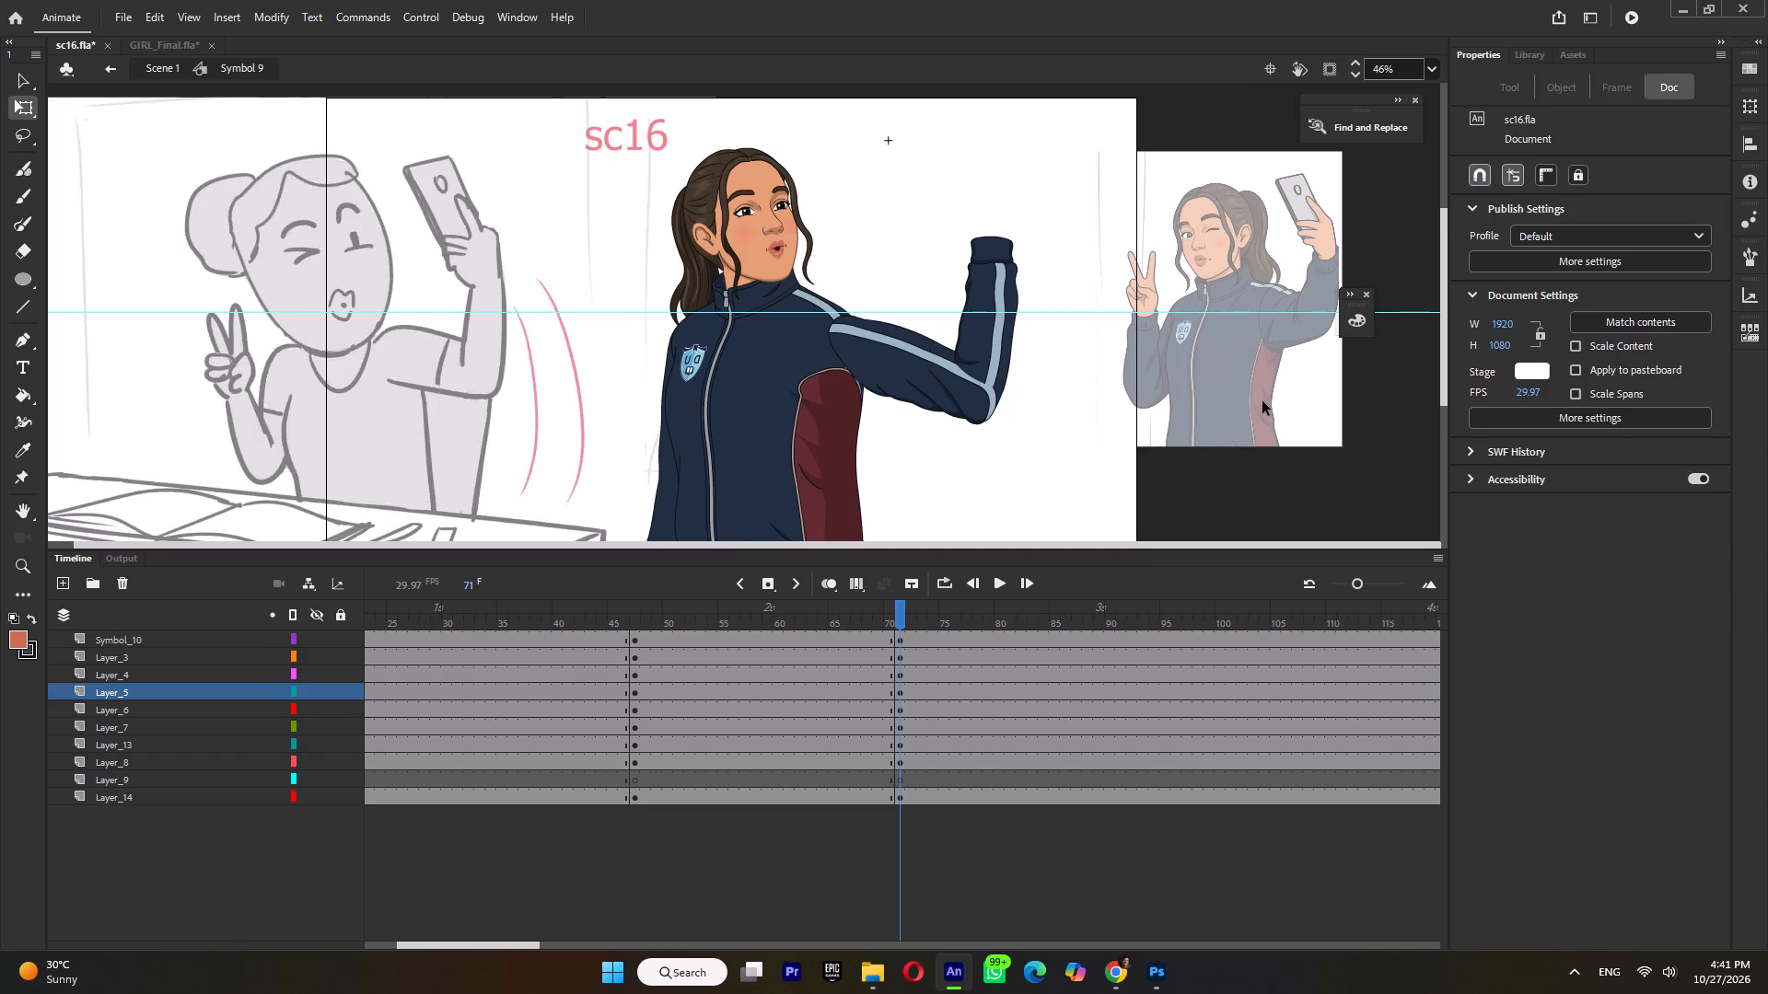
{"action": "triple_click", "coordinate": [1262, 401]}
{"action": "left_click_drag", "start_coordinate": [1274, 405], "coordinate": [1051, 454]}
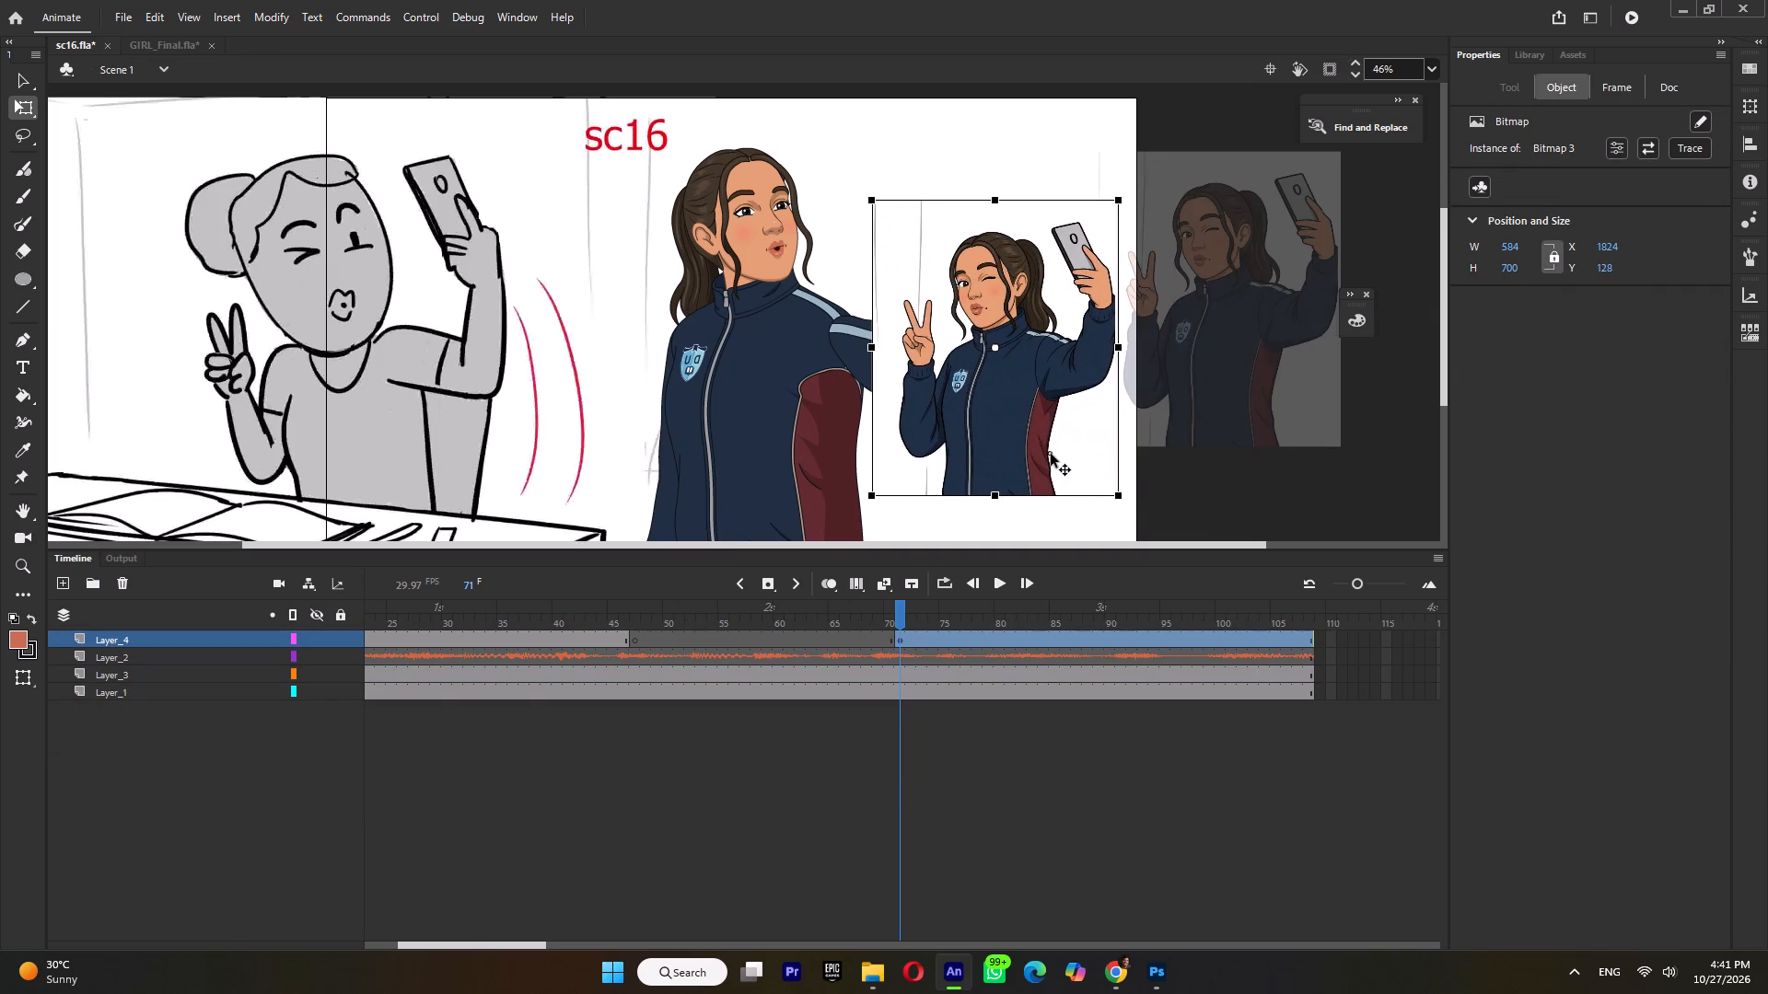
{"action": "left_click_drag", "start_coordinate": [1051, 454], "coordinate": [1051, 458]}
{"action": "left_click_drag", "start_coordinate": [1119, 205], "coordinate": [1148, 173], "text": "shift"}
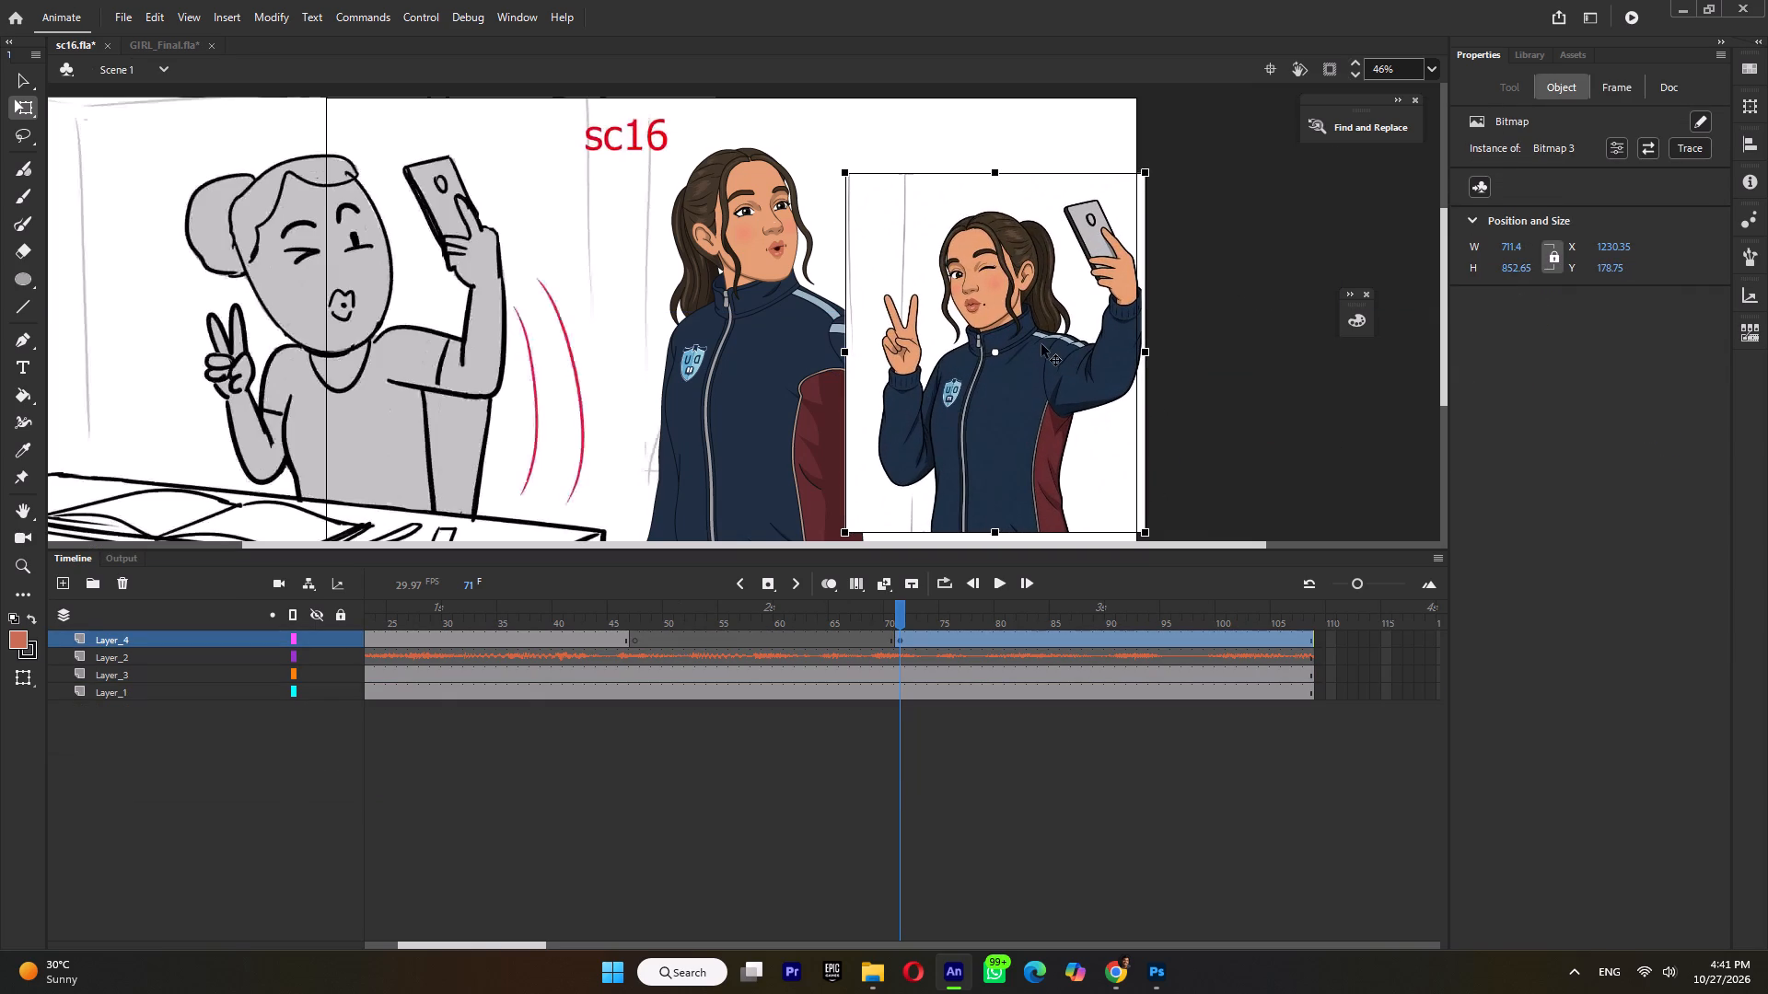
On frame 2 of the raised upper-arm symbol, delete the fold lines along the sleeve's lower edge nearest the armpit.
{"action": "double_click", "coordinate": [832, 334]}
{"action": "left_click", "coordinate": [845, 334]}
{"action": "scroll", "coordinate": [892, 370], "scroll_direction": "up", "scroll_amount": 4, "text": "ctrl"}
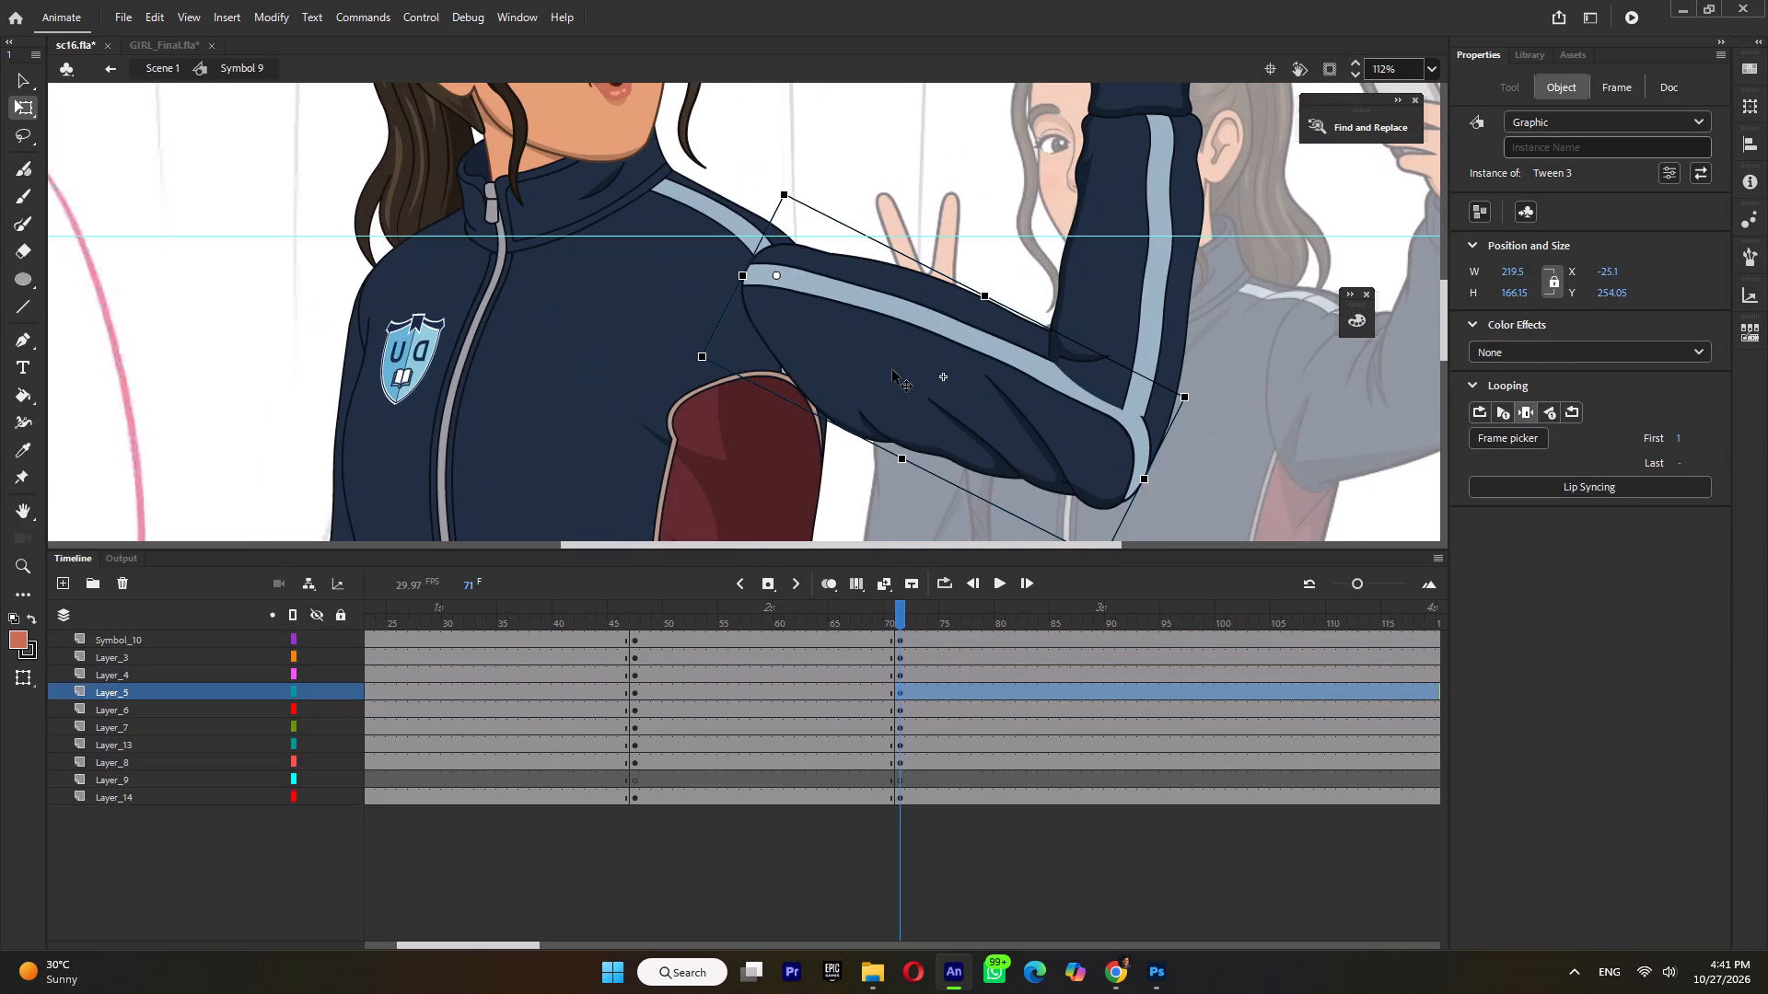
{"action": "double_click", "coordinate": [830, 328]}
{"action": "scroll", "coordinate": [830, 326], "scroll_direction": "down", "scroll_amount": 2, "text": "ctrl"}
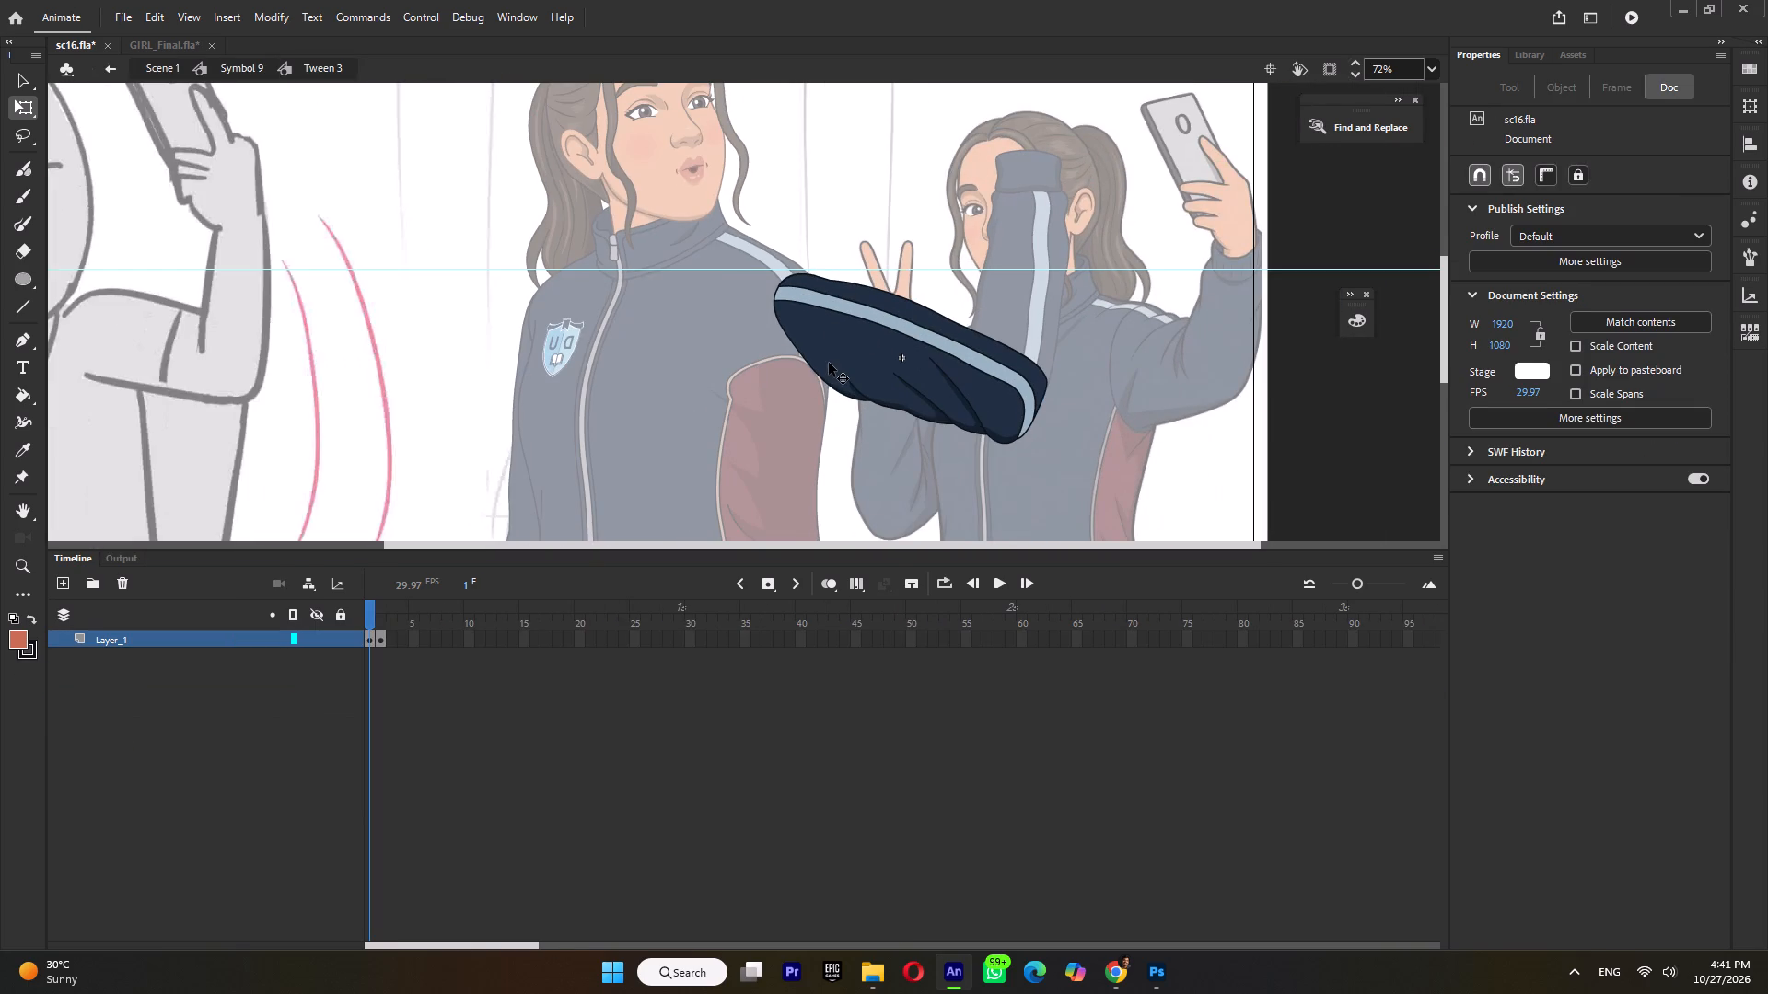
{"action": "left_click", "coordinate": [379, 614]}
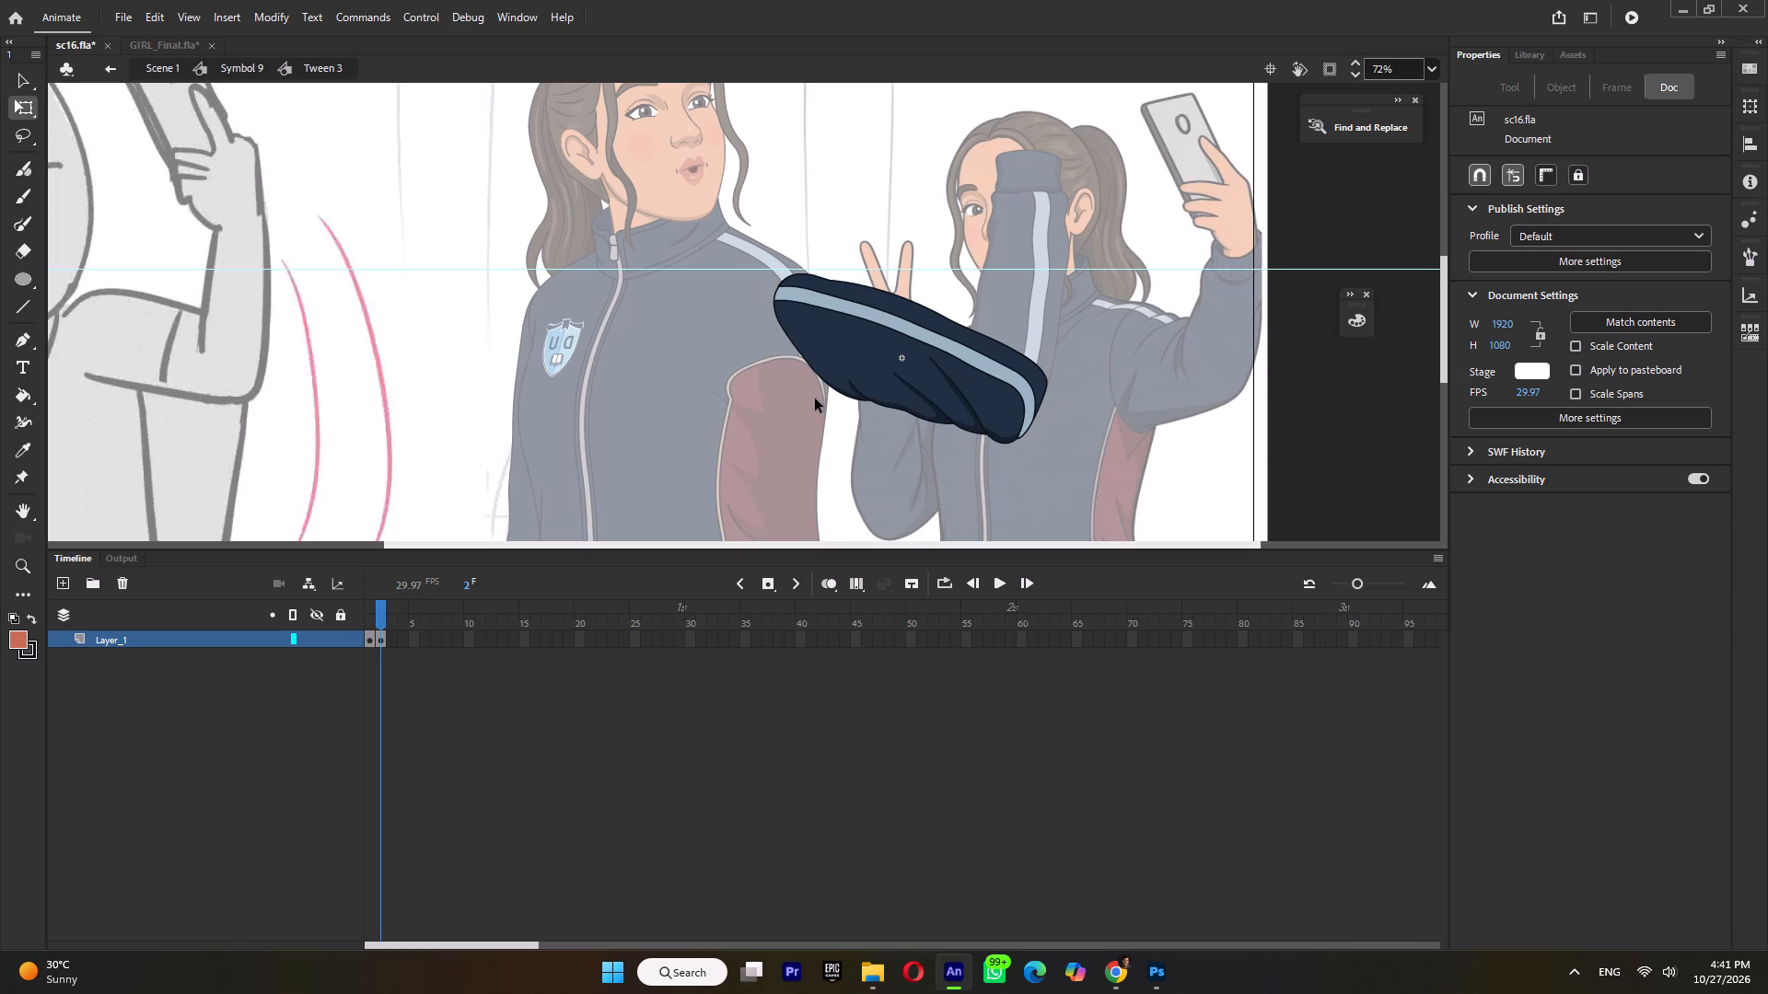
{"action": "scroll", "coordinate": [901, 410], "scroll_direction": "up", "scroll_amount": 2, "text": "ctrl"}
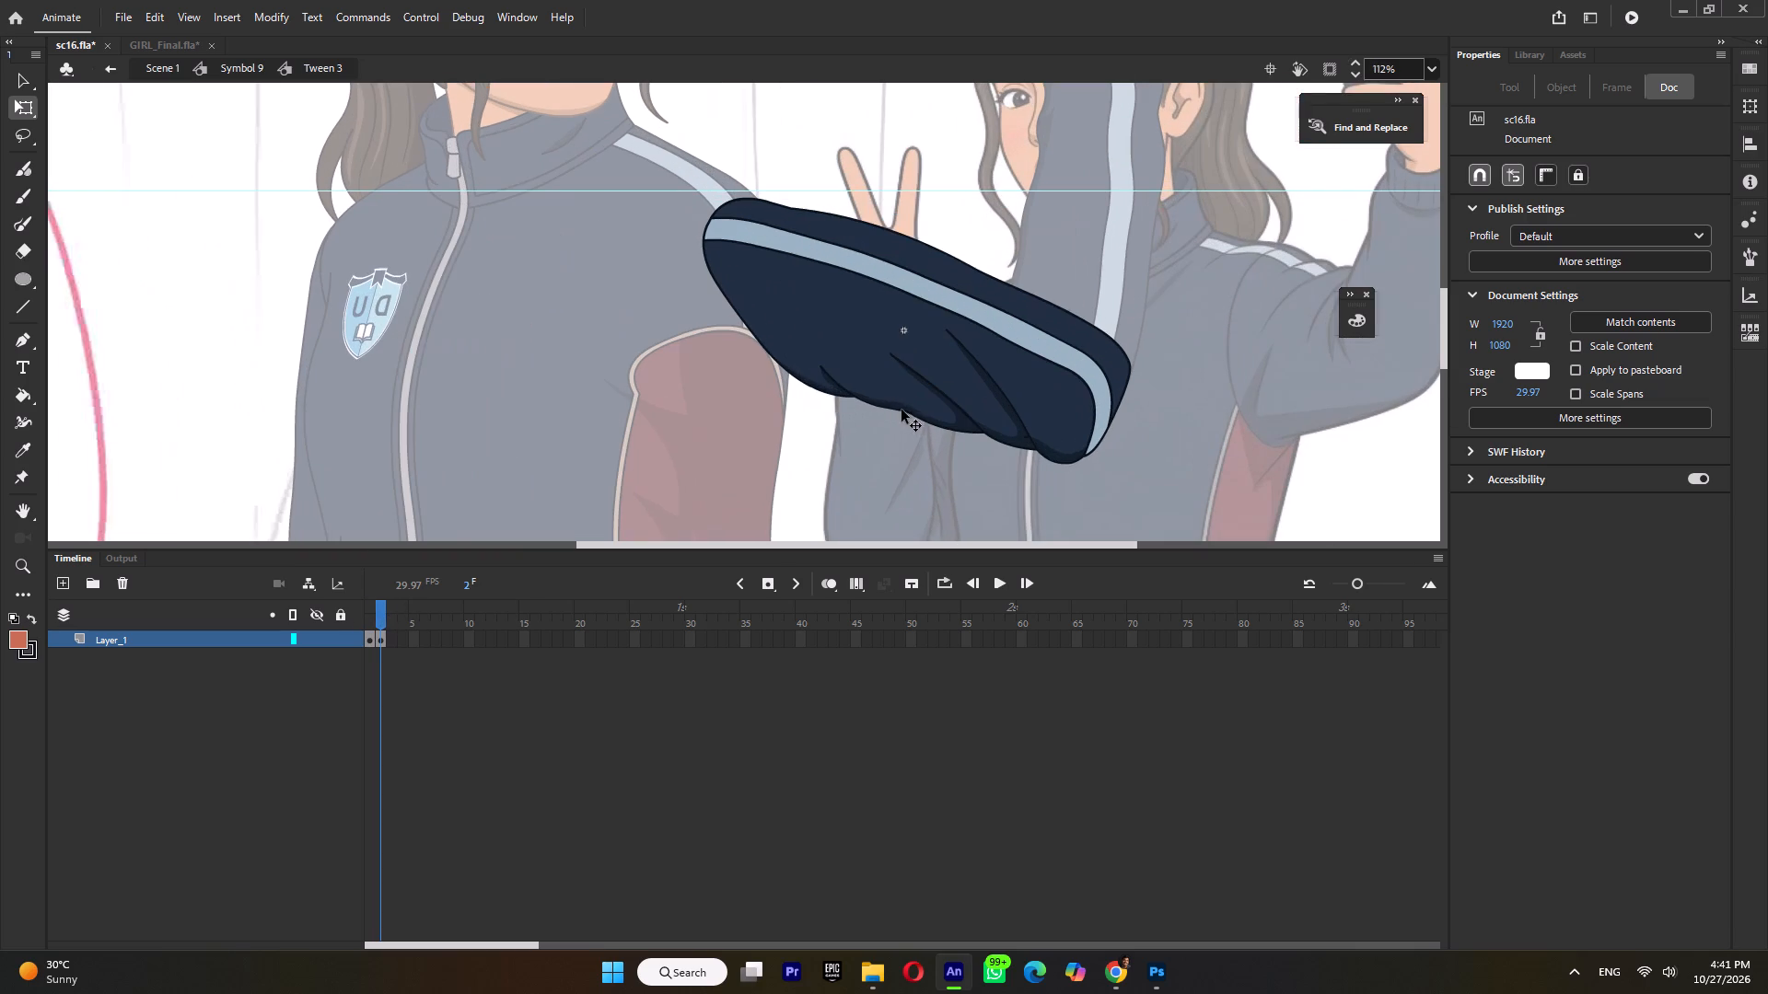
{"action": "left_click", "coordinate": [829, 379]}
{"action": "left_click", "coordinate": [829, 379]}
{"action": "left_click", "coordinate": [830, 379]}
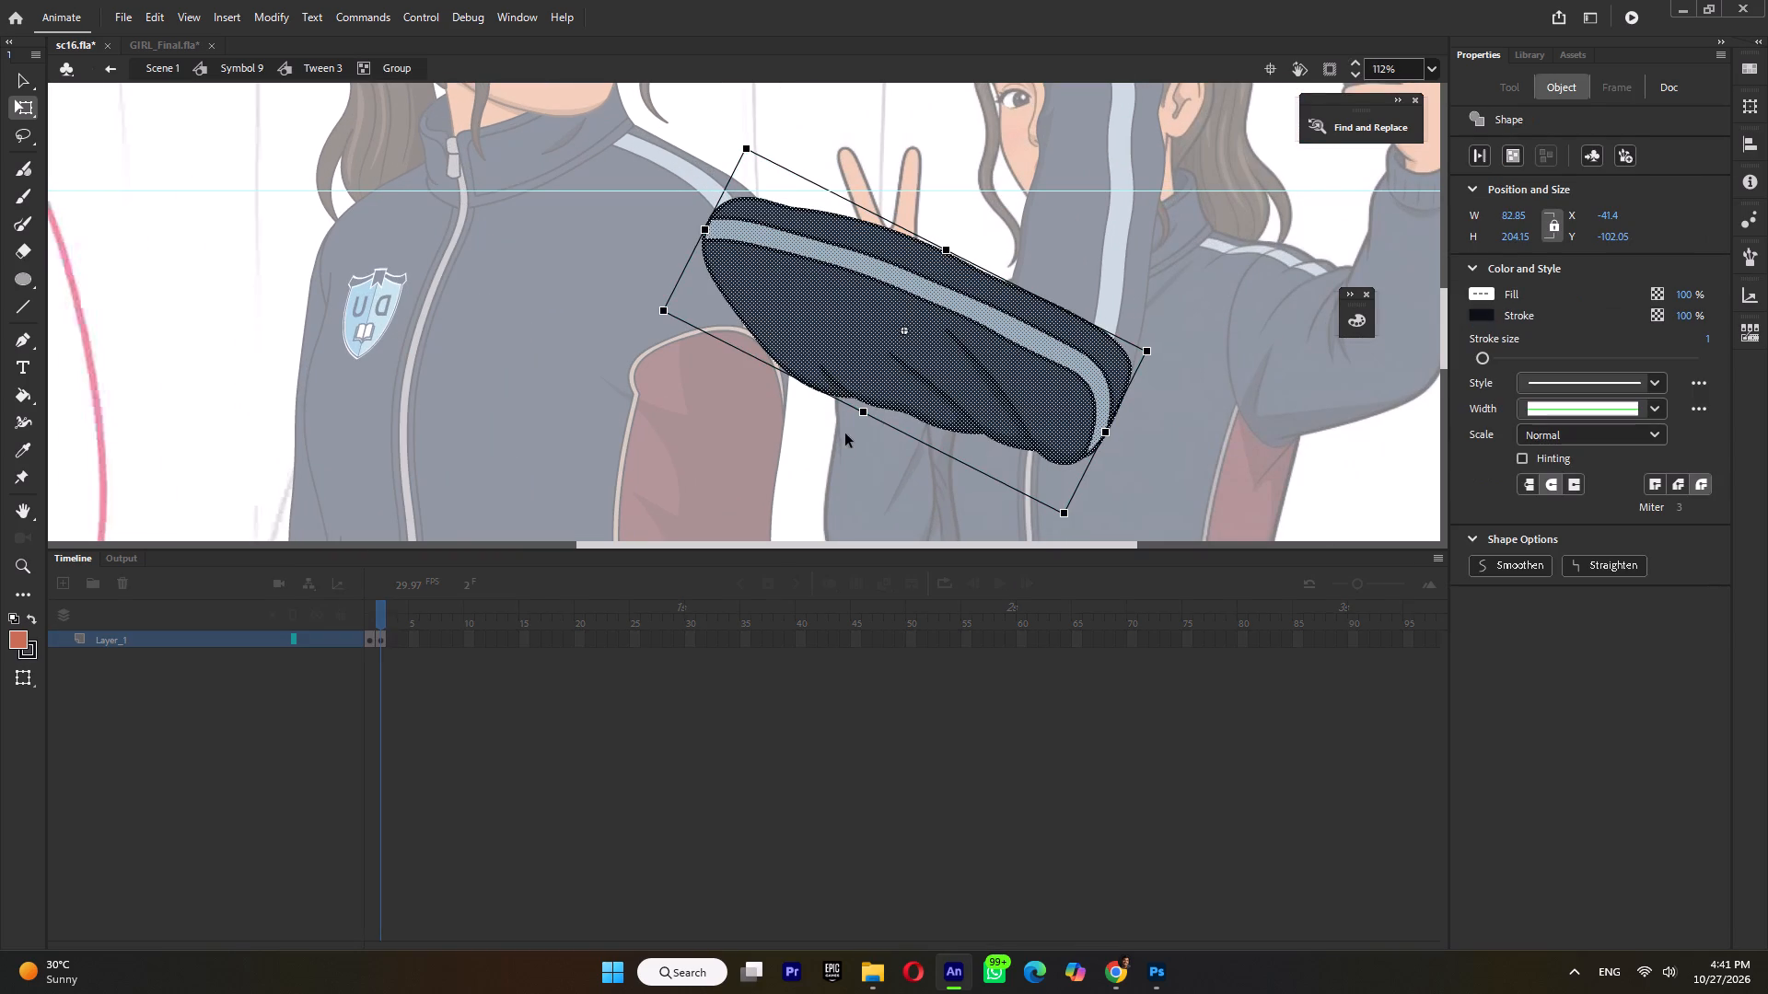
{"action": "left_click", "coordinate": [845, 434]}
{"action": "left_click", "coordinate": [843, 387]}
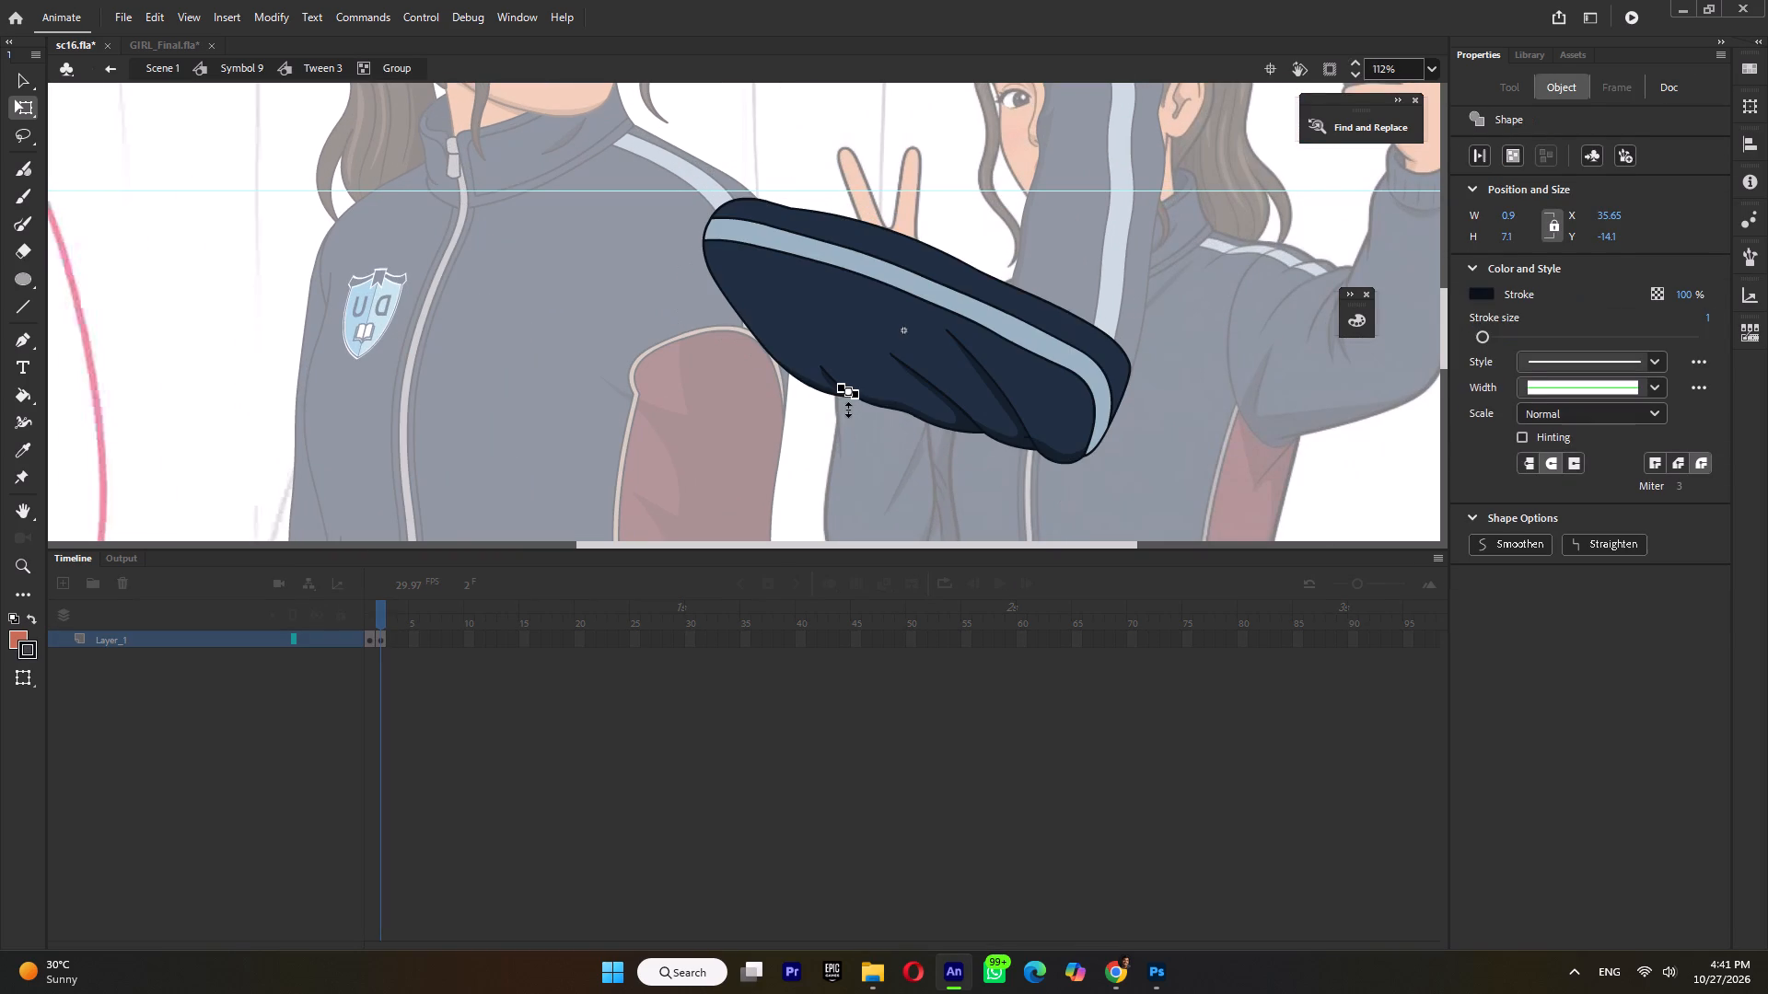
{"action": "key", "text": "Delete"}
{"action": "left_click", "coordinate": [832, 374]}
{"action": "key", "text": "Delete"}
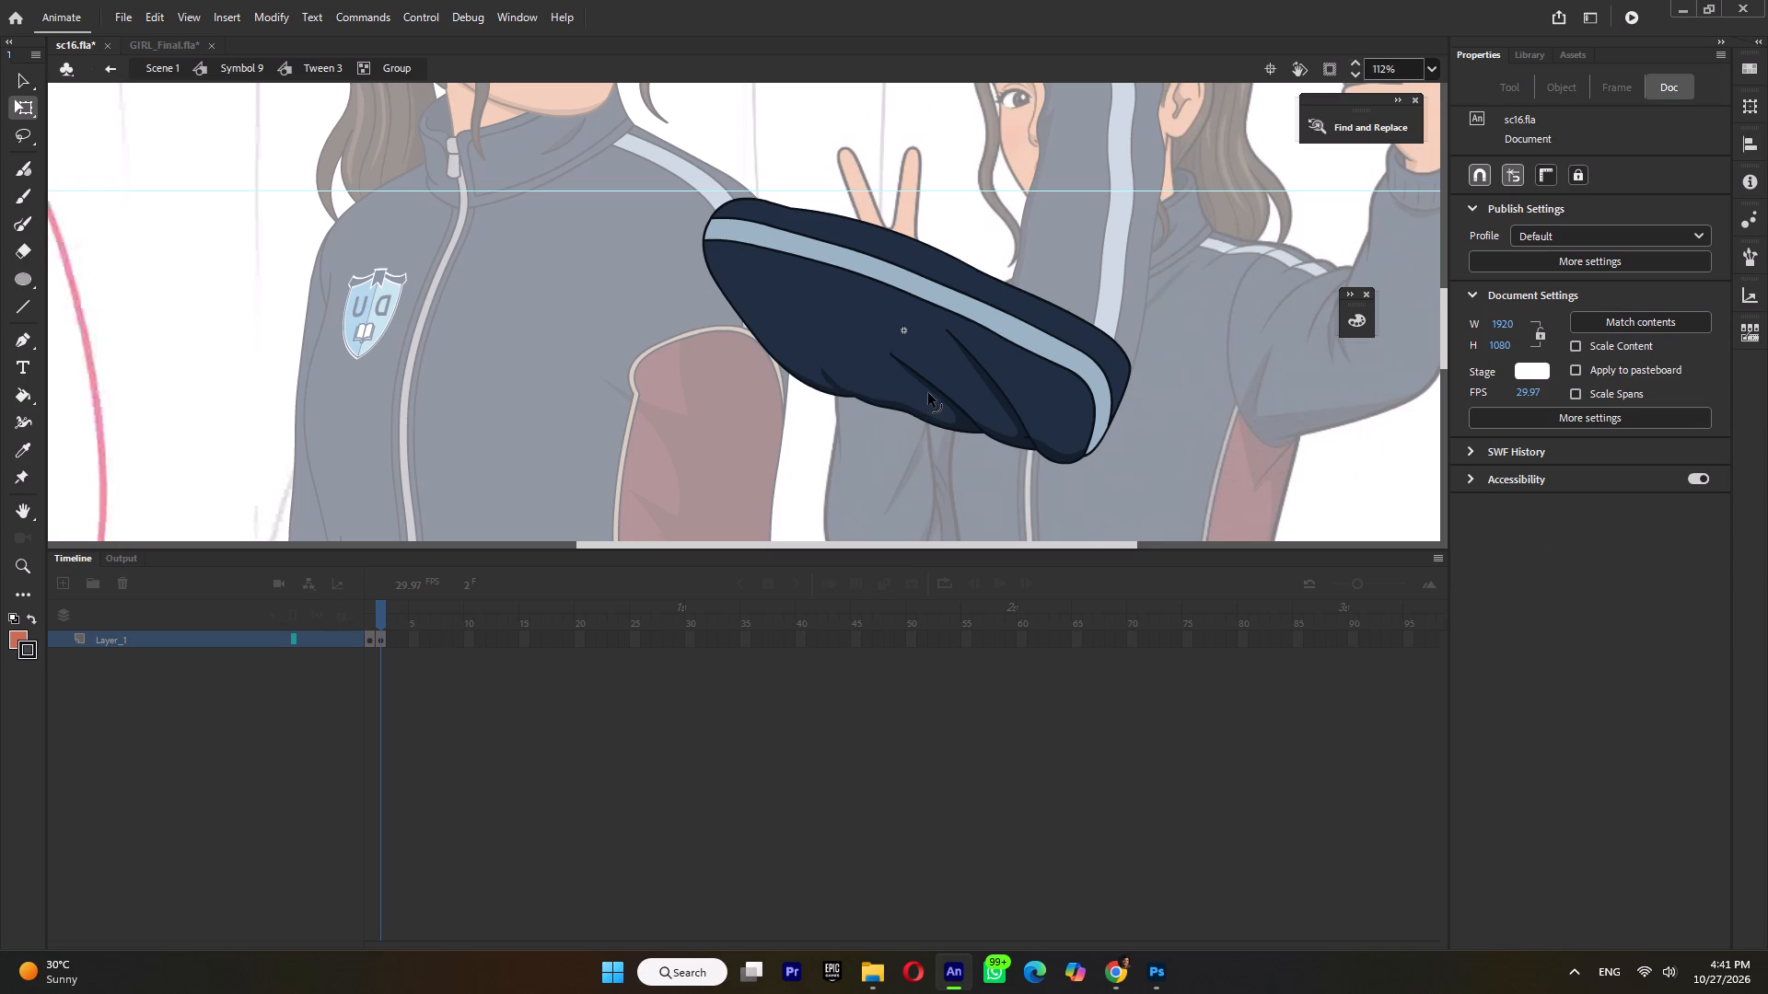
Delete the remaining fold lines in the middle of the upper sleeve and toward the elbow.
{"action": "left_click", "coordinate": [925, 379]}
{"action": "key", "text": "Delete"}
{"action": "left_click", "coordinate": [970, 417]}
{"action": "key", "text": "Delete"}
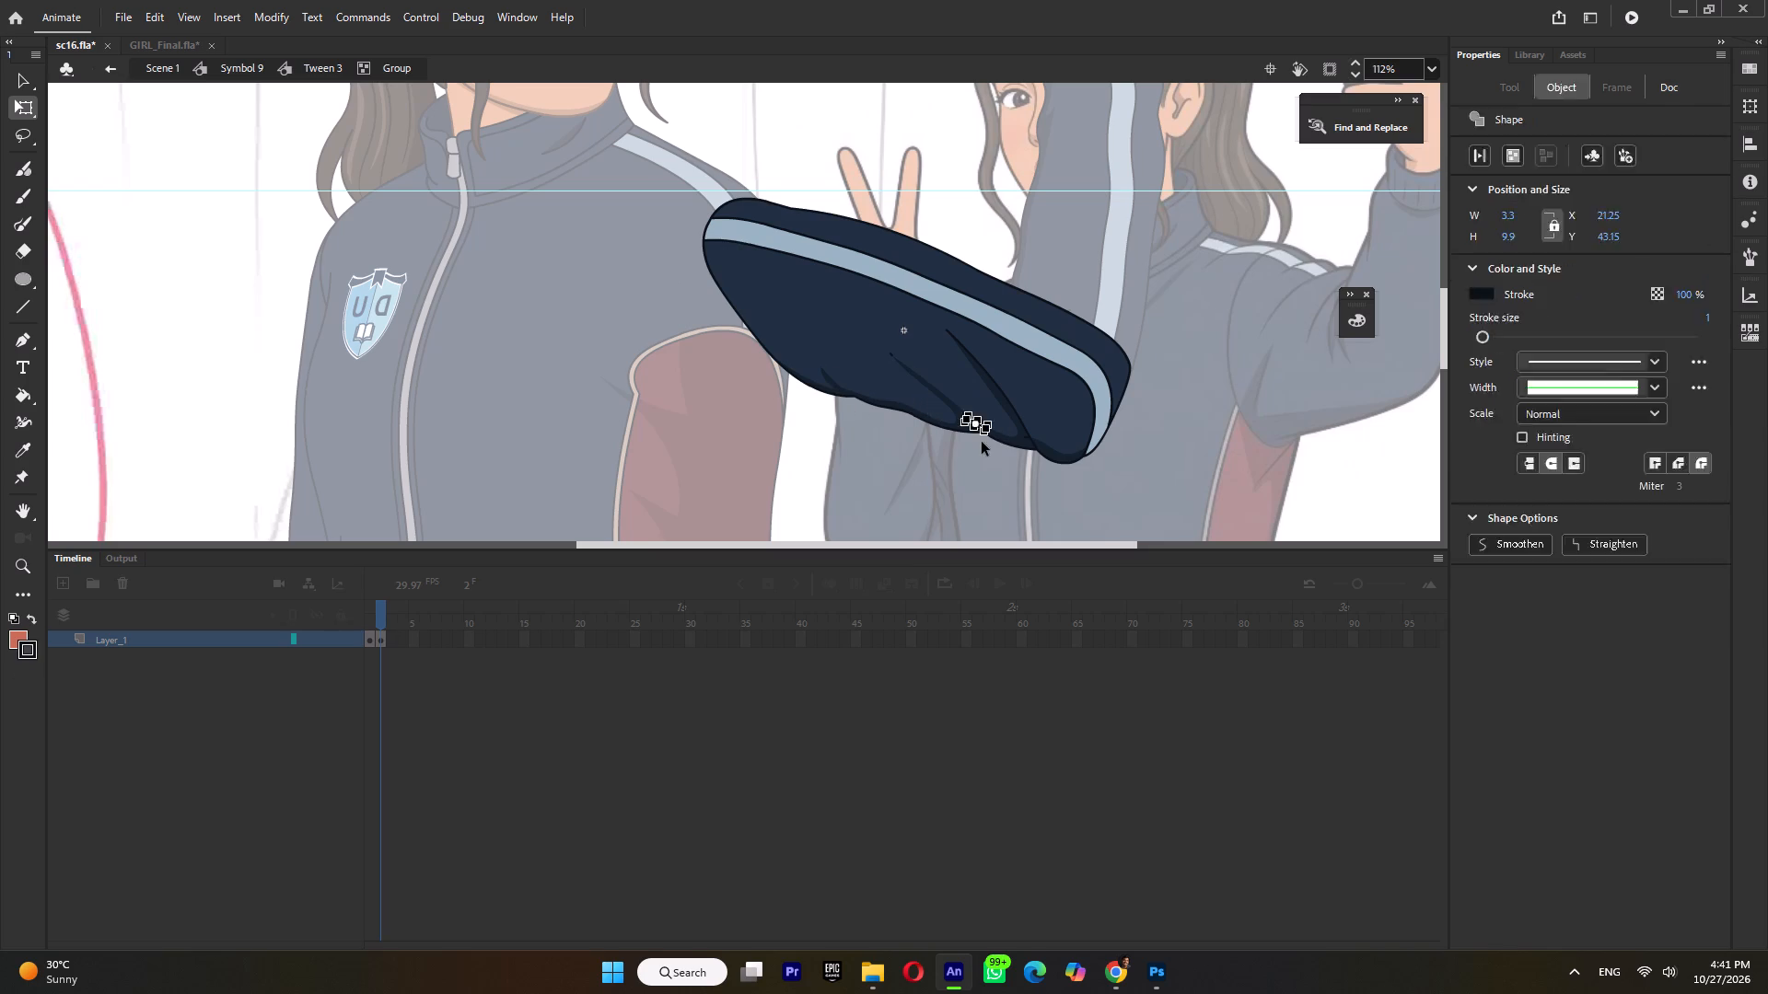
{"action": "left_click", "coordinate": [965, 416]}
{"action": "key", "text": "Delete"}
{"action": "left_click", "coordinate": [1000, 390]}
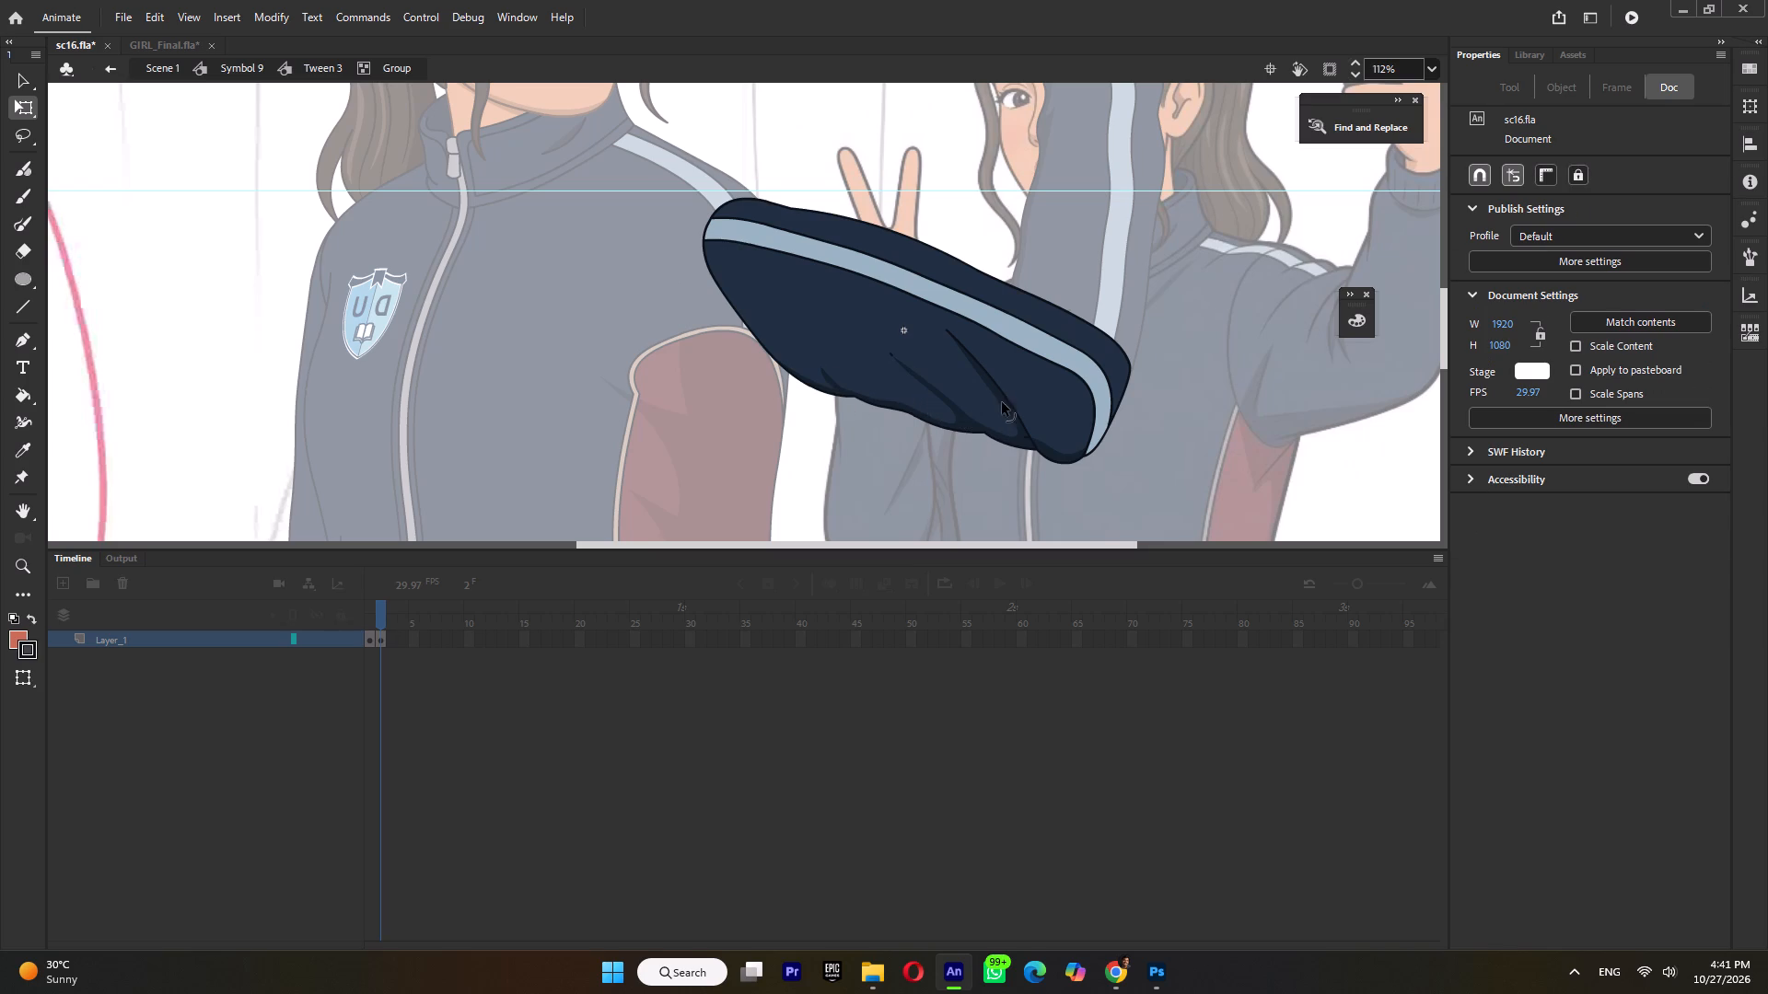
{"action": "key", "text": "Delete"}
{"action": "left_click", "coordinate": [1032, 445]}
{"action": "key", "text": "Delete"}
{"action": "left_click", "coordinate": [1027, 438]}
{"action": "key", "text": "Delete"}
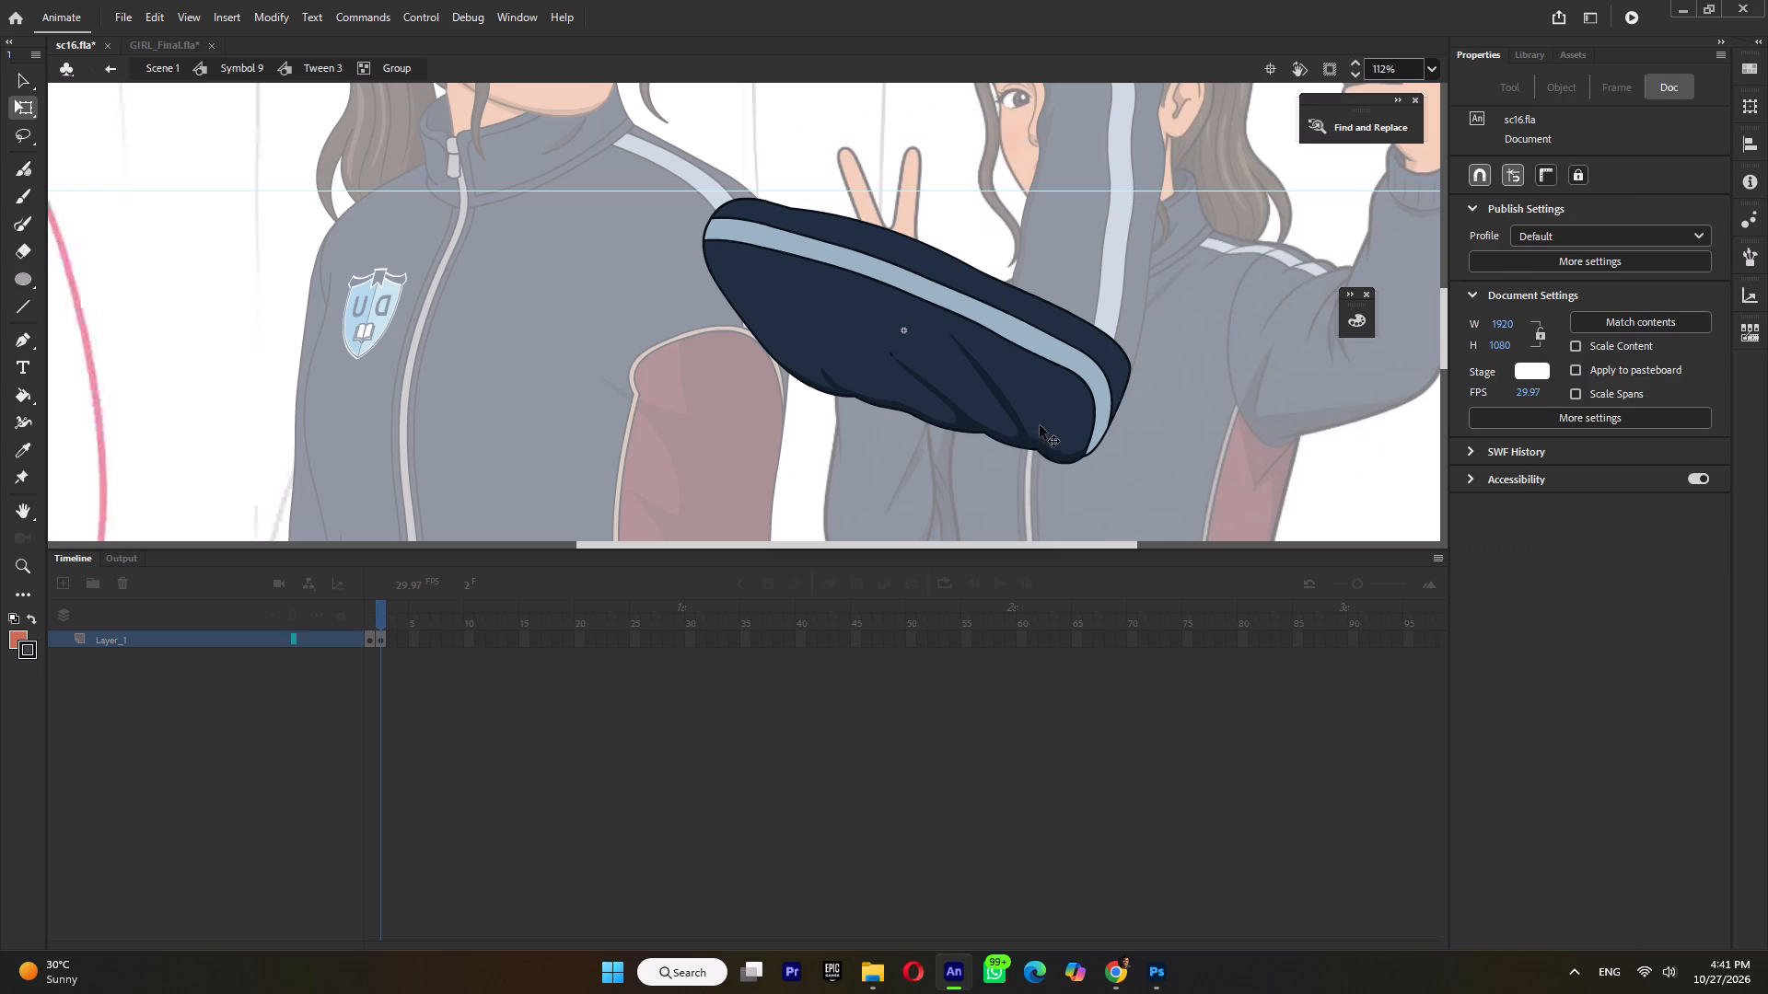
Fill the sleeve's darker fold shading with its sampled base navy and delete the leftover stroke fragment.
{"action": "key", "text": "i"}
{"action": "left_click", "coordinate": [1041, 410]}
{"action": "left_click", "coordinate": [1046, 447]}
{"action": "scroll", "coordinate": [1020, 451], "scroll_direction": "up", "scroll_amount": 3, "text": "ctrl"}
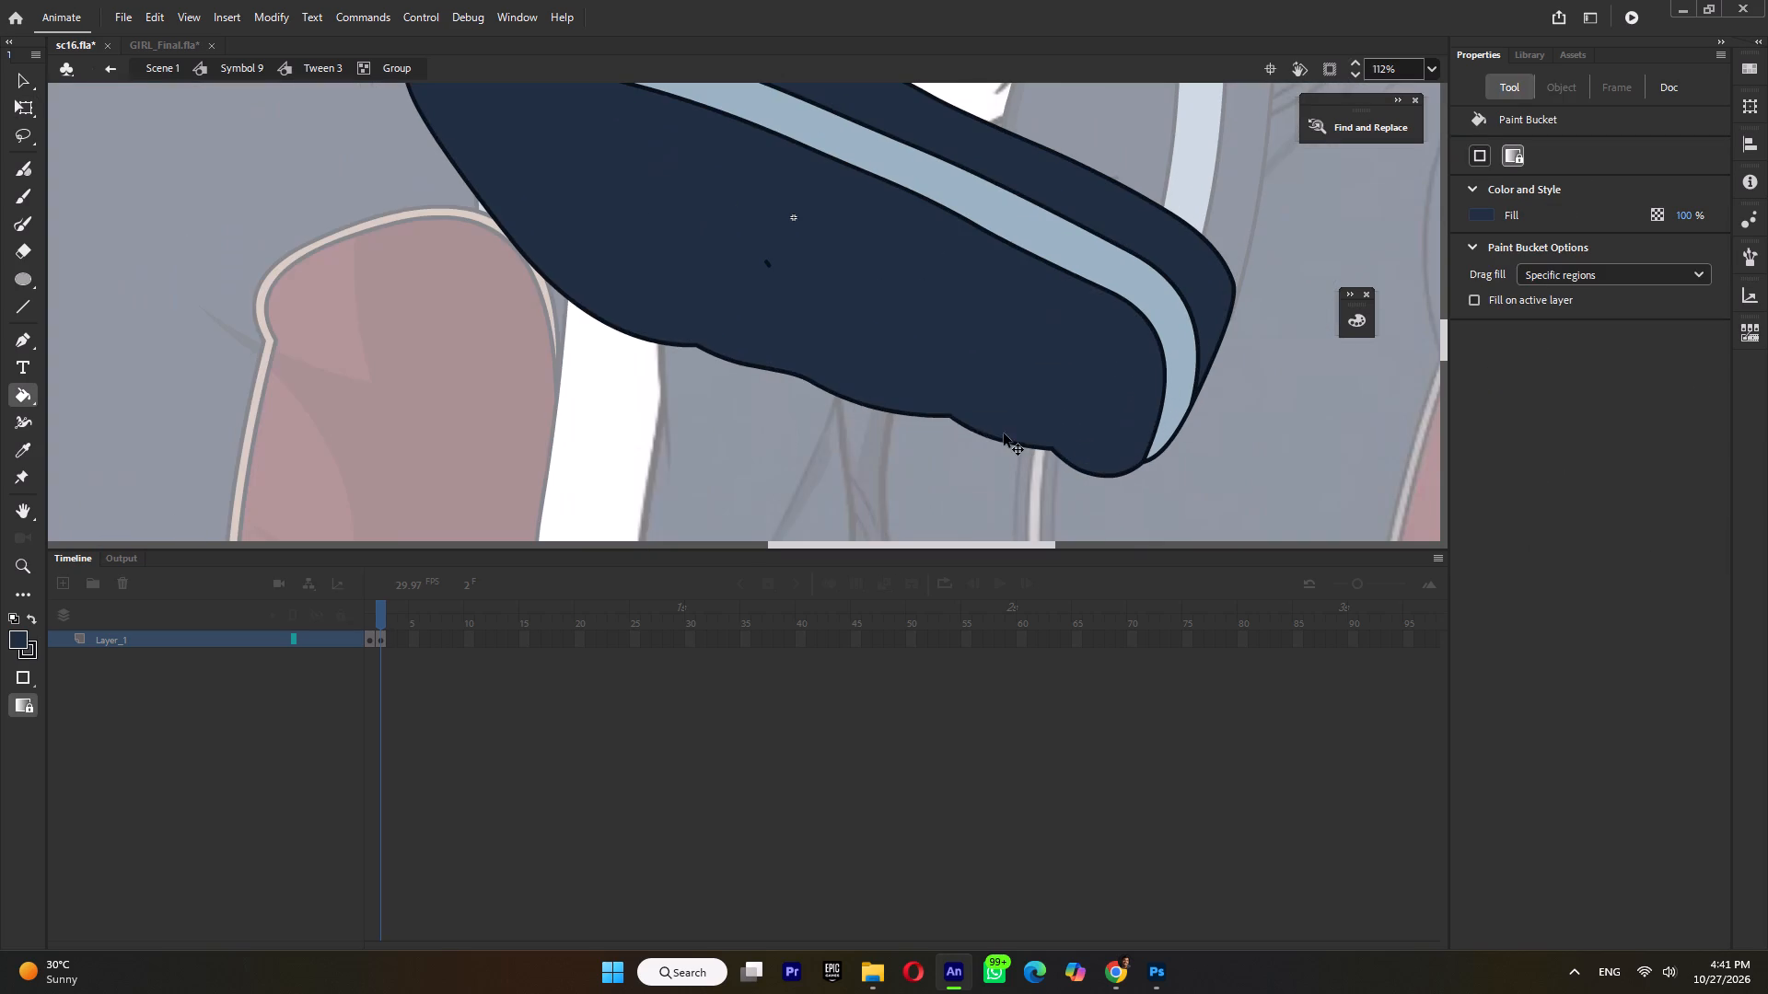
{"action": "left_click", "coordinate": [767, 264], "text": "ctrl"}
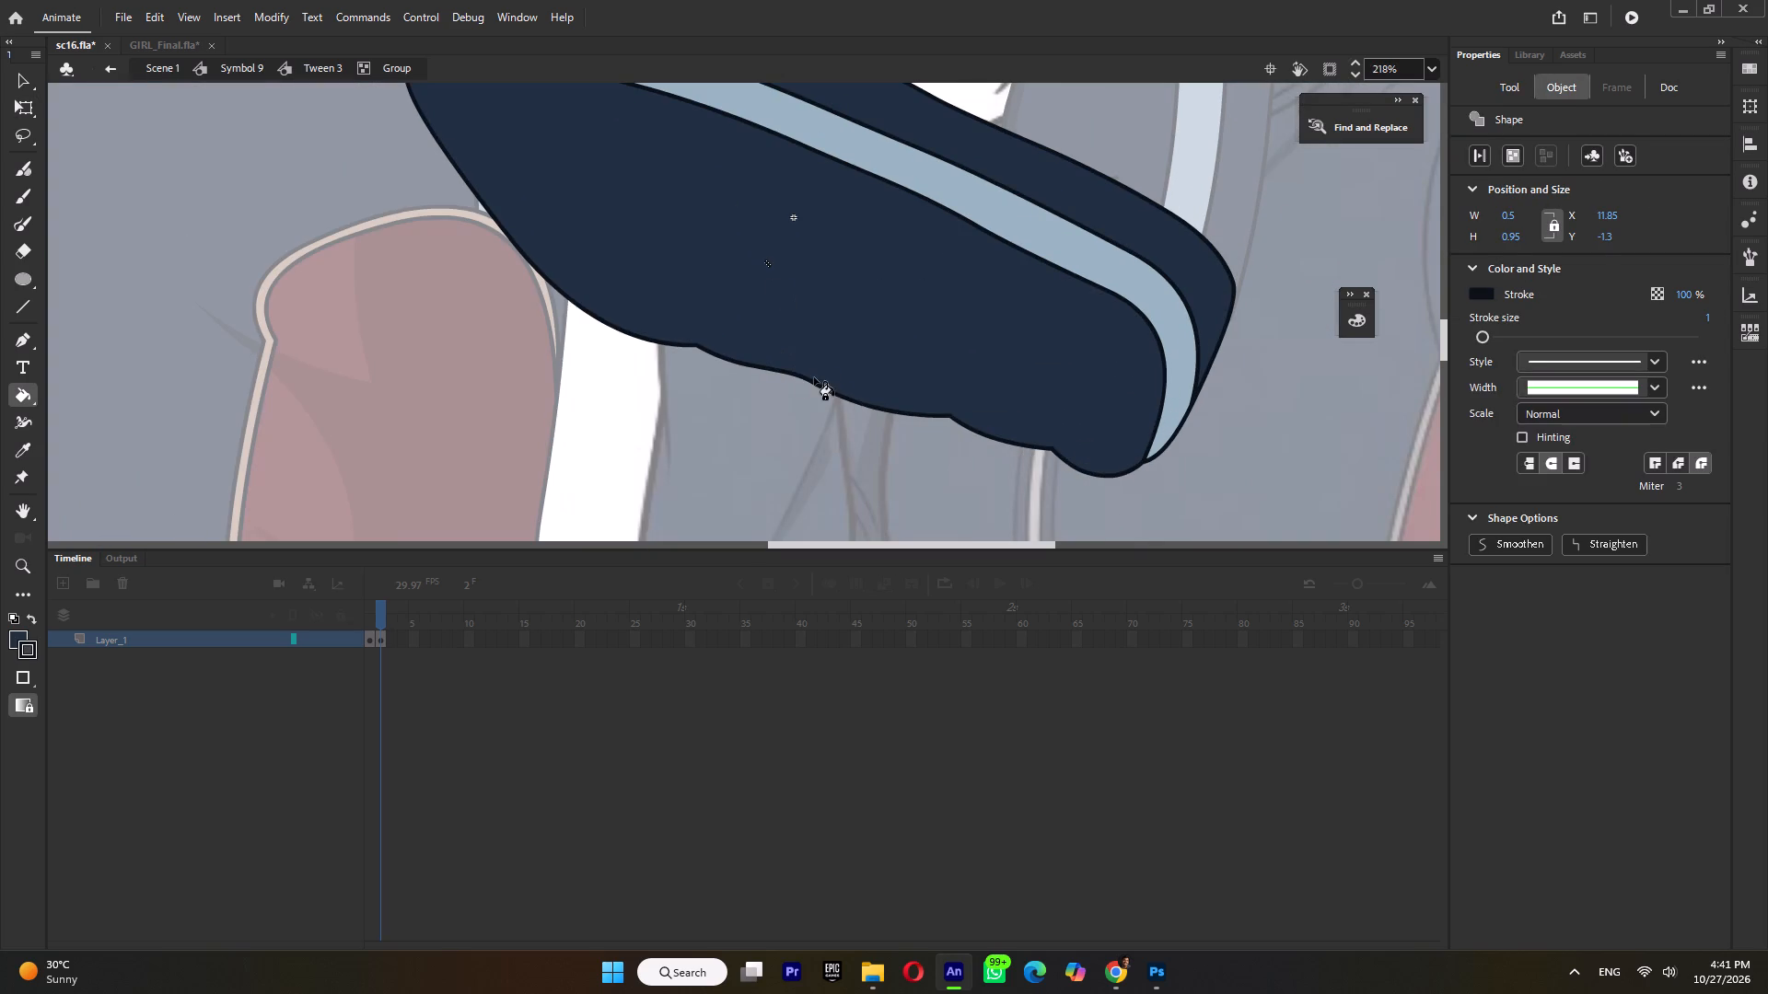
{"action": "key", "text": "Delete"}
Select the bumpy lower outline segments of the upper sleeve and smoothen them.
{"action": "left_click", "coordinate": [17, 101]}
{"action": "scroll", "coordinate": [686, 428], "scroll_direction": "down", "scroll_amount": 3, "text": "ctrl"}
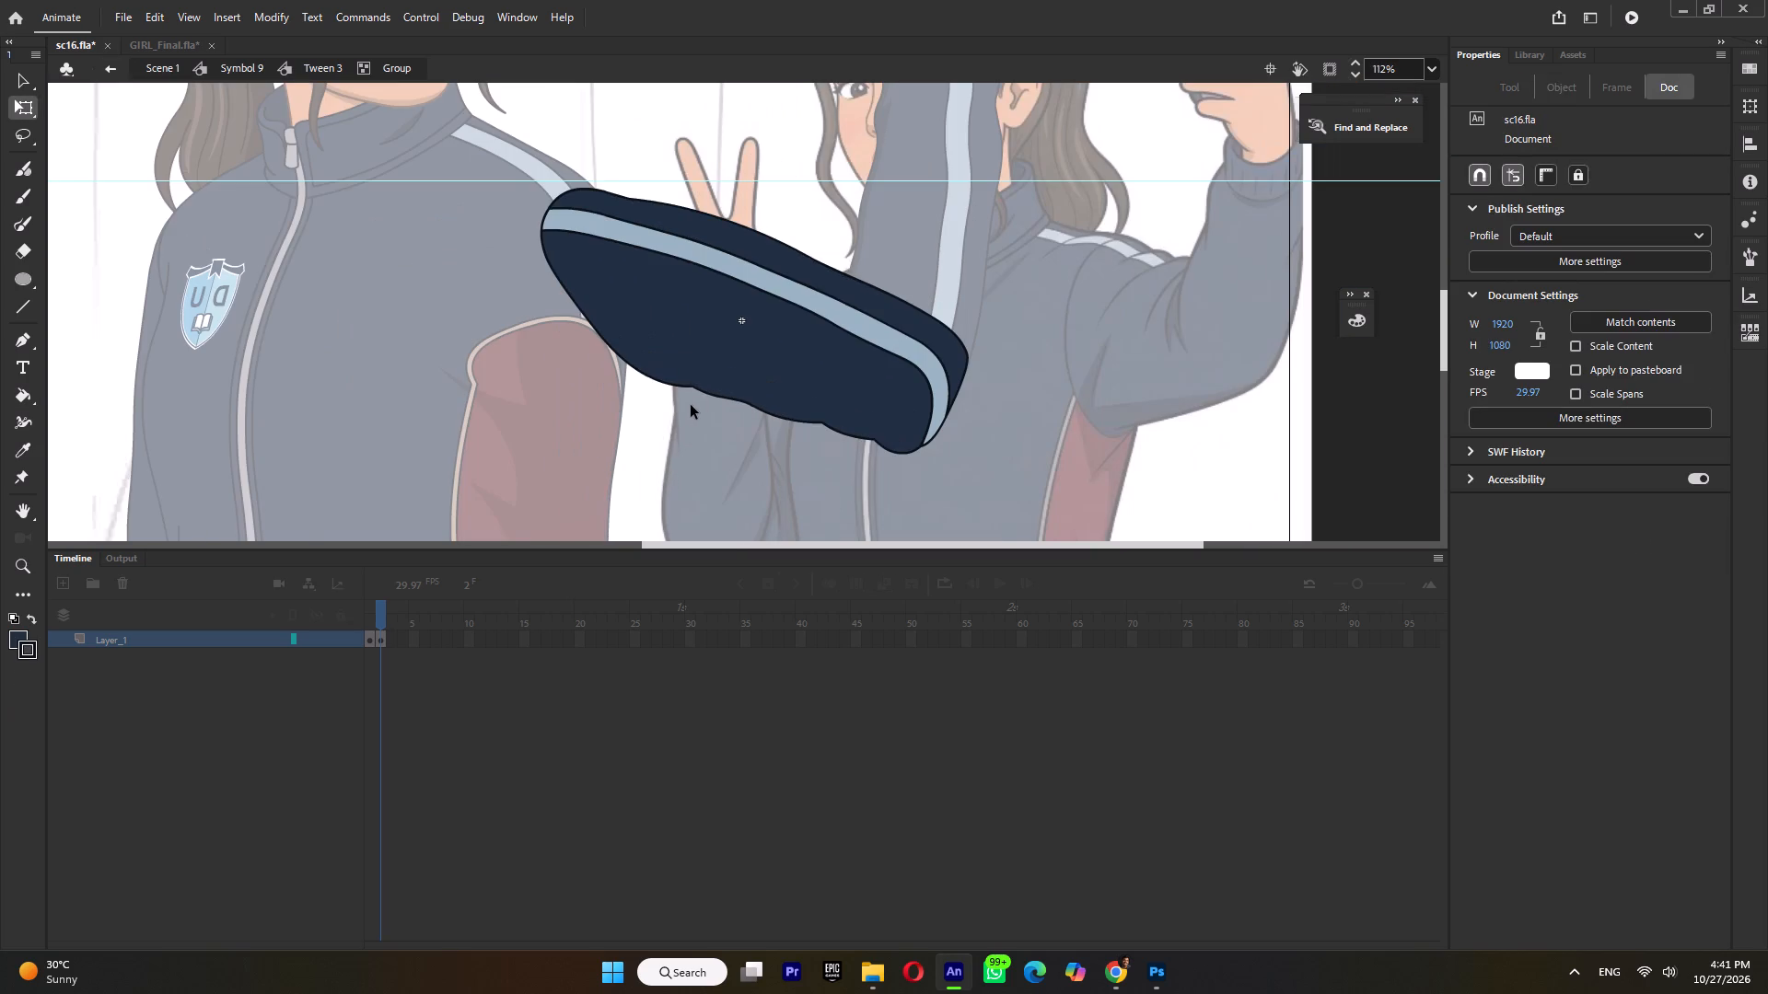
{"action": "left_click", "coordinate": [690, 386], "text": "ctrl"}
{"action": "left_click", "coordinate": [688, 392], "text": "ctrl"}
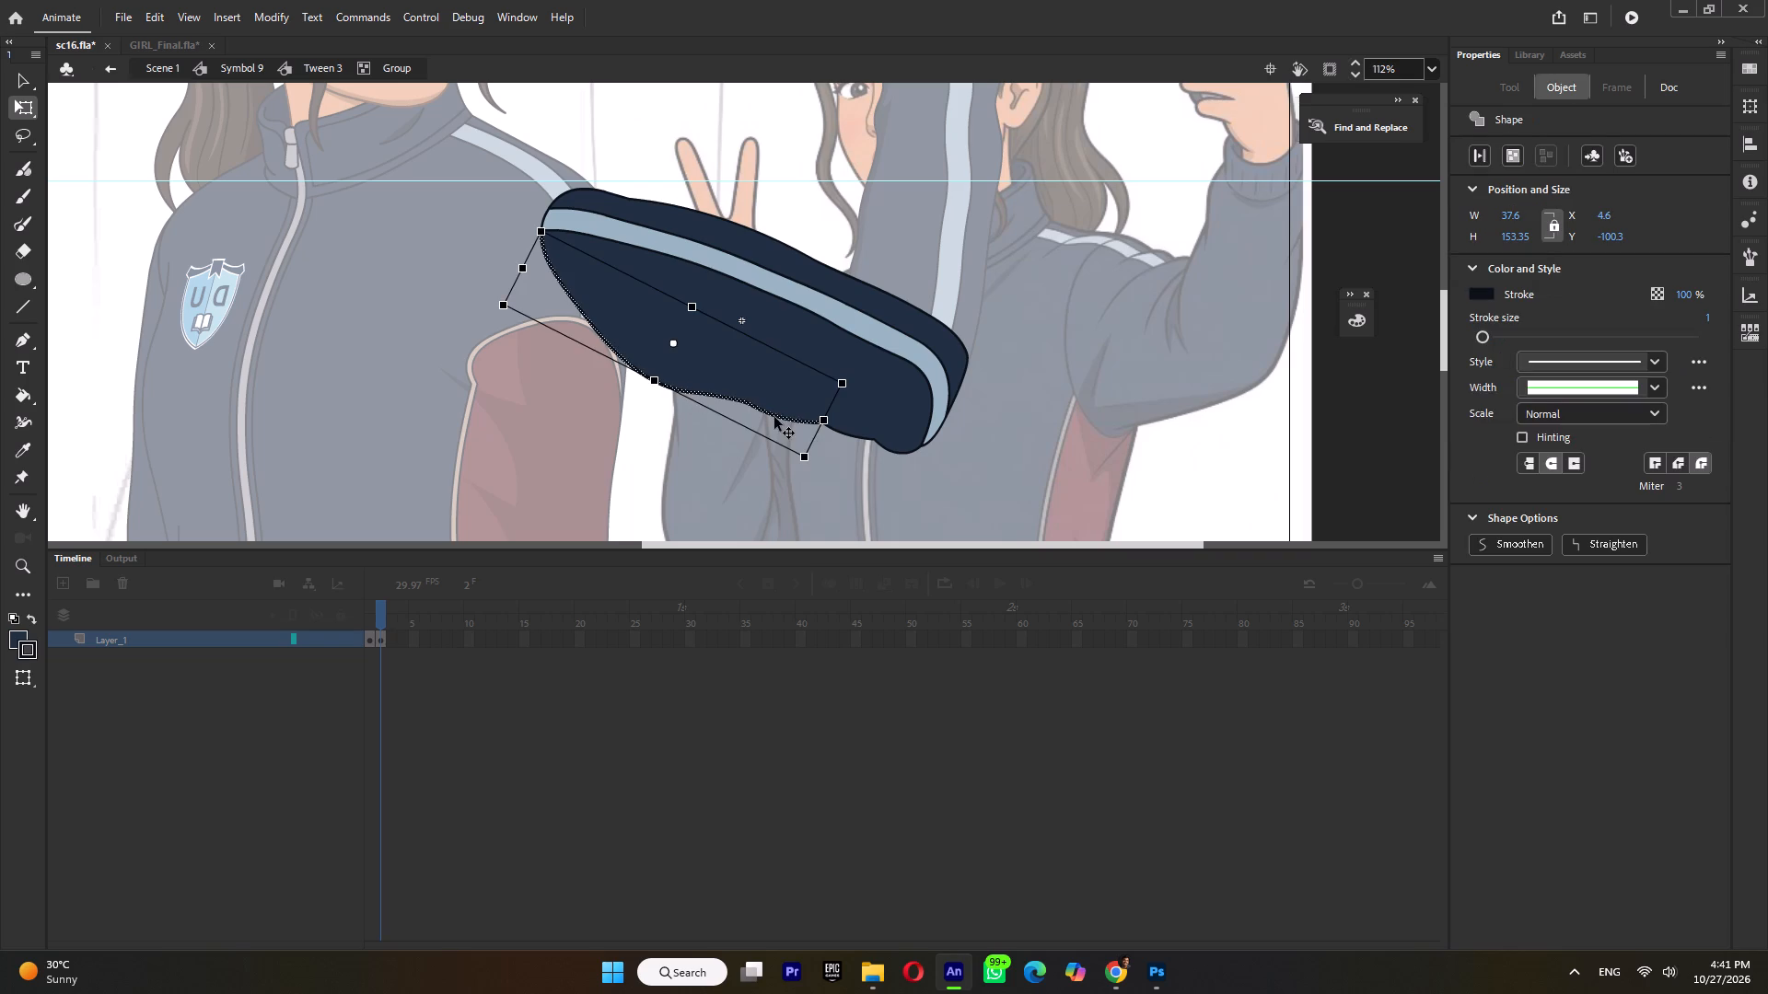
{"action": "left_click", "coordinate": [843, 433], "text": "ctrl+shift"}
{"action": "left_click", "coordinate": [882, 447], "text": "ctrl+shift"}
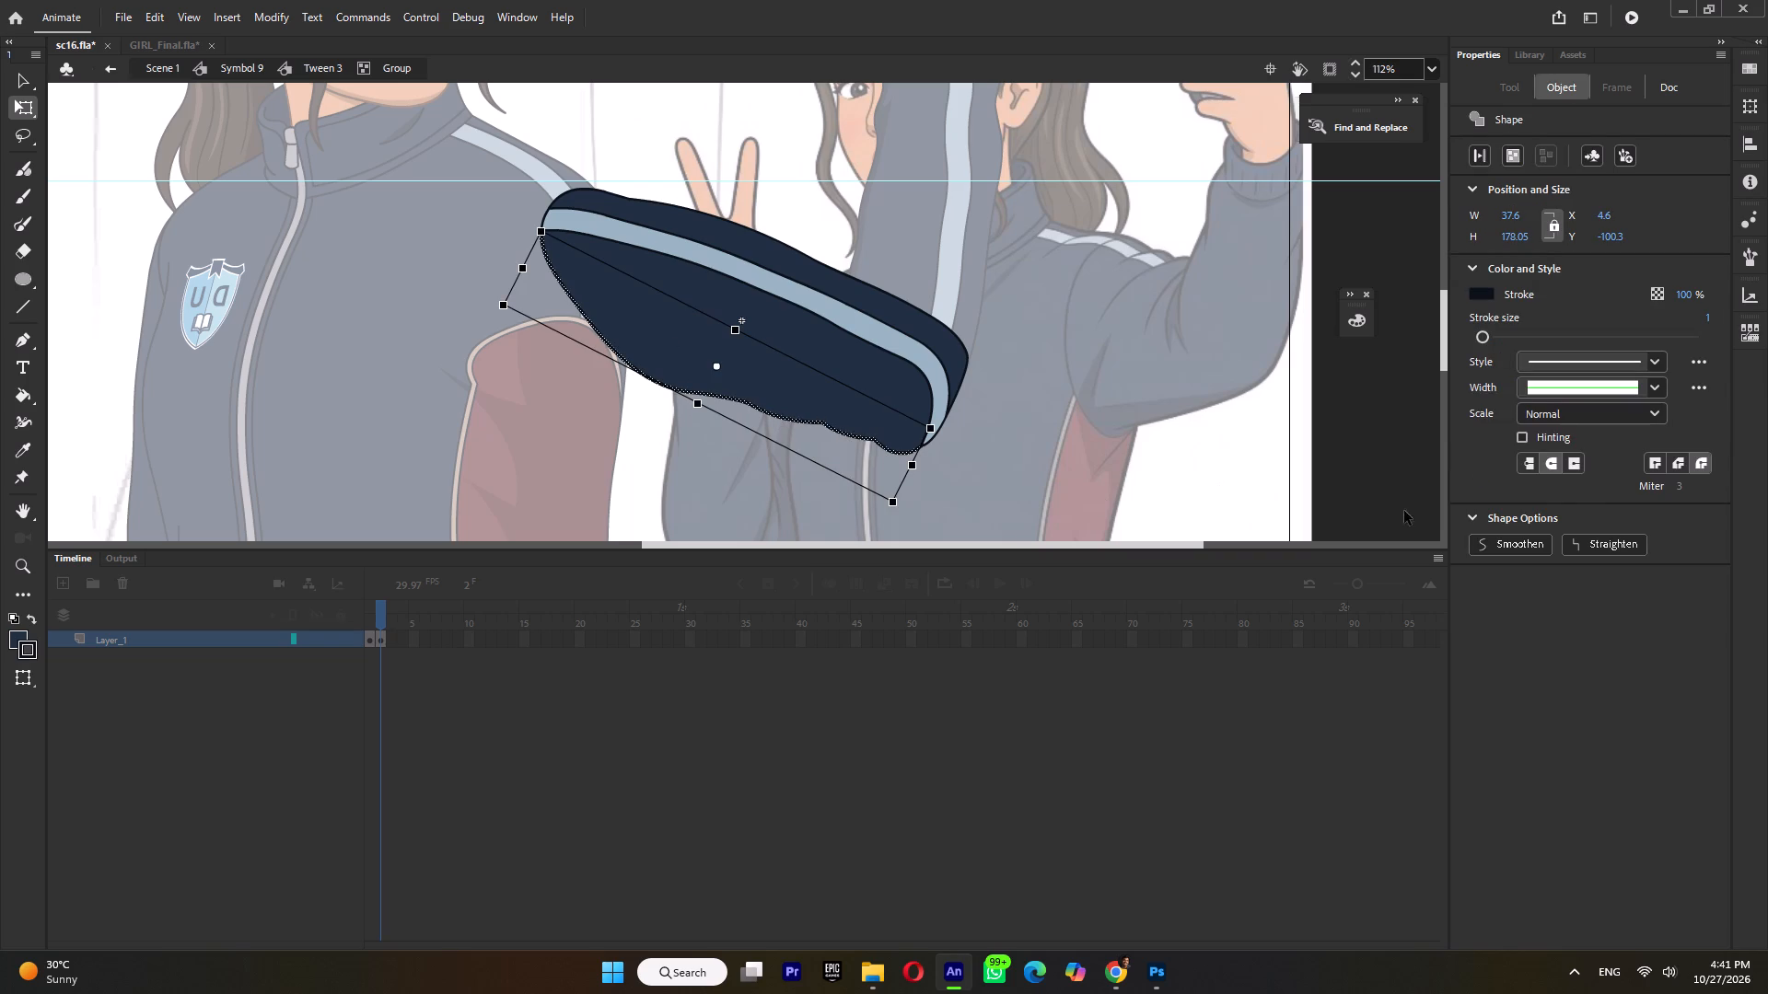
{"action": "triple_click", "coordinate": [1507, 547]}
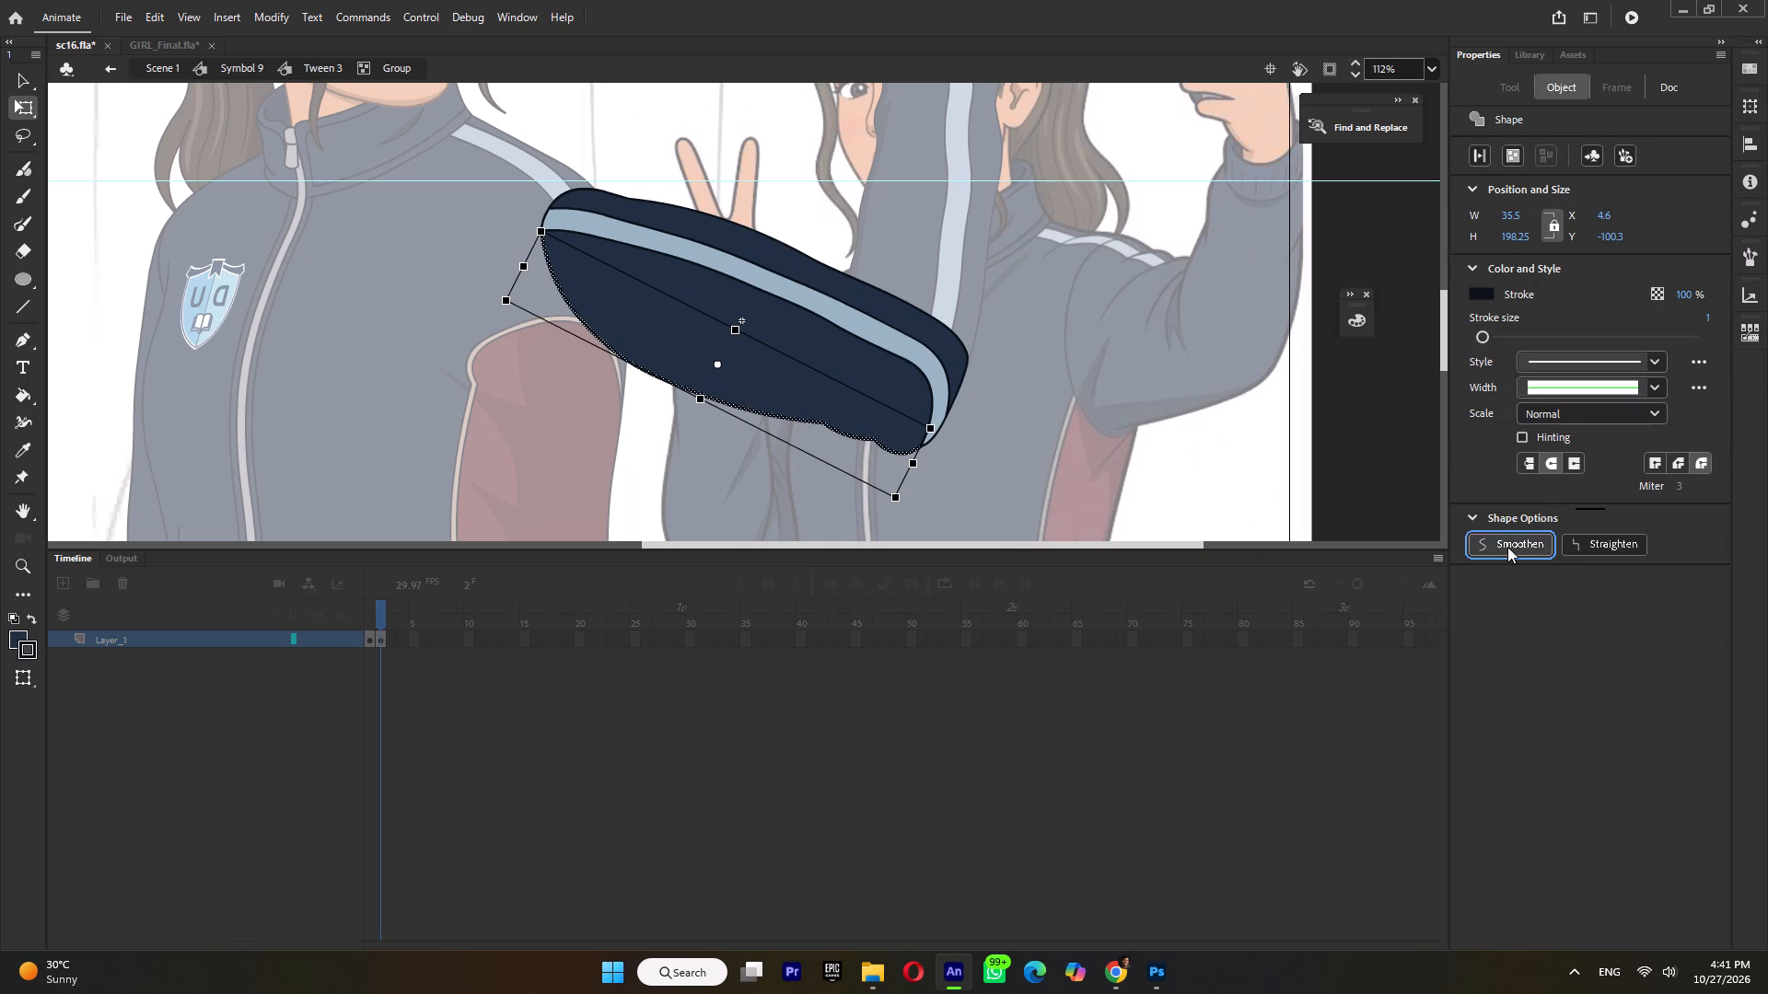
Smoothen the selected lower outline of the upper sleeve several more times and deselect it.
{"action": "triple_click", "coordinate": [1507, 547]}
{"action": "left_click", "coordinate": [1507, 547]}
{"action": "left_click", "coordinate": [1001, 475]}
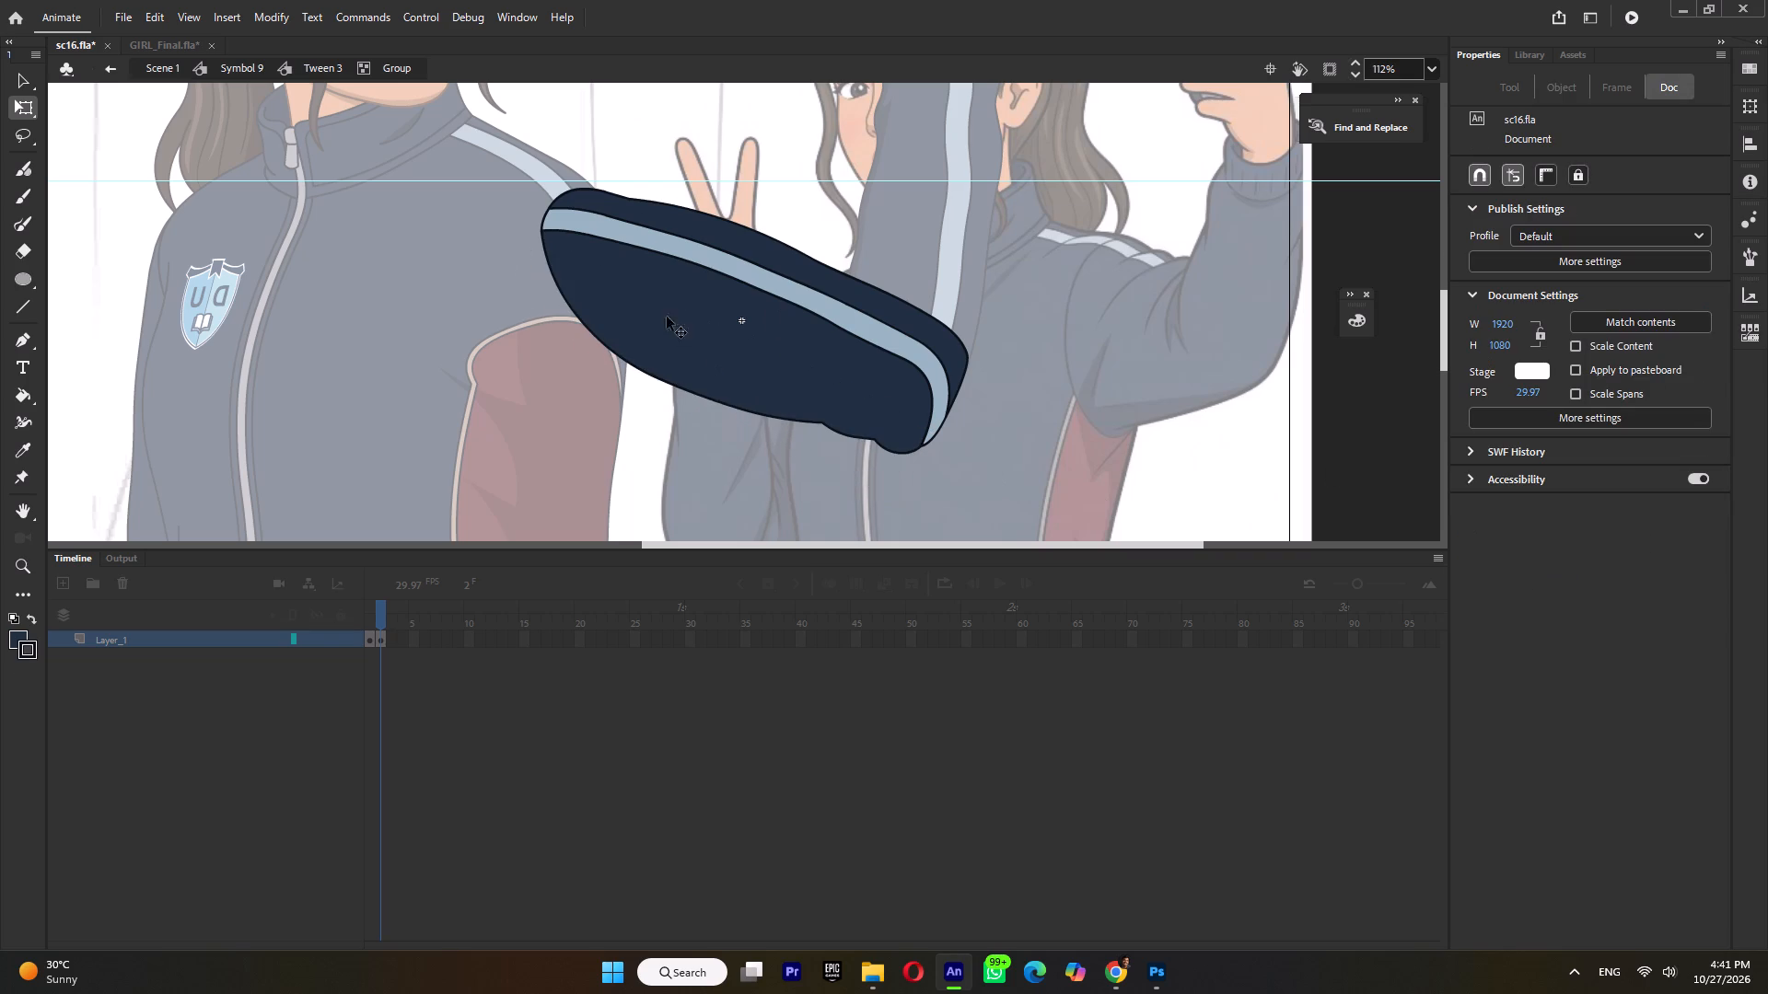
Bend the sleeve's lower outline outward near the armpit into a fuller, rounded corner at the shoulder end.
{"action": "left_click_drag", "start_coordinate": [610, 353], "coordinate": [562, 376]}
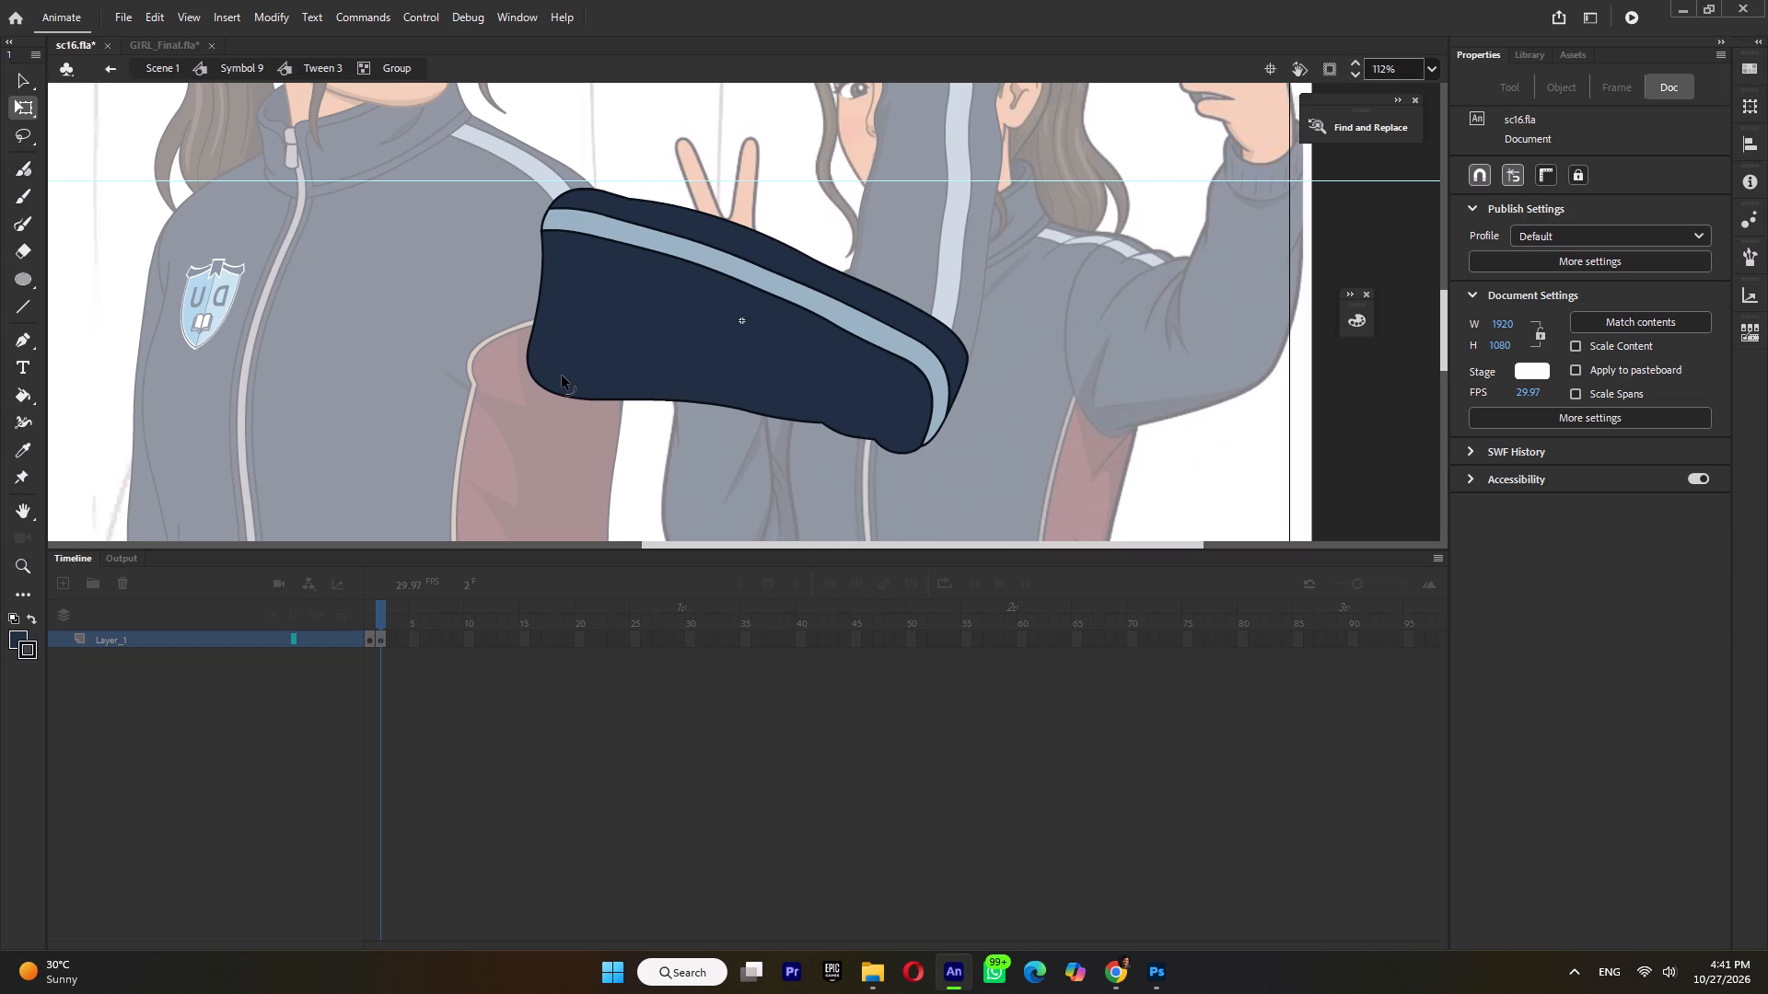
{"action": "left_click_drag", "start_coordinate": [562, 376], "coordinate": [590, 377]}
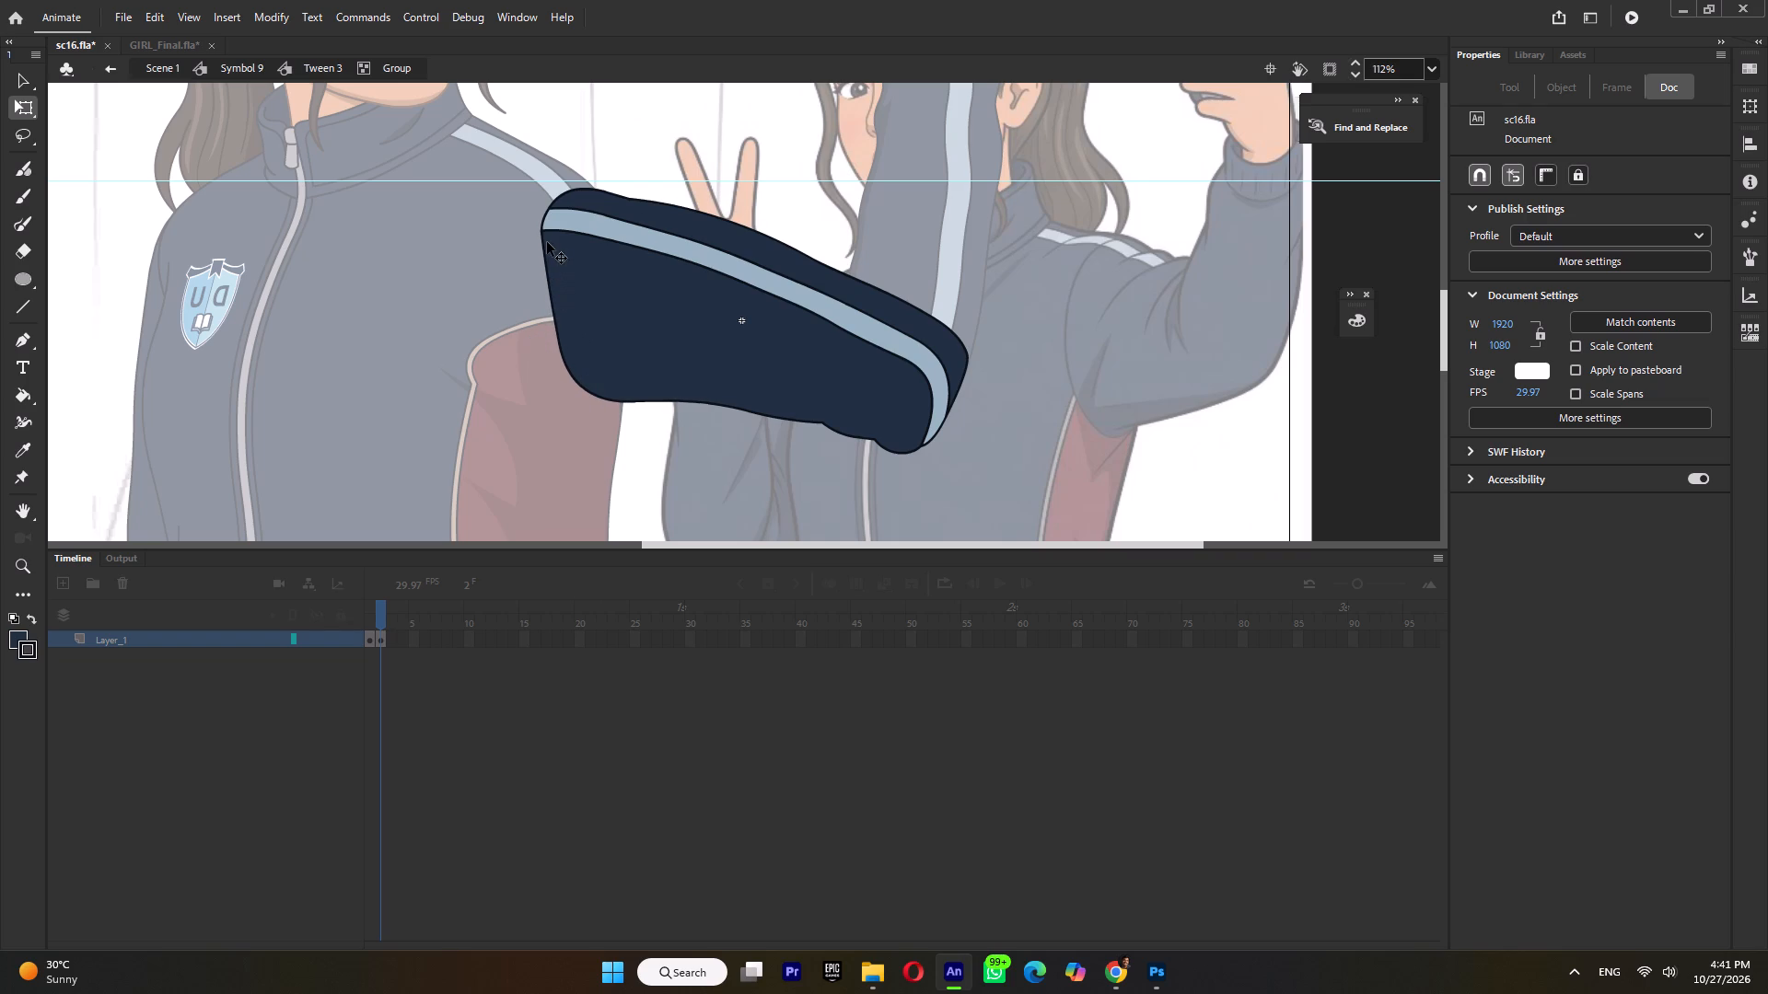
Reshape the sleeve's upper outline at the shoulder end, raising the rounded cap slightly to follow the reference shoulder.
{"action": "left_click", "coordinate": [576, 188]}
{"action": "key", "text": "ctrl+z"}
{"action": "left_click", "coordinate": [607, 191]}
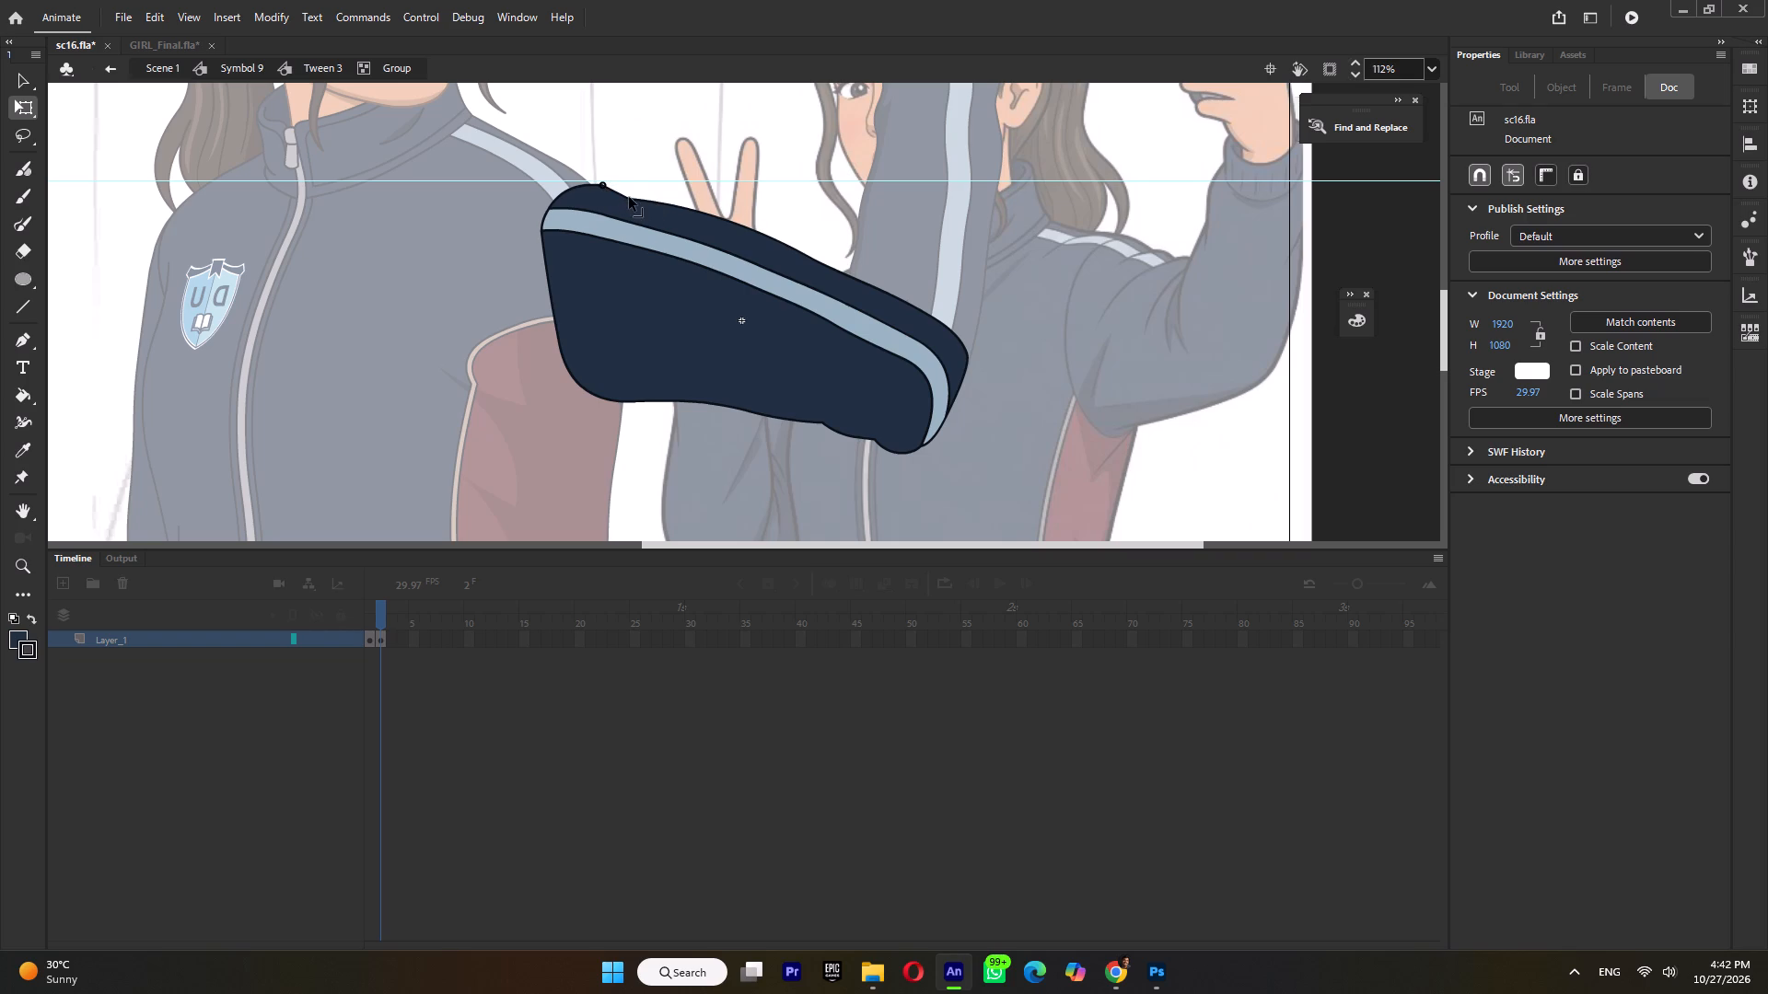
{"action": "left_click", "coordinate": [629, 197]}
{"action": "scroll", "coordinate": [627, 192], "scroll_direction": "up", "scroll_amount": 4, "text": "ctrl"}
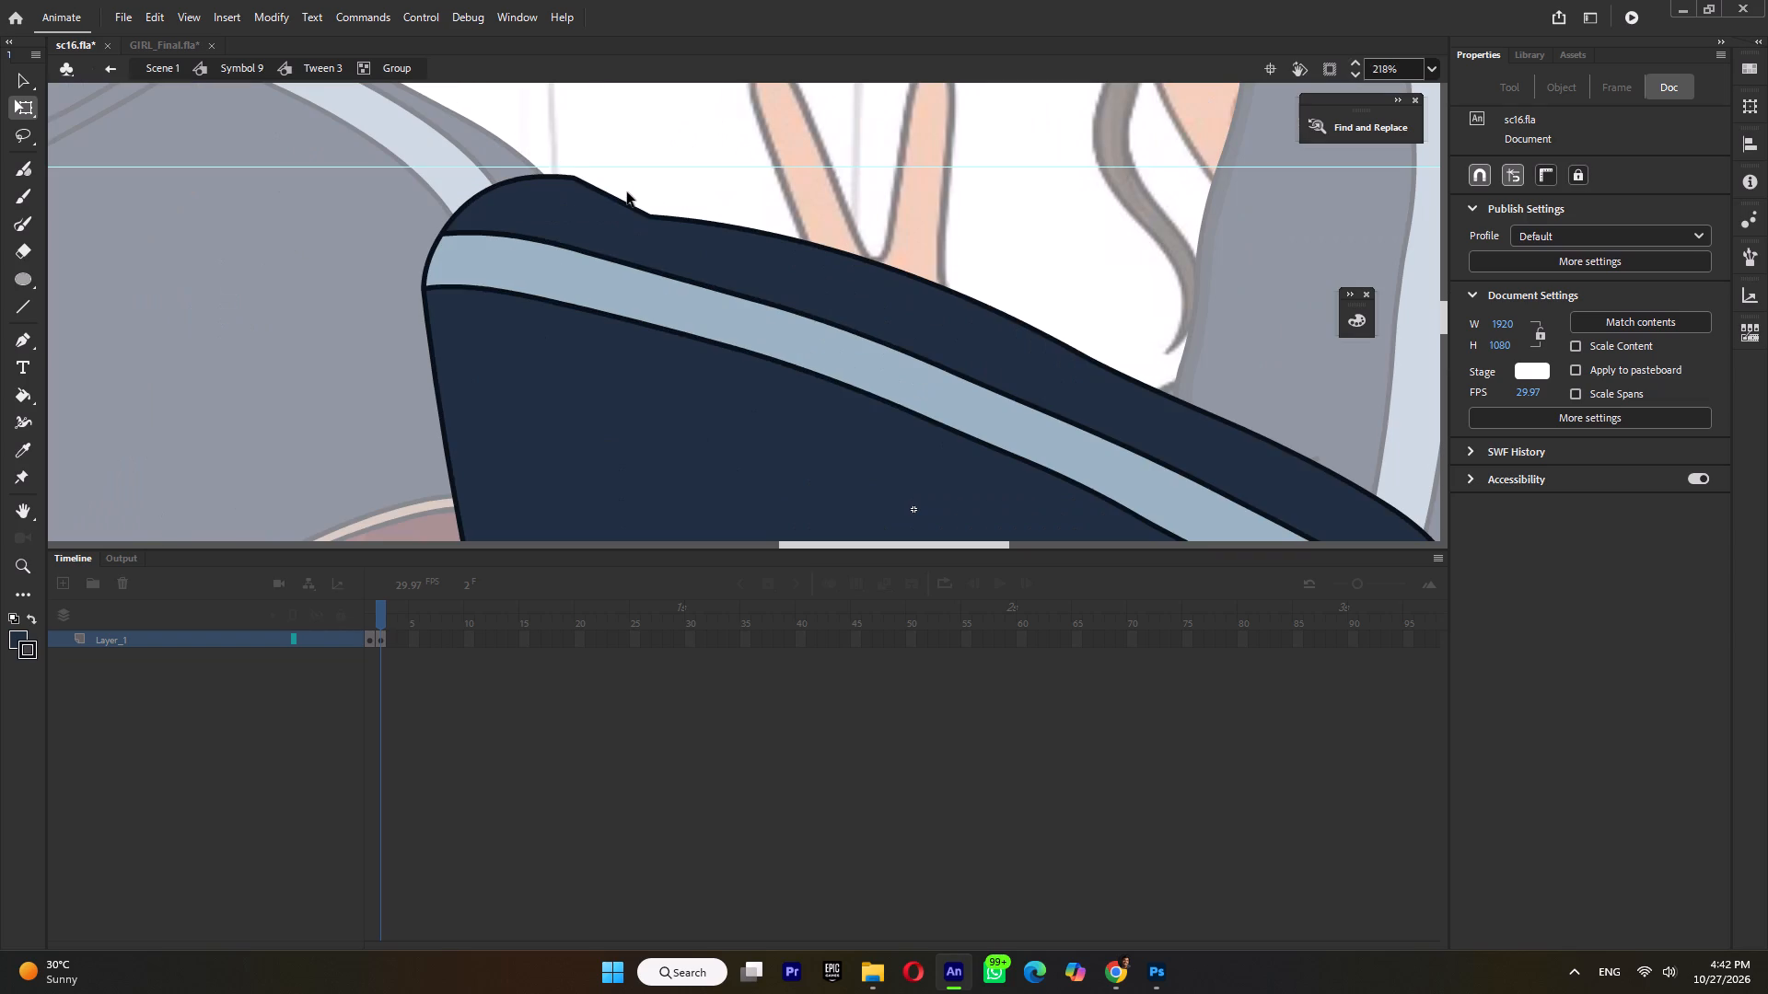
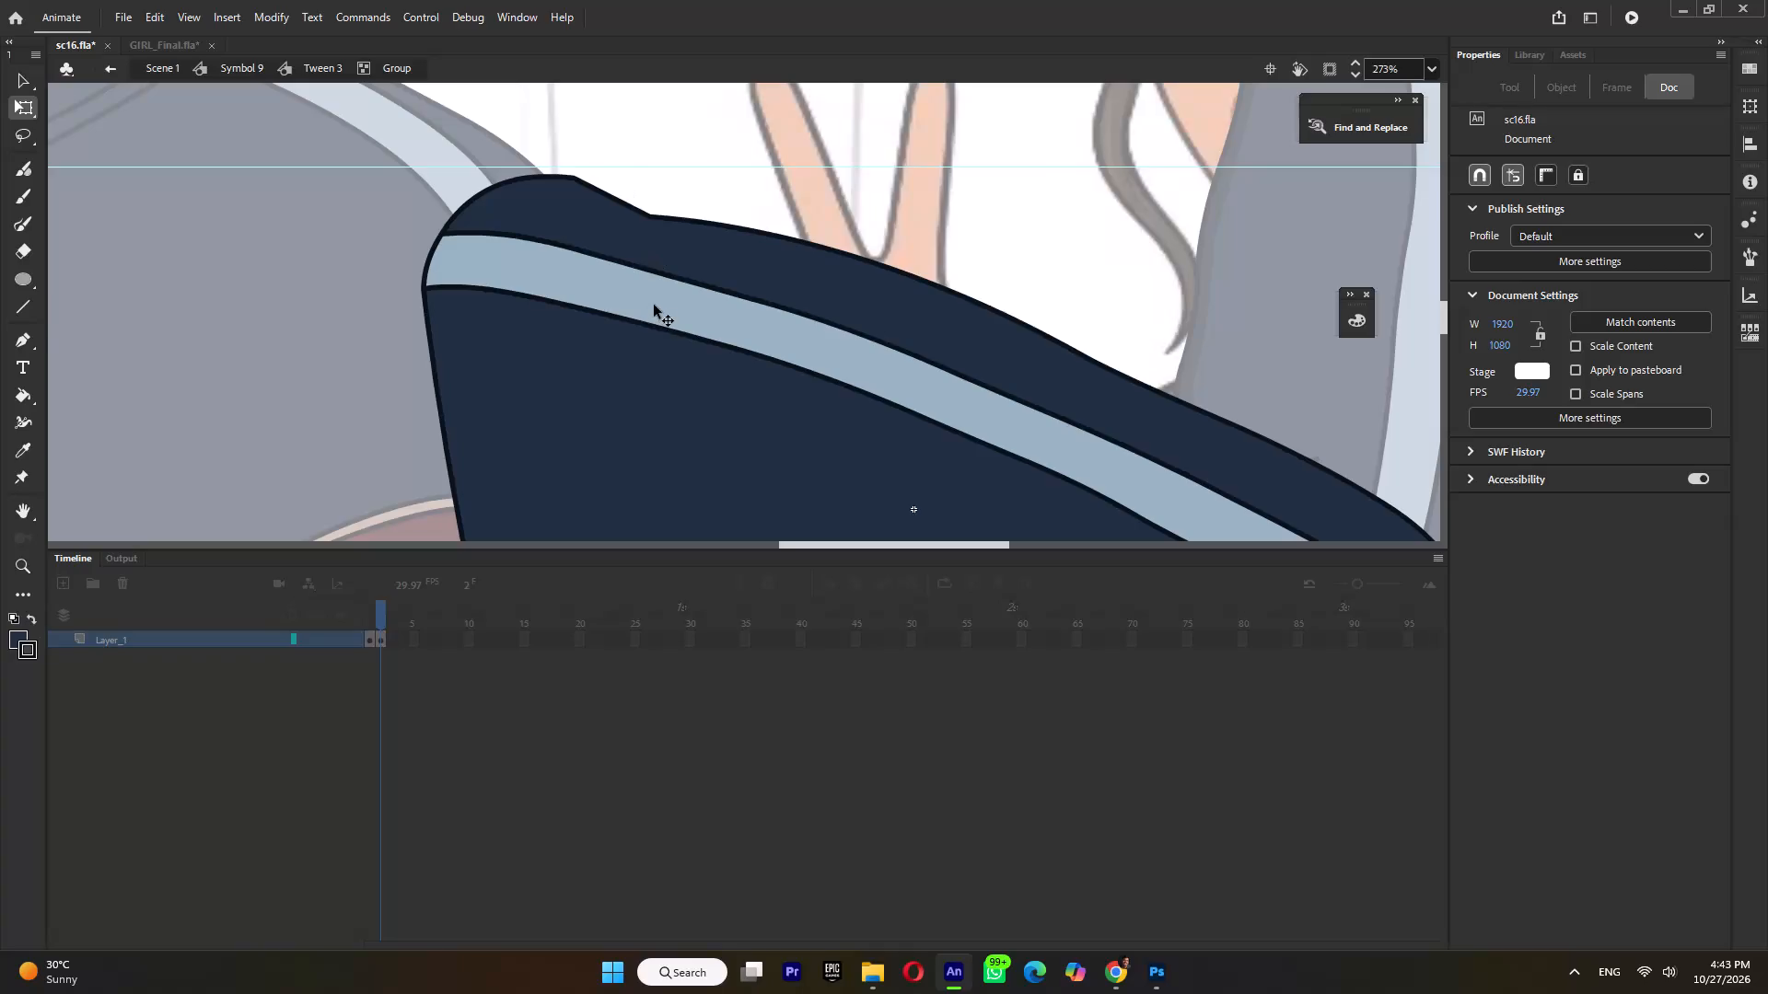
Even out the dent in the upper sleeve's top outline near the shoulder and bend its shoulder-end edge outward.
{"action": "scroll", "coordinate": [658, 299], "scroll_direction": "down", "scroll_amount": 6, "text": "ctrl"}
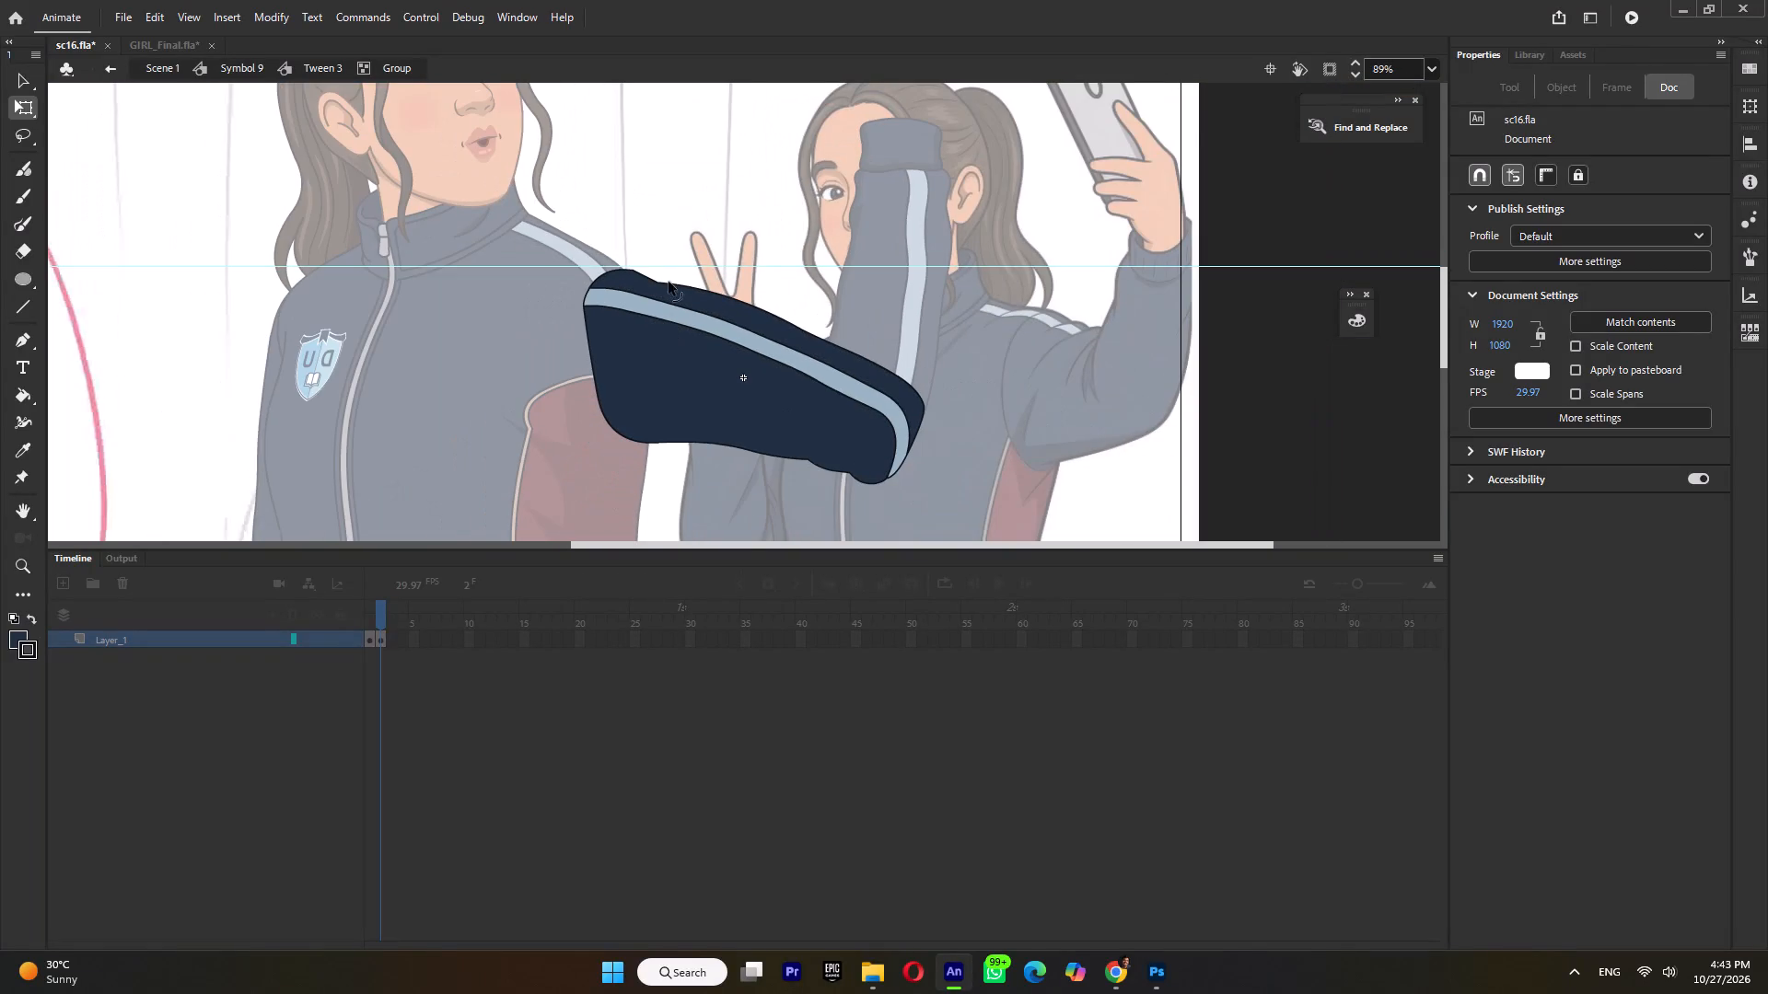
{"action": "scroll", "coordinate": [669, 278], "scroll_direction": "up", "scroll_amount": 8, "text": "ctrl"}
{"action": "left_click_drag", "start_coordinate": [639, 275], "coordinate": [645, 251]}
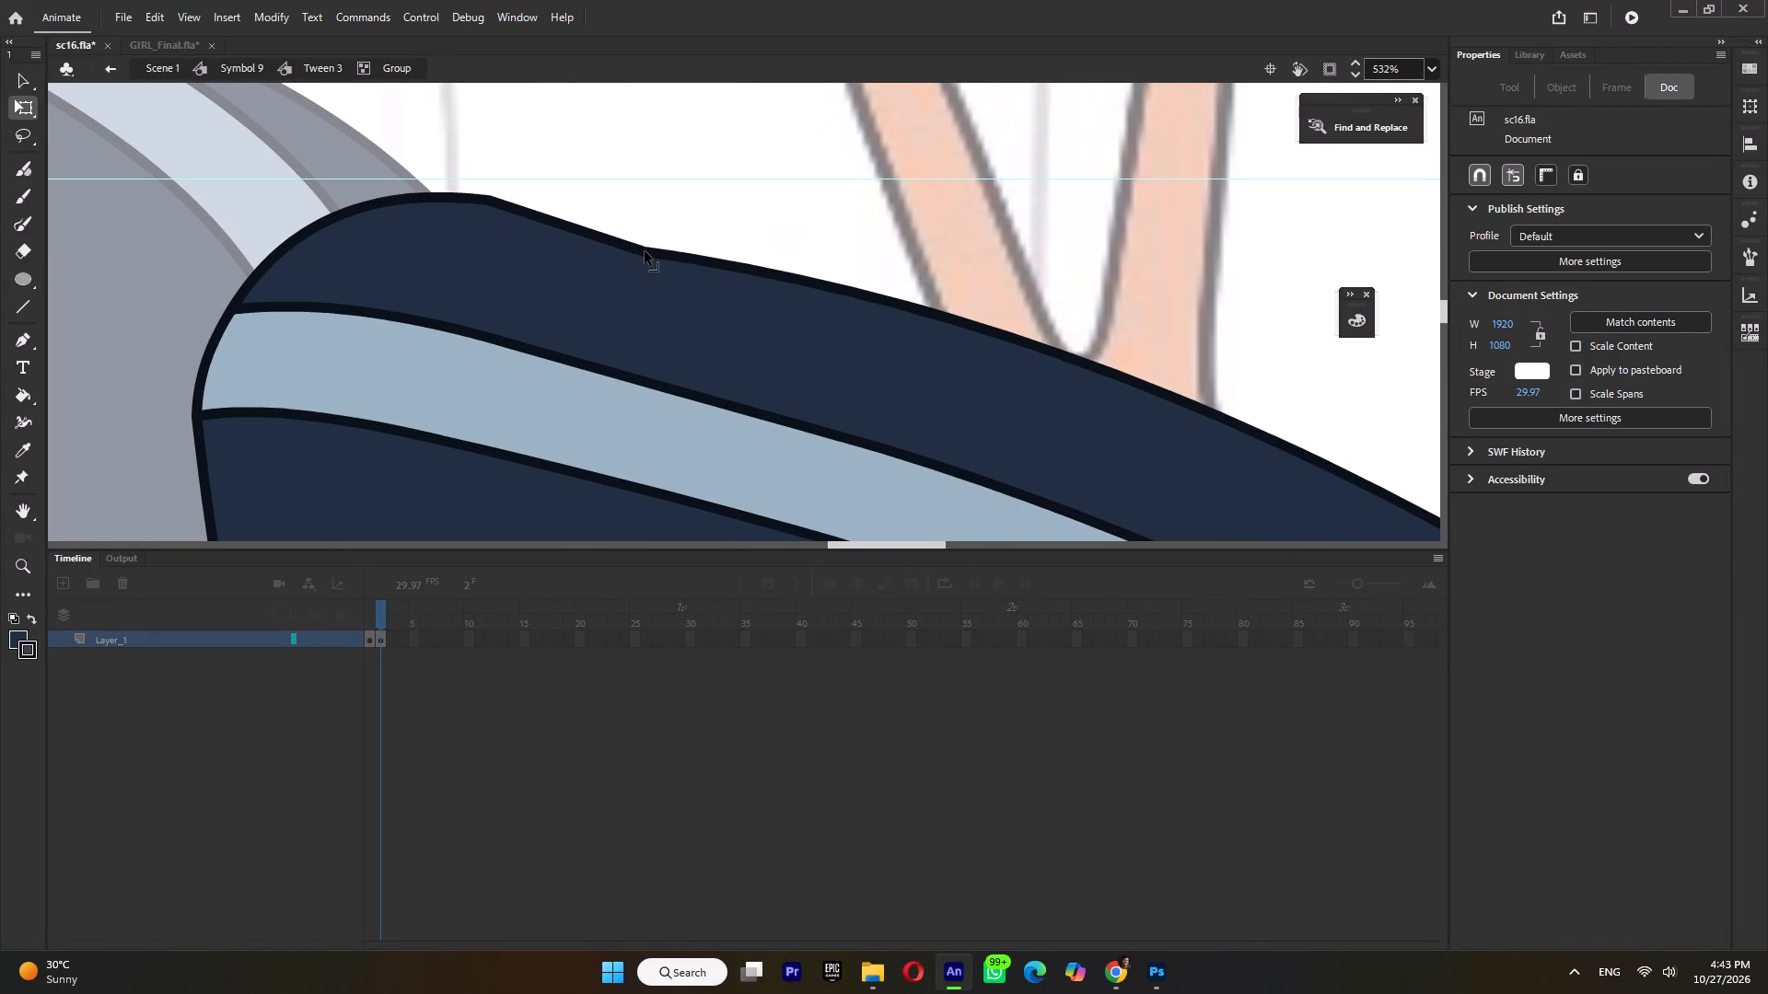
{"action": "left_click_drag", "start_coordinate": [645, 251], "coordinate": [649, 236]}
{"action": "scroll", "coordinate": [611, 242], "scroll_direction": "down", "scroll_amount": 10, "text": "ctrl"}
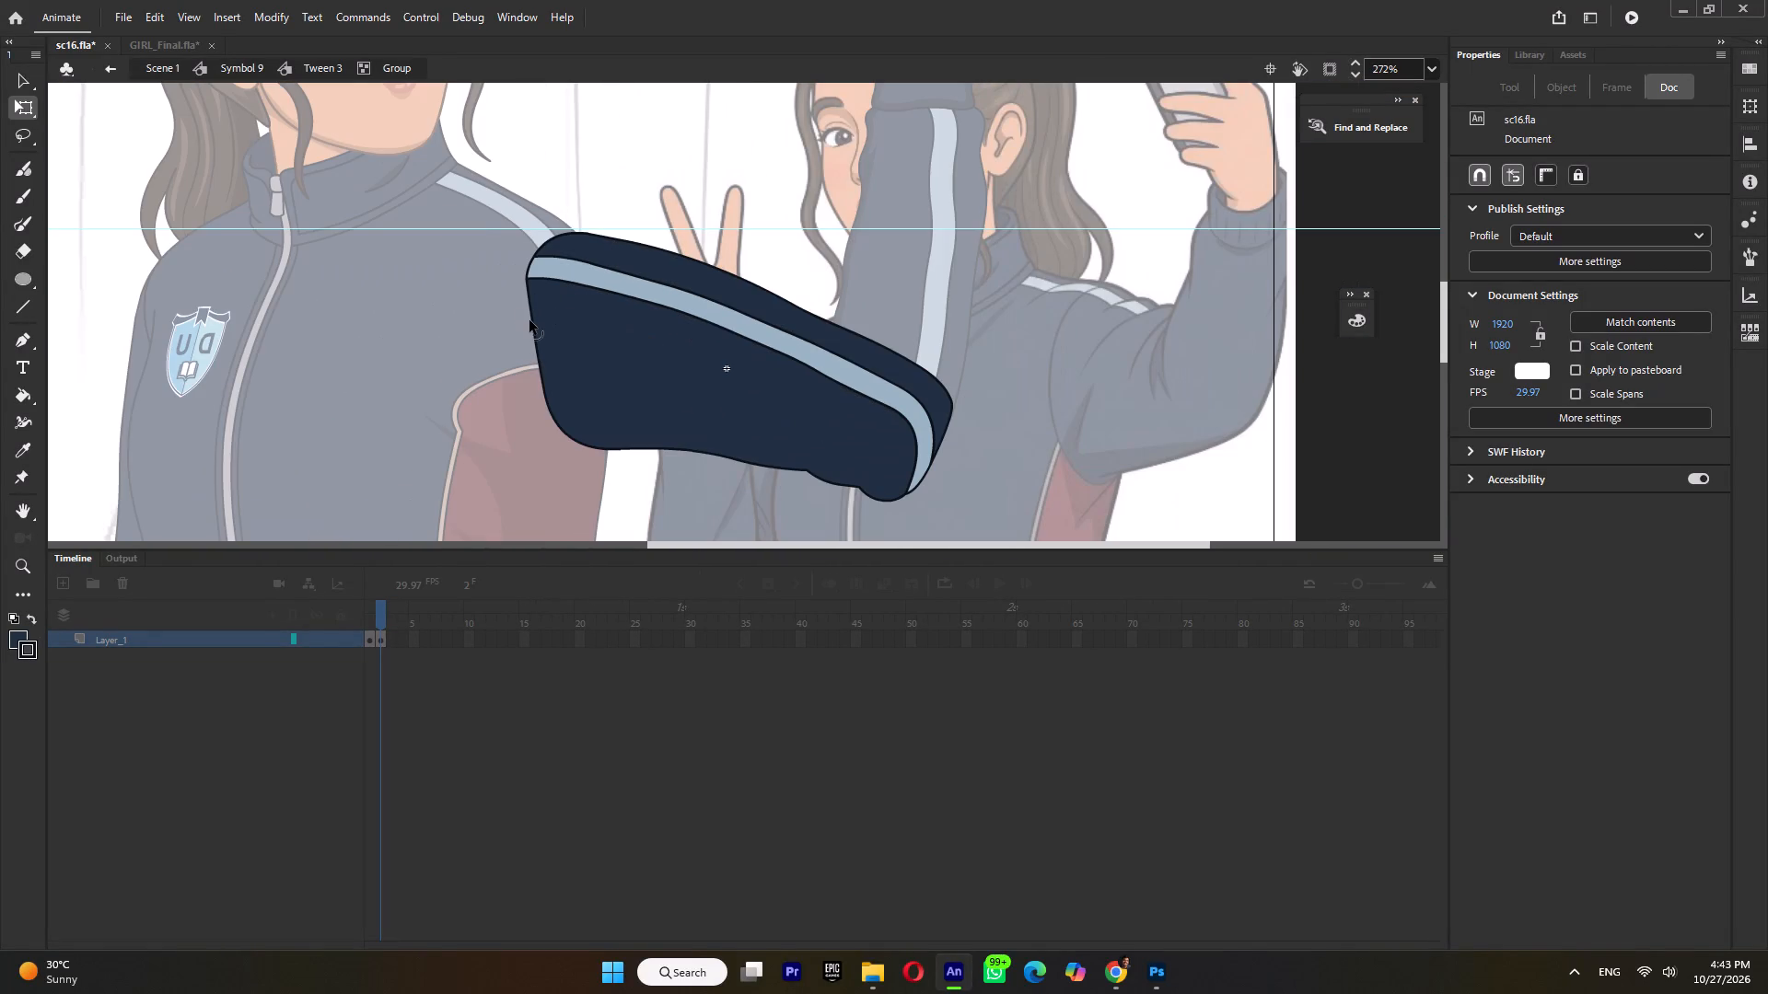
{"action": "left_click_drag", "start_coordinate": [531, 323], "coordinate": [520, 334]}
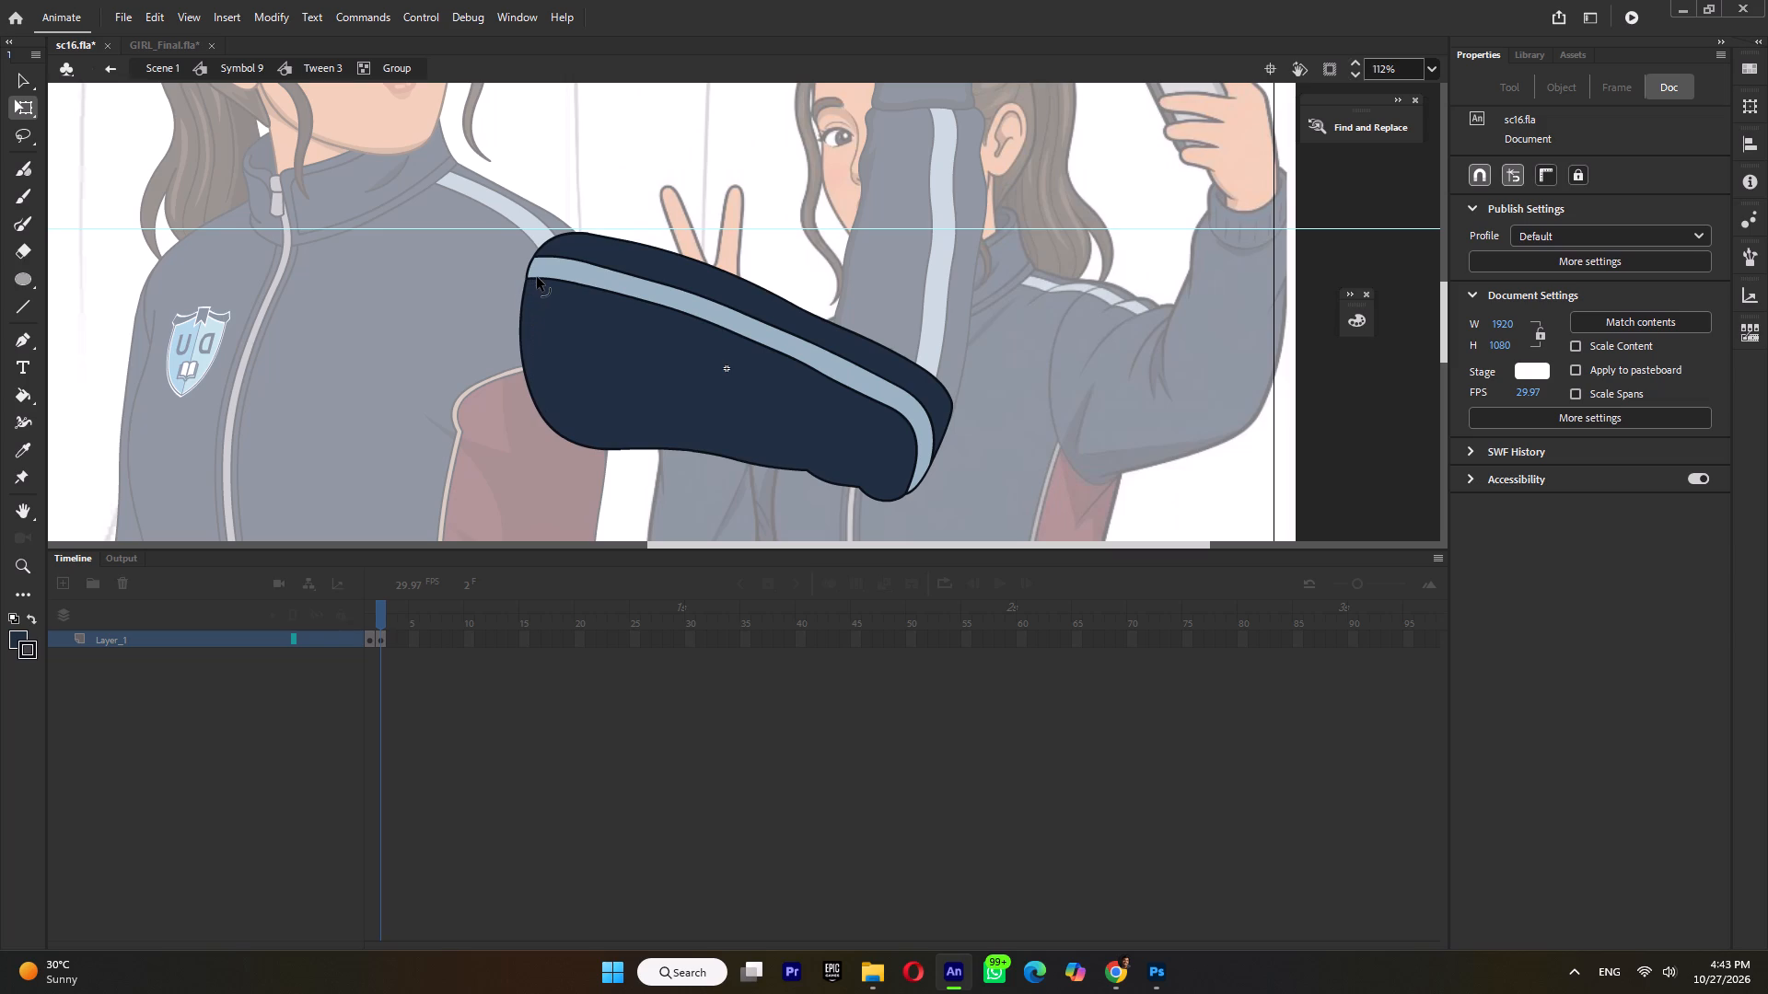
Remove the light blue stripe from the upper sleeve by filling it navy and deleting both of its outlines.
{"action": "key", "text": "i"}
{"action": "left_click", "coordinate": [564, 299]}
{"action": "left_click", "coordinate": [566, 270]}
{"action": "left_click", "coordinate": [587, 261], "text": "ctrl"}
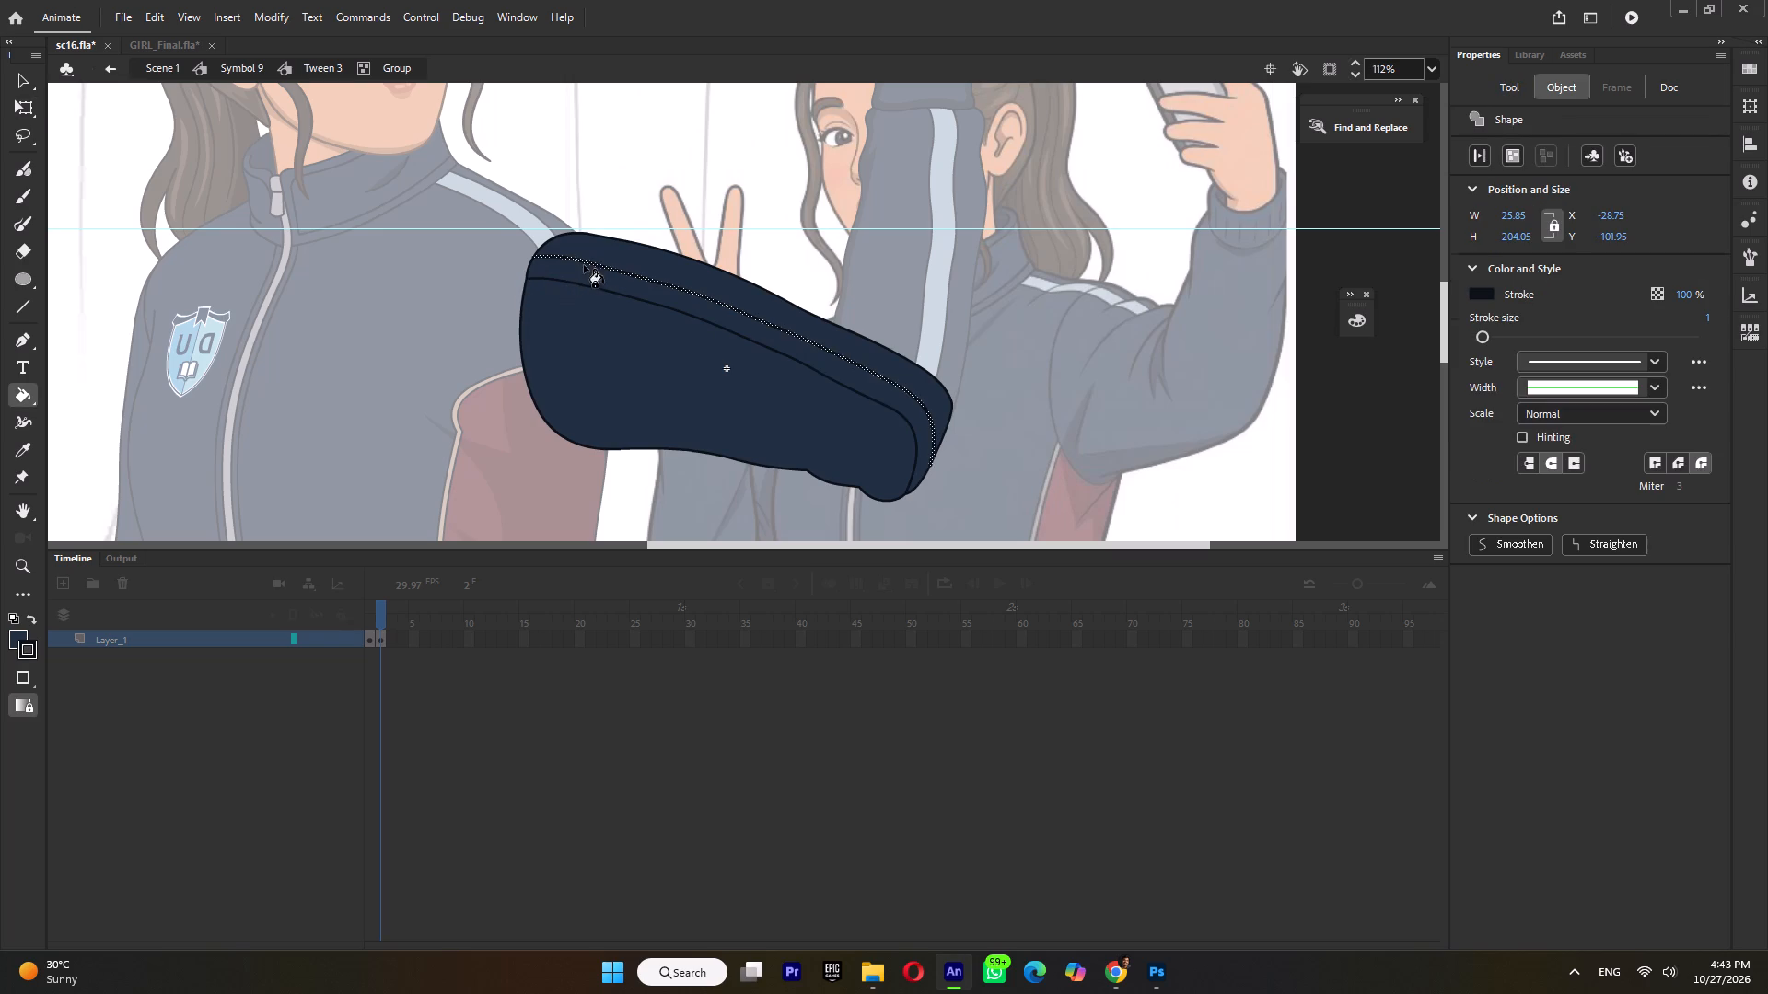
{"action": "left_click", "coordinate": [18, 109]}
{"action": "key", "text": "Delete"}
{"action": "left_click", "coordinate": [668, 306]}
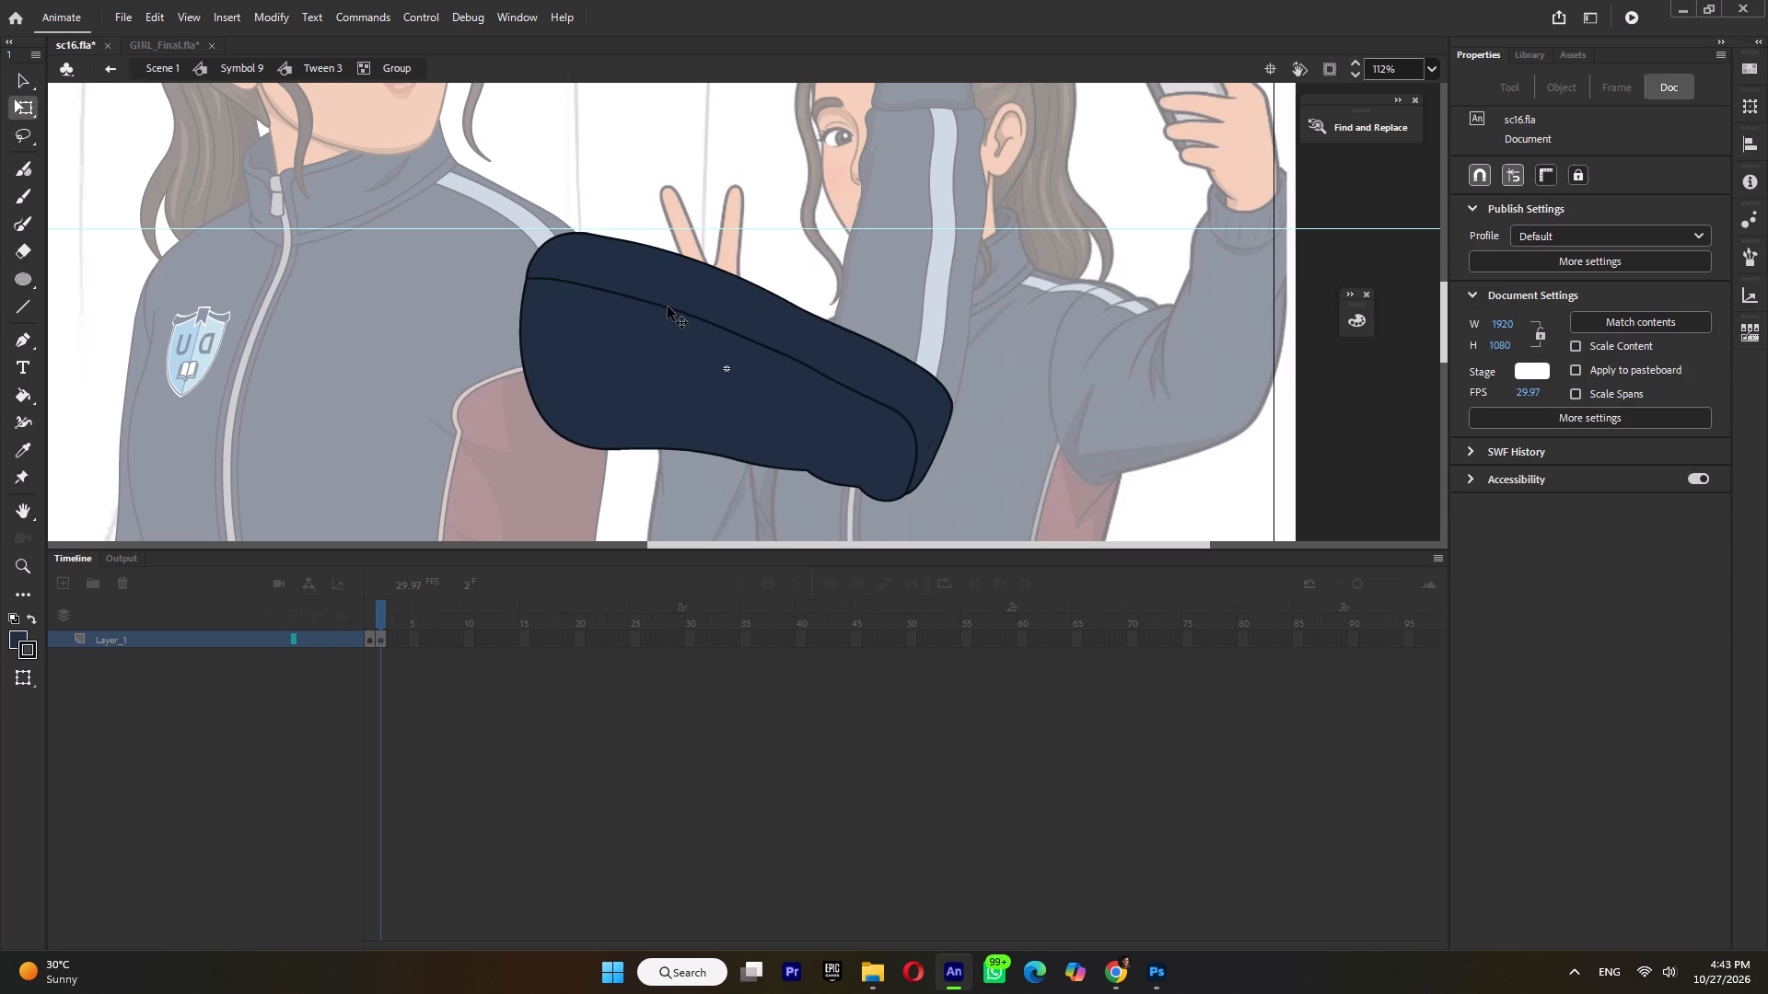
{"action": "key", "text": "Delete"}
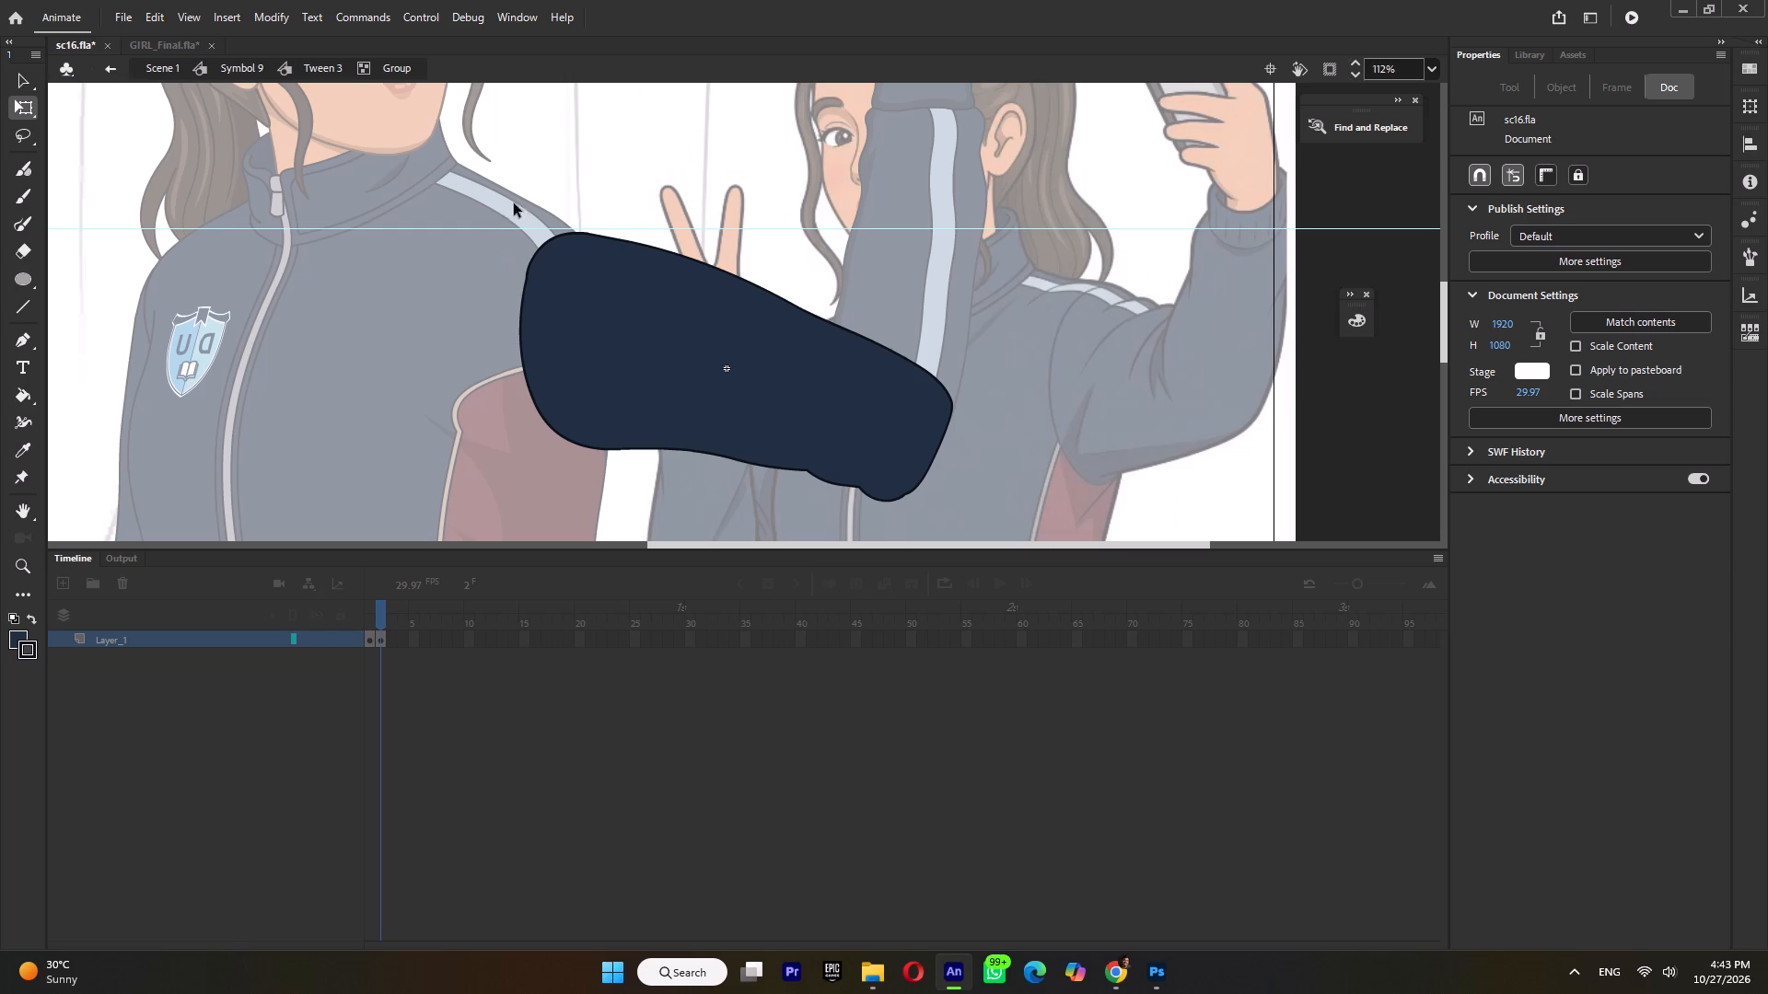
Bulge the sleeve's shoulder-end edge further outward and smoothen that part of the outline repeatedly.
{"action": "left_click_drag", "start_coordinate": [523, 302], "coordinate": [514, 311]}
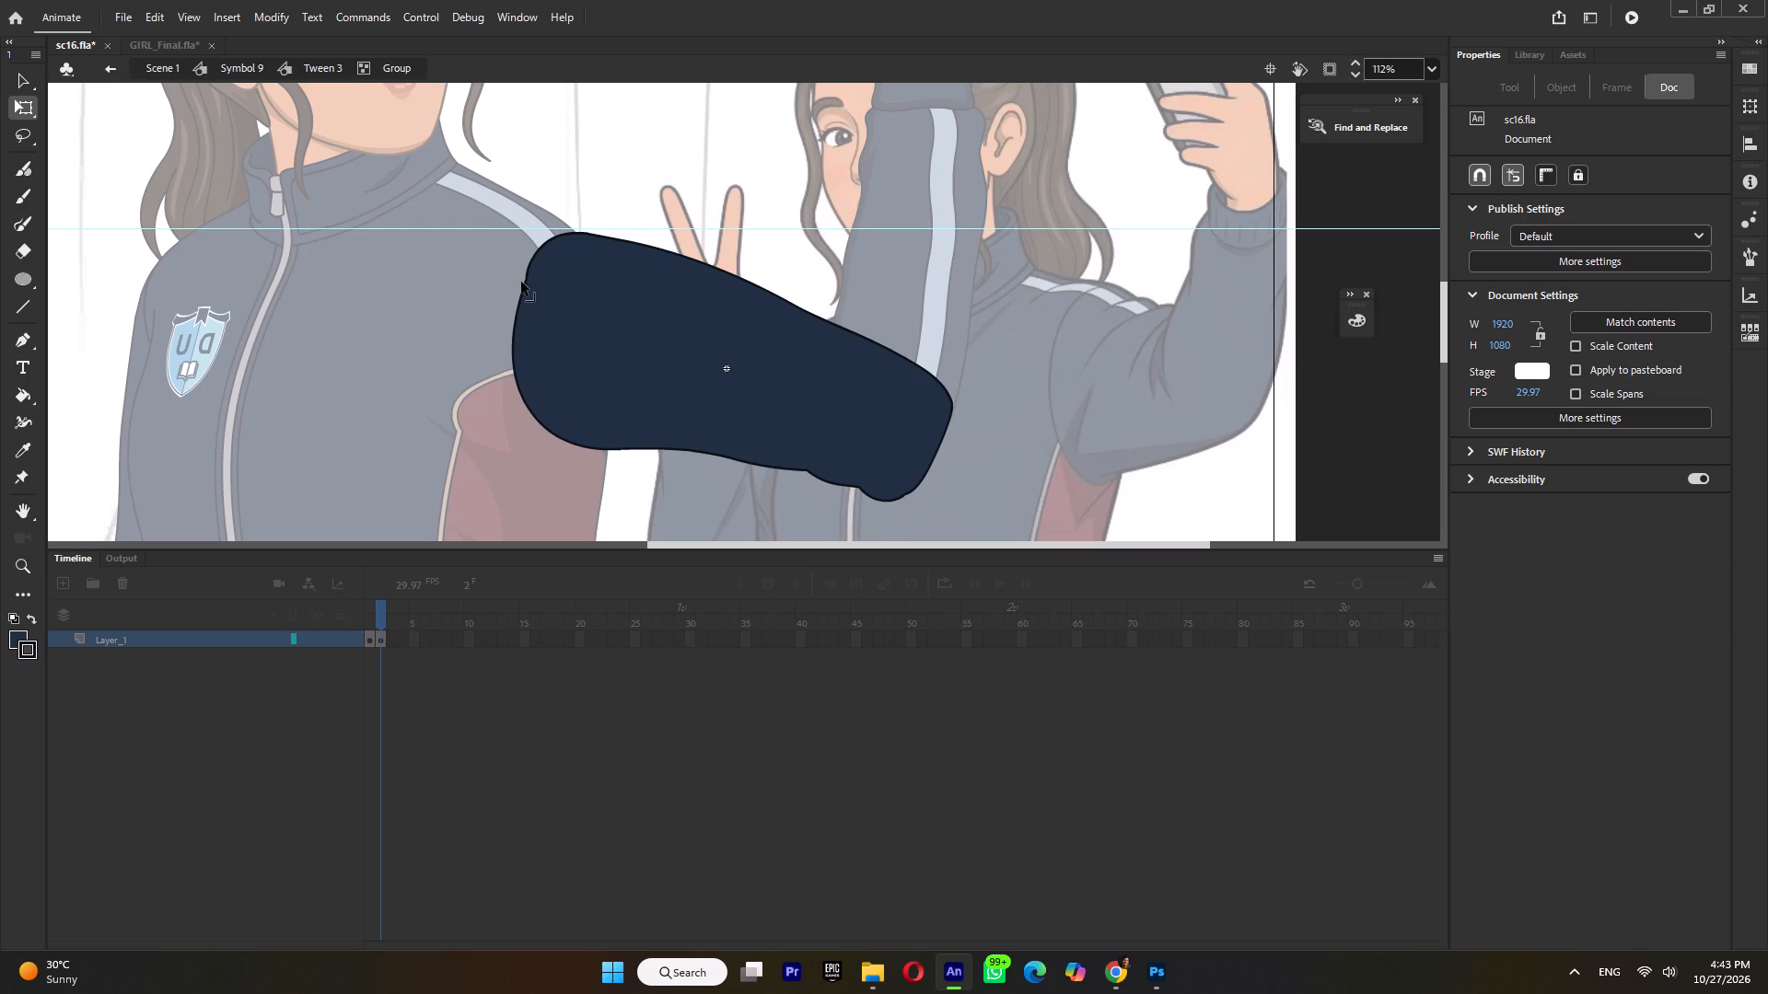
{"action": "left_click_drag", "start_coordinate": [522, 279], "coordinate": [517, 298]}
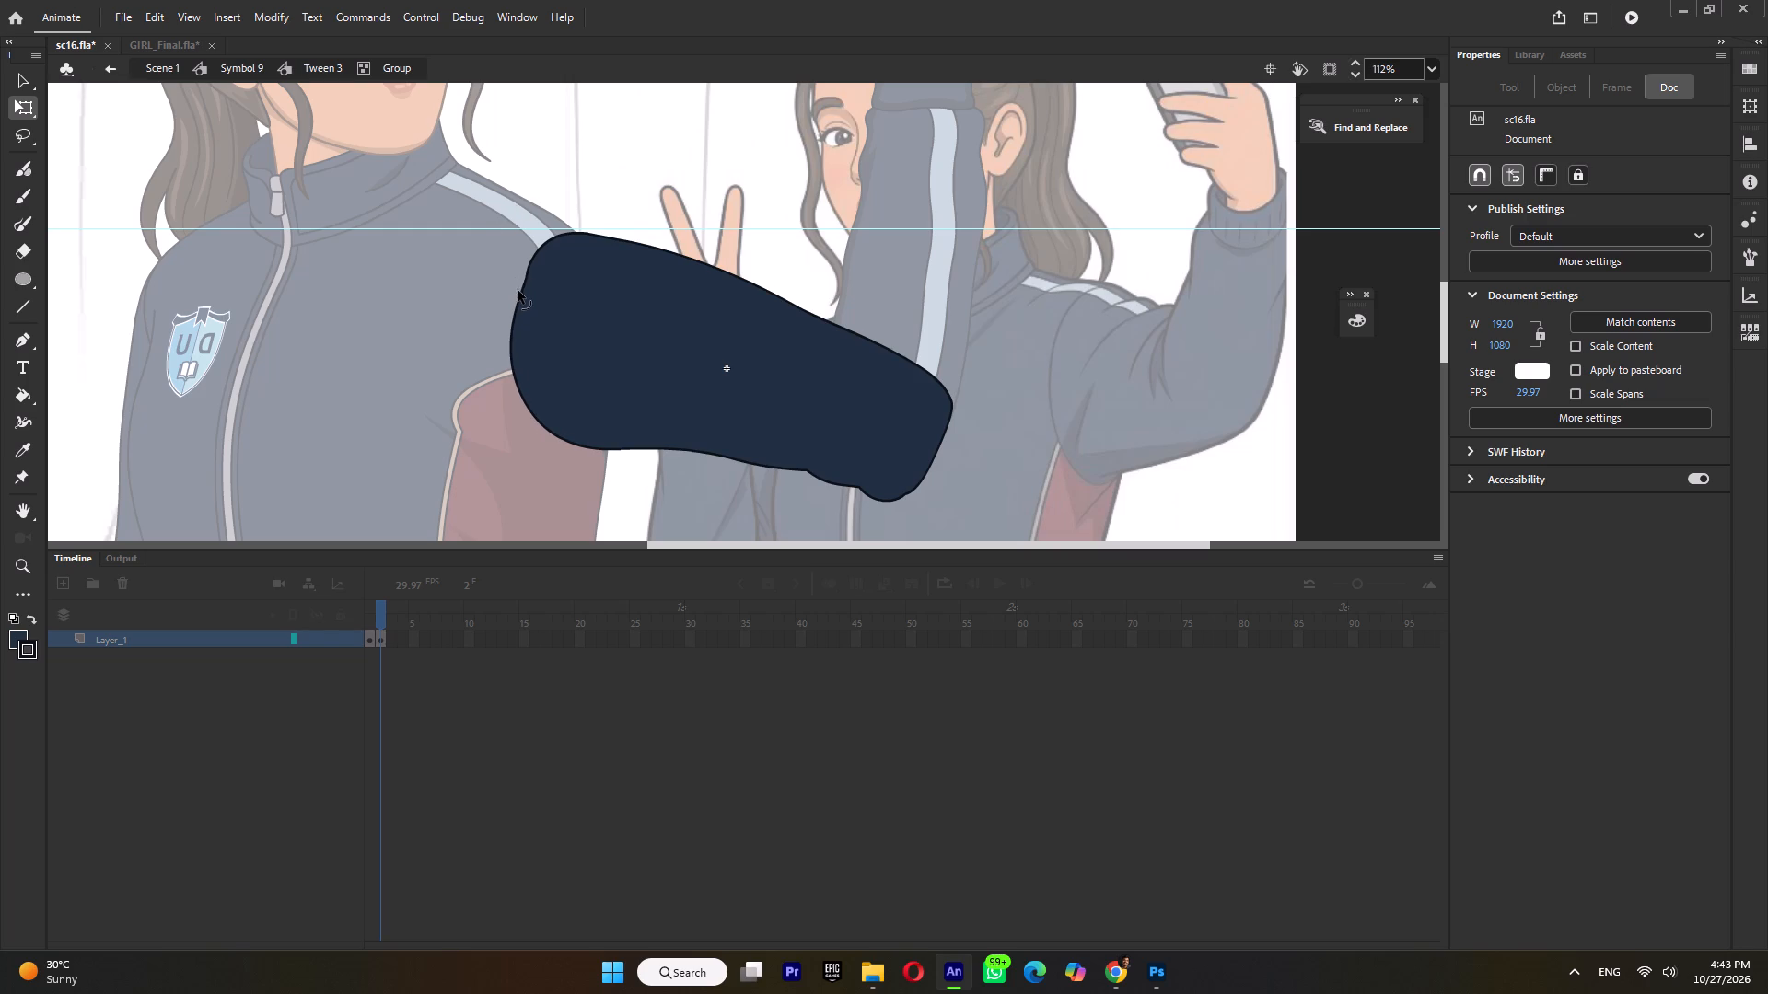
{"action": "left_click", "coordinate": [524, 274]}
{"action": "triple_click", "coordinate": [1500, 542]}
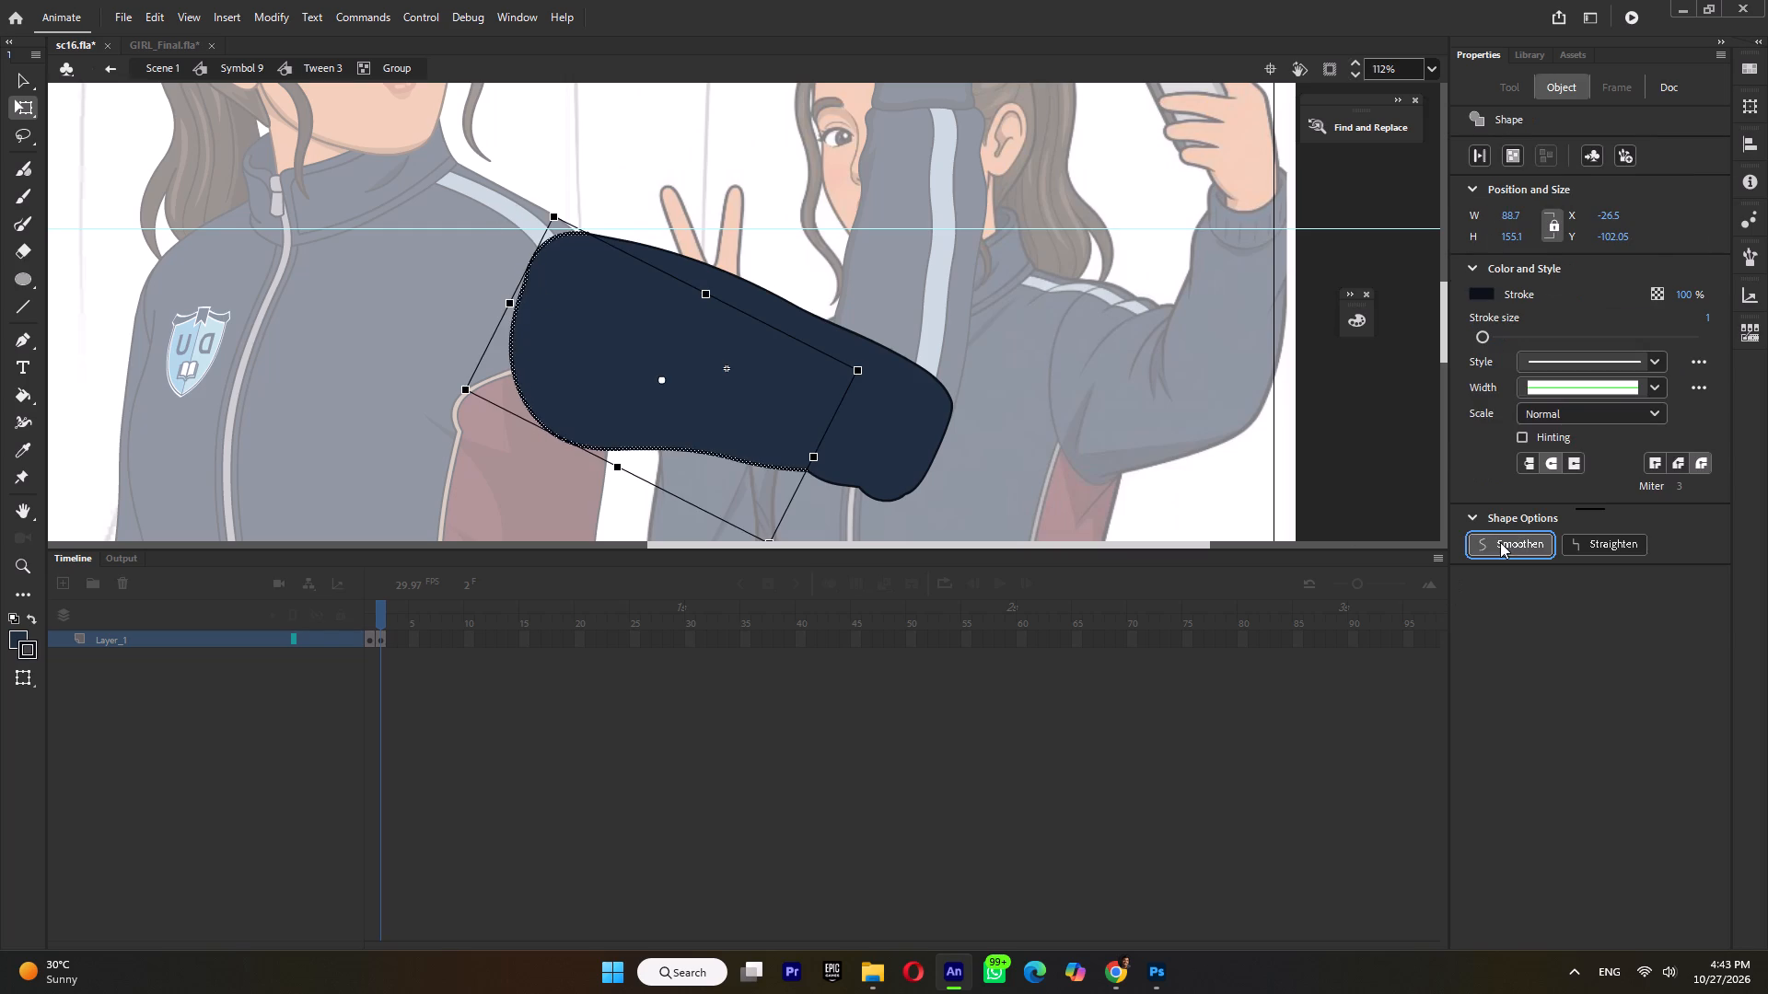
{"action": "left_click", "coordinate": [1500, 542]}
{"action": "left_click", "coordinate": [890, 209]}
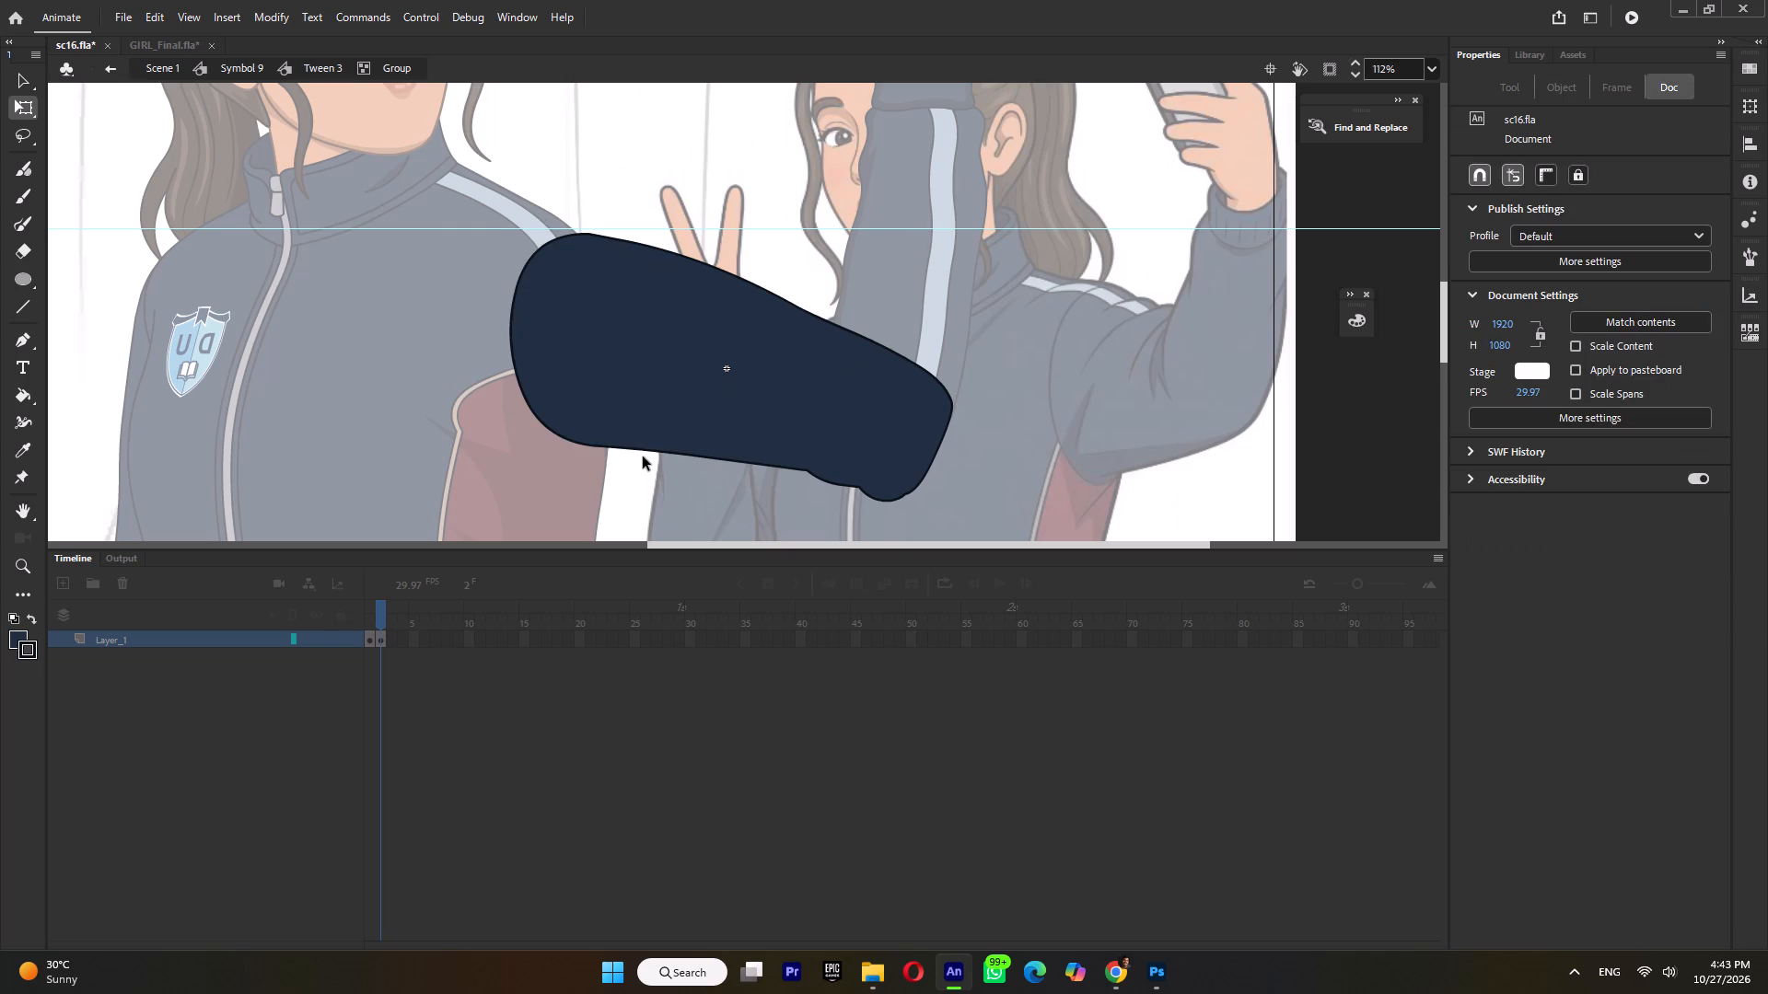
Bend the sleeve's lower outline down near the armpit and widen the shoulder end into a fuller rounded shape.
{"action": "left_click_drag", "start_coordinate": [622, 446], "coordinate": [619, 461]}
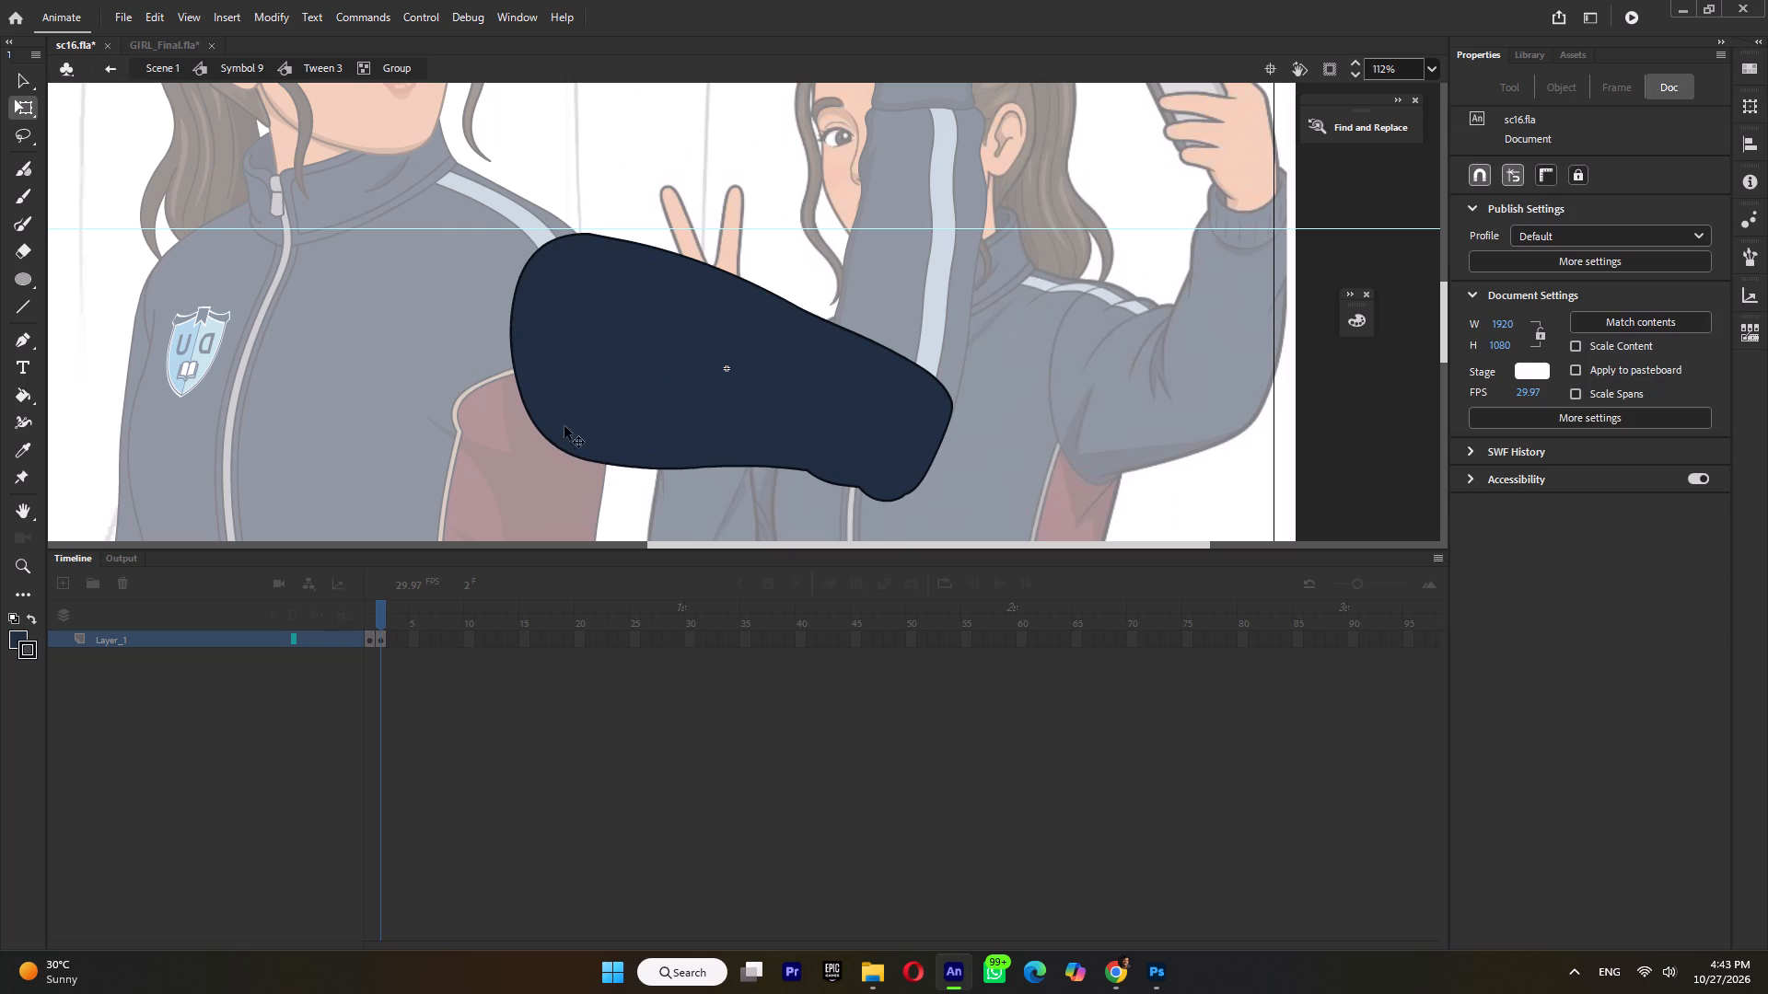
{"action": "left_click_drag", "start_coordinate": [508, 348], "coordinate": [498, 357]}
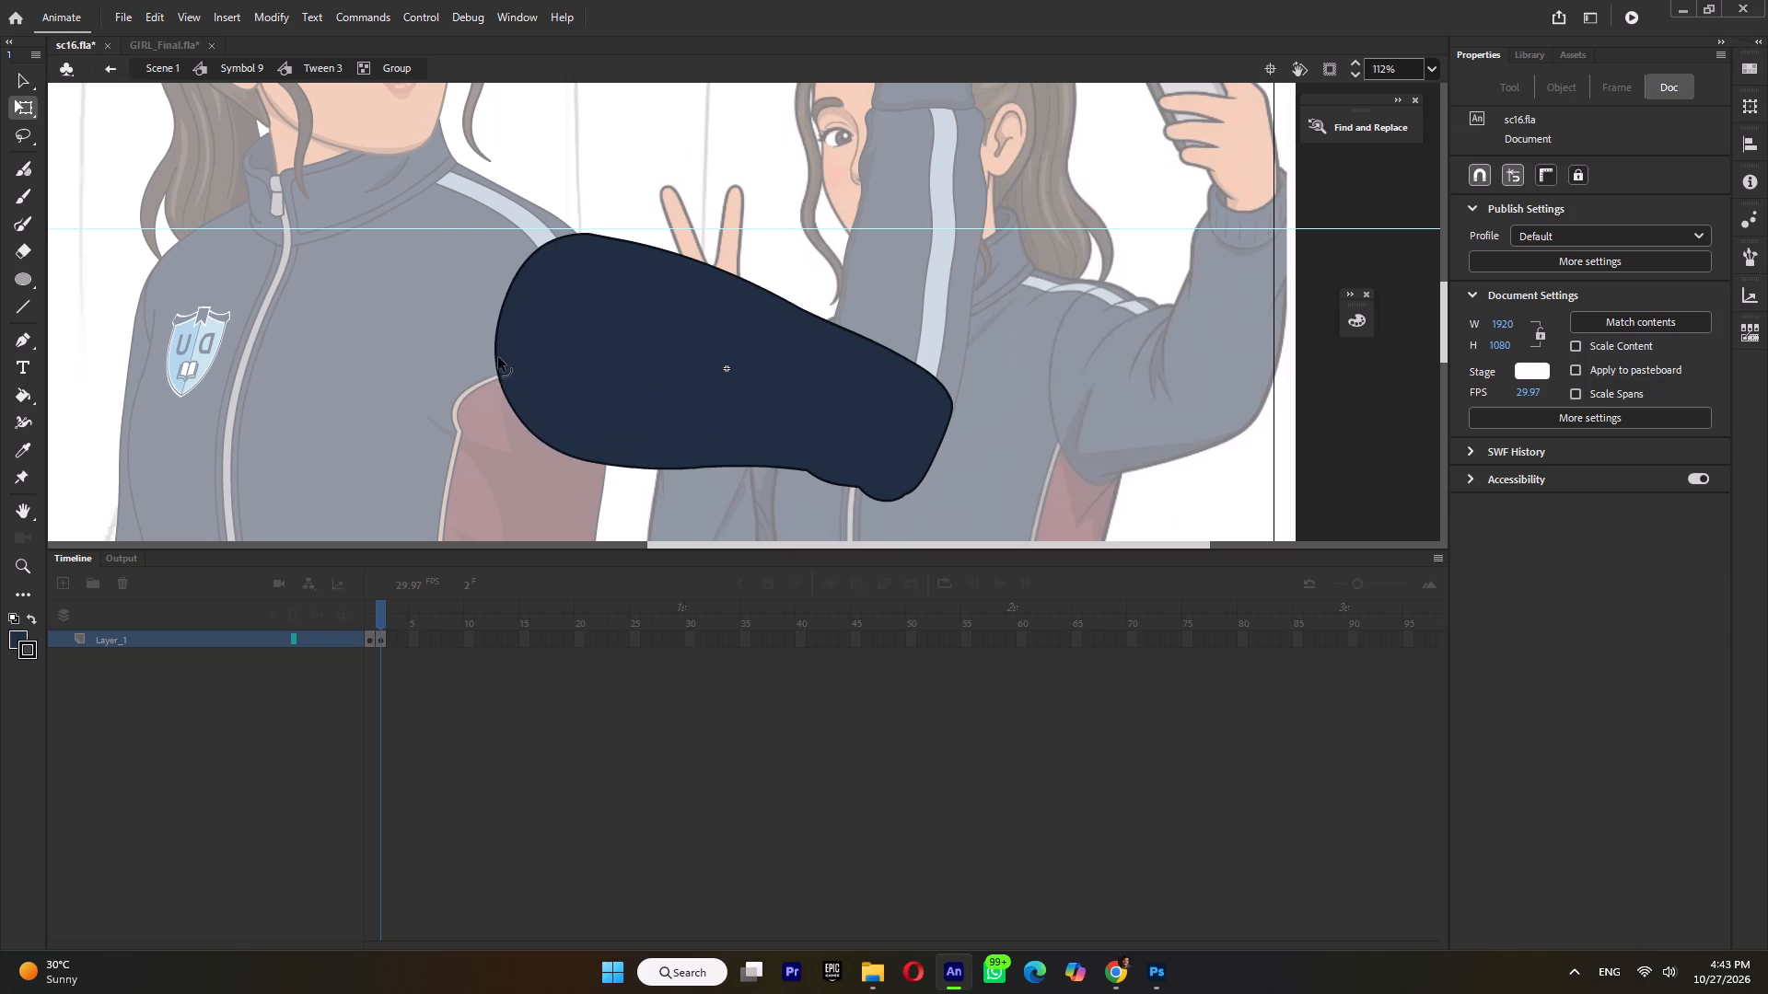
{"action": "left_click_drag", "start_coordinate": [498, 357], "coordinate": [489, 355]}
{"action": "scroll", "coordinate": [496, 345], "scroll_direction": "down", "scroll_amount": 6, "text": "ctrl"}
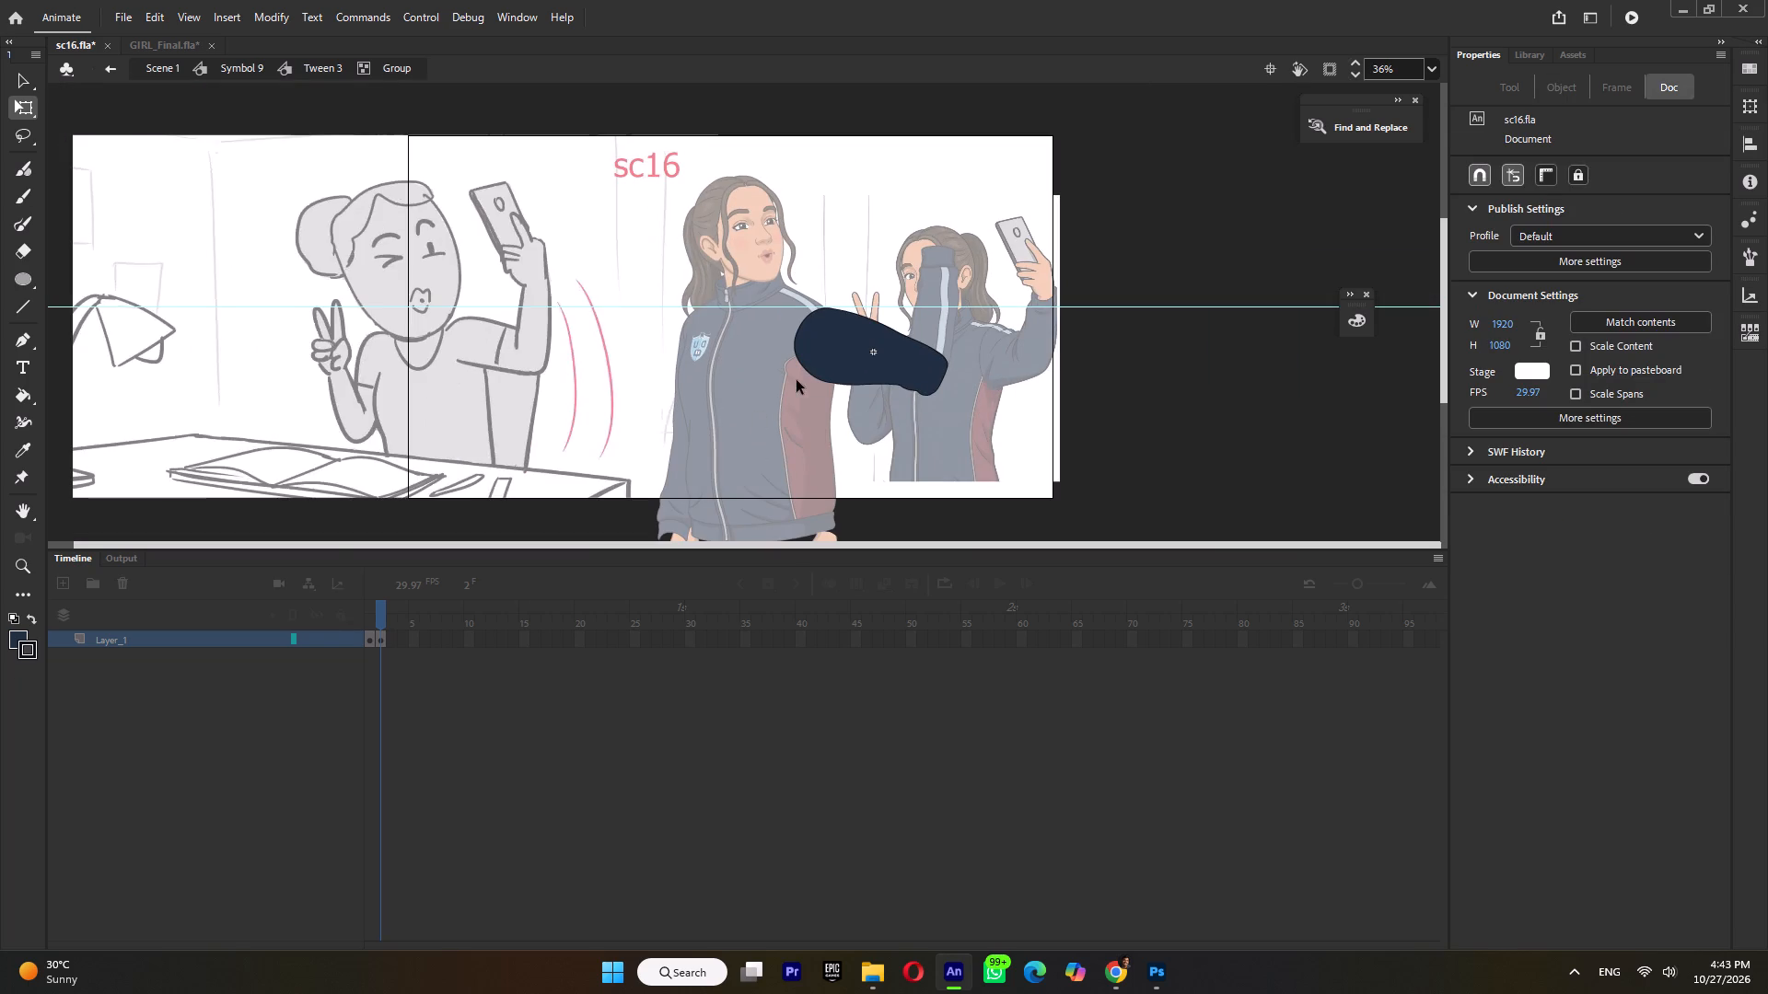
{"action": "scroll", "coordinate": [817, 381], "scroll_direction": "up", "scroll_amount": 4, "text": "ctrl"}
{"action": "left_click_drag", "start_coordinate": [867, 373], "coordinate": [856, 392]}
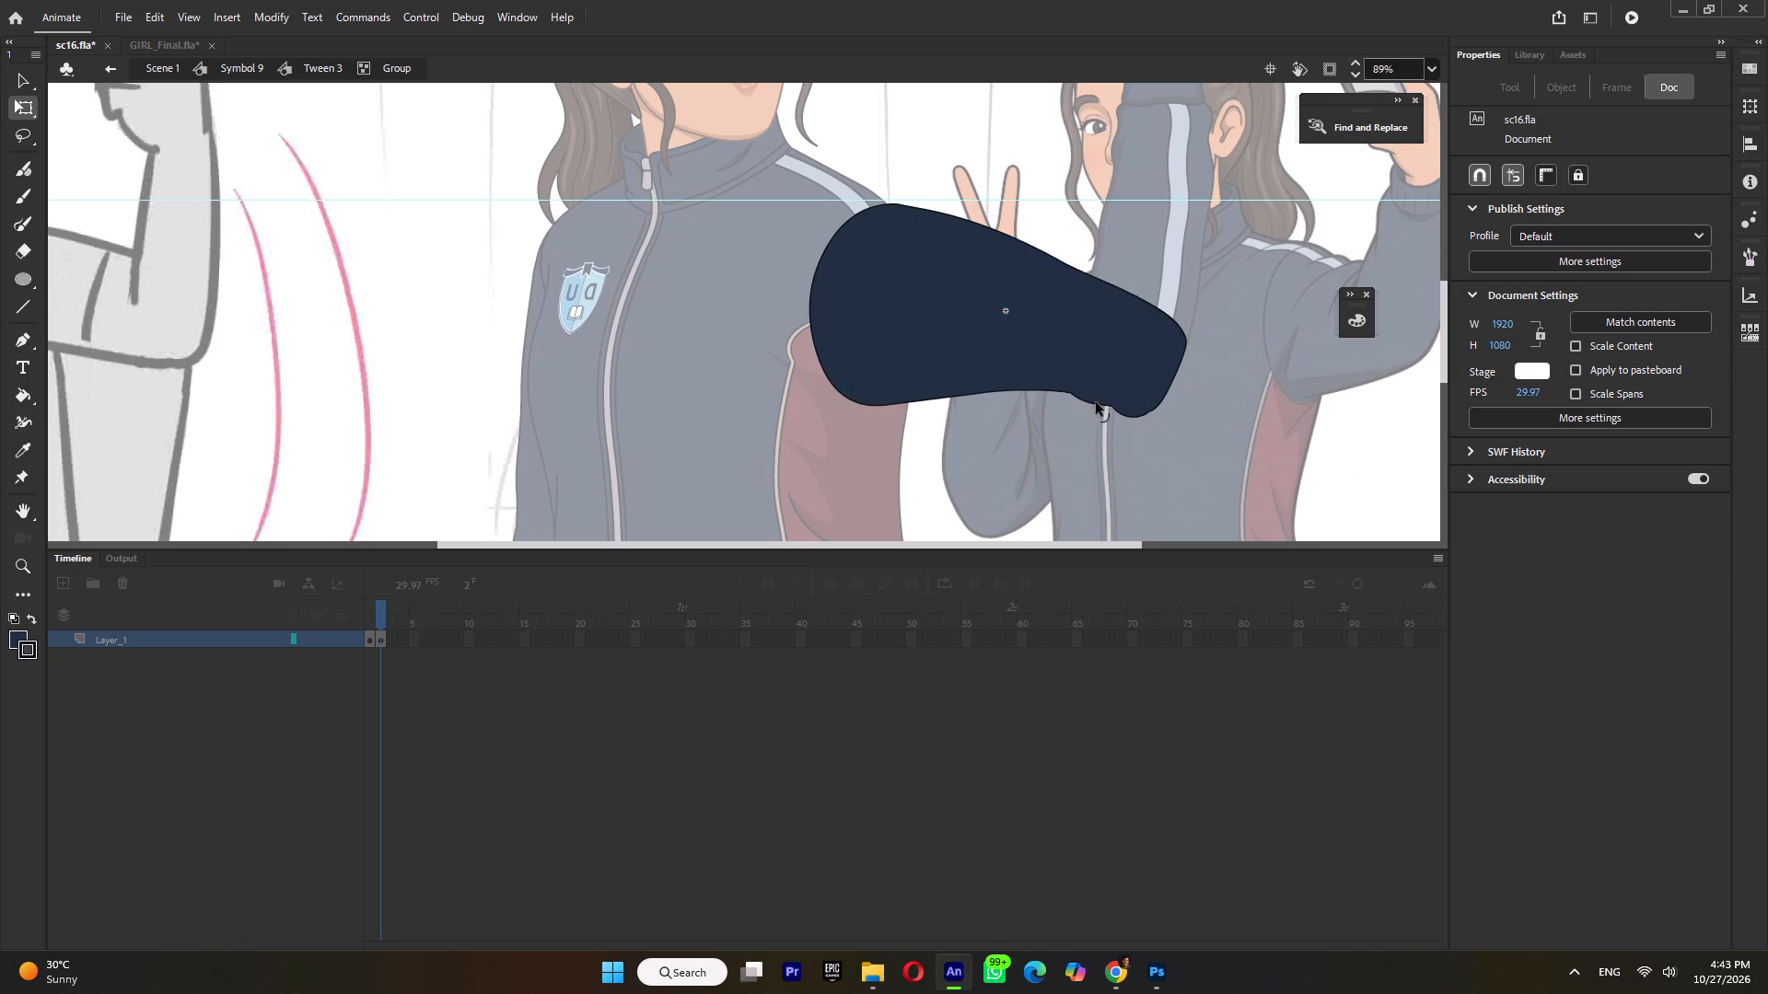
Select the bumpy lower outline segments near the elbow, then smoothen and straighten them repeatedly.
{"action": "left_click", "coordinate": [1069, 393]}
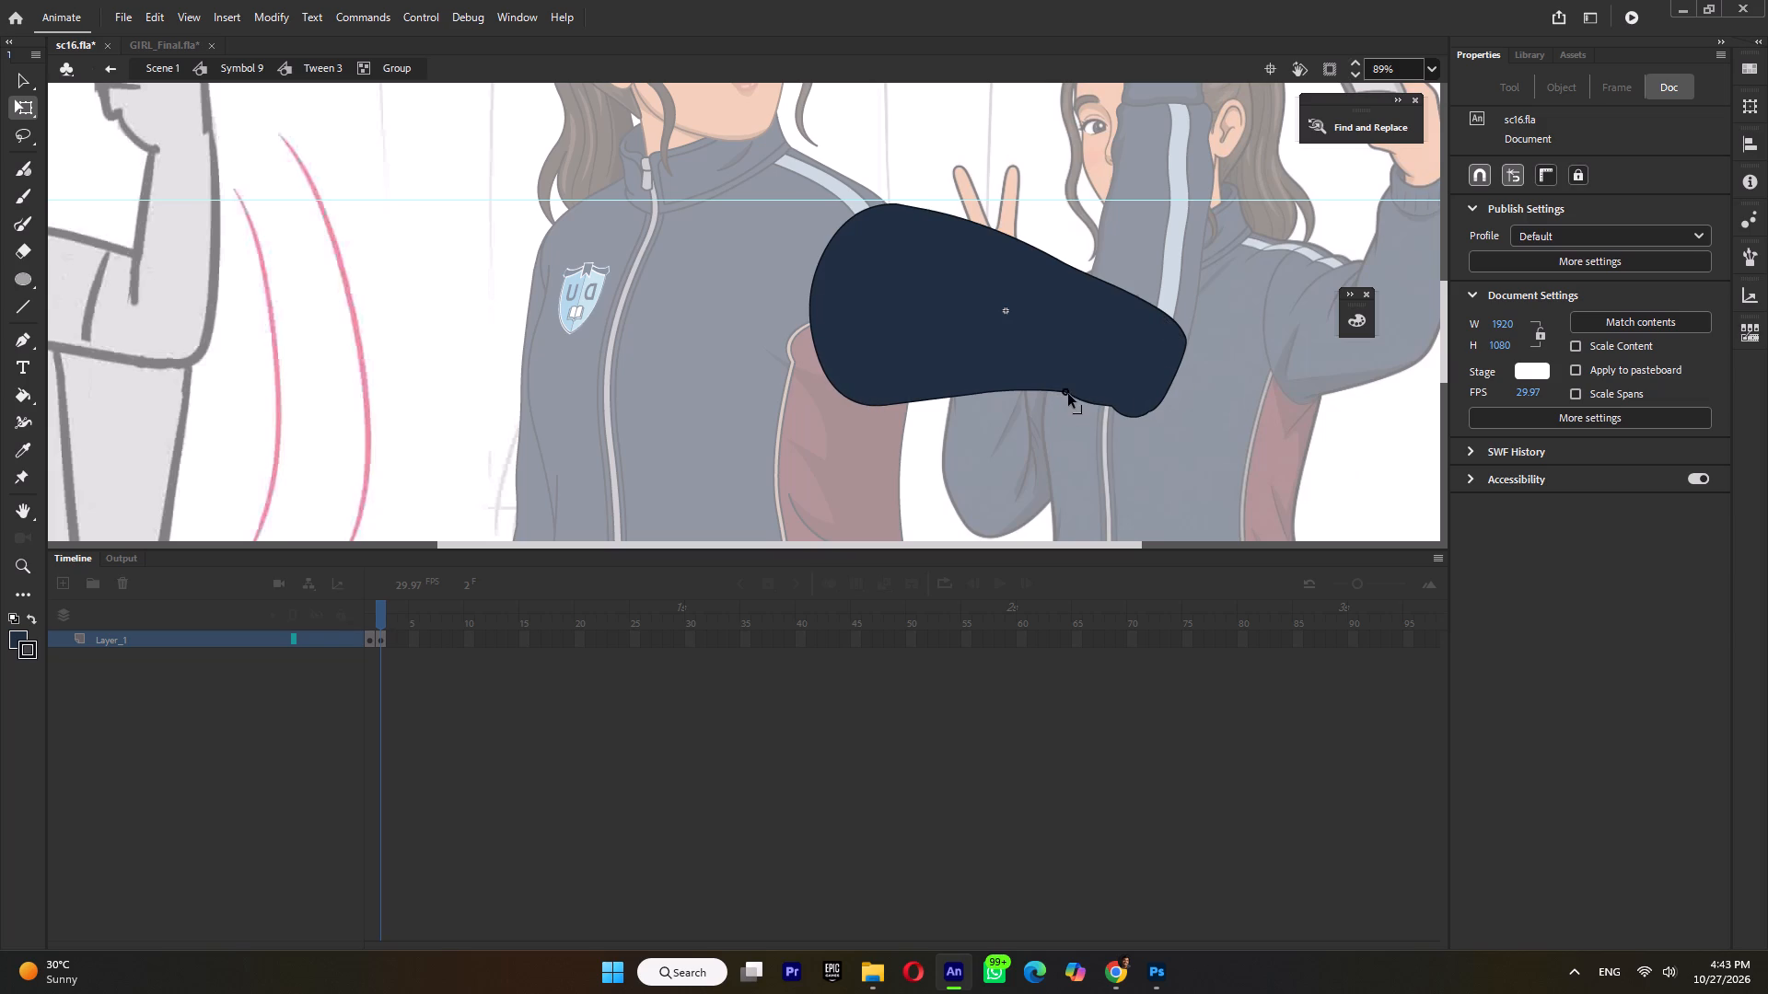
{"action": "left_click", "coordinate": [1065, 394]}
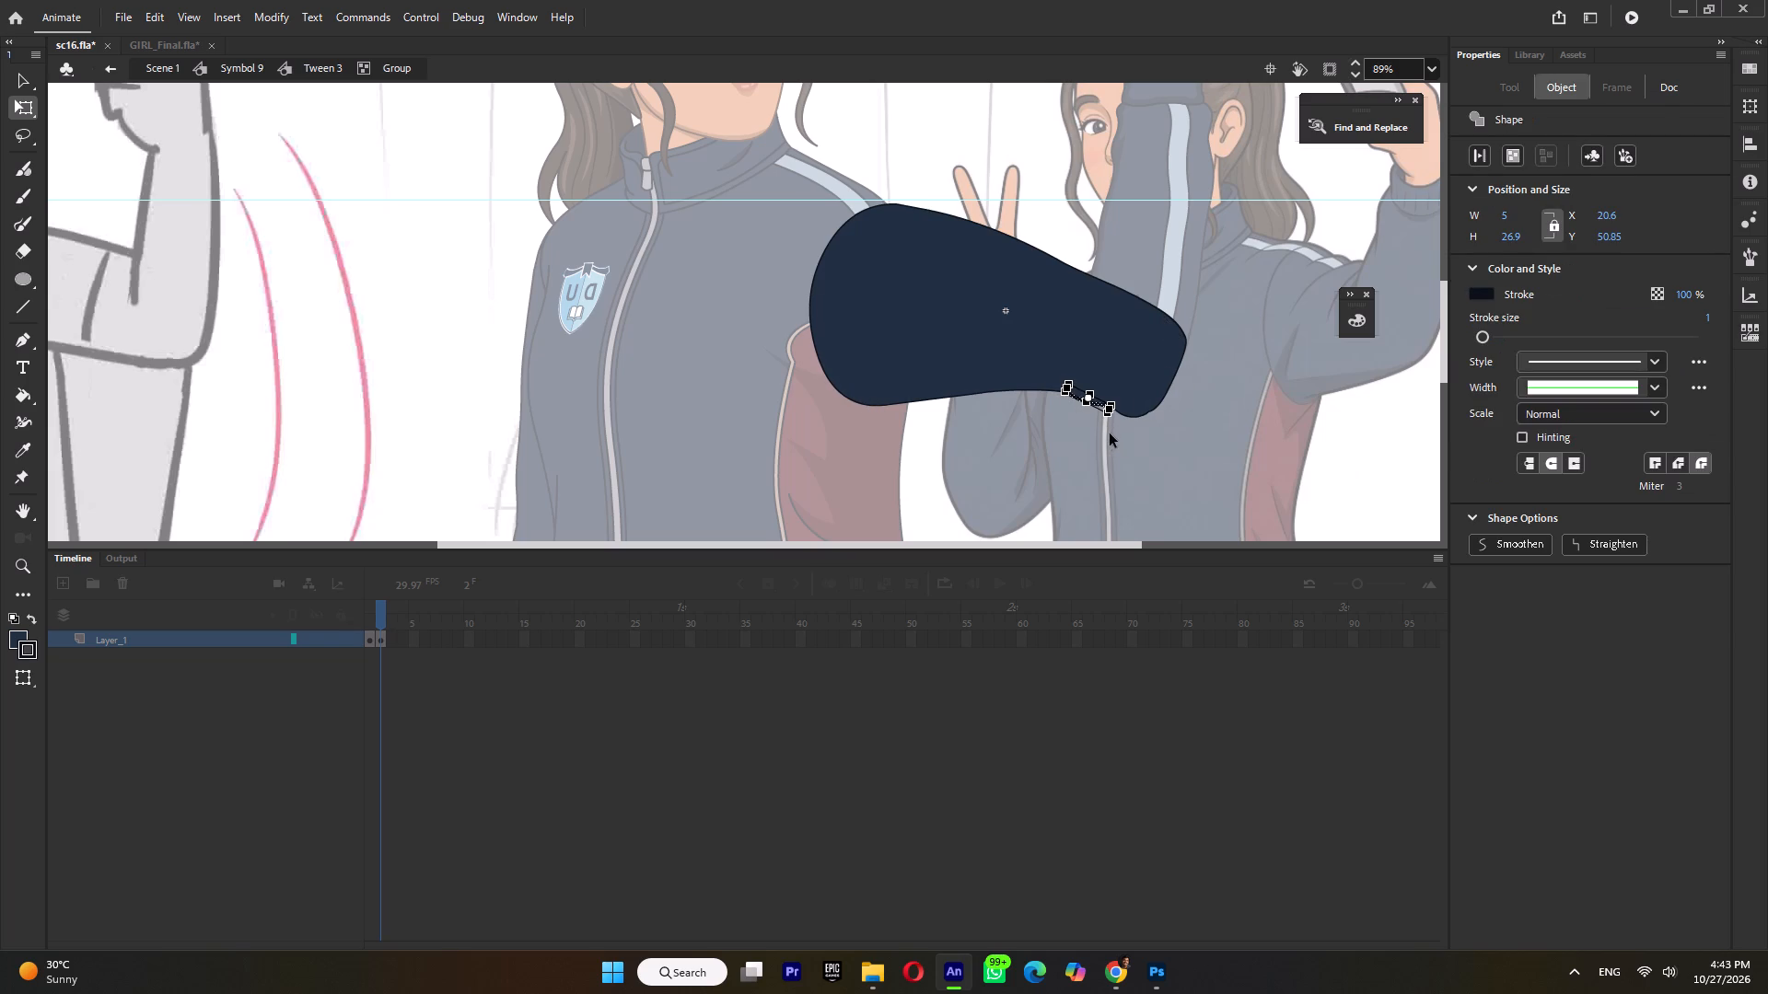
{"action": "left_click", "coordinate": [1125, 445]}
{"action": "left_click_drag", "start_coordinate": [1169, 442], "coordinate": [1073, 426]}
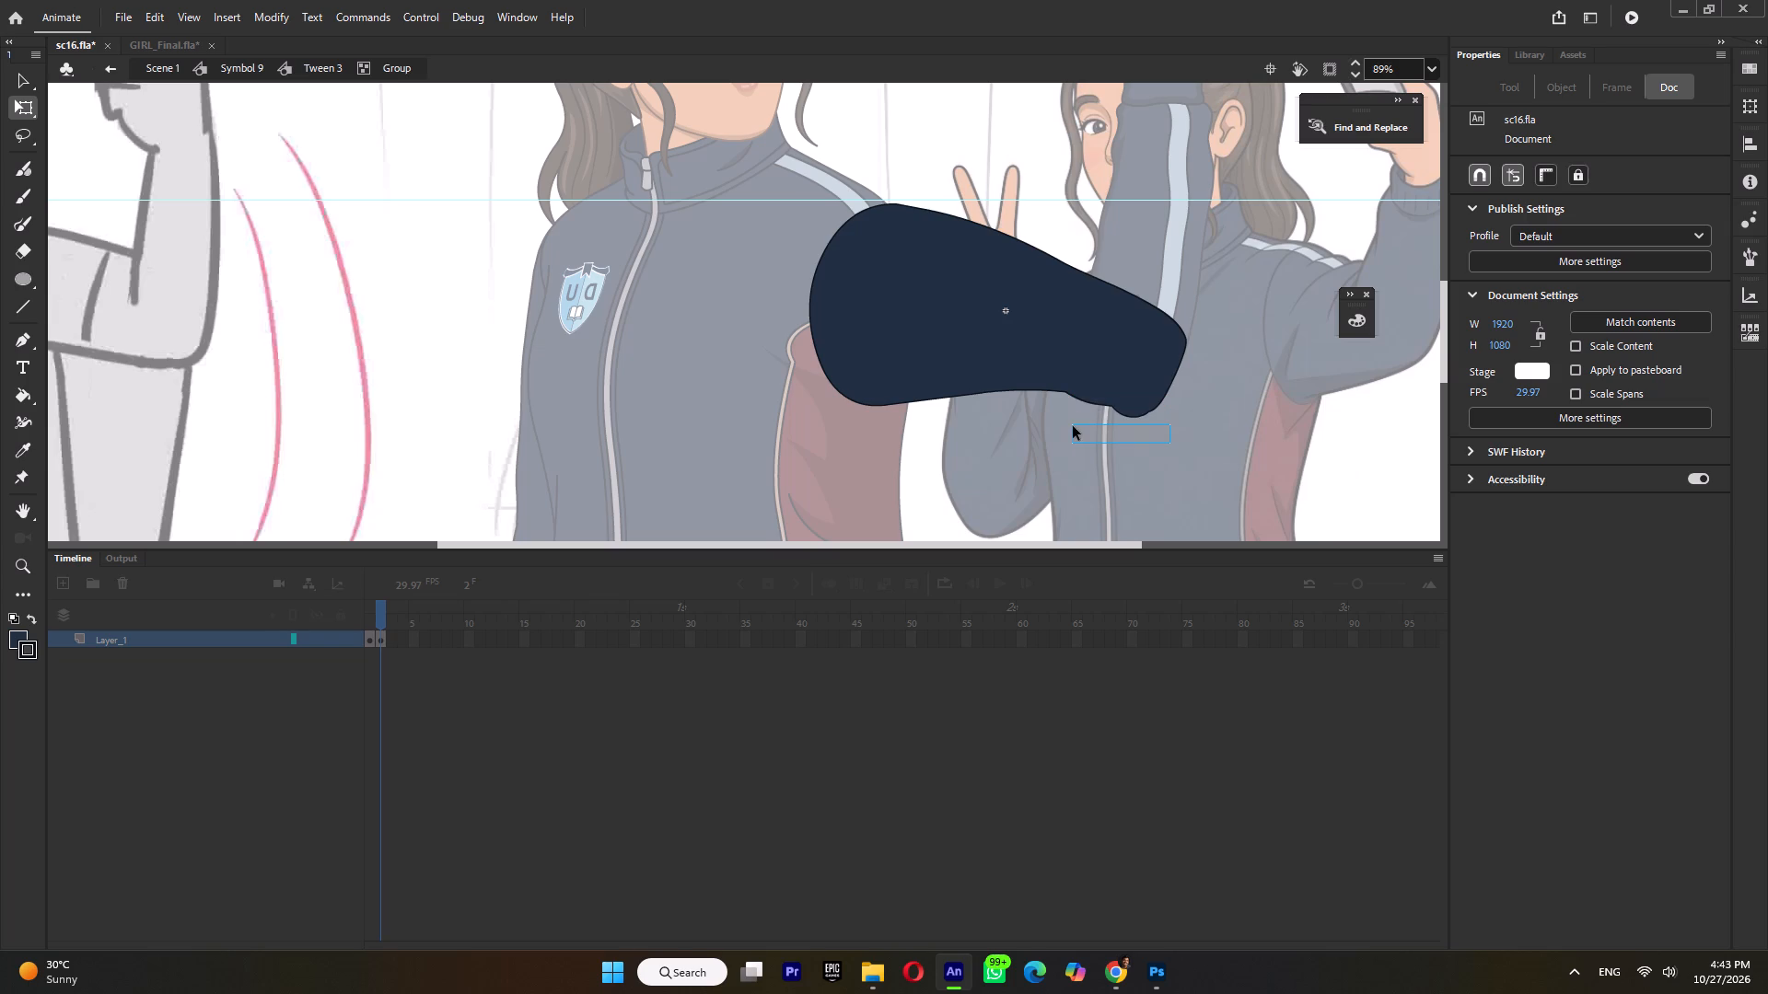
{"action": "left_click_drag", "start_coordinate": [1073, 426], "coordinate": [1073, 424]}
{"action": "left_click", "coordinate": [1070, 395]}
{"action": "left_click", "coordinate": [1129, 415], "text": "shift"}
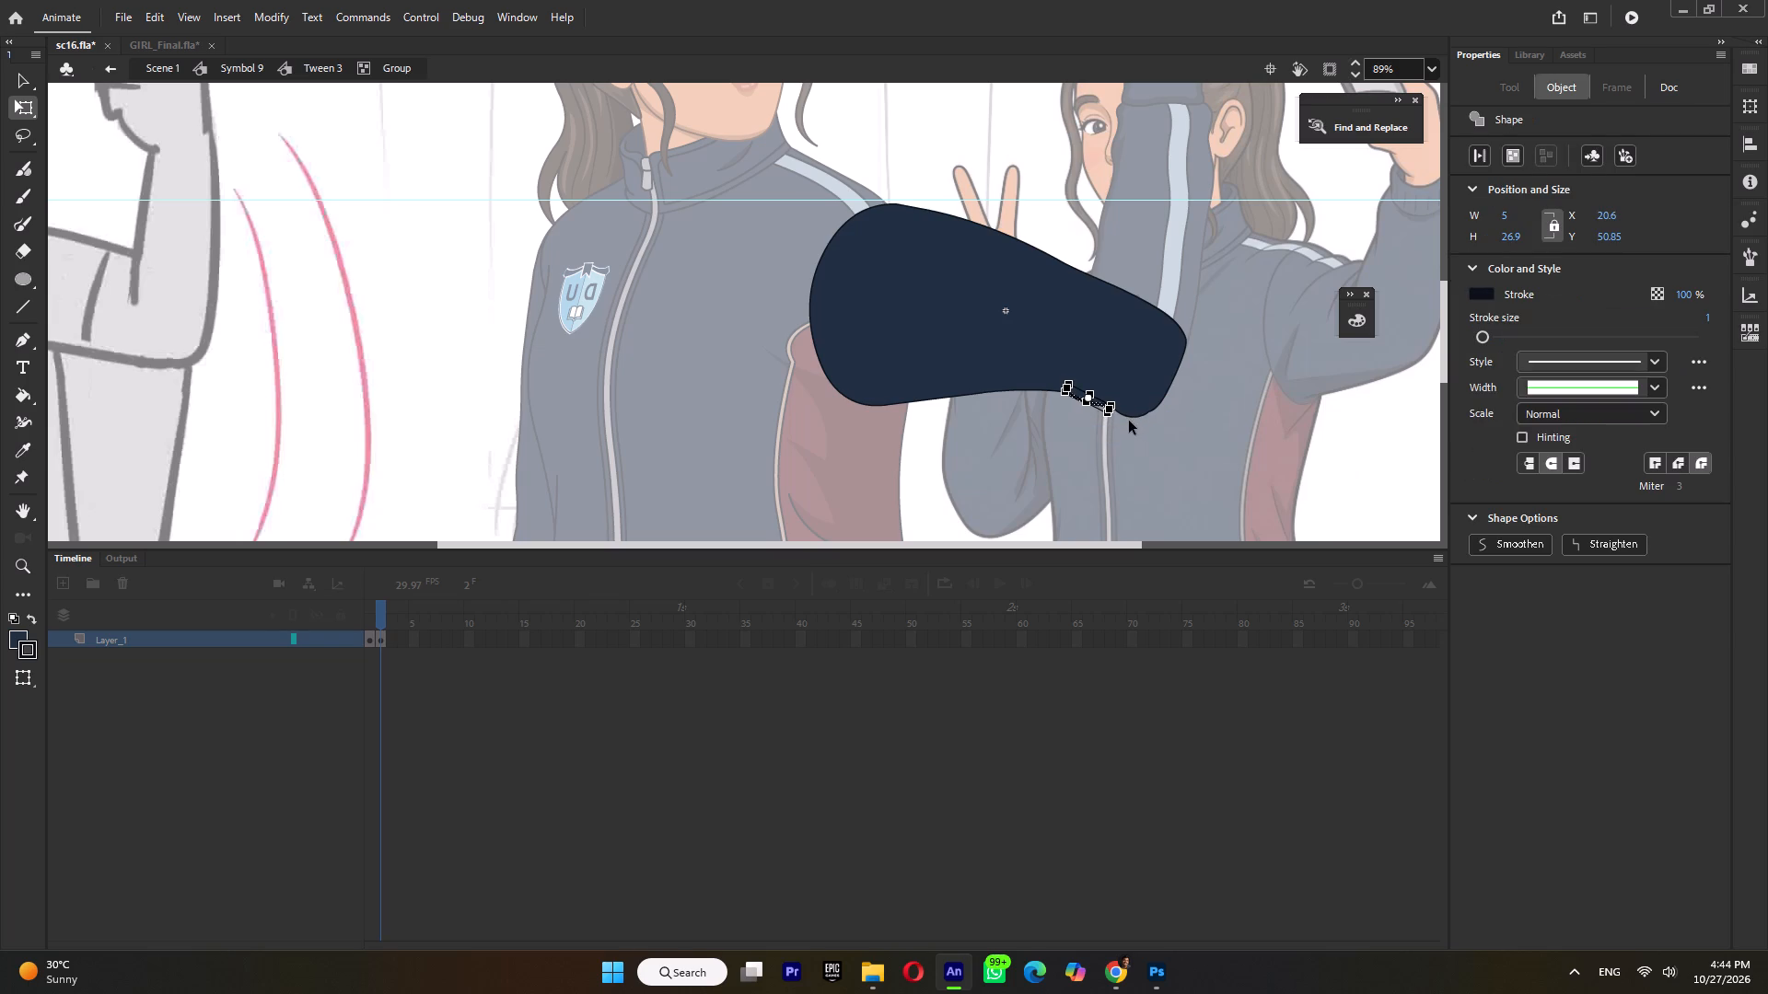
{"action": "left_click", "coordinate": [1129, 421], "text": "shift"}
{"action": "left_click", "coordinate": [1128, 418], "text": "shift"}
{"action": "triple_click", "coordinate": [1516, 542]}
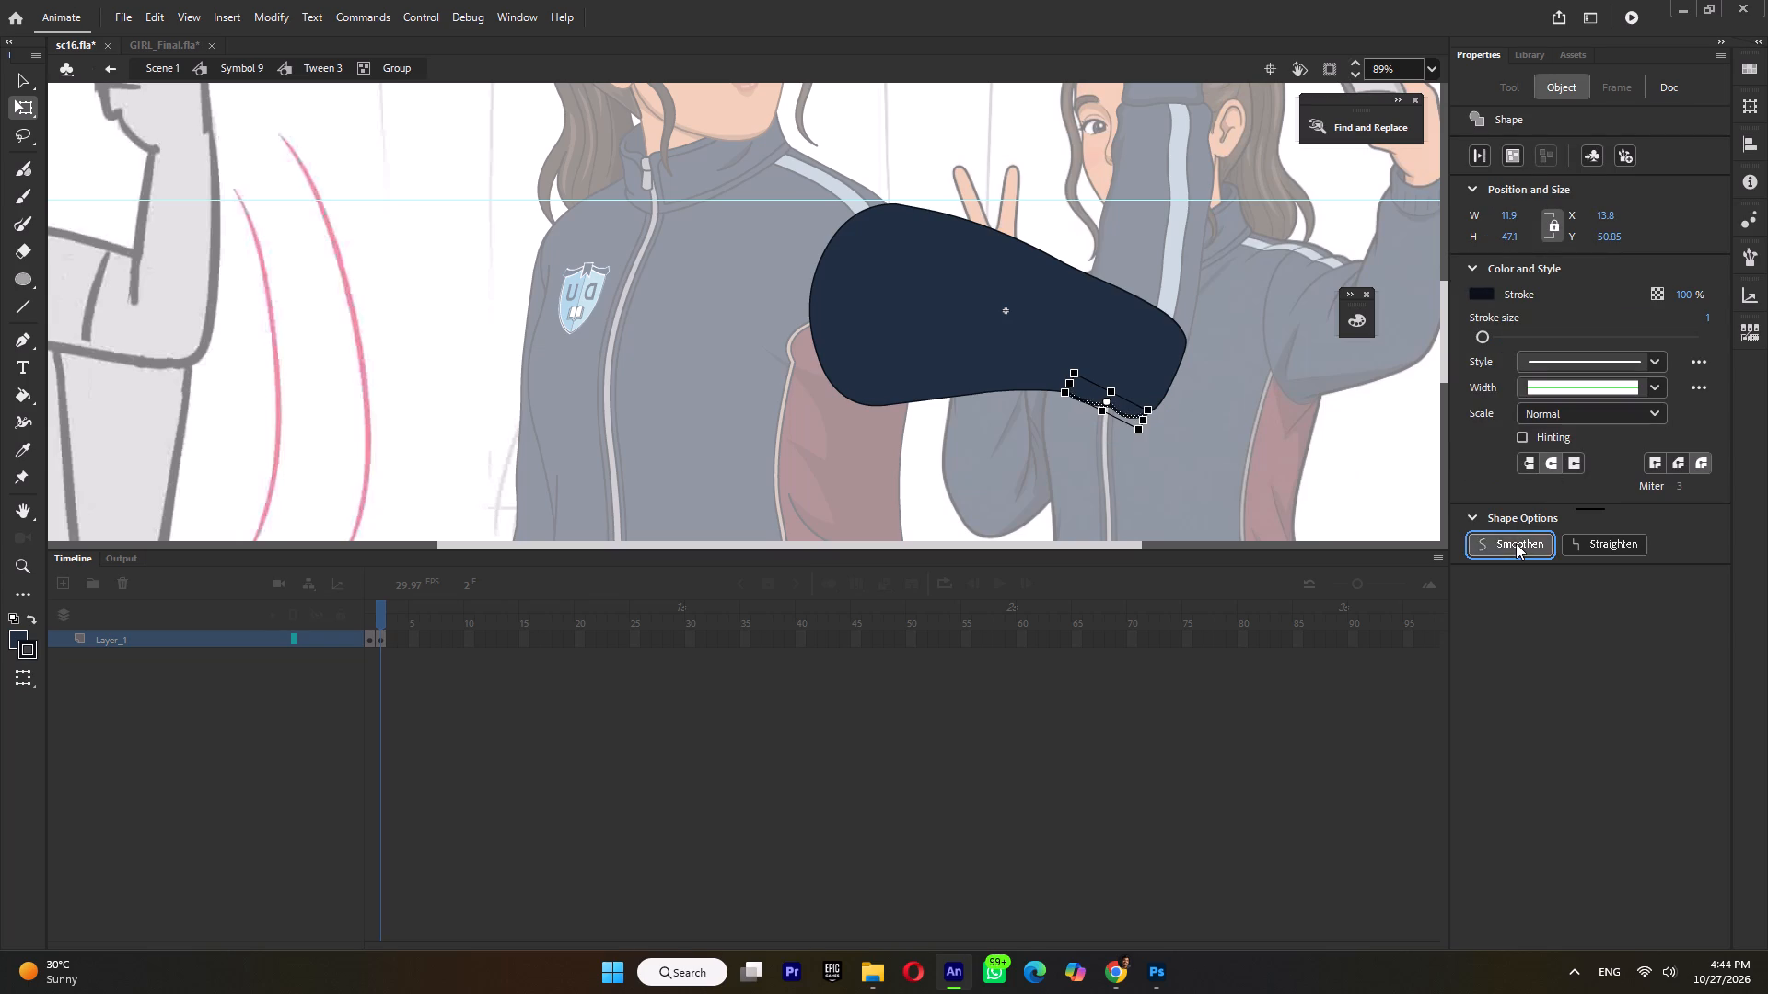
{"action": "triple_click", "coordinate": [1516, 543]}
{"action": "triple_click", "coordinate": [1579, 547]}
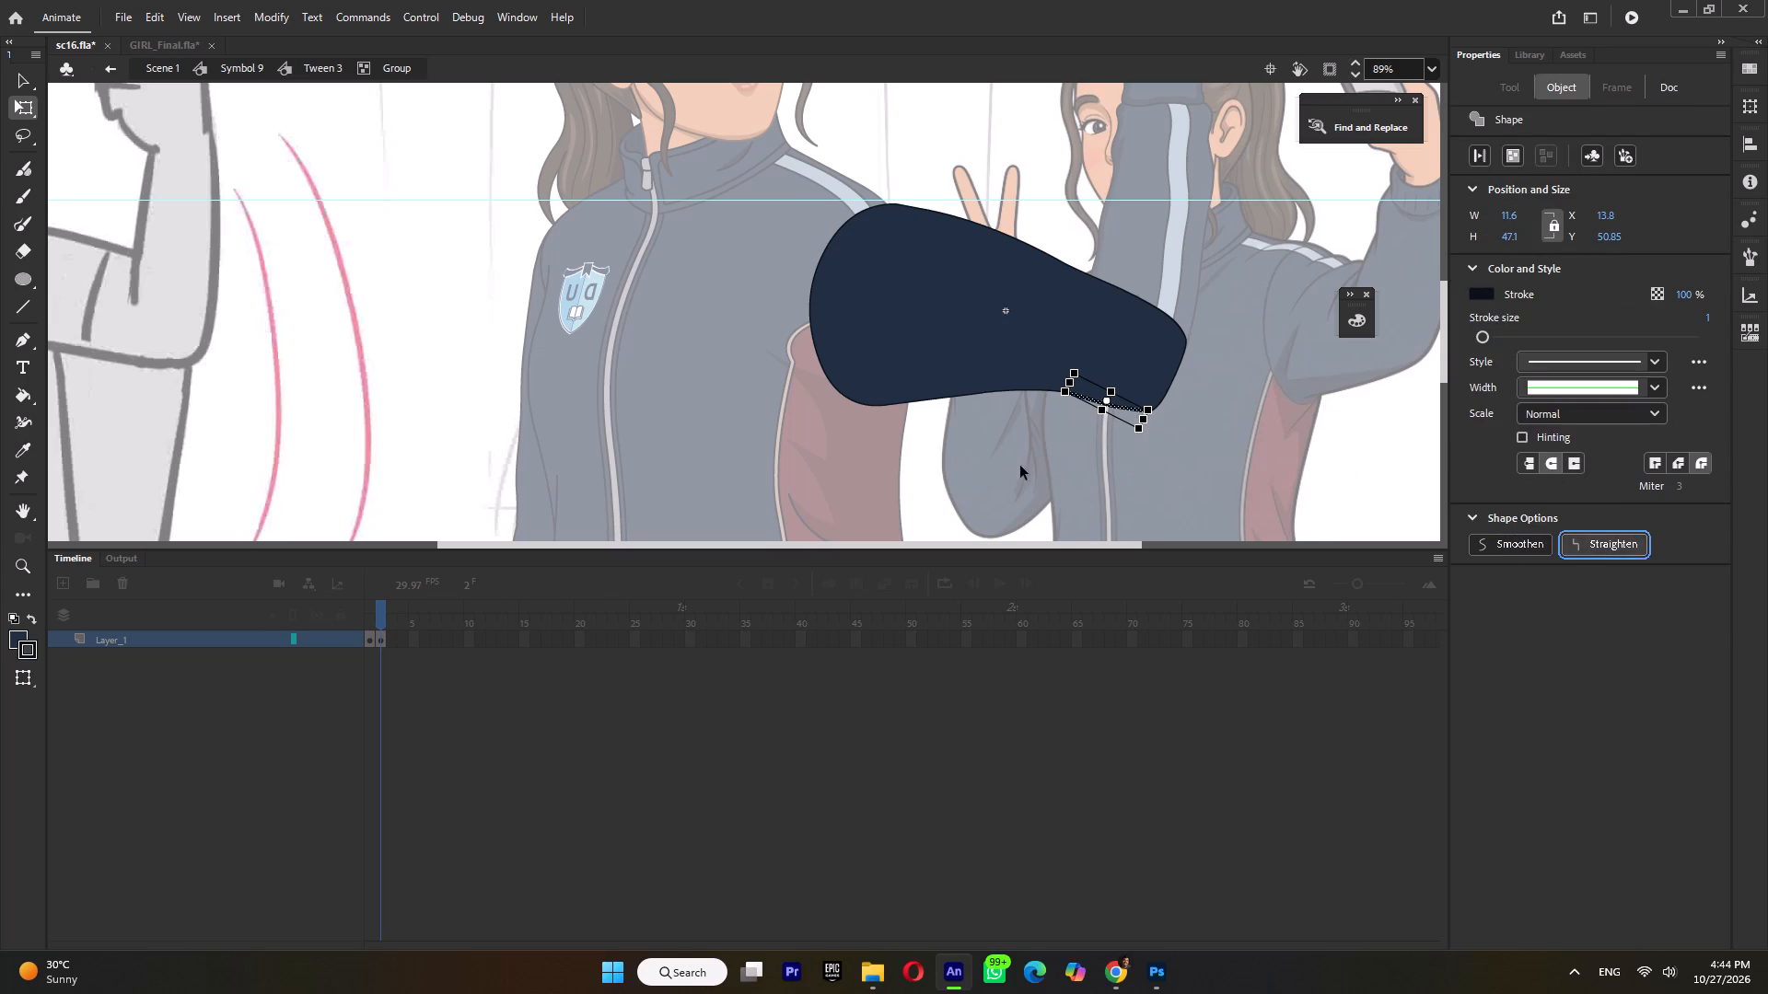
{"action": "left_click", "coordinate": [1014, 466]}
Pull the sleeve's lower outline slightly downward just before the elbow to even out its curve.
{"action": "scroll", "coordinate": [1075, 398], "scroll_direction": "up", "scroll_amount": 3, "text": "ctrl"}
{"action": "left_click", "coordinate": [1053, 389]}
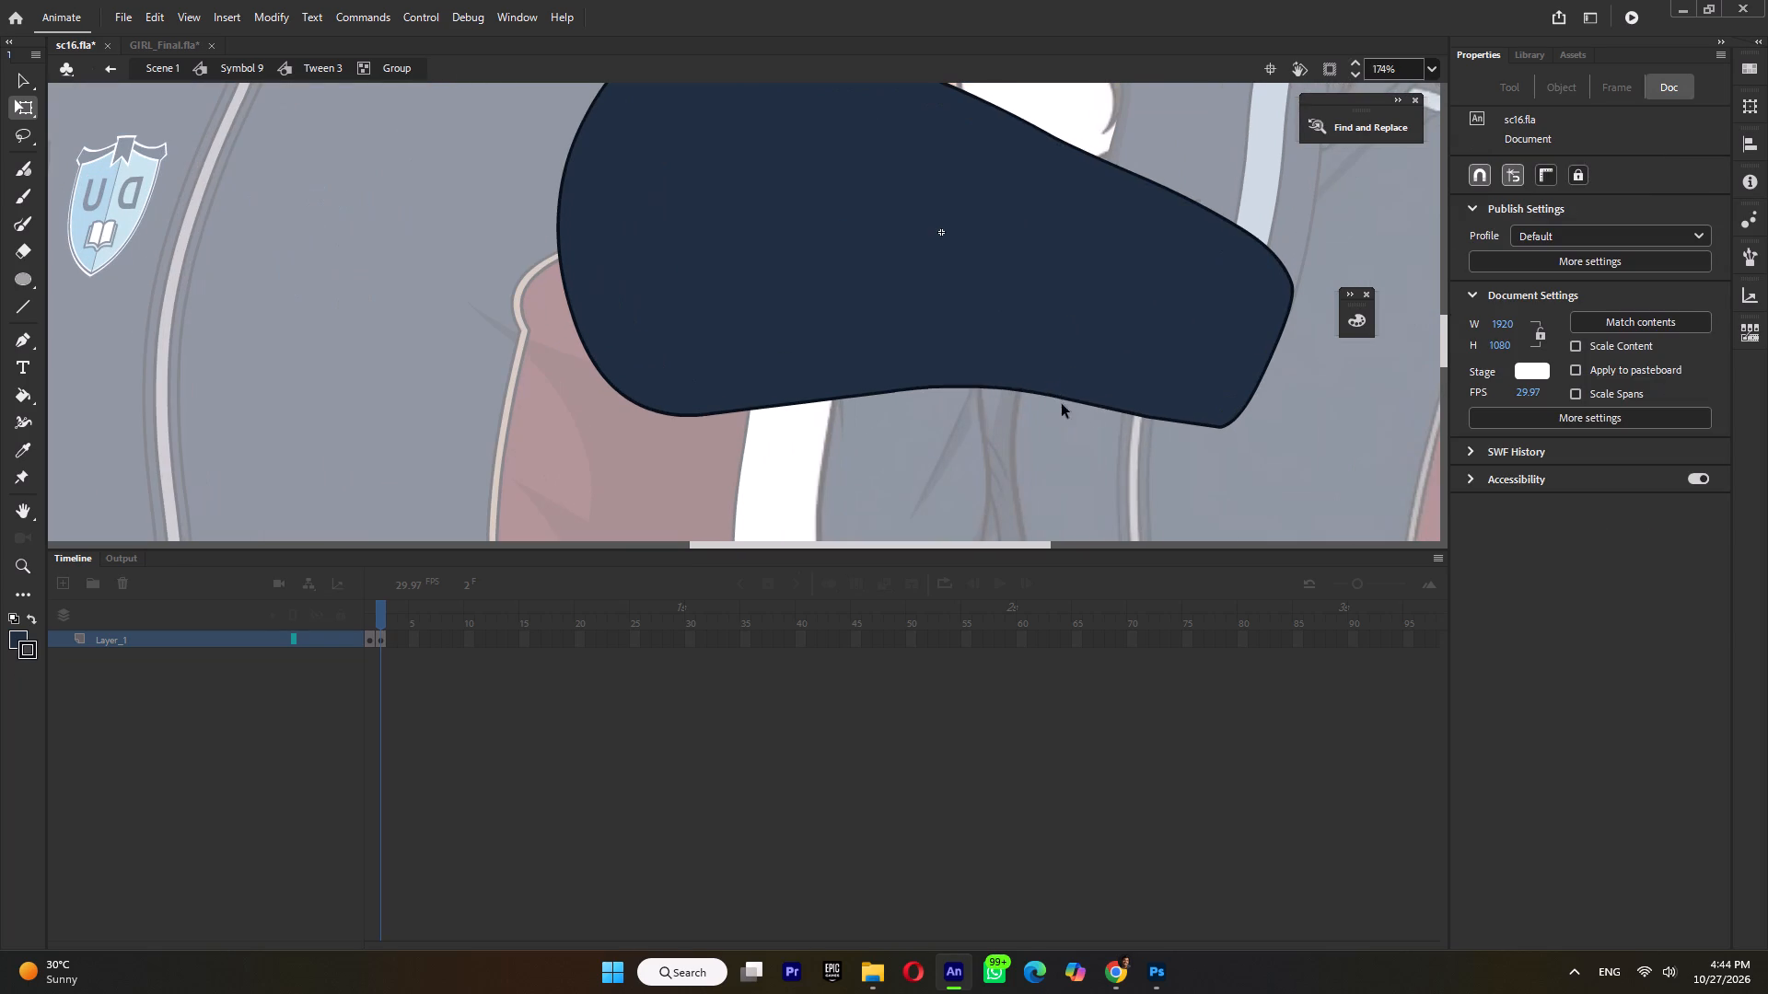
{"action": "scroll", "coordinate": [1120, 409], "scroll_direction": "down", "scroll_amount": 7, "text": "ctrl"}
{"action": "scroll", "coordinate": [1031, 416], "scroll_direction": "up", "scroll_amount": 2}
{"action": "scroll", "coordinate": [1050, 420], "scroll_direction": "down", "scroll_amount": 4}
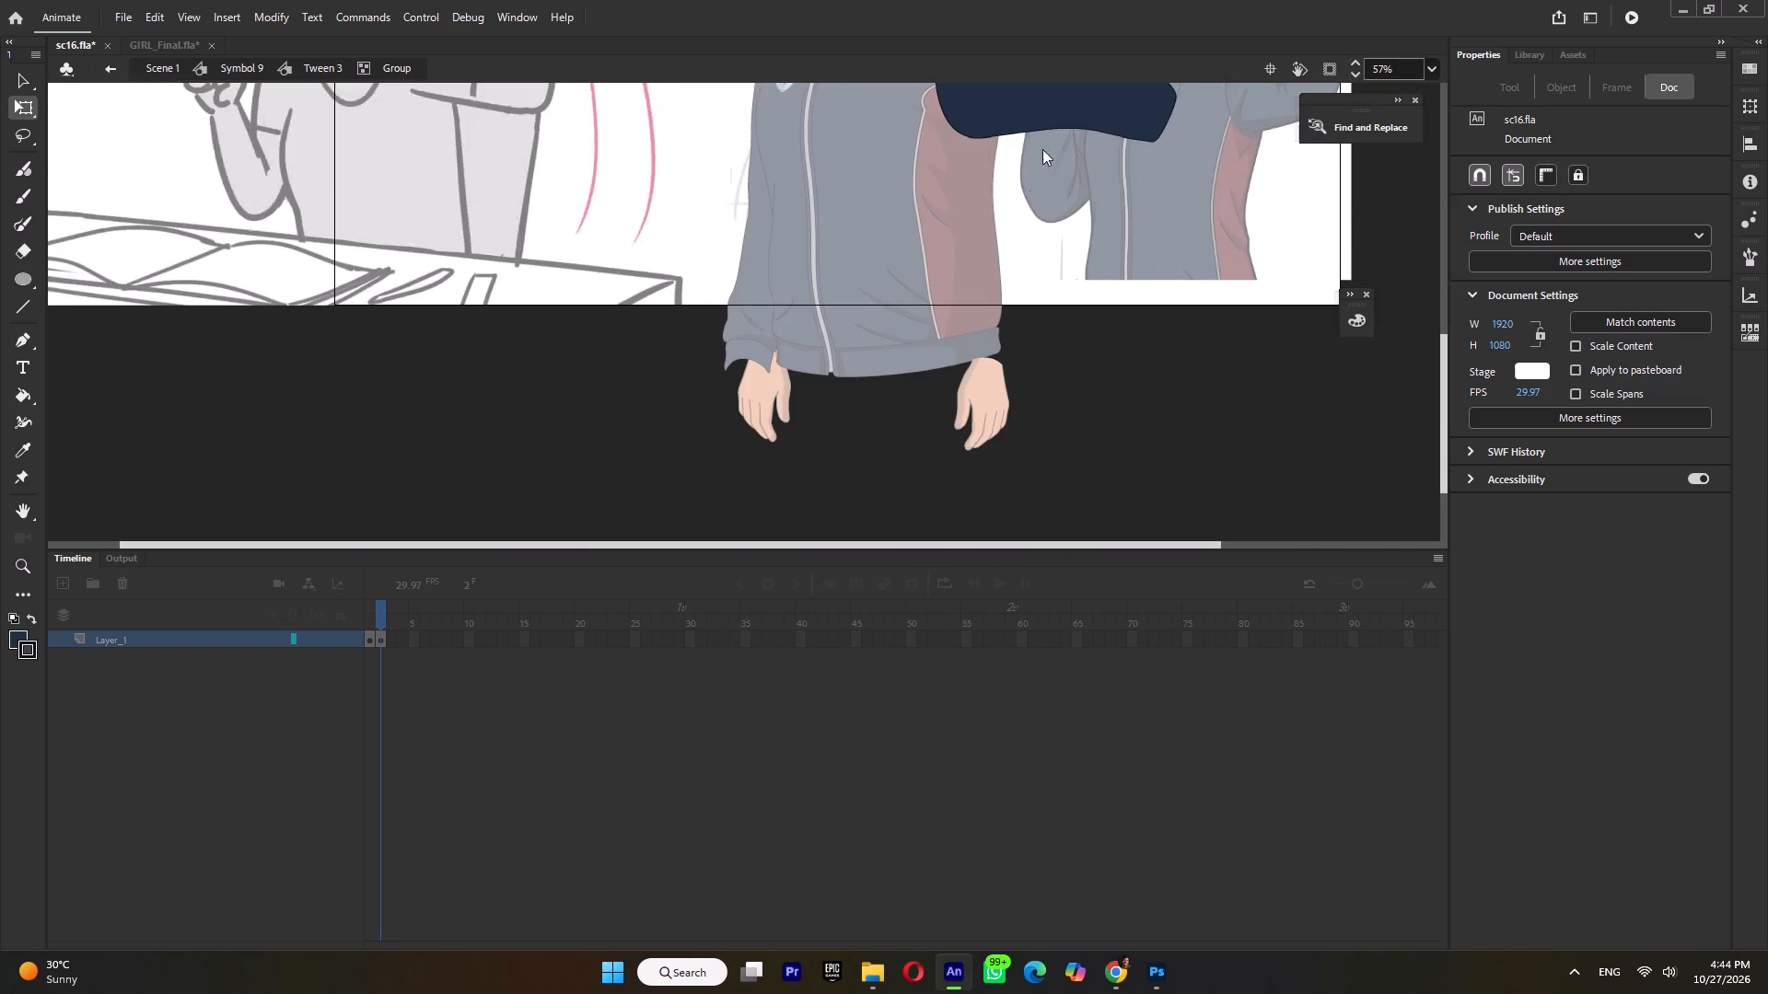
{"action": "scroll", "coordinate": [1047, 139], "scroll_direction": "up", "scroll_amount": 2}
{"action": "left_click", "coordinate": [1059, 400]}
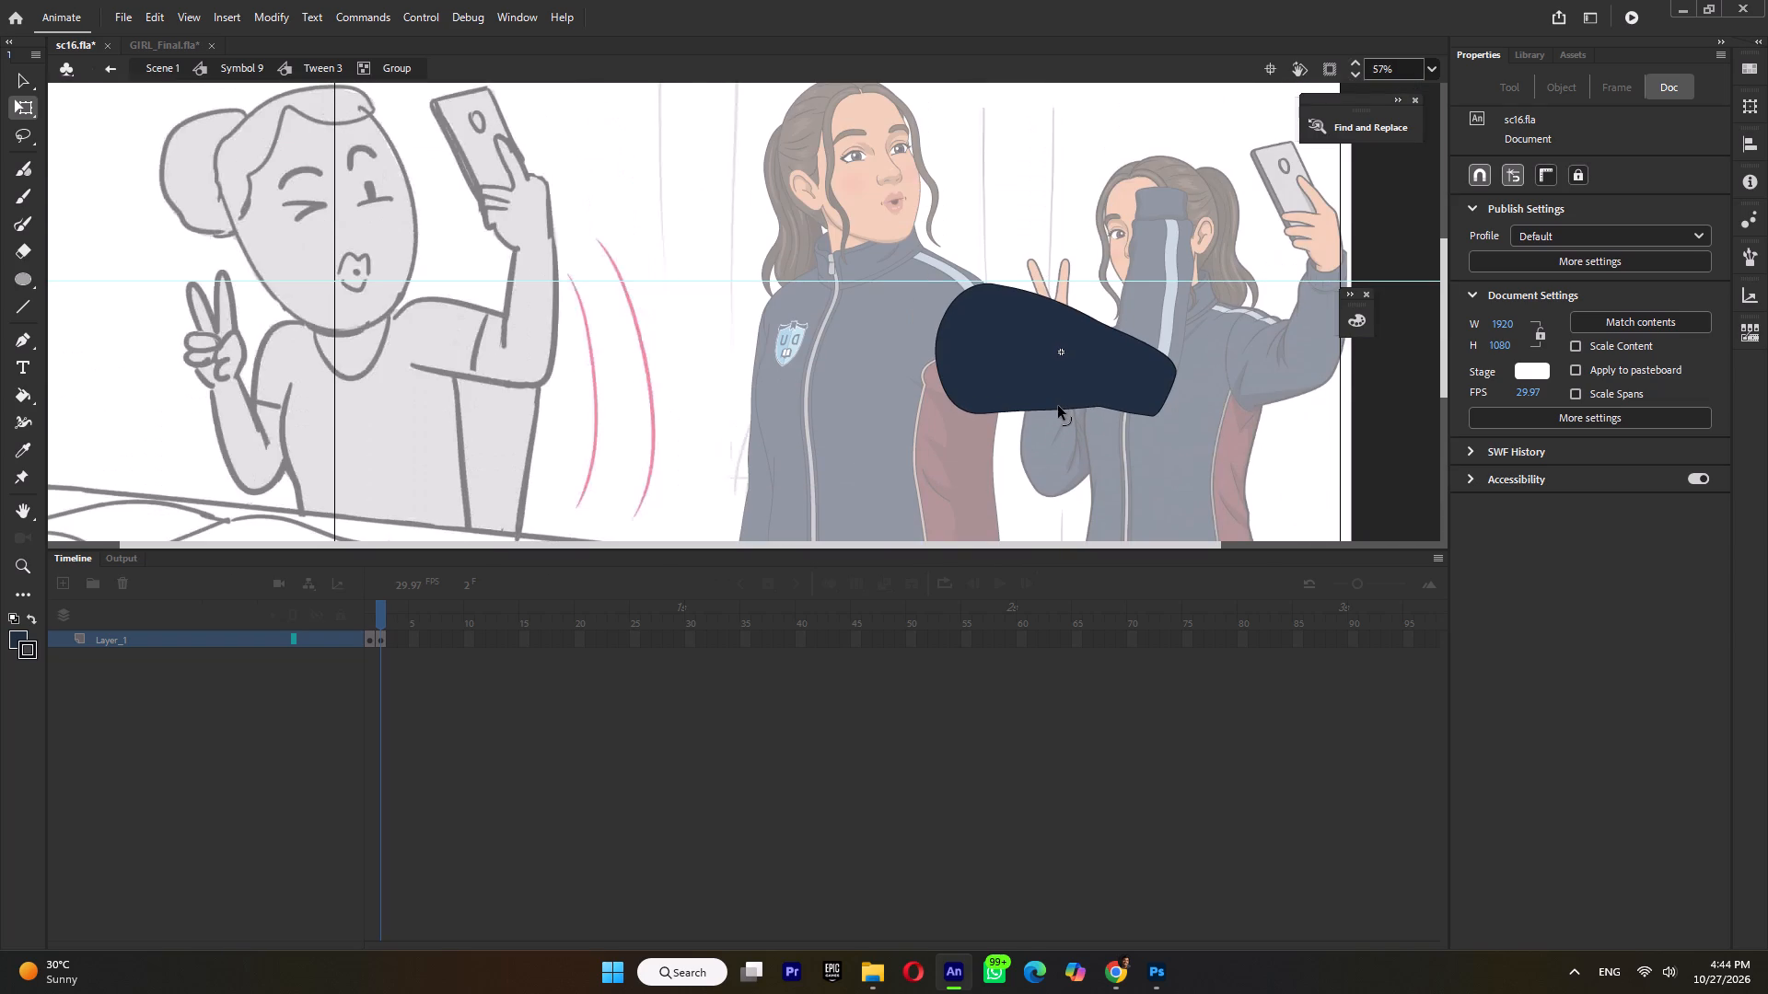
{"action": "left_click_drag", "start_coordinate": [1101, 407], "coordinate": [1101, 415]}
Return to Symbol 9 and switch the upper arm instance Tween 3 to its stripeless frame 2.
{"action": "double_click", "coordinate": [1262, 376]}
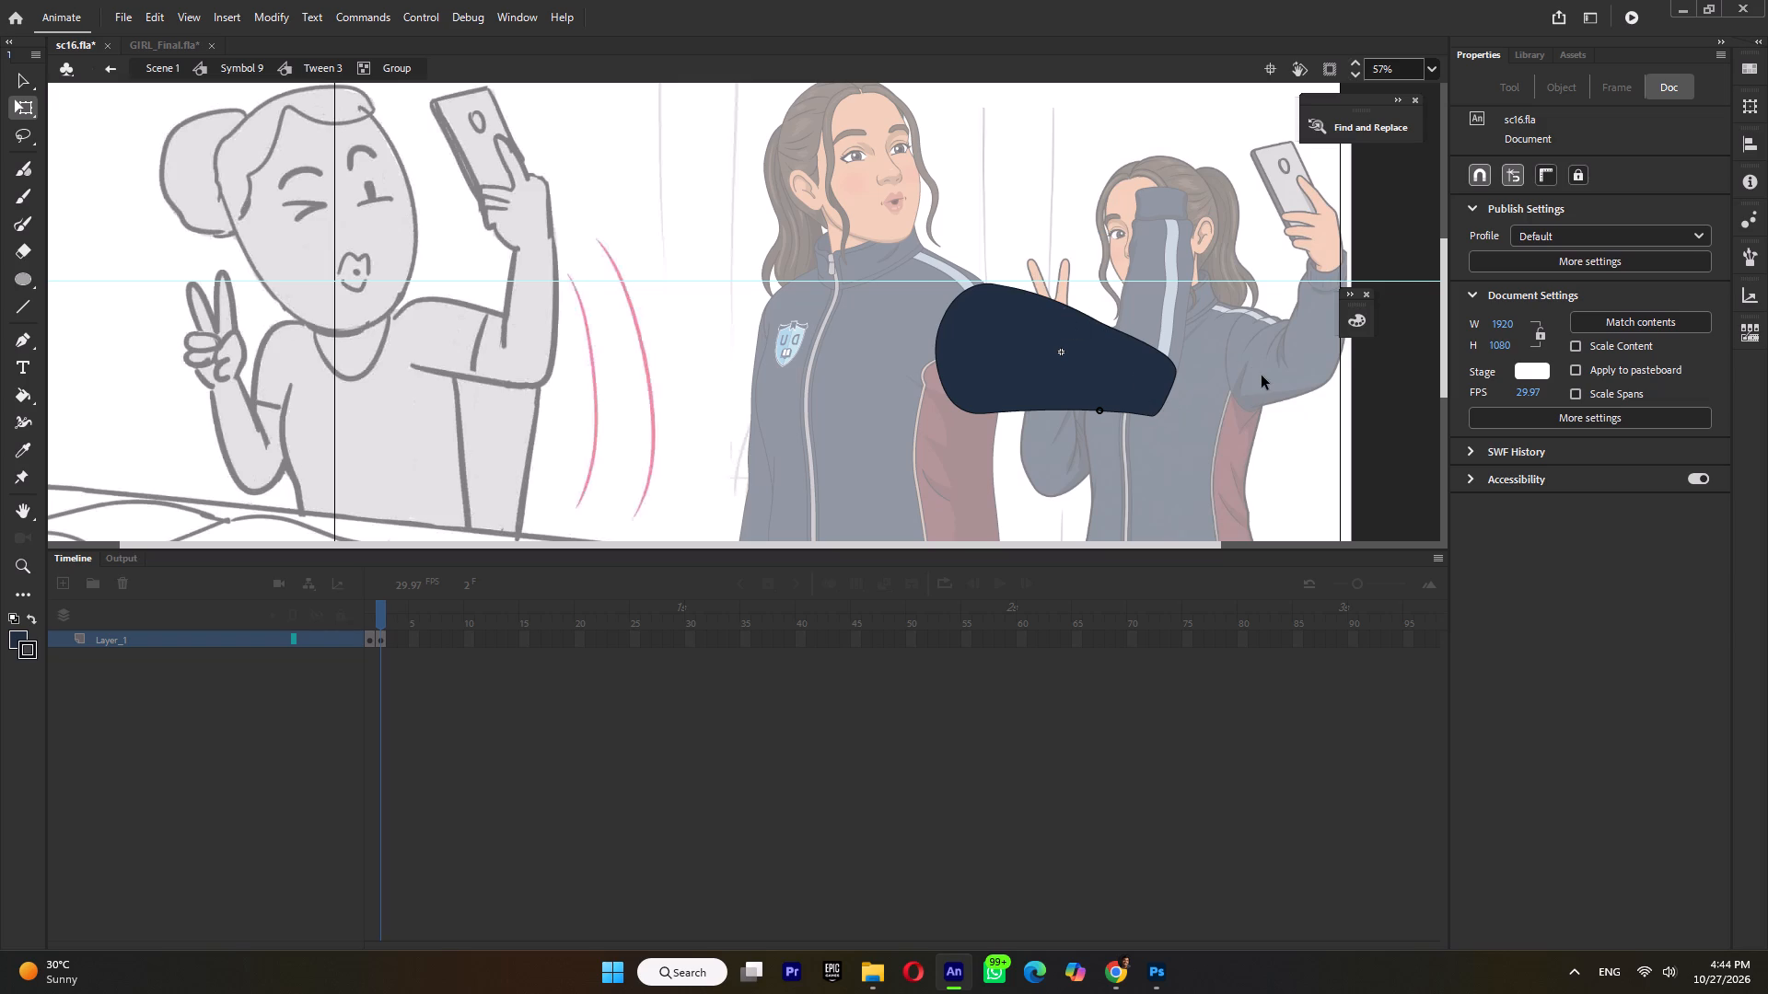
{"action": "triple_click", "coordinate": [1270, 392]}
{"action": "left_click_drag", "start_coordinate": [1282, 429], "coordinate": [1251, 376]}
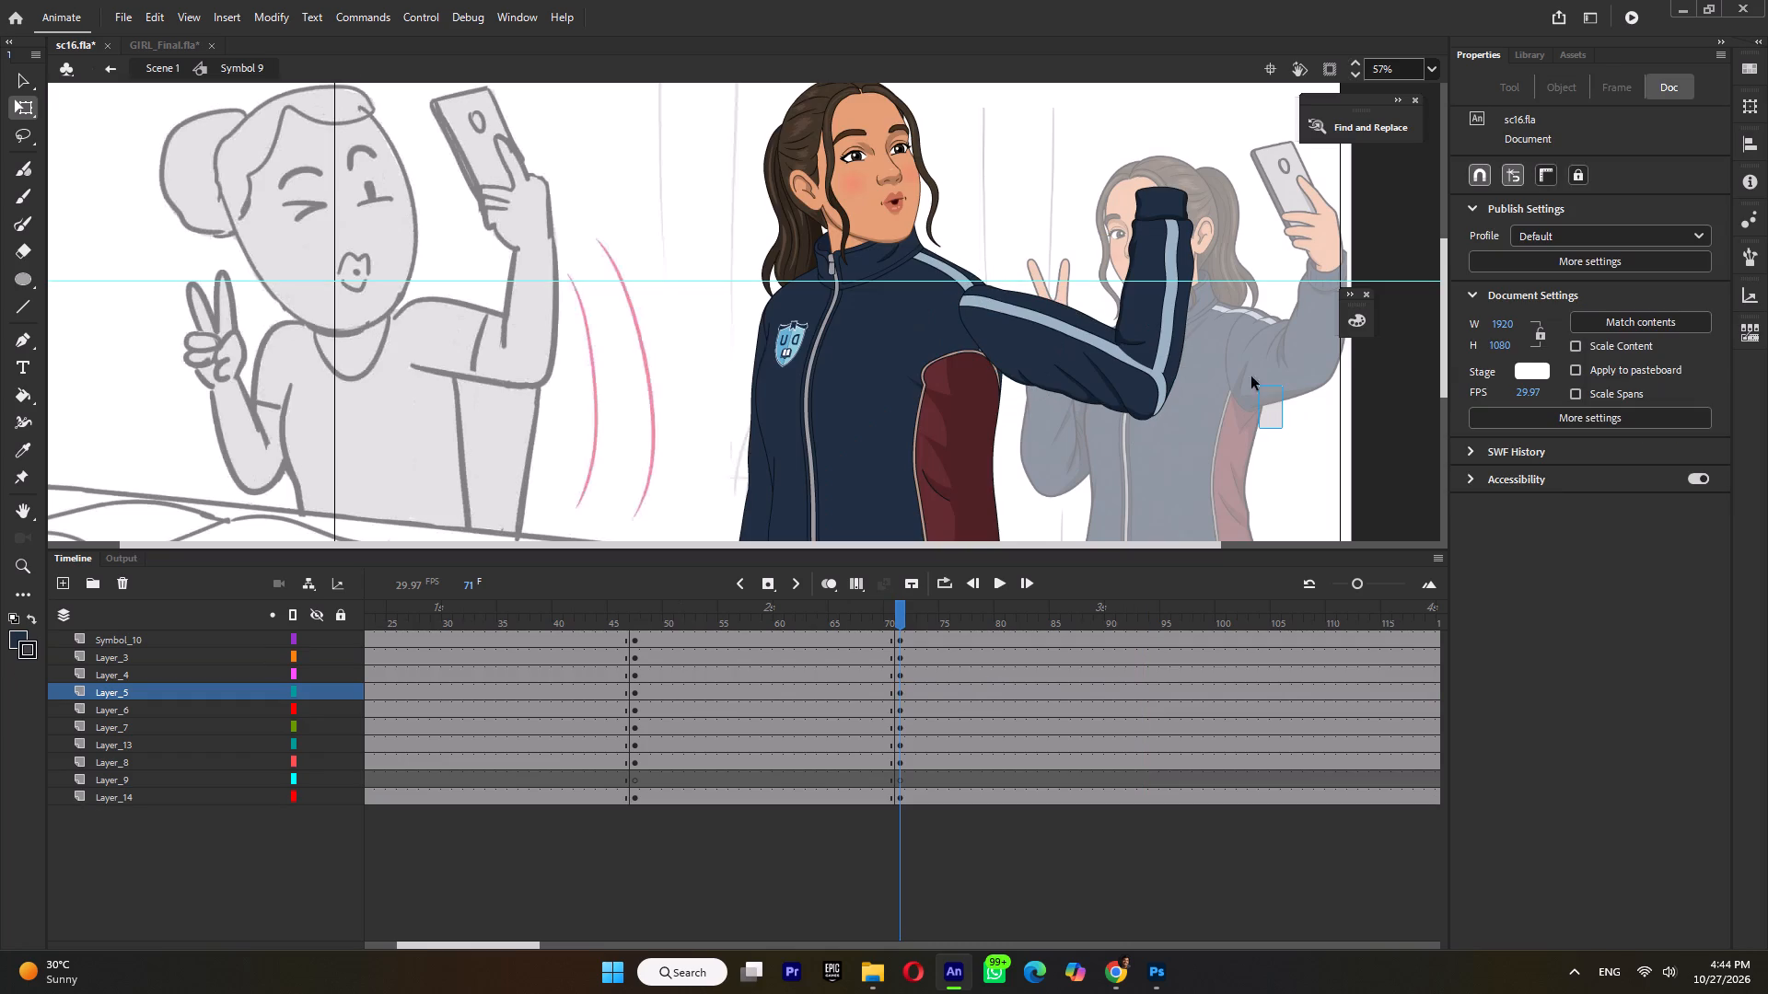
{"action": "left_click_drag", "start_coordinate": [1251, 376], "coordinate": [1242, 365]}
{"action": "left_click", "coordinate": [1018, 341]}
{"action": "left_click", "coordinate": [1508, 435]}
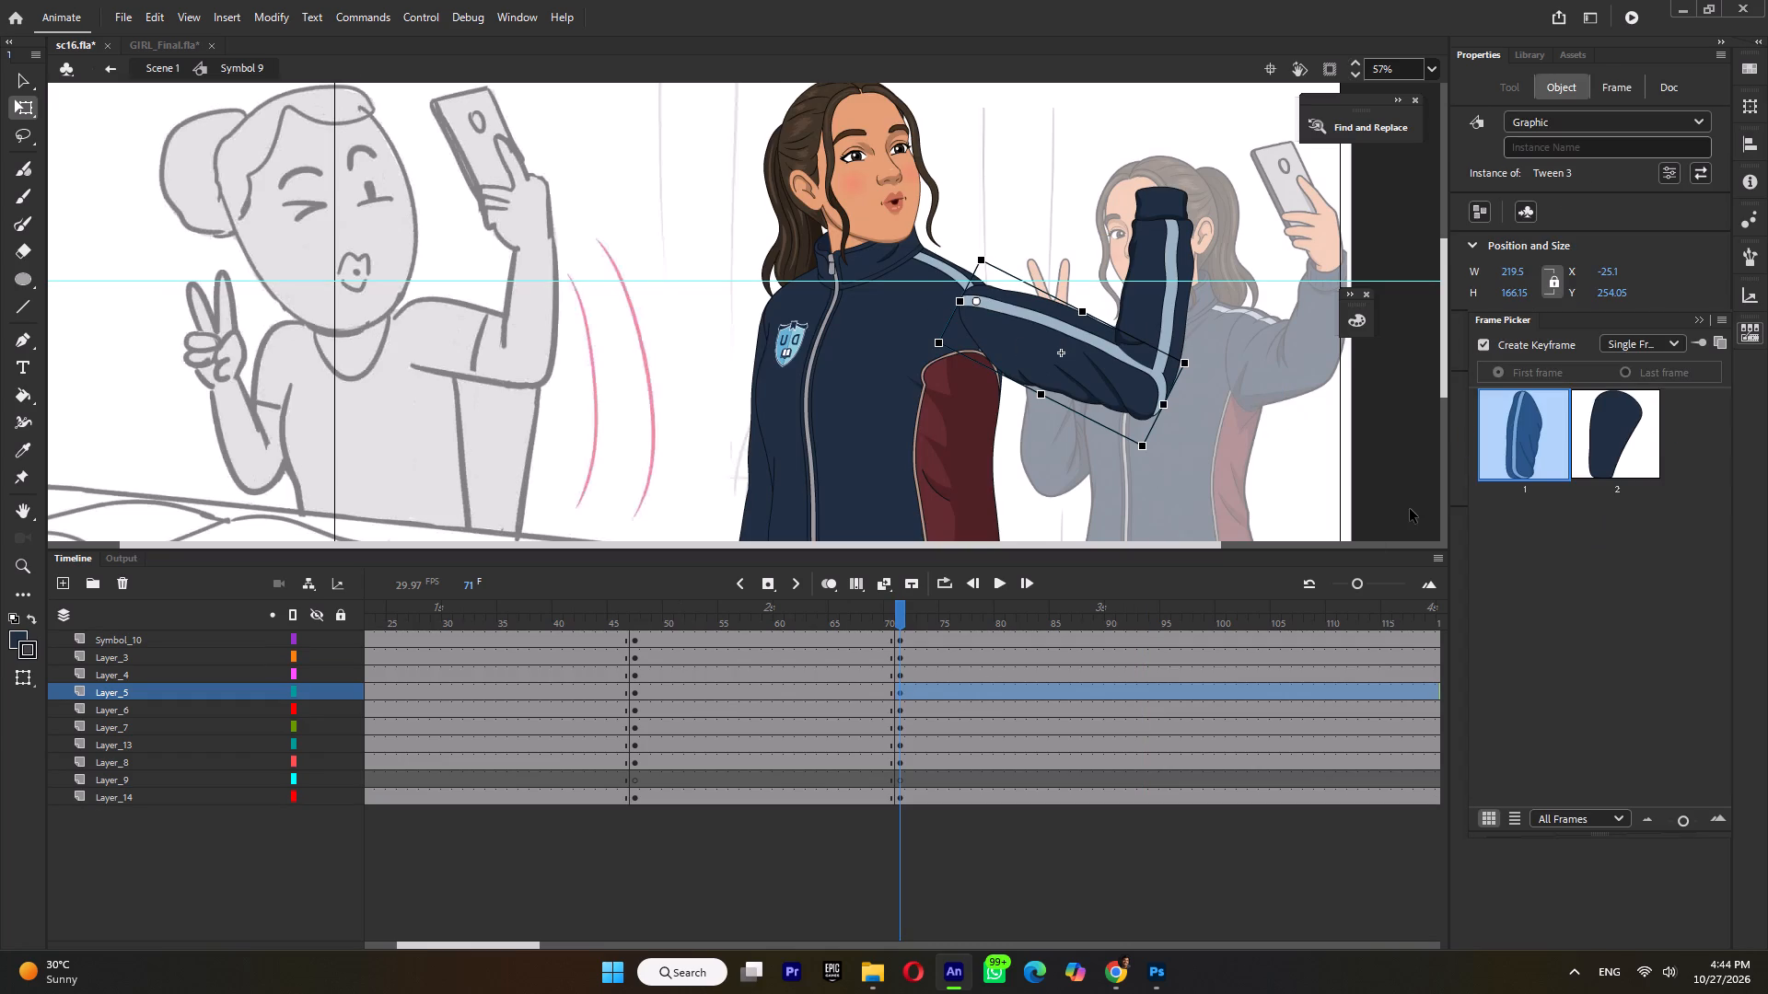
{"action": "left_click", "coordinate": [1588, 457]}
Return to Scene 1 and move the selfie reference's Layer_4 below the rig's Layer_3.
{"action": "triple_click", "coordinate": [1274, 436]}
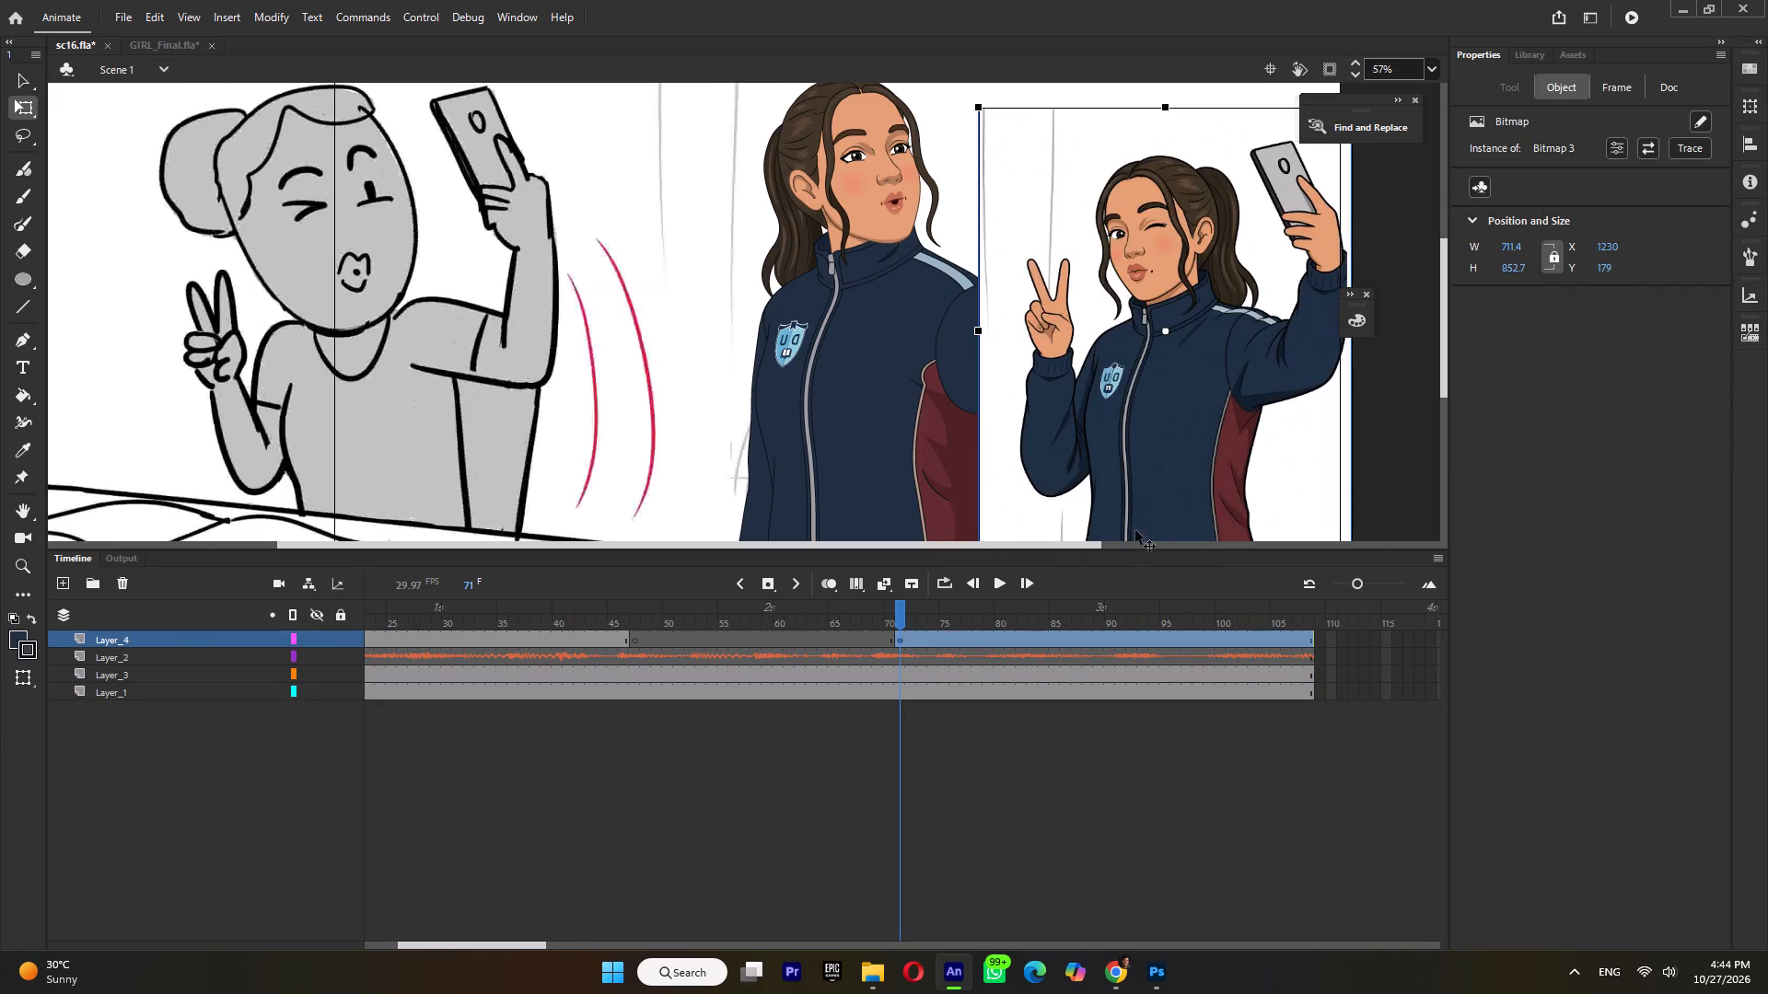
{"action": "left_click_drag", "start_coordinate": [157, 640], "coordinate": [148, 684]}
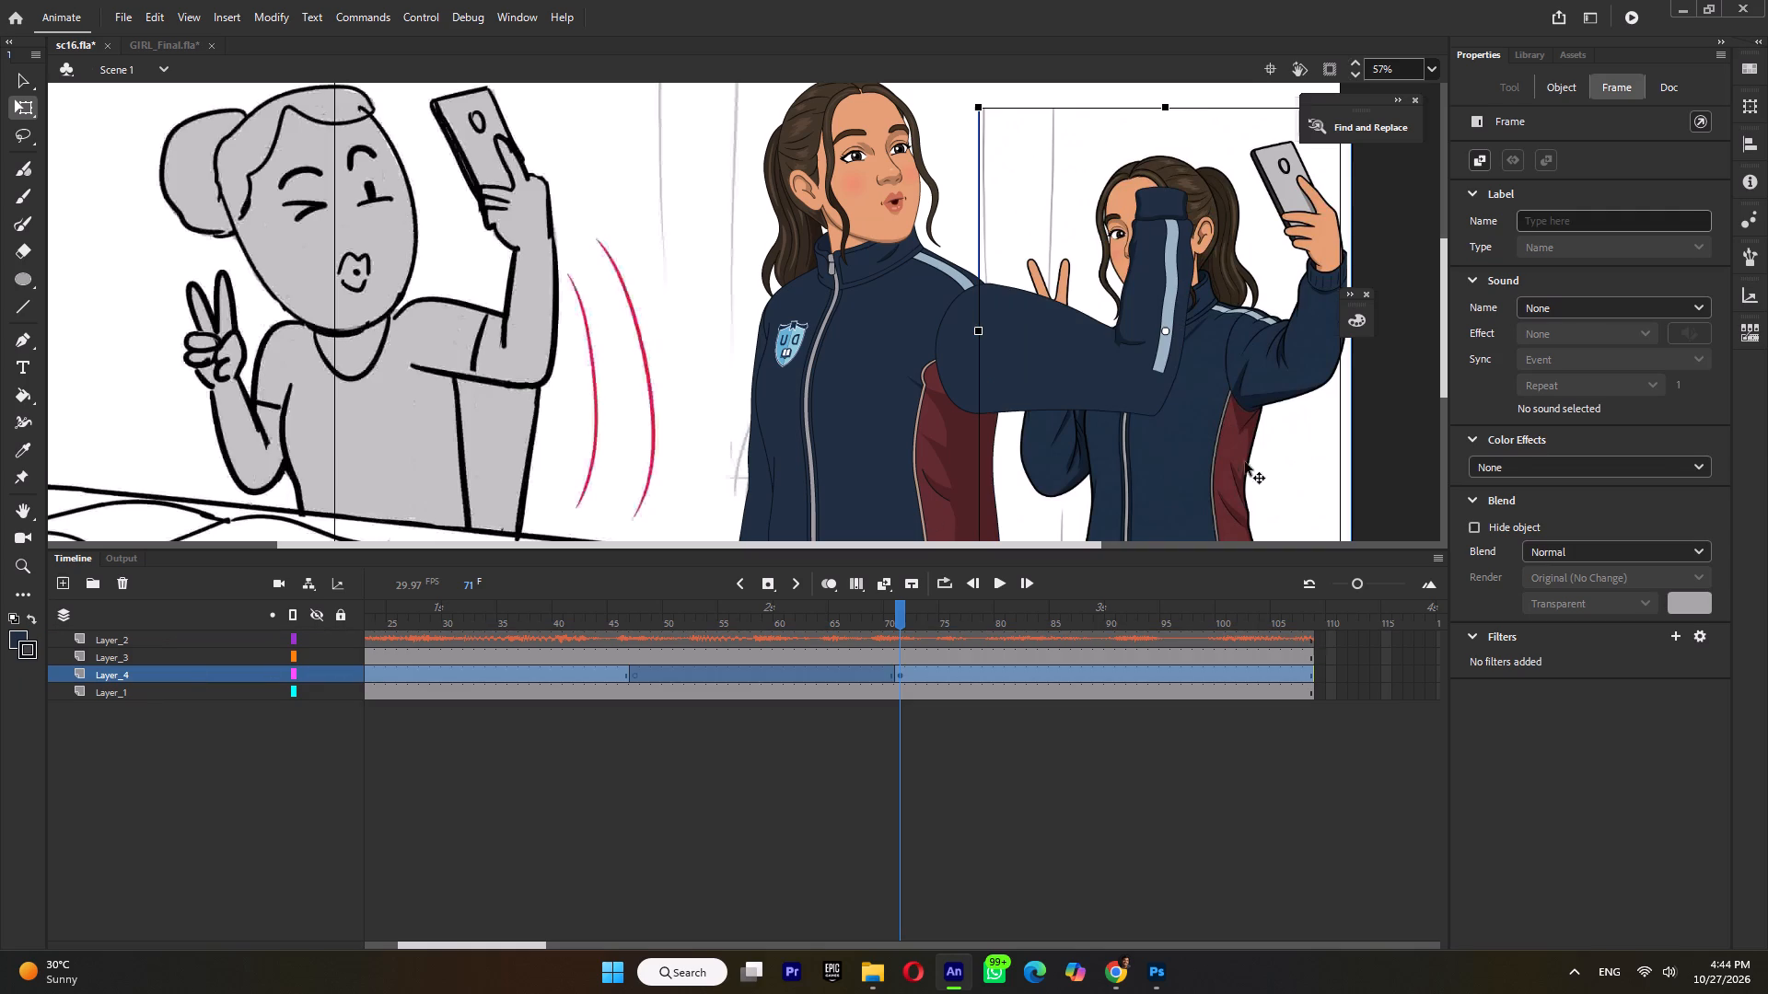
Enlarge the selfie reference bitmap to about 931 × 1116 and place it beside the rig at about X 1546, Y -54.
{"action": "left_click_drag", "start_coordinate": [1283, 479], "coordinate": [1017, 457]}
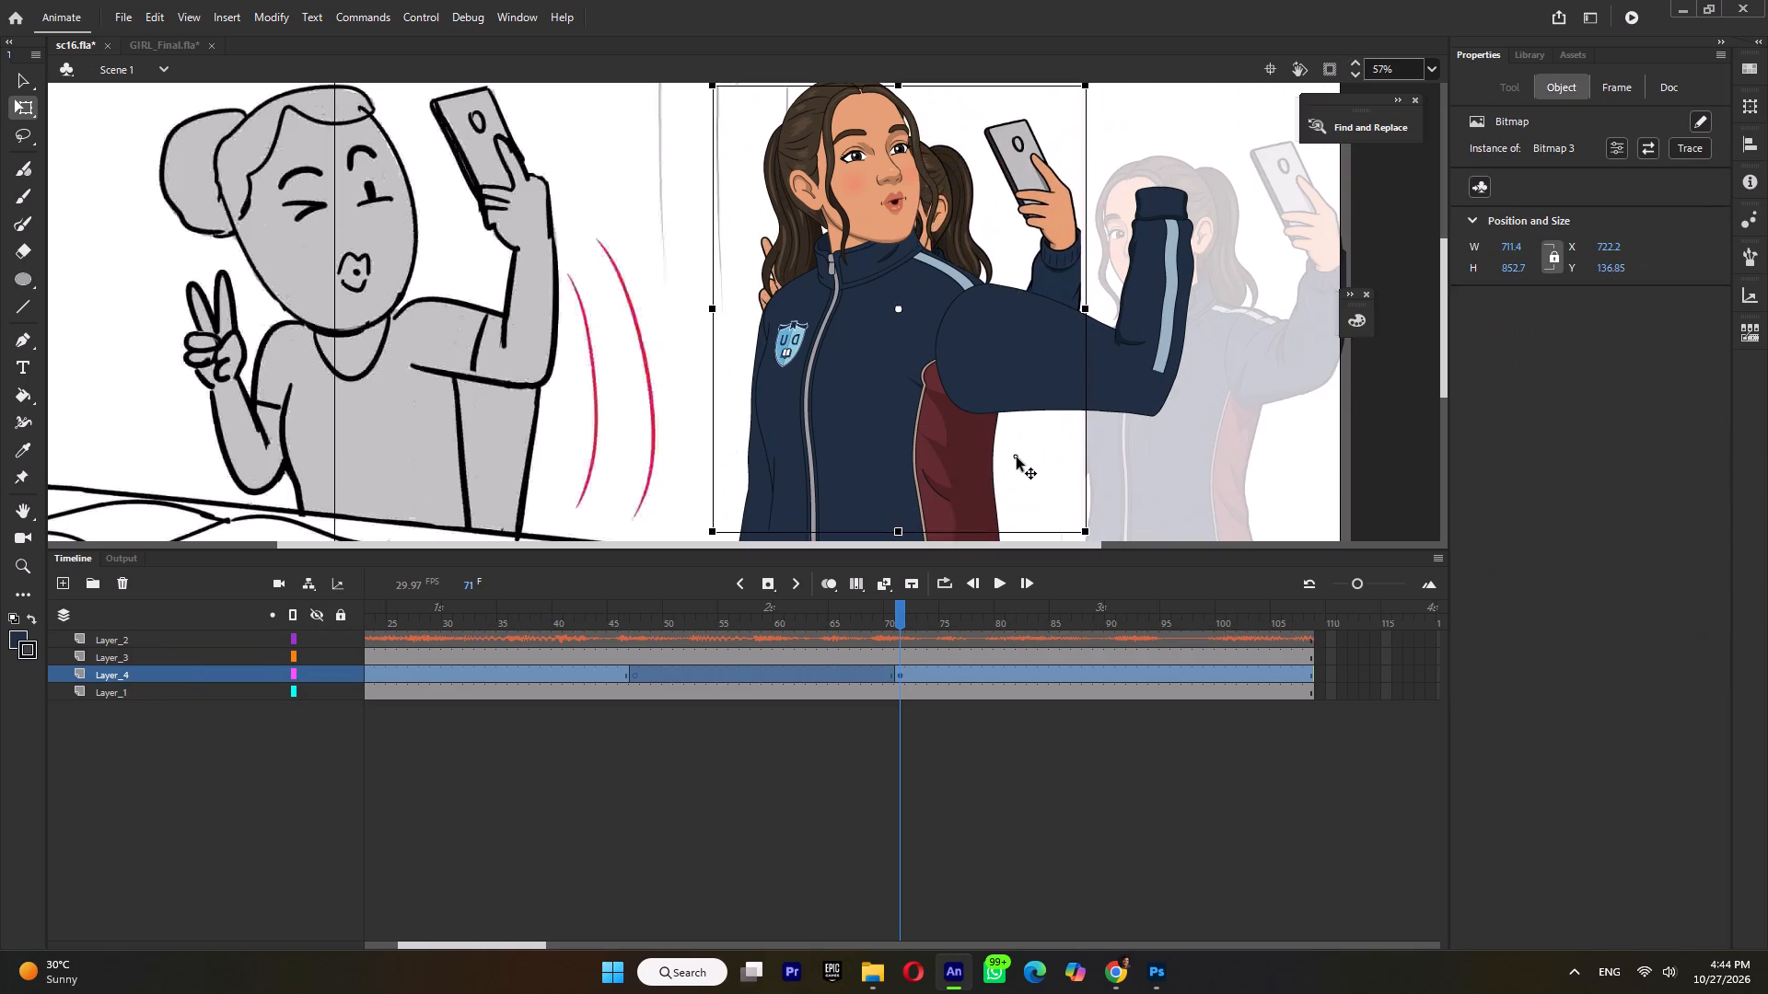
{"action": "left_click_drag", "start_coordinate": [1017, 457], "coordinate": [1017, 460]}
{"action": "scroll", "coordinate": [1055, 458], "scroll_direction": "down", "scroll_amount": 2, "text": "ctrl"}
{"action": "left_click_drag", "start_coordinate": [960, 223], "coordinate": [998, 192], "text": "shift"}
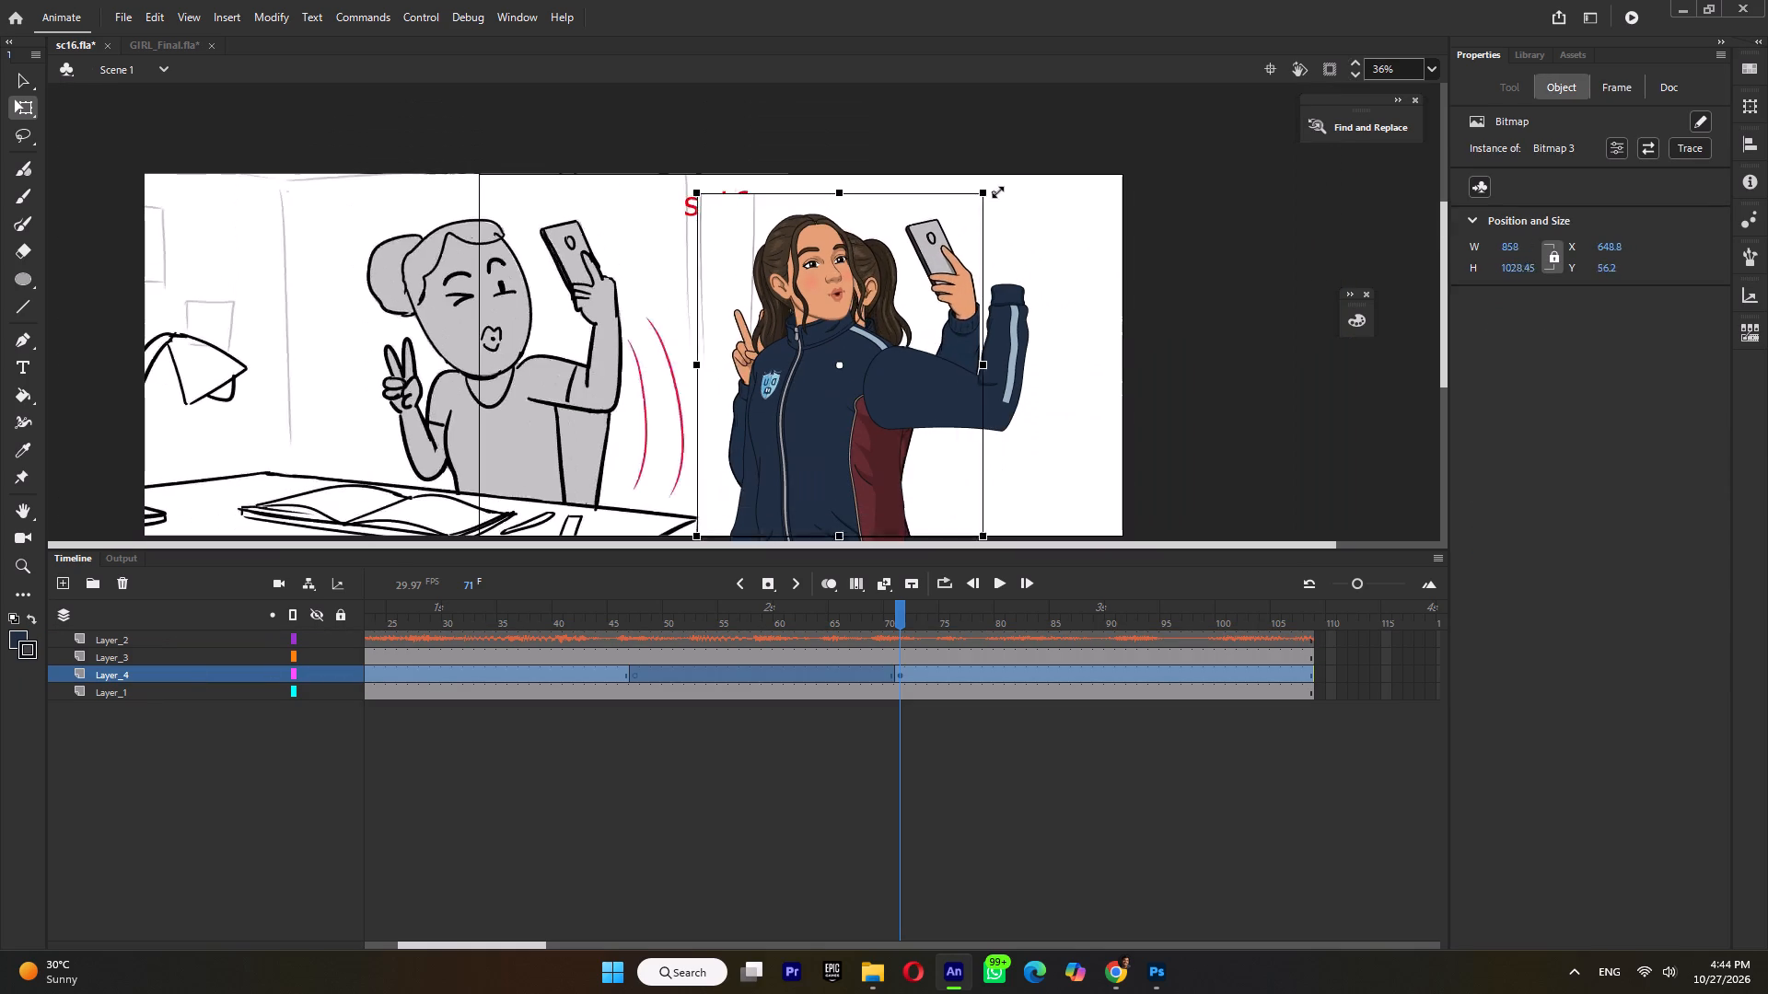
{"action": "left_click_drag", "start_coordinate": [998, 192], "coordinate": [1016, 179], "text": "shift"}
{"action": "scroll", "coordinate": [968, 307], "scroll_direction": "up", "scroll_amount": 2, "text": "ctrl"}
{"action": "left_click_drag", "start_coordinate": [959, 265], "coordinate": [1015, 158]}
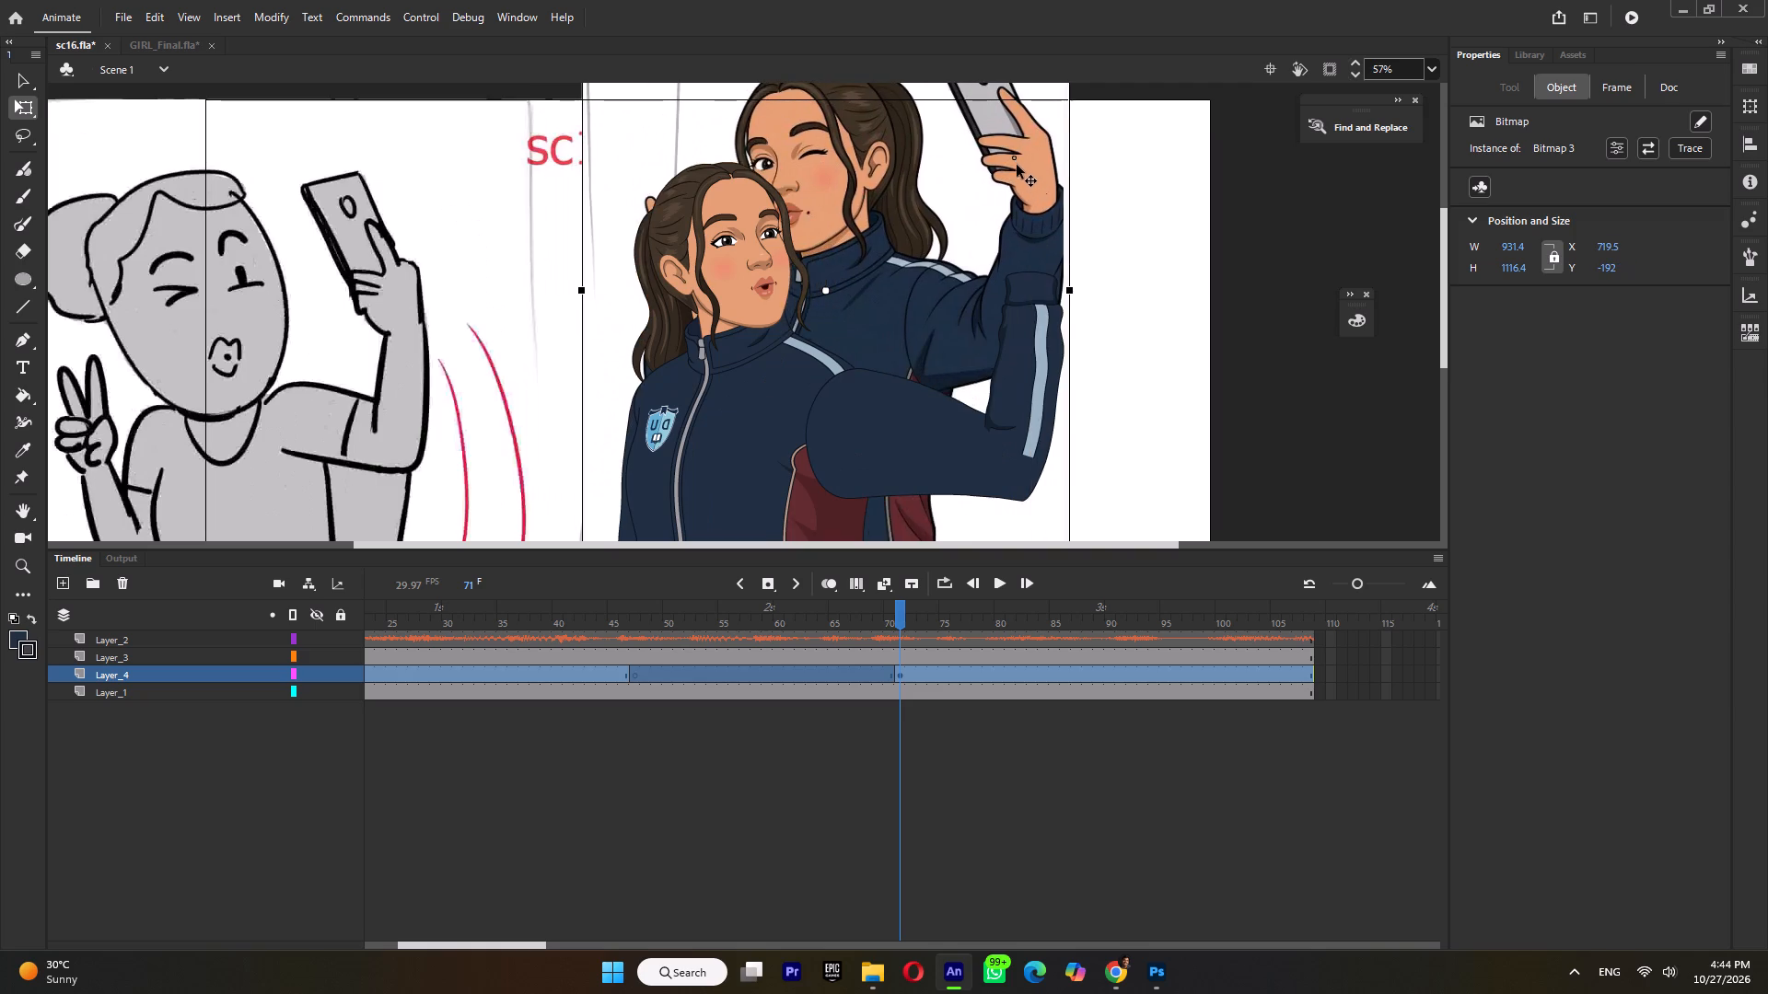
{"action": "scroll", "coordinate": [1088, 197], "scroll_direction": "down", "scroll_amount": 5, "text": "ctrl"}
{"action": "left_click_drag", "start_coordinate": [888, 183], "coordinate": [1064, 213]}
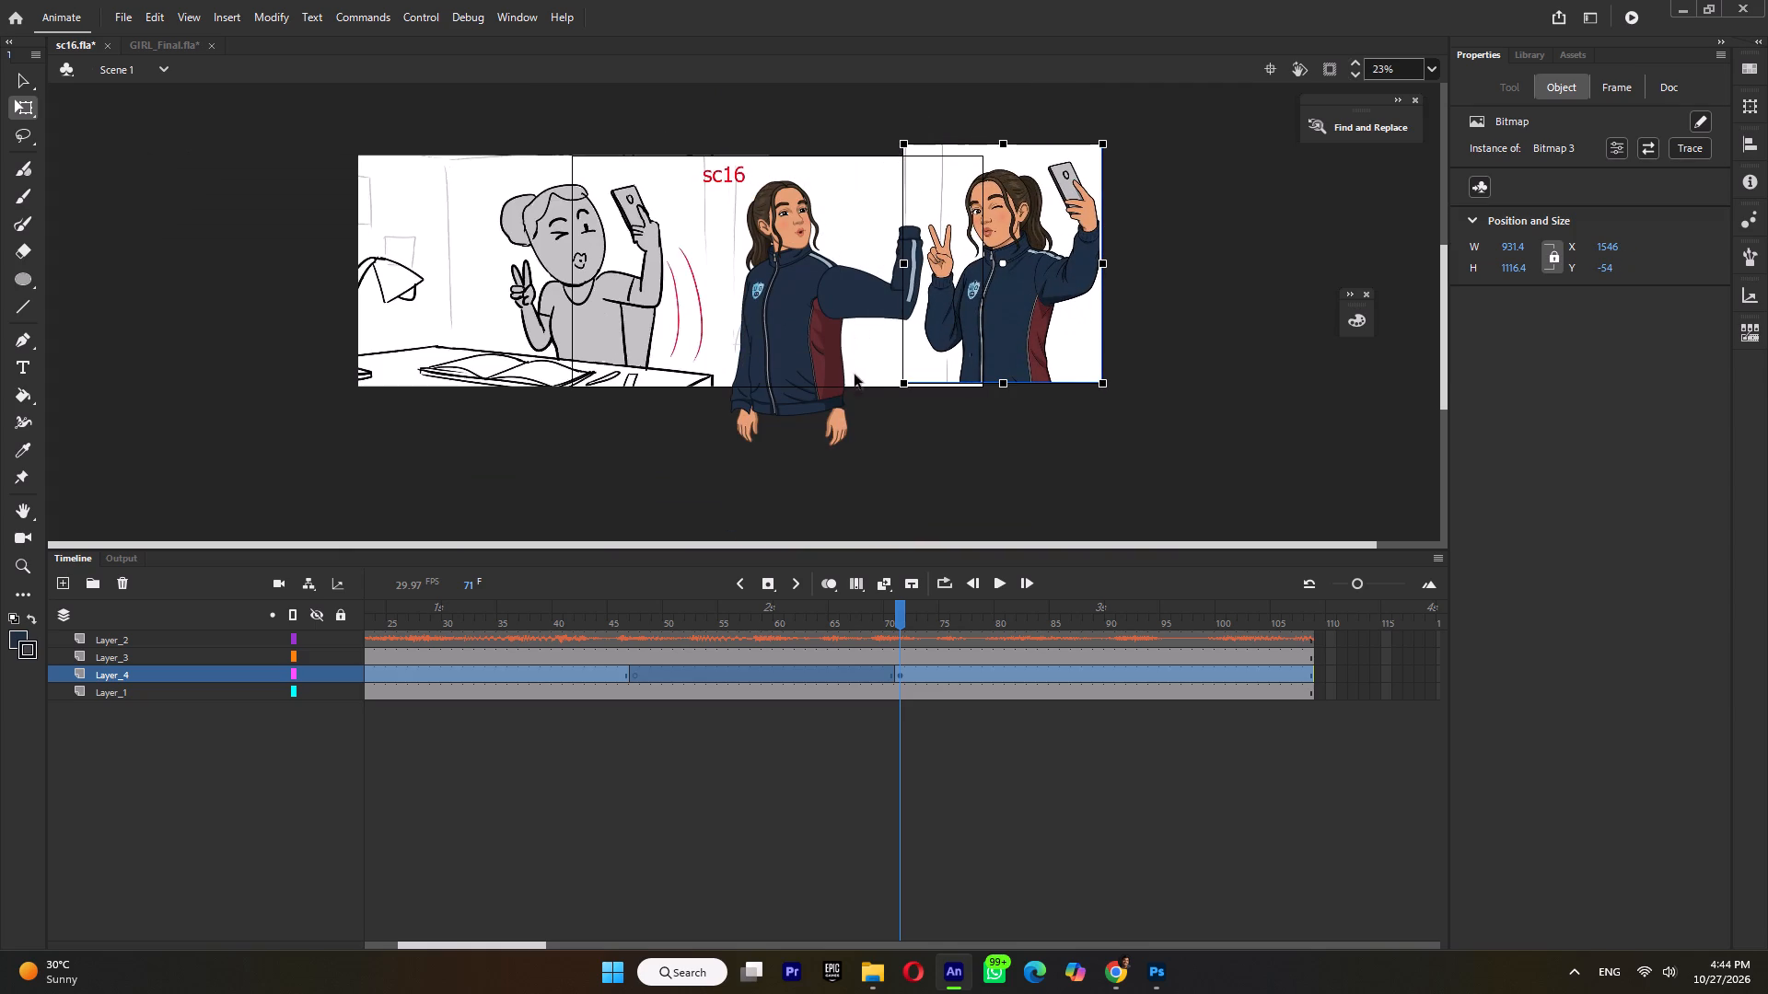
Open torso symbol Tween 4 inside Symbol 9 and add a keyframe at frame 3 carrying over the jacket artwork.
{"action": "left_click", "coordinate": [838, 360]}
{"action": "double_click", "coordinate": [838, 360]}
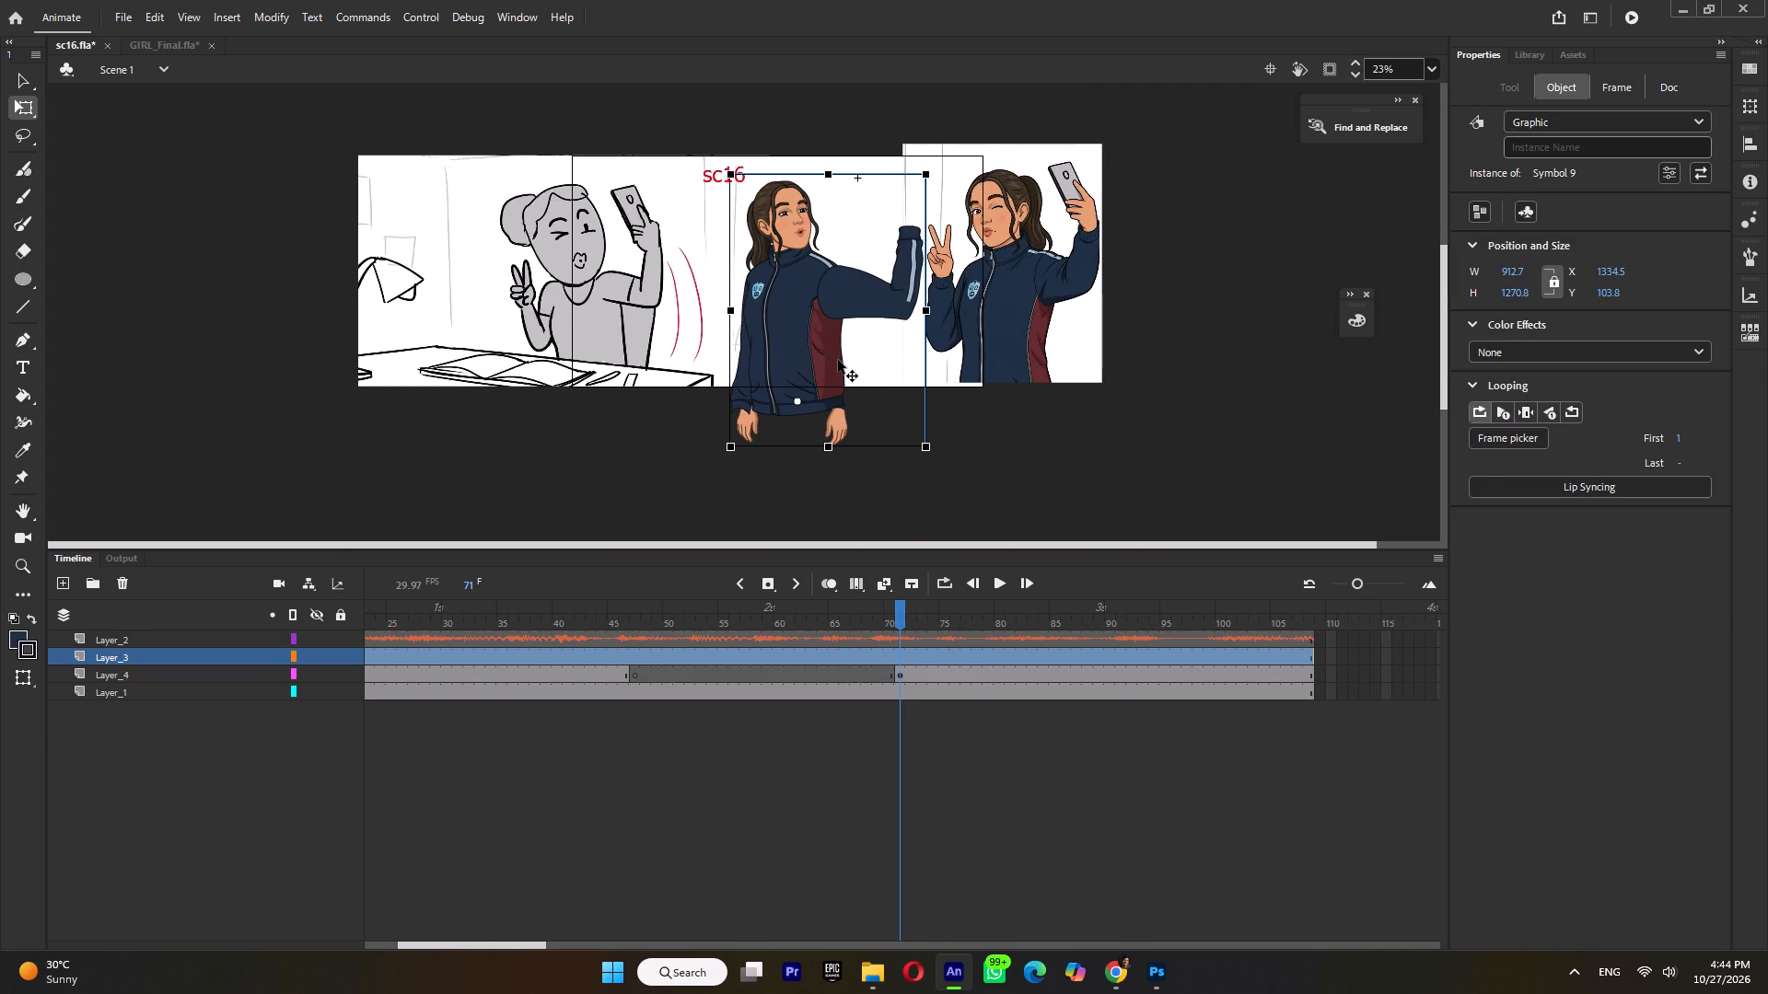
{"action": "double_click", "coordinate": [838, 360]}
{"action": "left_click", "coordinate": [612, 481]}
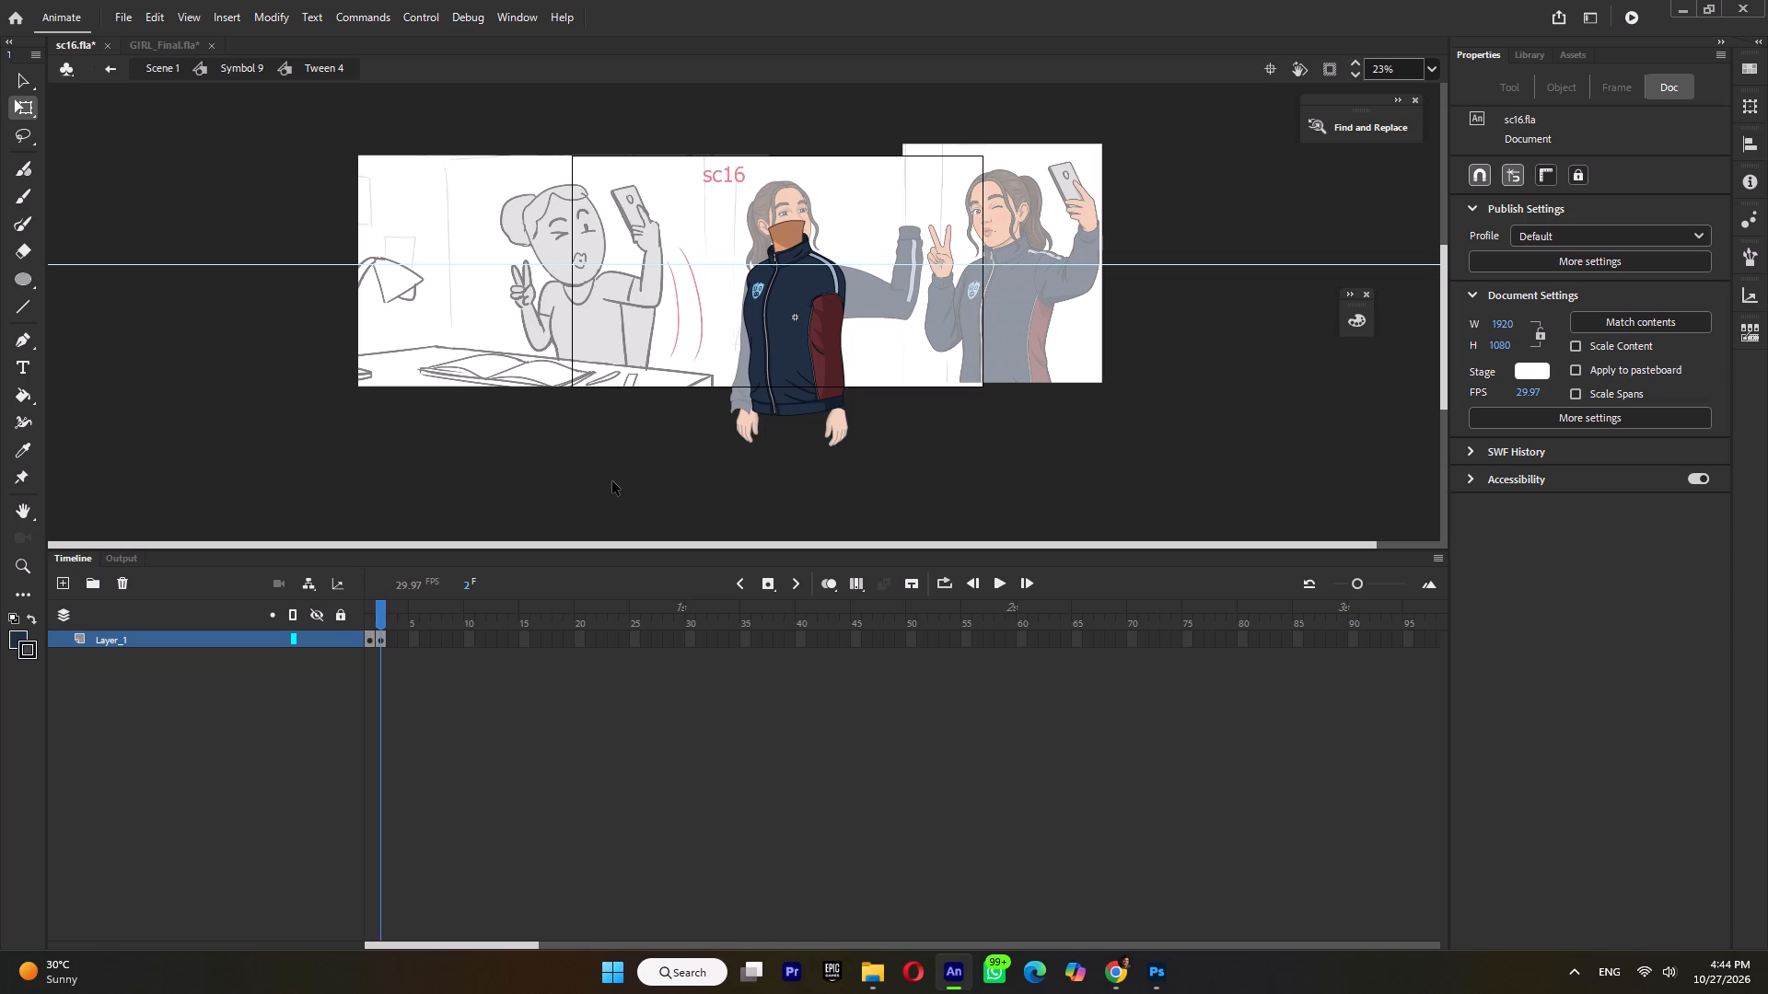
{"action": "left_click", "coordinate": [804, 379]}
{"action": "key", "text": "F5"}
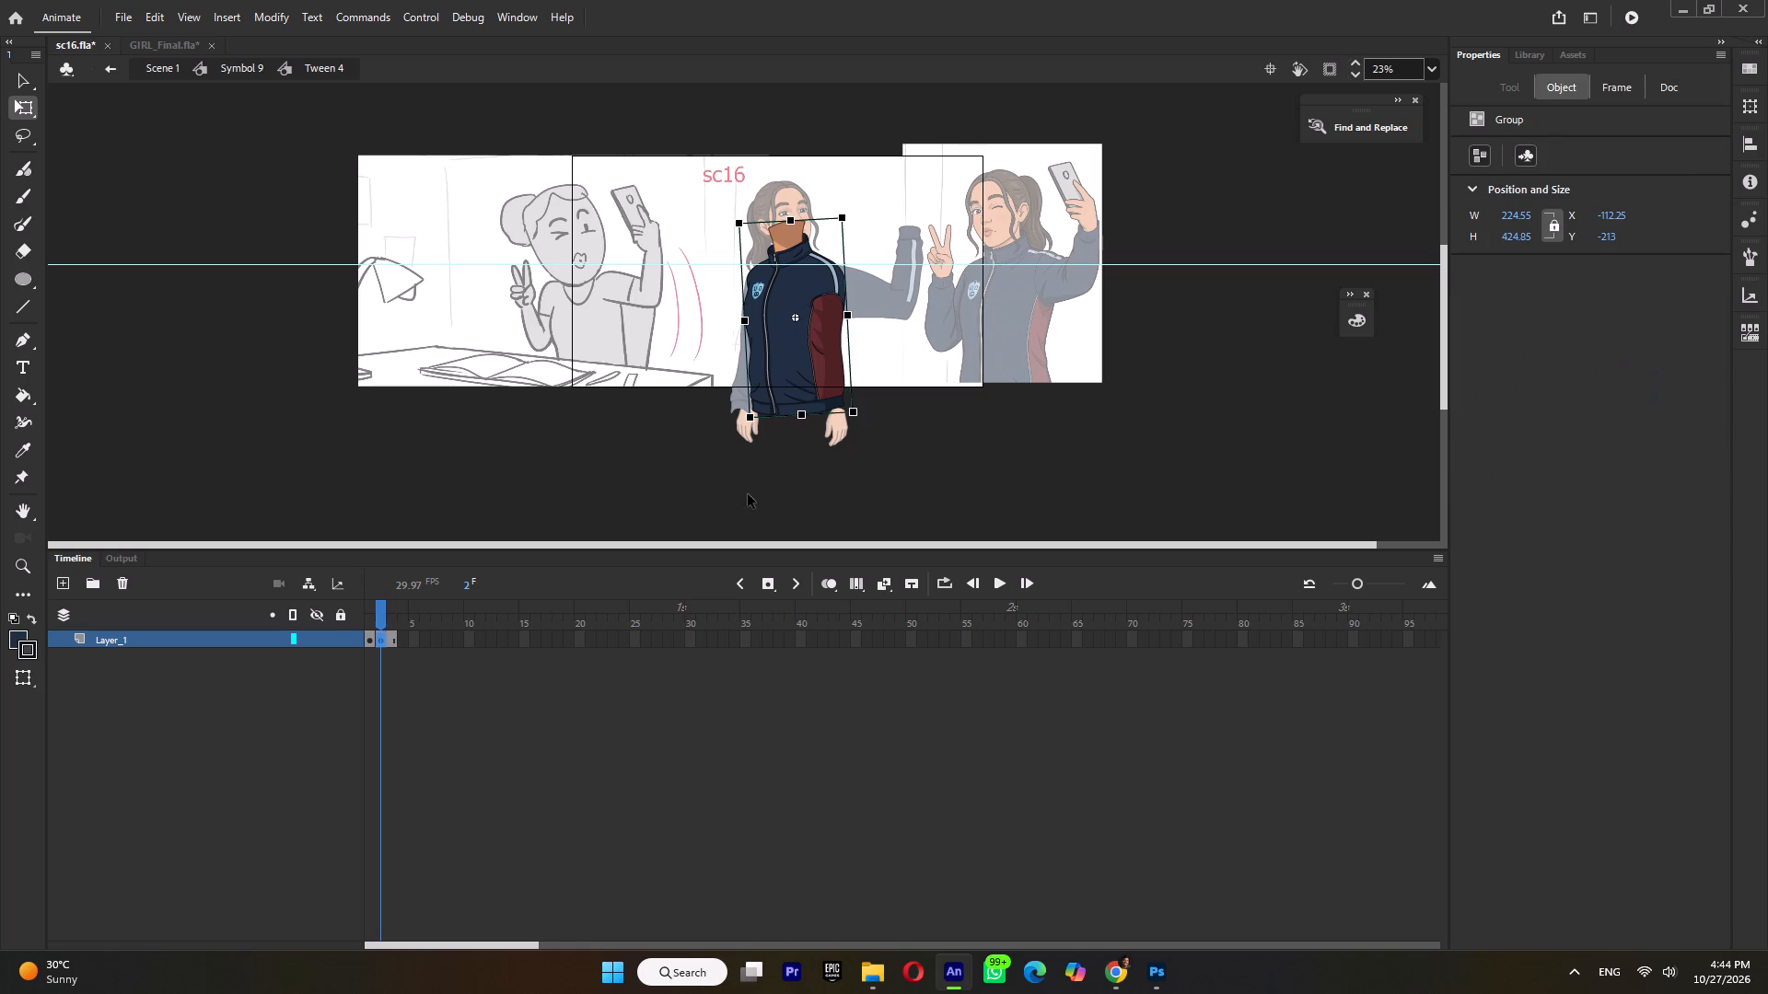
{"action": "key", "text": "F6"}
Inside the frame 3 jacket's nested group, pull the maroon side panel's outer edge inward at the waist, leave the group and save sc16.
{"action": "scroll", "coordinate": [824, 332], "scroll_direction": "up", "scroll_amount": 4, "text": "ctrl"}
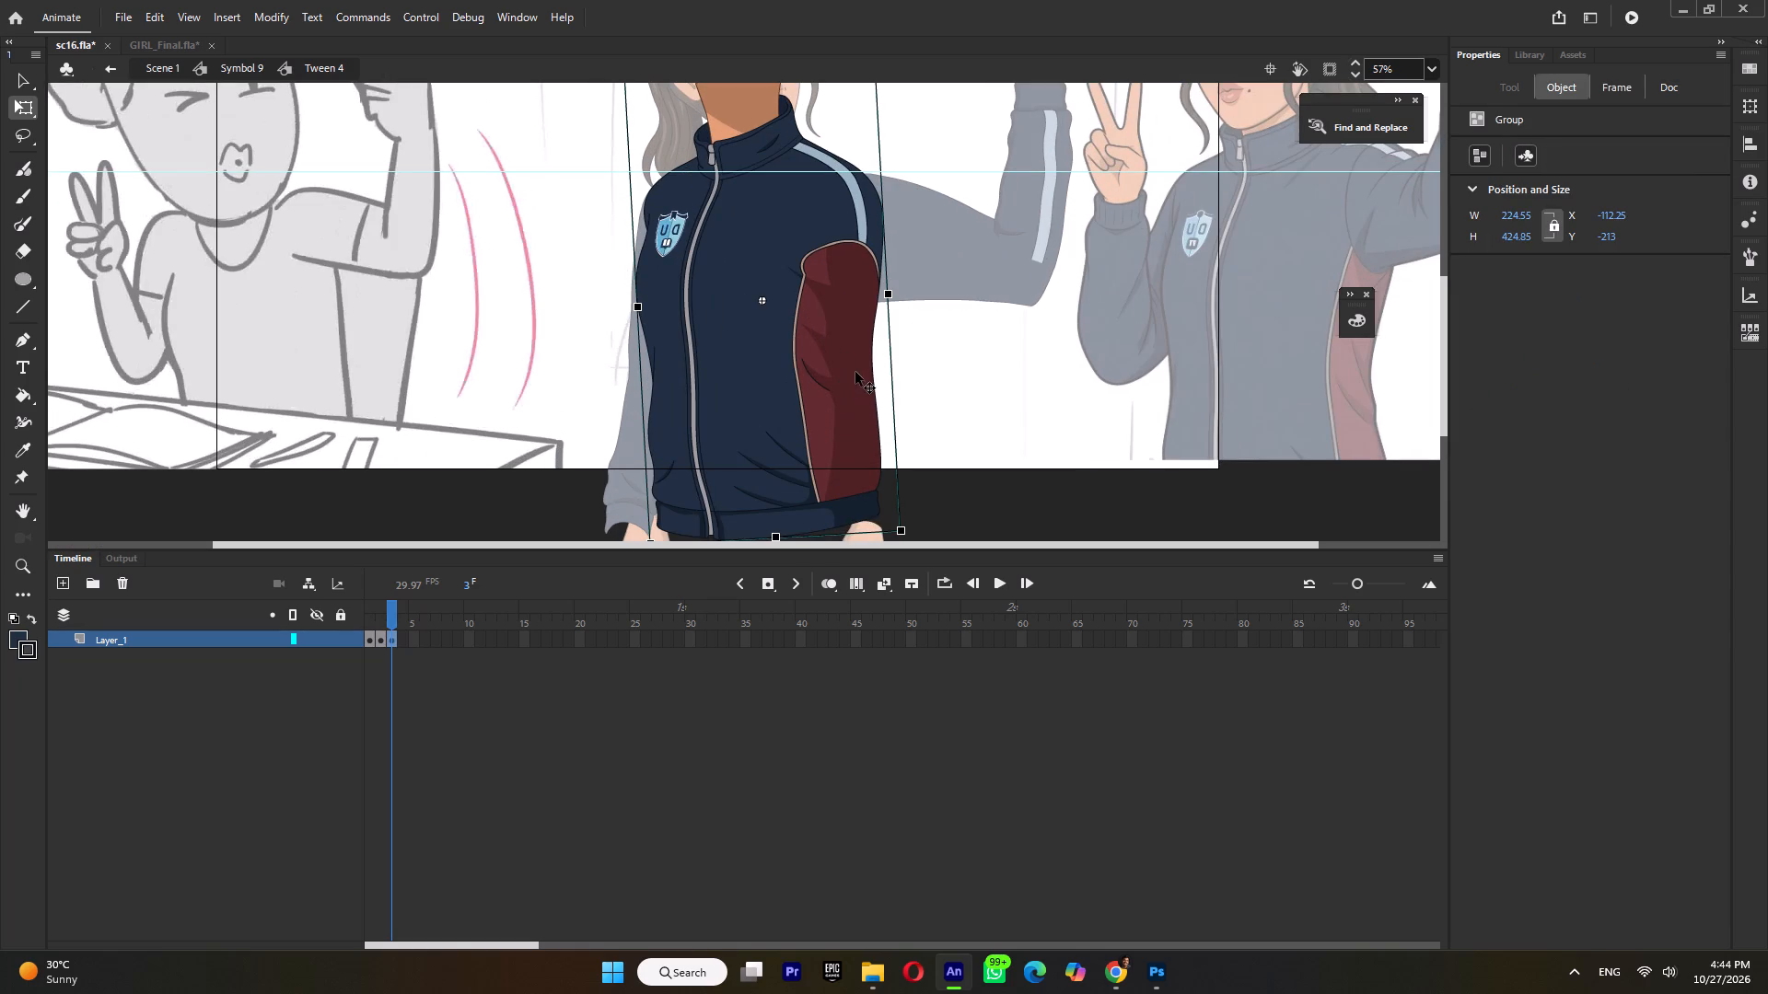
{"action": "double_click", "coordinate": [866, 378]}
{"action": "double_click", "coordinate": [873, 380]}
{"action": "left_click_drag", "start_coordinate": [875, 380], "coordinate": [862, 385]}
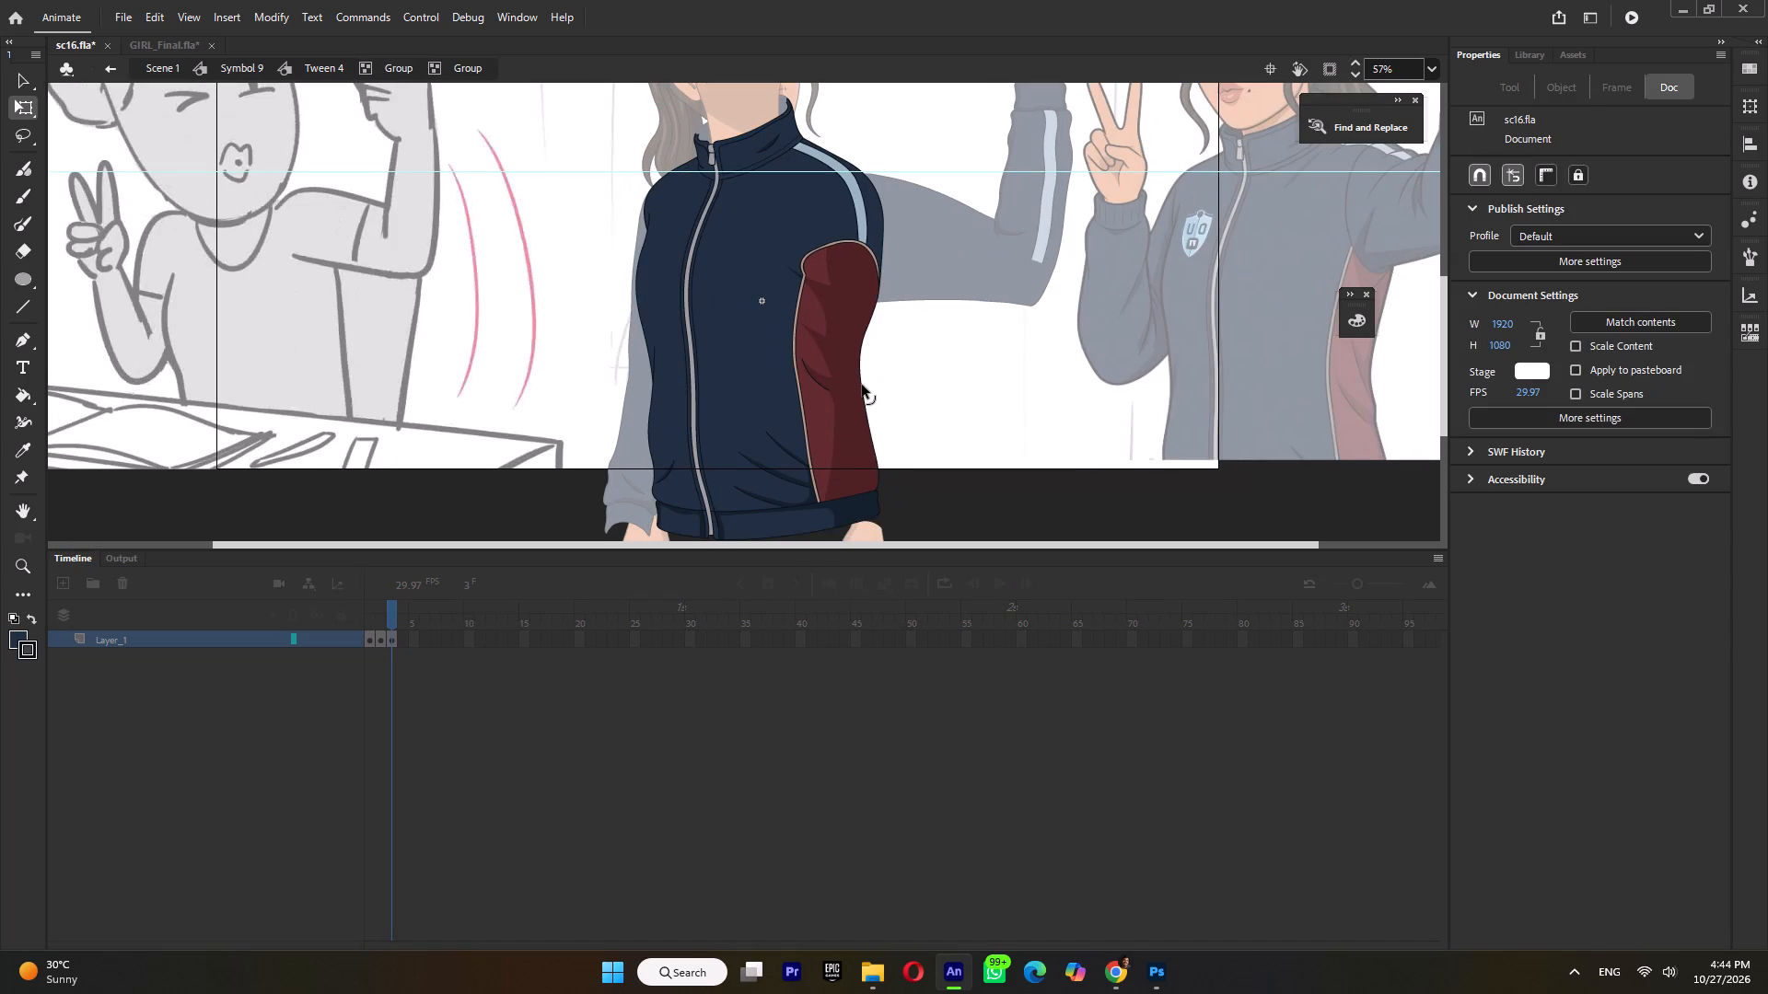
{"action": "left_click_drag", "start_coordinate": [862, 385], "coordinate": [861, 402]}
{"action": "double_click", "coordinate": [1018, 414]}
{"action": "key", "text": "ctrl+s"}
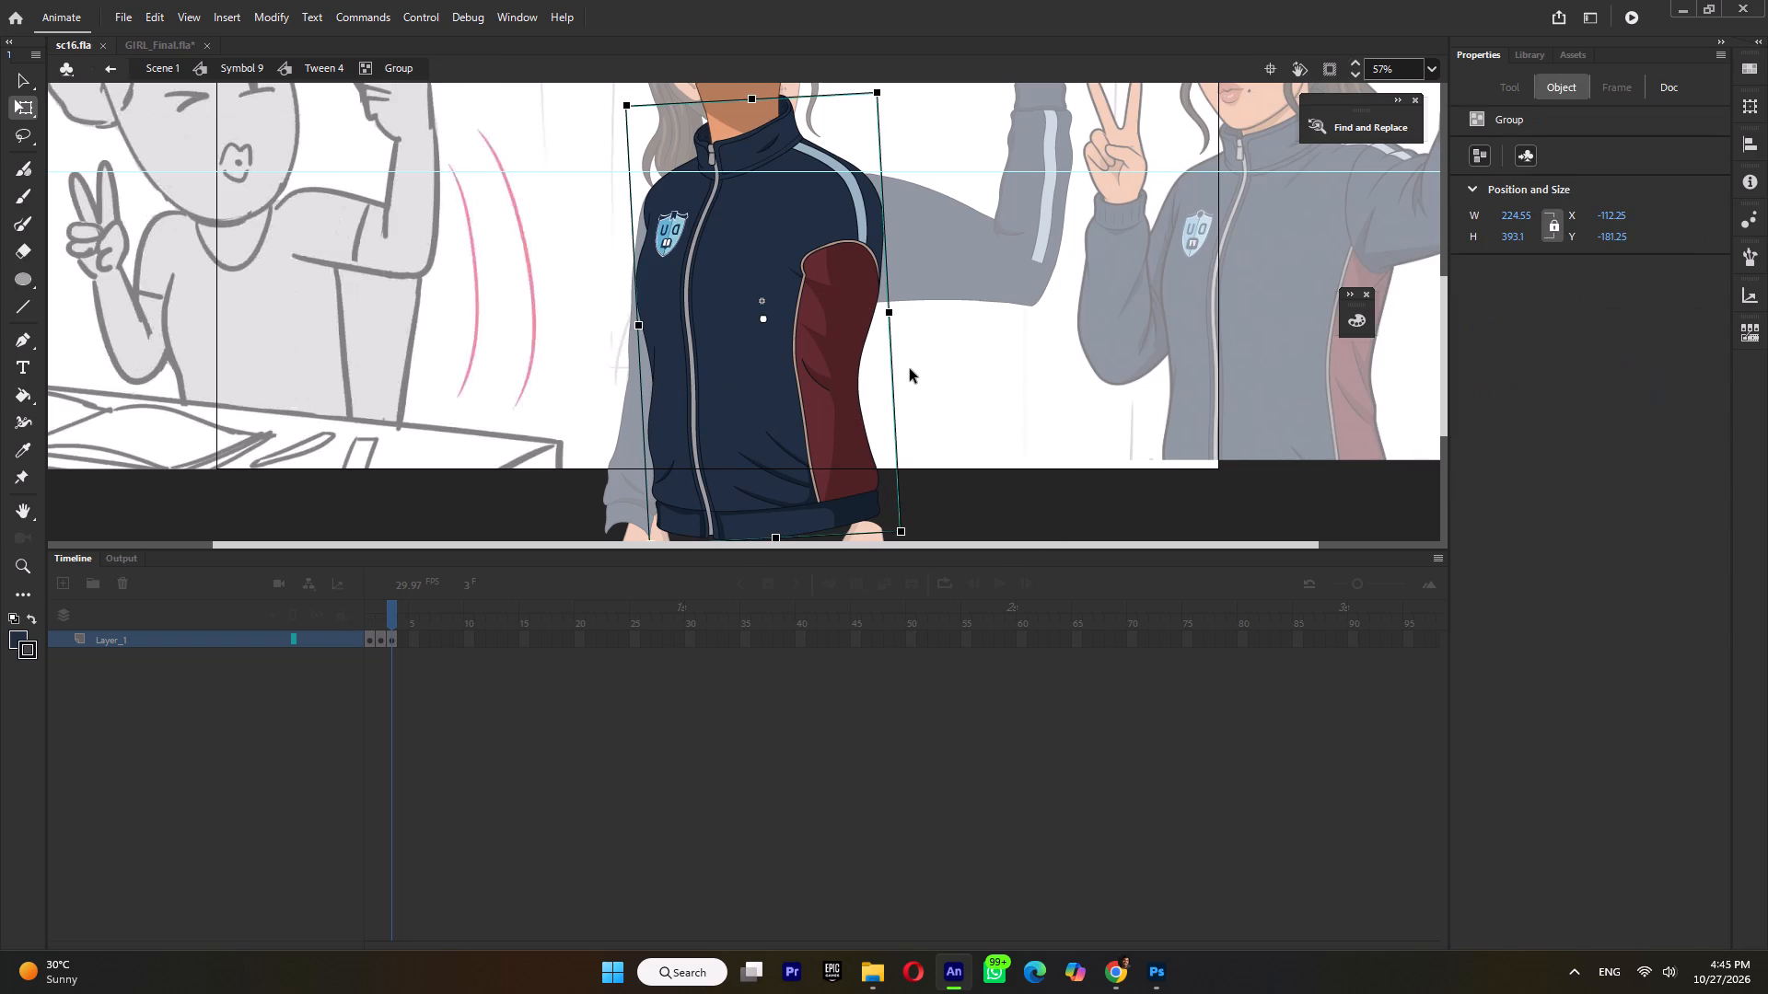
Return to Symbol 9 and switch the torso instance Tween 4 to its narrow-waisted frame 3.
{"action": "scroll", "coordinate": [910, 370], "scroll_direction": "down", "scroll_amount": 3, "text": "ctrl"}
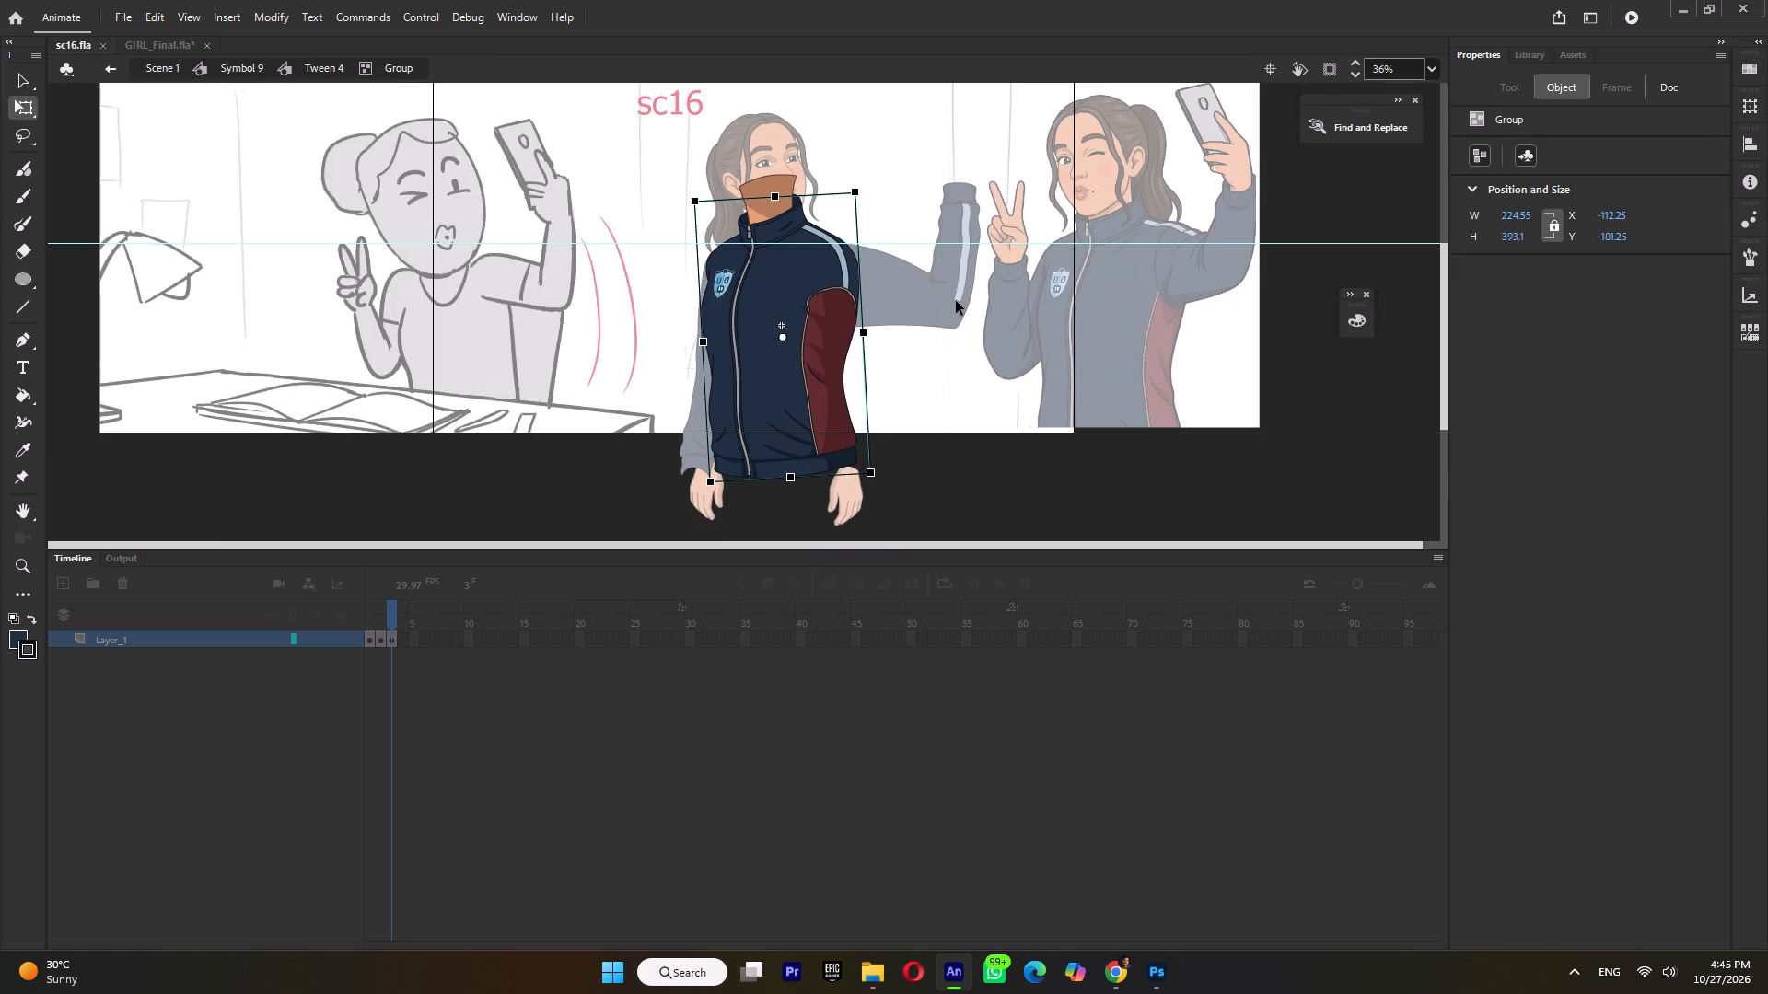
{"action": "double_click", "coordinate": [957, 301]}
{"action": "double_click", "coordinate": [957, 299]}
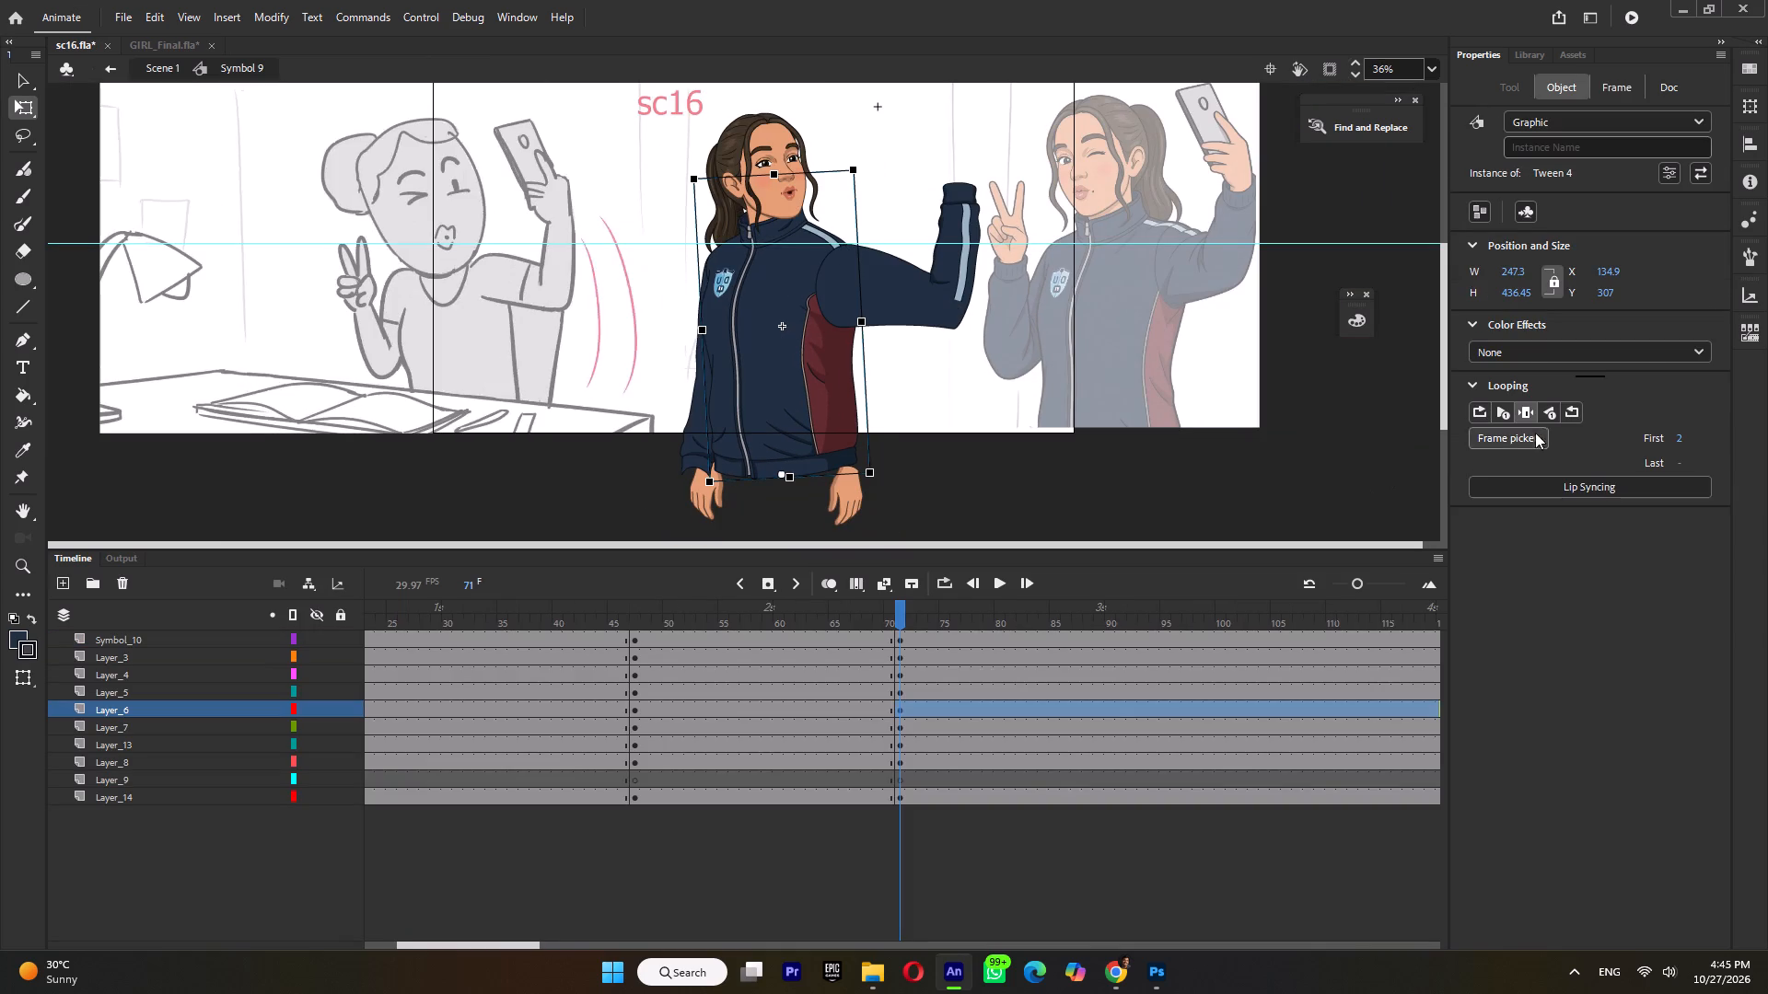
{"action": "left_click", "coordinate": [1523, 432]}
{"action": "left_click", "coordinate": [1527, 537]}
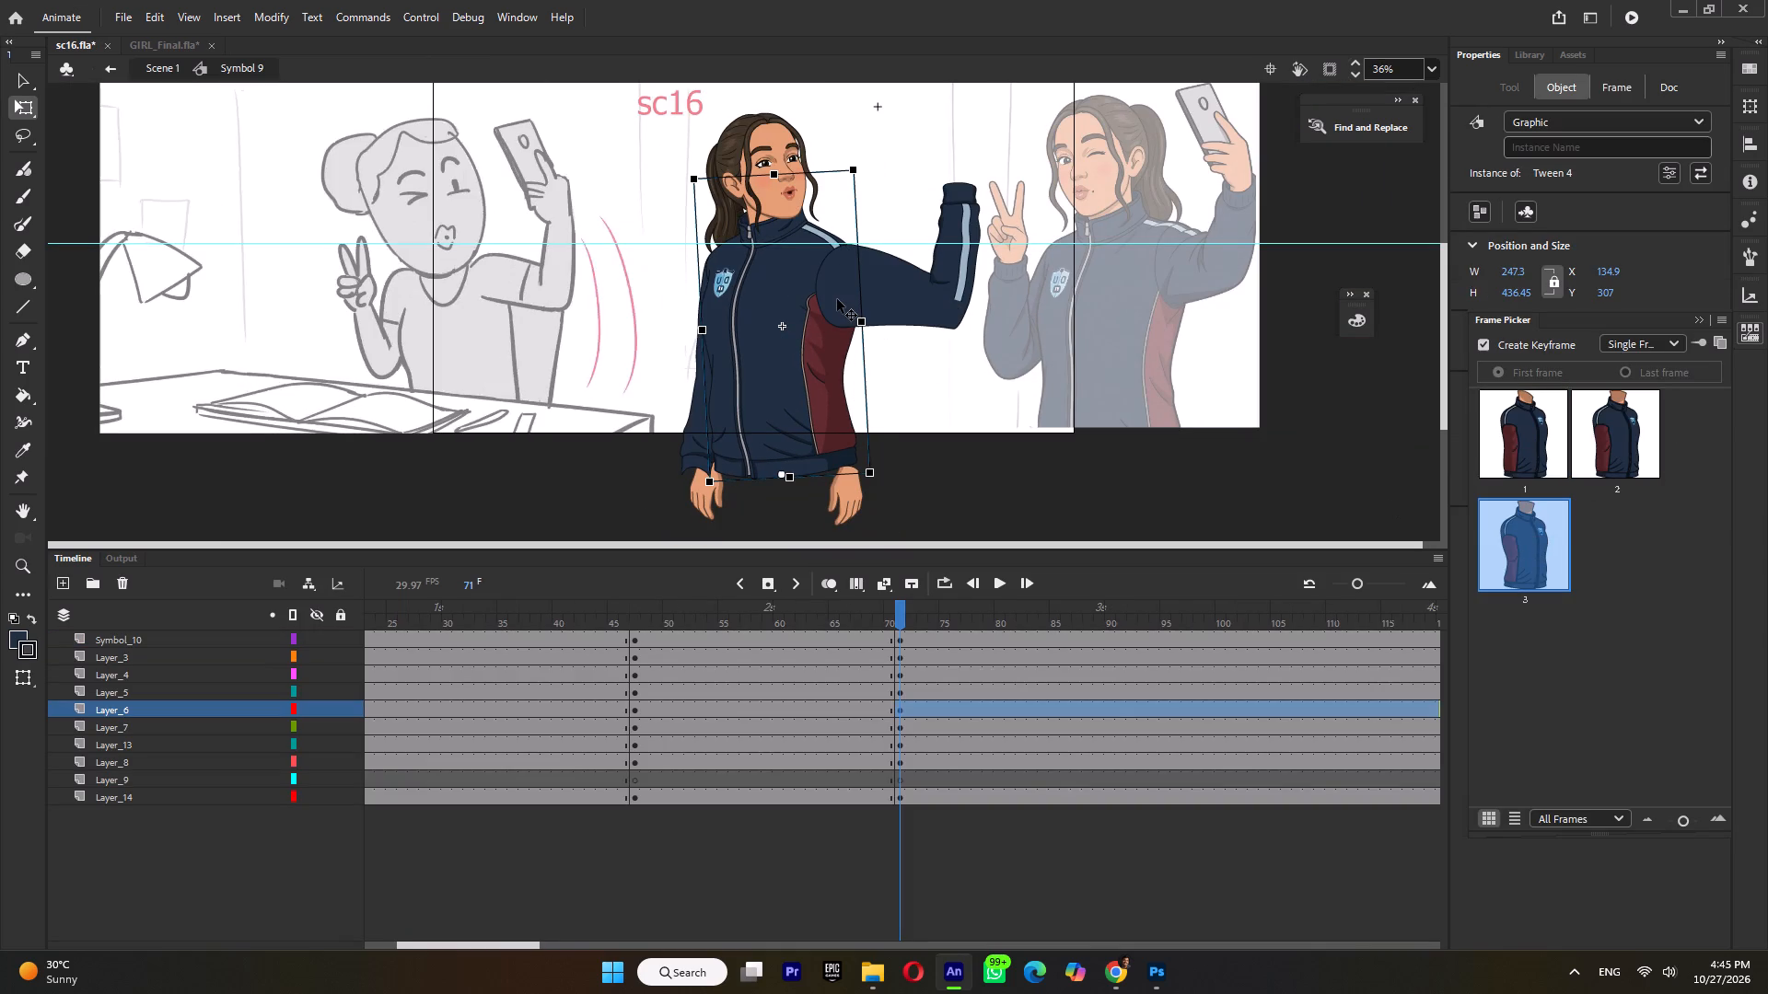
Return to Scene 1, move the selfie reference behind the rig to about X 656, Y -27, and show the rig's Layer_3 as outlines.
{"action": "left_click", "coordinate": [837, 299]}
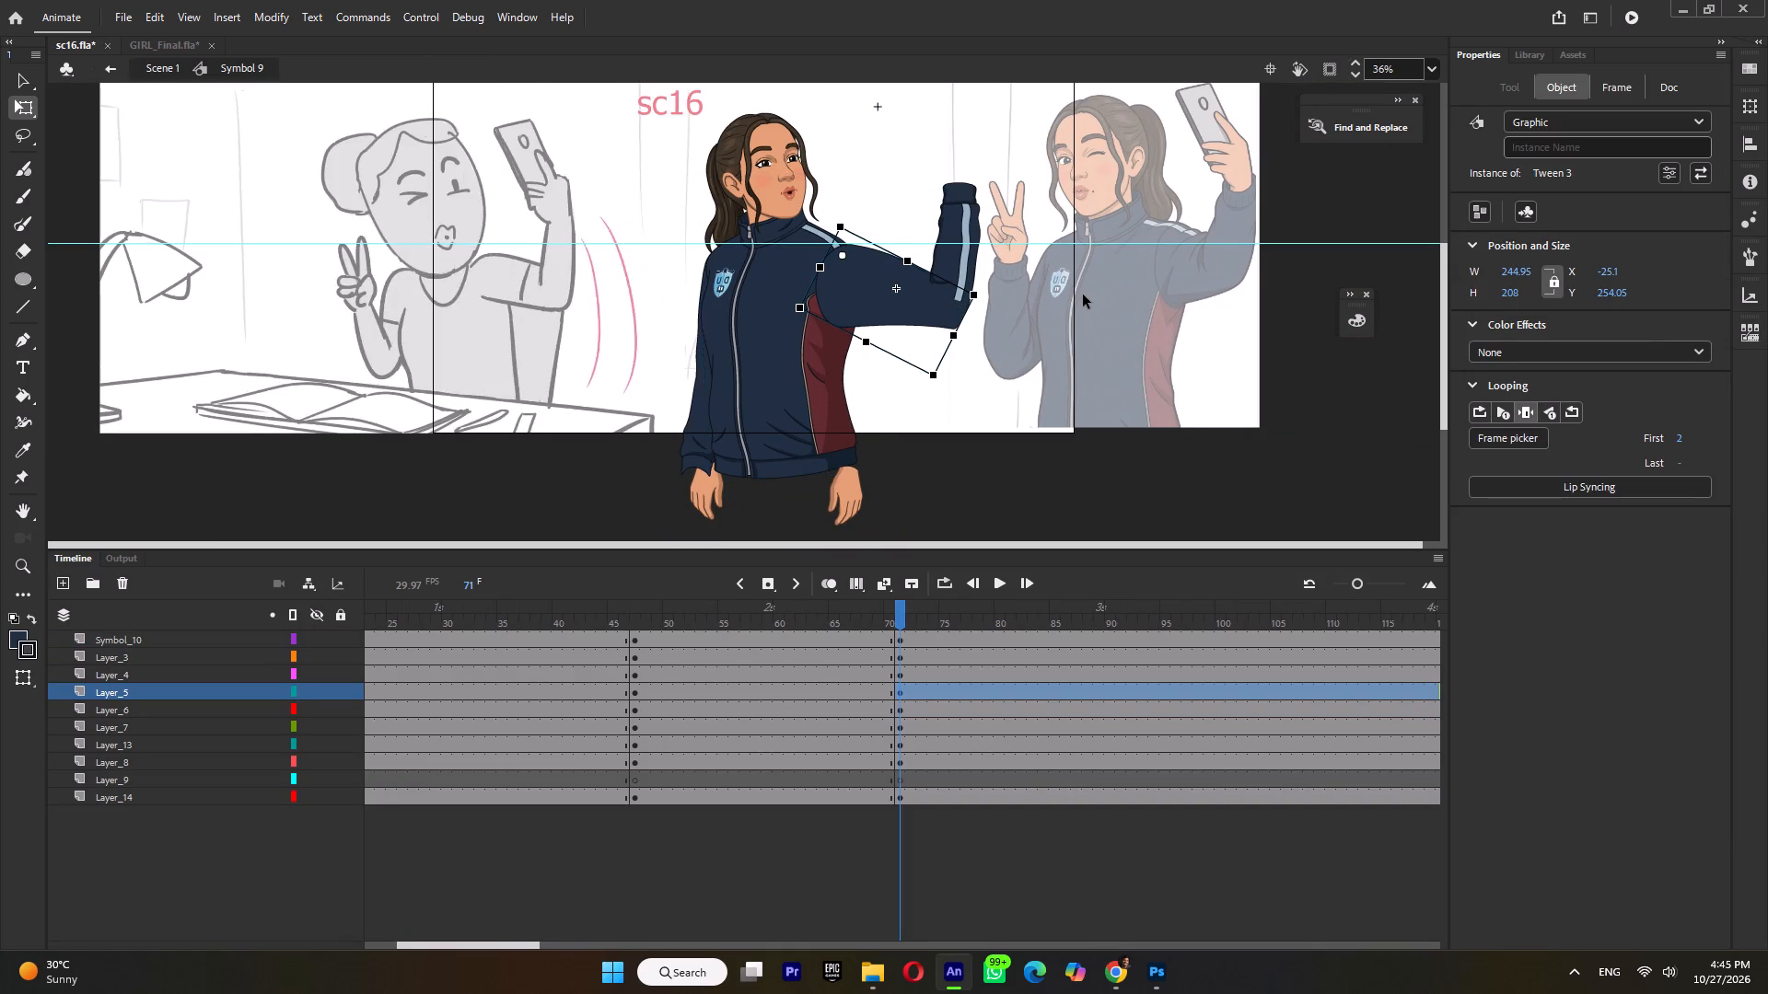
{"action": "scroll", "coordinate": [1122, 218], "scroll_direction": "up", "scroll_amount": 4, "text": "ctrl"}
{"action": "triple_click", "coordinate": [1172, 339]}
{"action": "left_click_drag", "start_coordinate": [1288, 401], "coordinate": [563, 423]}
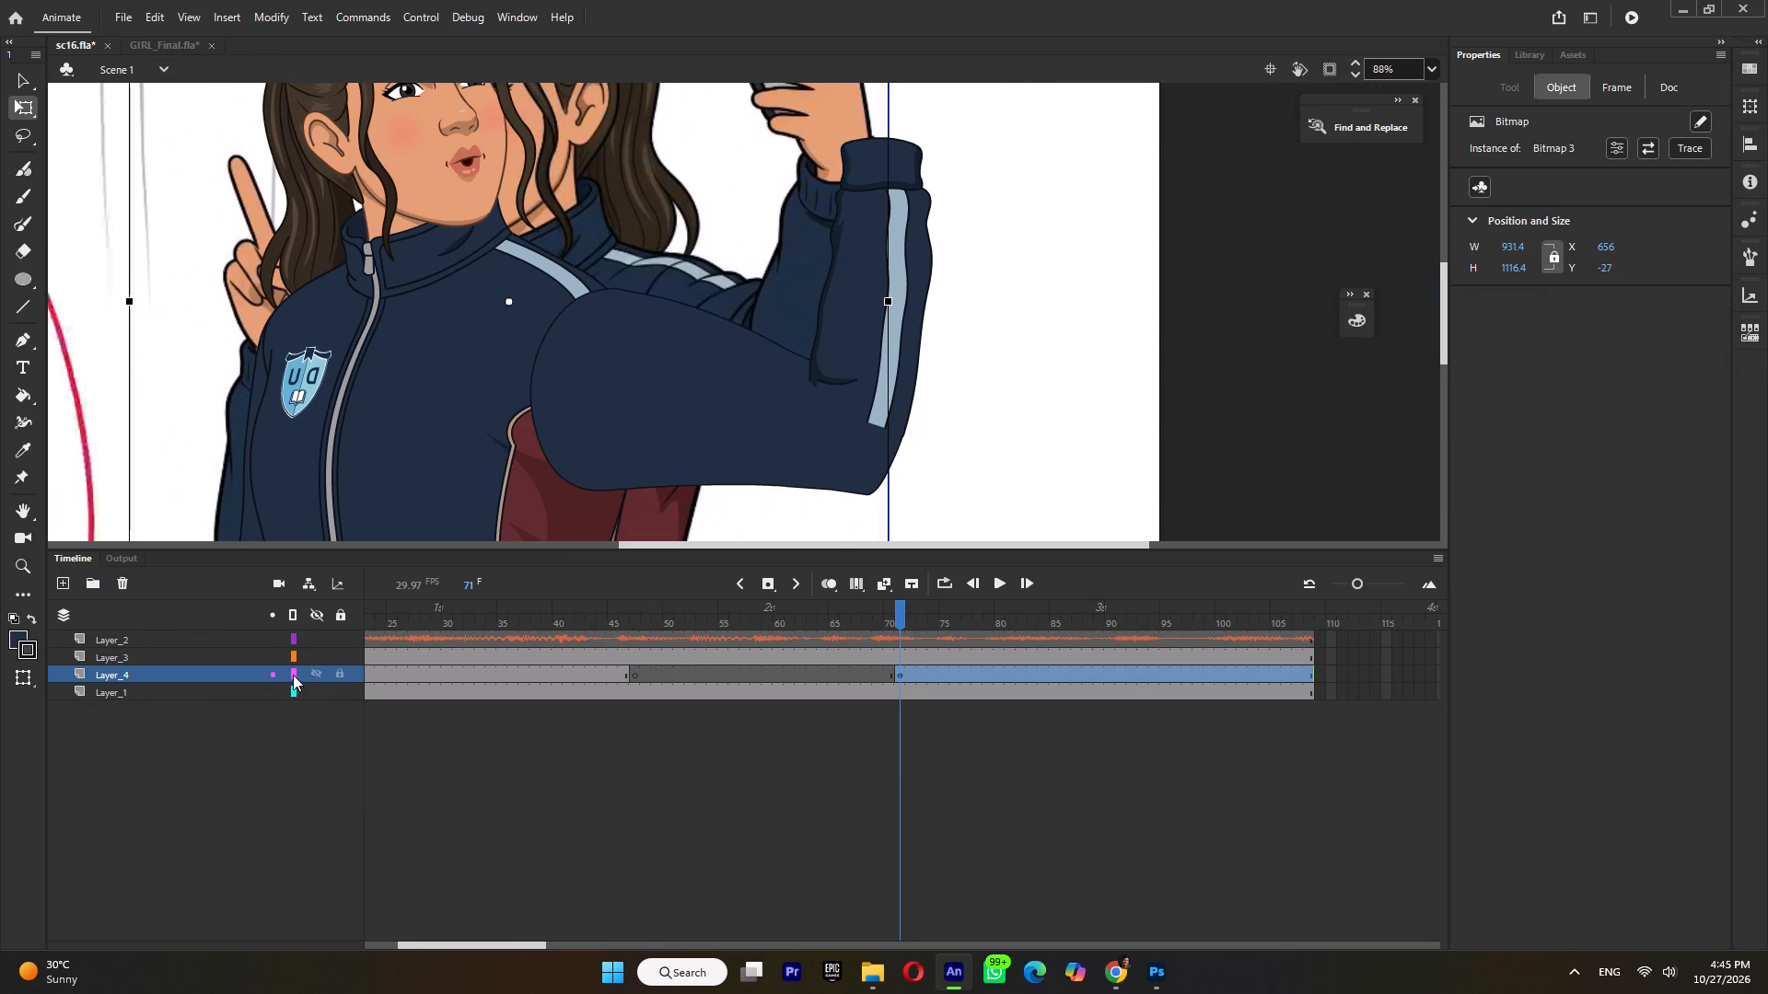
{"action": "left_click", "coordinate": [291, 653]}
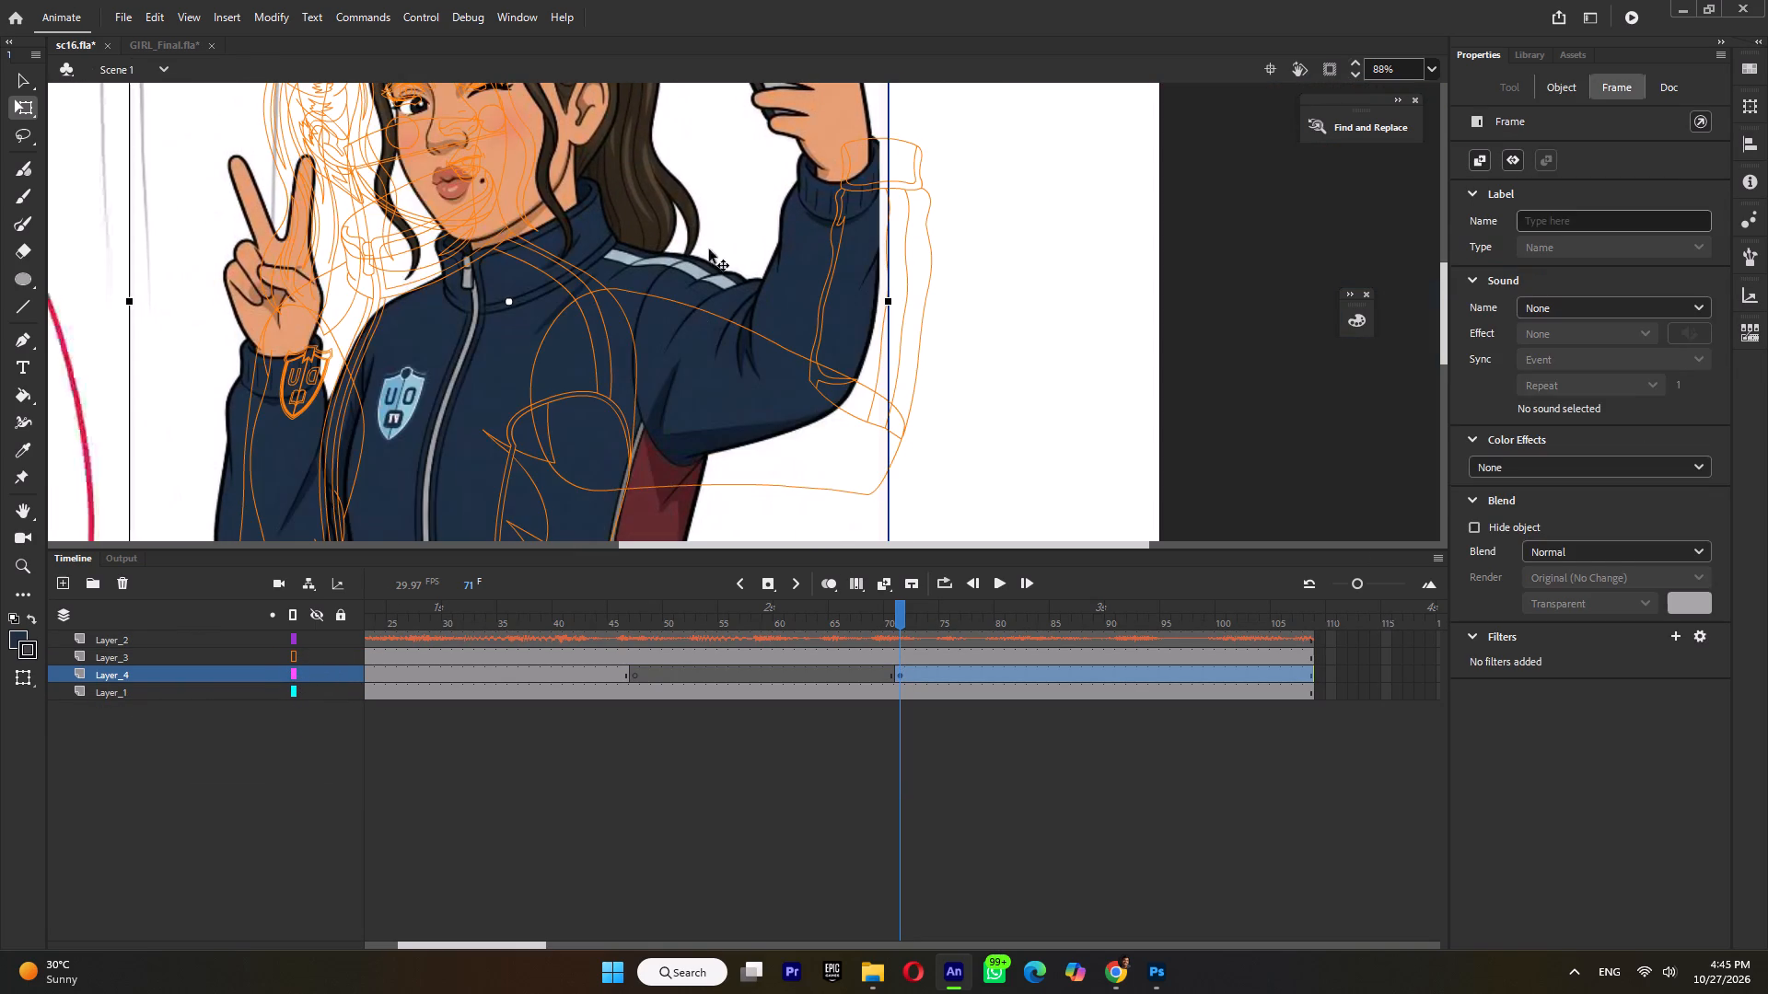
Enlarge the selfie reference to about 1047 × 1255 and align it with the rig outlines at about X 455, Y -91.
{"action": "left_click_drag", "start_coordinate": [674, 258], "coordinate": [577, 295]}
{"action": "scroll", "coordinate": [616, 286], "scroll_direction": "down", "scroll_amount": 3, "text": "ctrl"}
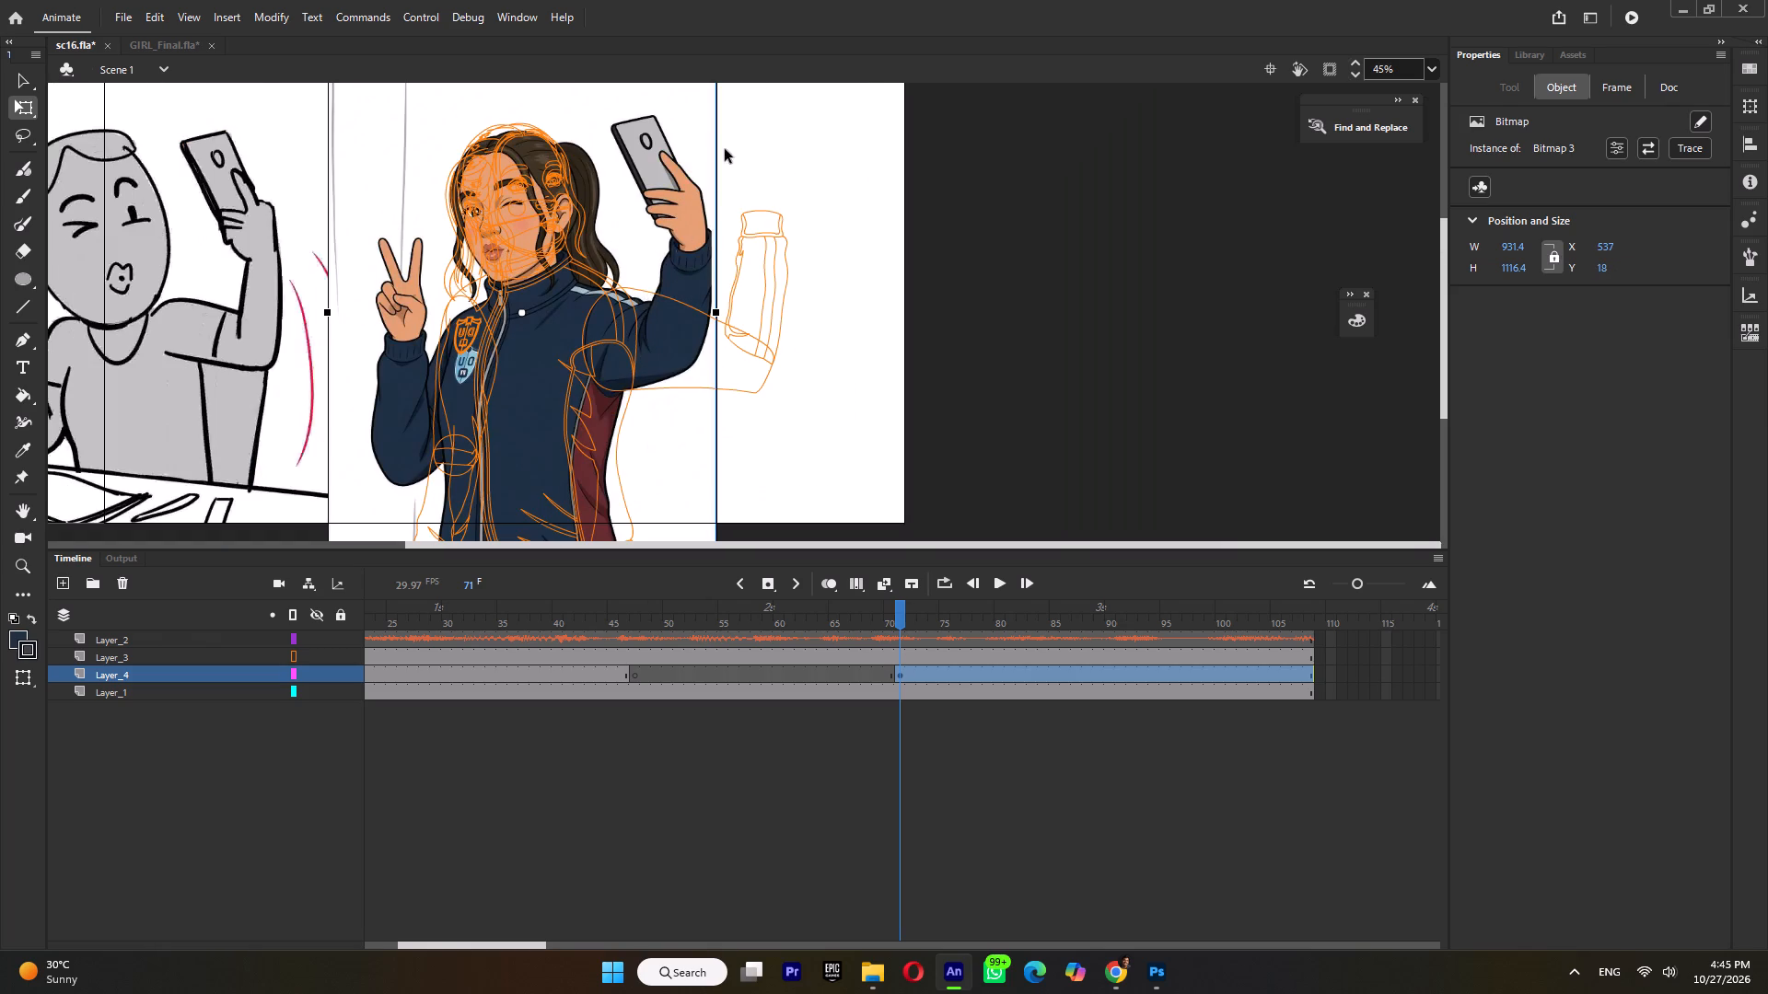
{"action": "scroll", "coordinate": [663, 263], "scroll_direction": "down", "scroll_amount": 3, "text": "ctrl"}
{"action": "left_click_drag", "start_coordinate": [721, 288], "coordinate": [757, 317]}
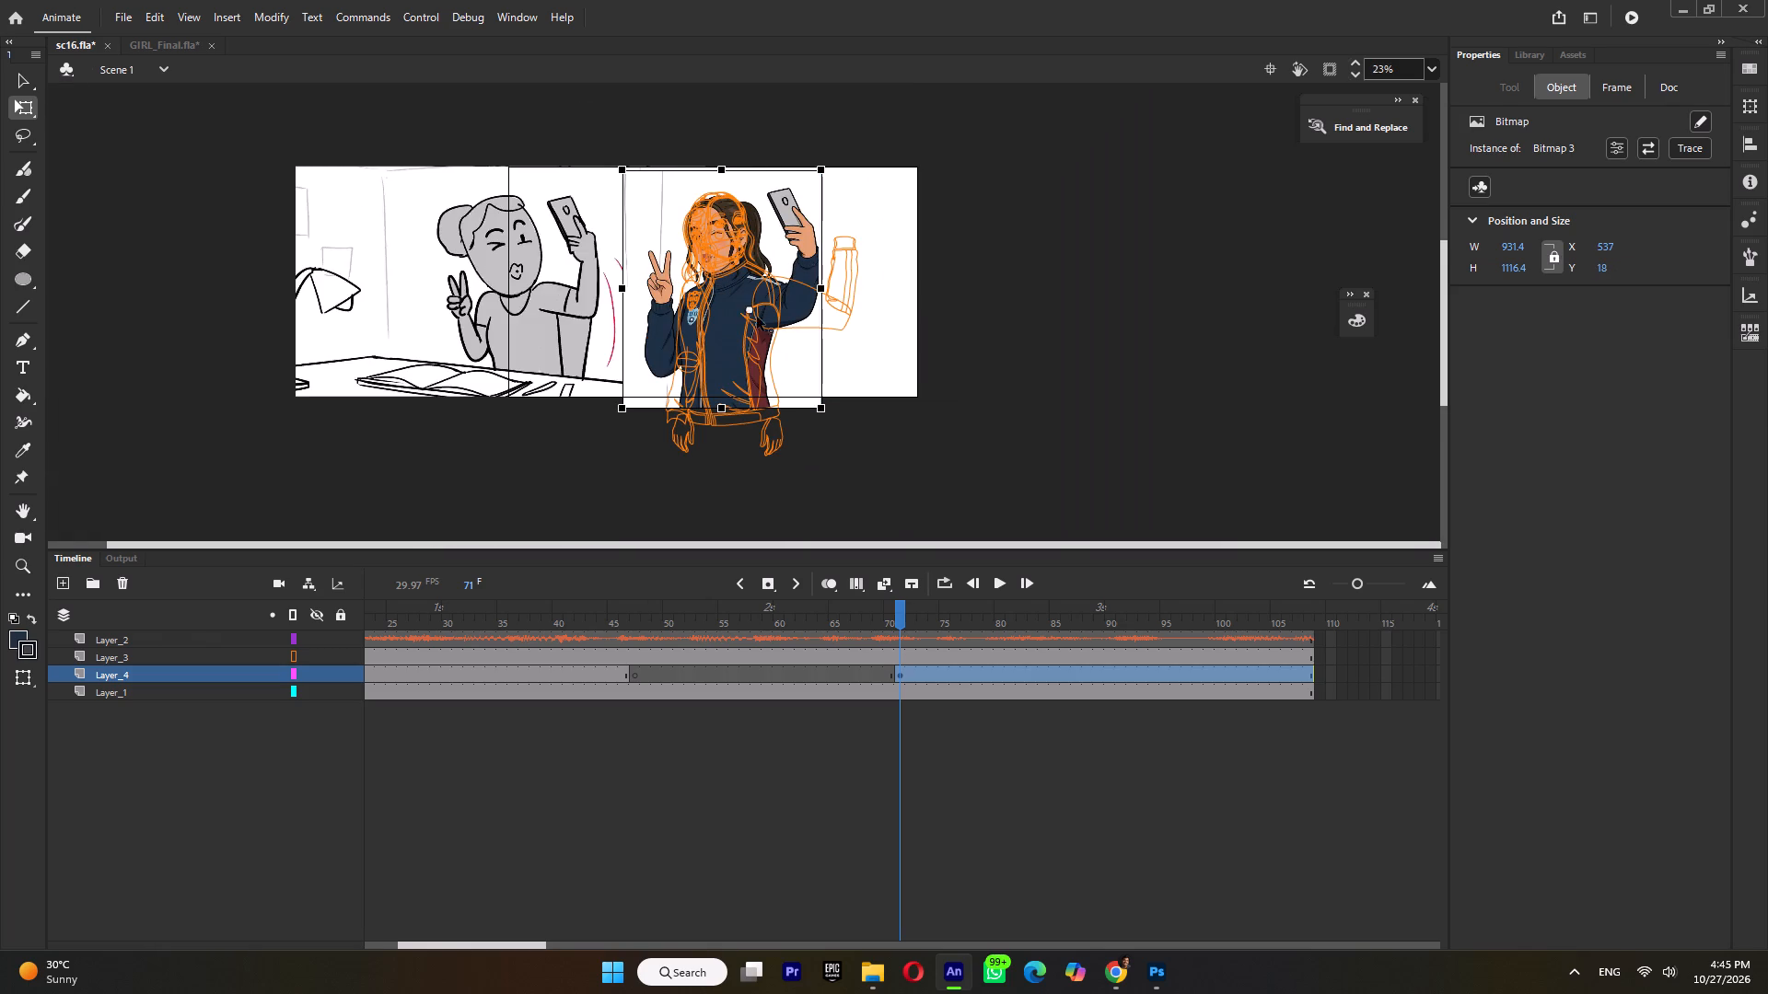
{"action": "left_click_drag", "start_coordinate": [757, 317], "coordinate": [759, 303]}
{"action": "left_click_drag", "start_coordinate": [823, 168], "coordinate": [851, 151], "text": "shift"}
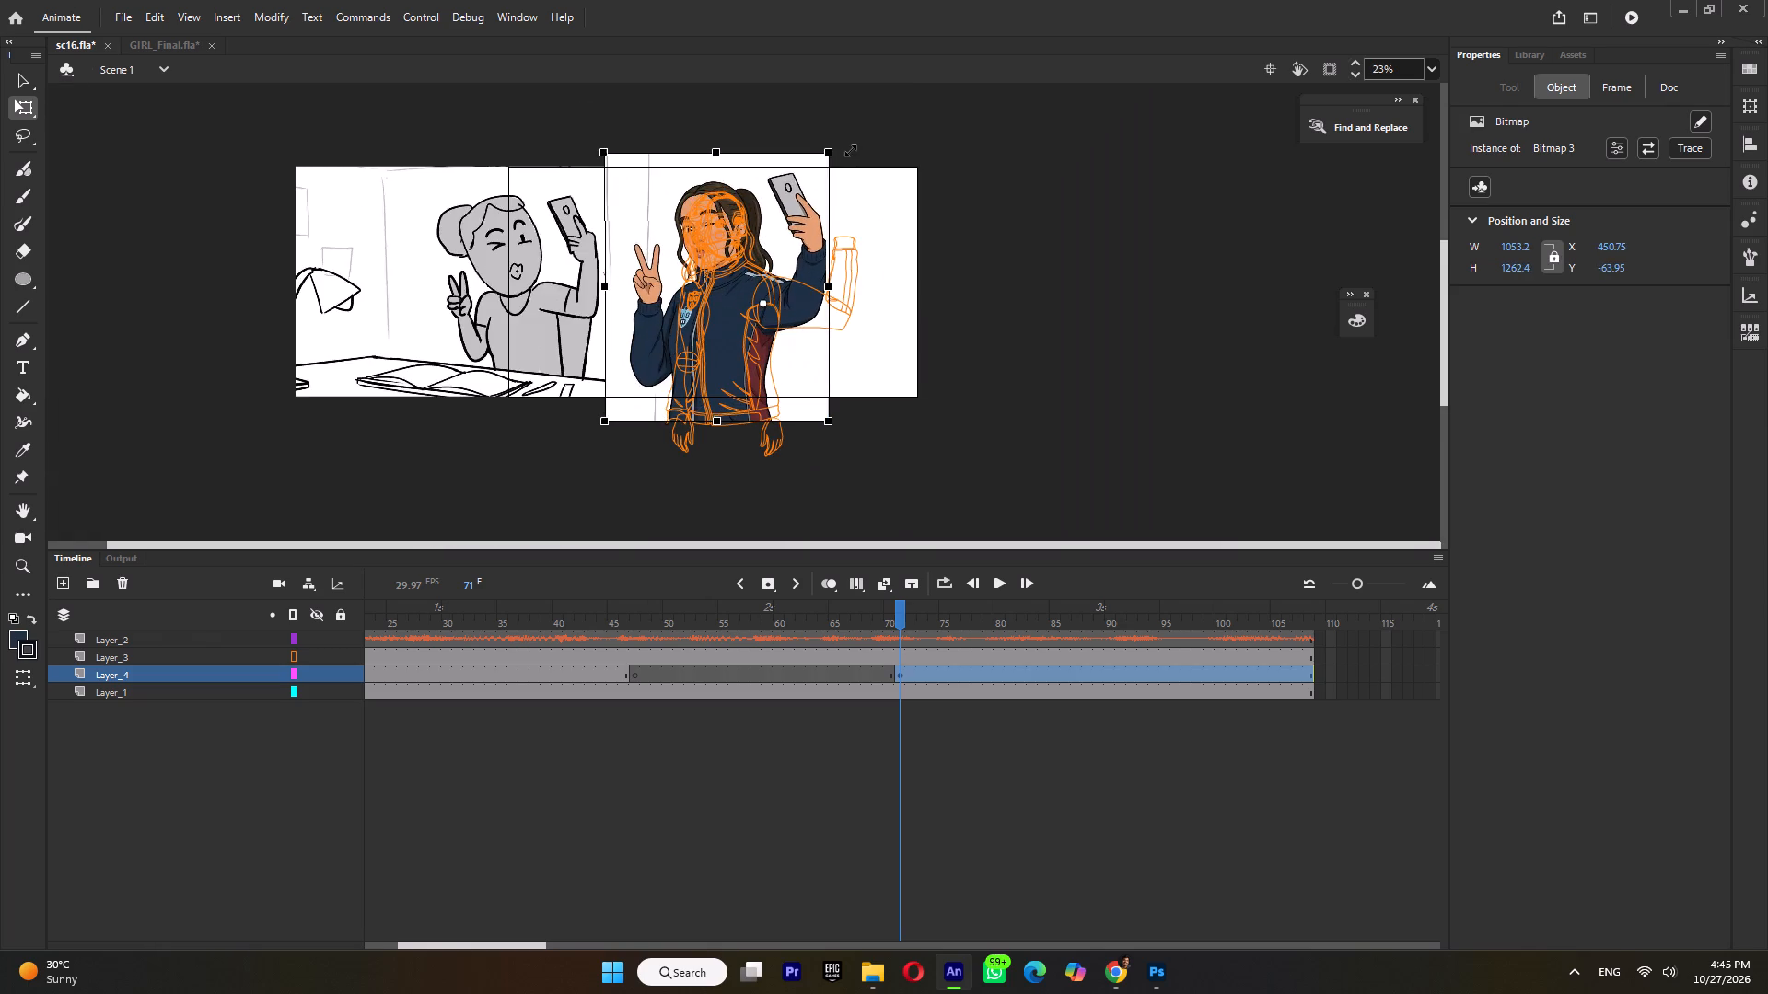
{"action": "left_click_drag", "start_coordinate": [851, 151], "coordinate": [852, 152], "text": "shift"}
{"action": "scroll", "coordinate": [818, 210], "scroll_direction": "up", "scroll_amount": 5, "text": "ctrl"}
{"action": "scroll", "coordinate": [810, 296], "scroll_direction": "up", "scroll_amount": 3, "text": "ctrl"}
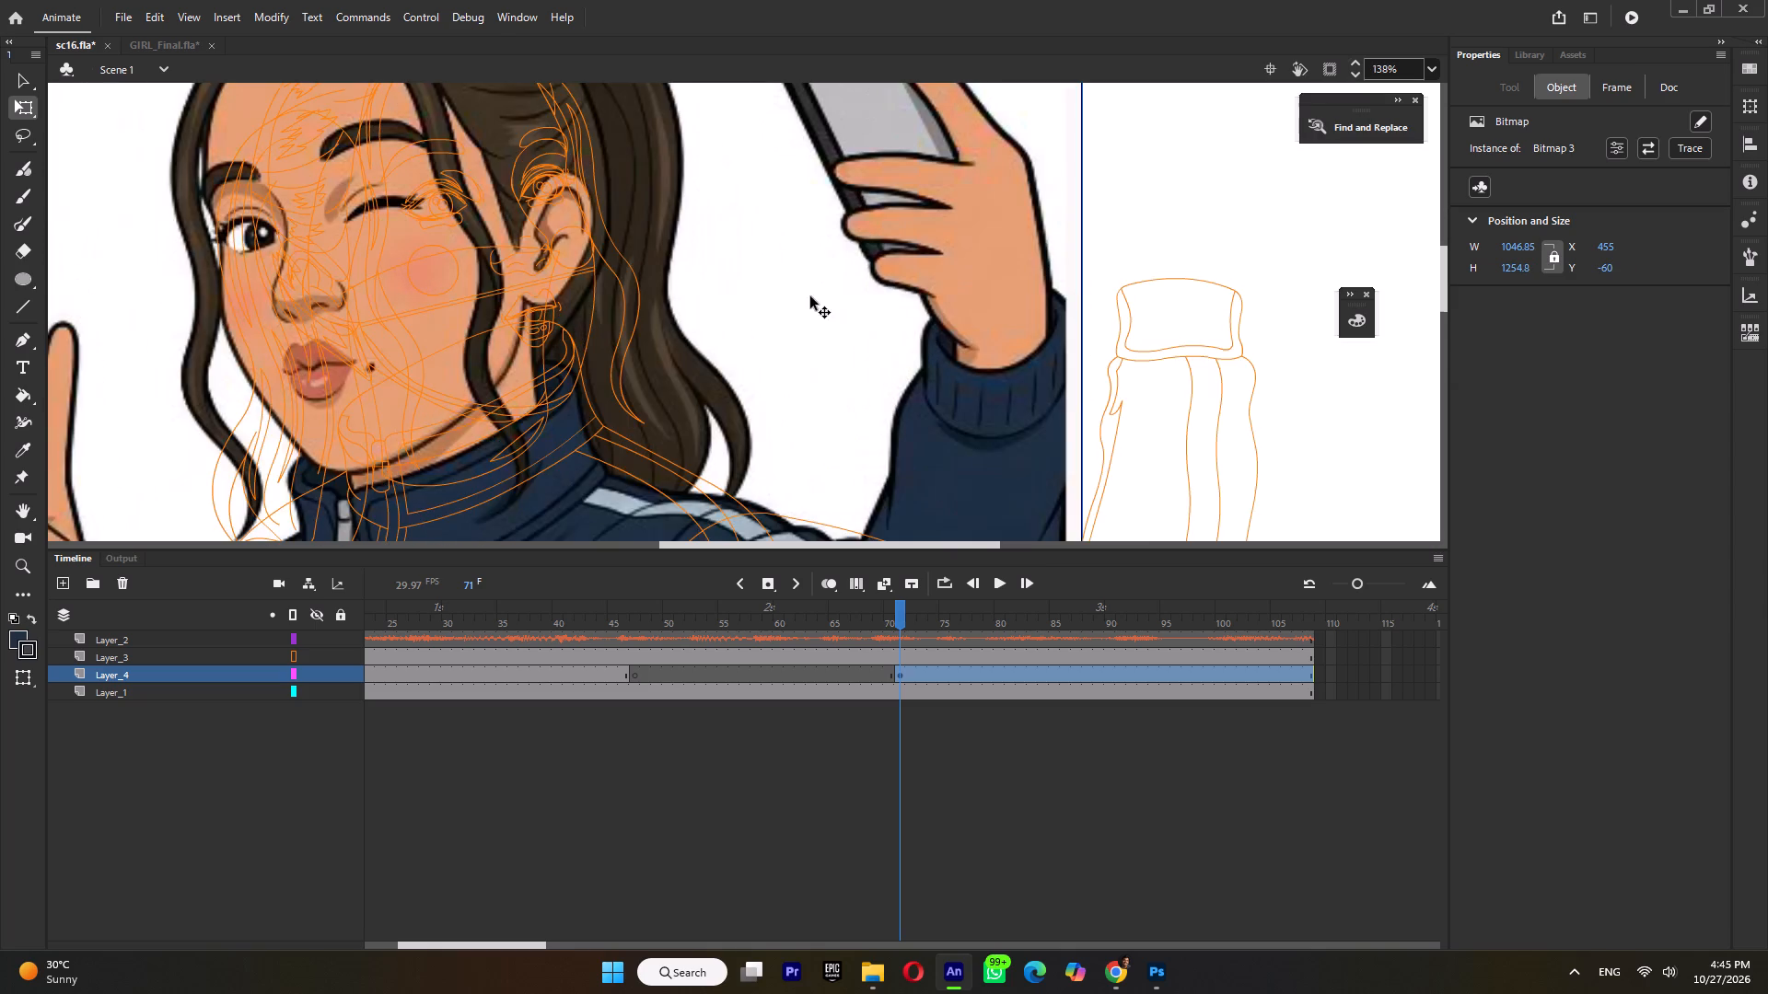
{"action": "scroll", "coordinate": [867, 227], "scroll_direction": "down", "scroll_amount": 2, "text": "ctrl"}
{"action": "scroll", "coordinate": [800, 405], "scroll_direction": "up", "scroll_amount": 2, "text": "ctrl"}
{"action": "left_click_drag", "start_coordinate": [859, 351], "coordinate": [860, 334]}
{"action": "left_click_drag", "start_coordinate": [863, 305], "coordinate": [849, 272]}
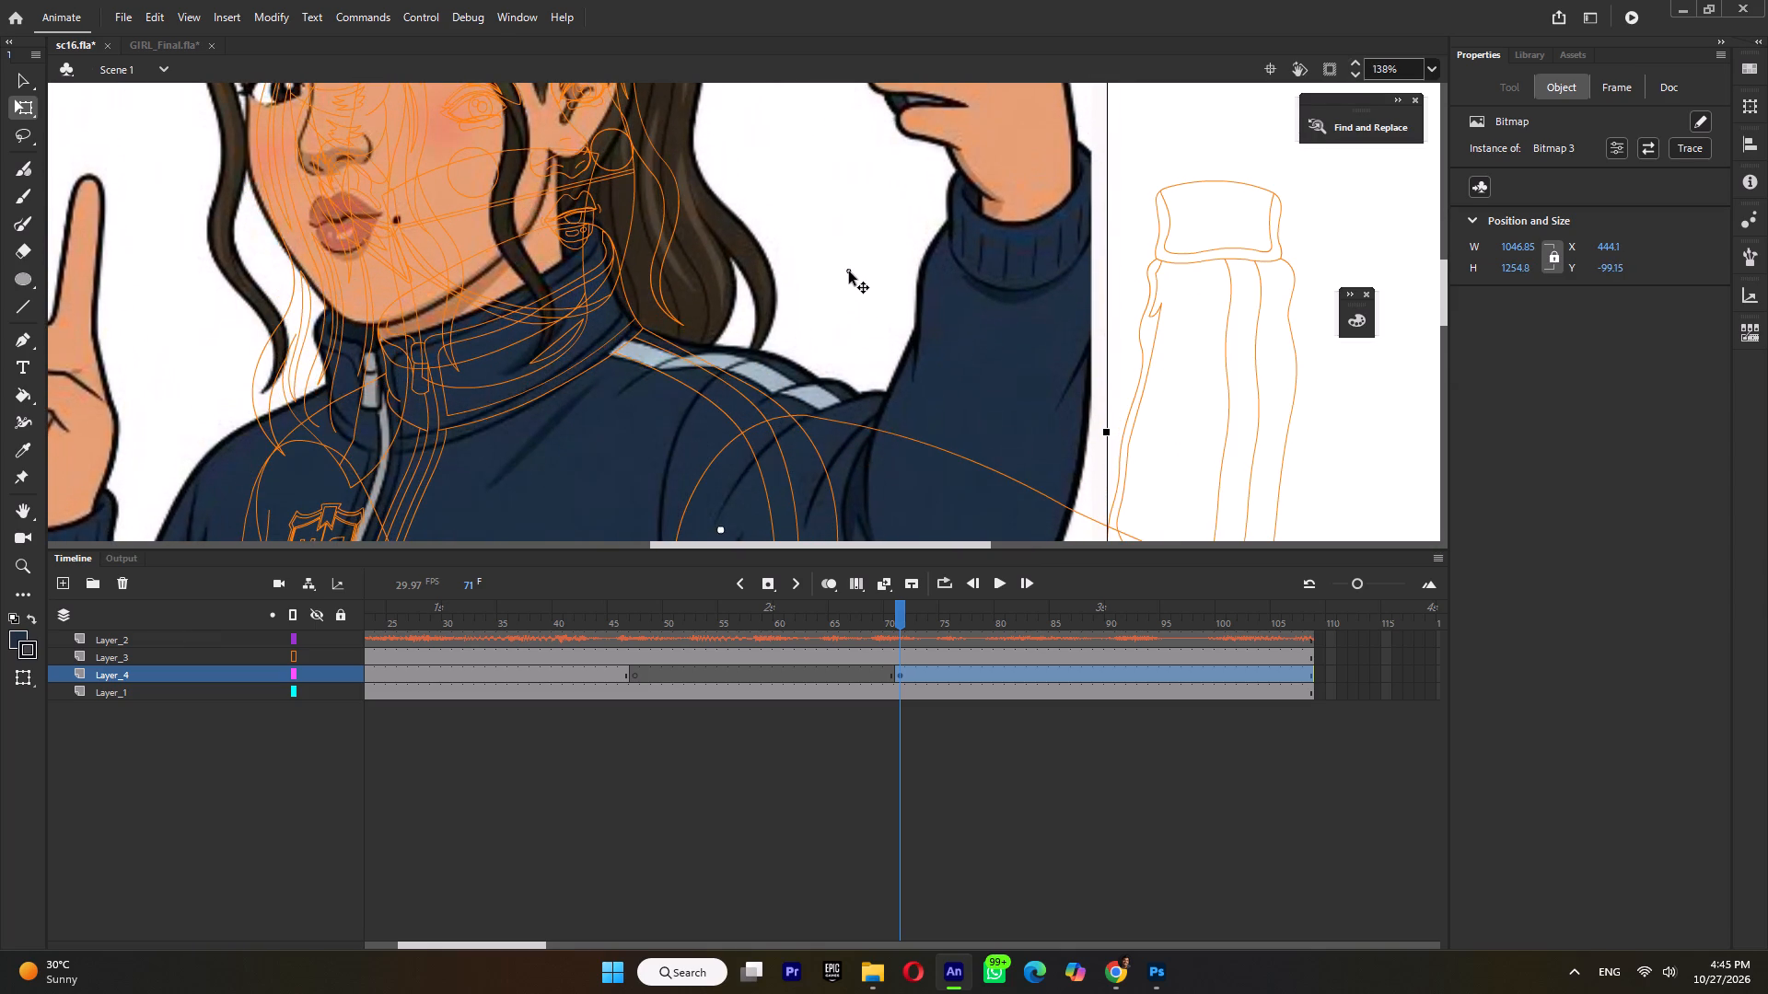
{"action": "left_click_drag", "start_coordinate": [849, 272], "coordinate": [864, 264]}
{"action": "scroll", "coordinate": [863, 260], "scroll_direction": "down", "scroll_amount": 6, "text": "ctrl"}
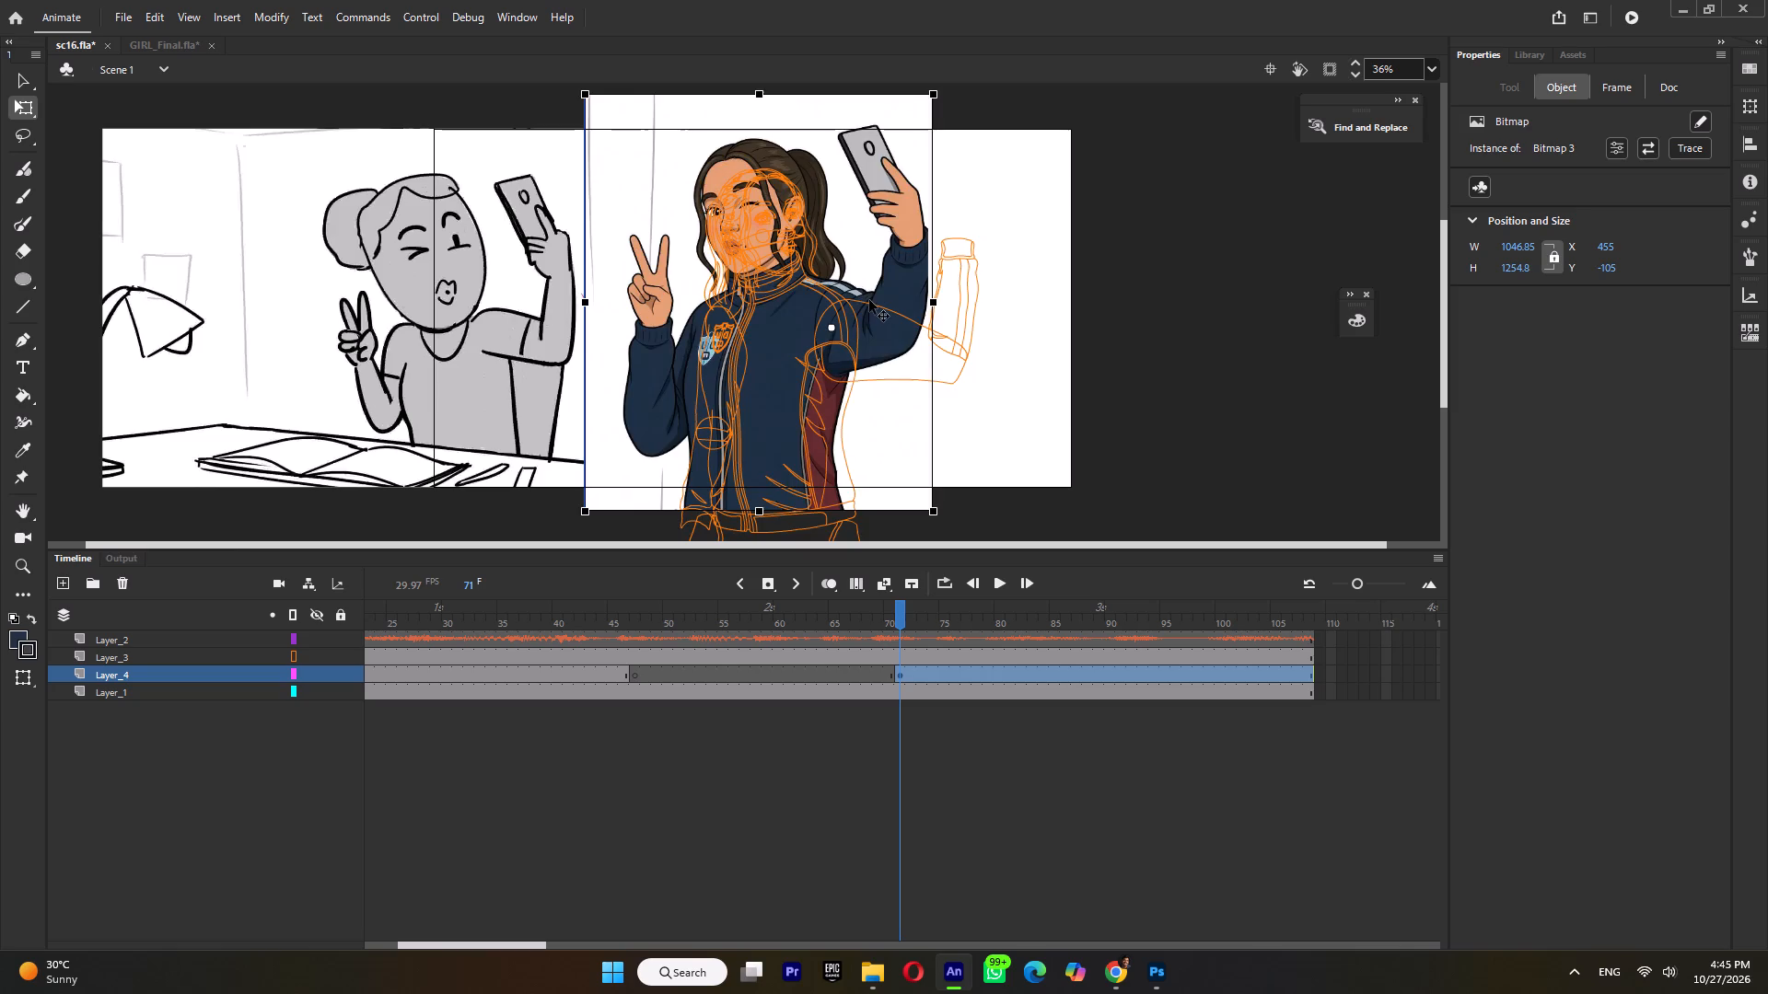
{"action": "scroll", "coordinate": [869, 300], "scroll_direction": "up", "scroll_amount": 2, "text": "ctrl"}
{"action": "left_click", "coordinate": [883, 247]}
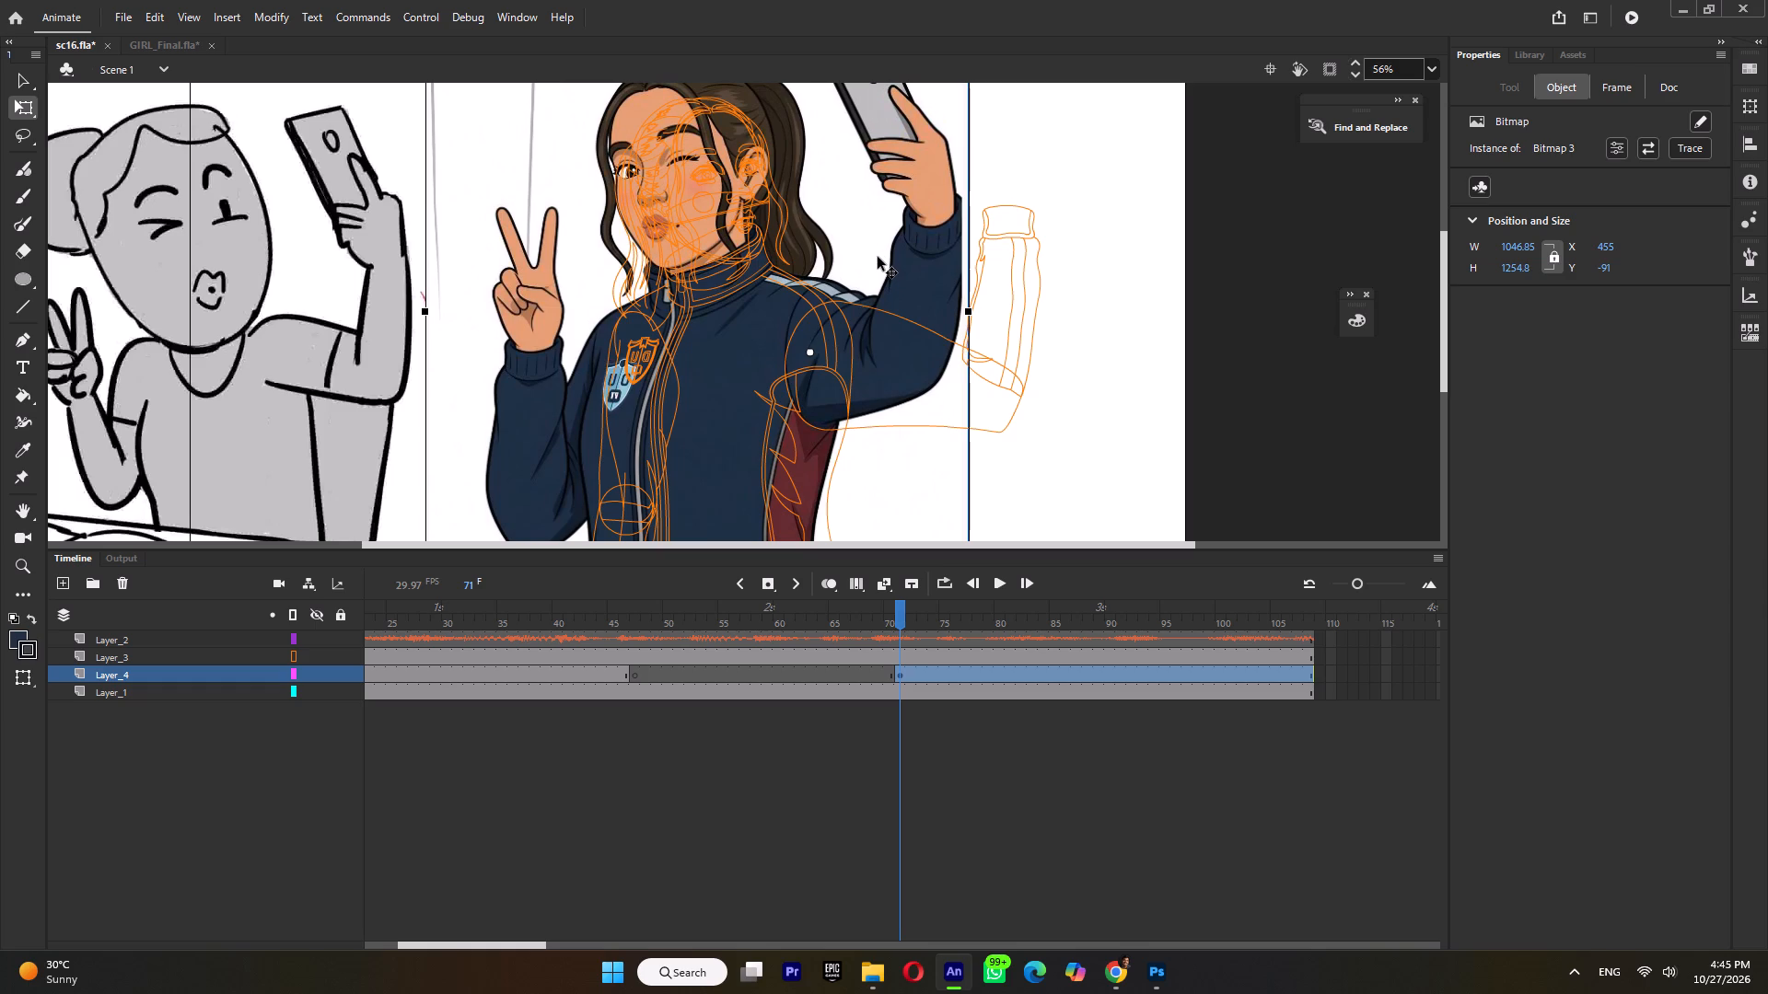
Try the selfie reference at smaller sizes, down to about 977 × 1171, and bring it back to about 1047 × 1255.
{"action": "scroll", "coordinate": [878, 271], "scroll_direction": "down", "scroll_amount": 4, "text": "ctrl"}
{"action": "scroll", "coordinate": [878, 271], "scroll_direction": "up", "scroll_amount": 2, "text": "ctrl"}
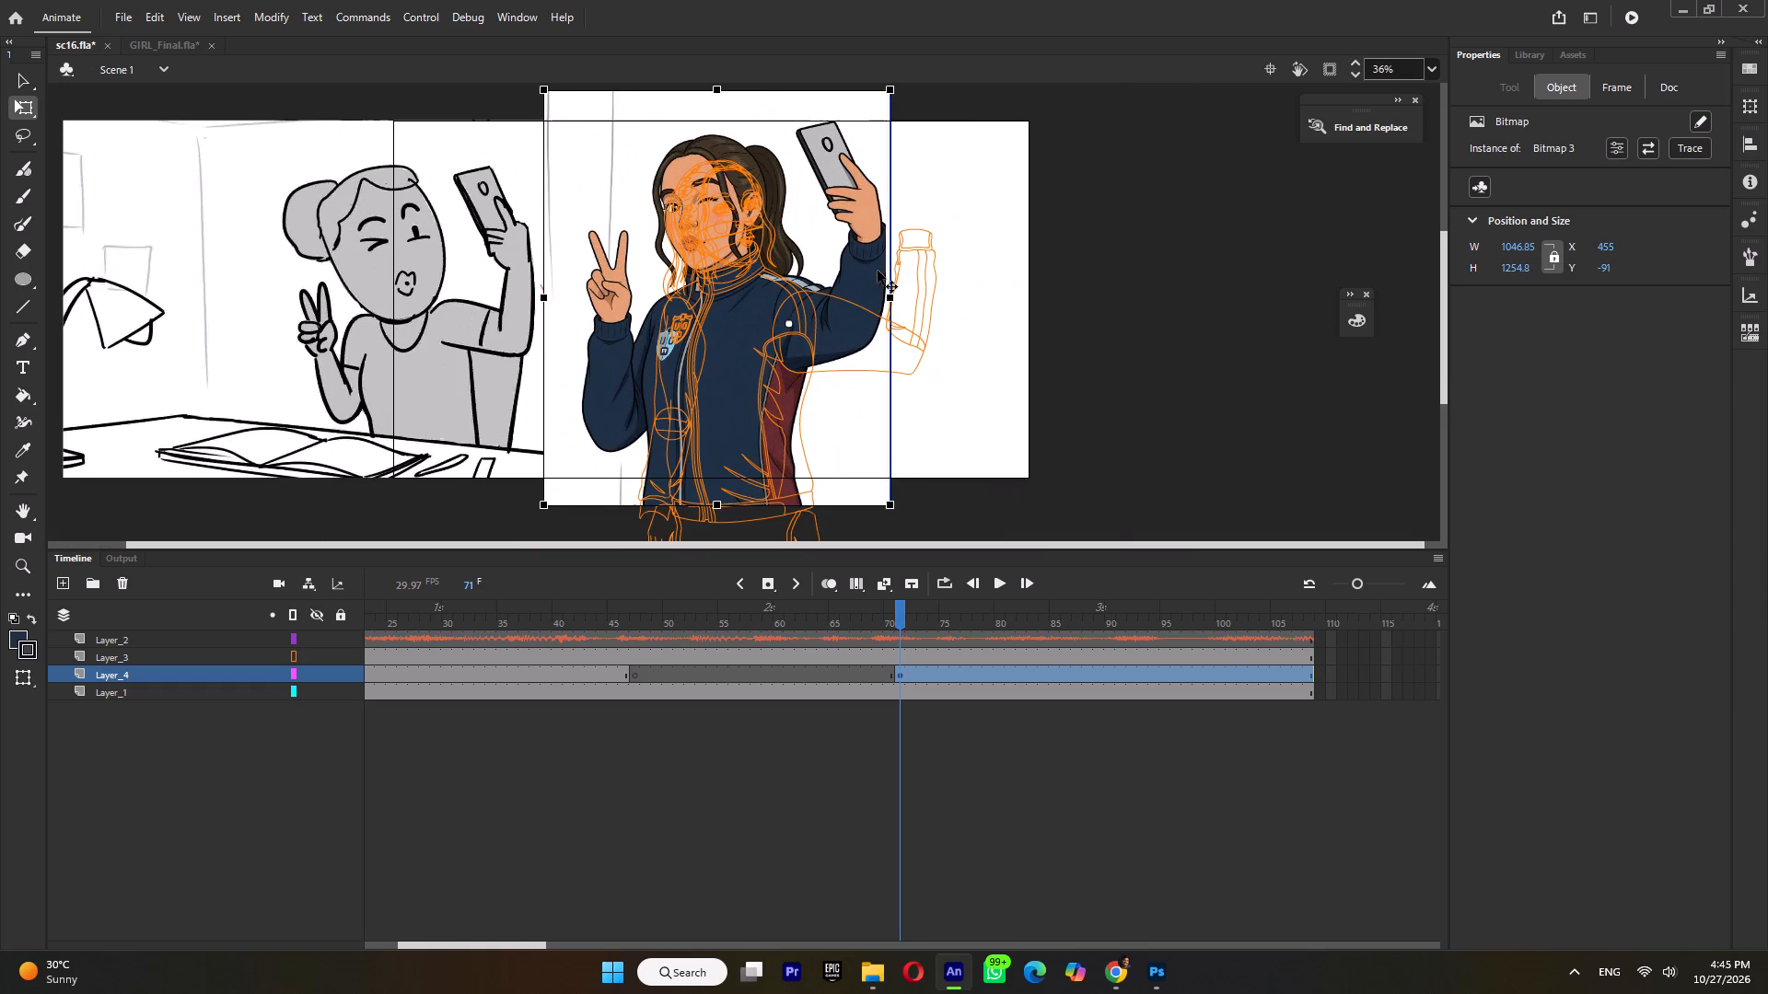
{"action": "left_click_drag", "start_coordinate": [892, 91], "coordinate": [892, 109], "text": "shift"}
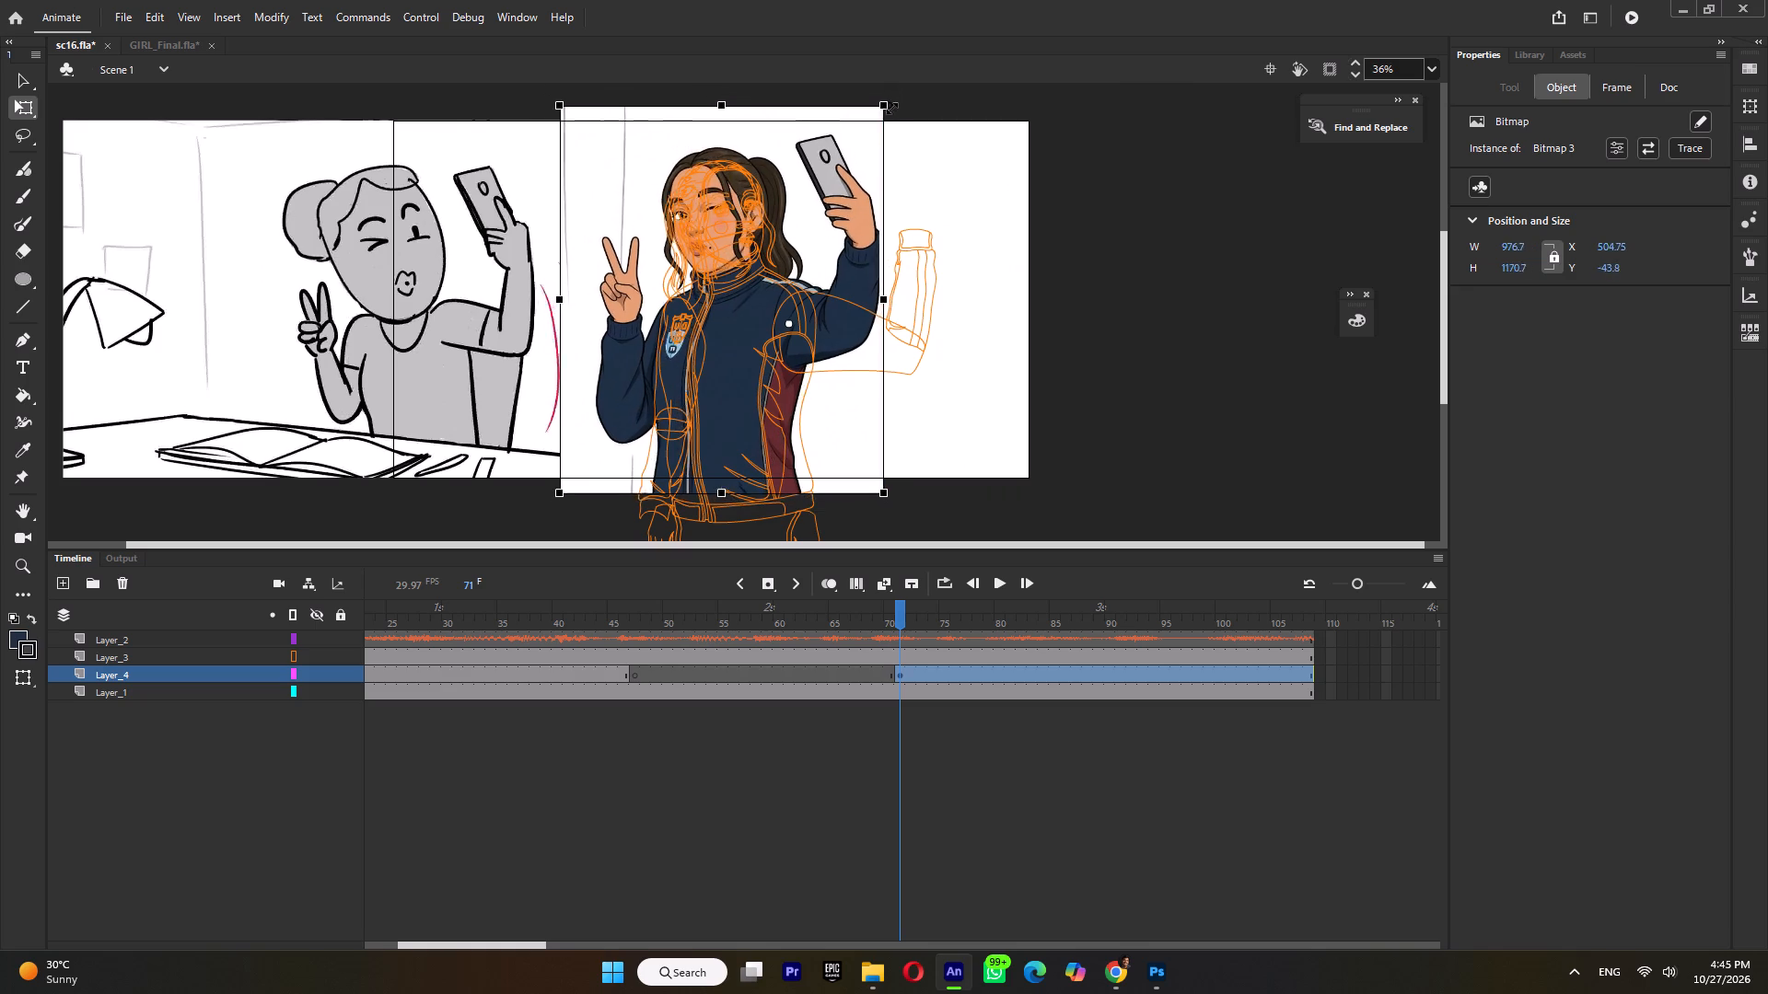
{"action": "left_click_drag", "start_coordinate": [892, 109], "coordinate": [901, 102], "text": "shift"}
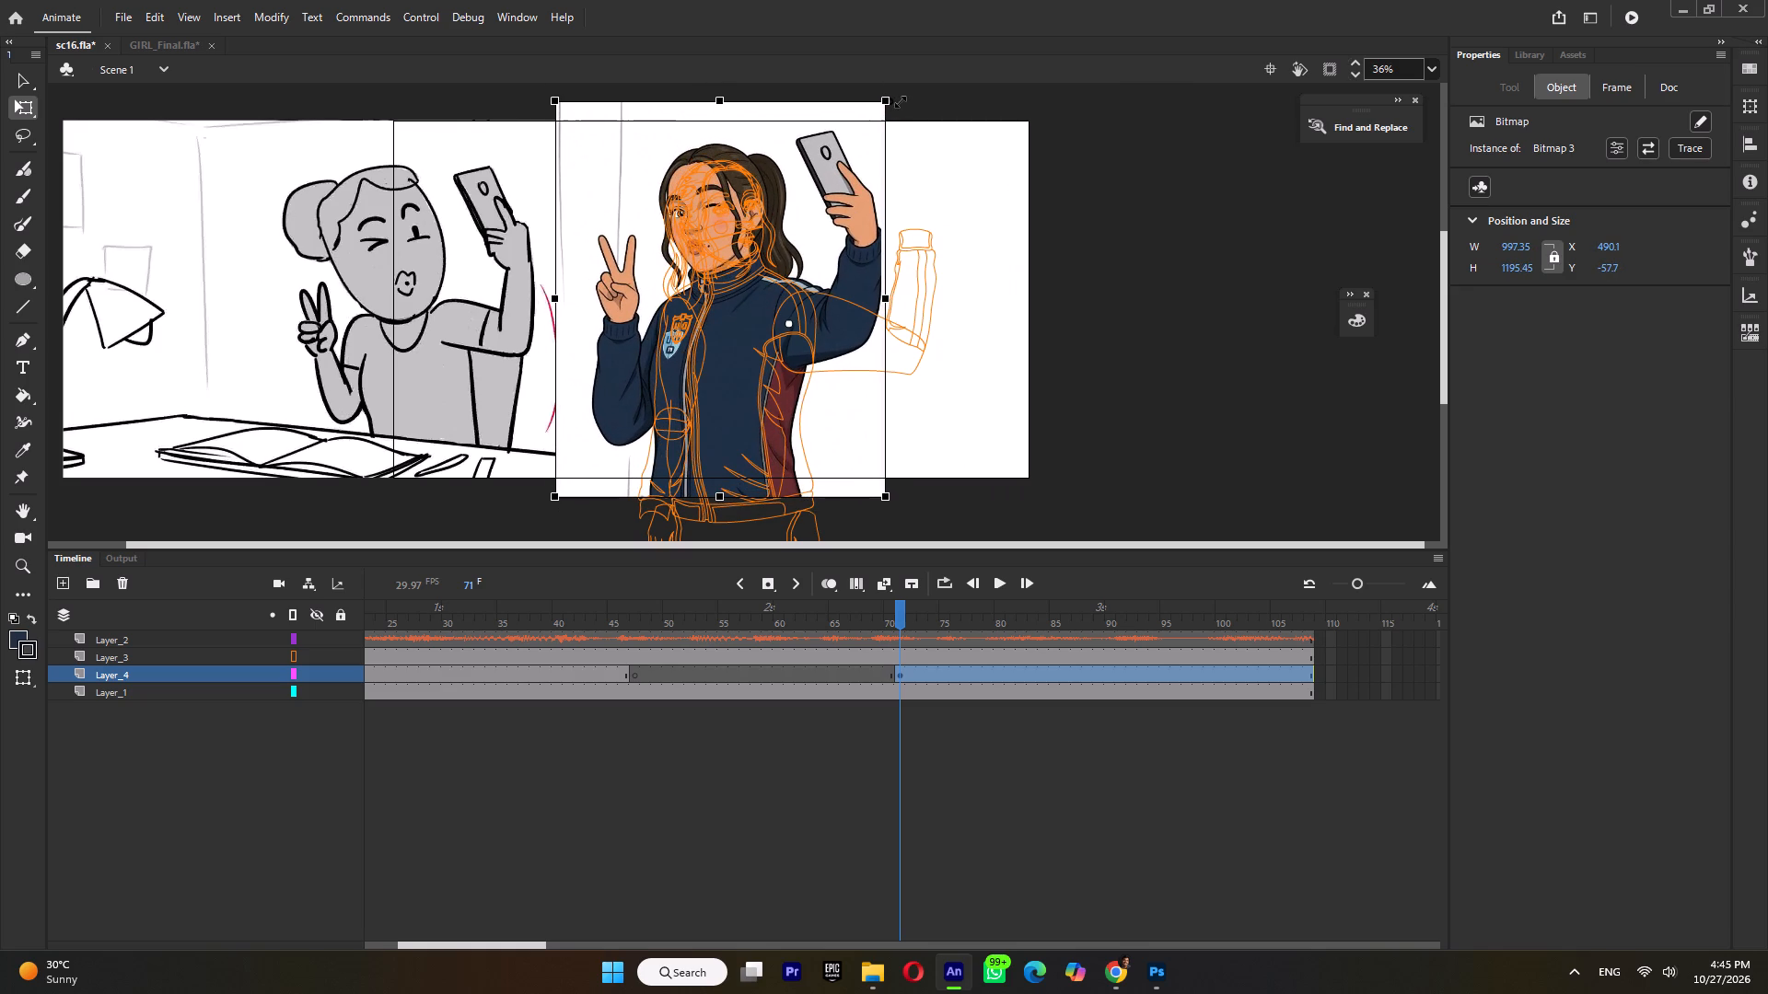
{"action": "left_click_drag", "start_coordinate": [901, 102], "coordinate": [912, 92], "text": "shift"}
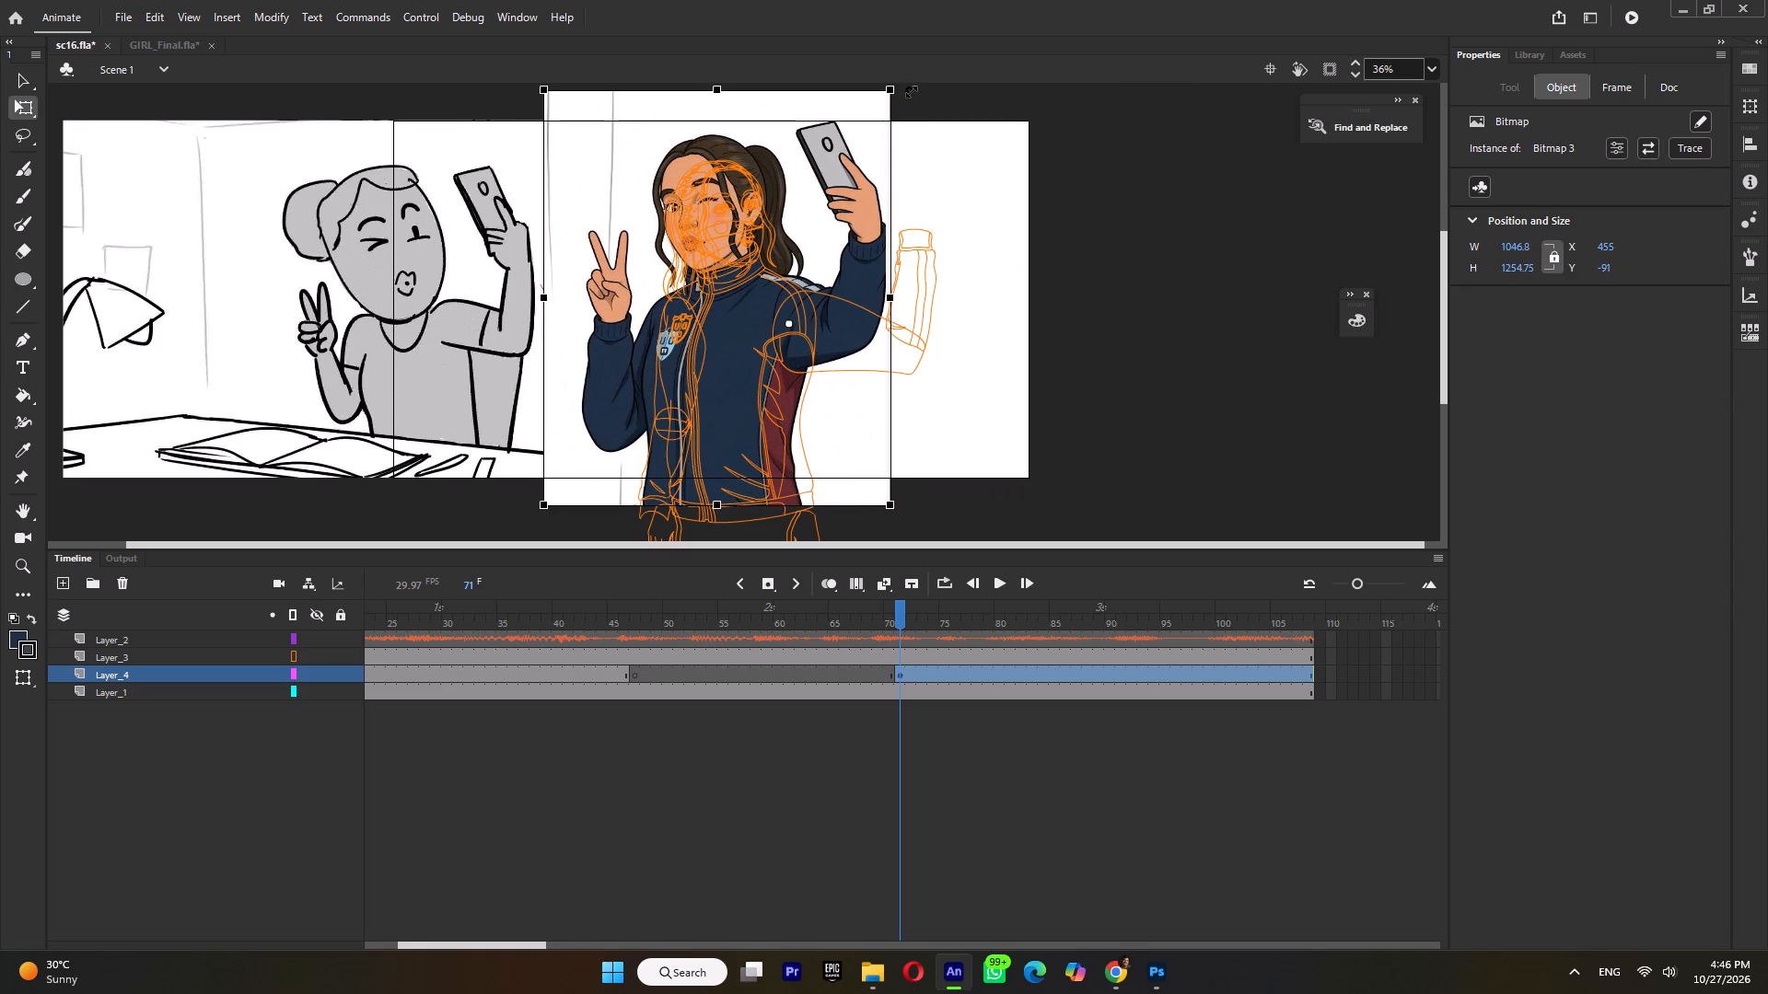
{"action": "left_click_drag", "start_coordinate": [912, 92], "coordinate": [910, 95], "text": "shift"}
Inside Symbol 9, flatten the upper arm instance Tween 3 to about 232 × 167.
{"action": "scroll", "coordinate": [888, 302], "scroll_direction": "up", "scroll_amount": 3, "text": "ctrl"}
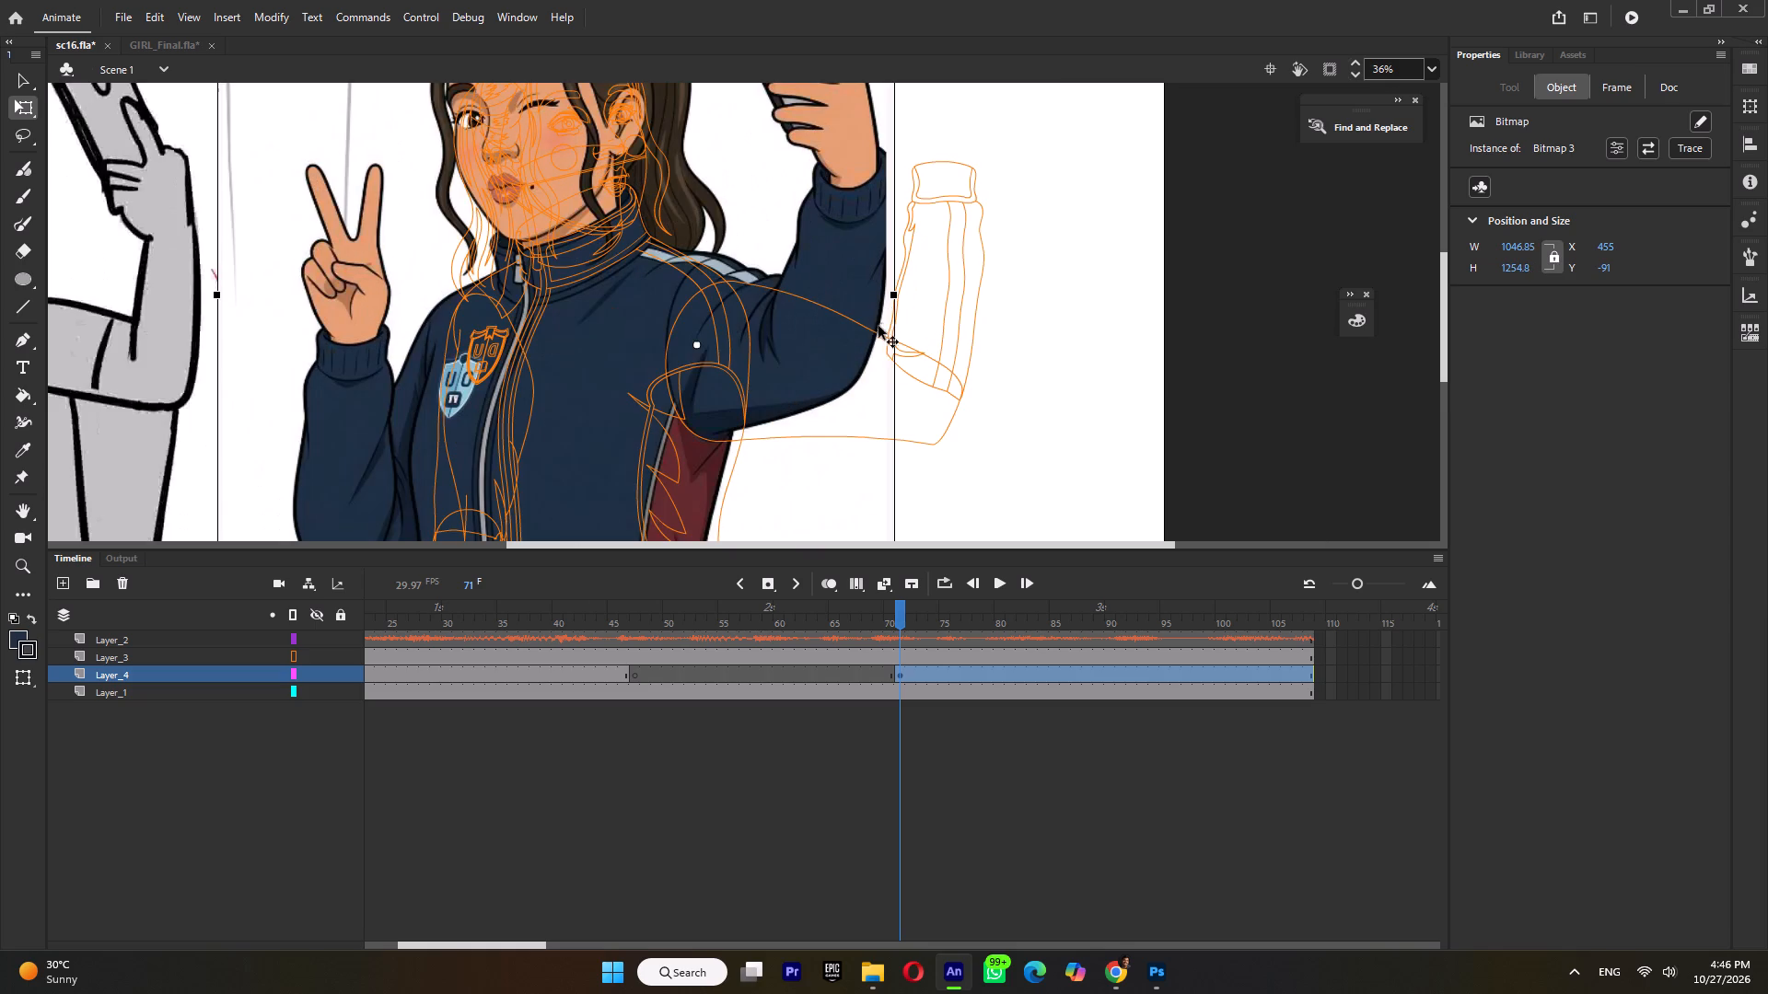
{"action": "double_click", "coordinate": [872, 330]}
{"action": "left_click", "coordinate": [860, 342]}
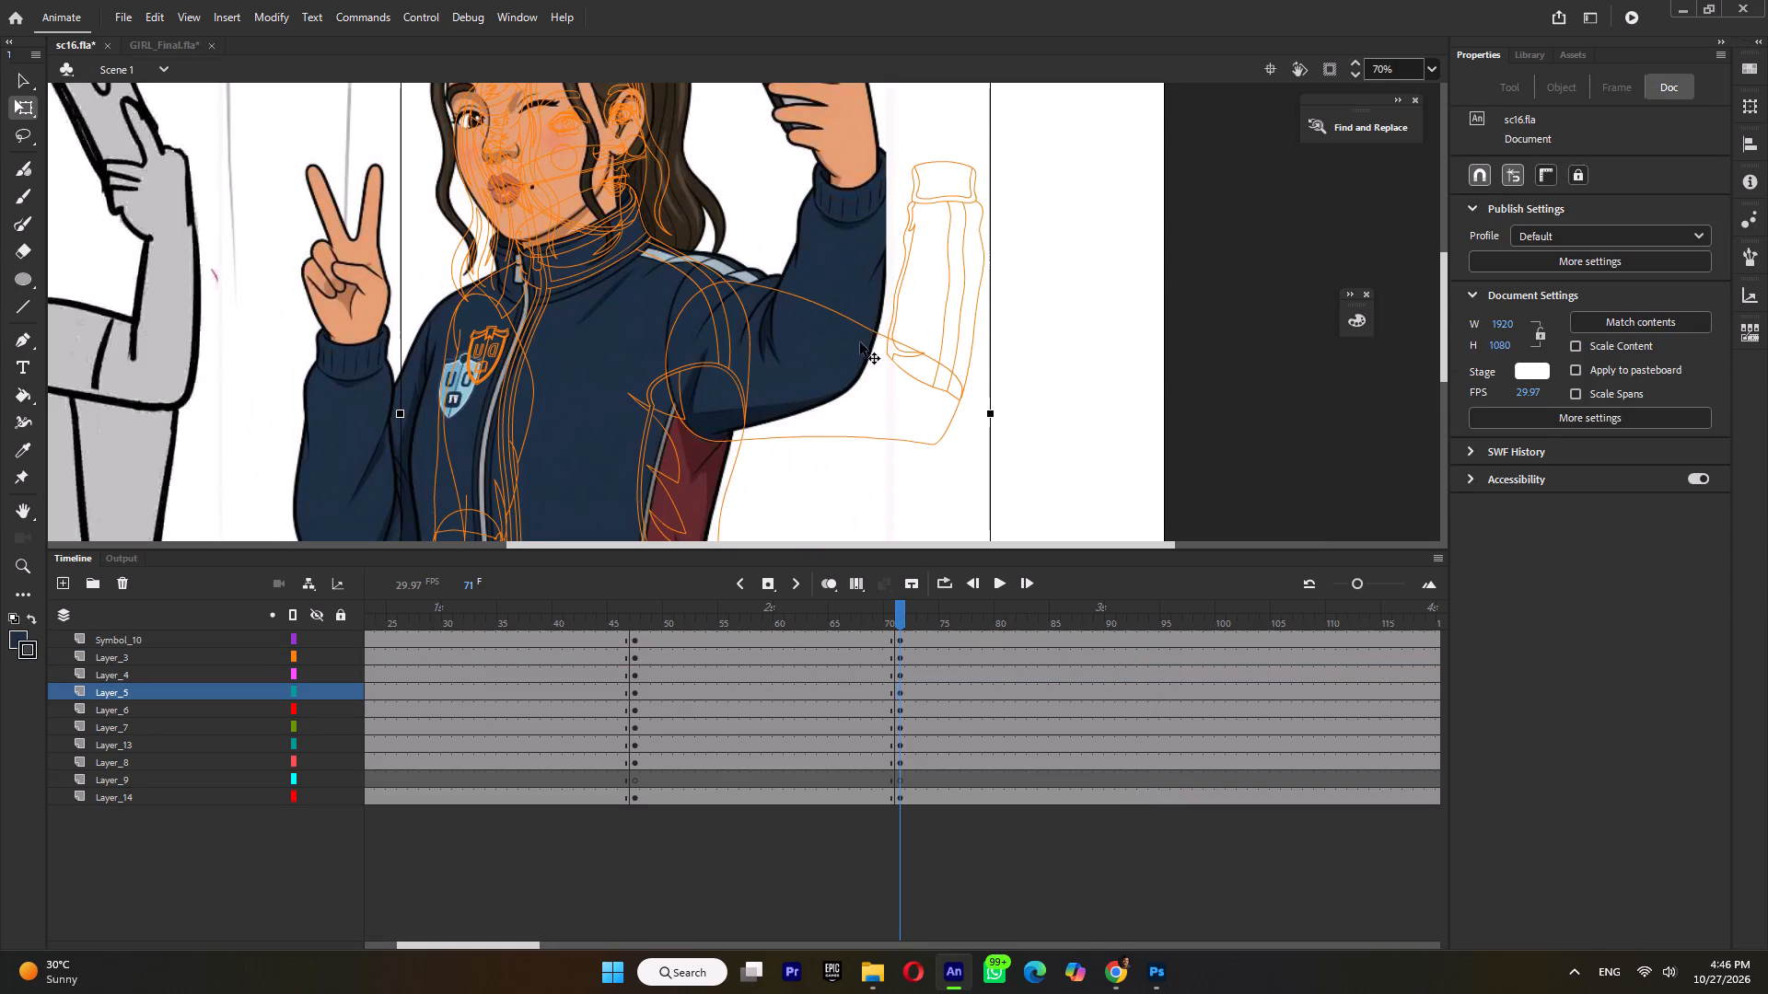
{"action": "left_click_drag", "start_coordinate": [981, 392], "coordinate": [974, 322]}
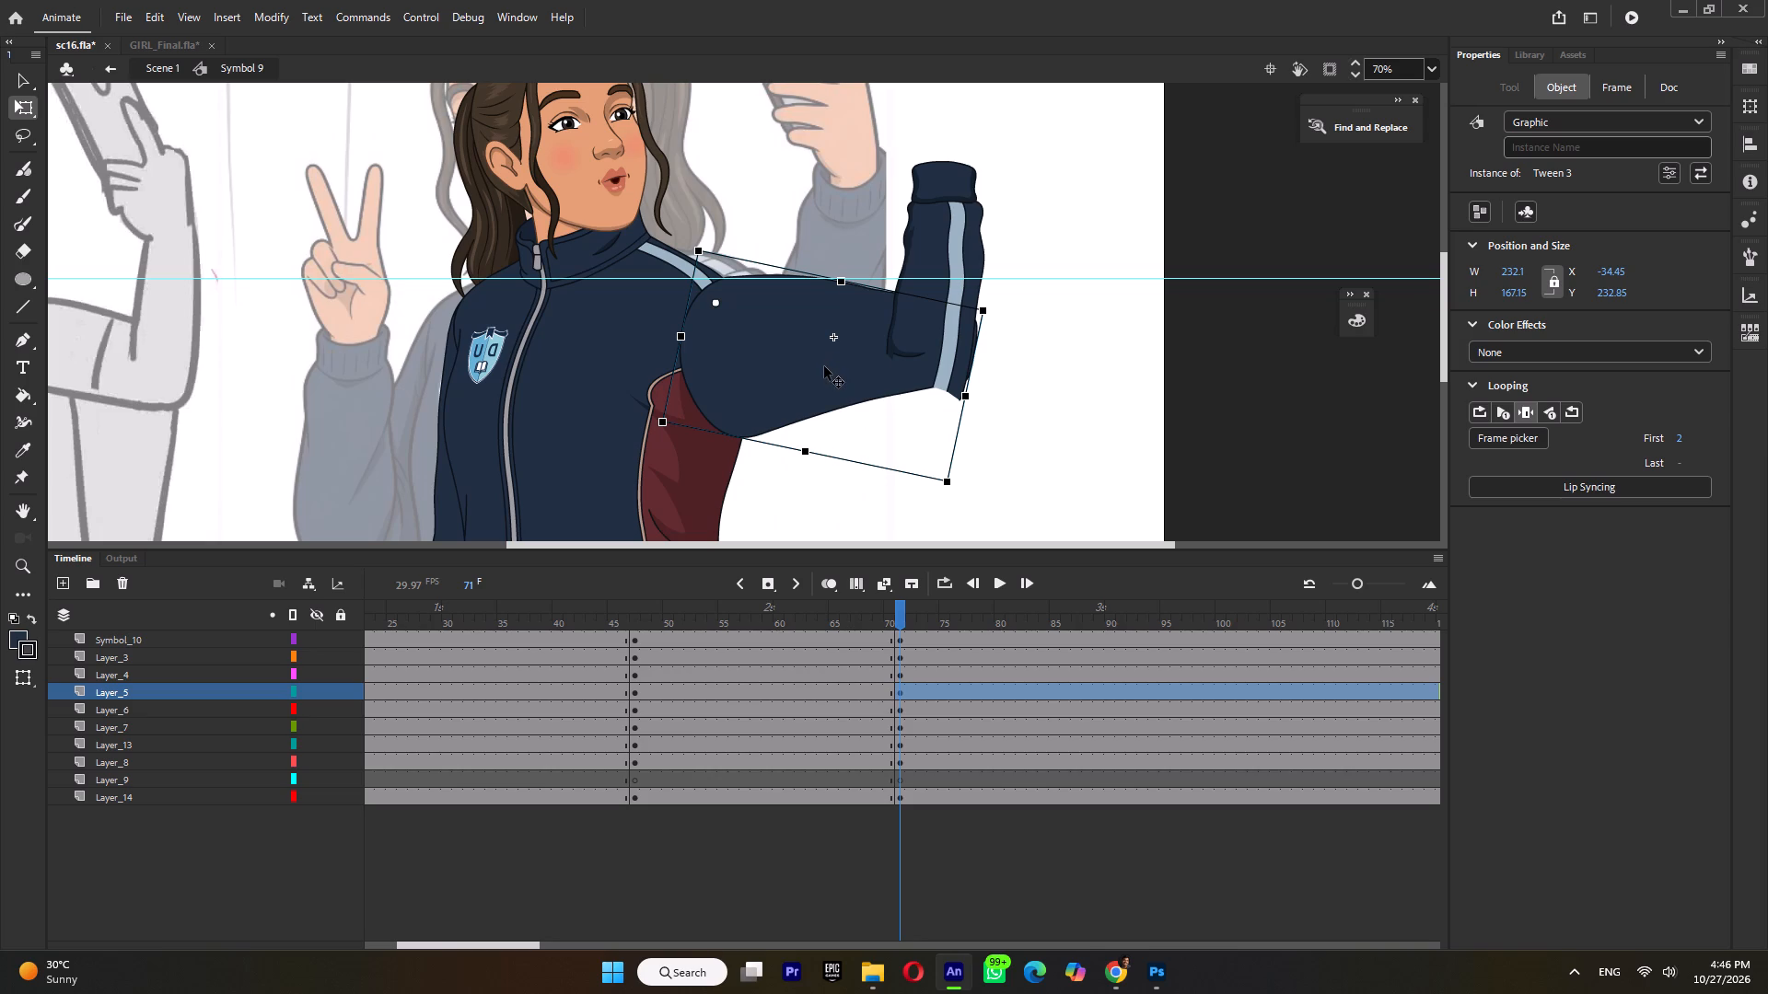
Return to Scene 1 and shift the selfie reference horizontally to X 1025 so its raised arm clears the rig.
{"action": "triple_click", "coordinate": [824, 366]}
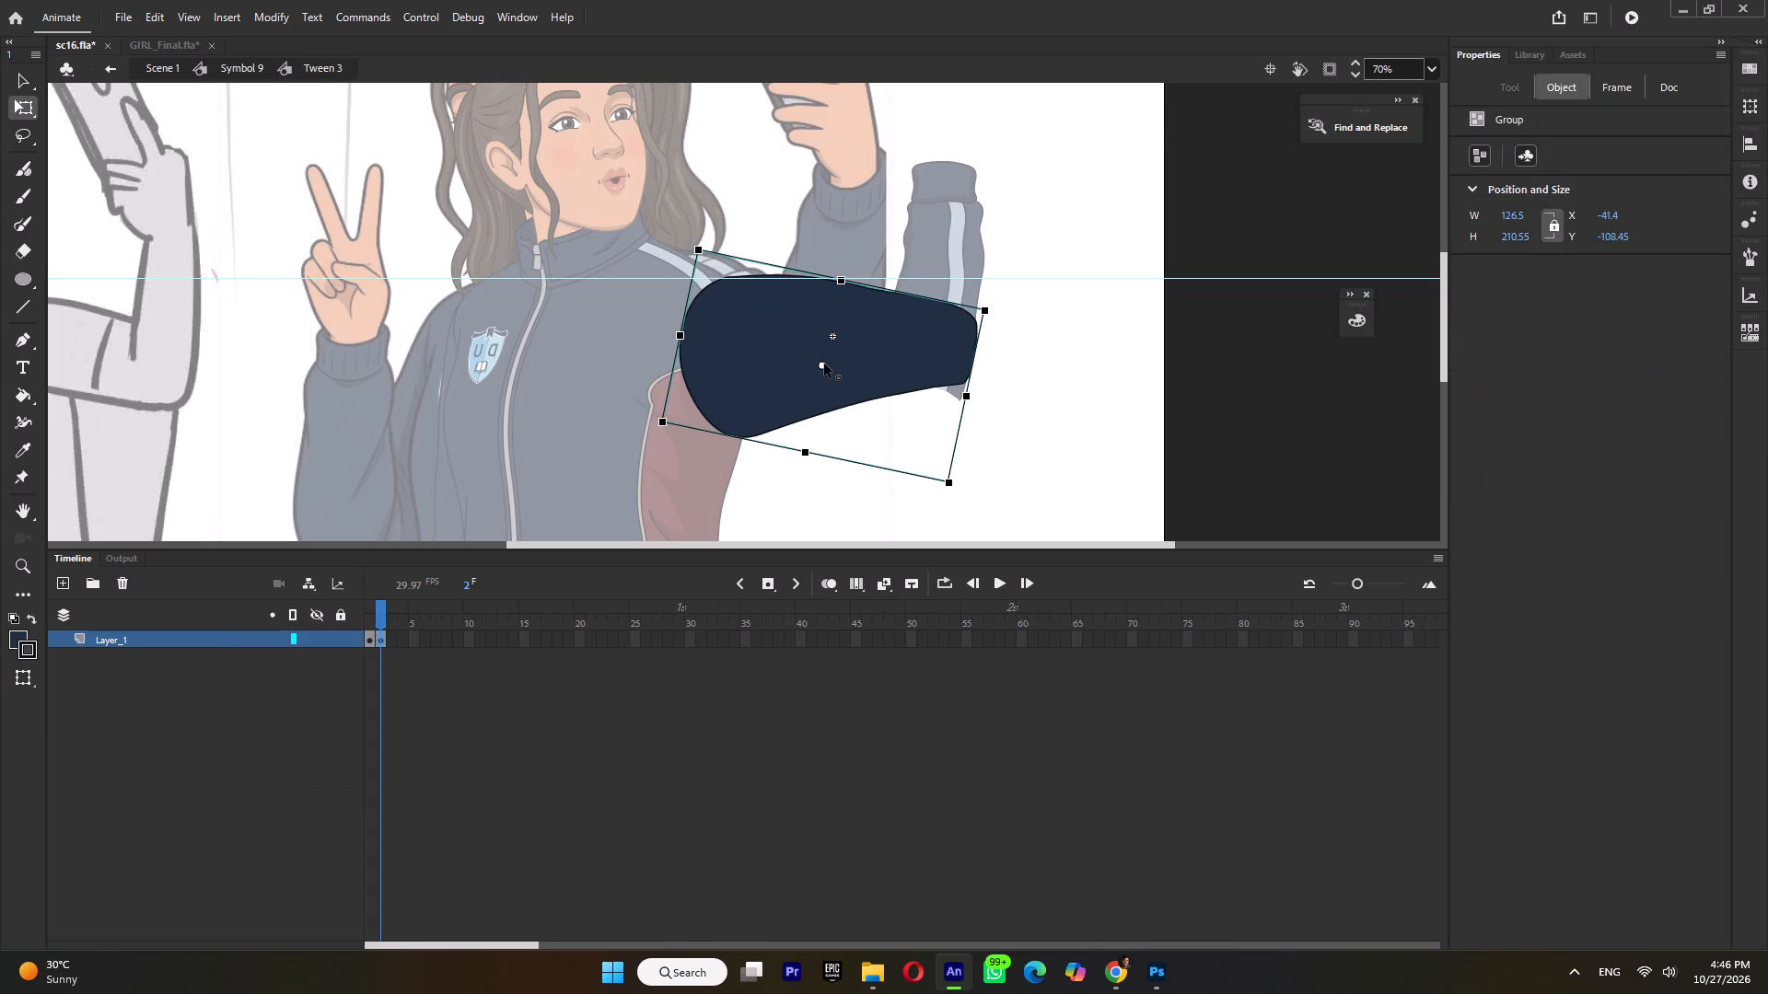
{"action": "triple_click", "coordinate": [835, 214]}
{"action": "double_click", "coordinate": [835, 214]}
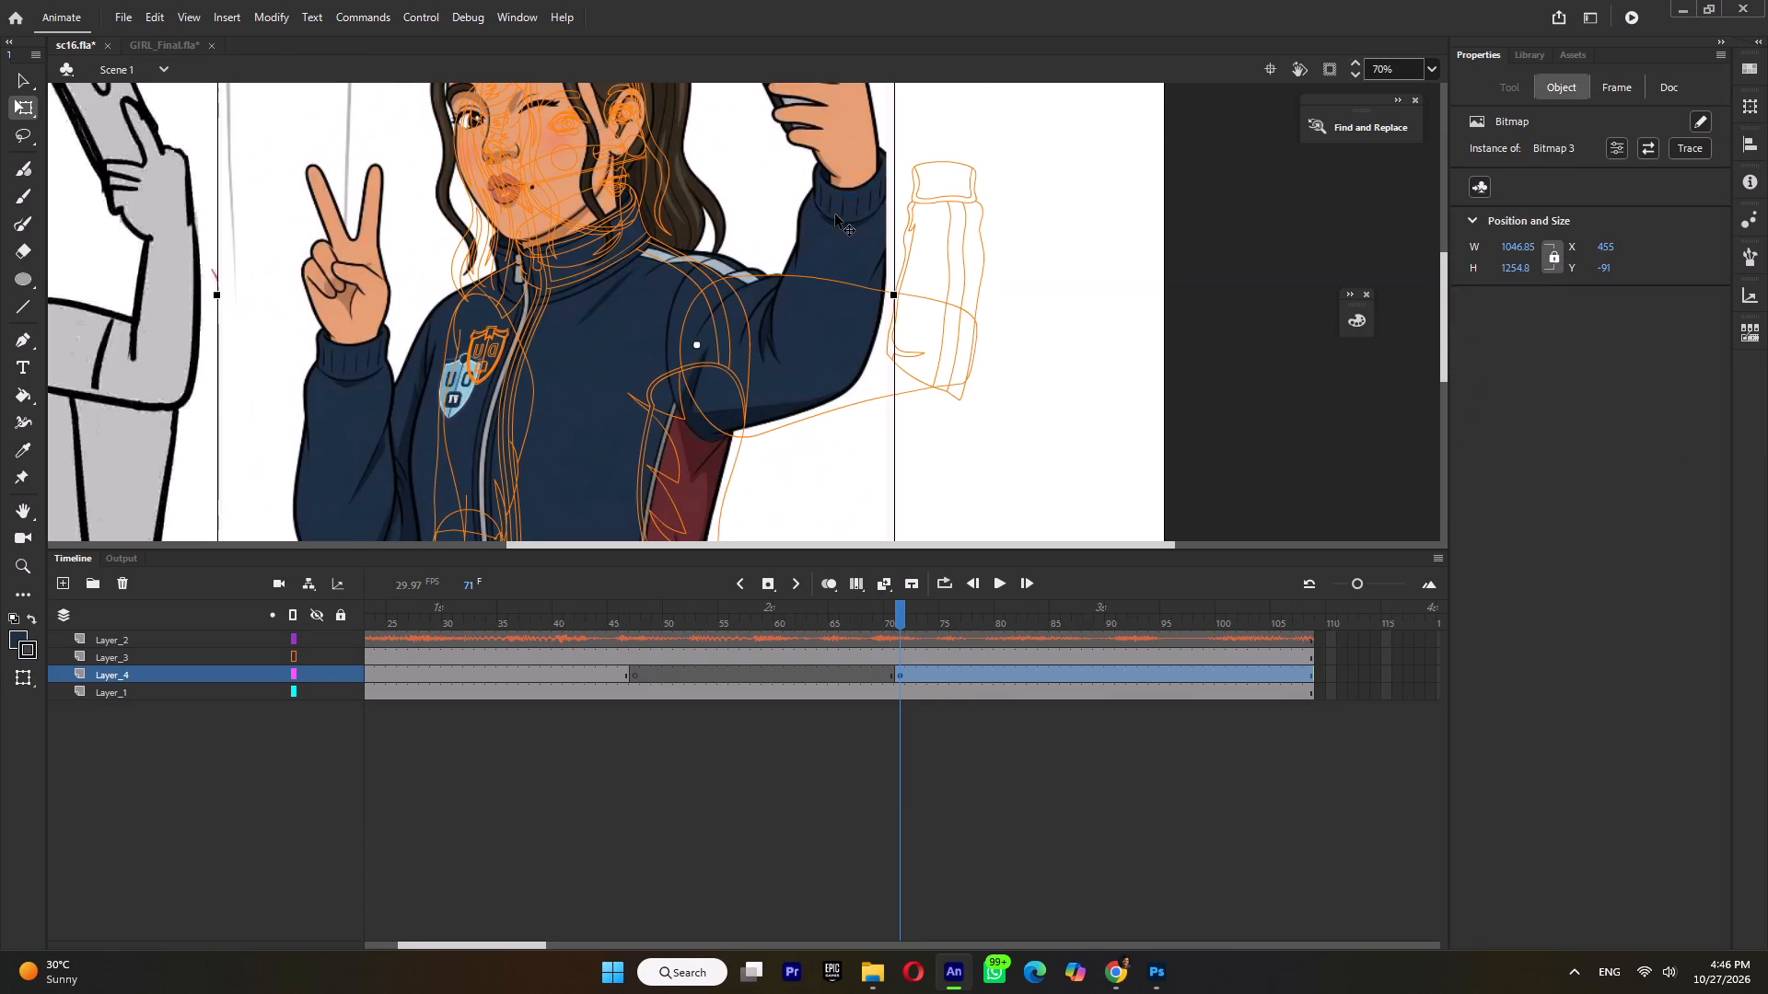
{"action": "key", "text": "shift+Right"}
{"action": "key", "text": "shift+Right"}
{"action": "key", "text": "shift+Right"}
{"action": "key", "text": "shift+Right"}
{"action": "key", "text": "shift+Right"}
{"action": "key", "text": "shift+Right"}
{"action": "key", "text": "shift+Right"}
{"action": "key", "text": "shift+Right"}
{"action": "key", "text": "shift+Right"}
{"action": "key", "text": "shift+Right"}
{"action": "key", "text": "shift+Right"}
{"action": "key", "text": "shift+Right"}
{"action": "key", "text": "shift+Right"}
{"action": "key", "text": "shift+Right"}
{"action": "key", "text": "shift+Right"}
{"action": "key", "text": "shift+Right"}
{"action": "key", "text": "shift+Right"}
{"action": "key", "text": "shift+Right"}
{"action": "key", "text": "shift+Right"}
{"action": "key", "text": "shift+Right"}
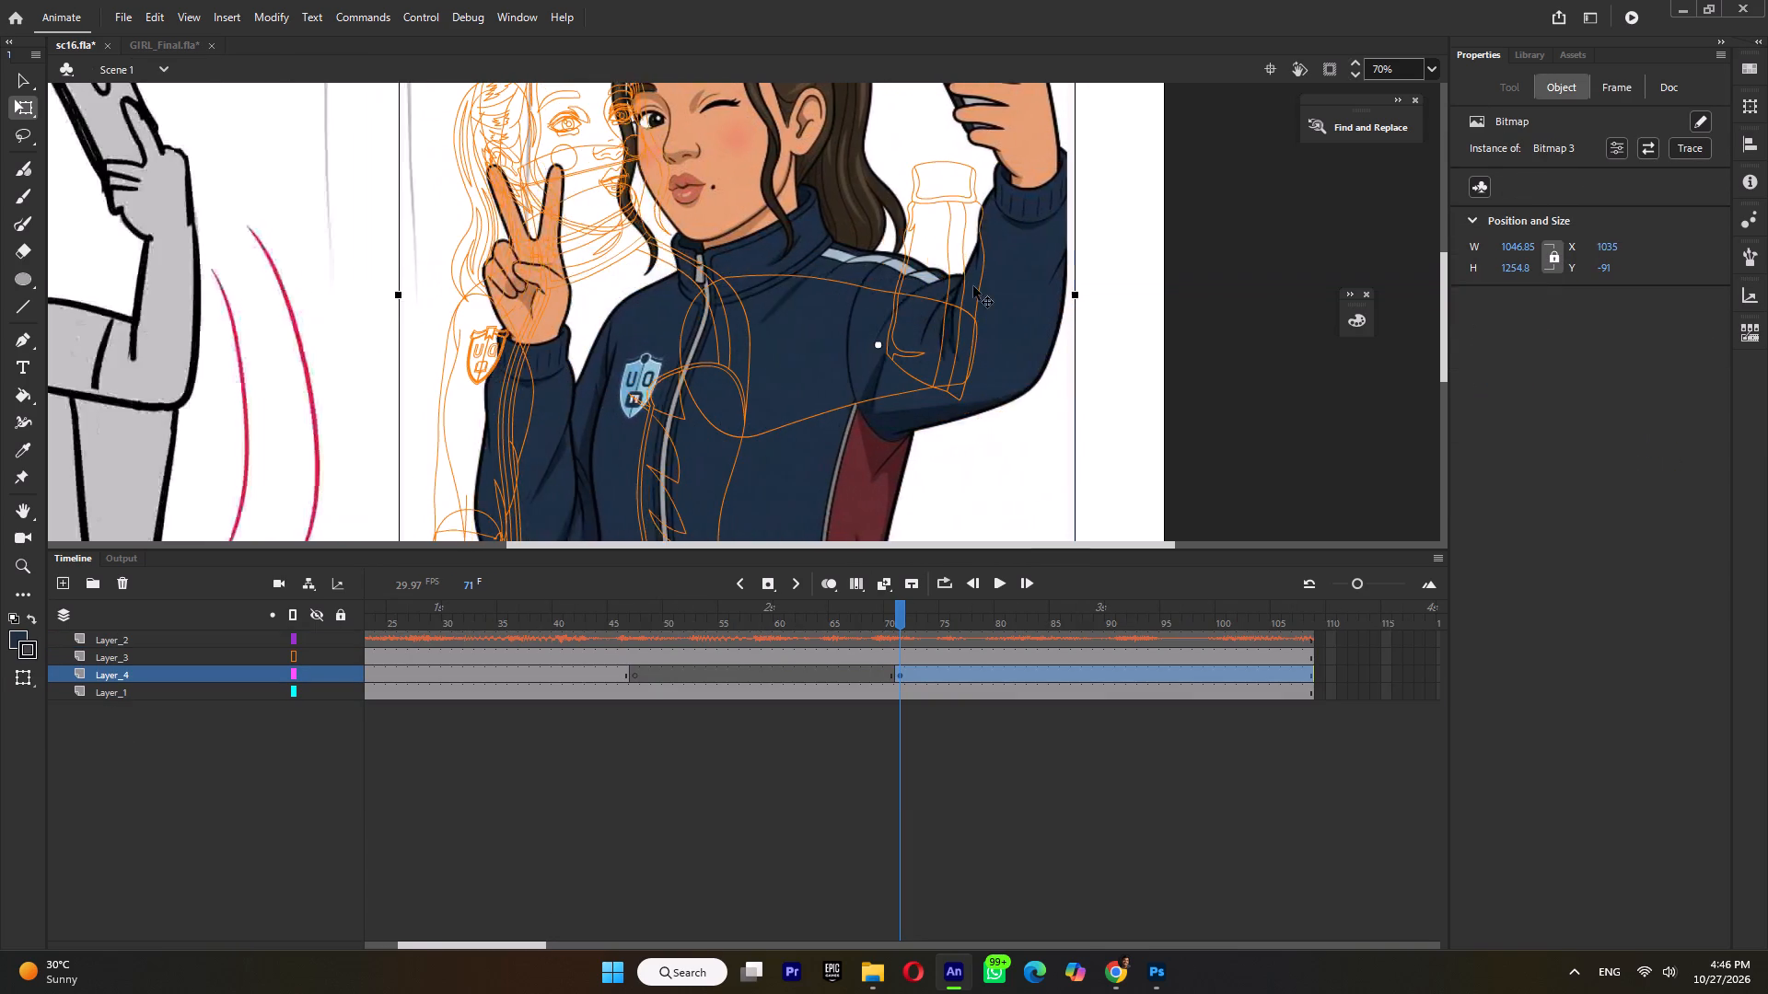
{"action": "key", "text": "shift+Right"}
{"action": "key", "text": "shift+Right"}
{"action": "key", "text": "shift+Right"}
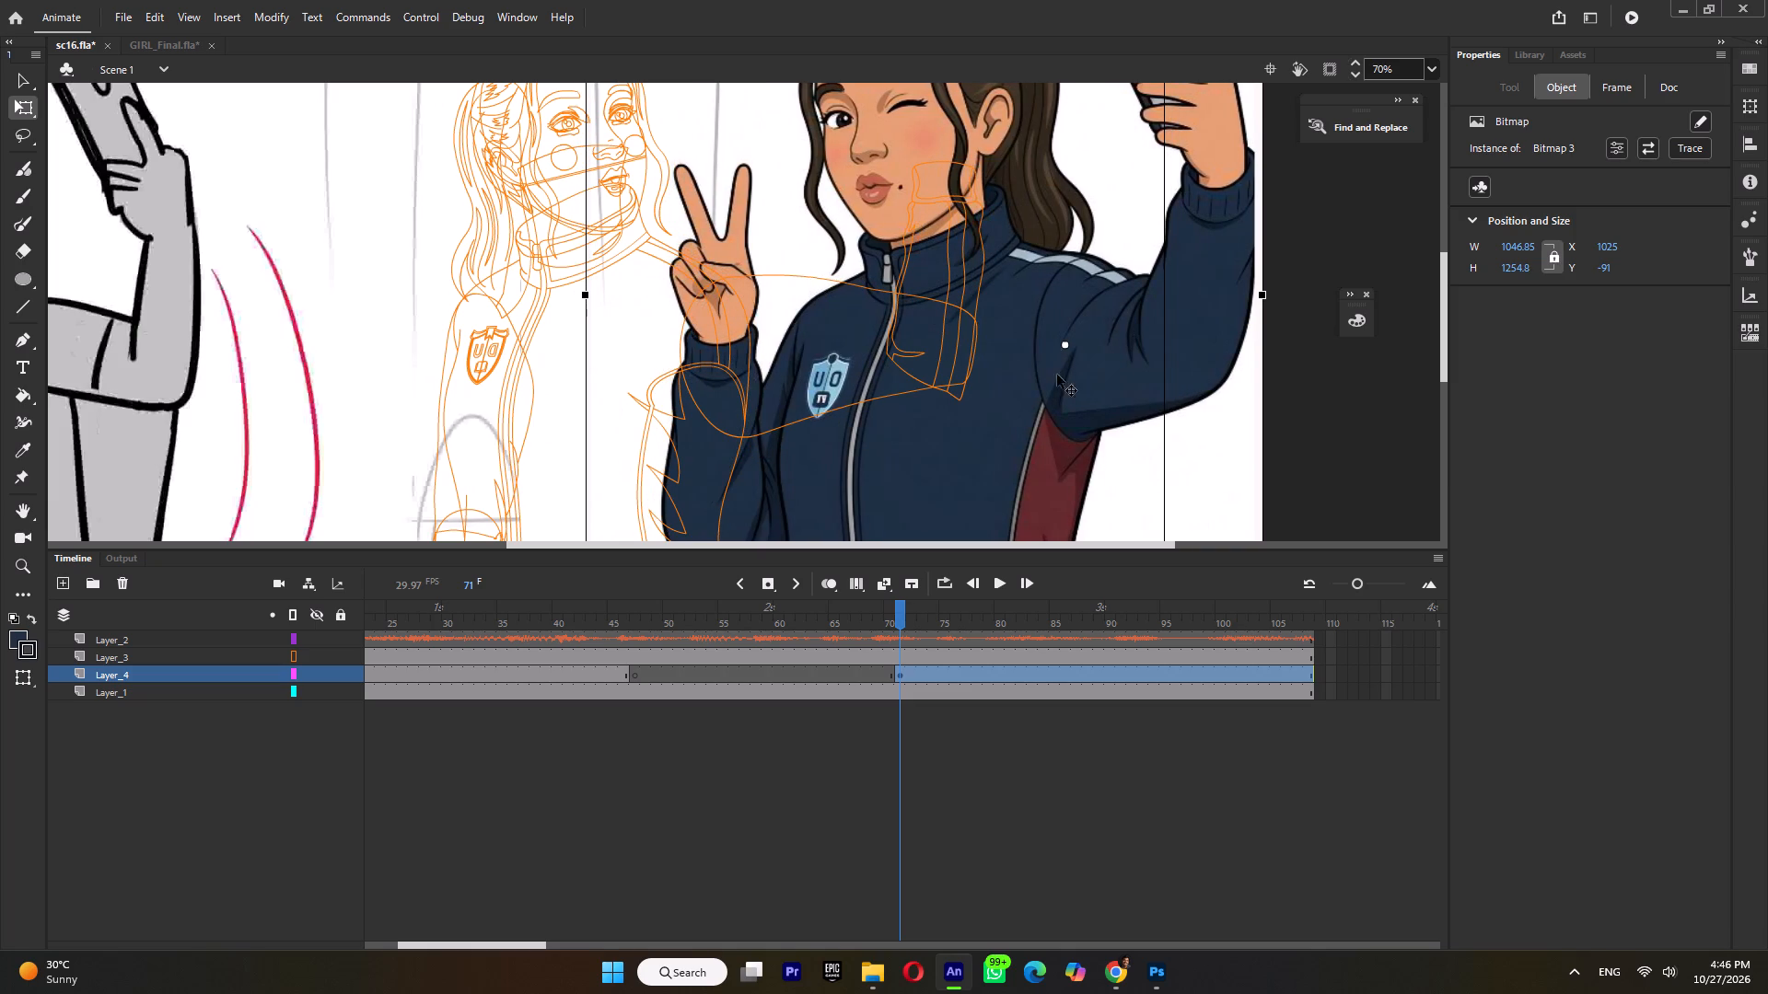
Open upper arm symbol Tween 3 inside Symbol 9 and delete the sleeve artwork on frame 2.
{"action": "double_click", "coordinate": [786, 427]}
{"action": "left_click", "coordinate": [786, 426]}
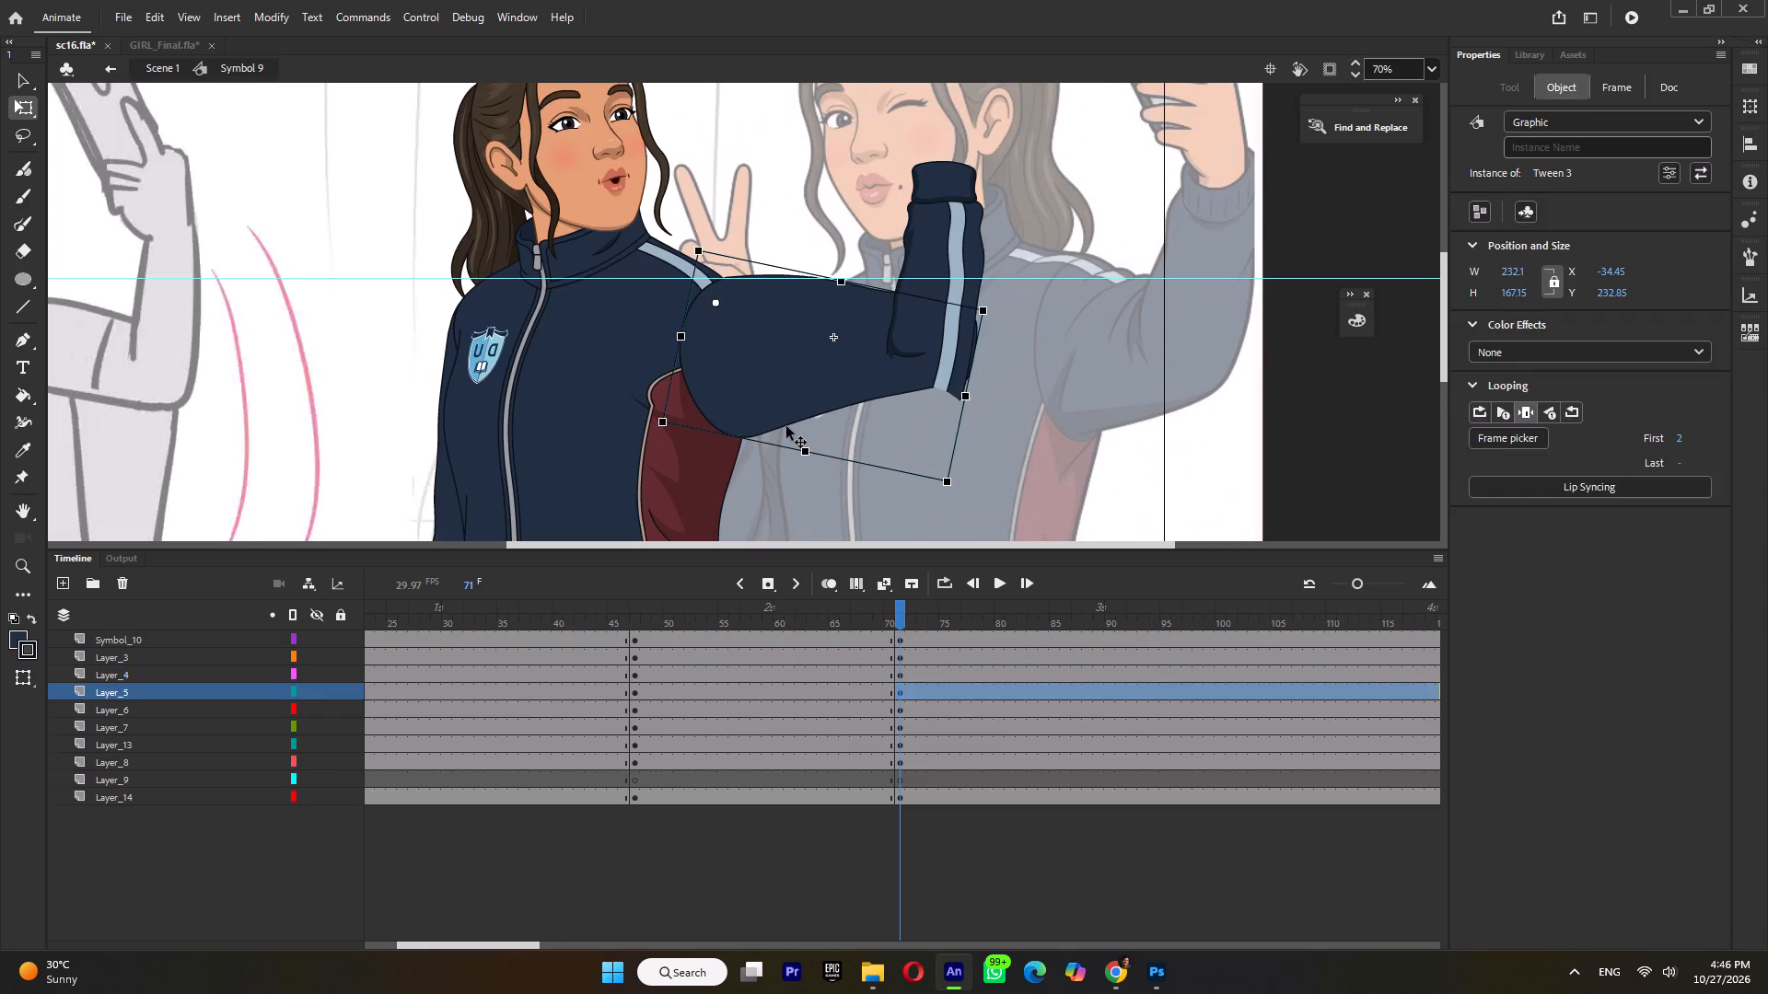
{"action": "left_click", "coordinate": [786, 426]}
{"action": "left_click", "coordinate": [733, 431]}
{"action": "key", "text": "Delete"}
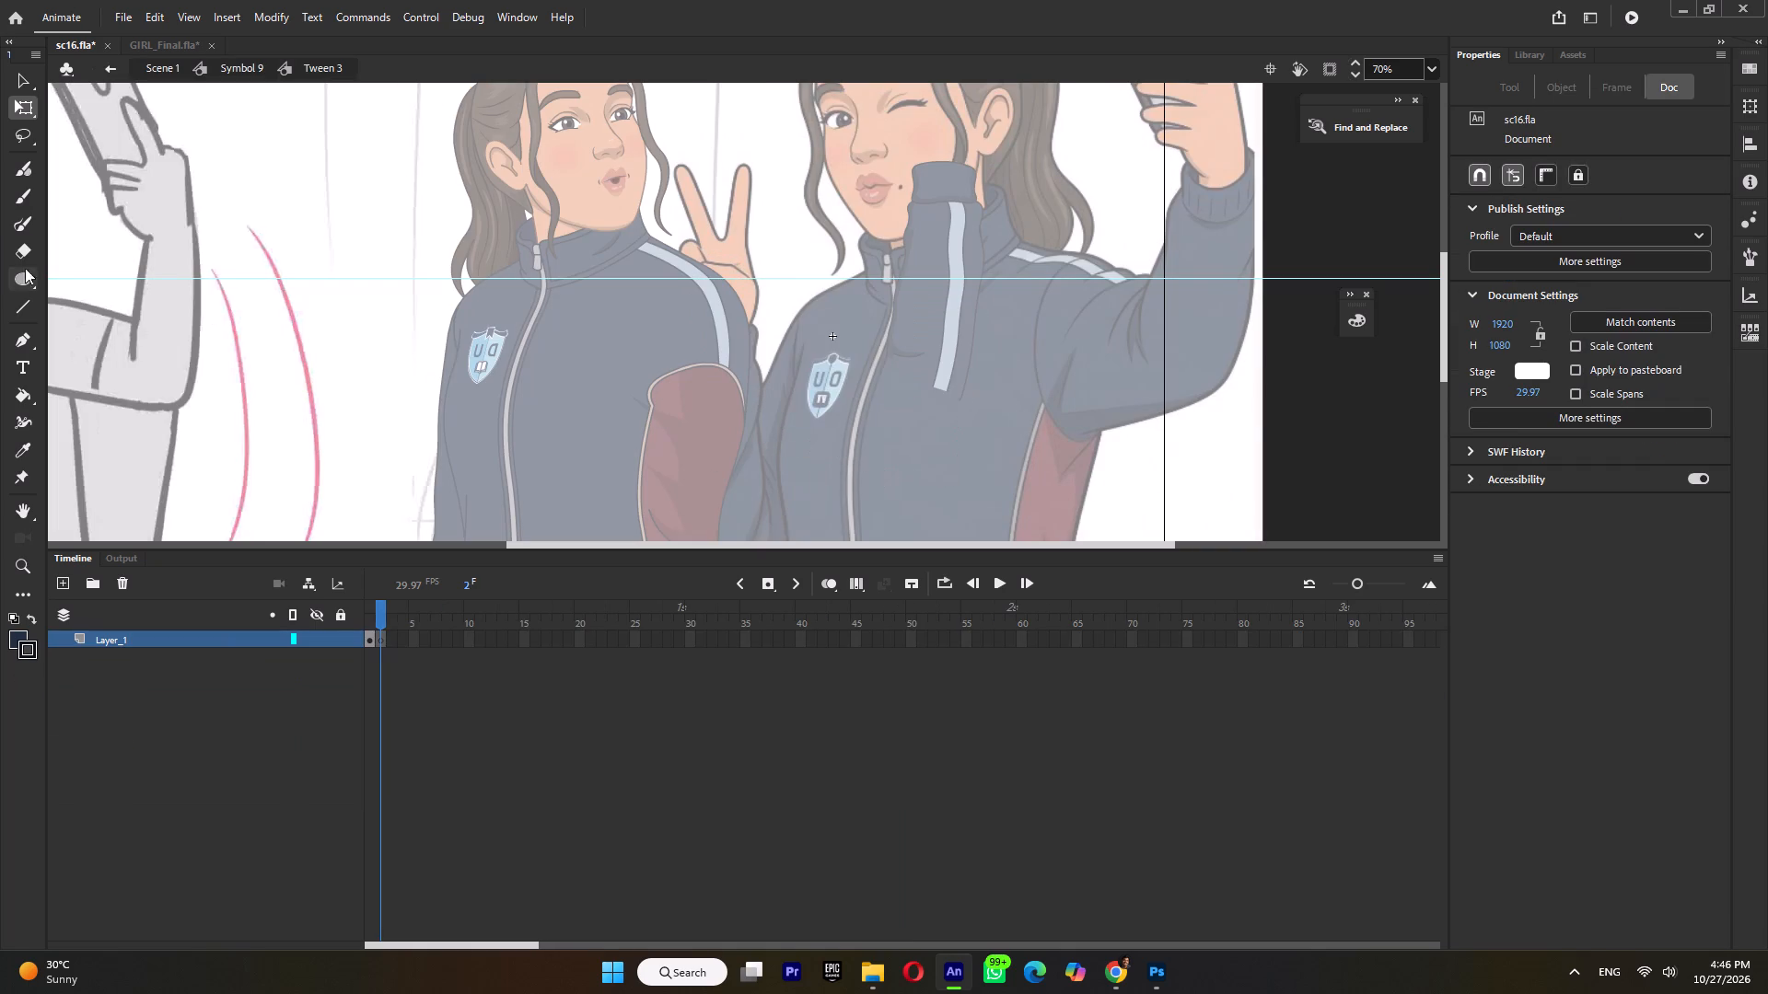
With the Paint Brush at stroke size 1, trace the reference's raised upper arm: armhole curve, armpit and lower edge up to the elbow.
{"action": "left_click", "coordinate": [25, 233]}
{"action": "left_click", "coordinate": [1705, 243]}
{"action": "key", "text": "1"}
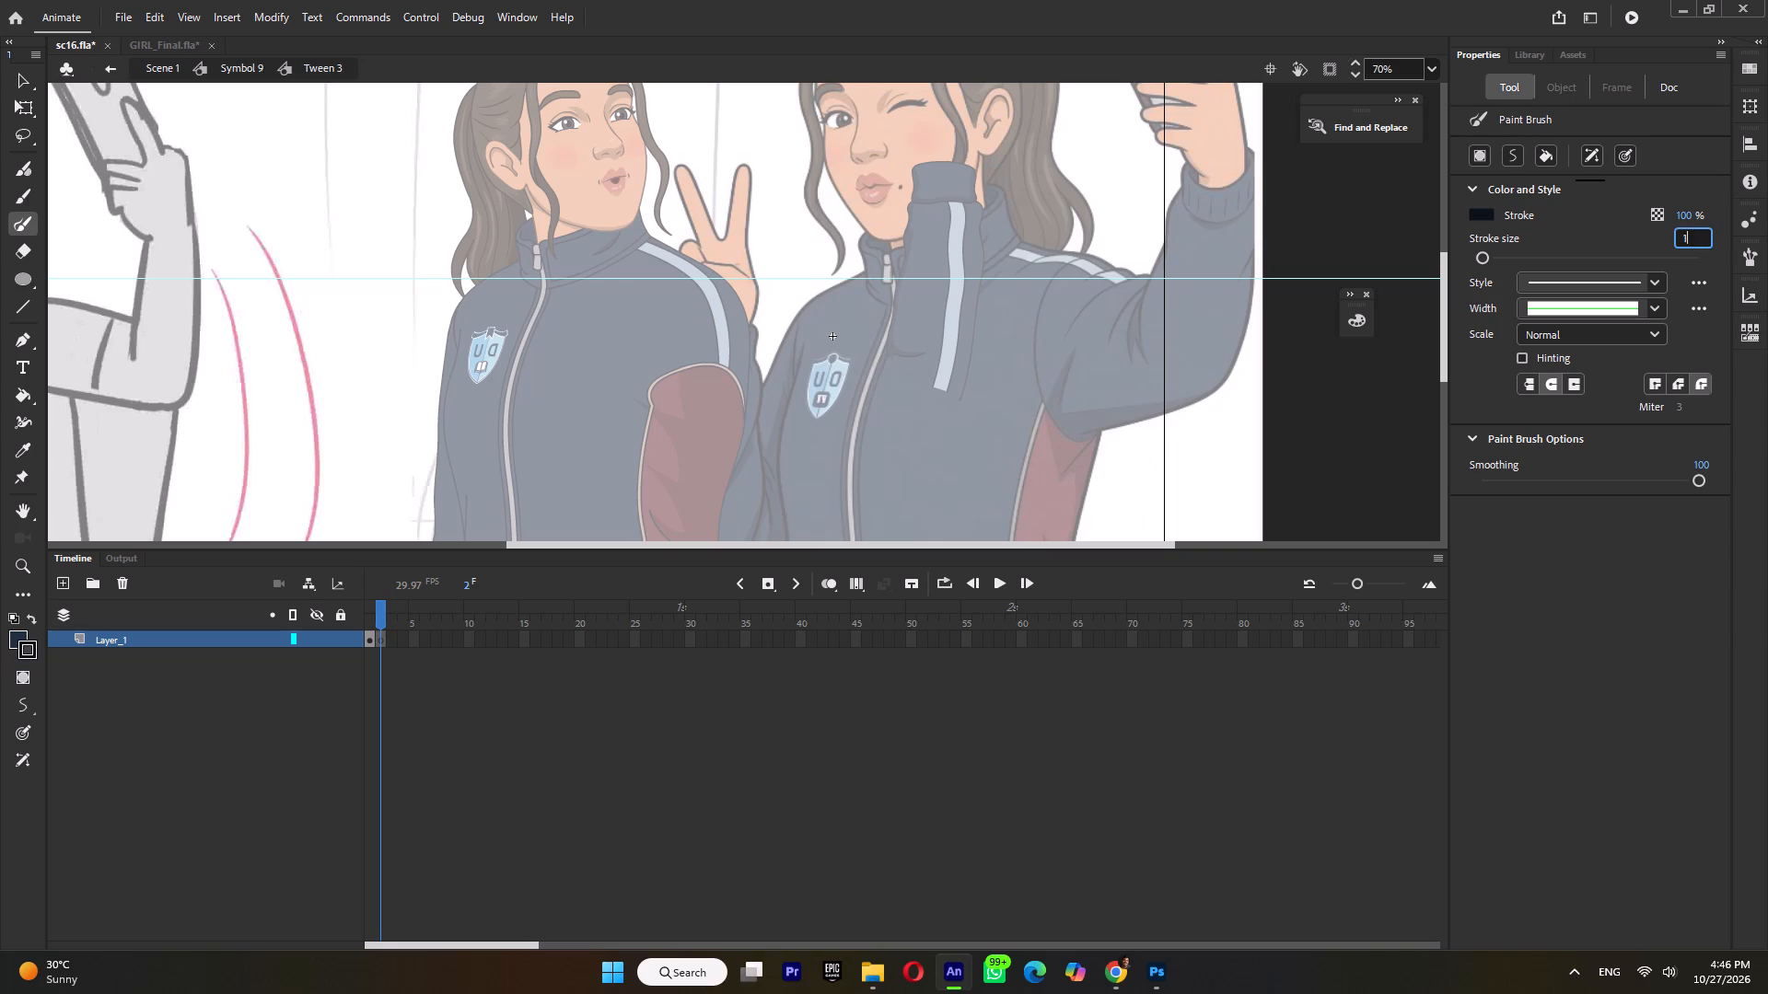
{"action": "key", "text": "Return"}
{"action": "scroll", "coordinate": [1132, 272], "scroll_direction": "up", "scroll_amount": 3, "text": "ctrl"}
{"action": "key", "text": "space"}
{"action": "key", "text": "space"}
{"action": "key", "text": "space"}
{"action": "key", "text": "space"}
{"action": "key", "text": "space"}
{"action": "key", "text": "space"}
{"action": "key", "text": "space"}
{"action": "key", "text": "space"}
{"action": "key", "text": "space"}
{"action": "key", "text": "space"}
{"action": "key", "text": "space"}
{"action": "key", "text": "space"}
{"action": "key", "text": "space"}
{"action": "key", "text": "space"}
{"action": "key", "text": "space"}
{"action": "key", "text": "space"}
{"action": "key", "text": "space"}
{"action": "key", "text": "space"}
{"action": "key", "text": "space"}
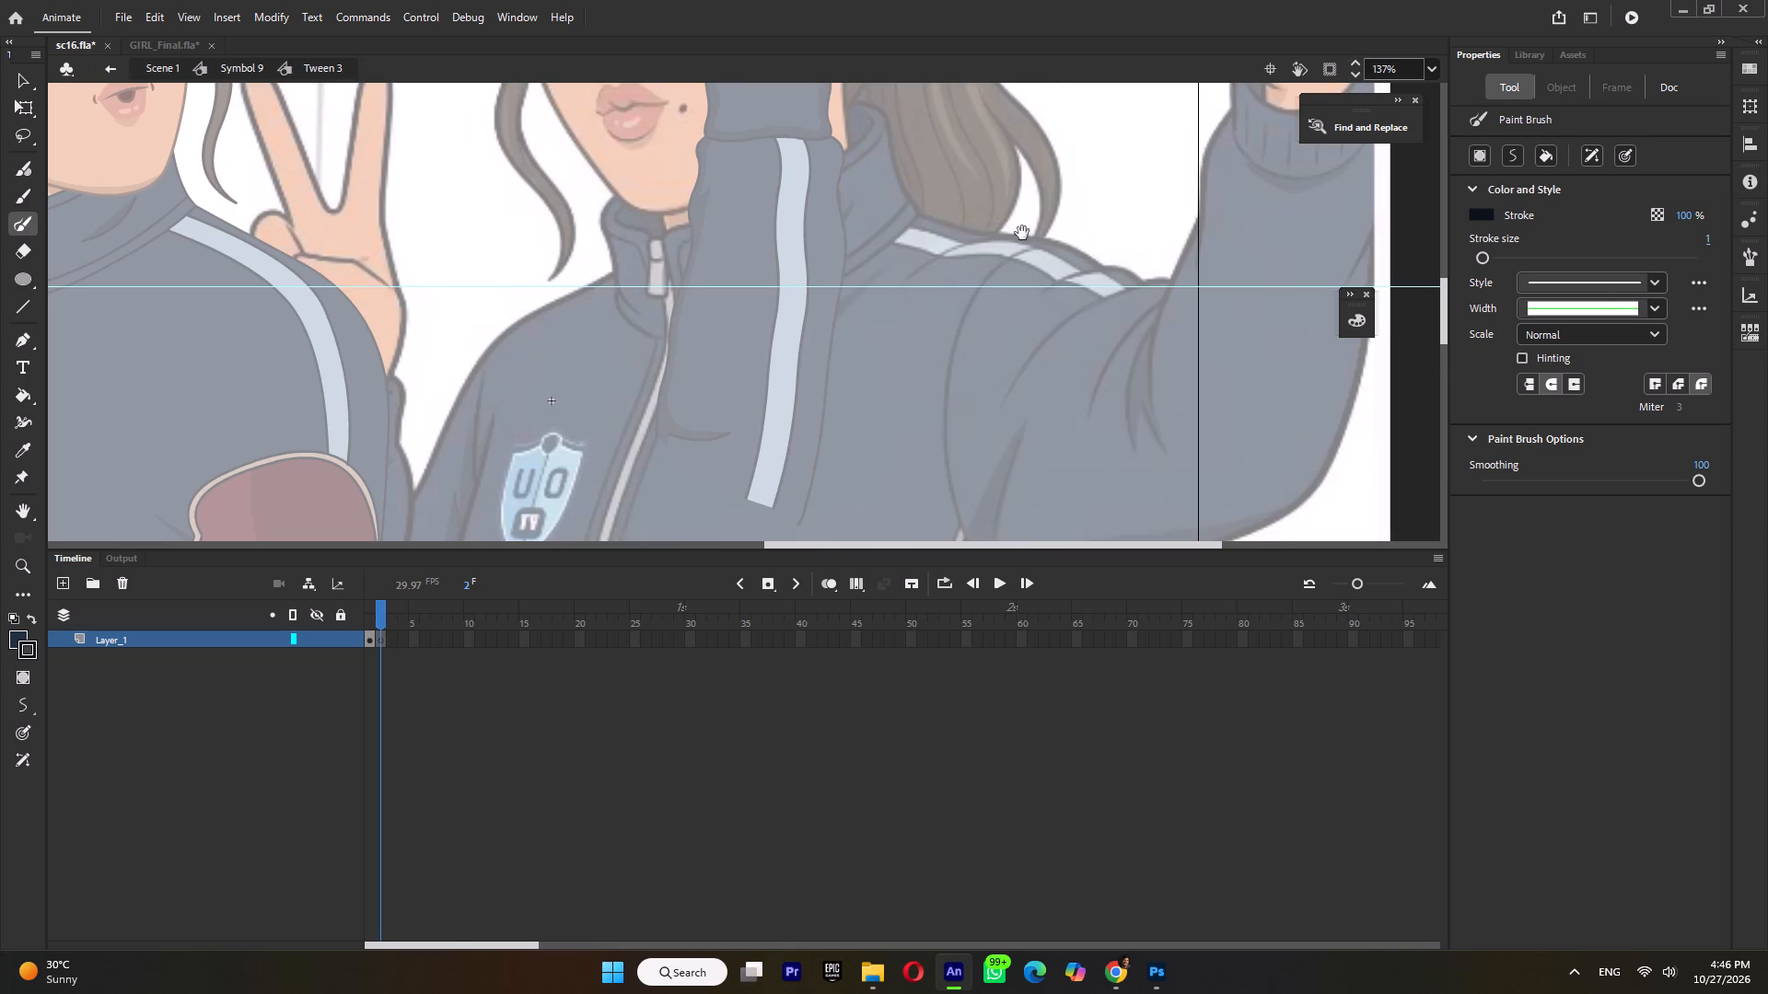
{"action": "left_click_drag", "start_coordinate": [1044, 278], "coordinate": [785, 168]}
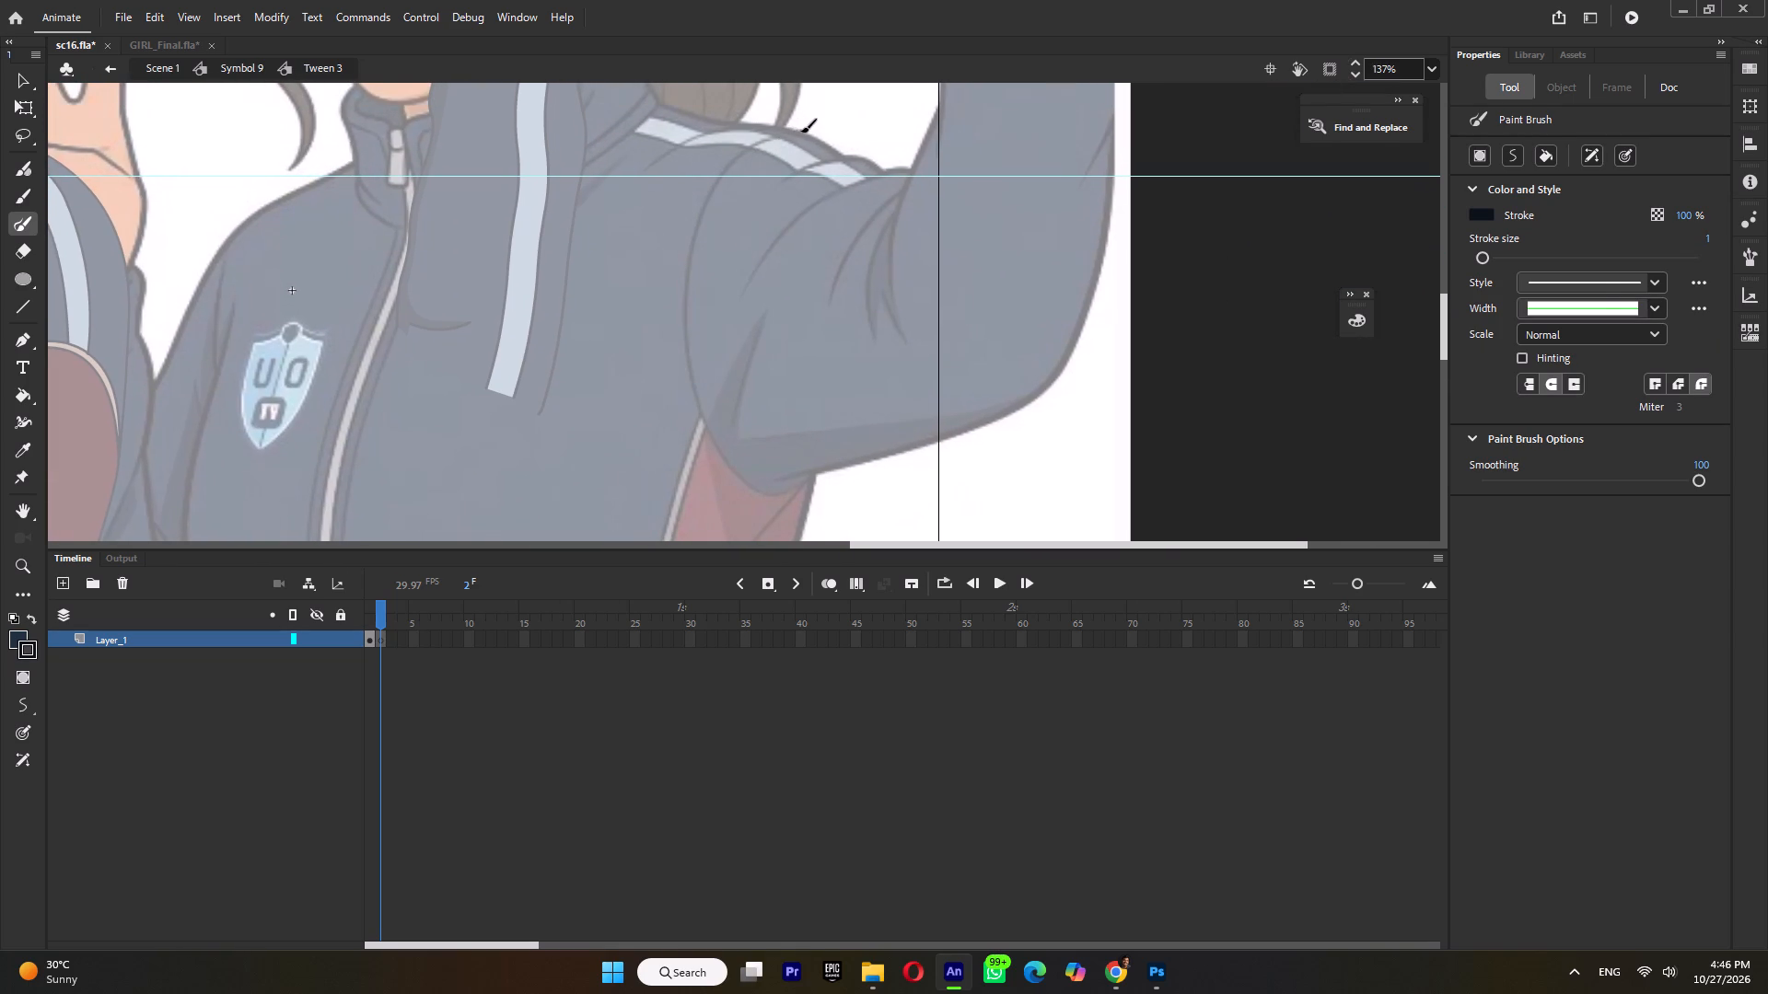
{"action": "left_click_drag", "start_coordinate": [798, 131], "coordinate": [685, 364]}
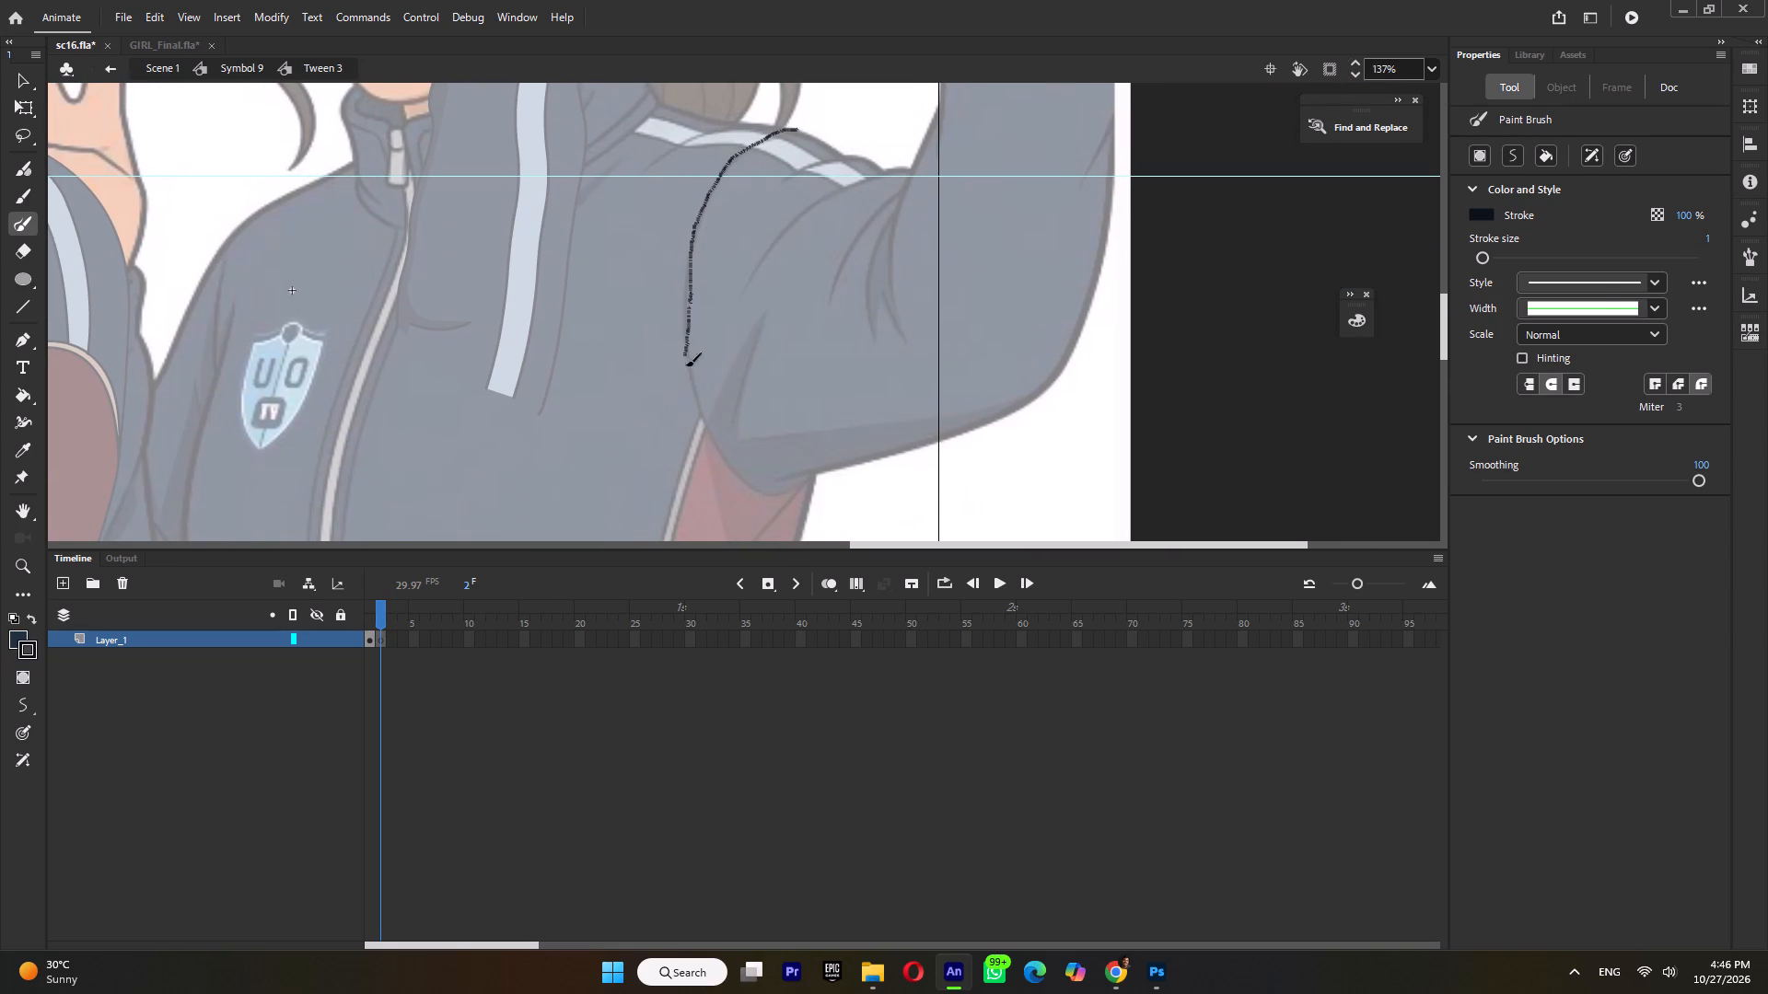
{"action": "left_click_drag", "start_coordinate": [685, 364], "coordinate": [836, 456]}
{"action": "left_click_drag", "start_coordinate": [836, 456], "coordinate": [836, 454]}
{"action": "left_click_drag", "start_coordinate": [778, 484], "coordinate": [788, 480]}
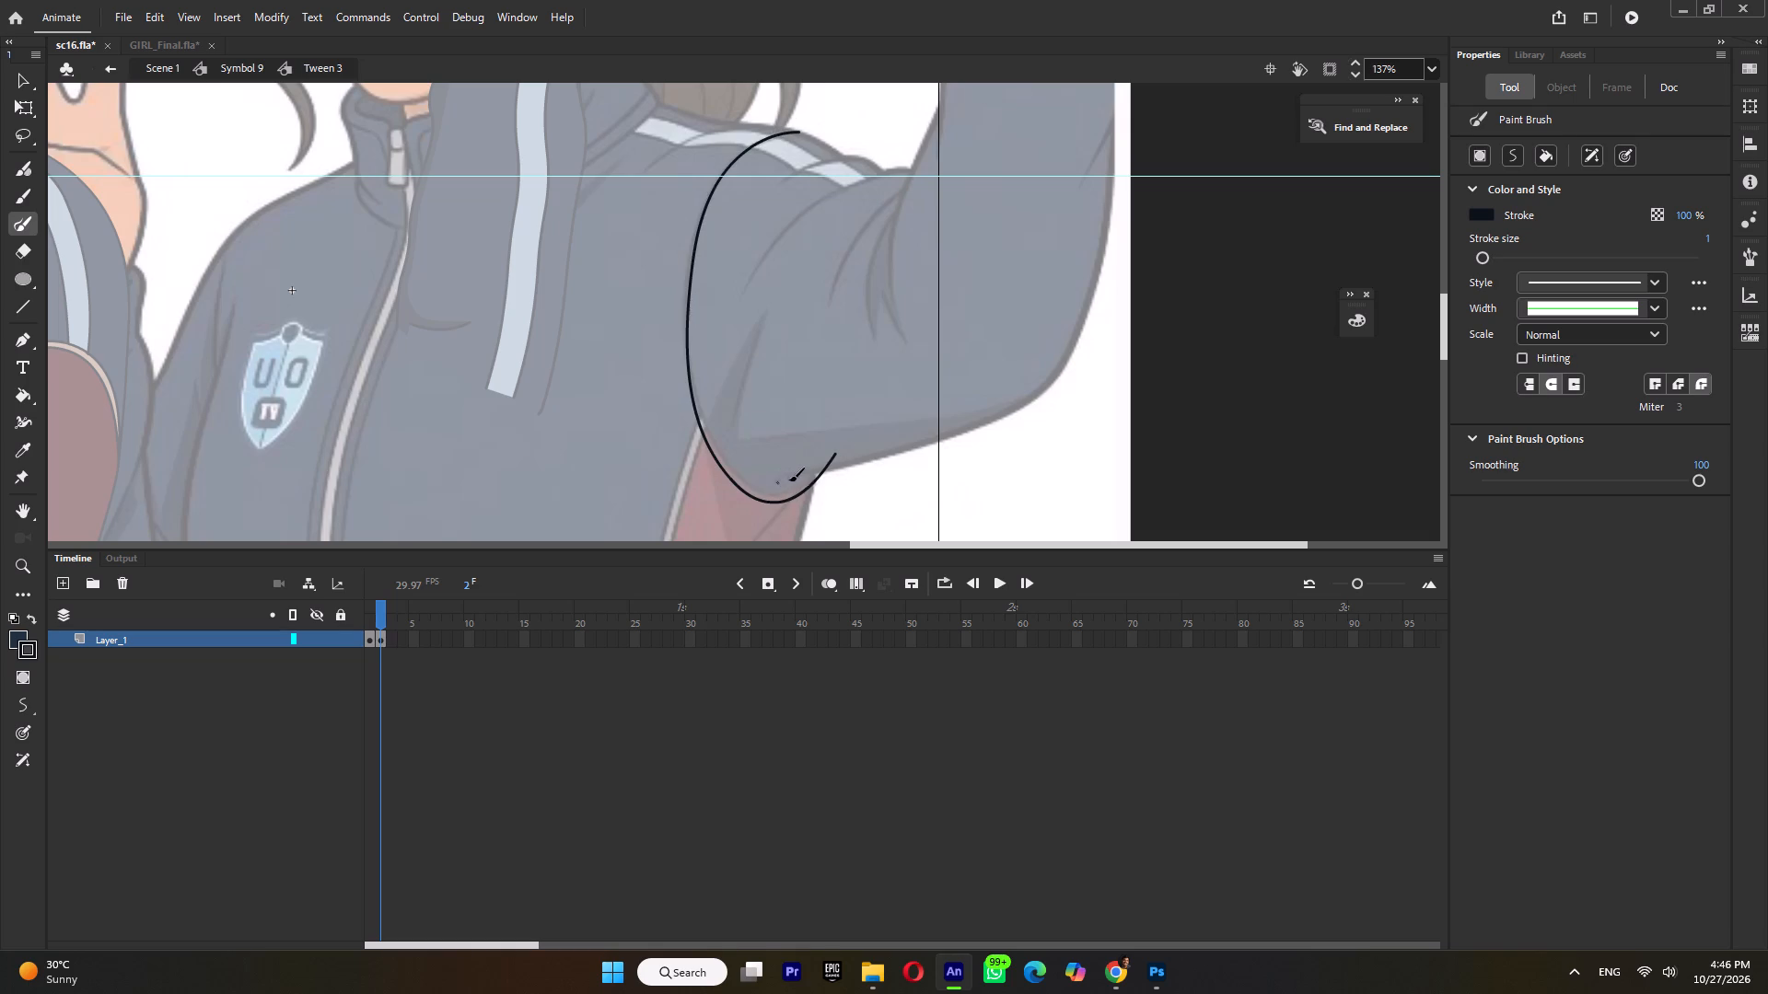
{"action": "left_click_drag", "start_coordinate": [788, 480], "coordinate": [1085, 349]}
{"action": "left_click_drag", "start_coordinate": [1085, 349], "coordinate": [1120, 250]}
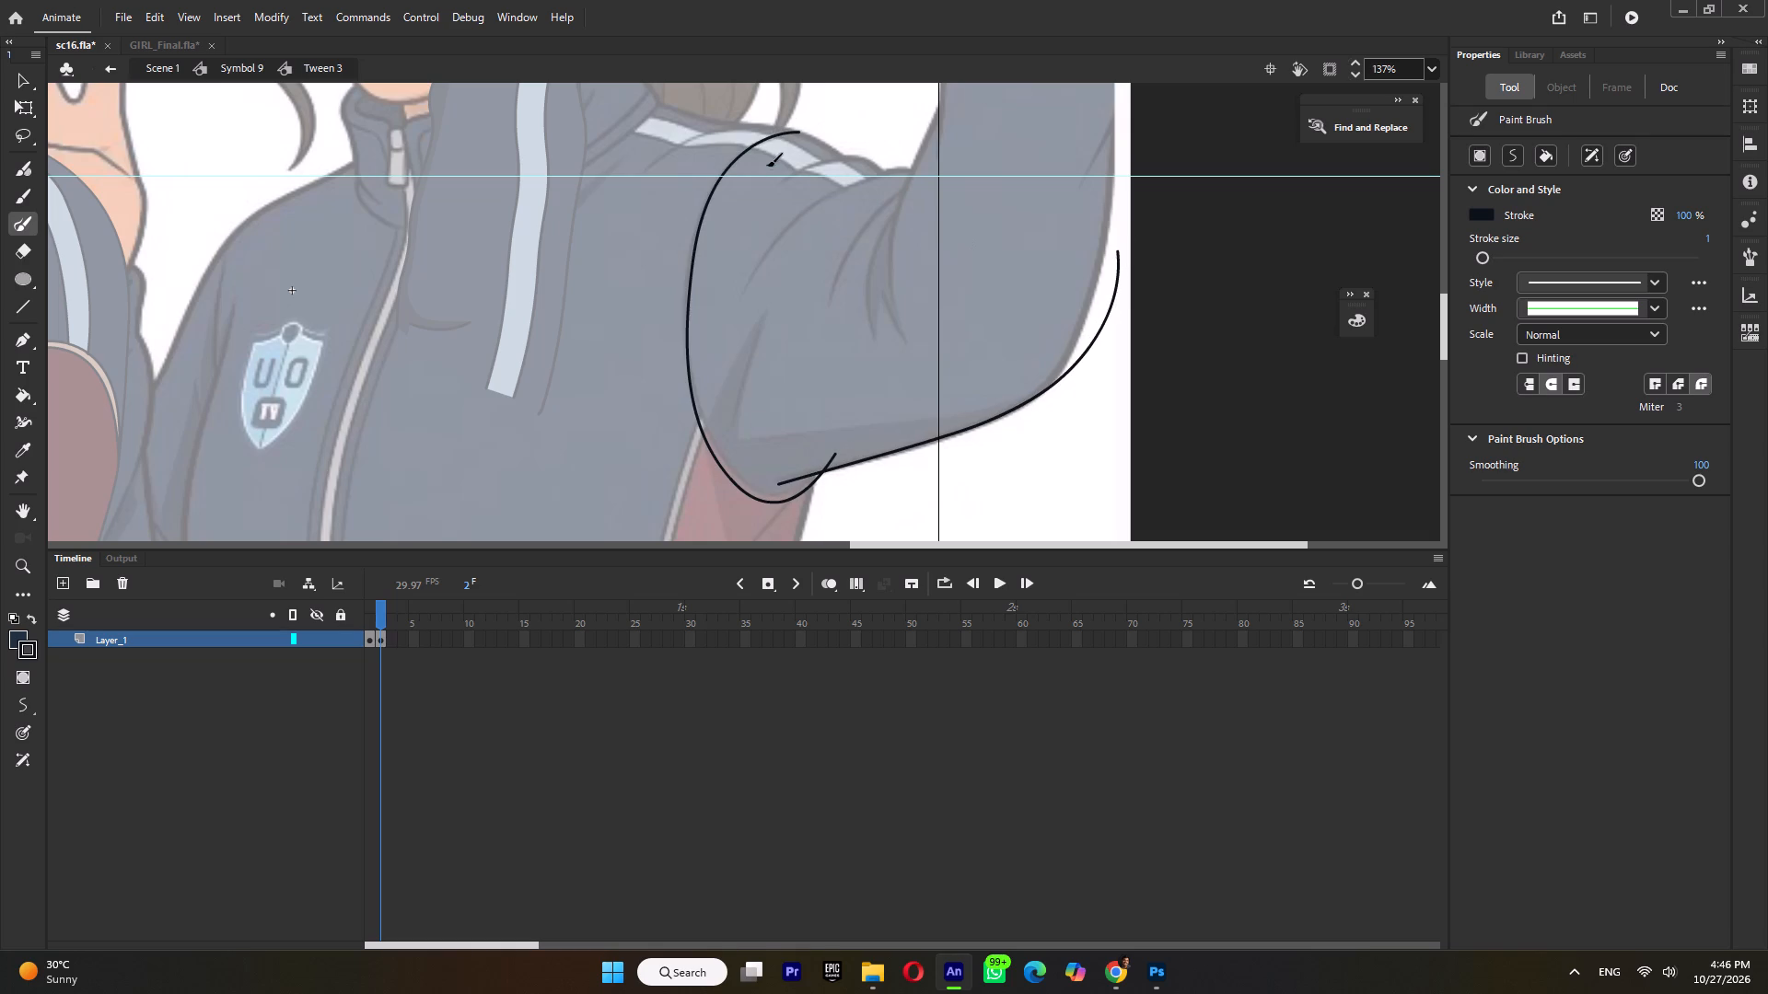
Draw the sleeve's fold lines from the shoulder stripe to the inner elbow, including a zigzag fold below the elbow crease.
{"action": "left_click_drag", "start_coordinate": [780, 180], "coordinate": [828, 154]}
{"action": "left_click_drag", "start_coordinate": [828, 154], "coordinate": [885, 168]}
{"action": "left_click_drag", "start_coordinate": [758, 268], "coordinate": [942, 178]}
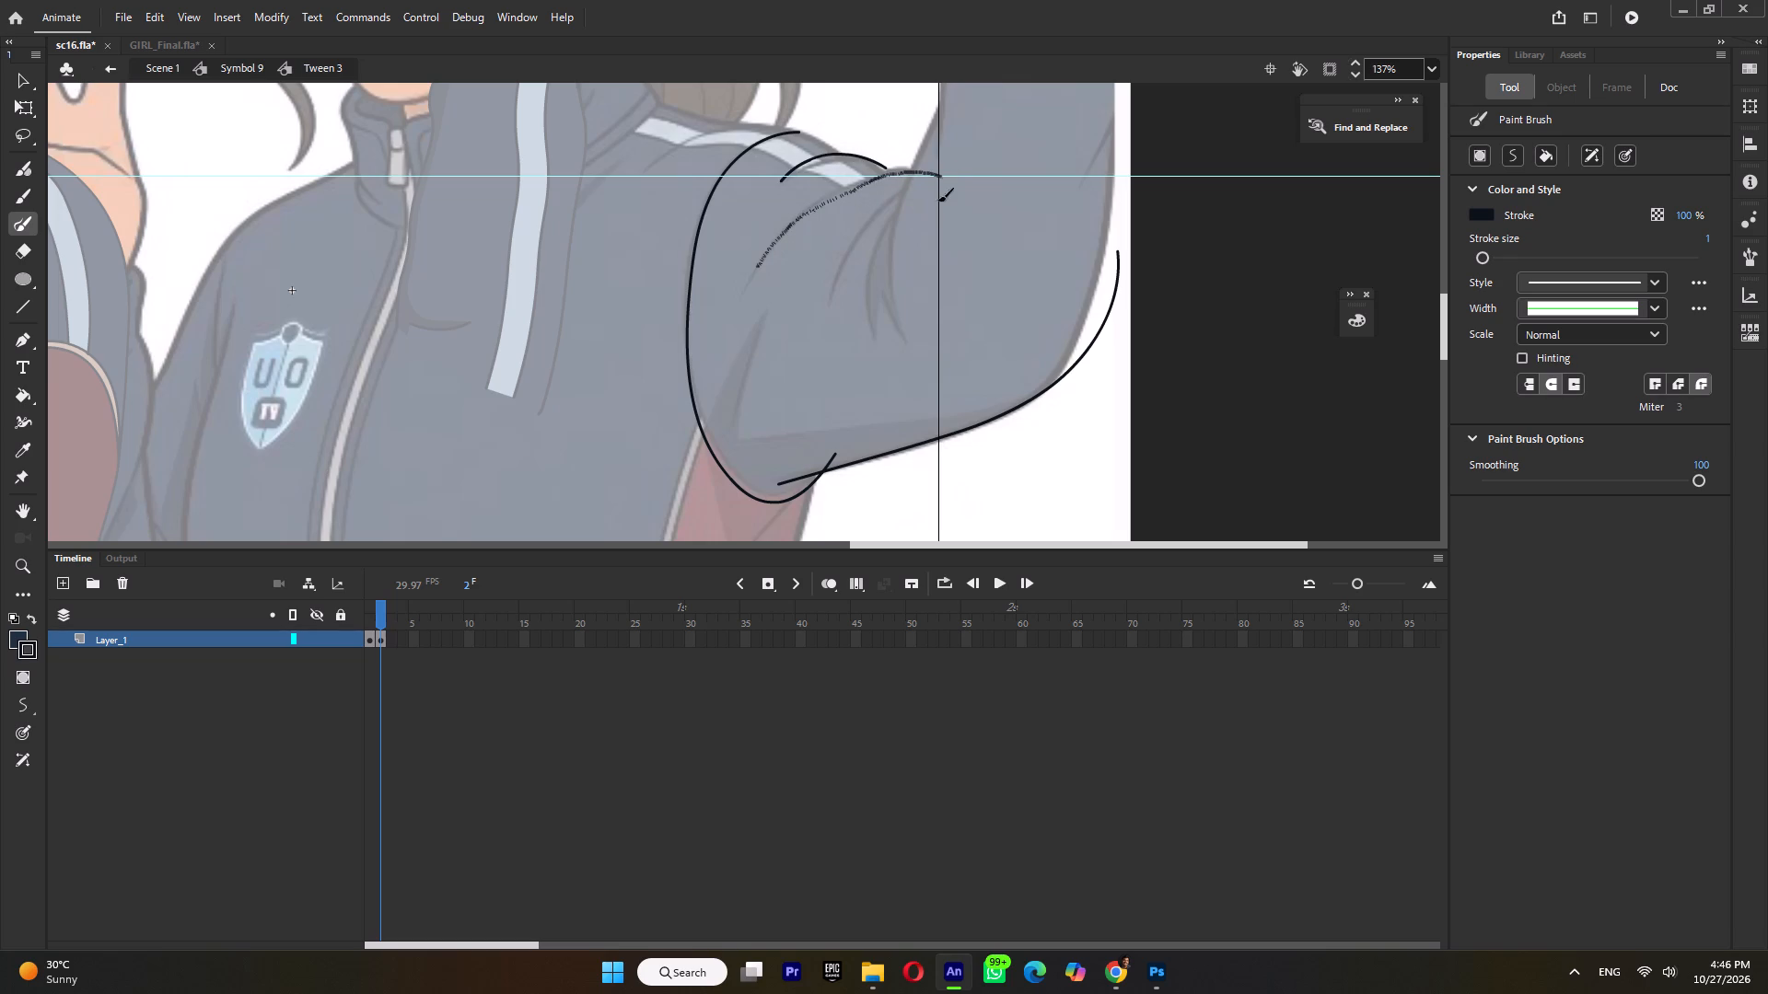
{"action": "left_click_drag", "start_coordinate": [840, 296], "coordinate": [936, 179]}
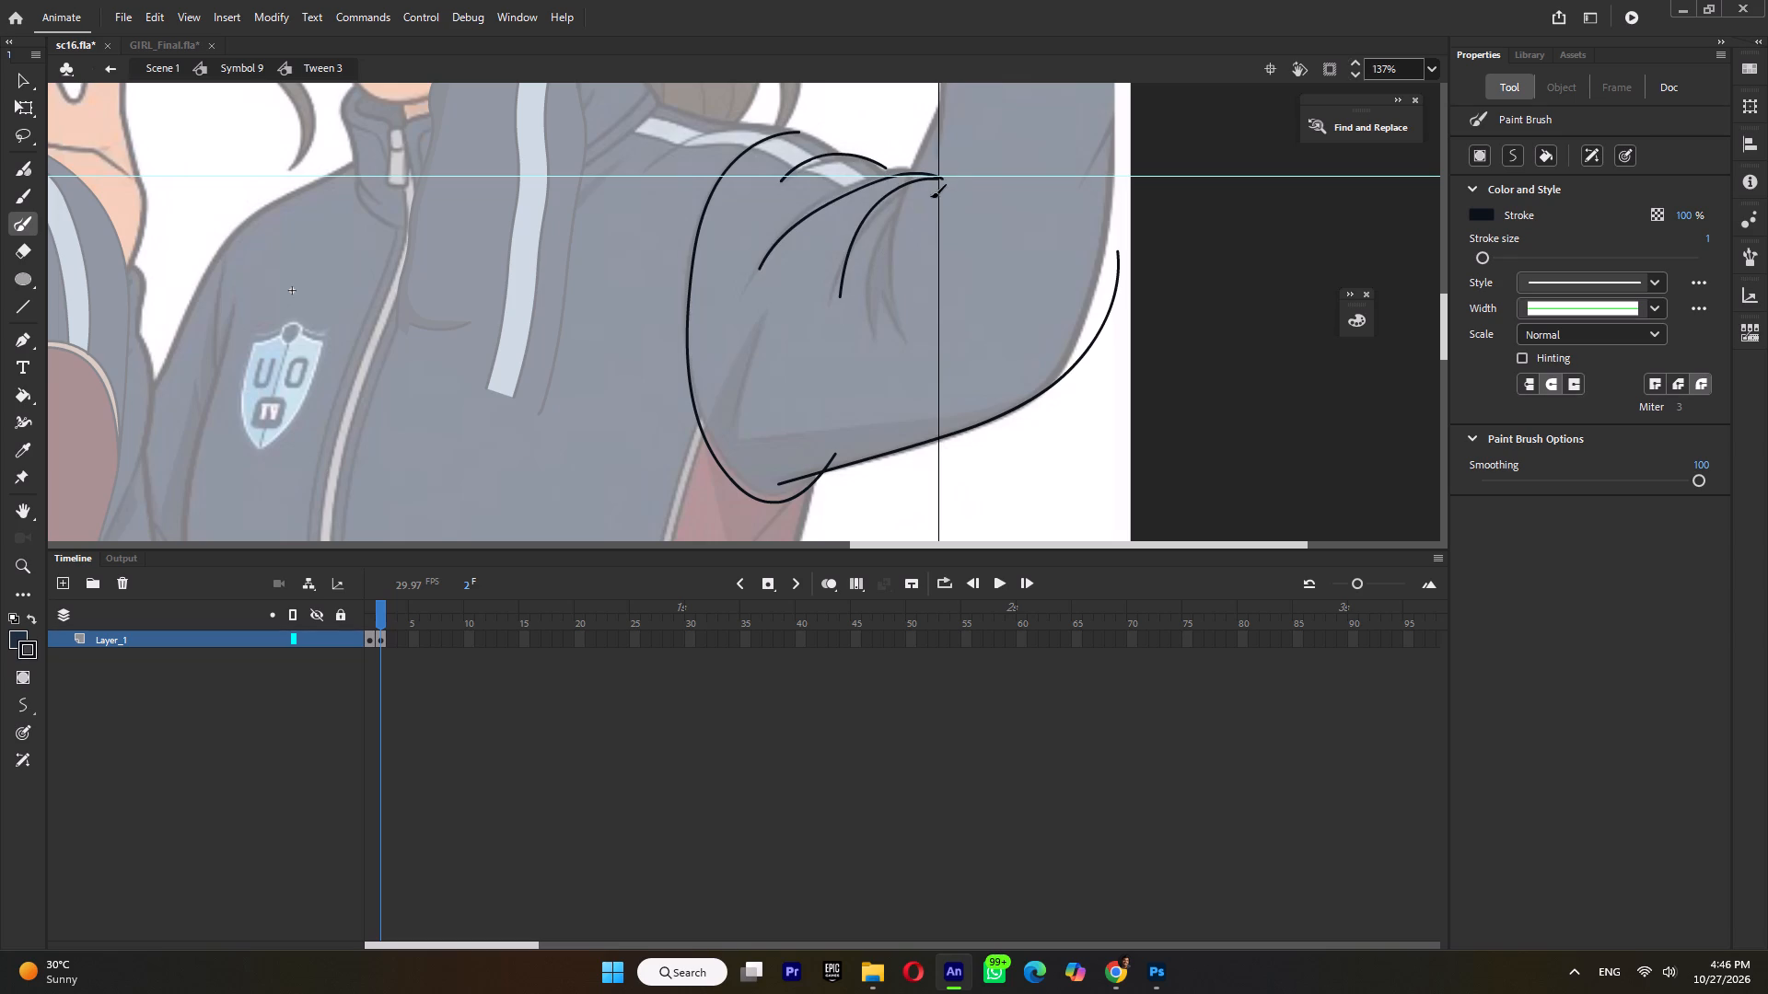
{"action": "left_click", "coordinate": [936, 184]}
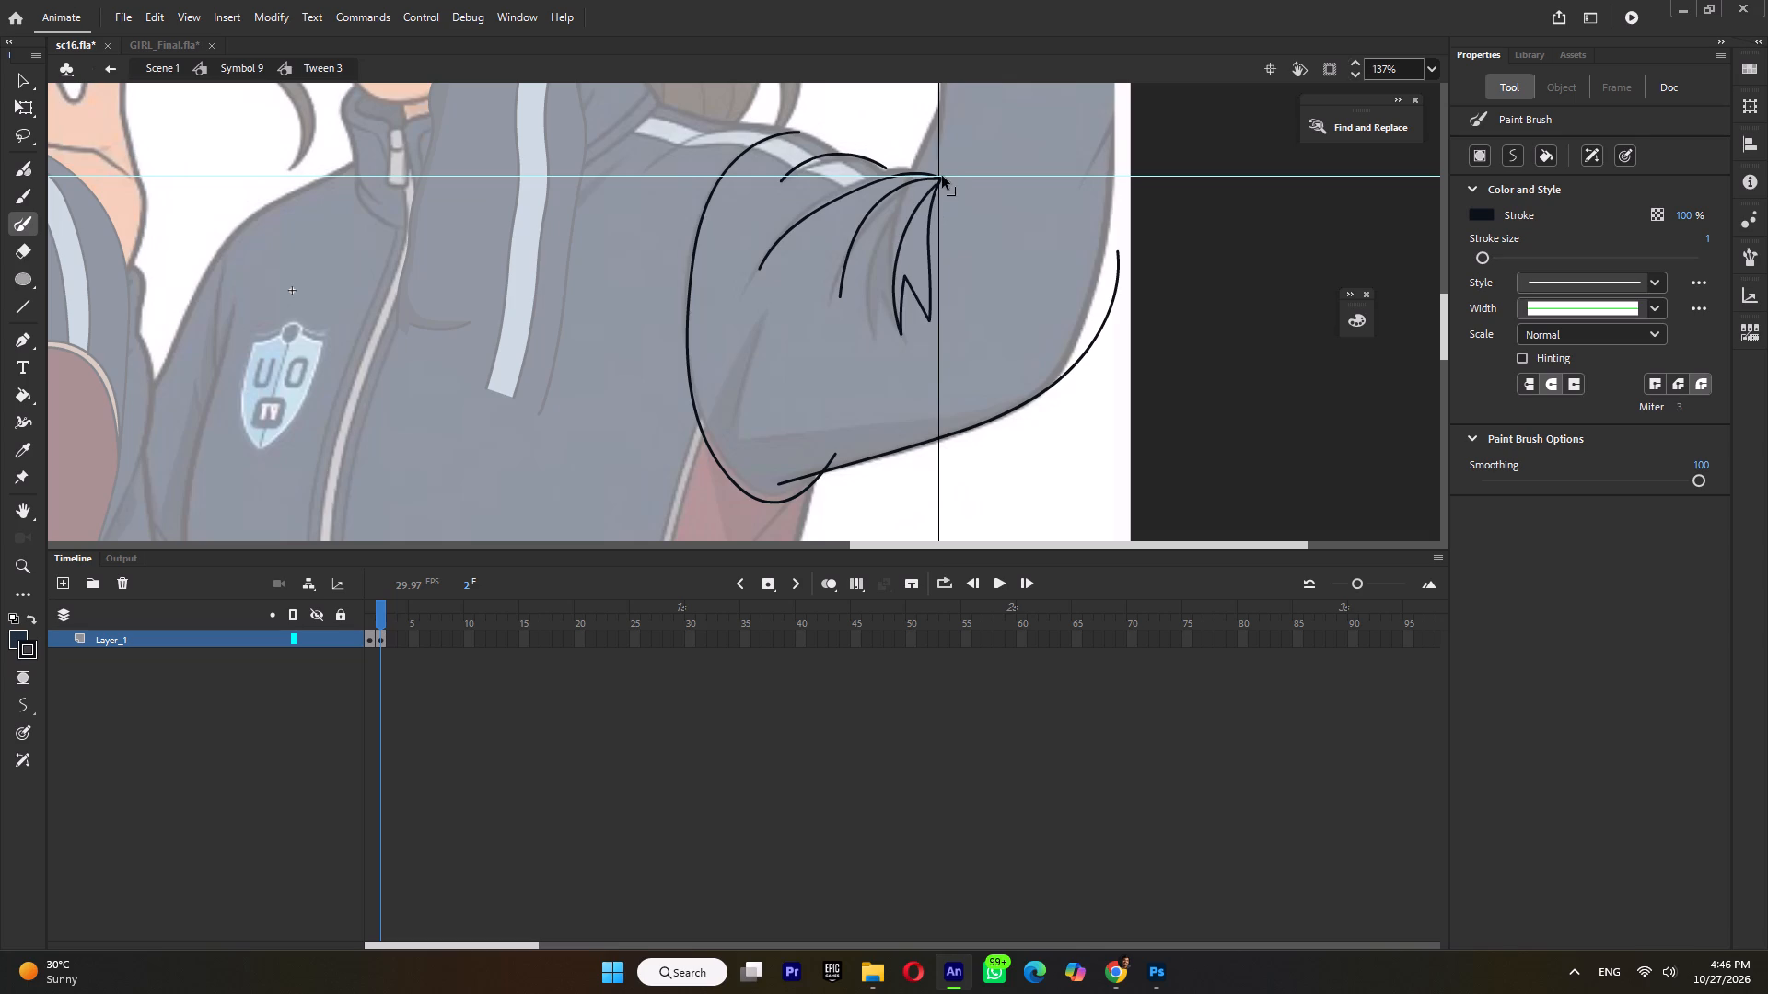
Close the elbow end of the sleeve with a line from the inner elbow to the outer edge and bend it into an arc.
{"action": "left_click_drag", "start_coordinate": [942, 176], "coordinate": [1117, 251], "text": "ctrl"}
{"action": "left_click_drag", "start_coordinate": [1118, 251], "coordinate": [1102, 223], "text": "ctrl"}
{"action": "left_click_drag", "start_coordinate": [1065, 212], "coordinate": [1066, 190], "text": "ctrl"}
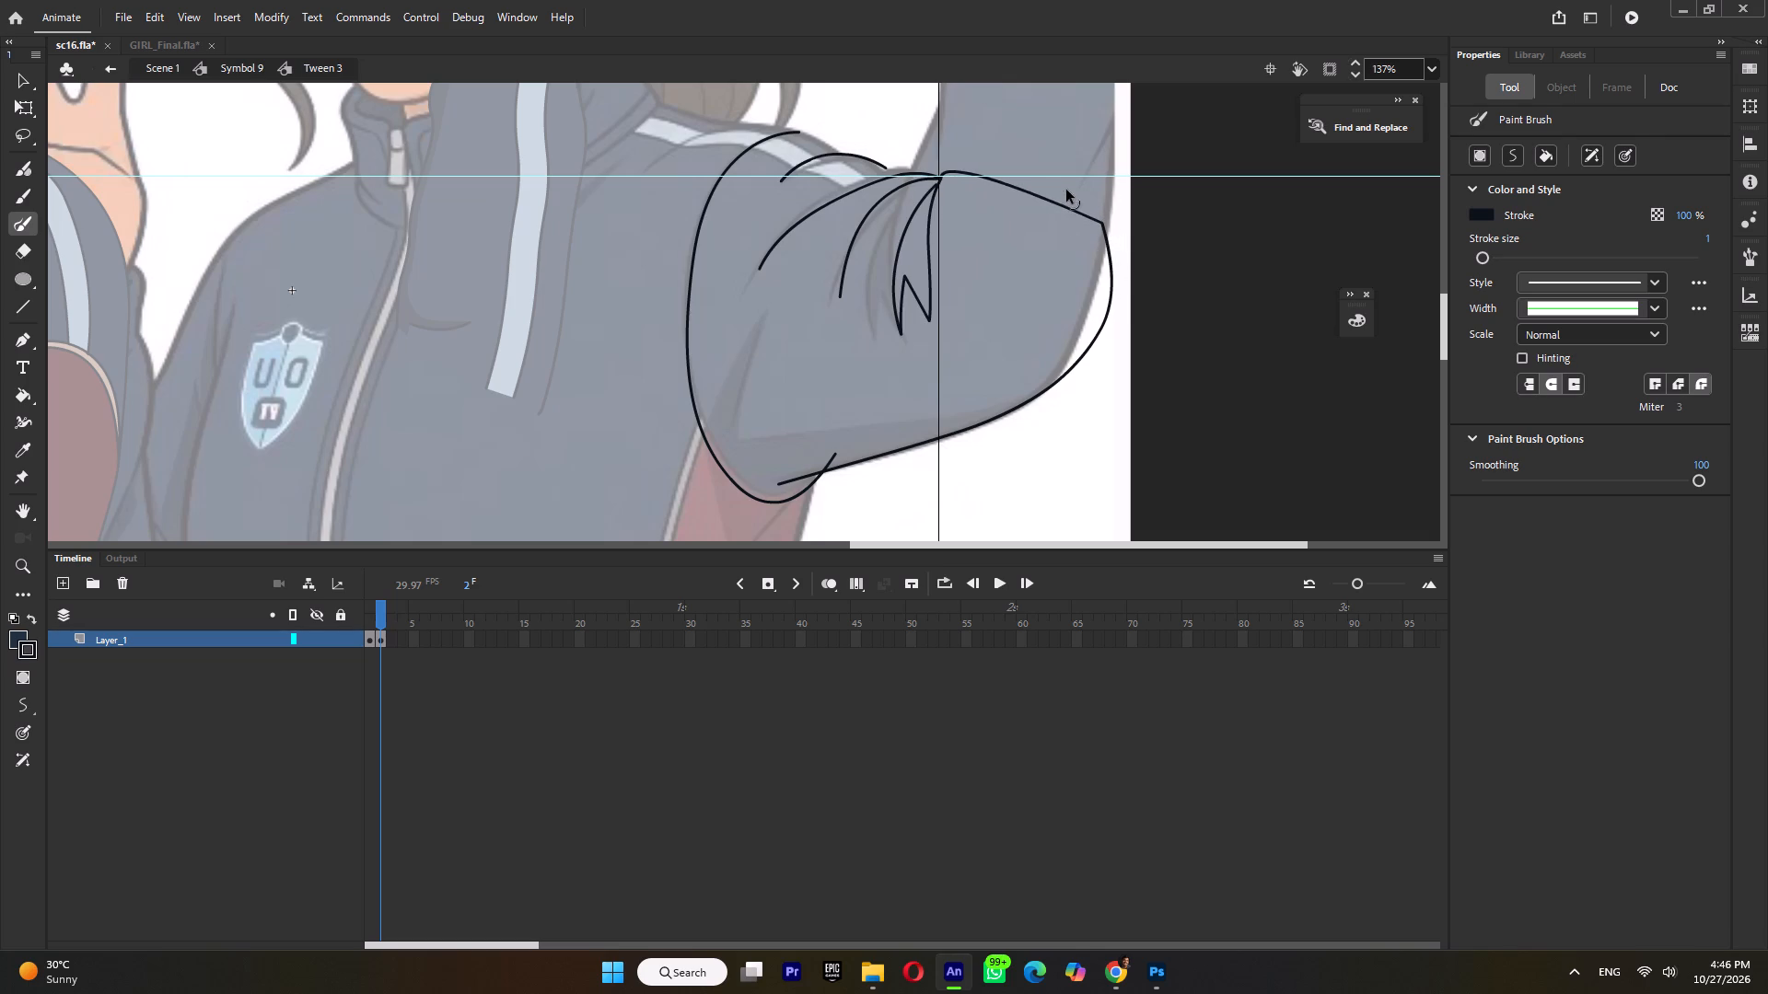
{"action": "left_click_drag", "start_coordinate": [1066, 190], "coordinate": [1146, 199], "text": "ctrl"}
{"action": "left_click", "coordinate": [936, 185], "text": "ctrl"}
Join the short top fold line to the fold beside it and delete the overhanging stub.
{"action": "left_click_drag", "start_coordinate": [851, 192], "coordinate": [851, 180], "text": "ctrl"}
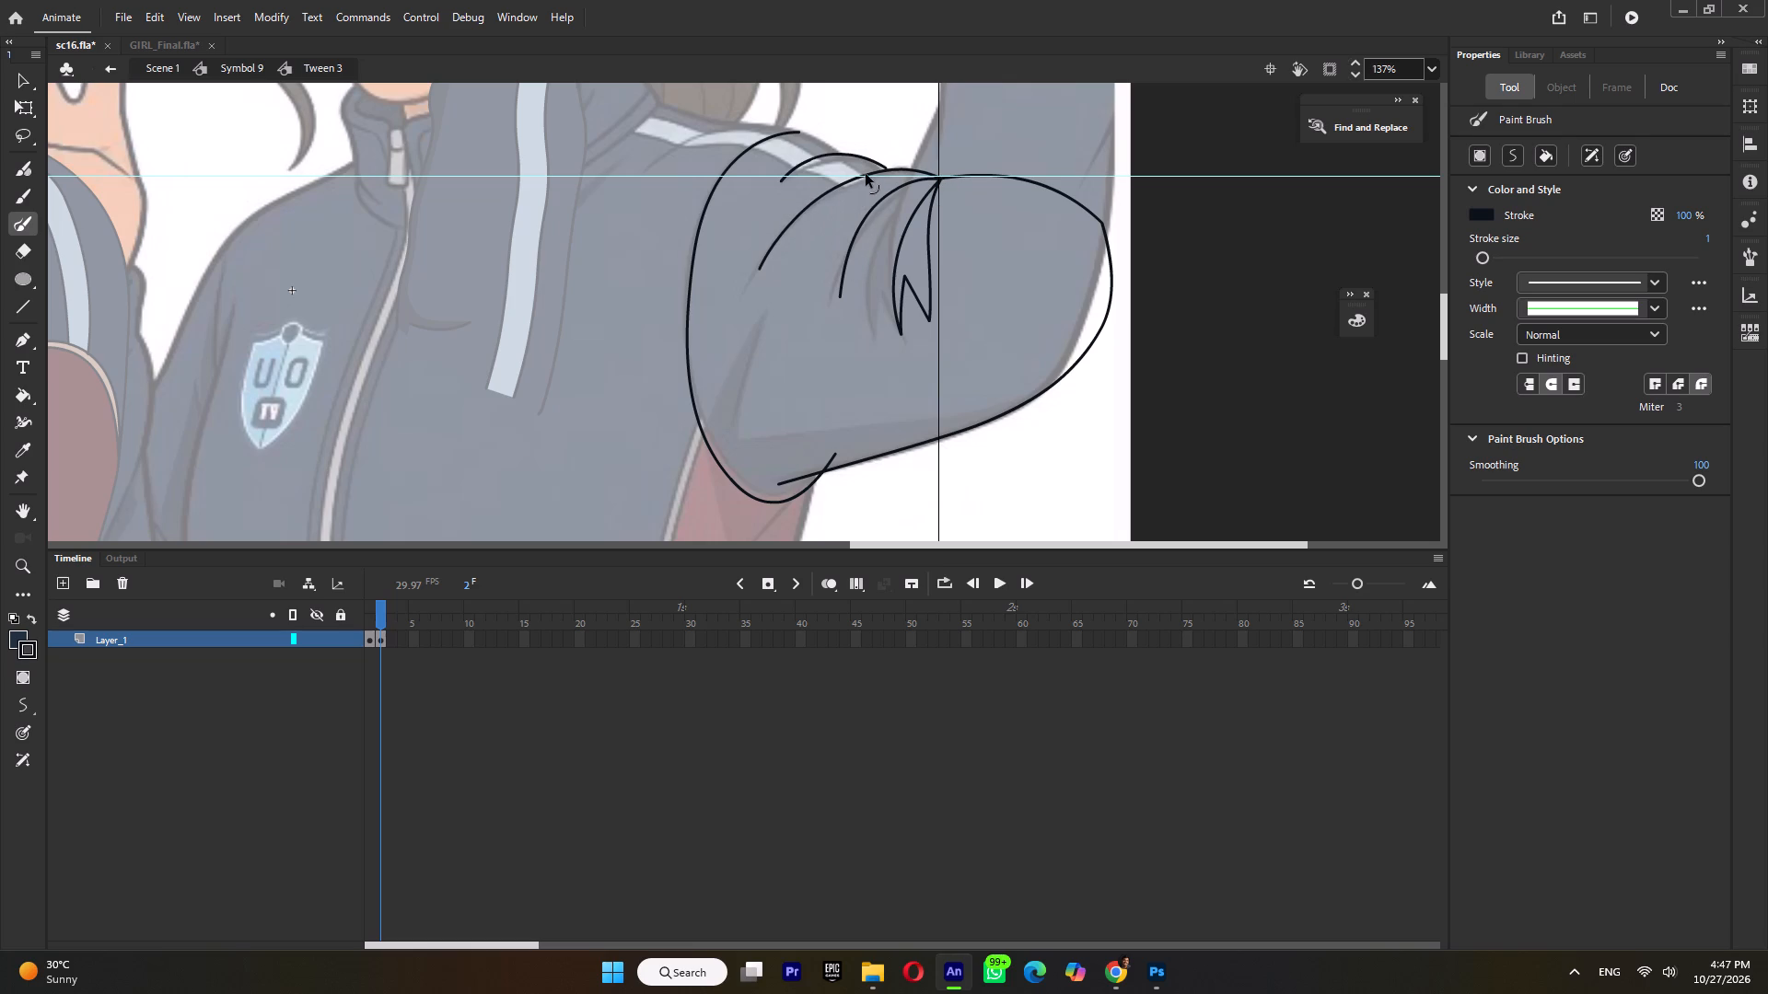
{"action": "left_click_drag", "start_coordinate": [884, 167], "coordinate": [894, 178], "text": "ctrl"}
{"action": "left_click", "coordinate": [891, 177], "text": "ctrl"}
{"action": "key", "text": "Delete"}
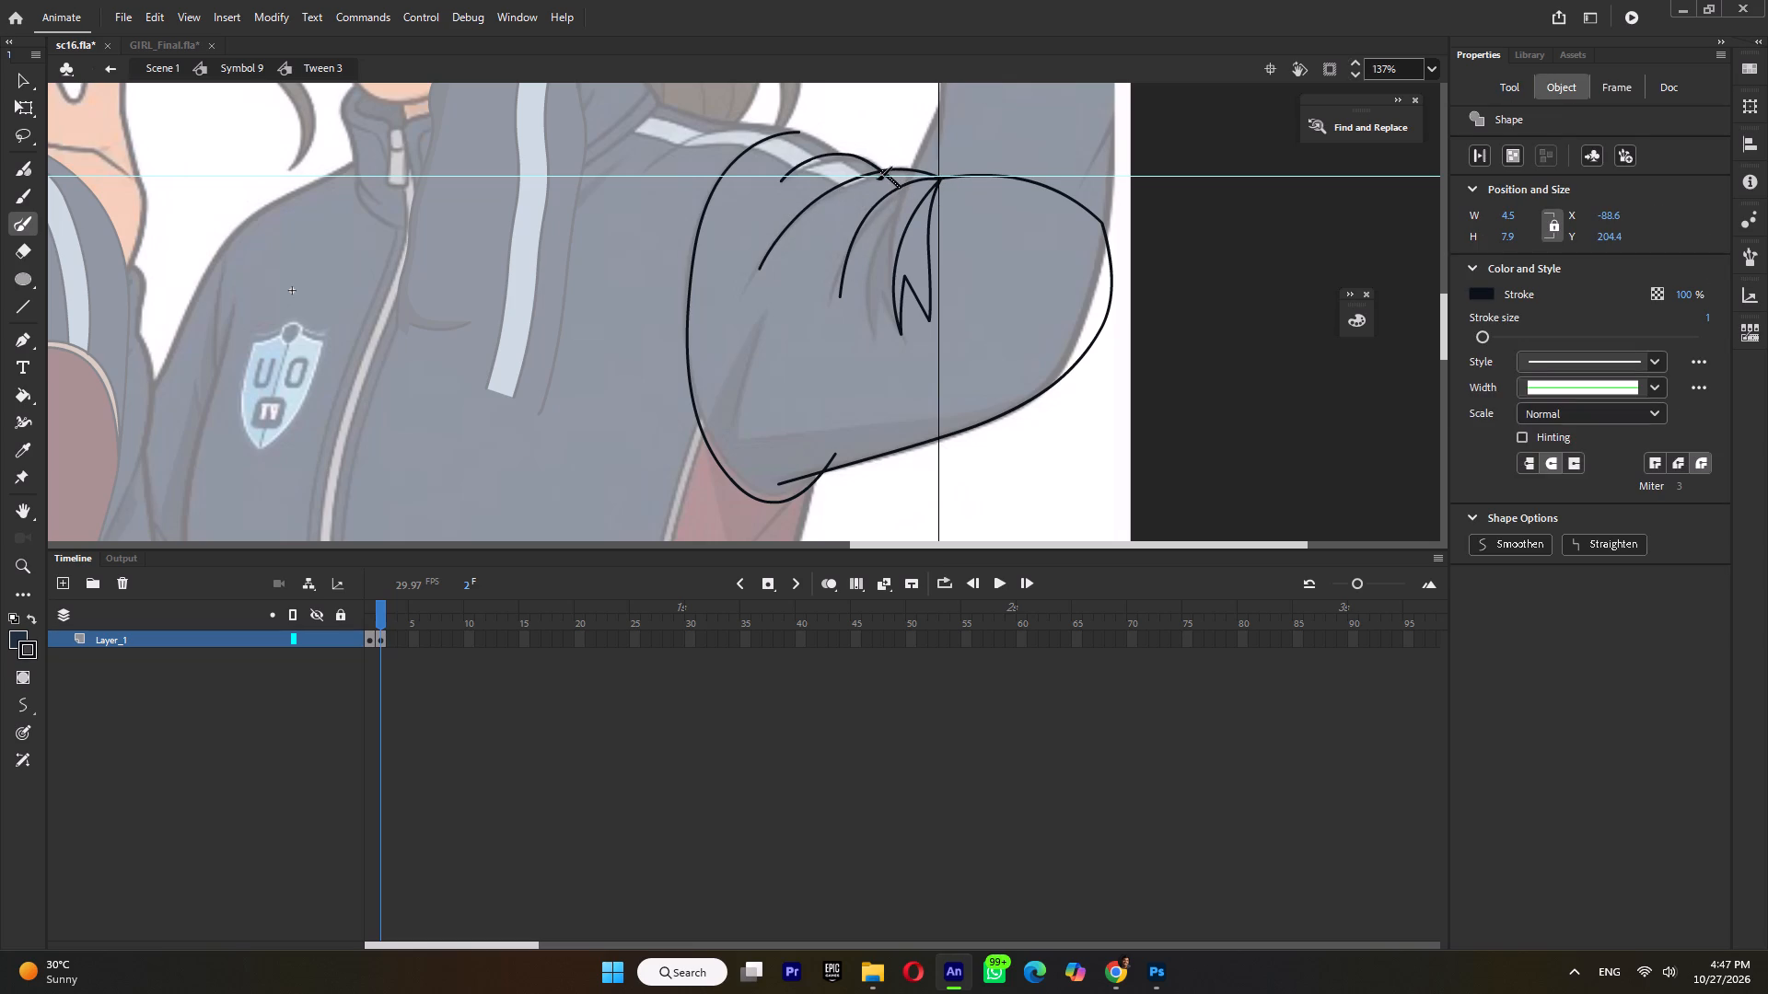
{"action": "left_click_drag", "start_coordinate": [877, 174], "coordinate": [888, 0], "text": "ctrl"}
{"action": "key", "text": "ctrl+z"}
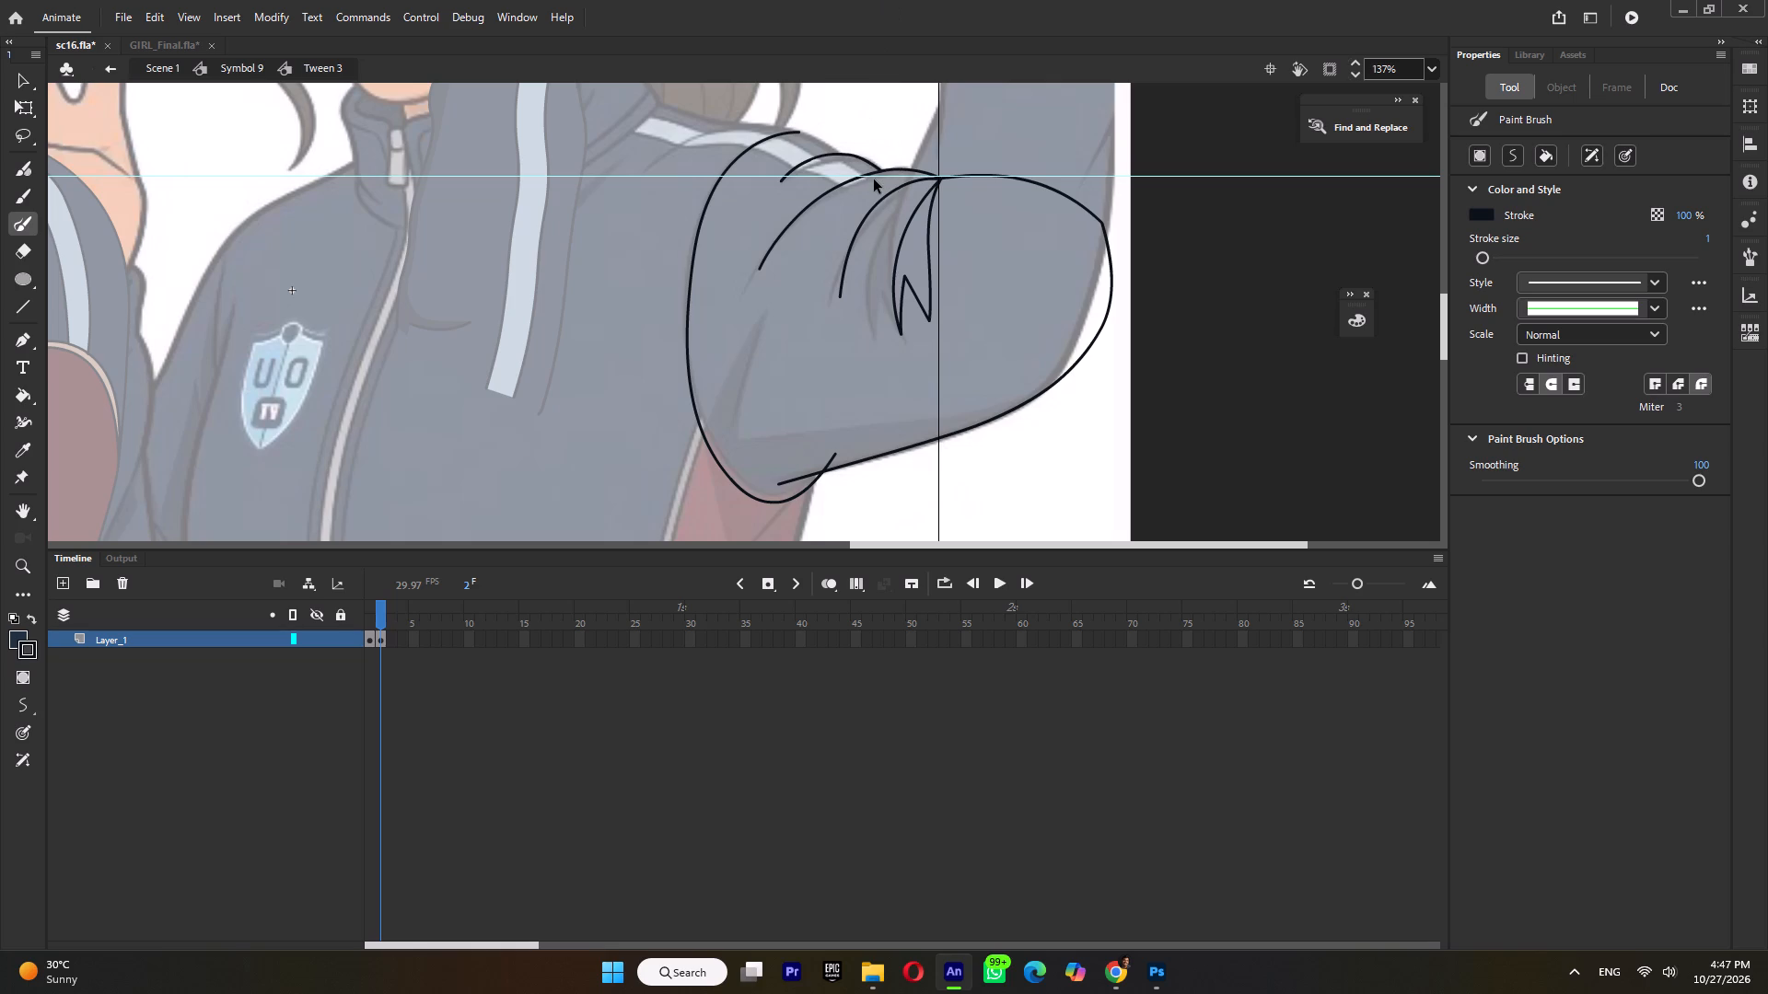
Attach the armhole curve's upper end to the short top fold line and bend it to follow the reference shoulder.
{"action": "scroll", "coordinate": [852, 167], "scroll_direction": "up", "scroll_amount": 4, "text": "ctrl"}
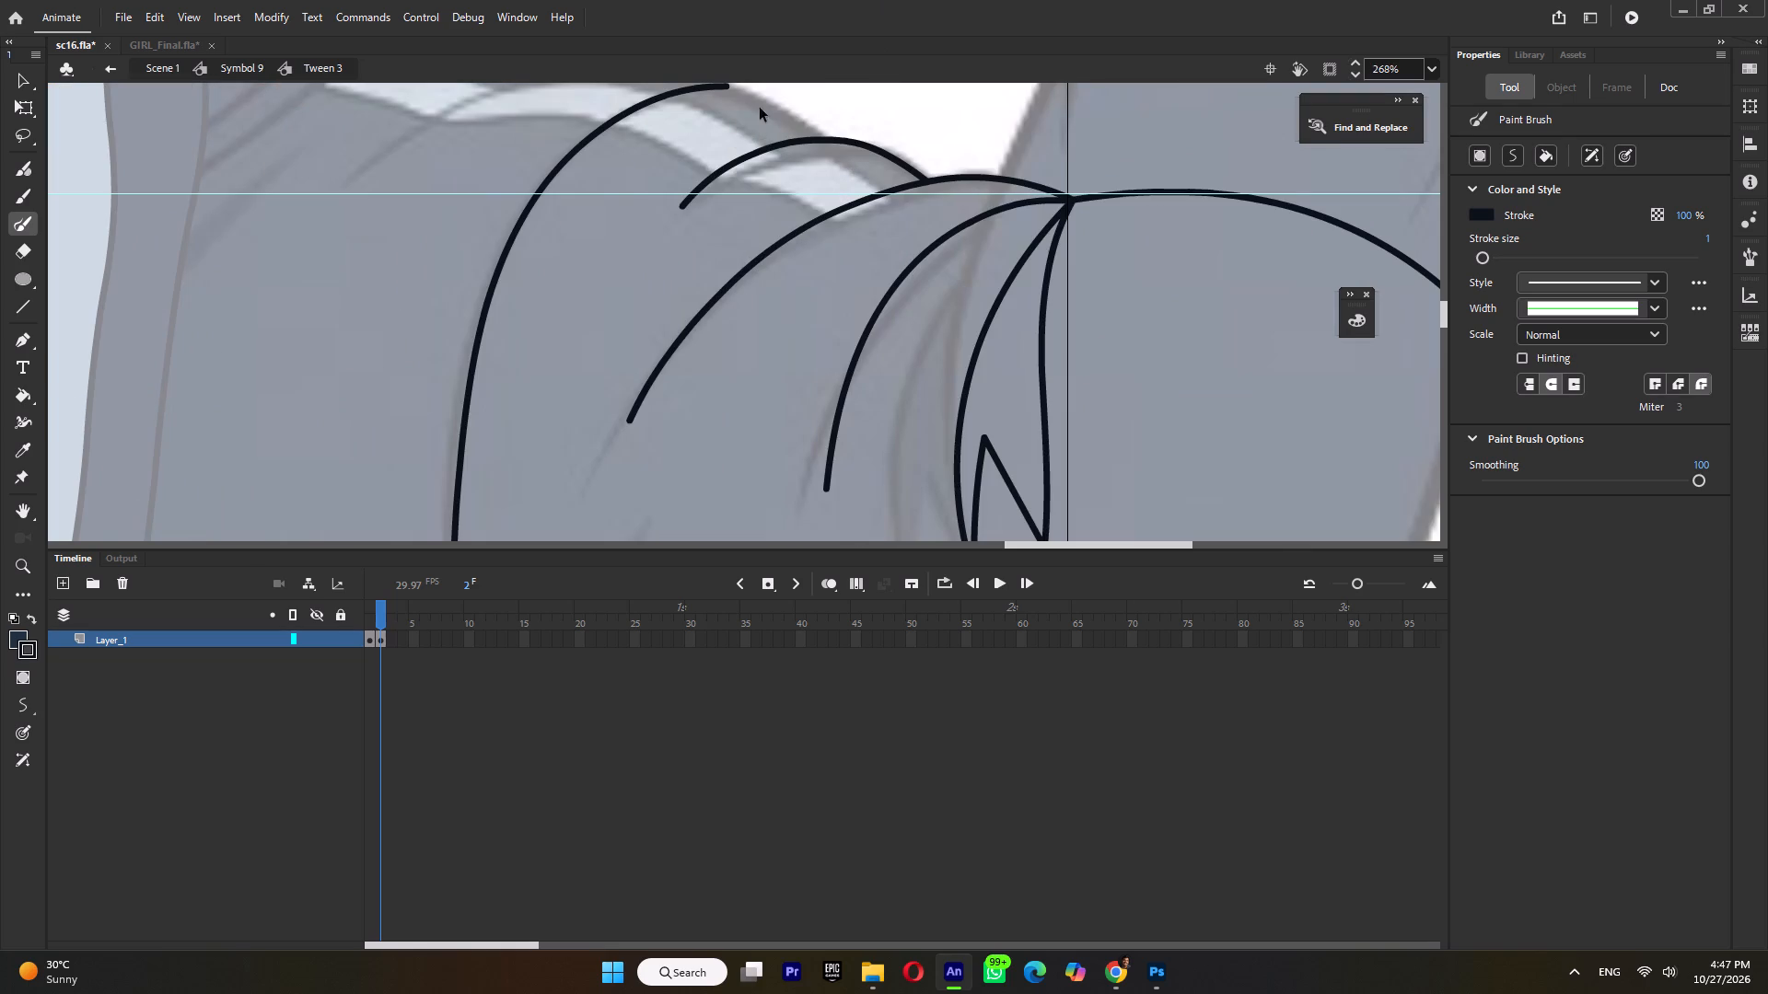
{"action": "left_click_drag", "start_coordinate": [726, 86], "coordinate": [832, 142], "text": "ctrl"}
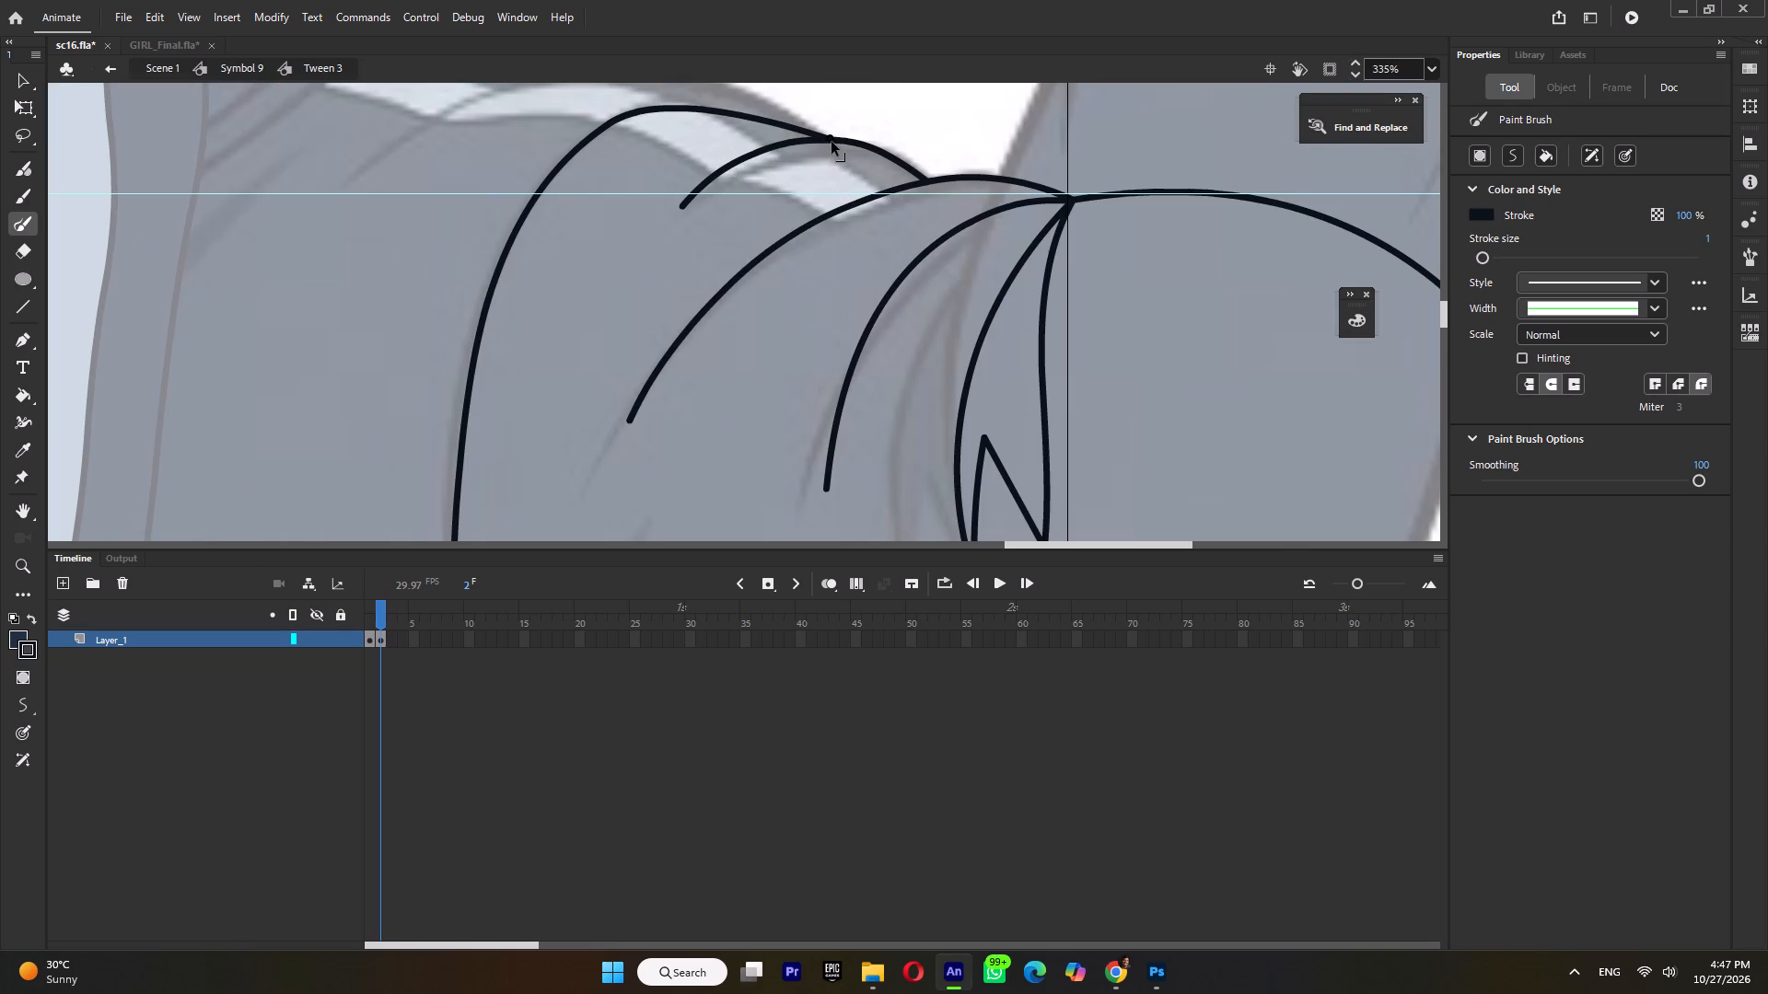
{"action": "left_click_drag", "start_coordinate": [832, 142], "coordinate": [830, 140], "text": "ctrl"}
{"action": "left_click_drag", "start_coordinate": [752, 118], "coordinate": [795, 100], "text": "ctrl"}
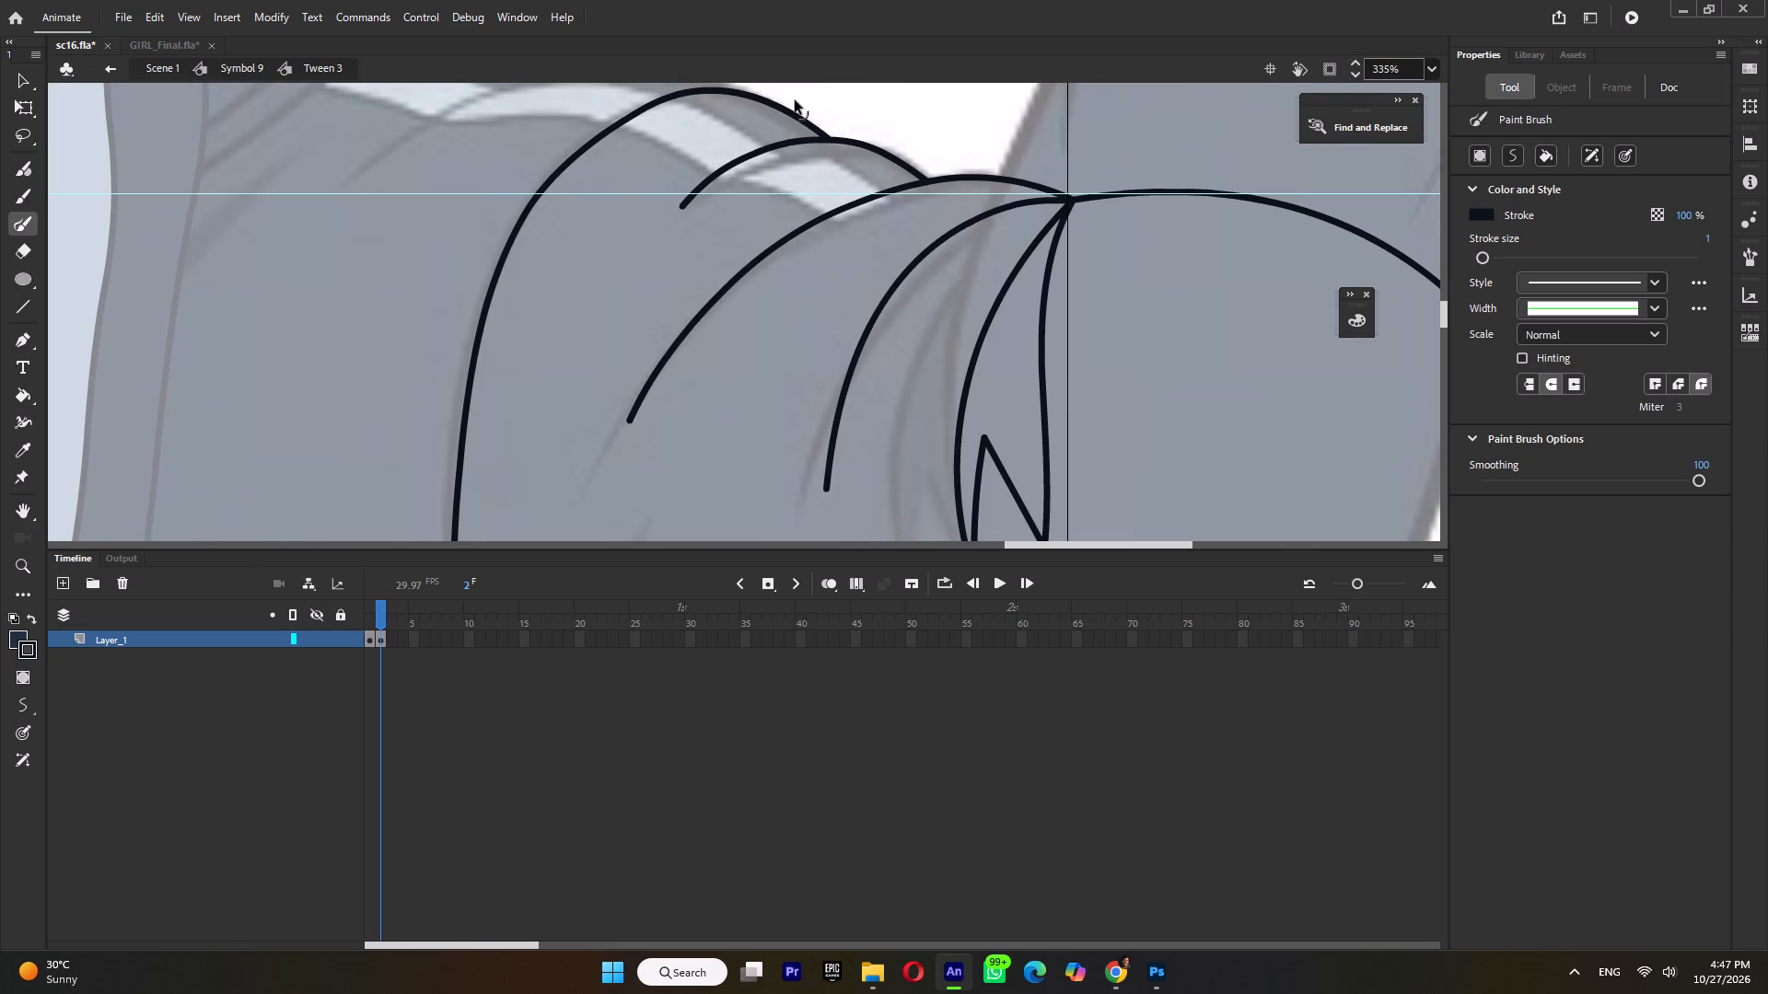
{"action": "left_click_drag", "start_coordinate": [795, 100], "coordinate": [806, 100], "text": "ctrl"}
{"action": "left_click_drag", "start_coordinate": [630, 121], "coordinate": [621, 117], "text": "ctrl"}
Draw the shadow boundary as a pointed armpit fold continuing along the sleeve's underside to the outer elbow.
{"action": "scroll", "coordinate": [656, 144], "scroll_direction": "down", "scroll_amount": 5, "text": "ctrl"}
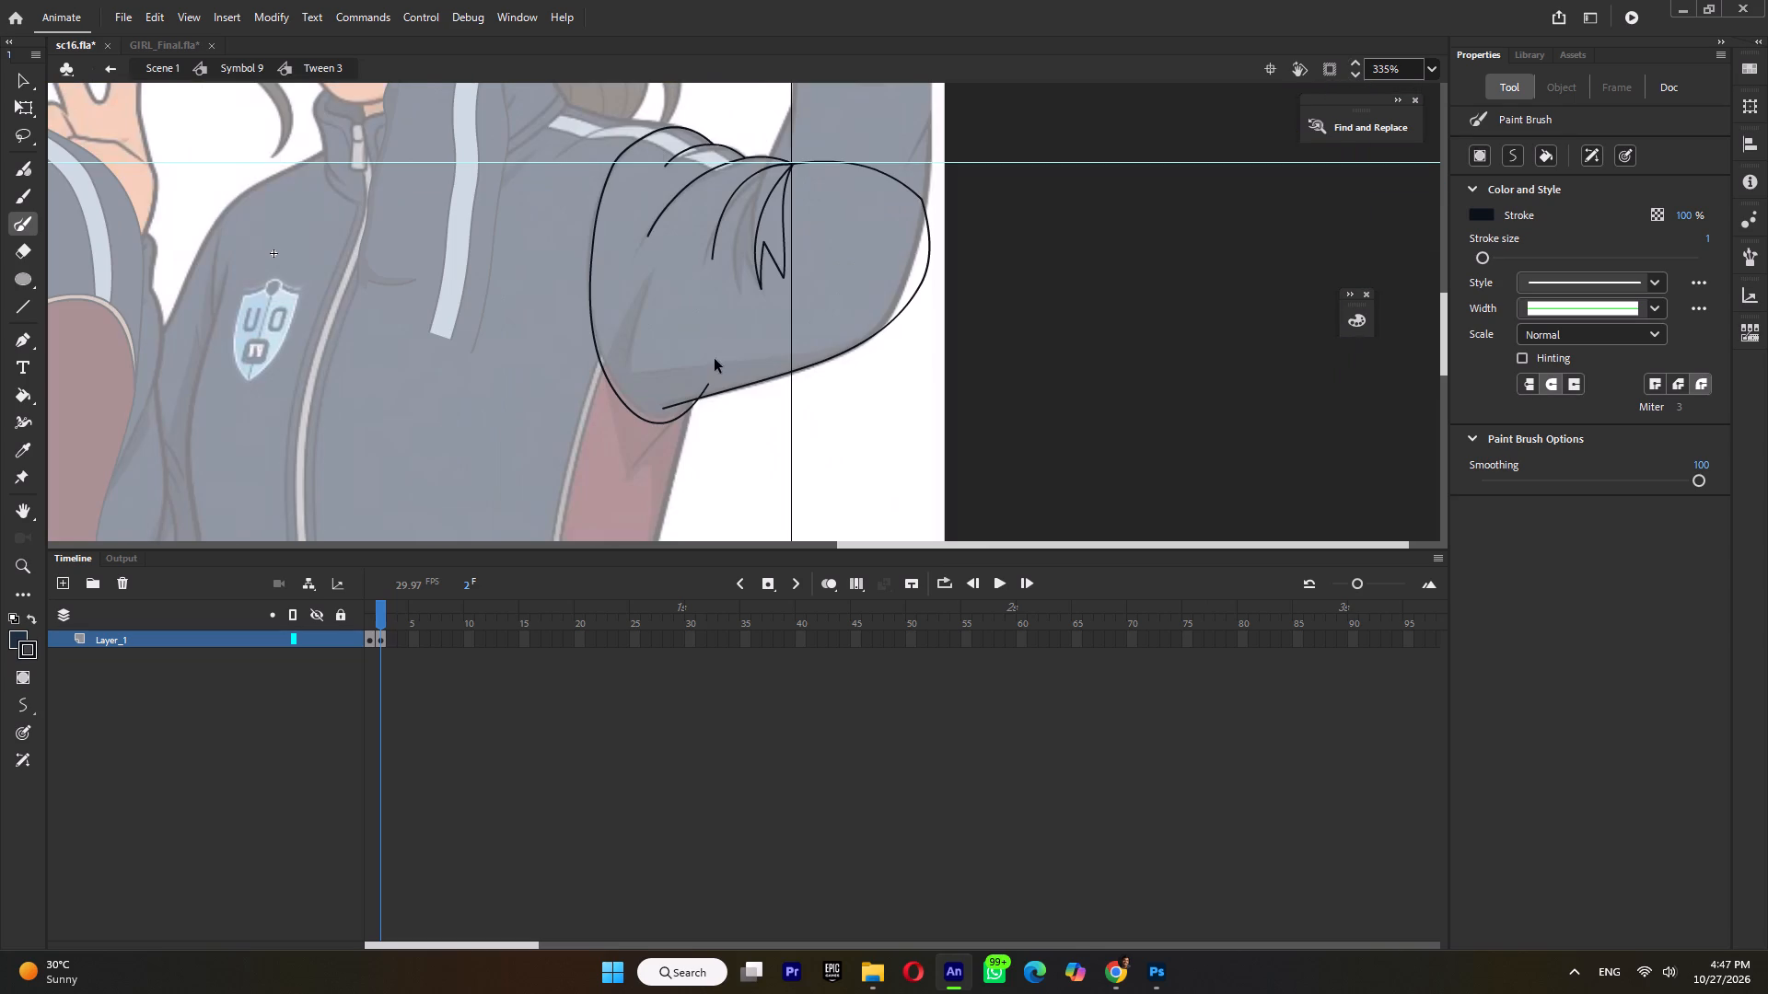
{"action": "scroll", "coordinate": [680, 430], "scroll_direction": "up", "scroll_amount": 1, "text": "ctrl"}
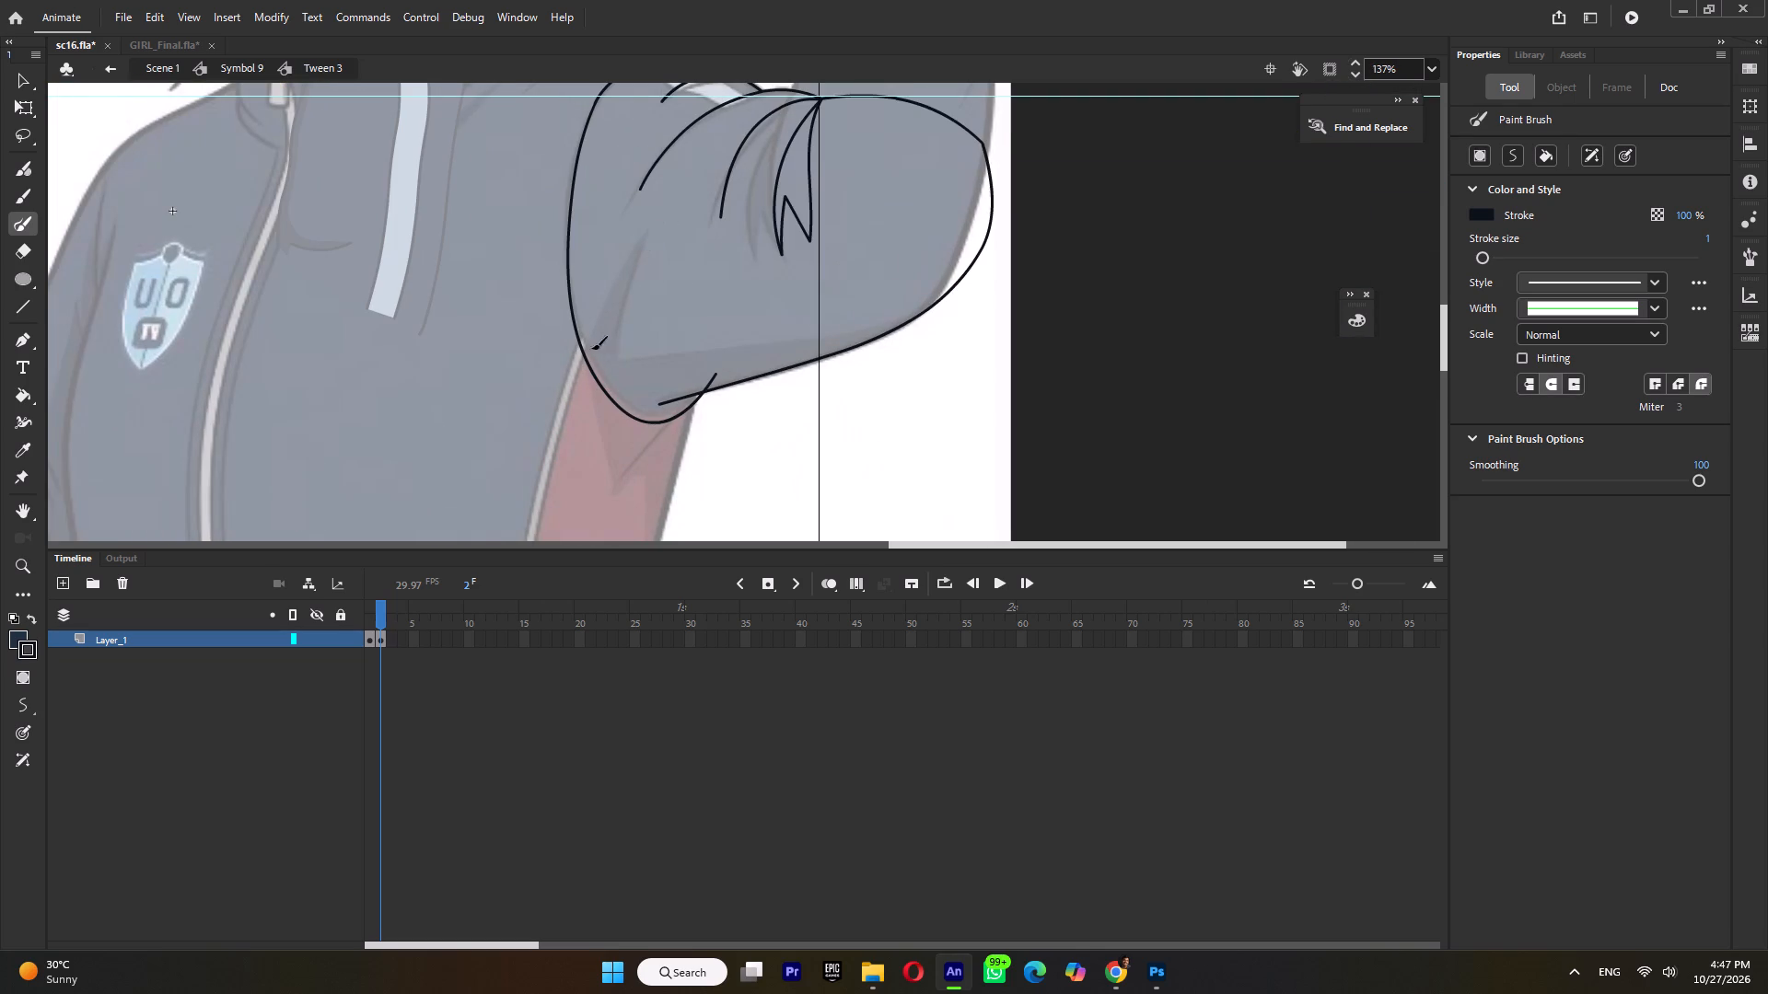
{"action": "left_click_drag", "start_coordinate": [577, 376], "coordinate": [622, 363]}
{"action": "left_click_drag", "start_coordinate": [622, 363], "coordinate": [983, 254]}
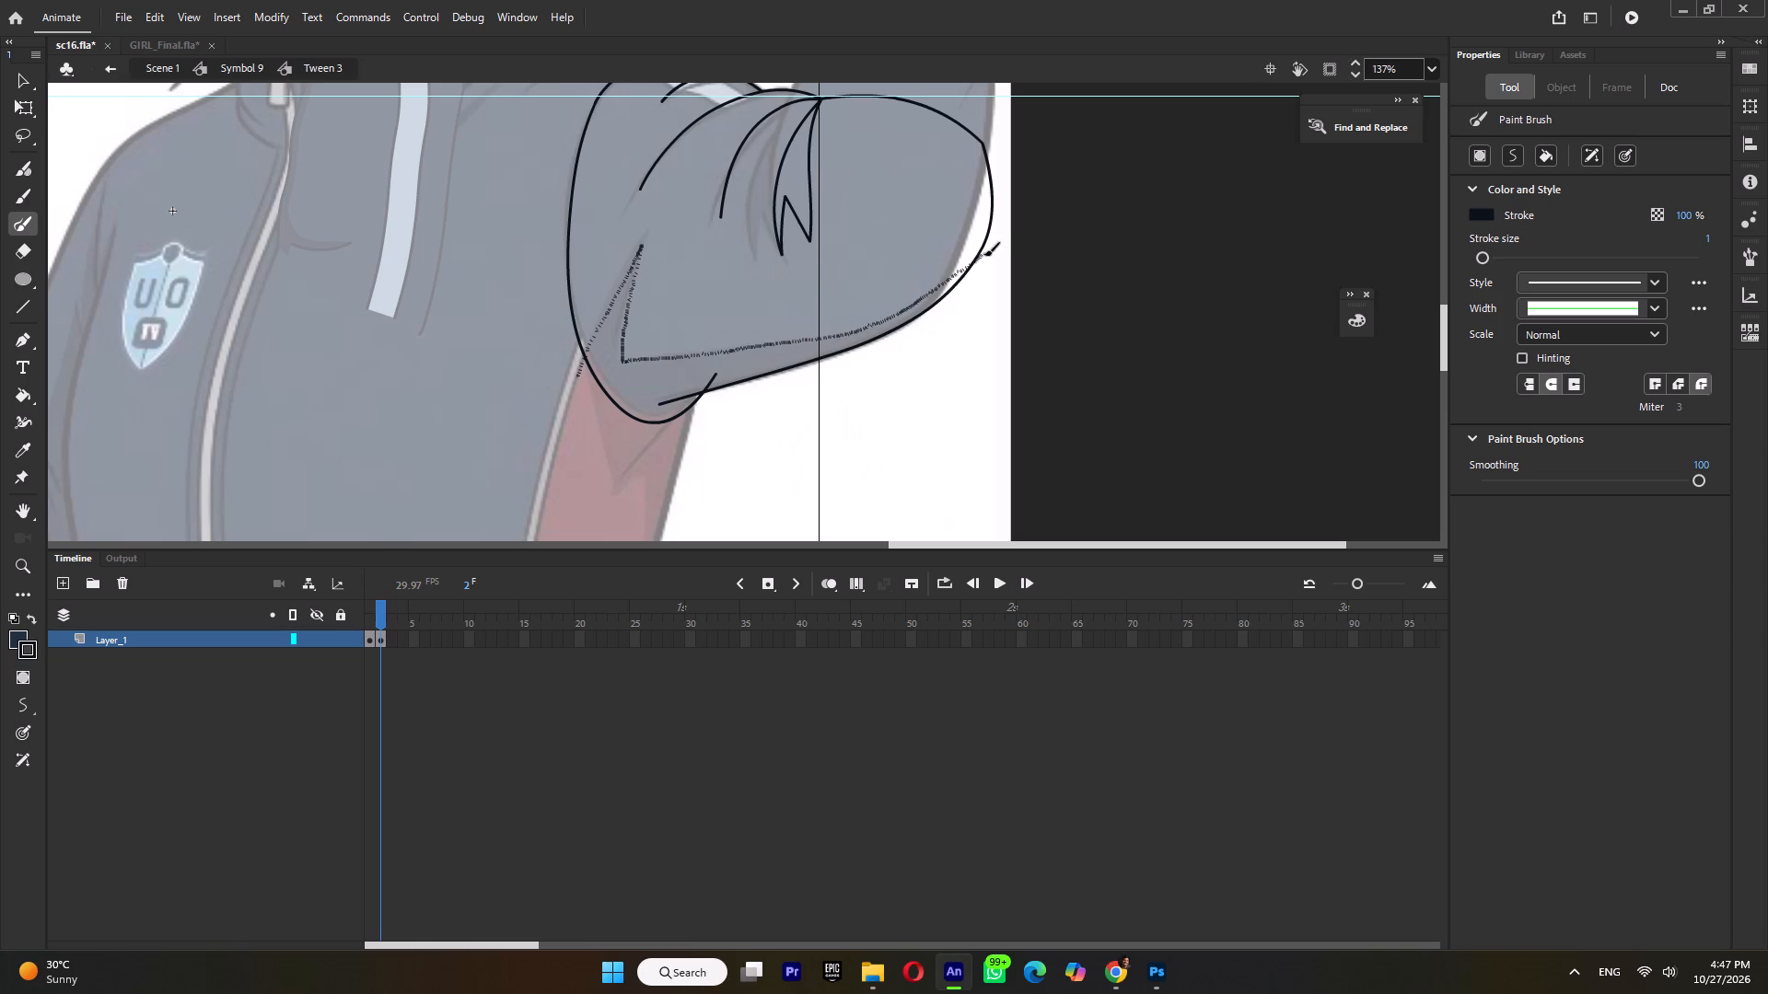
{"action": "left_click_drag", "start_coordinate": [983, 254], "coordinate": [994, 233]}
Set the preview mode to Full.
{"action": "scroll", "coordinate": [662, 413], "scroll_direction": "down", "scroll_amount": 2, "text": "ctrl"}
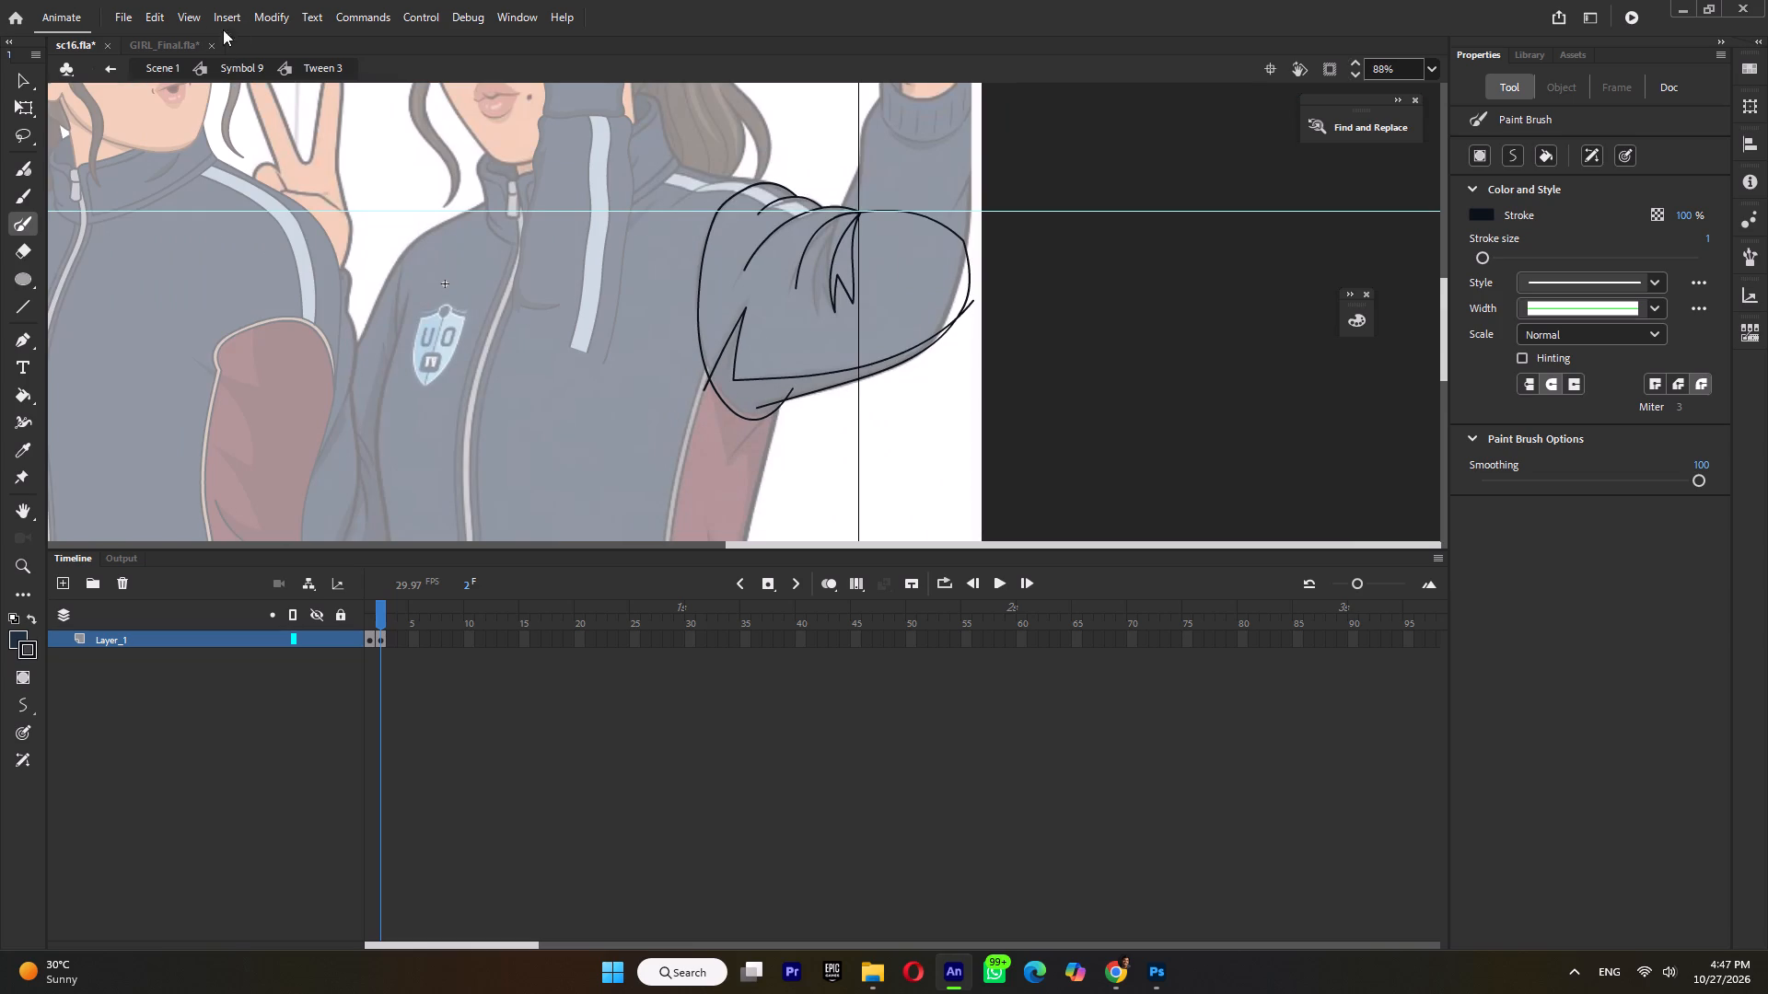
{"action": "left_click", "coordinate": [186, 13]}
{"action": "left_click", "coordinate": [259, 132]}
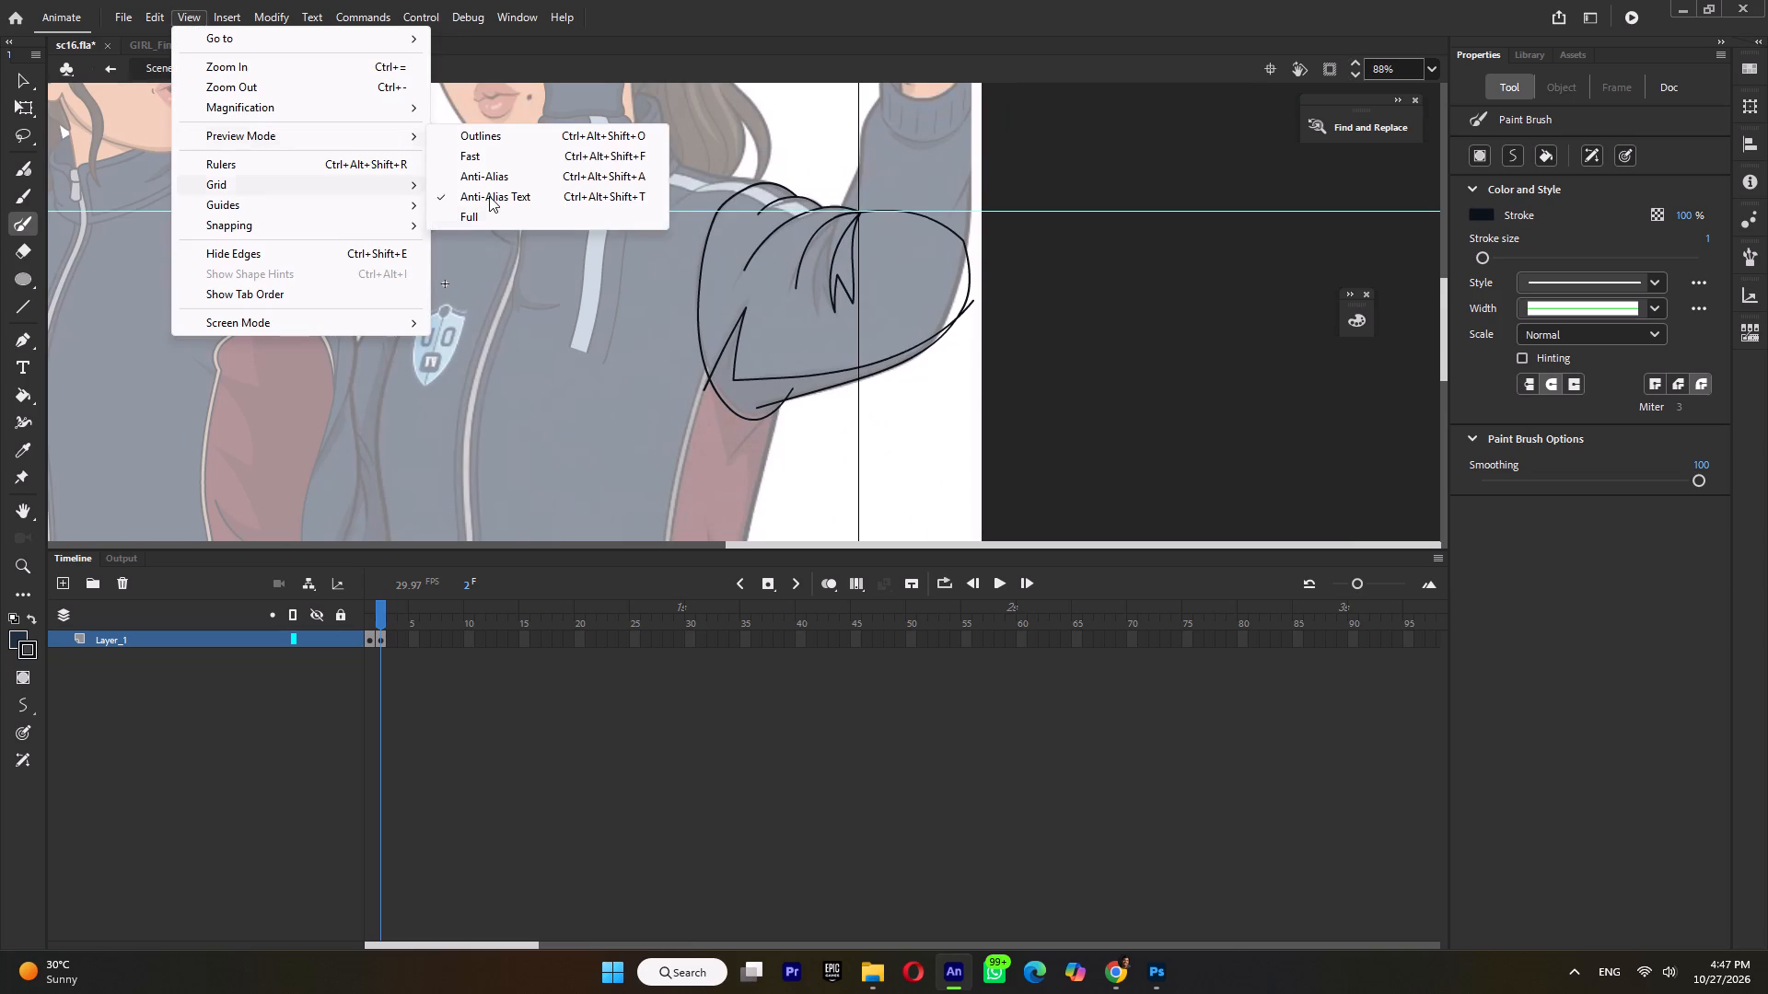
{"action": "left_click", "coordinate": [483, 230]}
{"action": "left_click", "coordinate": [188, 18]}
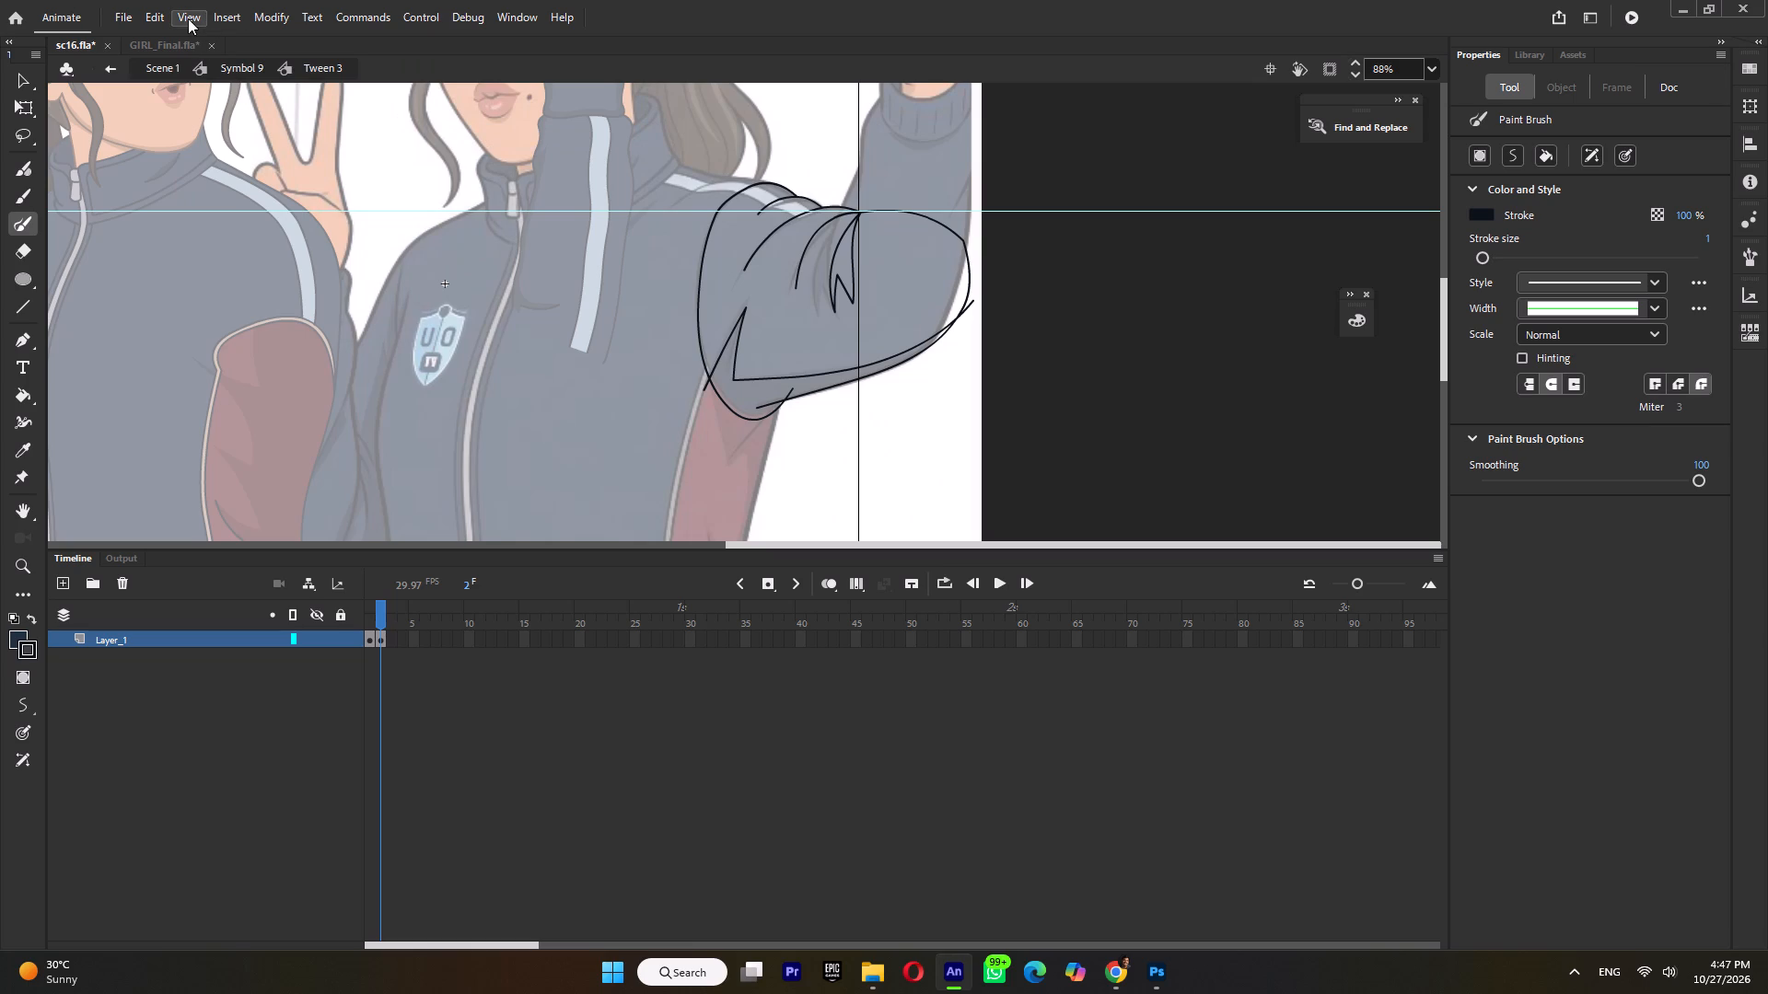
{"action": "left_click", "coordinate": [270, 133]}
{"action": "left_click", "coordinate": [492, 214]}
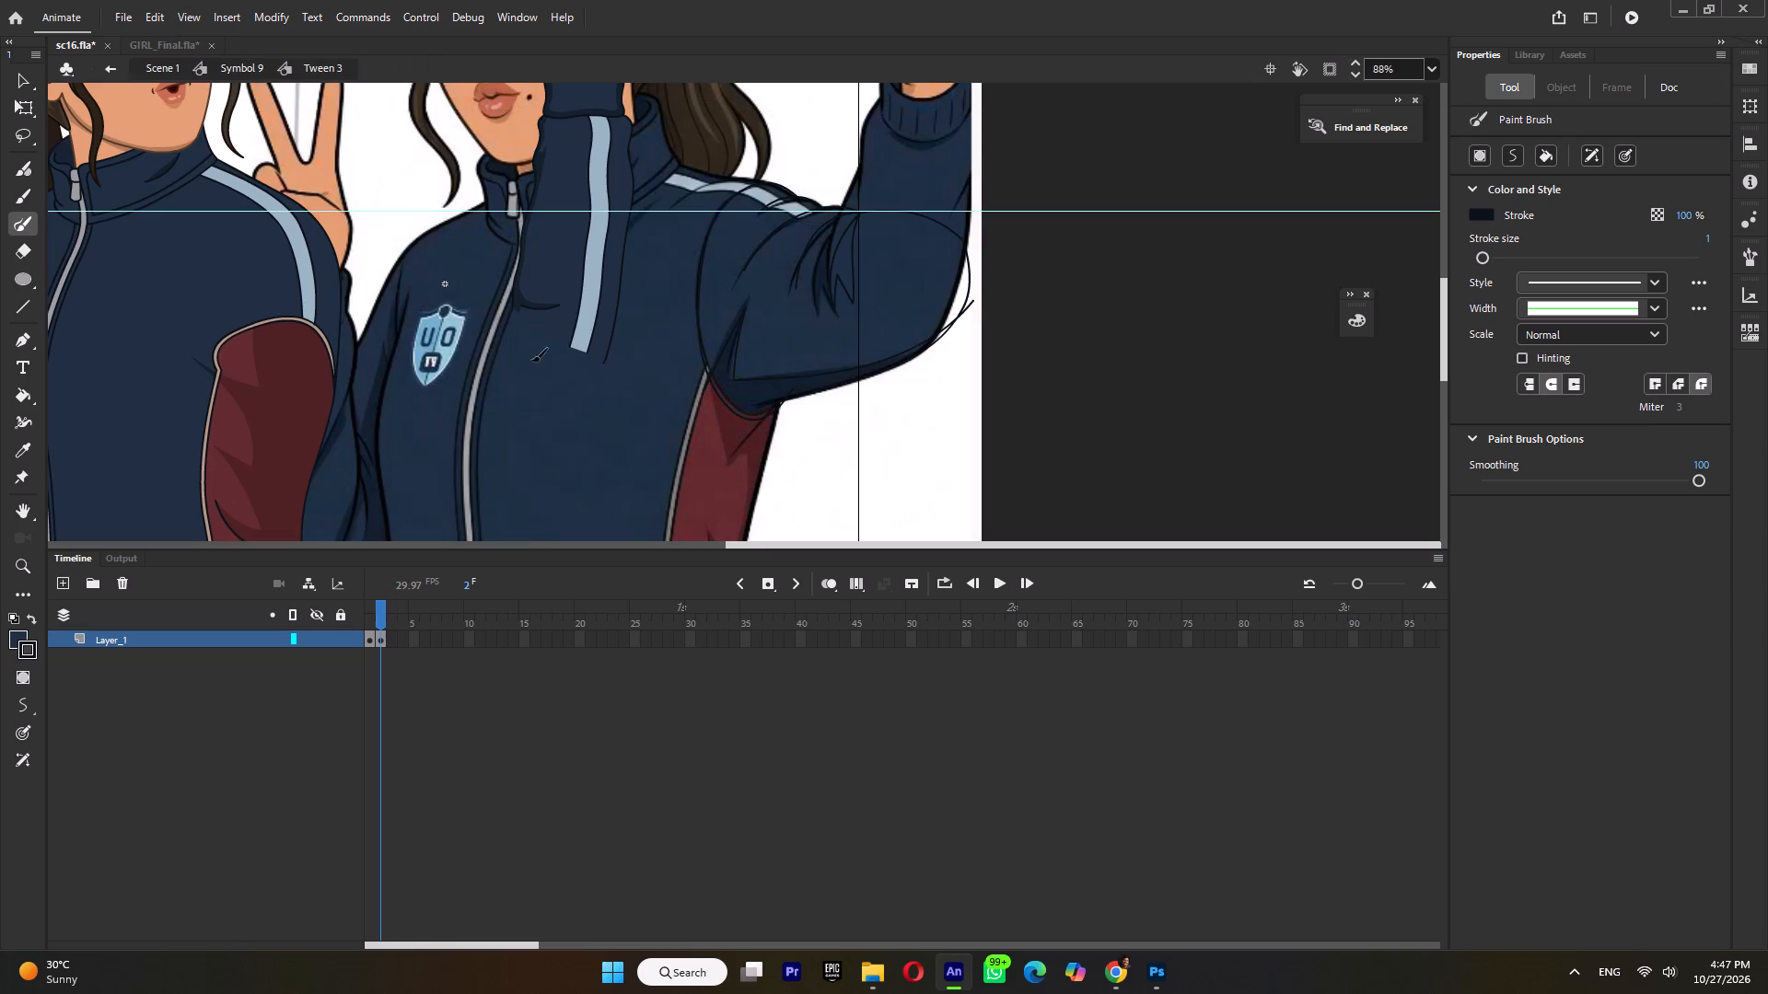
Fill the main sleeve area with the navy sampled from the other girl's jacket.
{"action": "key", "text": "i"}
{"action": "left_click", "coordinate": [145, 338]}
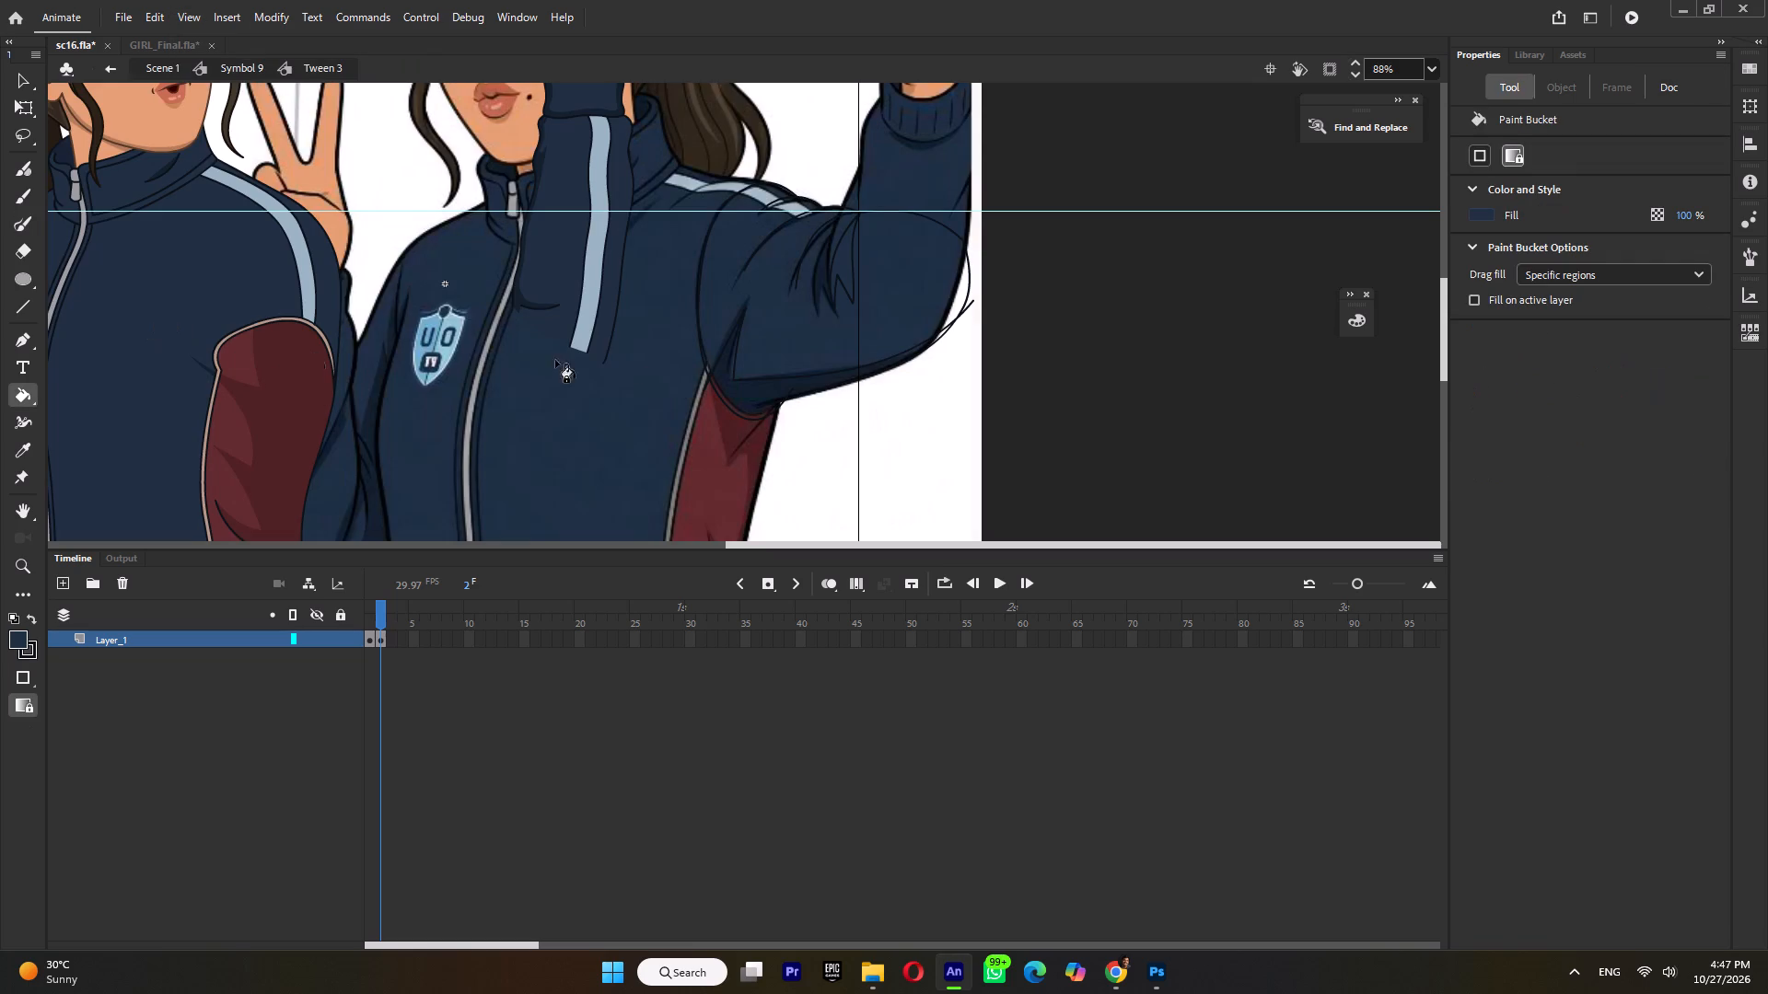
{"action": "left_click", "coordinate": [771, 332]}
Sample the darker navy from the other girl's jacket and fill the sleeve's underside shadow and zigzag fold.
{"action": "key", "text": "i"}
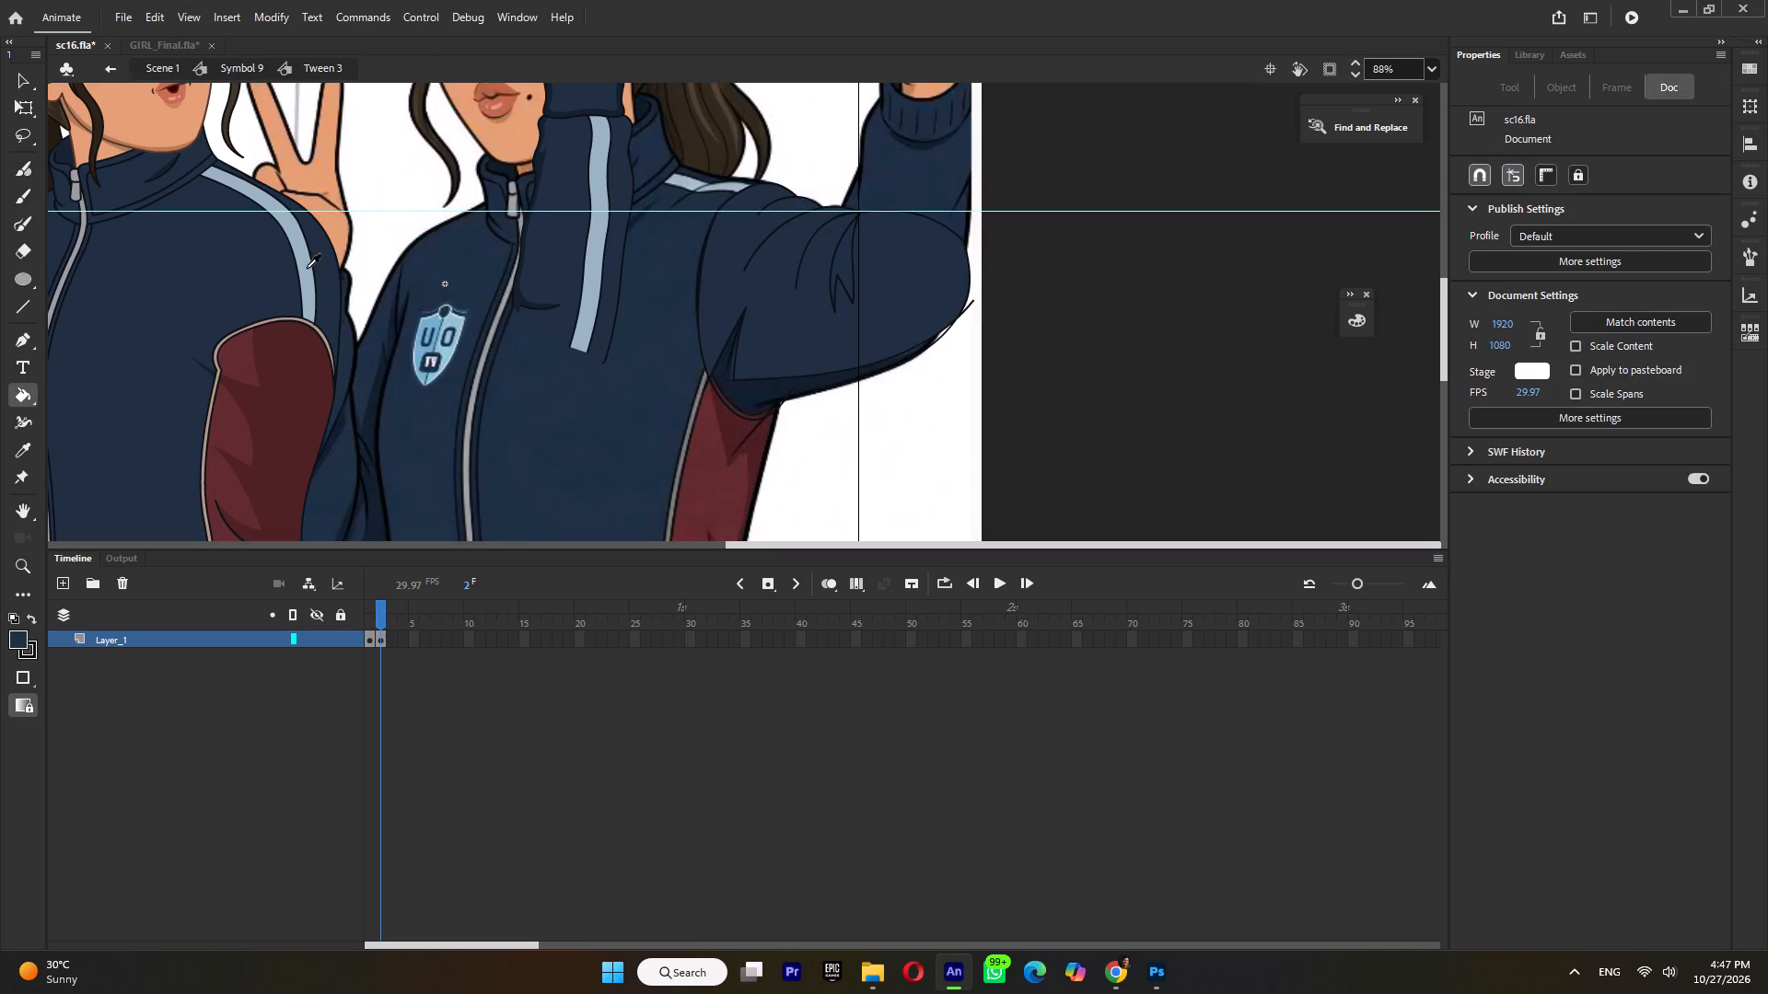
{"action": "left_click", "coordinate": [160, 170]}
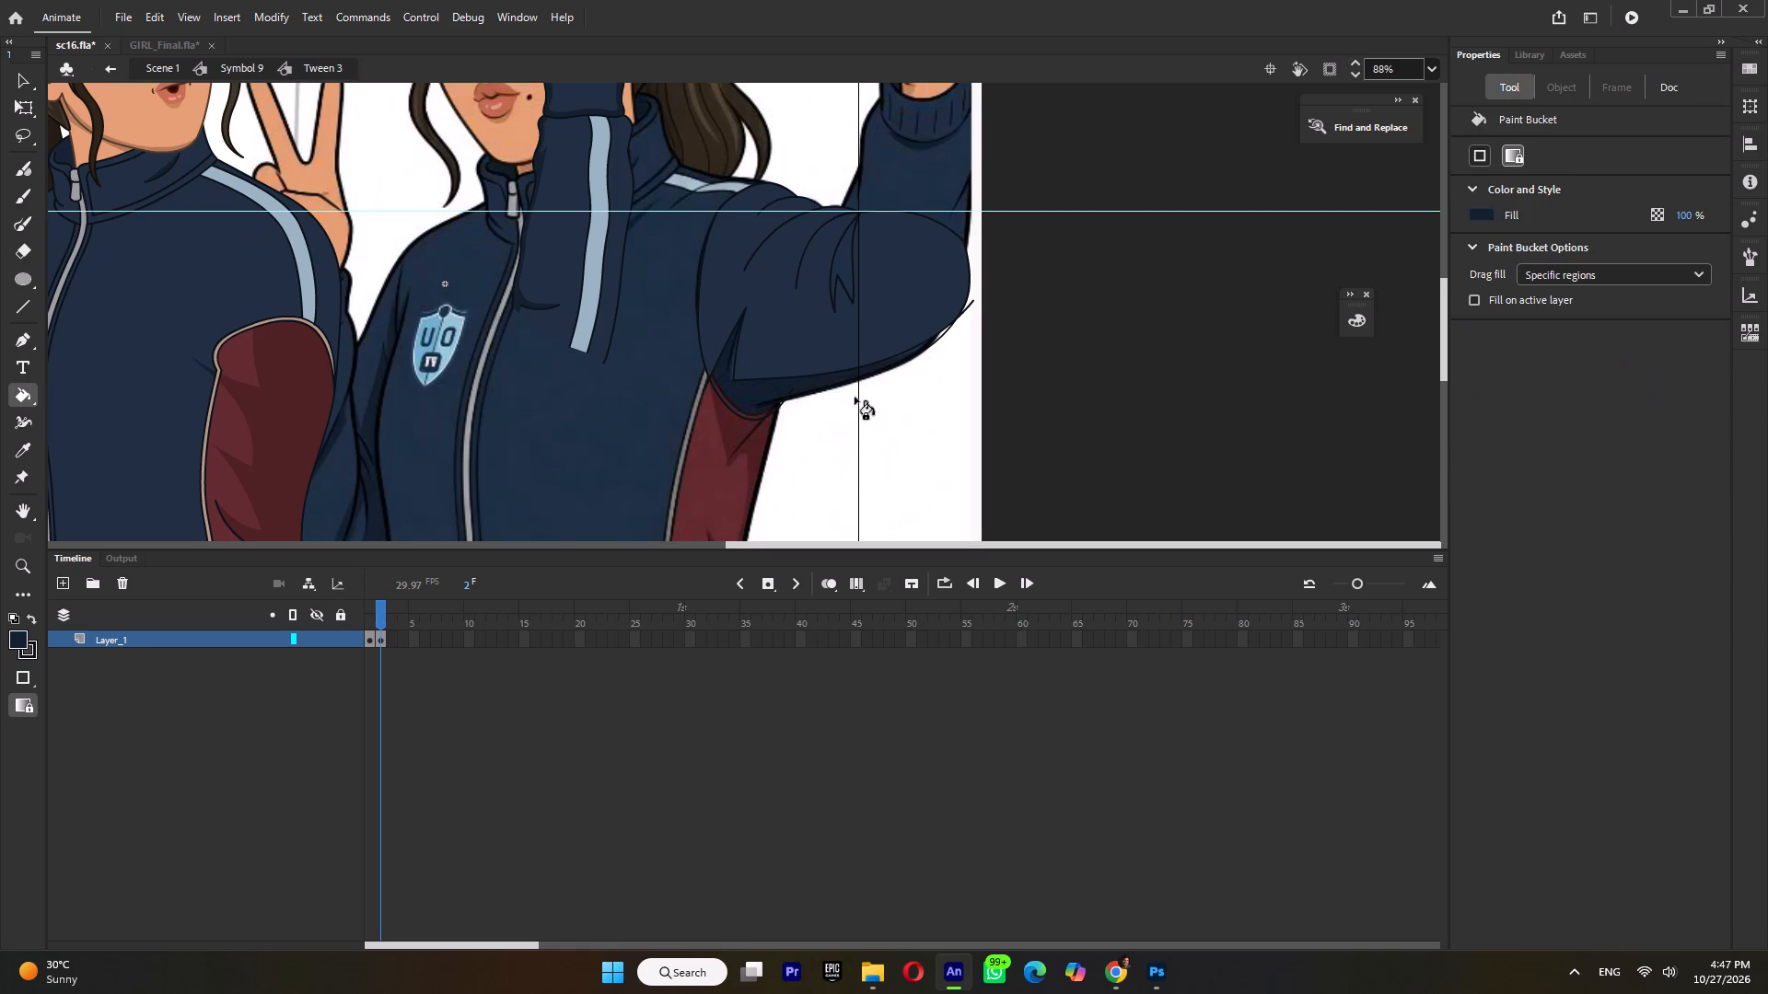
{"action": "left_click", "coordinate": [763, 396]}
{"action": "left_click", "coordinate": [847, 269]}
Delete the main navy fill from the newly drawn sleeve over the selfie reference.
{"action": "left_click", "coordinate": [803, 324], "text": "ctrl"}
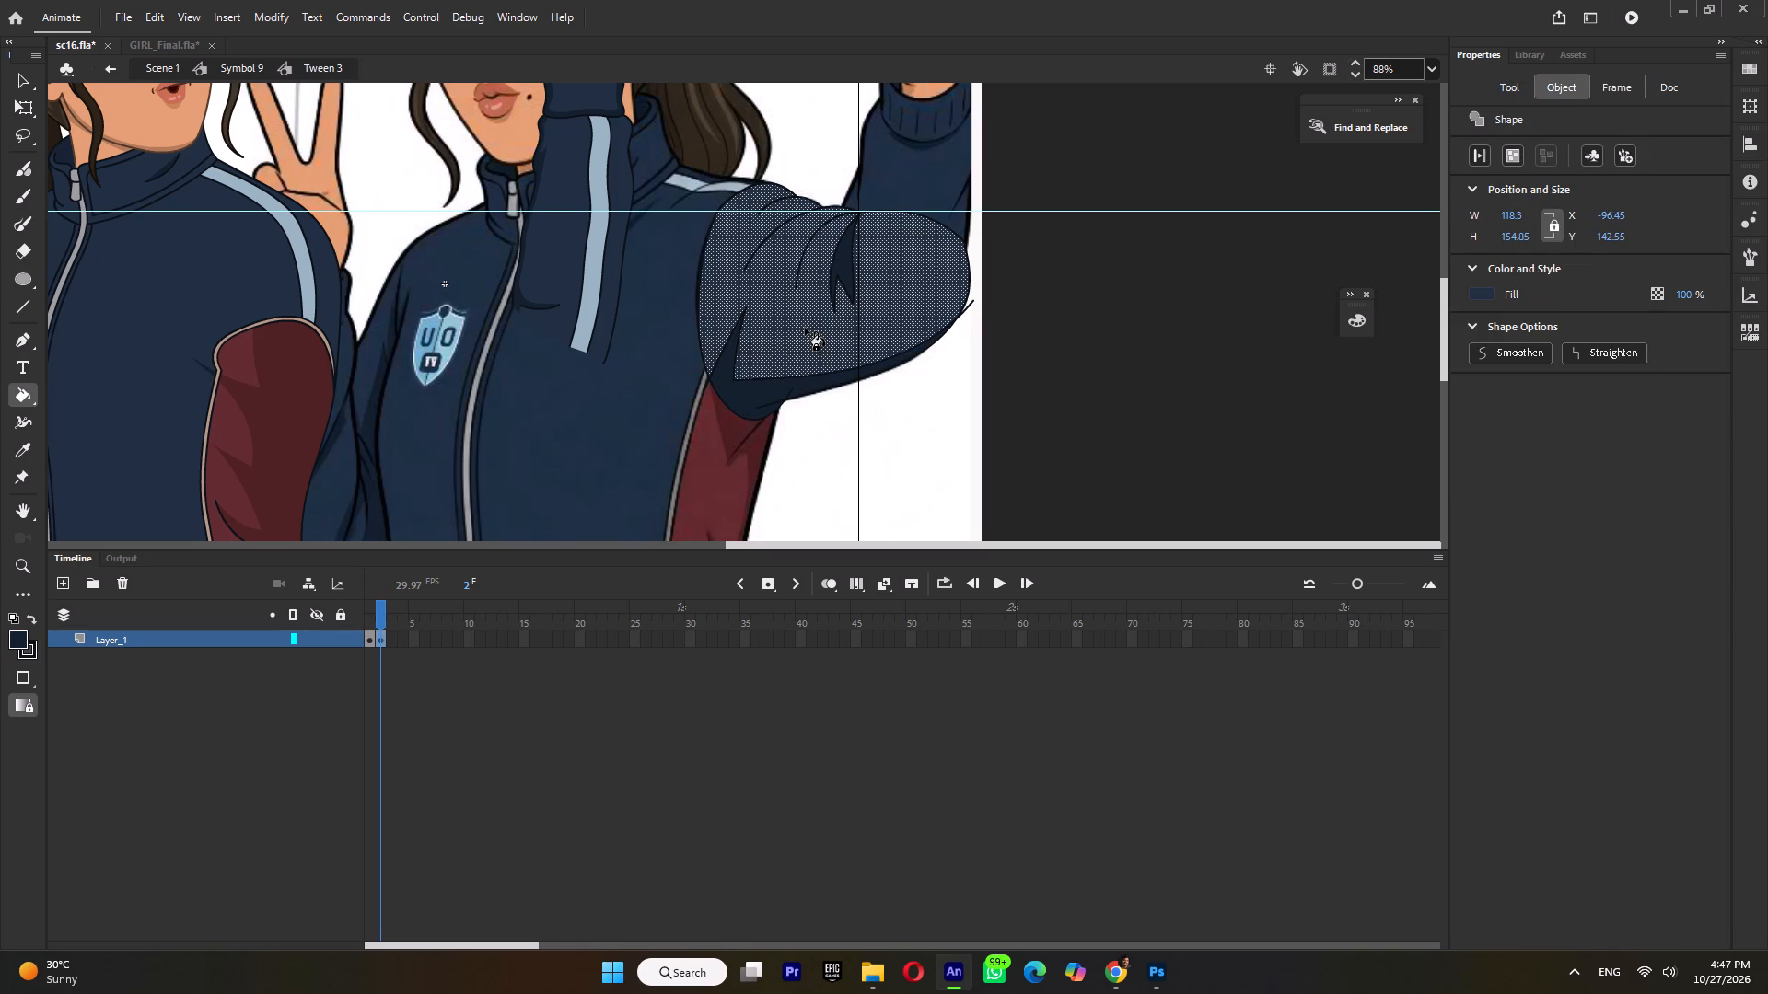
{"action": "key", "text": "i"}
{"action": "left_click", "coordinate": [801, 335]}
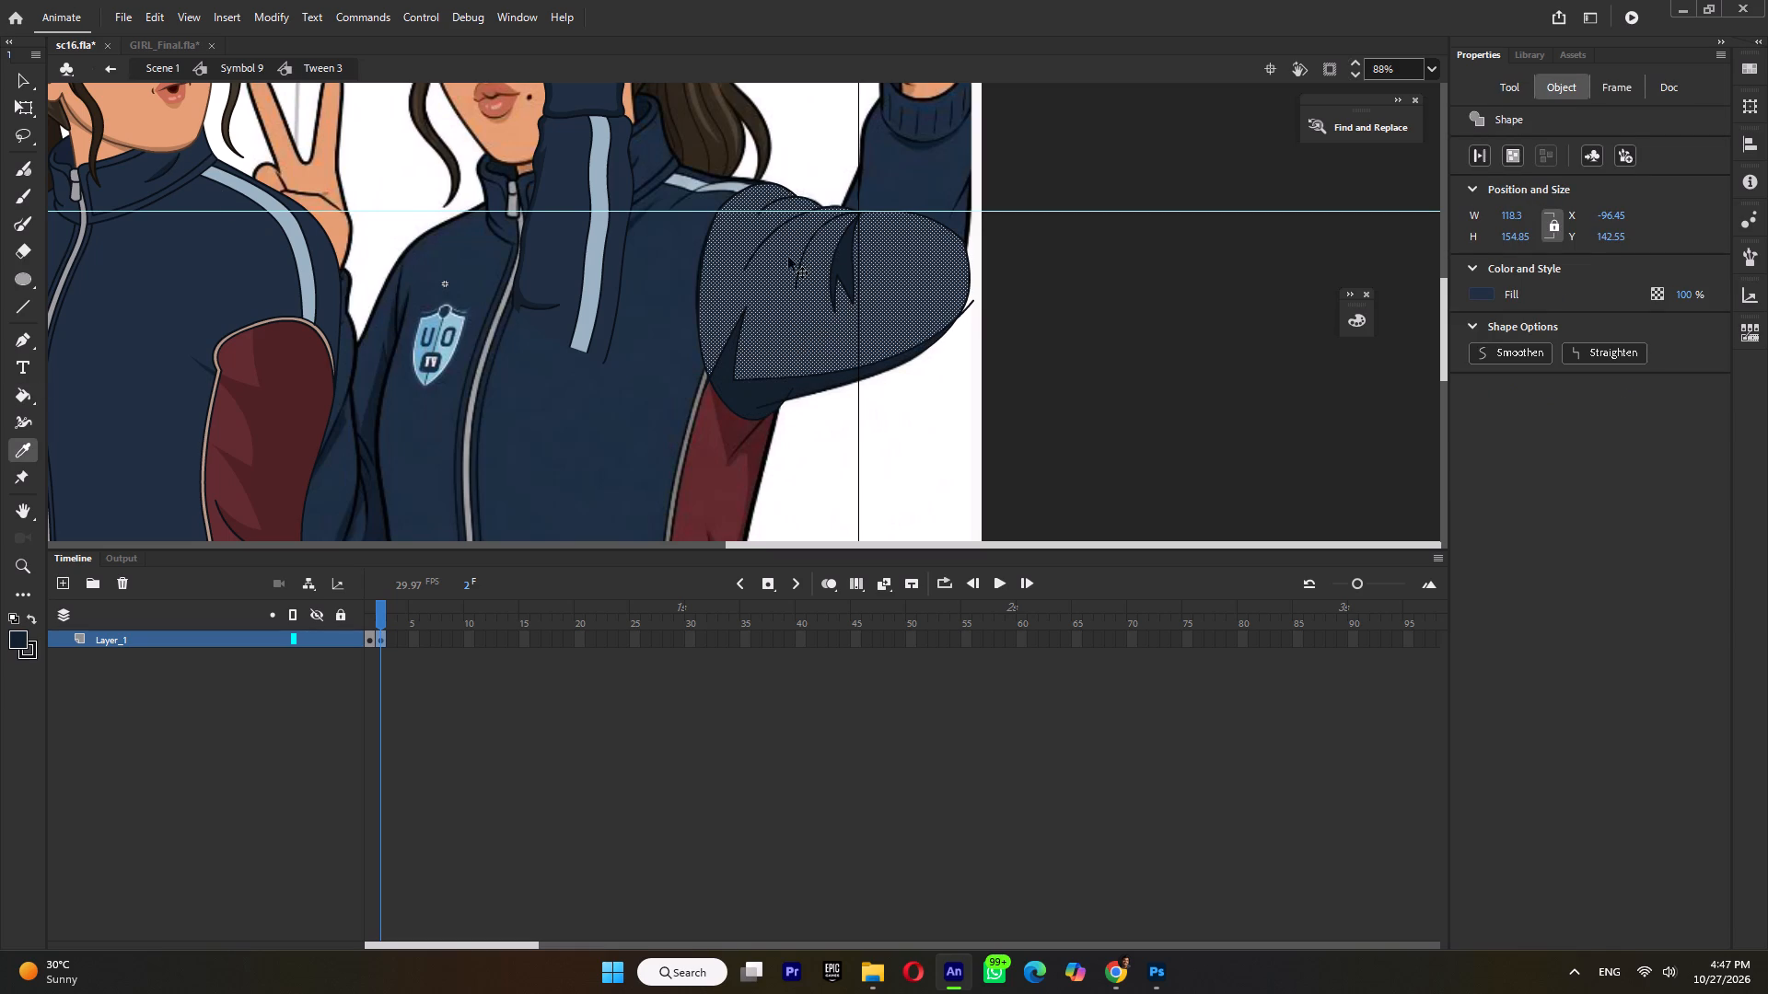
{"action": "key", "text": "Delete"}
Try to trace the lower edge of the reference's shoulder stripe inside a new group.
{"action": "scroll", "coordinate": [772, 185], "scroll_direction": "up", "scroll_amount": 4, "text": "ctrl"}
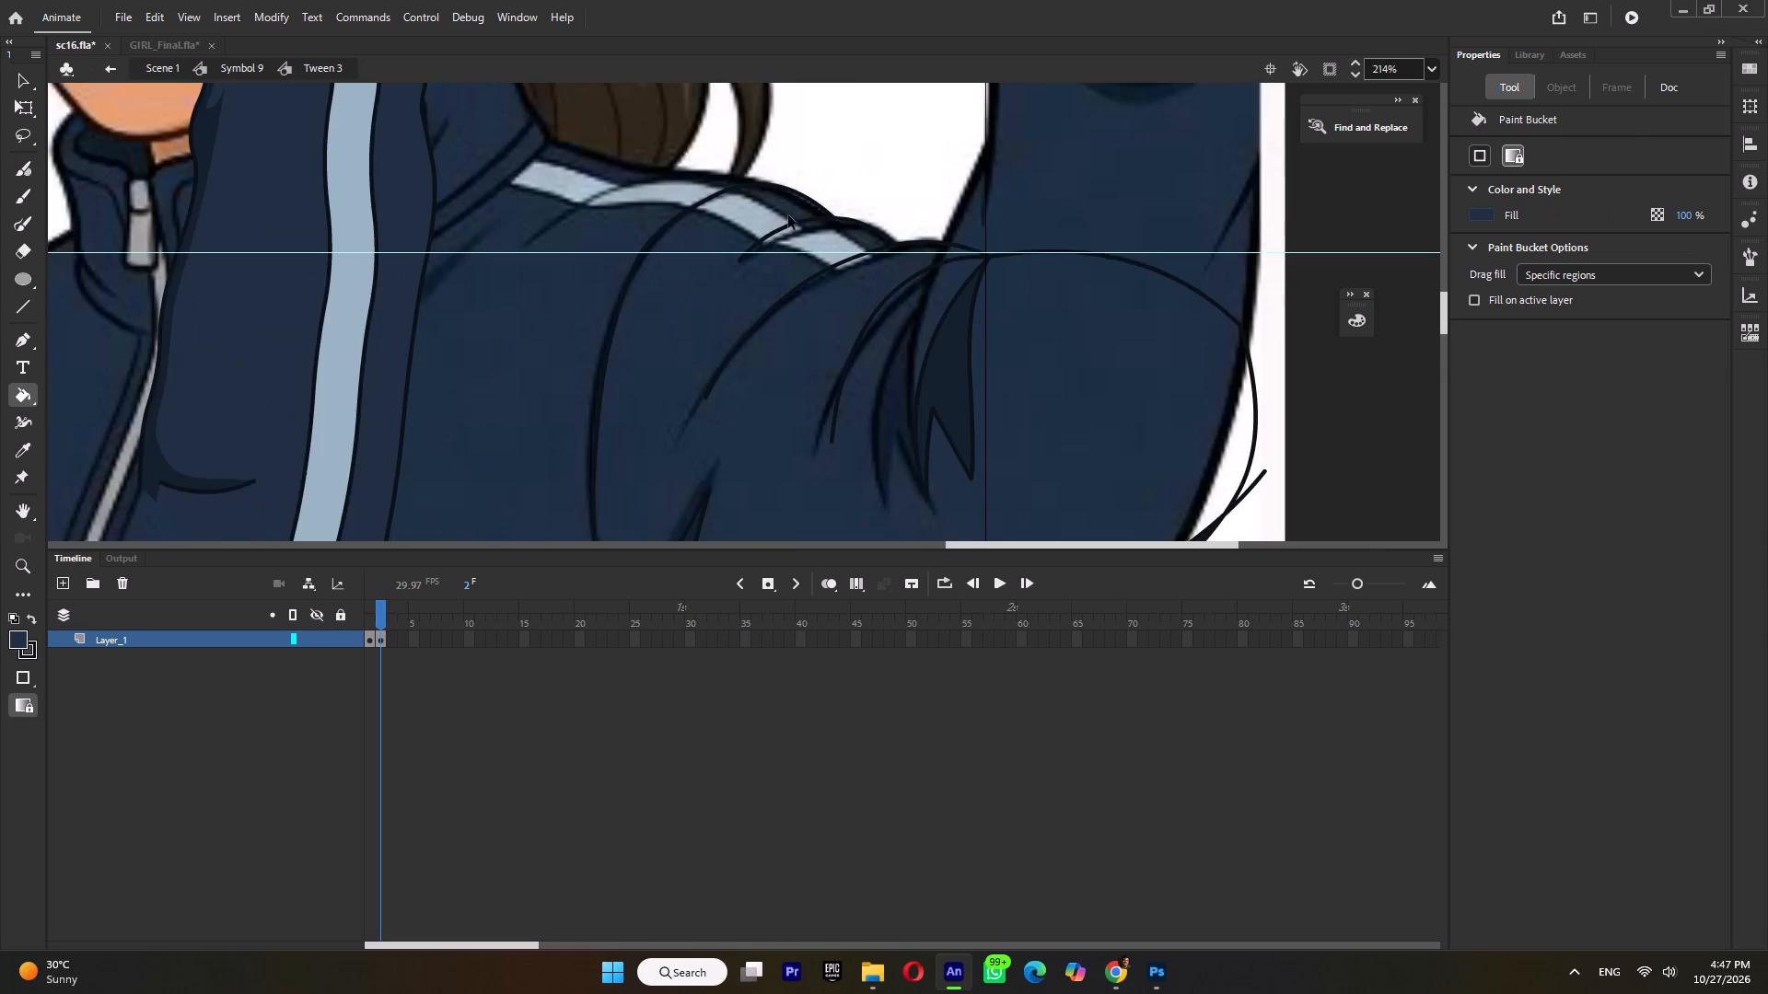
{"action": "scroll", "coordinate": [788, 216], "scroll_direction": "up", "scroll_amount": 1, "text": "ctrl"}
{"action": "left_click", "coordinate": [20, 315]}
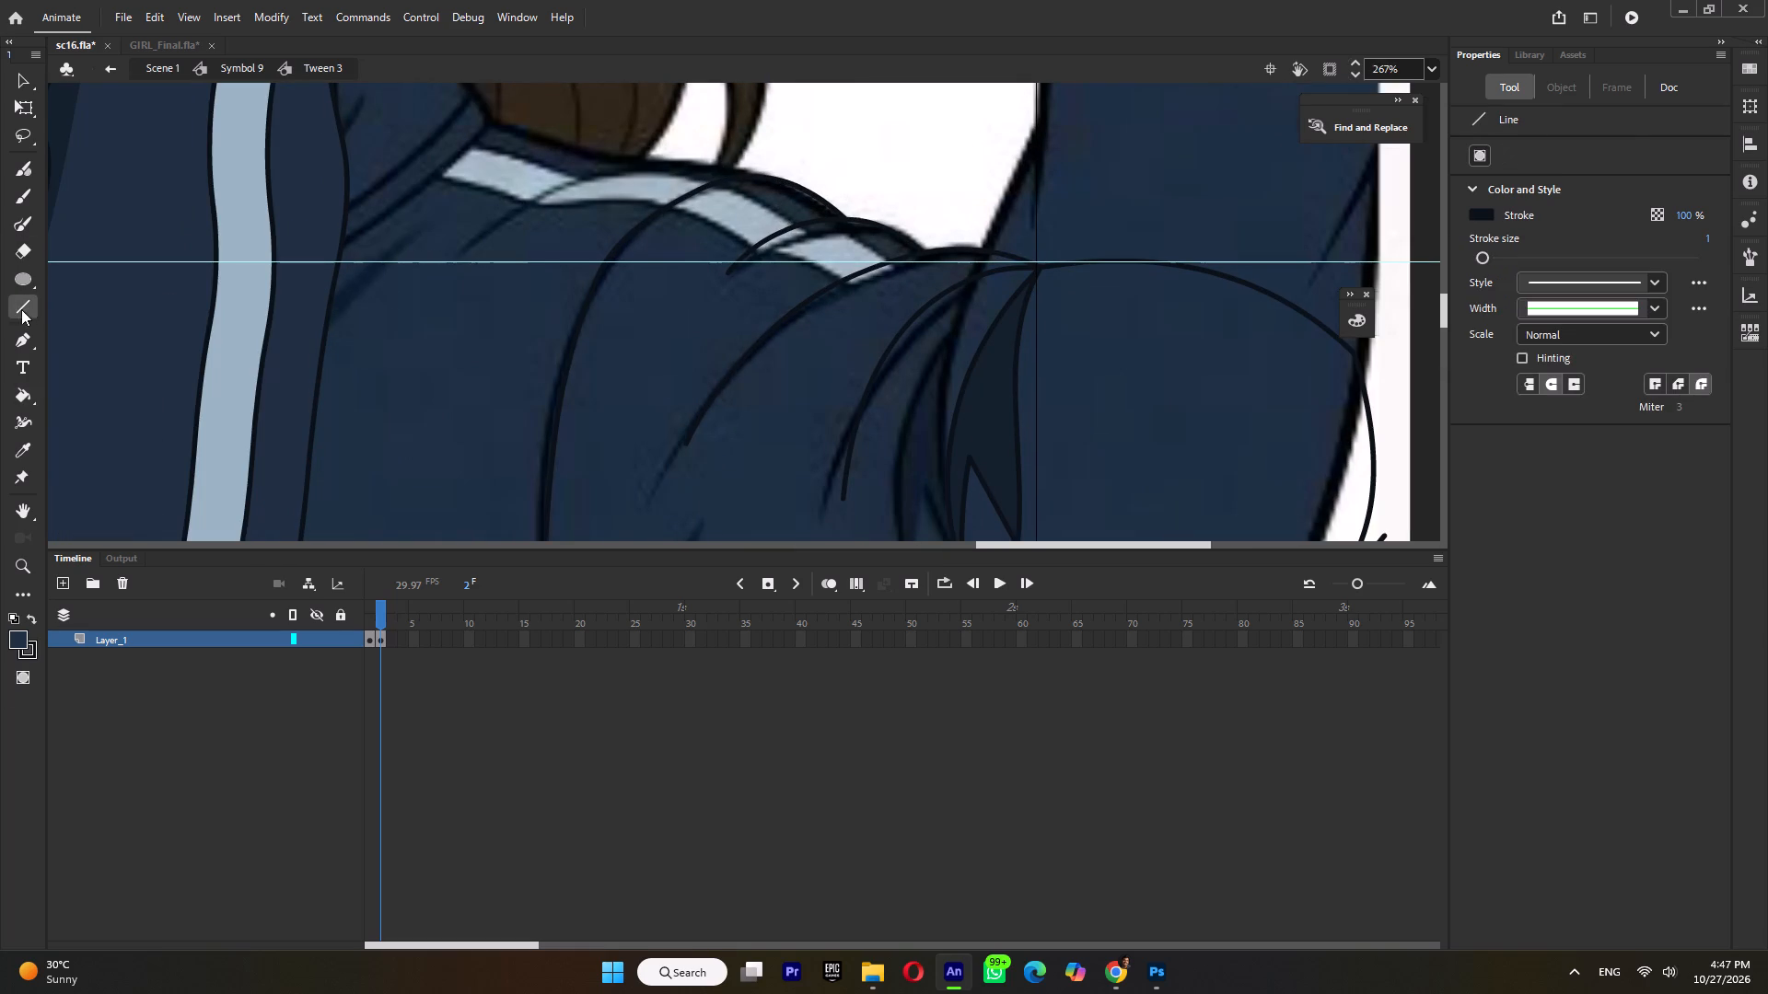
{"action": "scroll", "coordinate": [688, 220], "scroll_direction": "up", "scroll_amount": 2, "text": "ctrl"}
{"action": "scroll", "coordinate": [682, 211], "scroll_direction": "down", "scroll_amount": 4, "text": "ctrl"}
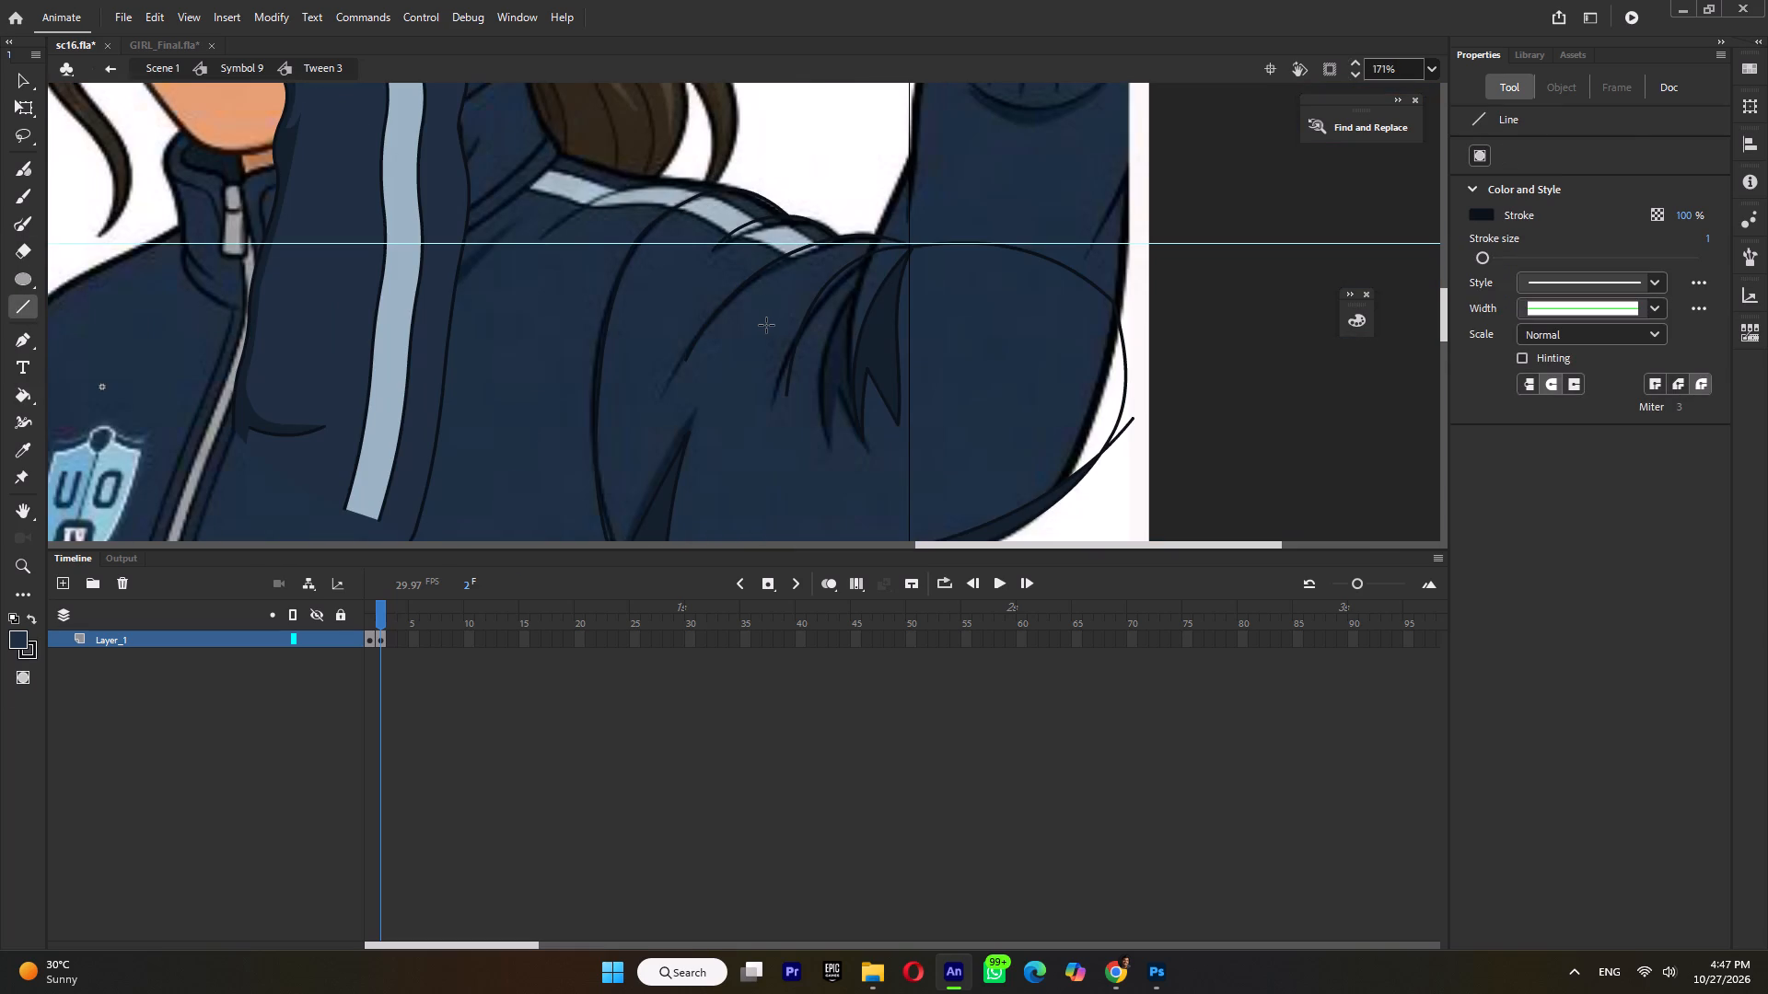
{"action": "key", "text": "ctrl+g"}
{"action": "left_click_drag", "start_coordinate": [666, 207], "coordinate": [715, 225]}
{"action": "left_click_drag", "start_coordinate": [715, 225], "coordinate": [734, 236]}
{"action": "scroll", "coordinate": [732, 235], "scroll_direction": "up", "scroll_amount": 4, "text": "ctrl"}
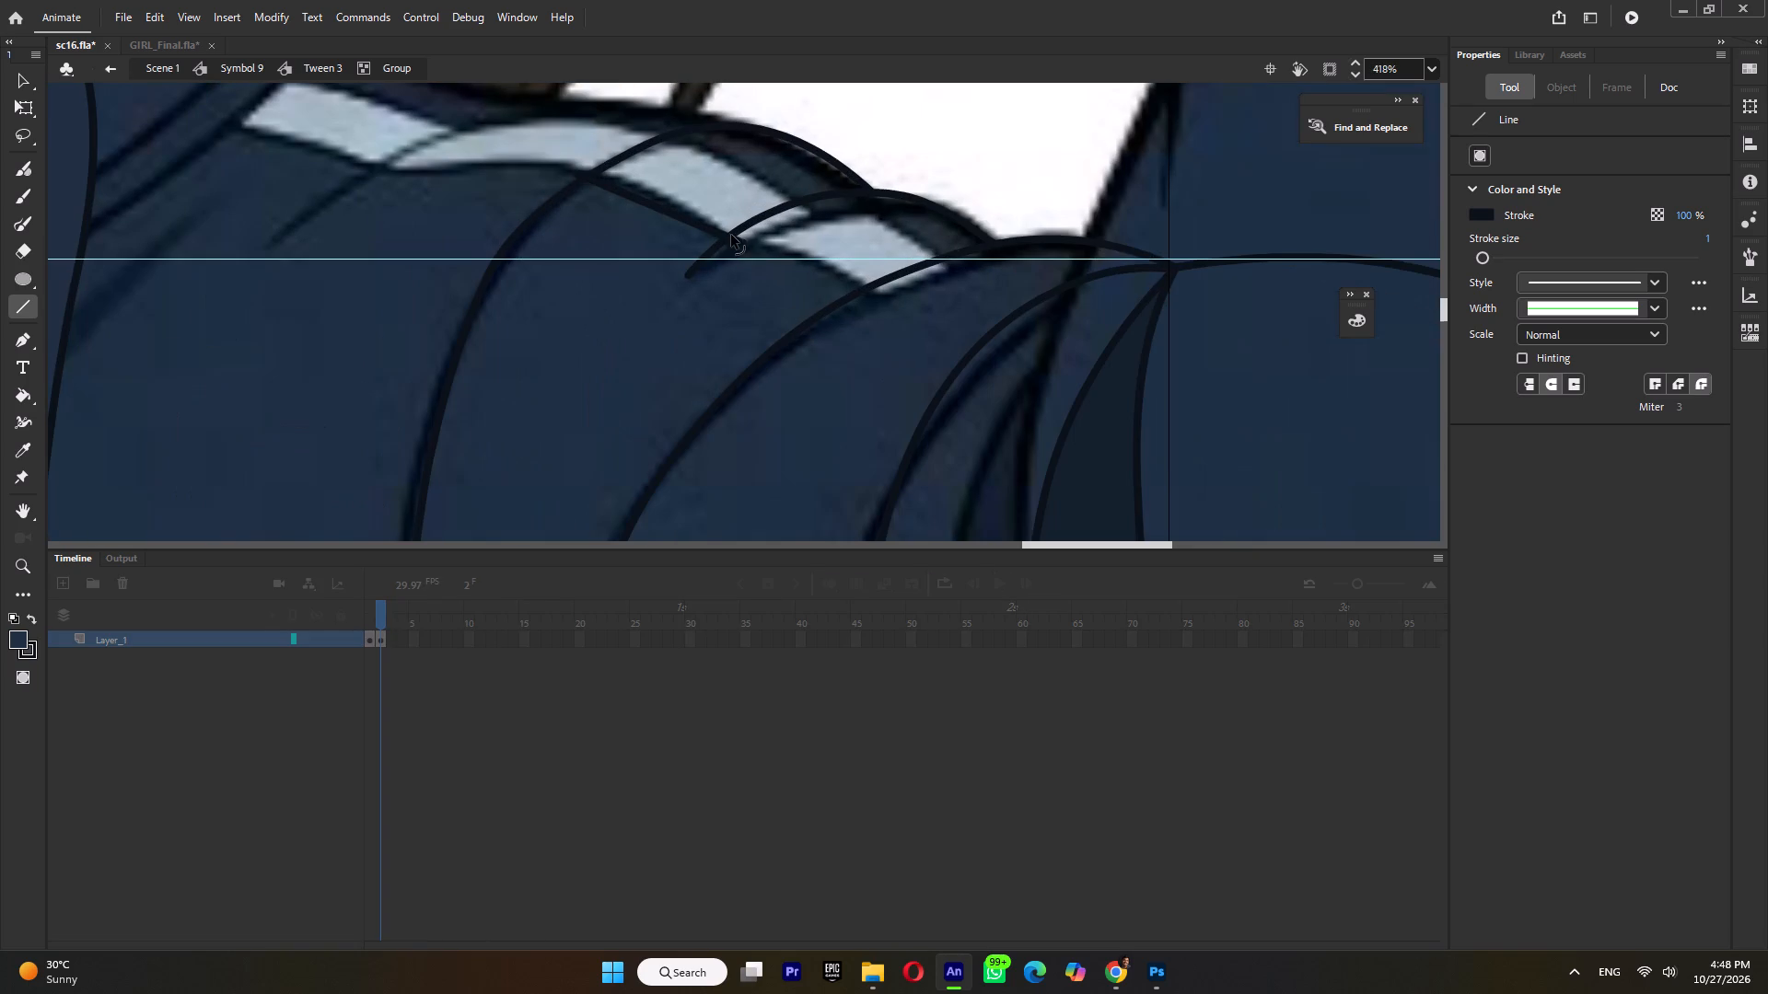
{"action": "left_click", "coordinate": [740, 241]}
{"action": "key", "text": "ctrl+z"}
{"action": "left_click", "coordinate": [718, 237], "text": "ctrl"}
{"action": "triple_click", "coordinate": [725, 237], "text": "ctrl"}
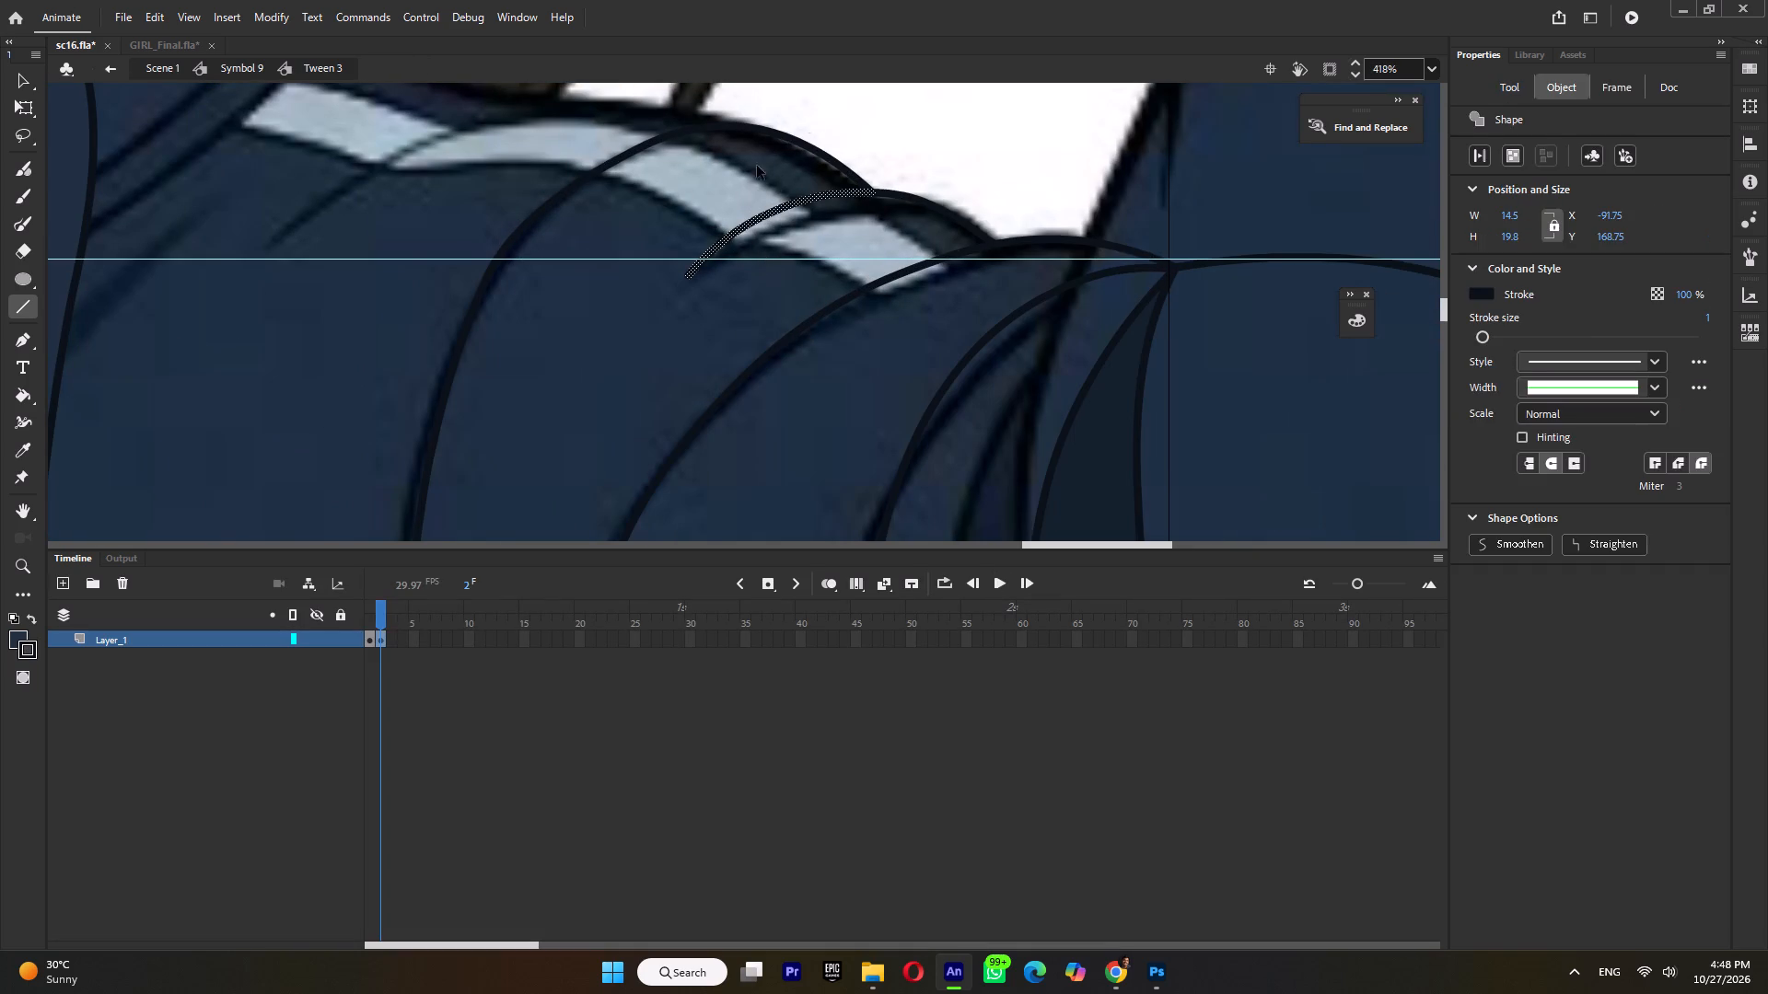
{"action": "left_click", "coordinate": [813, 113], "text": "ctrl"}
Trace the curved lower and upper edges of the stripe's first segment with the Line tool and delete the leftover line end.
{"action": "left_click_drag", "start_coordinate": [581, 169], "coordinate": [742, 239]}
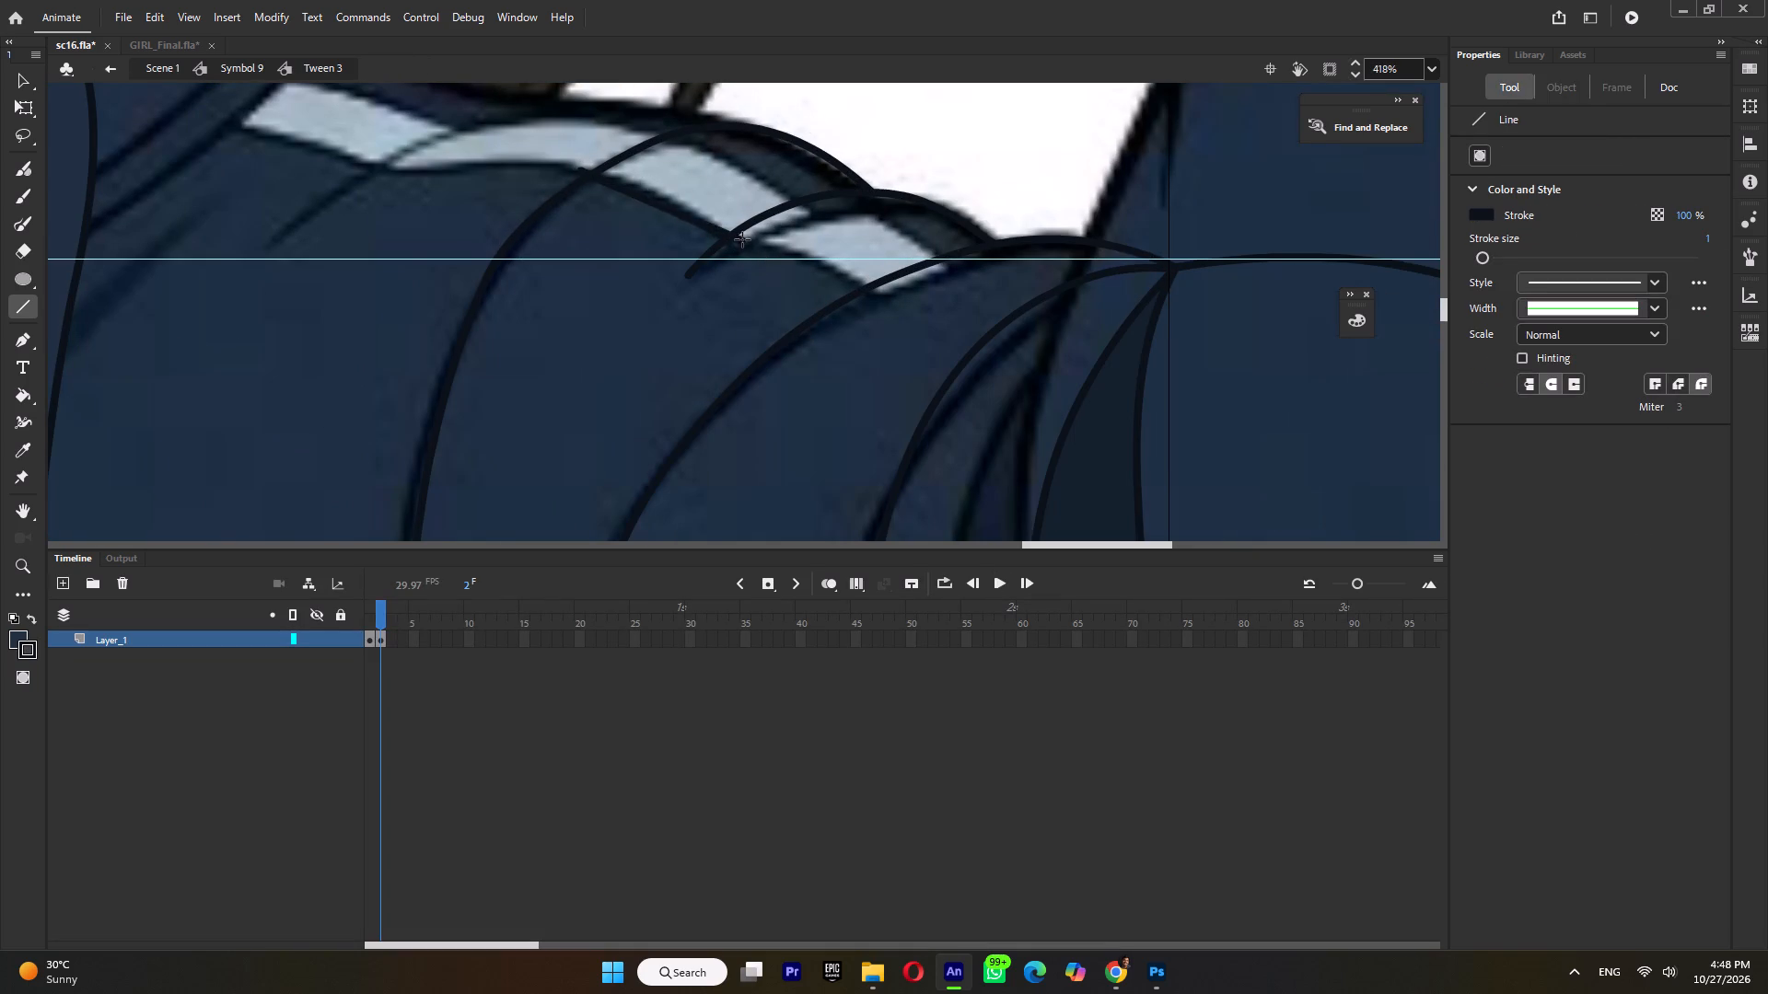
{"action": "left_click_drag", "start_coordinate": [742, 239], "coordinate": [740, 238]}
{"action": "left_click_drag", "start_coordinate": [654, 203], "coordinate": [662, 202], "text": "ctrl"}
{"action": "left_click_drag", "start_coordinate": [651, 133], "coordinate": [803, 205]}
{"action": "left_click_drag", "start_coordinate": [750, 177], "coordinate": [753, 161], "text": "ctrl"}
{"action": "left_click", "coordinate": [811, 208], "text": "ctrl"}
{"action": "left_click", "coordinate": [808, 205], "text": "ctrl"}
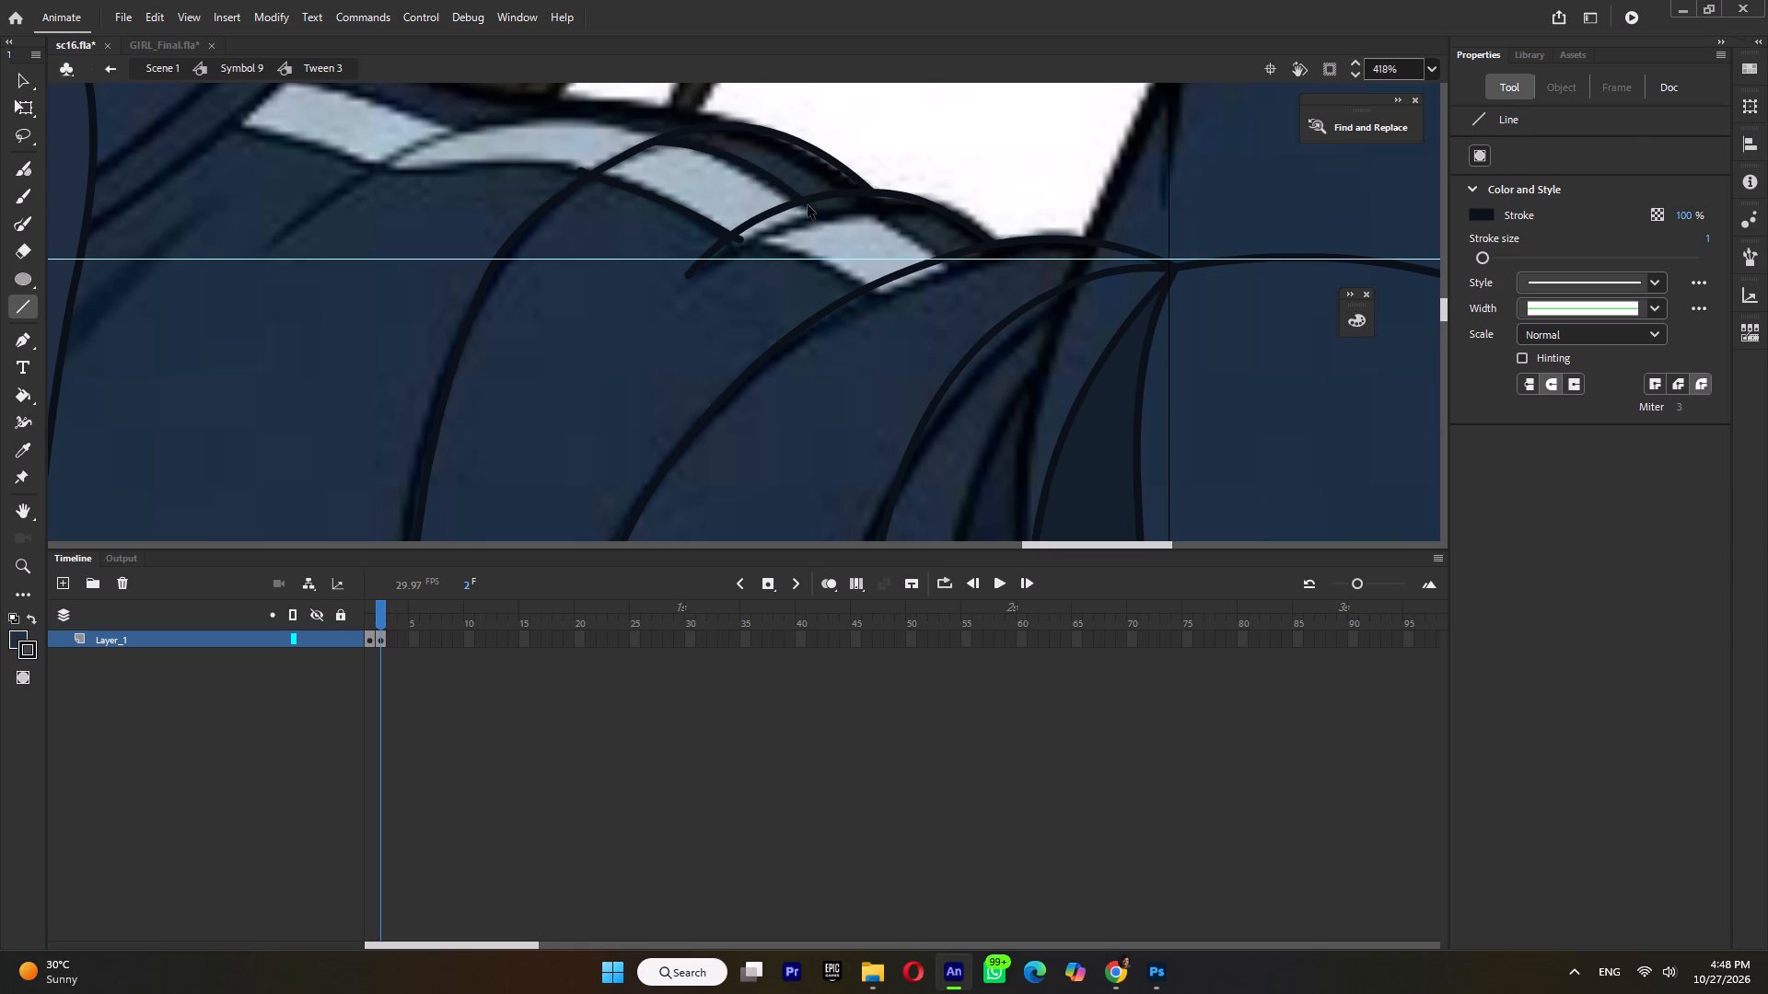
{"action": "left_click", "coordinate": [804, 202], "text": "ctrl"}
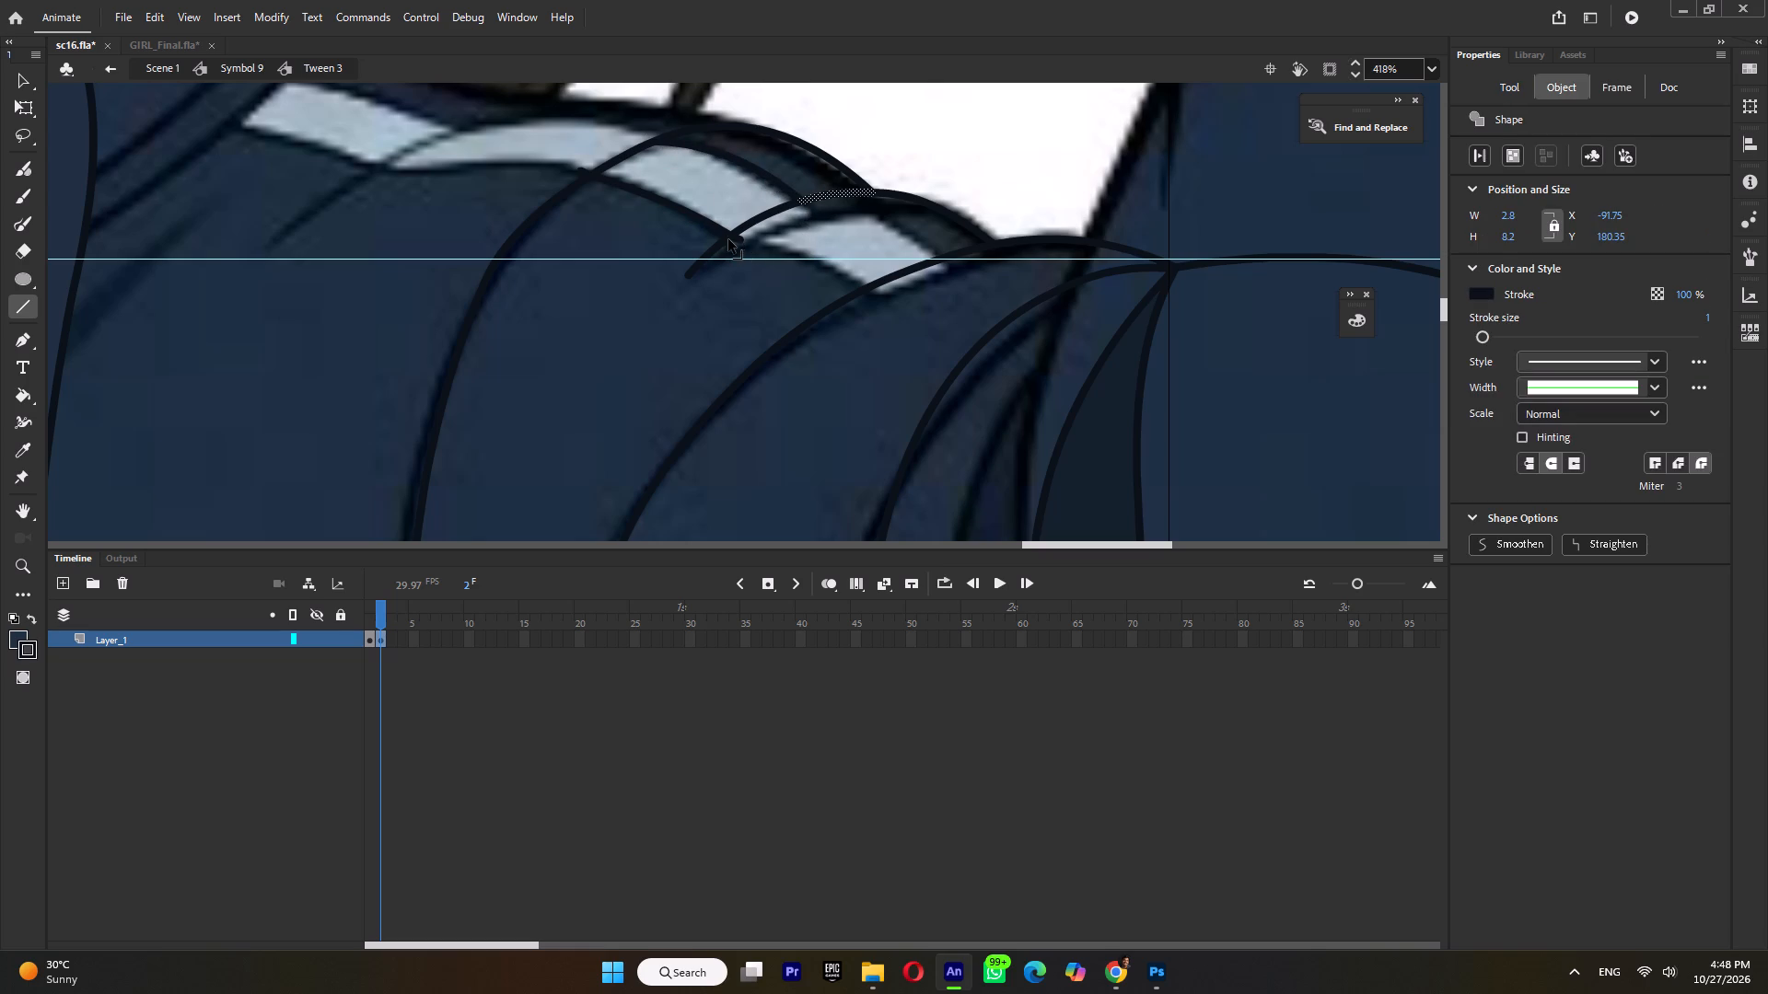
{"action": "left_click", "coordinate": [740, 239], "text": "ctrl"}
{"action": "key", "text": "Delete"}
Draw the upper and lower edges of the stripe's second segment between the two shoulder folds, curving them to match the reference.
{"action": "left_click_drag", "start_coordinate": [801, 202], "coordinate": [811, 204]}
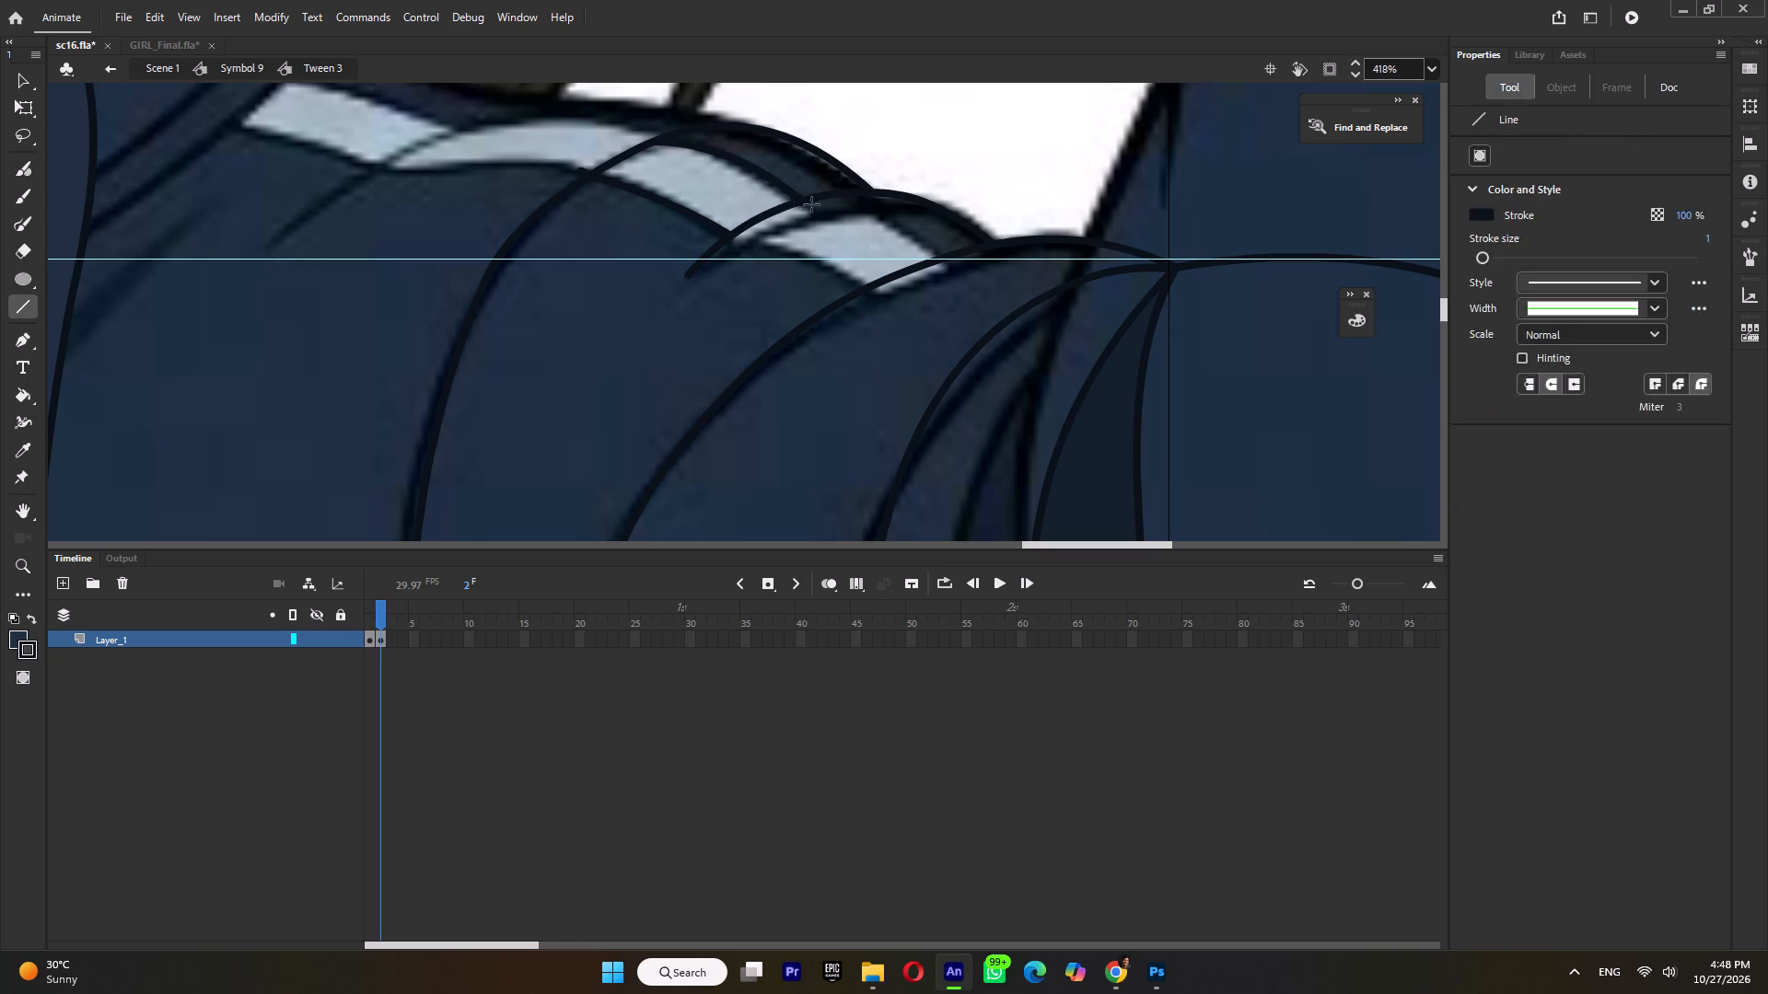
{"action": "left_click_drag", "start_coordinate": [811, 204], "coordinate": [940, 260]}
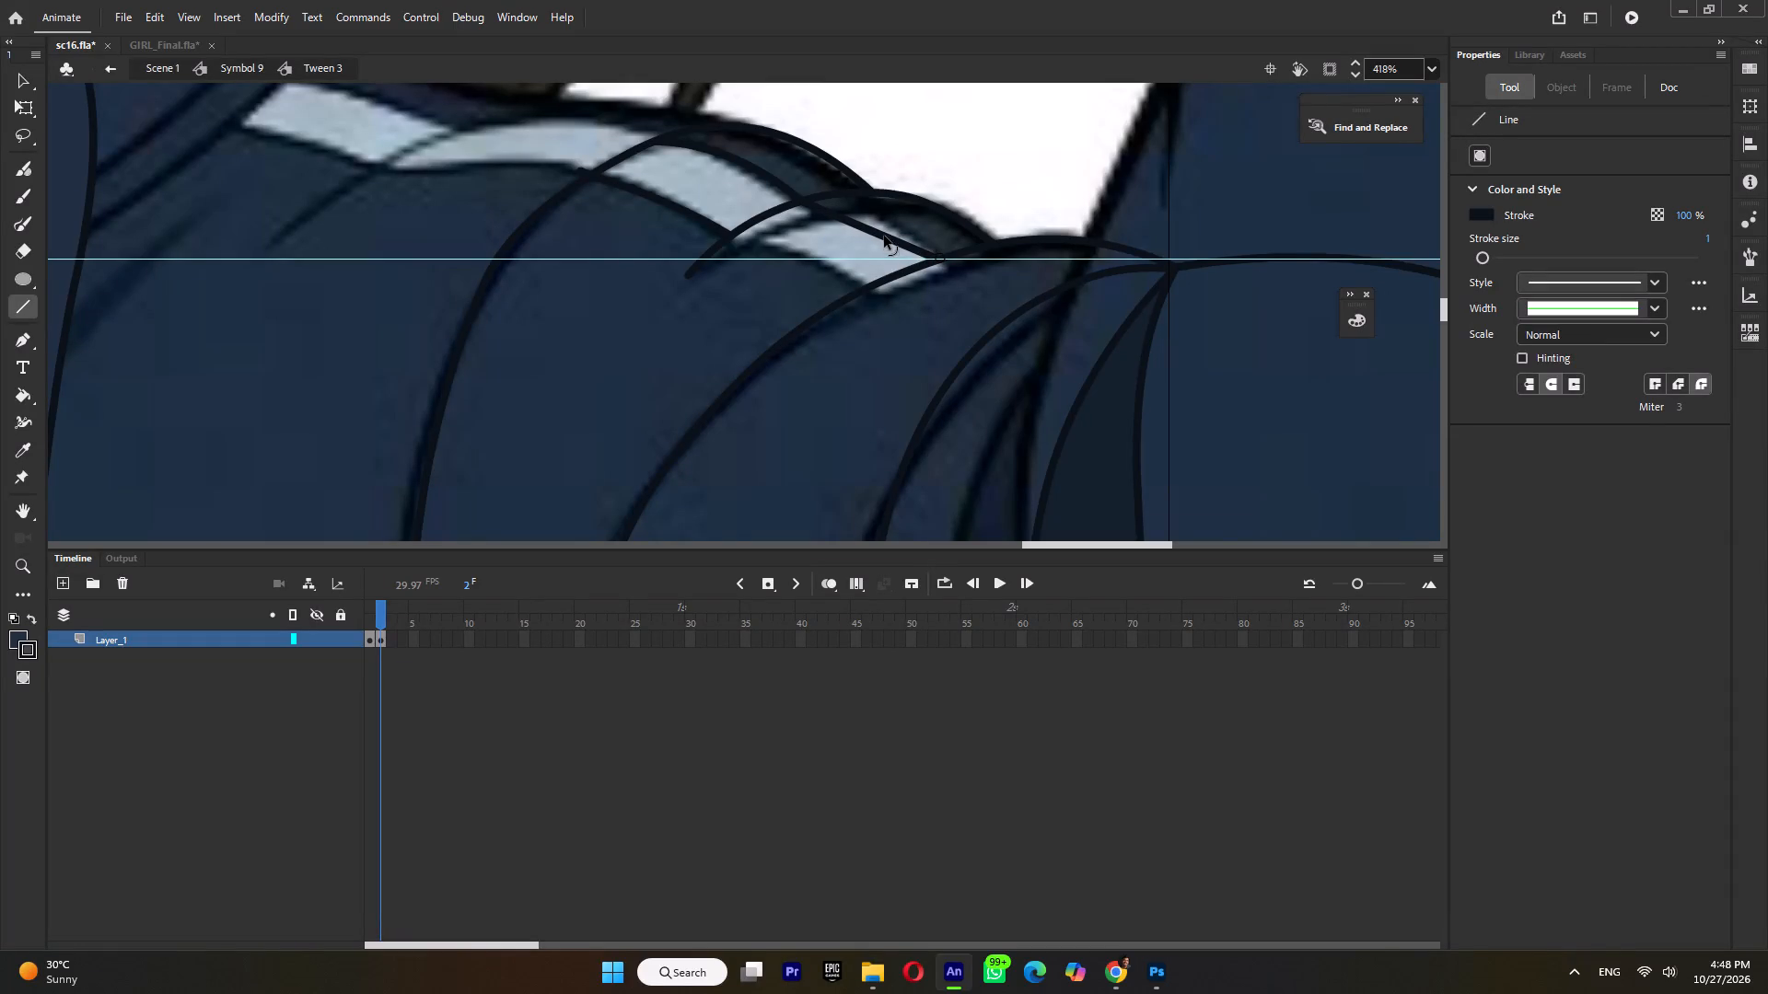
{"action": "left_click_drag", "start_coordinate": [883, 235], "coordinate": [891, 218], "text": "ctrl"}
{"action": "left_click_drag", "start_coordinate": [731, 235], "coordinate": [854, 271]}
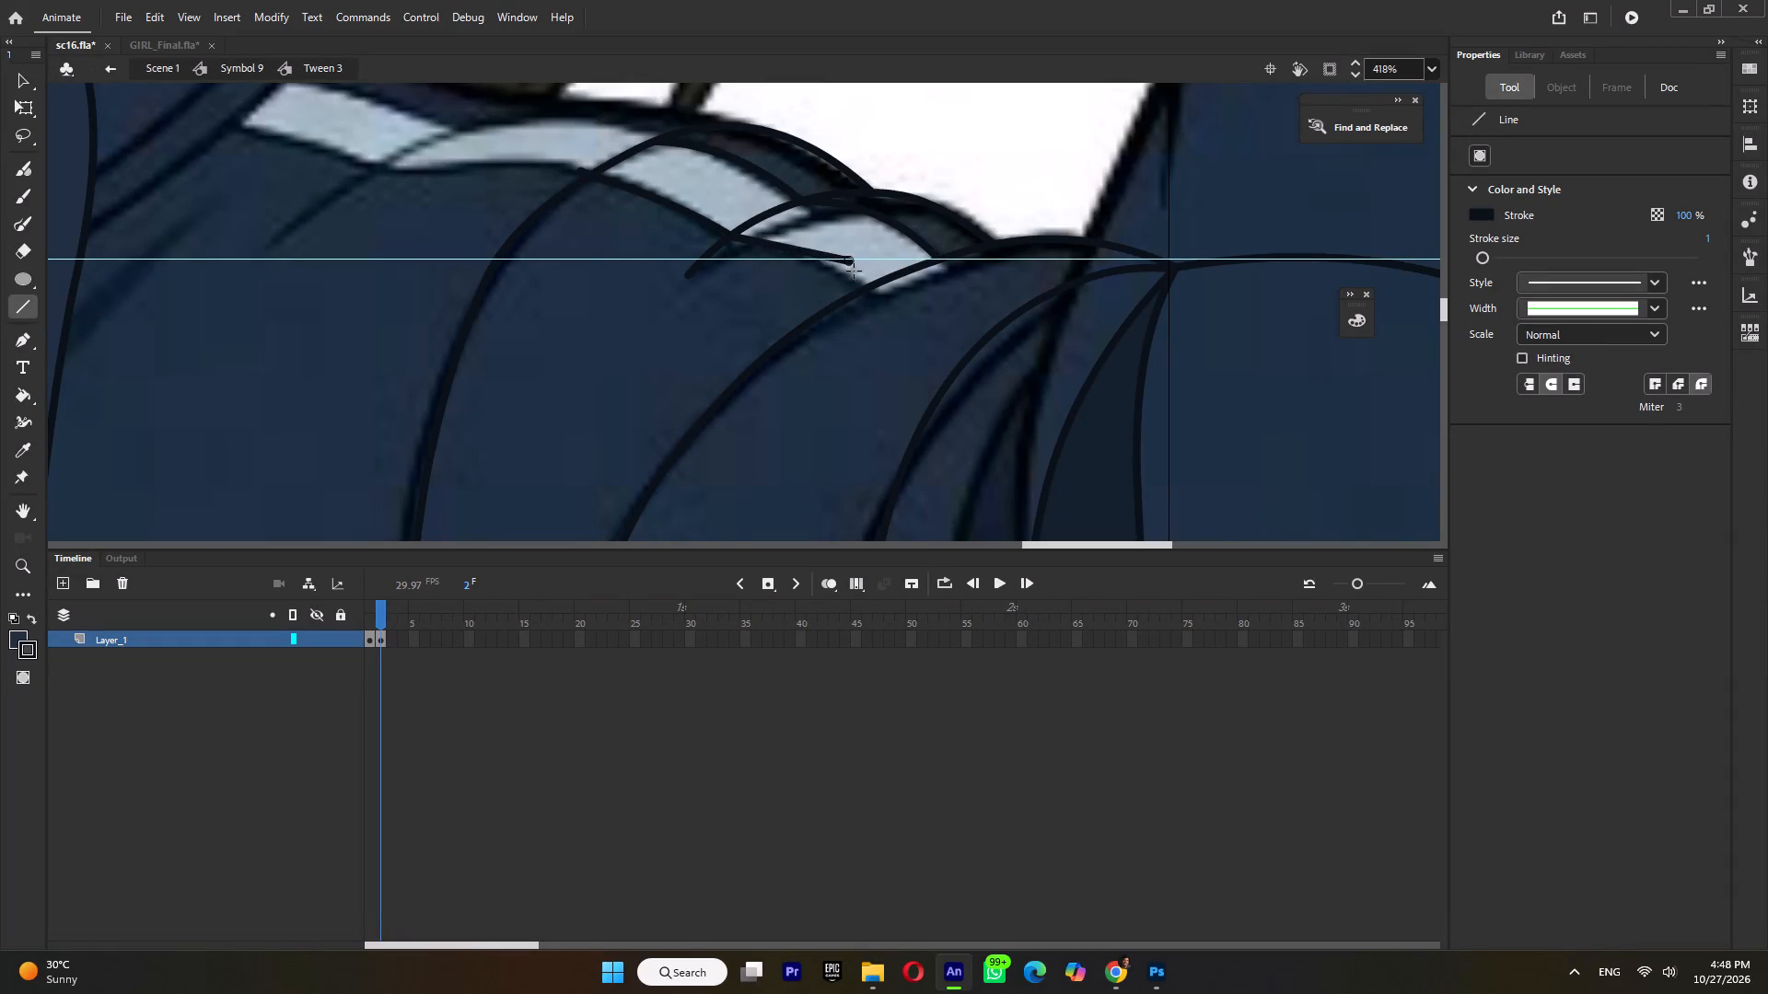
{"action": "left_click_drag", "start_coordinate": [854, 271], "coordinate": [867, 285]}
{"action": "left_click", "coordinate": [797, 260], "text": "ctrl"}
Sample the light blue from the reference stripe and fill both stripe segments on the sleeve's shoulder.
{"action": "key", "text": "i"}
{"action": "left_click", "coordinate": [582, 139]}
{"action": "left_click", "coordinate": [705, 203]}
{"action": "left_click", "coordinate": [857, 248]}
Sample the navy from the other girl's jacket and refill the main sleeve area.
{"action": "scroll", "coordinate": [857, 246], "scroll_direction": "down", "scroll_amount": 6, "text": "ctrl"}
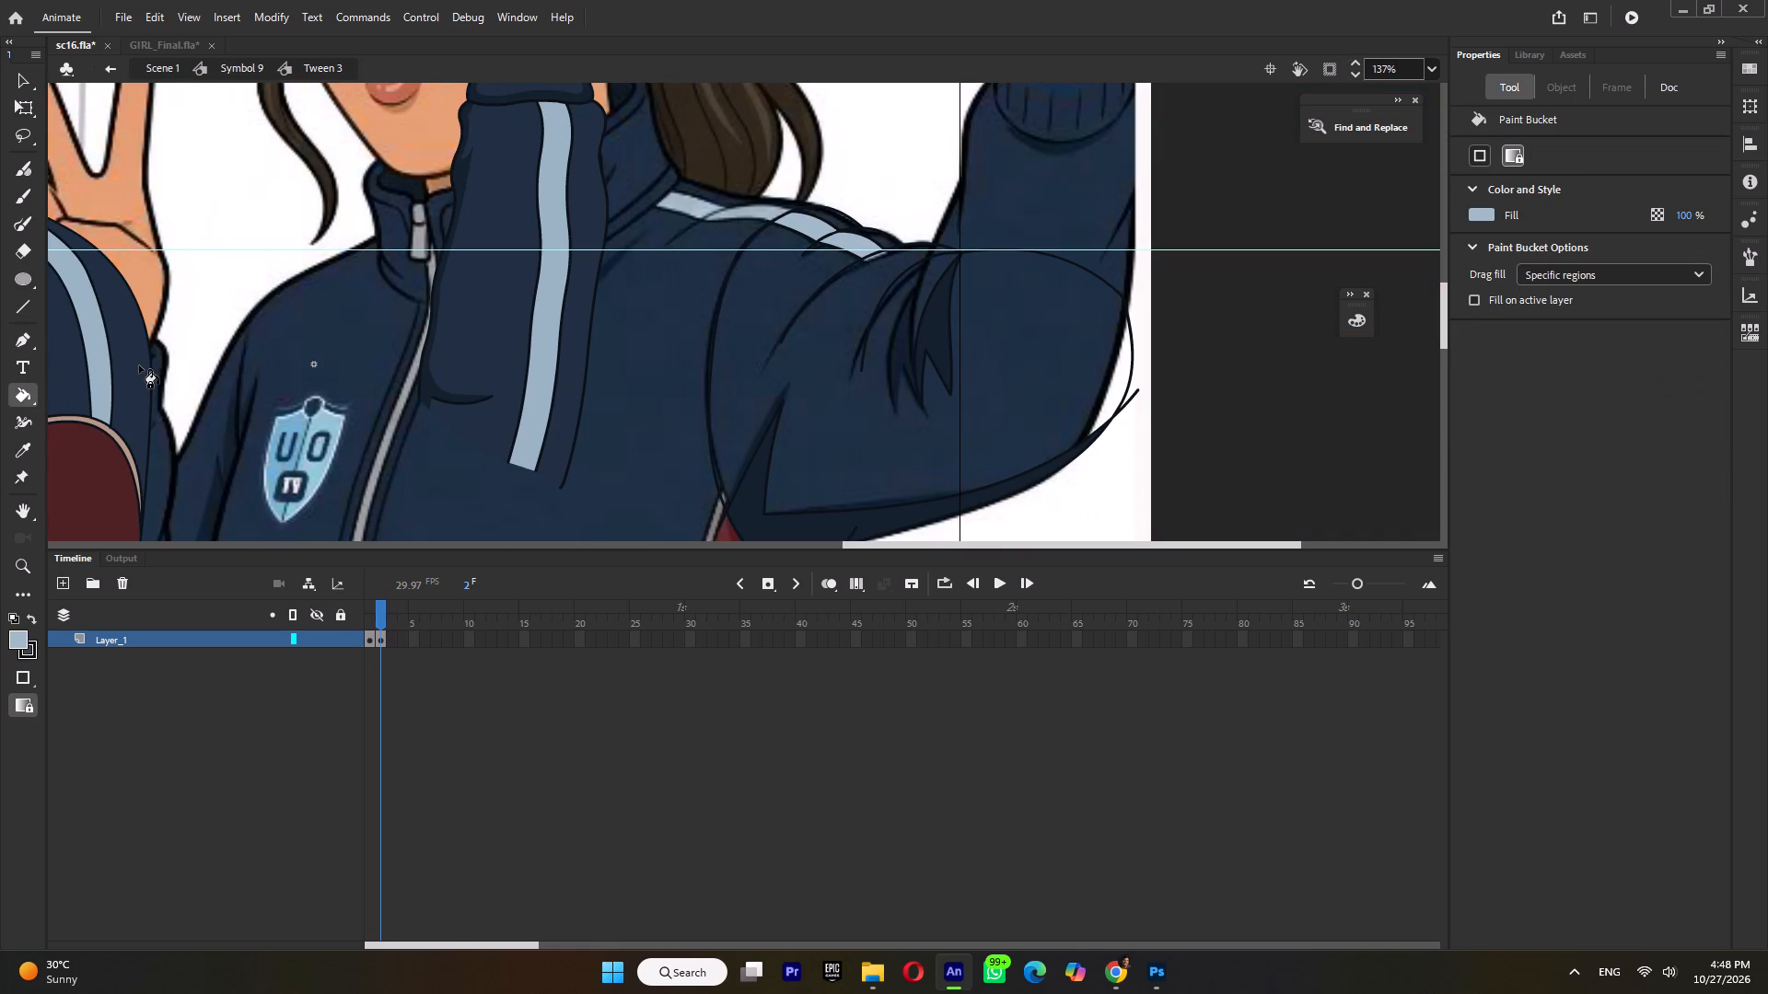
{"action": "key", "text": "i"}
{"action": "left_click", "coordinate": [127, 345]}
{"action": "left_click", "coordinate": [736, 361]}
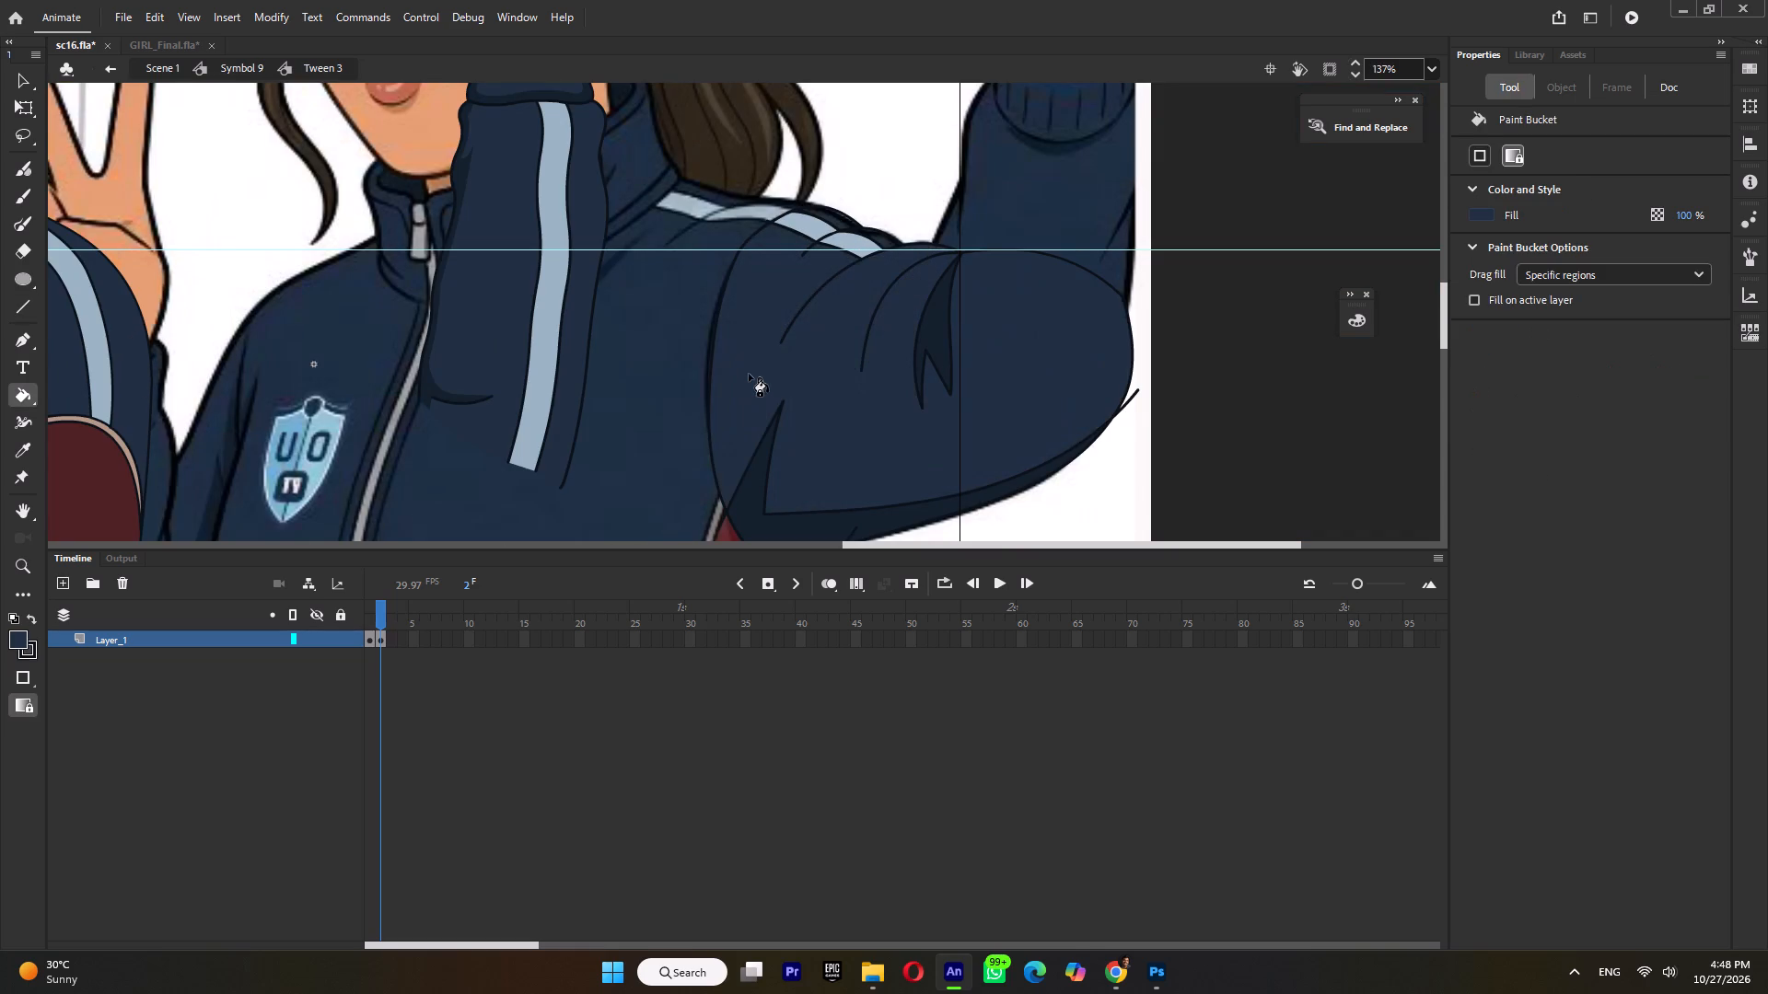
Delete the stray line end at the outer elbow and the boundary lines around the sleeve's underside shadow.
{"action": "scroll", "coordinate": [869, 368], "scroll_direction": "down", "scroll_amount": 2, "text": "ctrl"}
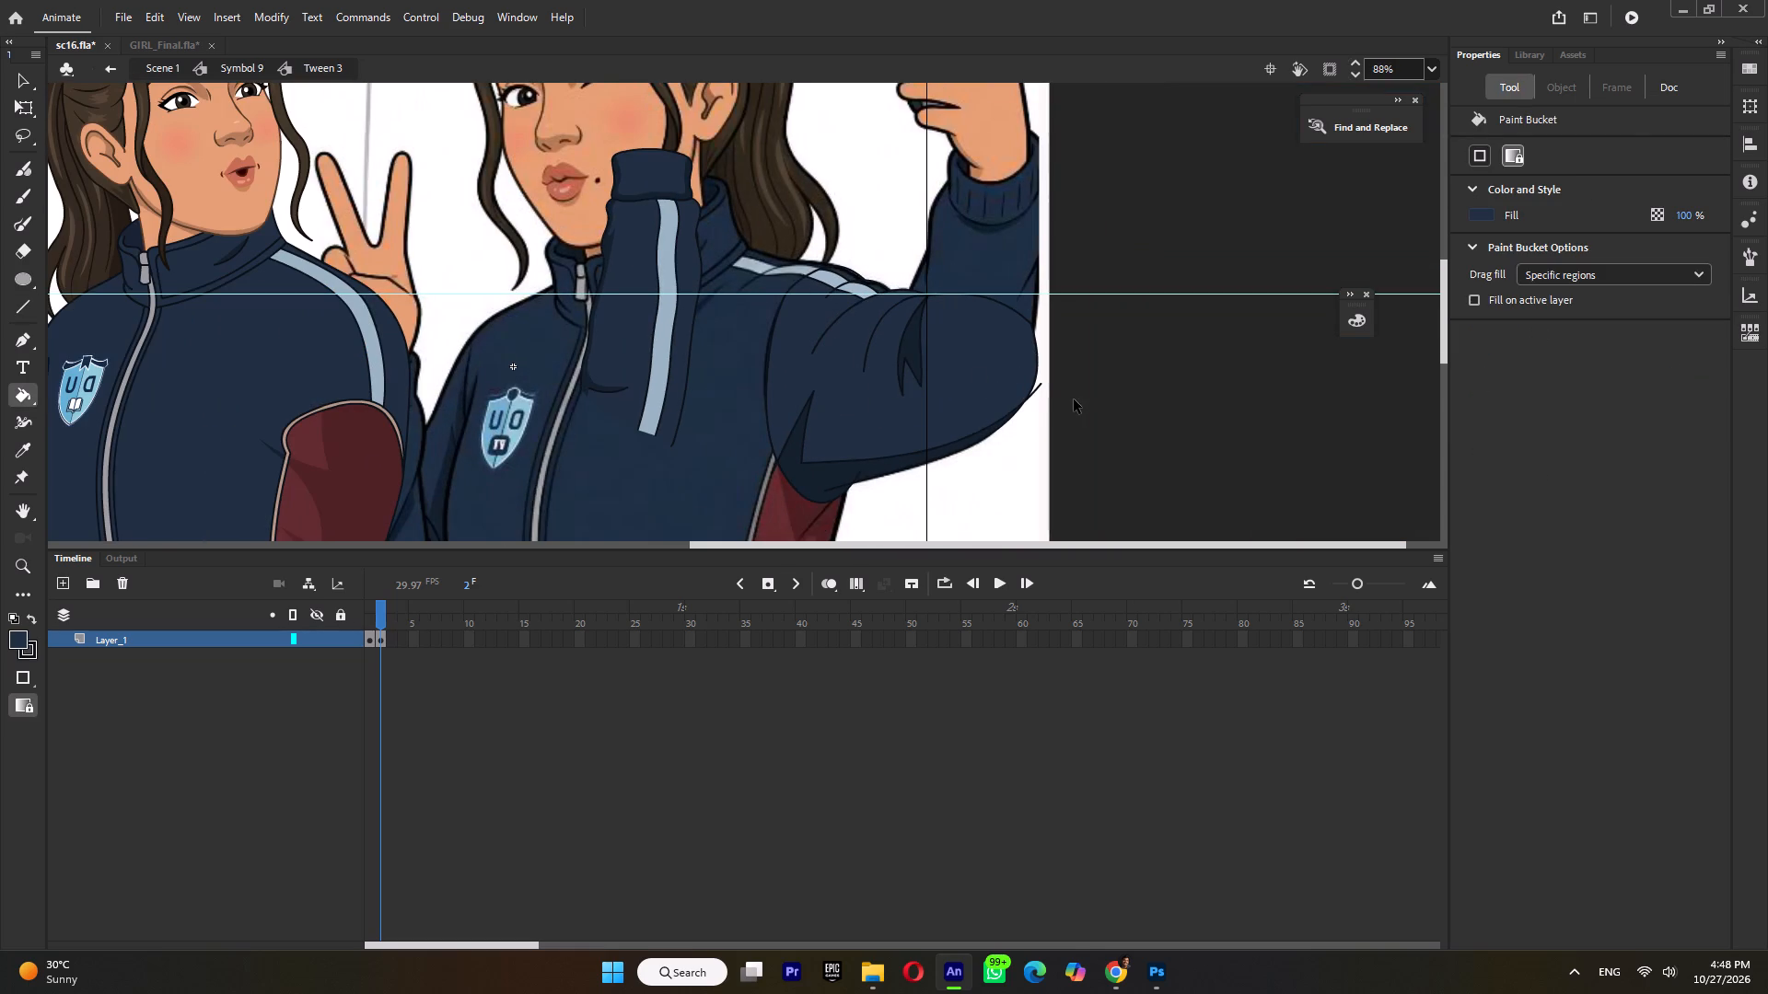
{"action": "left_click", "coordinate": [1036, 389], "text": "ctrl"}
{"action": "left_click", "coordinate": [23, 108]}
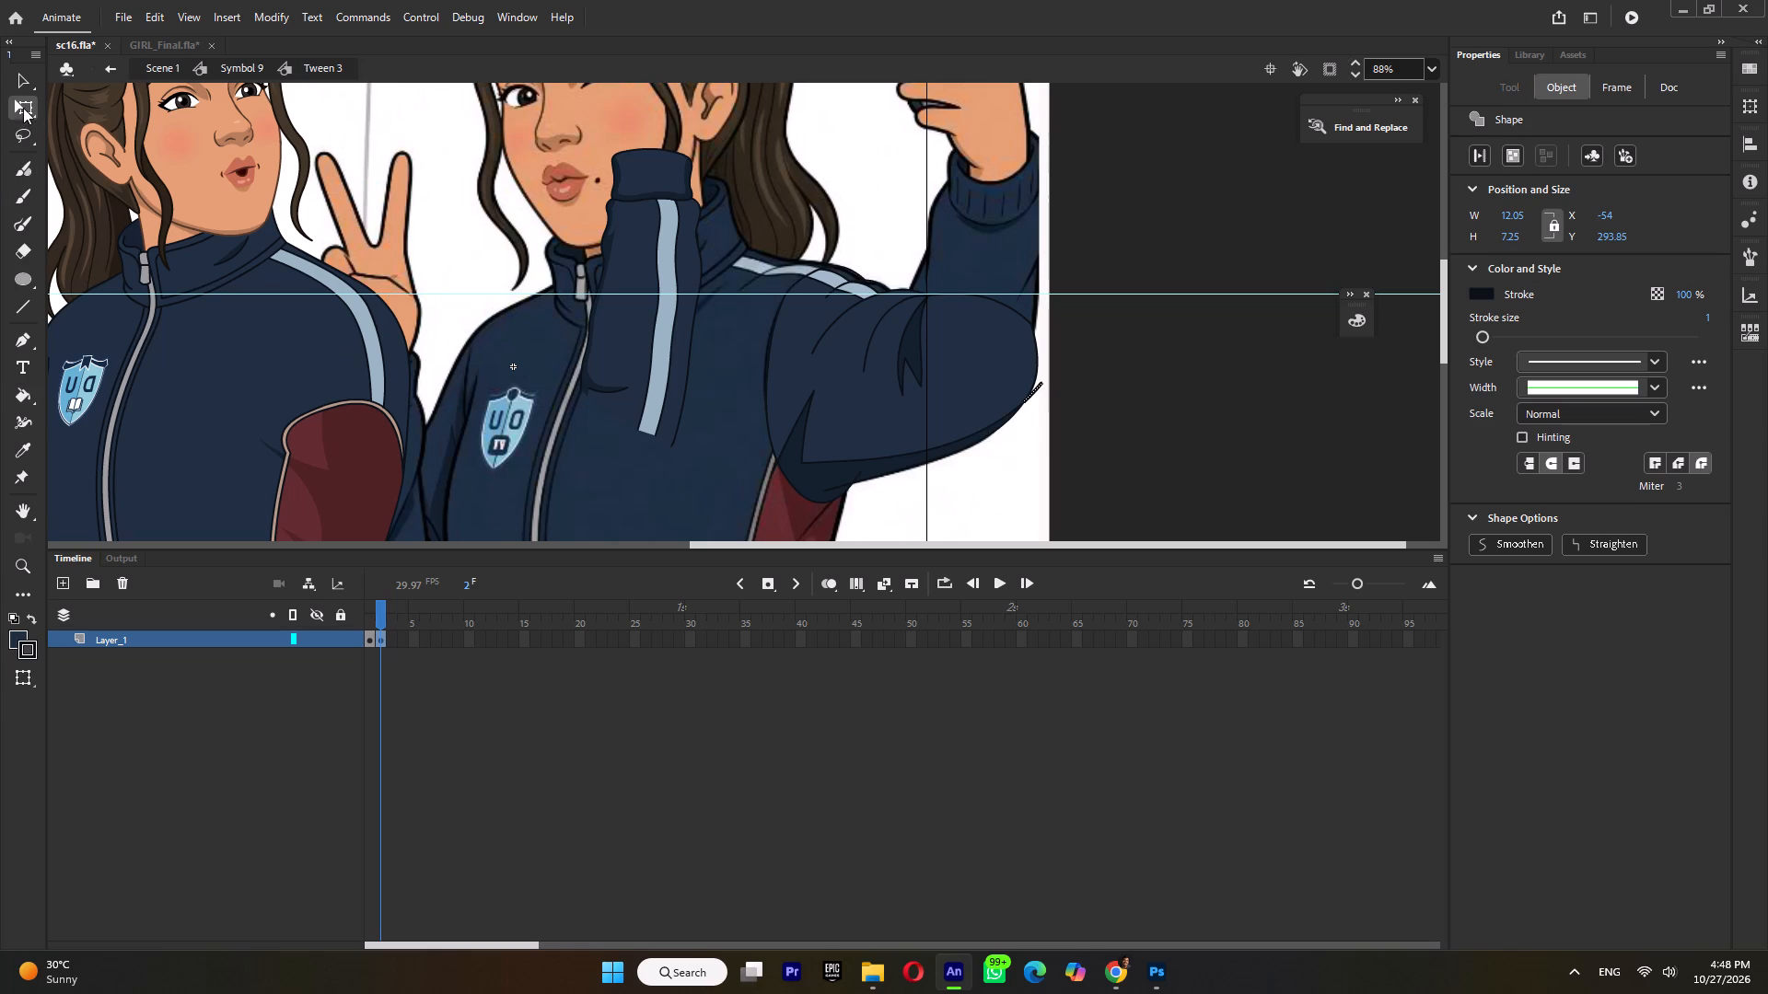
{"action": "key", "text": "Delete"}
{"action": "left_click", "coordinate": [797, 420]}
{"action": "key", "text": "Delete"}
{"action": "left_click", "coordinate": [805, 441]}
{"action": "key", "text": "Delete"}
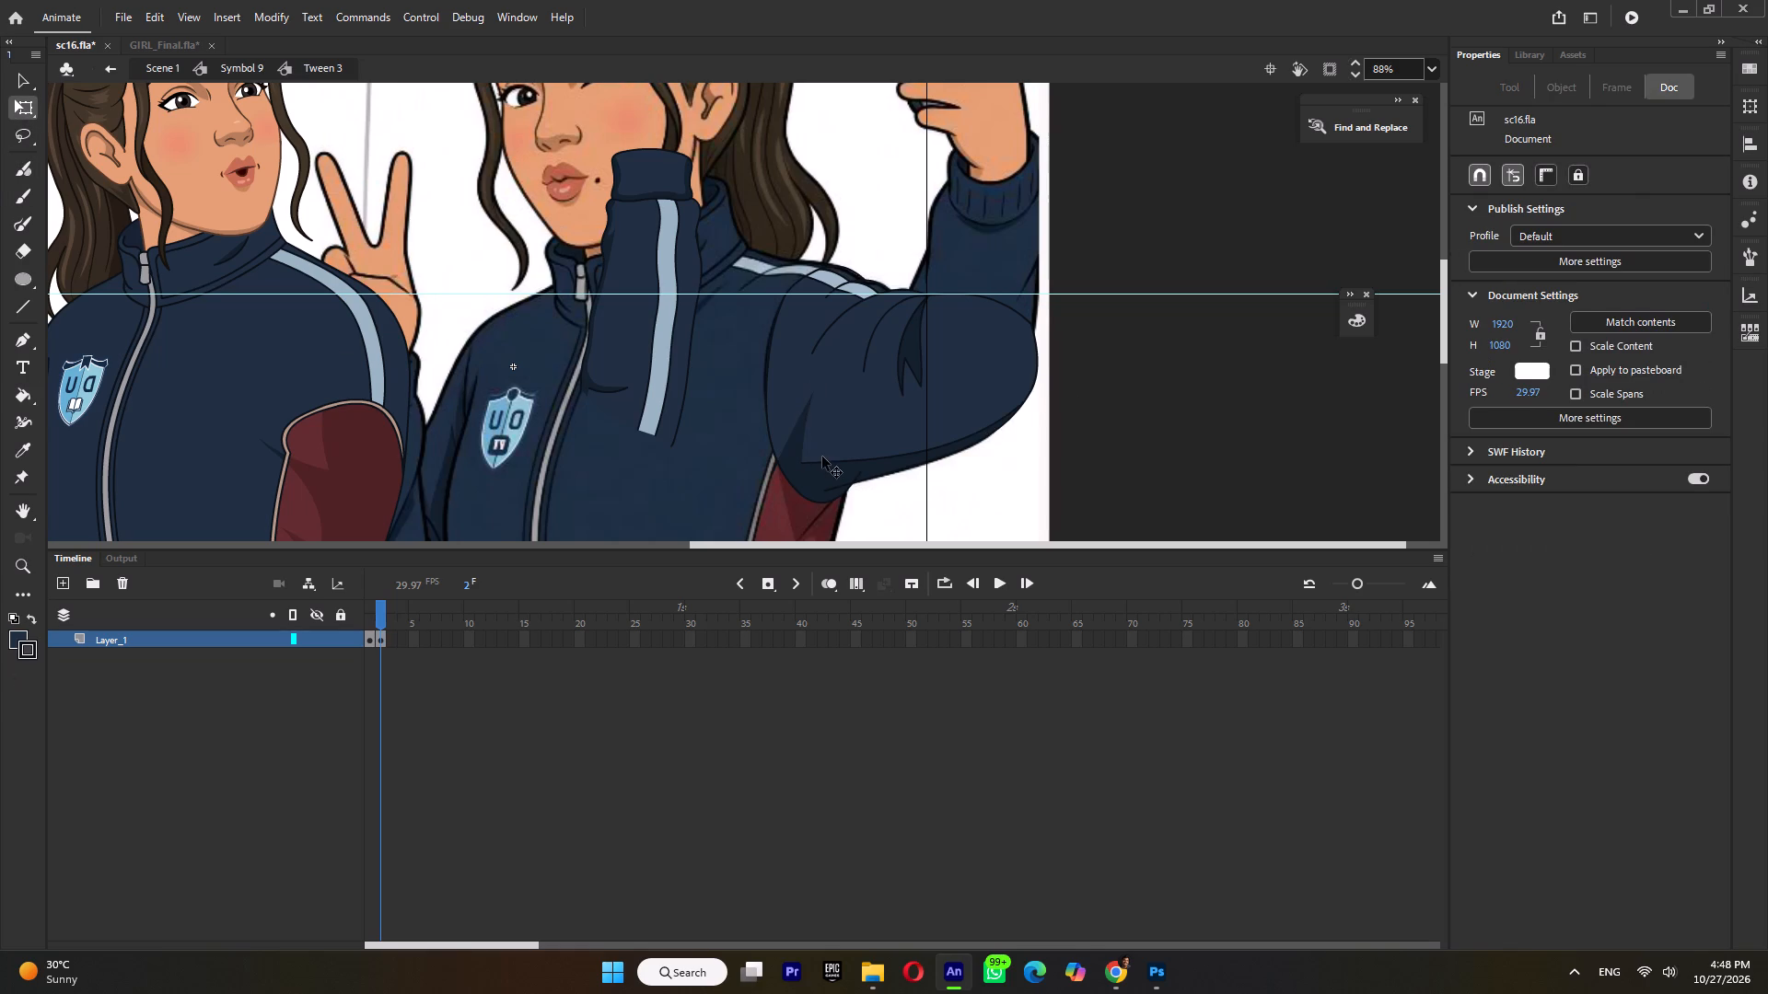
{"action": "left_click", "coordinate": [820, 460]}
{"action": "key", "text": "Delete"}
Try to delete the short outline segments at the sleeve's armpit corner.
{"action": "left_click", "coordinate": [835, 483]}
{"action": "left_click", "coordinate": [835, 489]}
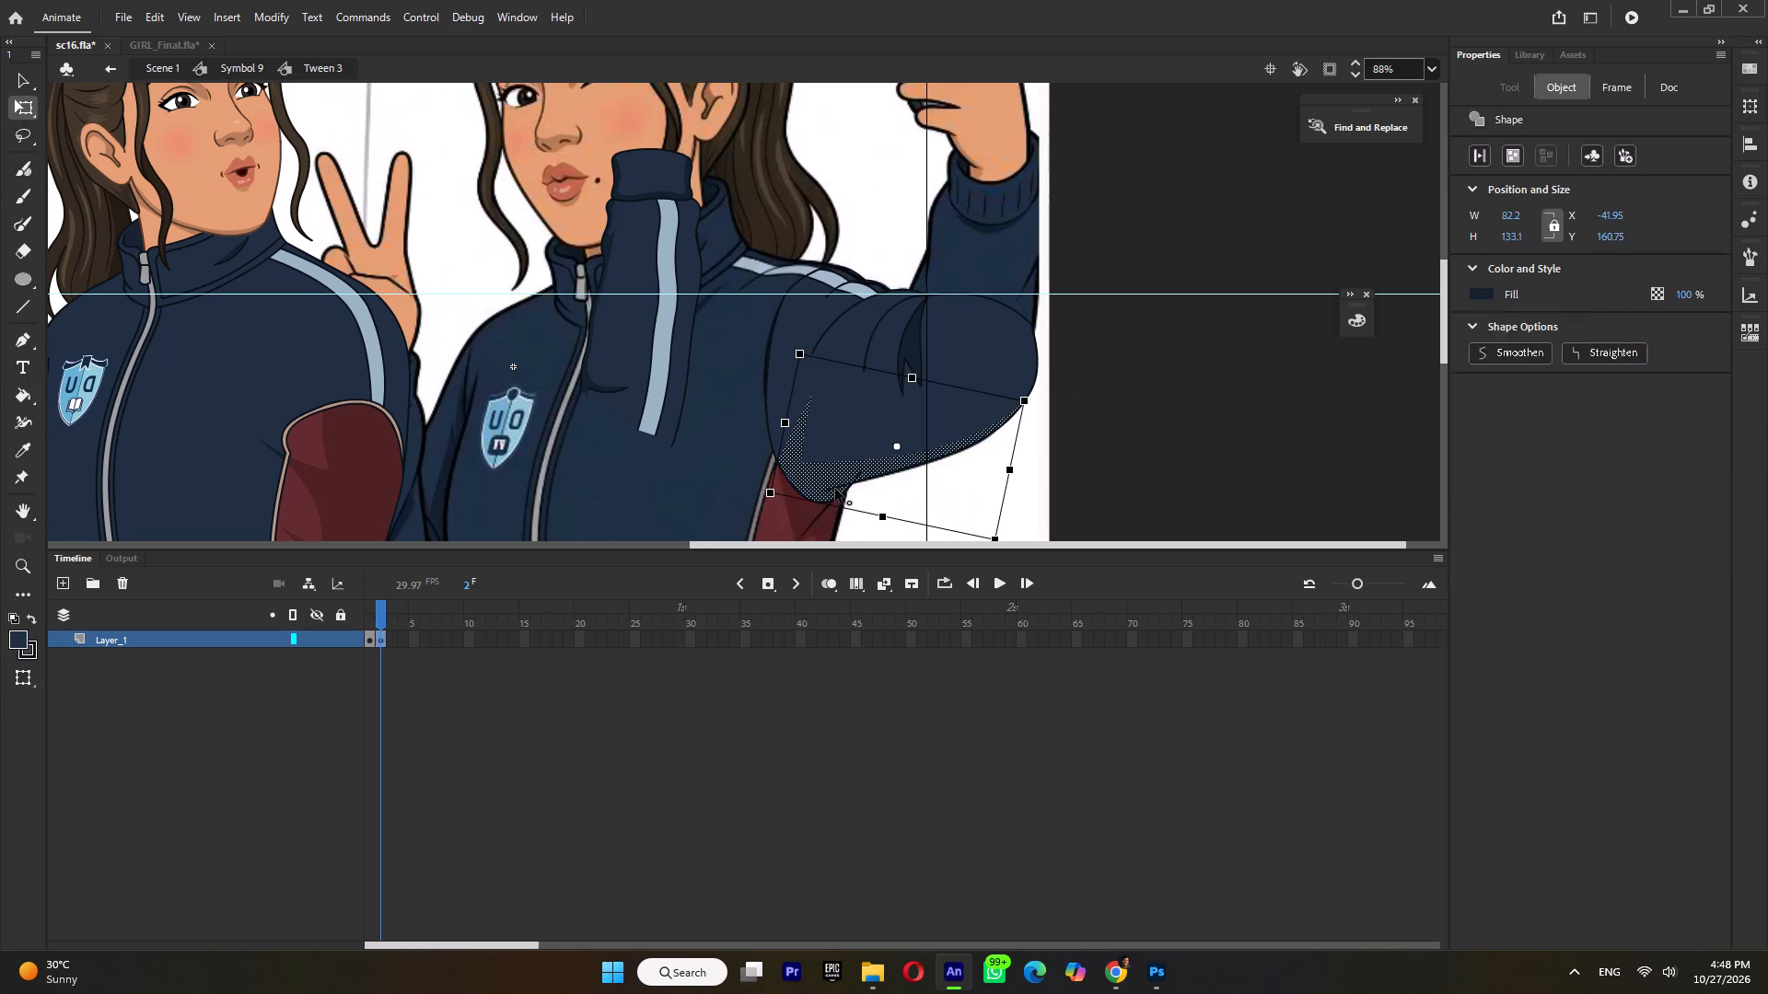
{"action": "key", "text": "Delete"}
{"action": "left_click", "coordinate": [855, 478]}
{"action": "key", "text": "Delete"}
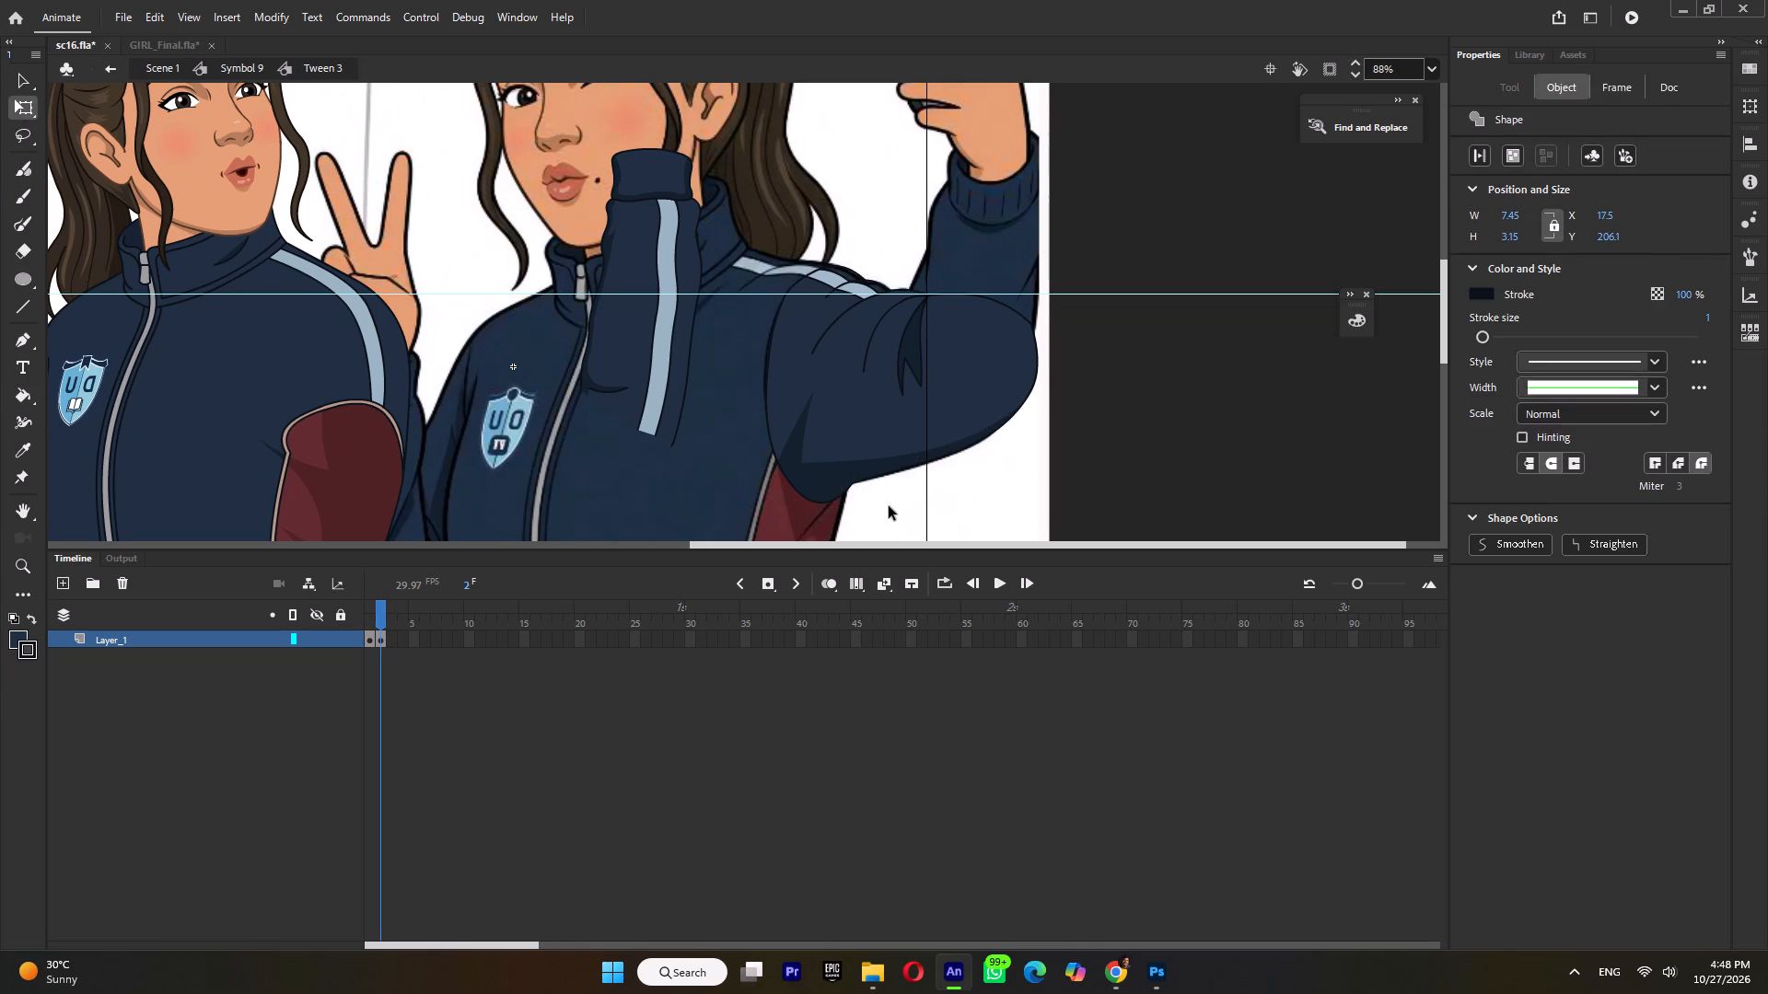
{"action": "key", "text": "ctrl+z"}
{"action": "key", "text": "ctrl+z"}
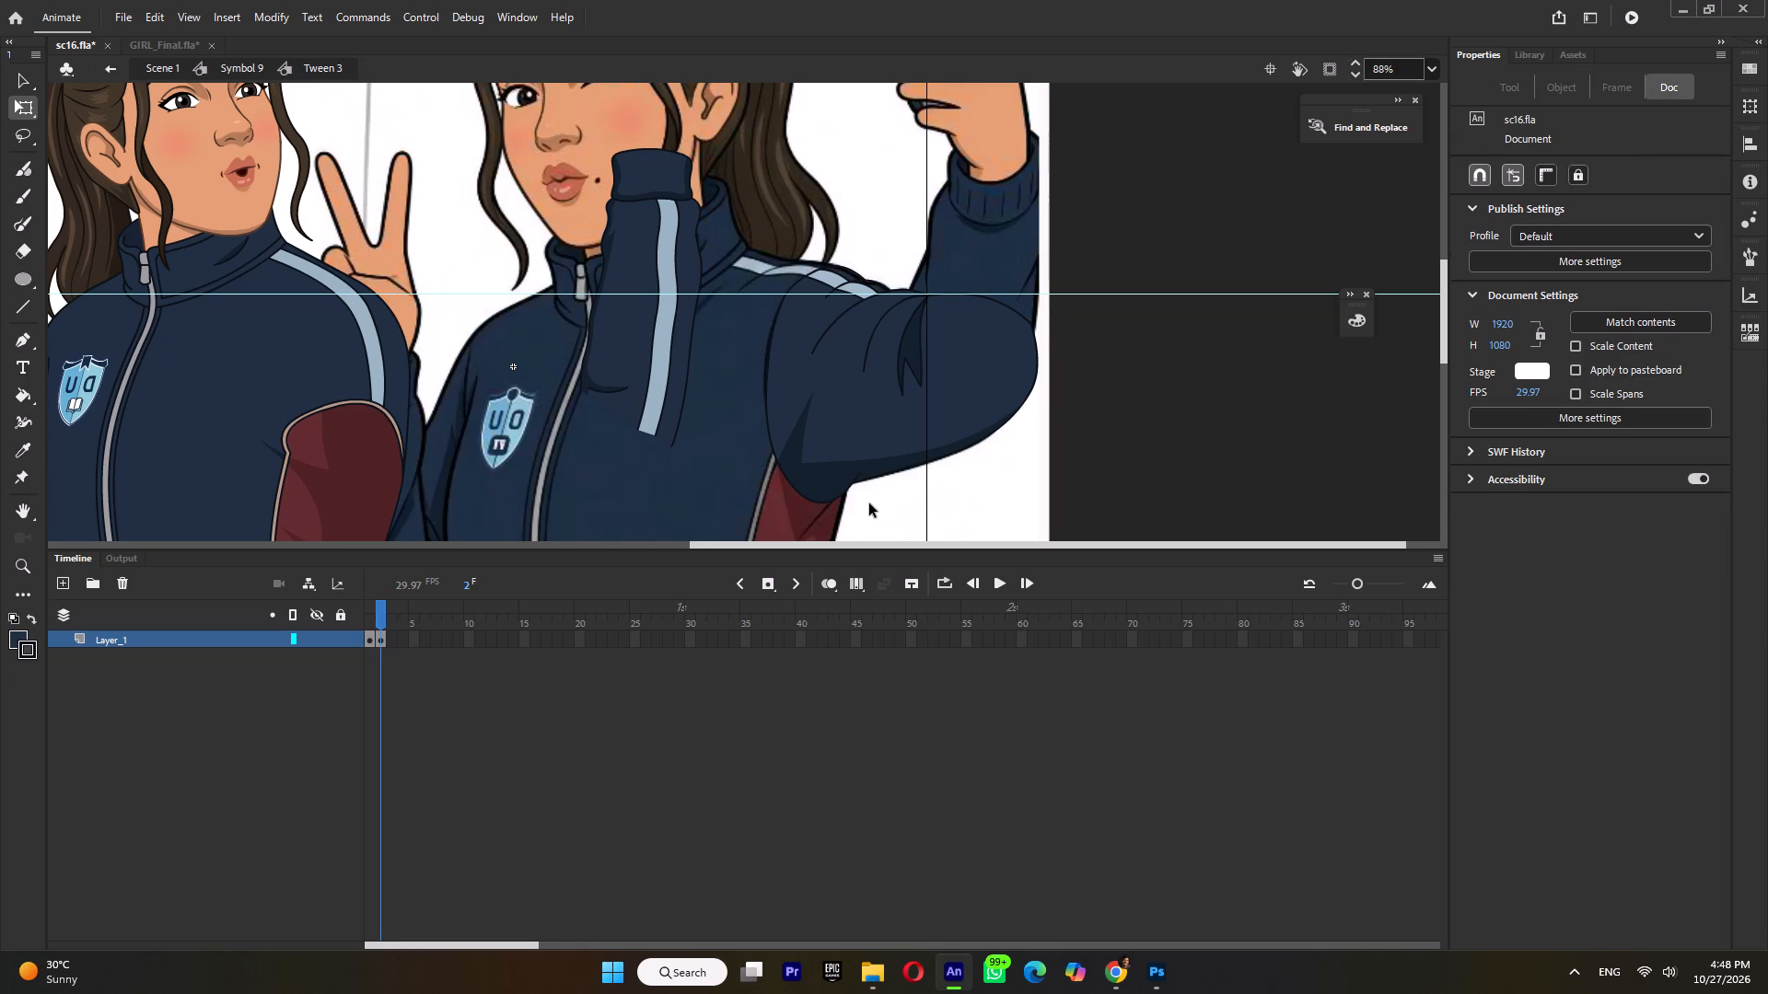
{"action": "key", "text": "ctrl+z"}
Select the whole finished sleeve drawing and group it.
{"action": "scroll", "coordinate": [909, 413], "scroll_direction": "down", "scroll_amount": 4, "text": "ctrl"}
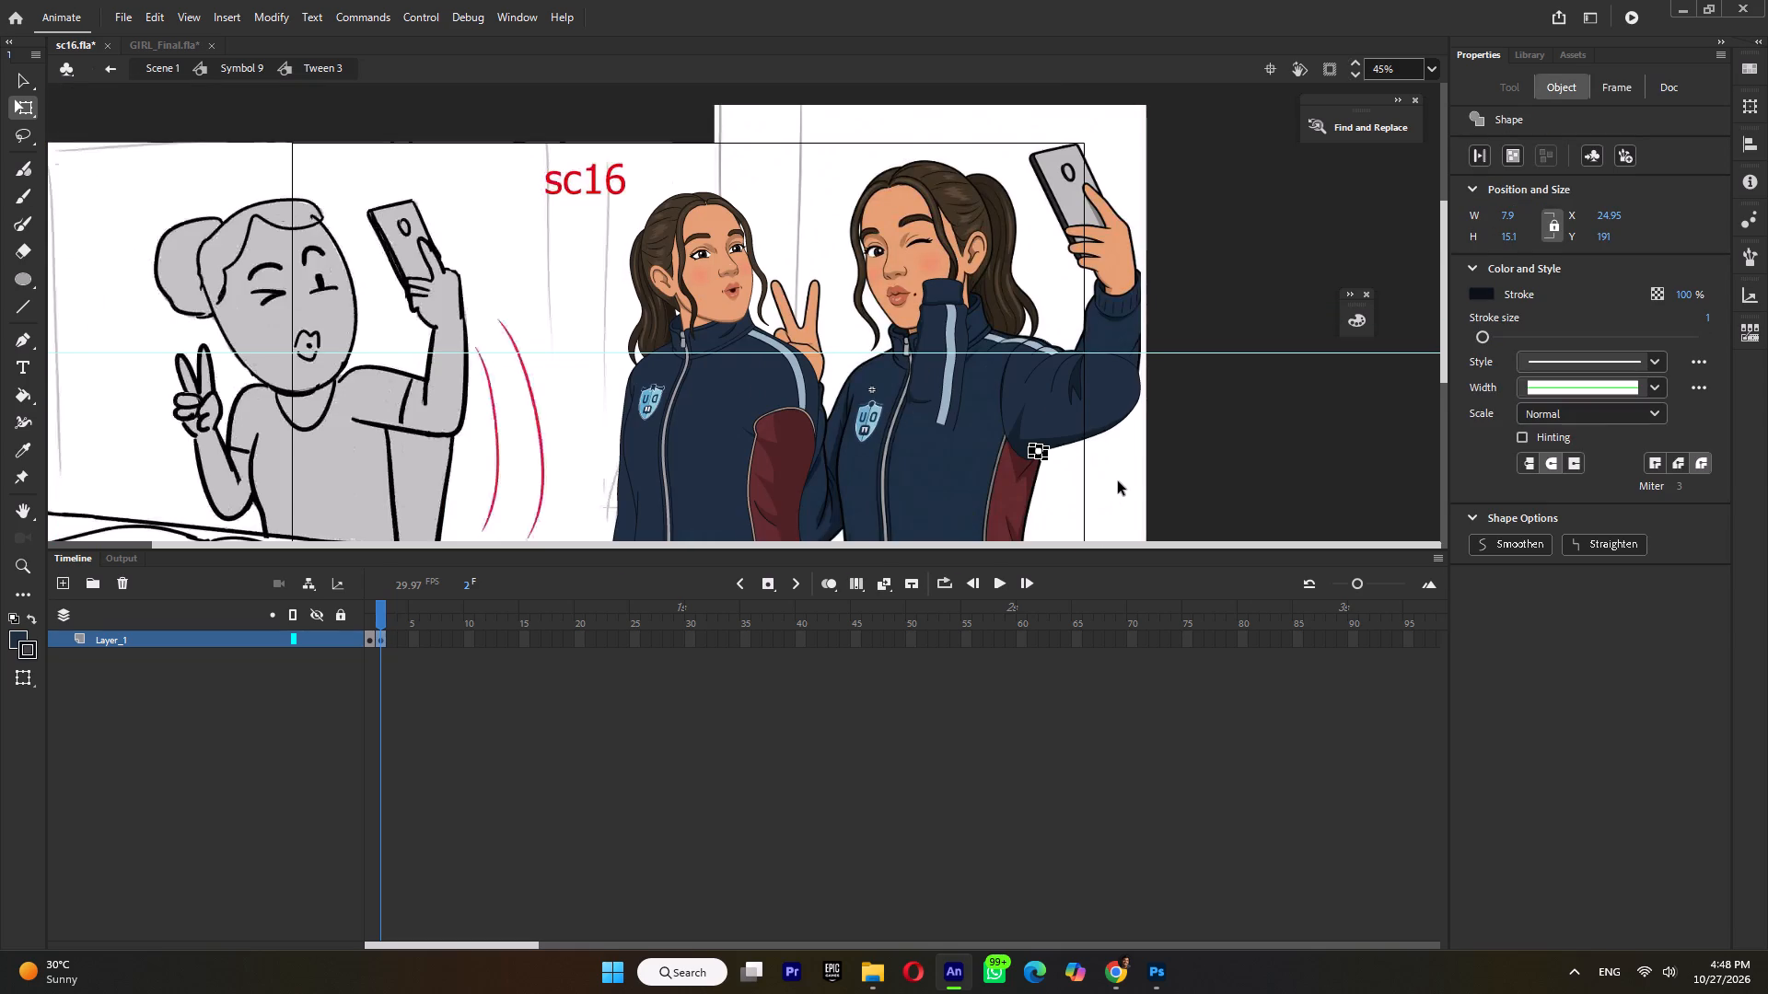
{"action": "left_click_drag", "start_coordinate": [1235, 260], "coordinate": [971, 570], "text": "ctrl"}
{"action": "key", "text": "ctrl+g"}
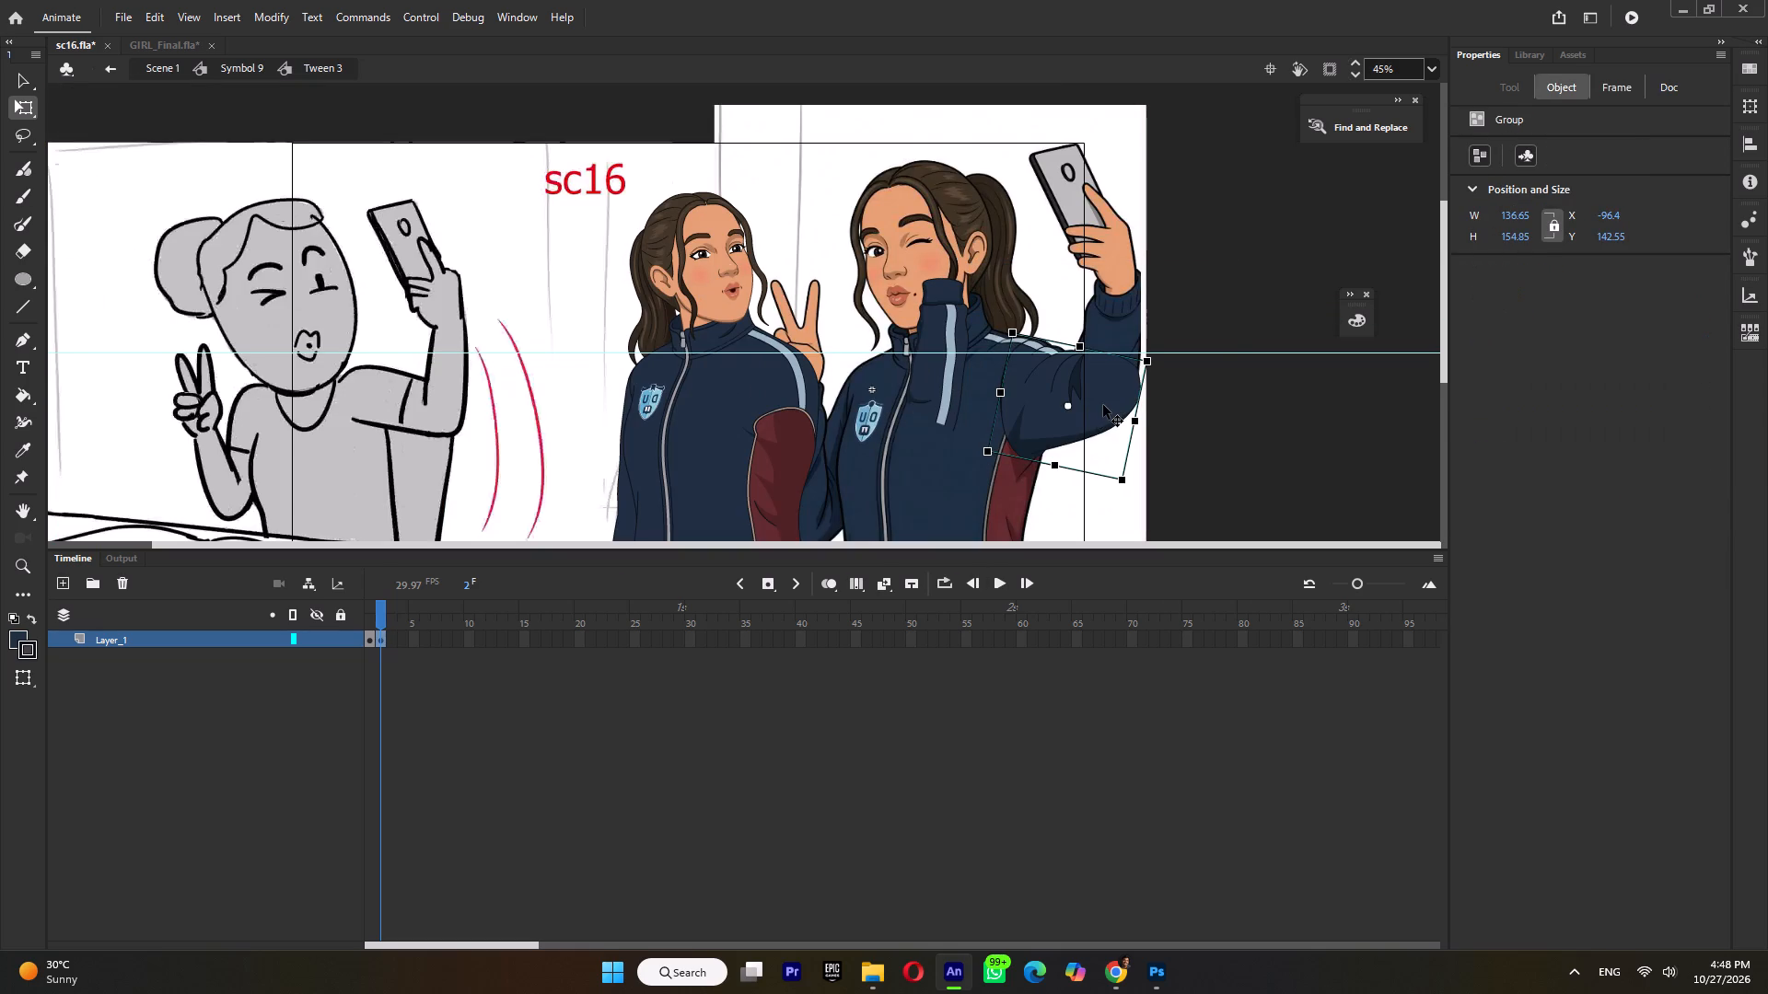
{"action": "left_click", "coordinate": [1103, 405], "text": "ctrl"}
Turn on onion skinning to see the previous frame's arm artwork.
{"action": "left_click", "coordinate": [834, 586]}
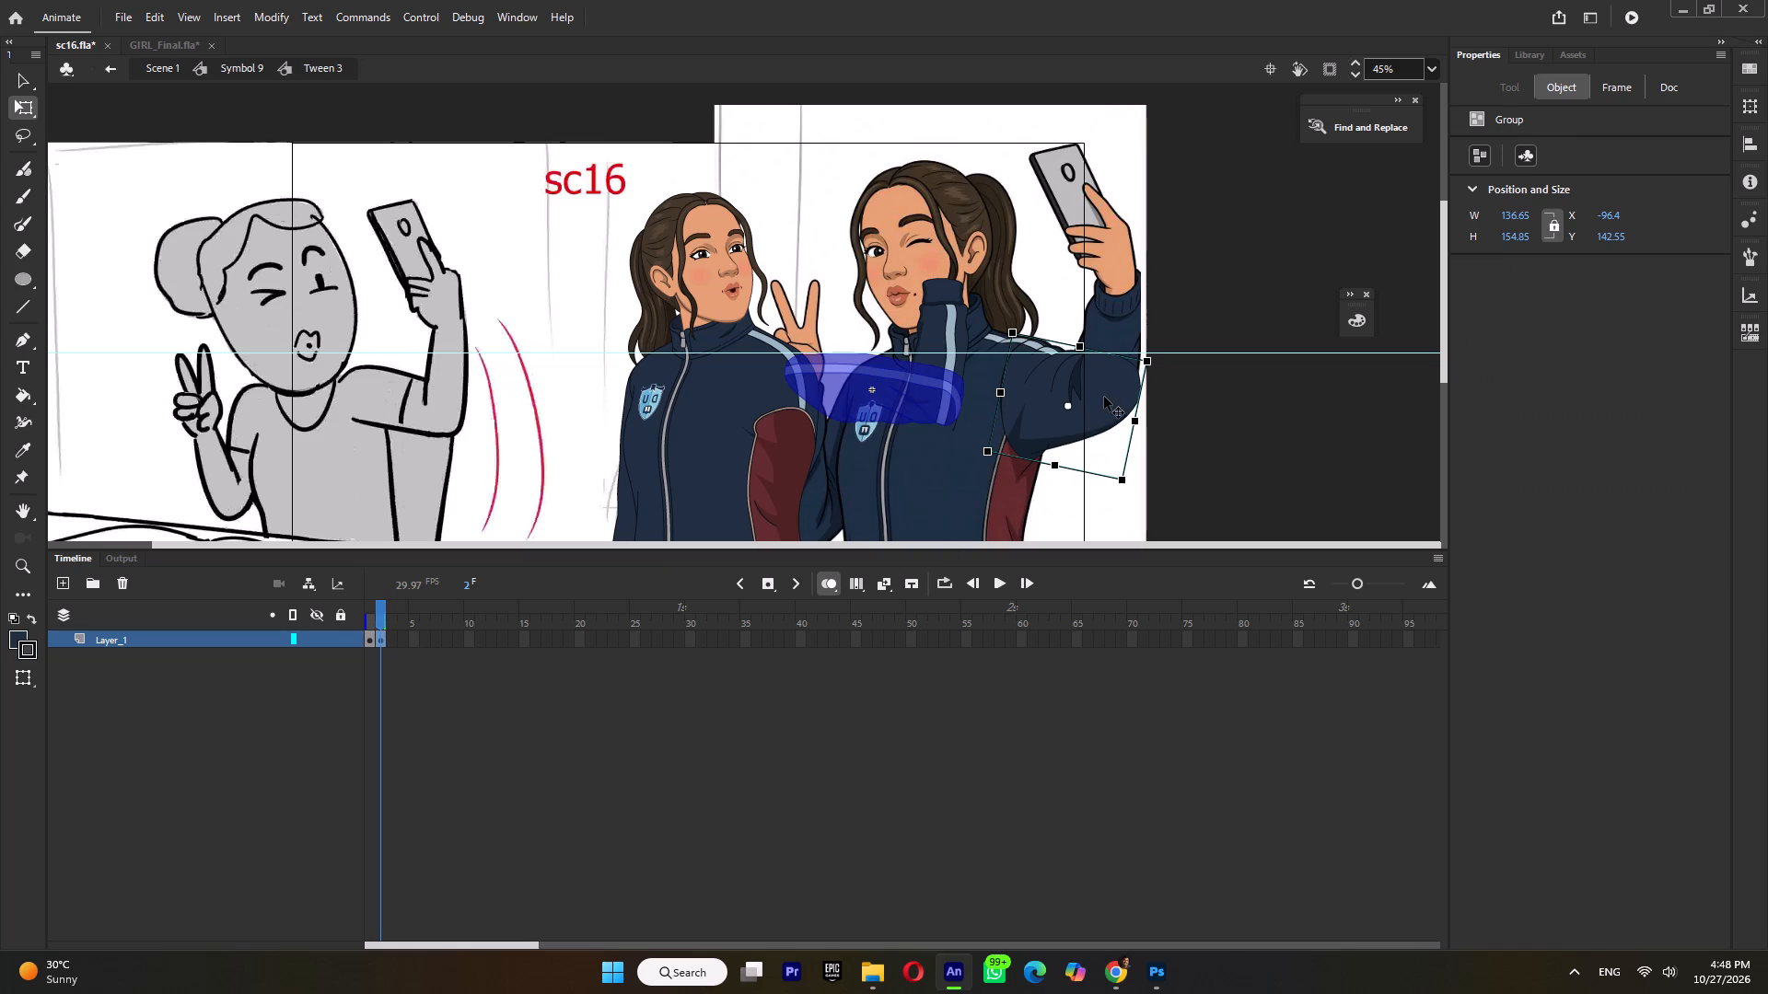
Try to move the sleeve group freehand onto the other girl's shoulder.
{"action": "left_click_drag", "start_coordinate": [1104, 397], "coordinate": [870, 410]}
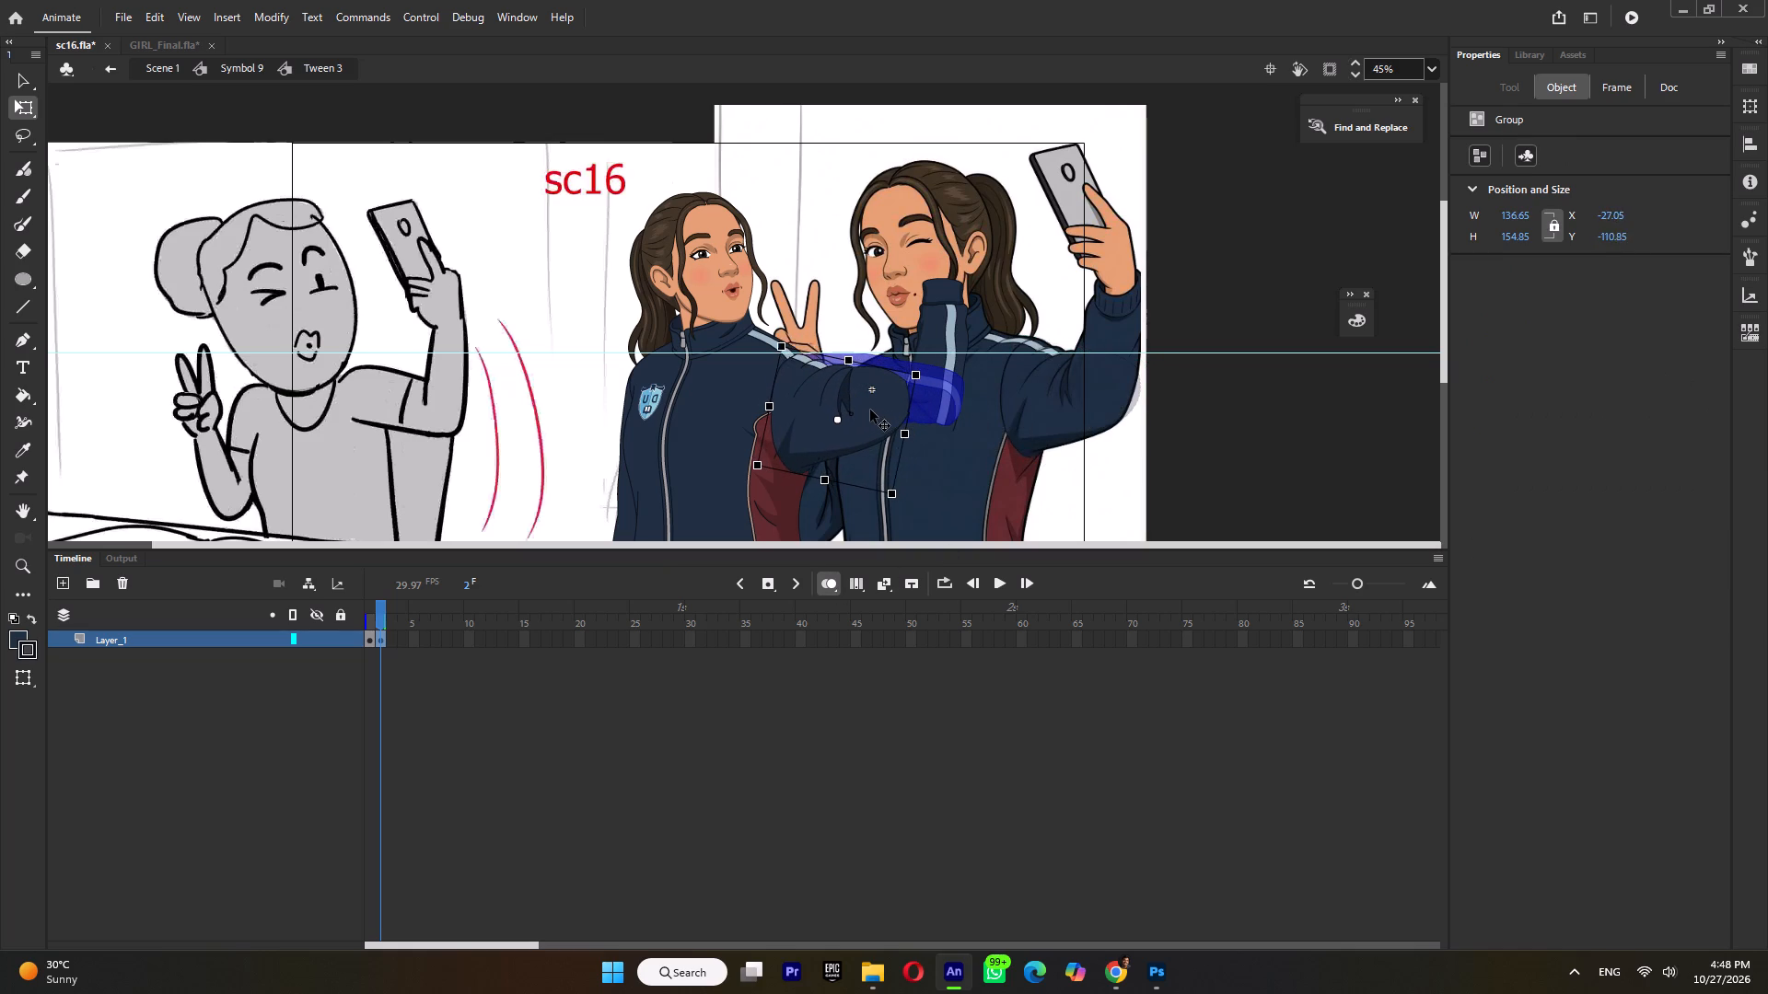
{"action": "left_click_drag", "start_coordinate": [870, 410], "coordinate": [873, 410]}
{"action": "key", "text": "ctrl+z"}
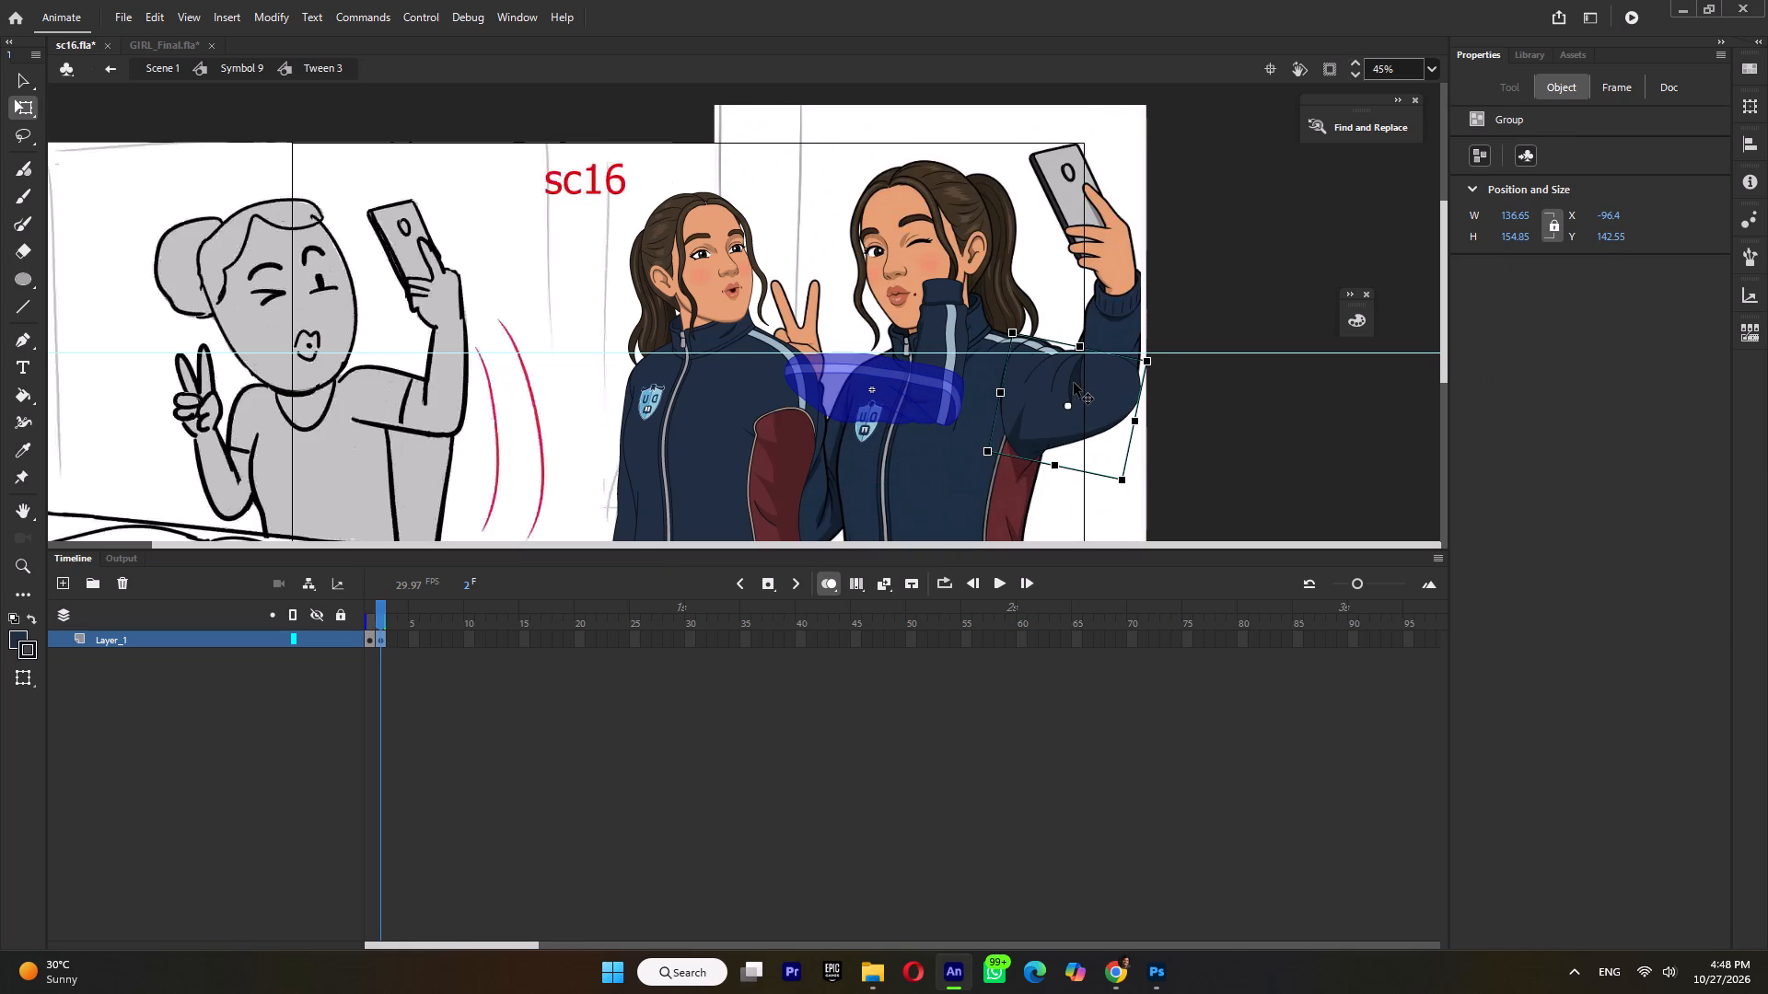
Nudge the sleeve group horizontally onto the other girl's shoulder, to about X -39.6, Y -130.45.
{"action": "key", "text": "shift+Left"}
{"action": "key", "text": "shift+Left"}
{"action": "key", "text": "shift+Left"}
{"action": "key", "text": "shift+Left"}
{"action": "key", "text": "shift+Left"}
{"action": "key", "text": "shift+Left"}
{"action": "key", "text": "shift+Left"}
{"action": "key", "text": "shift+Left"}
{"action": "key", "text": "shift+Left"}
{"action": "key", "text": "shift+Left"}
{"action": "key", "text": "shift+Left"}
{"action": "key", "text": "shift+Left"}
{"action": "key", "text": "shift+Left"}
{"action": "key", "text": "shift+Left"}
{"action": "key", "text": "shift+Left"}
{"action": "key", "text": "shift+Left"}
{"action": "key", "text": "shift+Left"}
{"action": "key", "text": "shift+Left"}
{"action": "key", "text": "shift+Left"}
{"action": "key", "text": "shift+Left"}
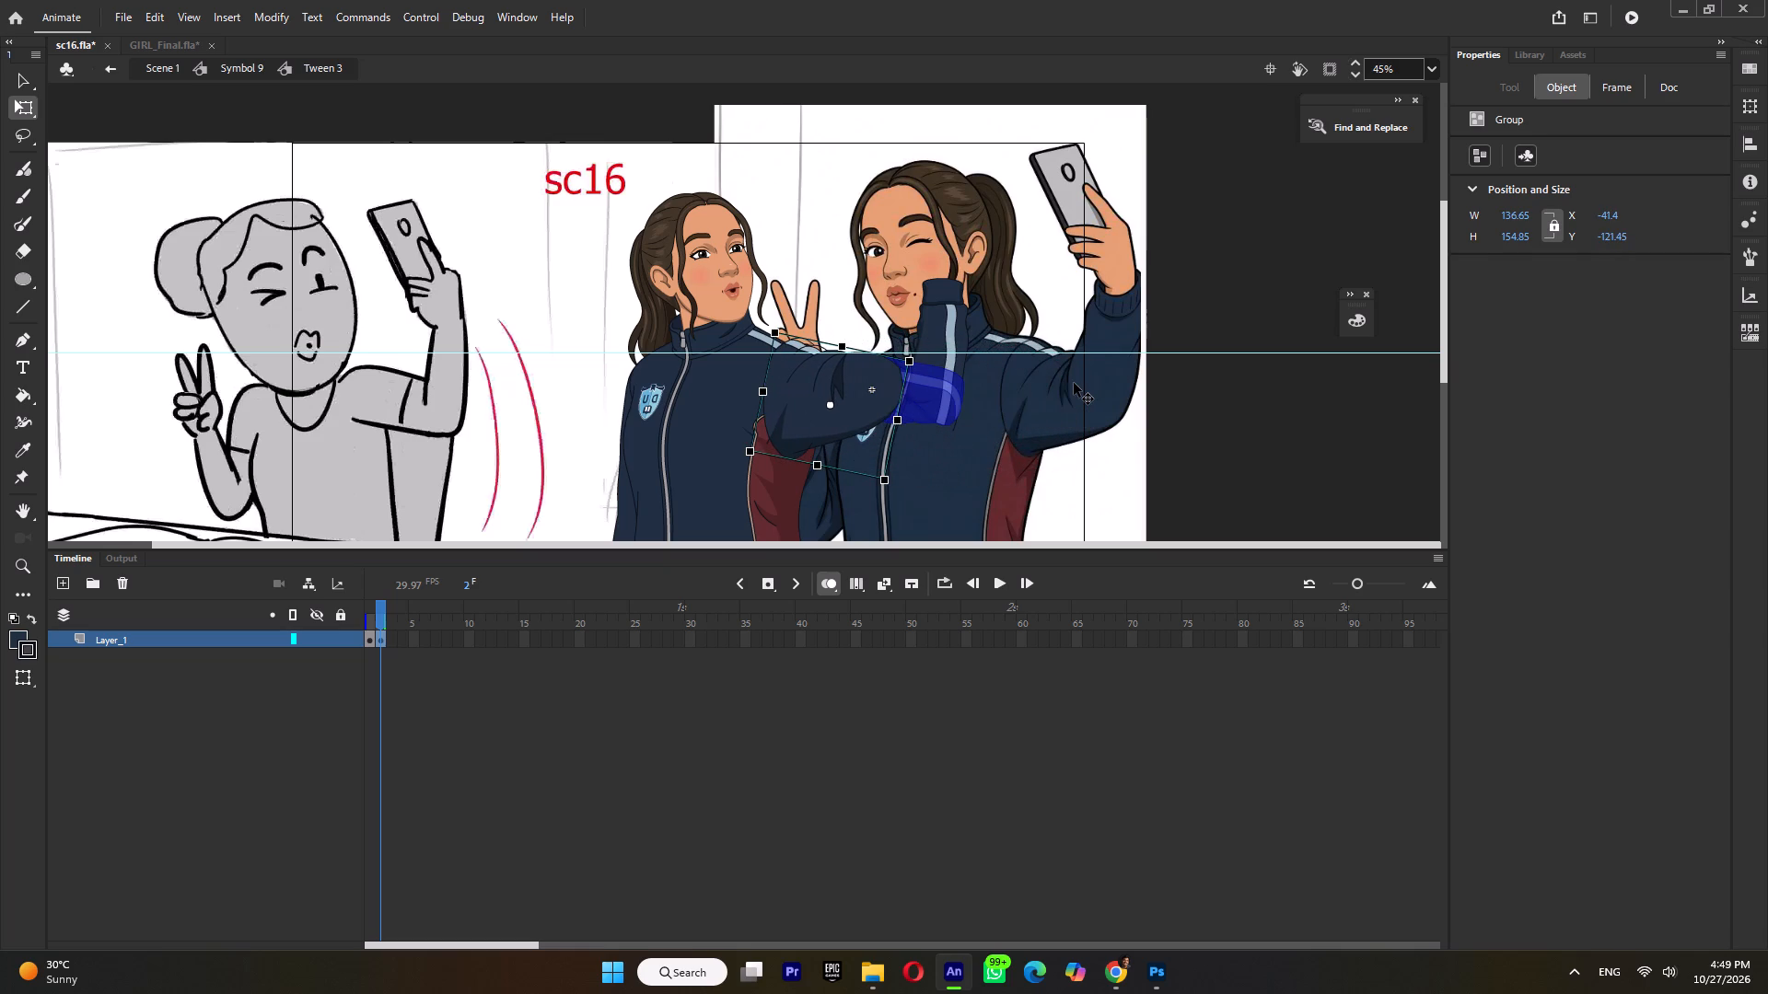
{"action": "key", "text": "Left"}
{"action": "key", "text": "Left"}
{"action": "key", "text": "Left"}
{"action": "key", "text": "Left"}
{"action": "key", "text": "Left"}
{"action": "key", "text": "Left"}
{"action": "key", "text": "Left"}
{"action": "key", "text": "Left"}
{"action": "key", "text": "Left"}
{"action": "key", "text": "Left"}
{"action": "key", "text": "Left"}
{"action": "key", "text": "Left"}
{"action": "key", "text": "Left"}
{"action": "key", "text": "Left"}
{"action": "key", "text": "Left"}
{"action": "key", "text": "Left"}
{"action": "key", "text": "Left"}
{"action": "key", "text": "Left"}
{"action": "key", "text": "Left"}
{"action": "key", "text": "Left"}
{"action": "key", "text": "Left"}
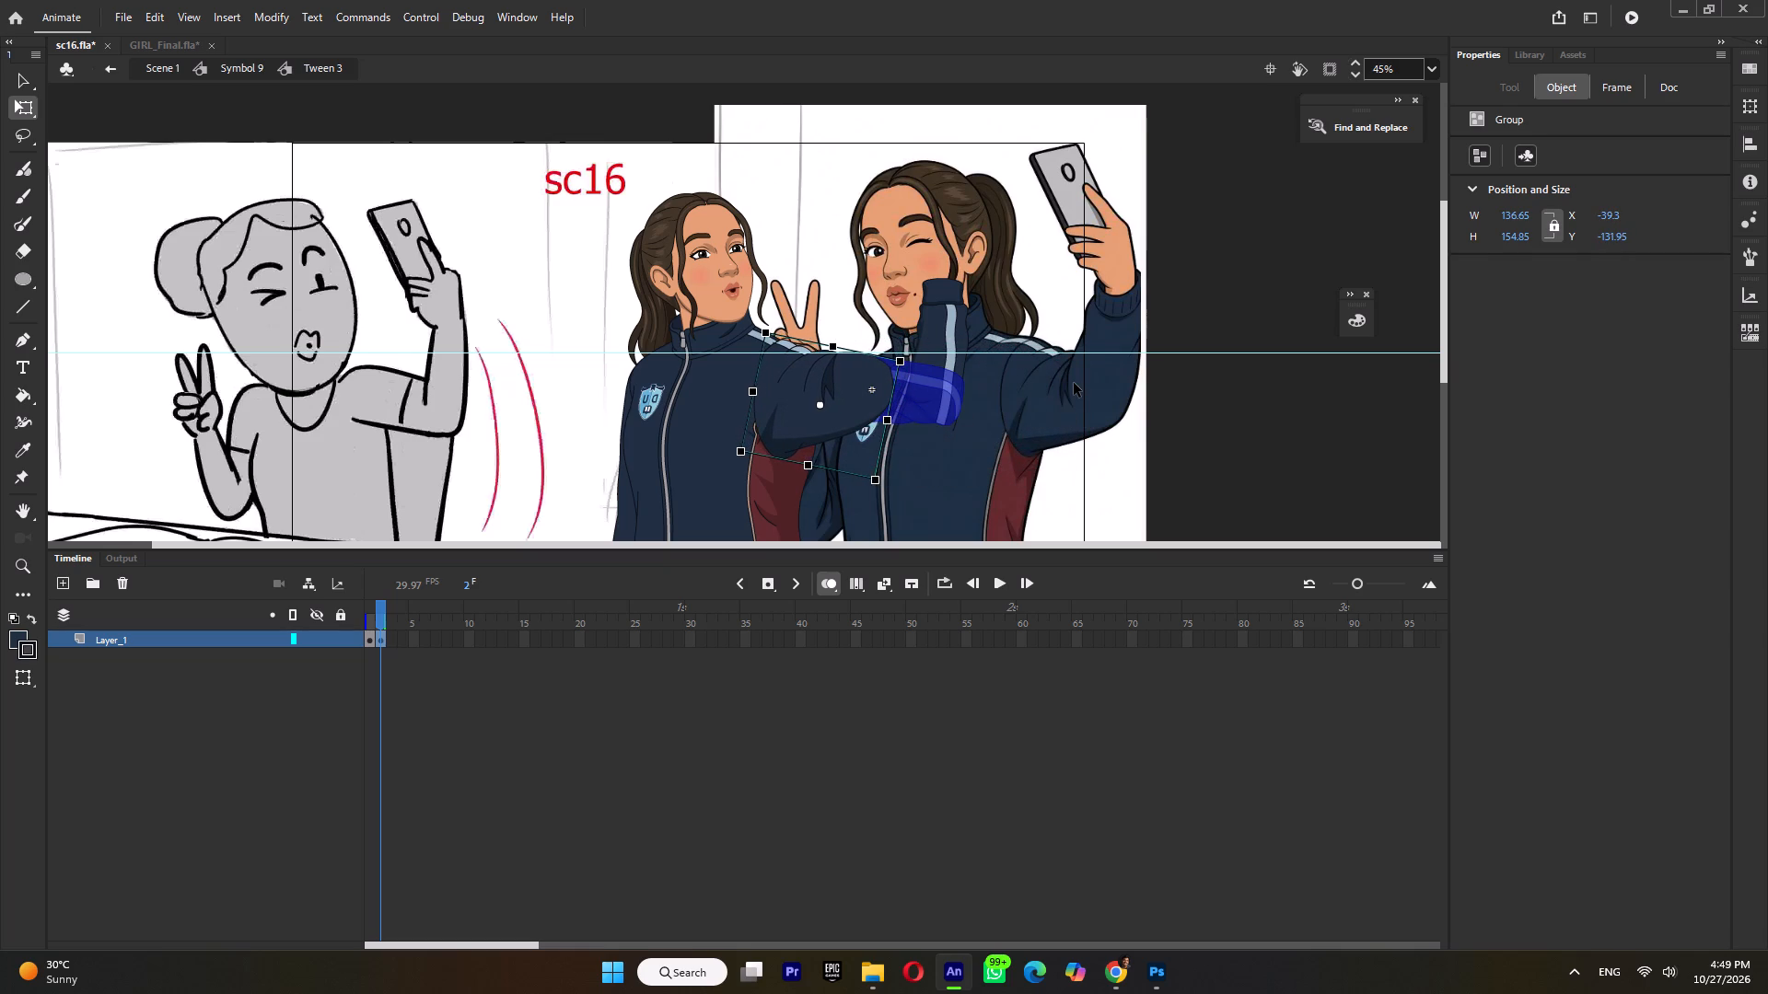
{"action": "key", "text": "Right"}
{"action": "key", "text": "Right"}
{"action": "key", "text": "Right"}
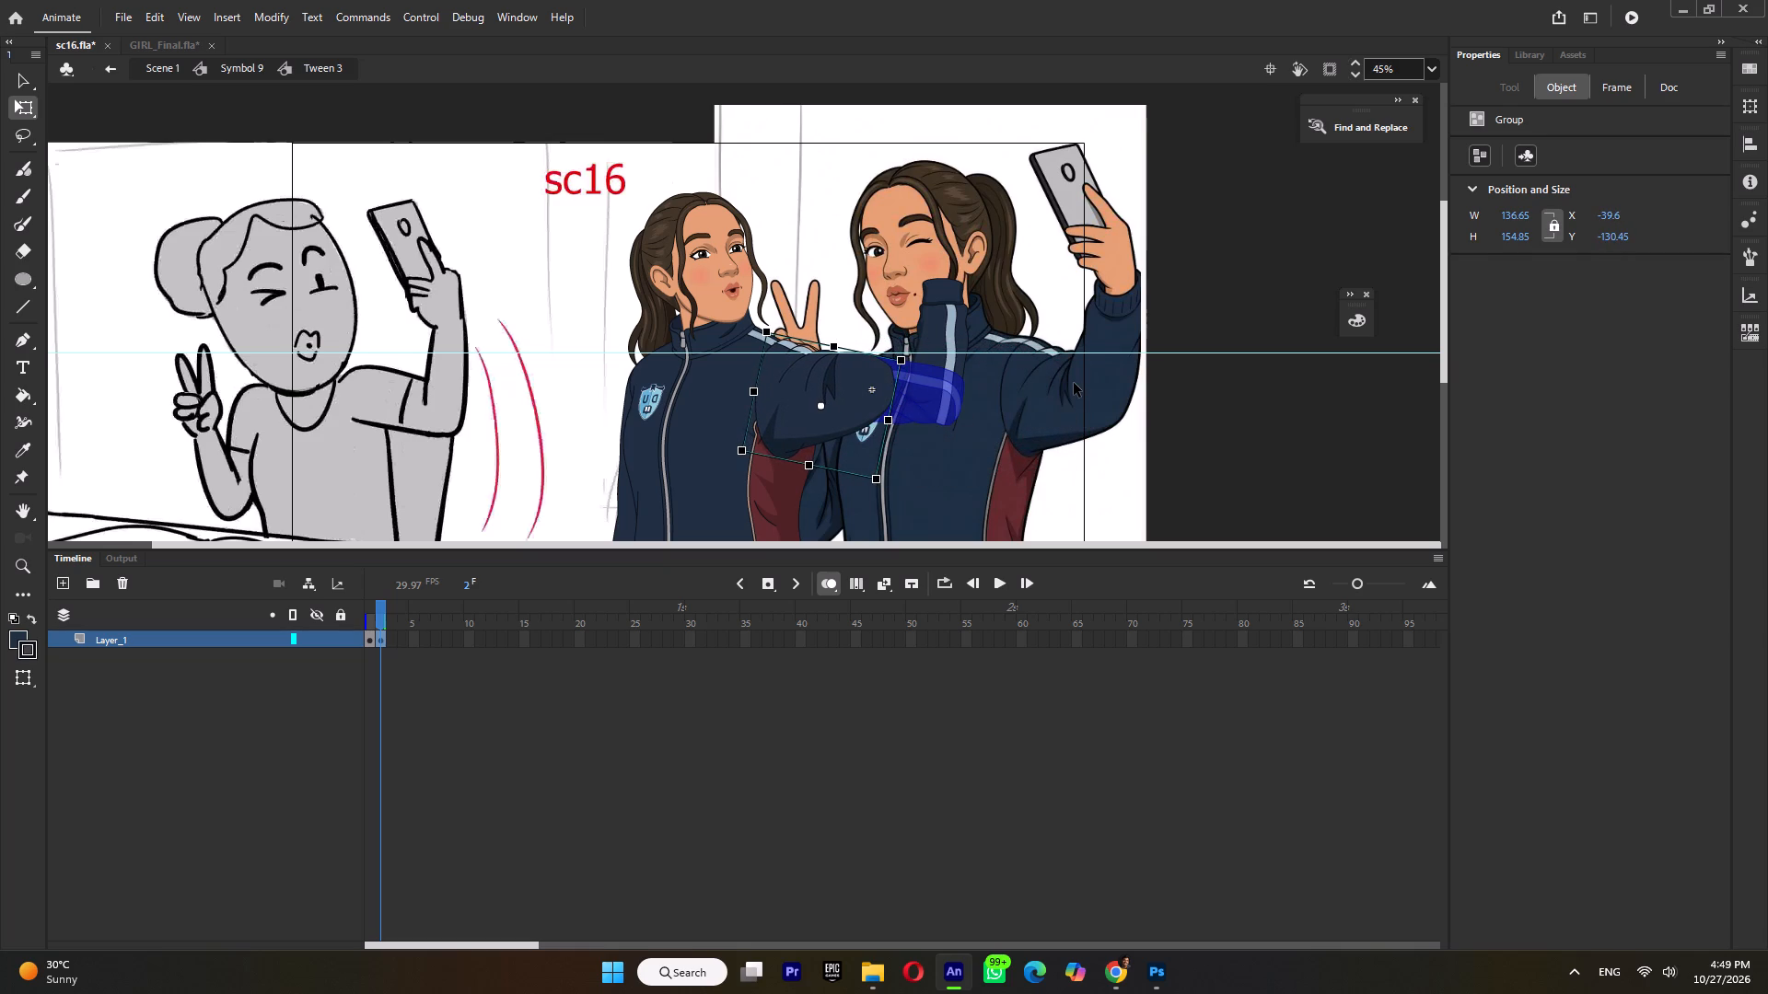
Nudge the sleeve group further along the other girl's shoulder, to about X -40.3, Y -126.95.
{"action": "key", "text": "Right"}
{"action": "key", "text": "Right"}
{"action": "key", "text": "Right"}
{"action": "key", "text": "Right"}
{"action": "key", "text": "Right"}
{"action": "key", "text": "Right"}
{"action": "key", "text": "Right"}
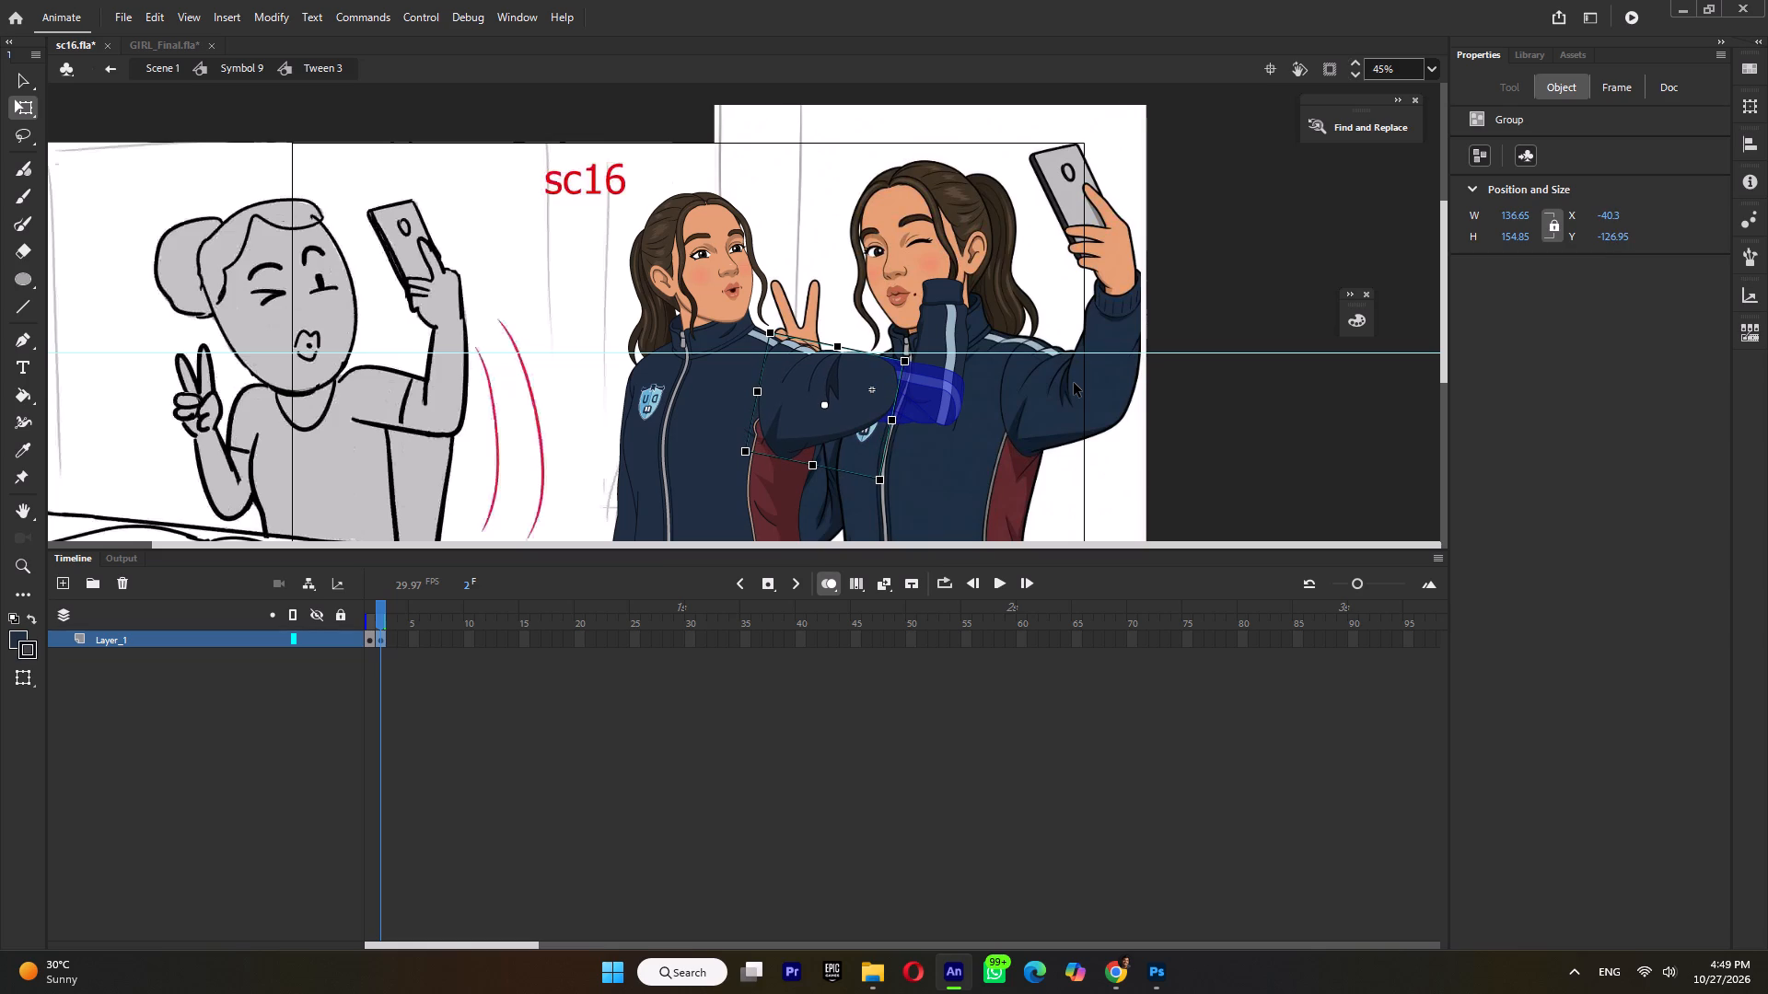
{"action": "scroll", "coordinate": [793, 396], "scroll_direction": "down", "scroll_amount": 2, "text": "ctrl"}
{"action": "scroll", "coordinate": [817, 391], "scroll_direction": "up", "scroll_amount": 2, "text": "ctrl"}
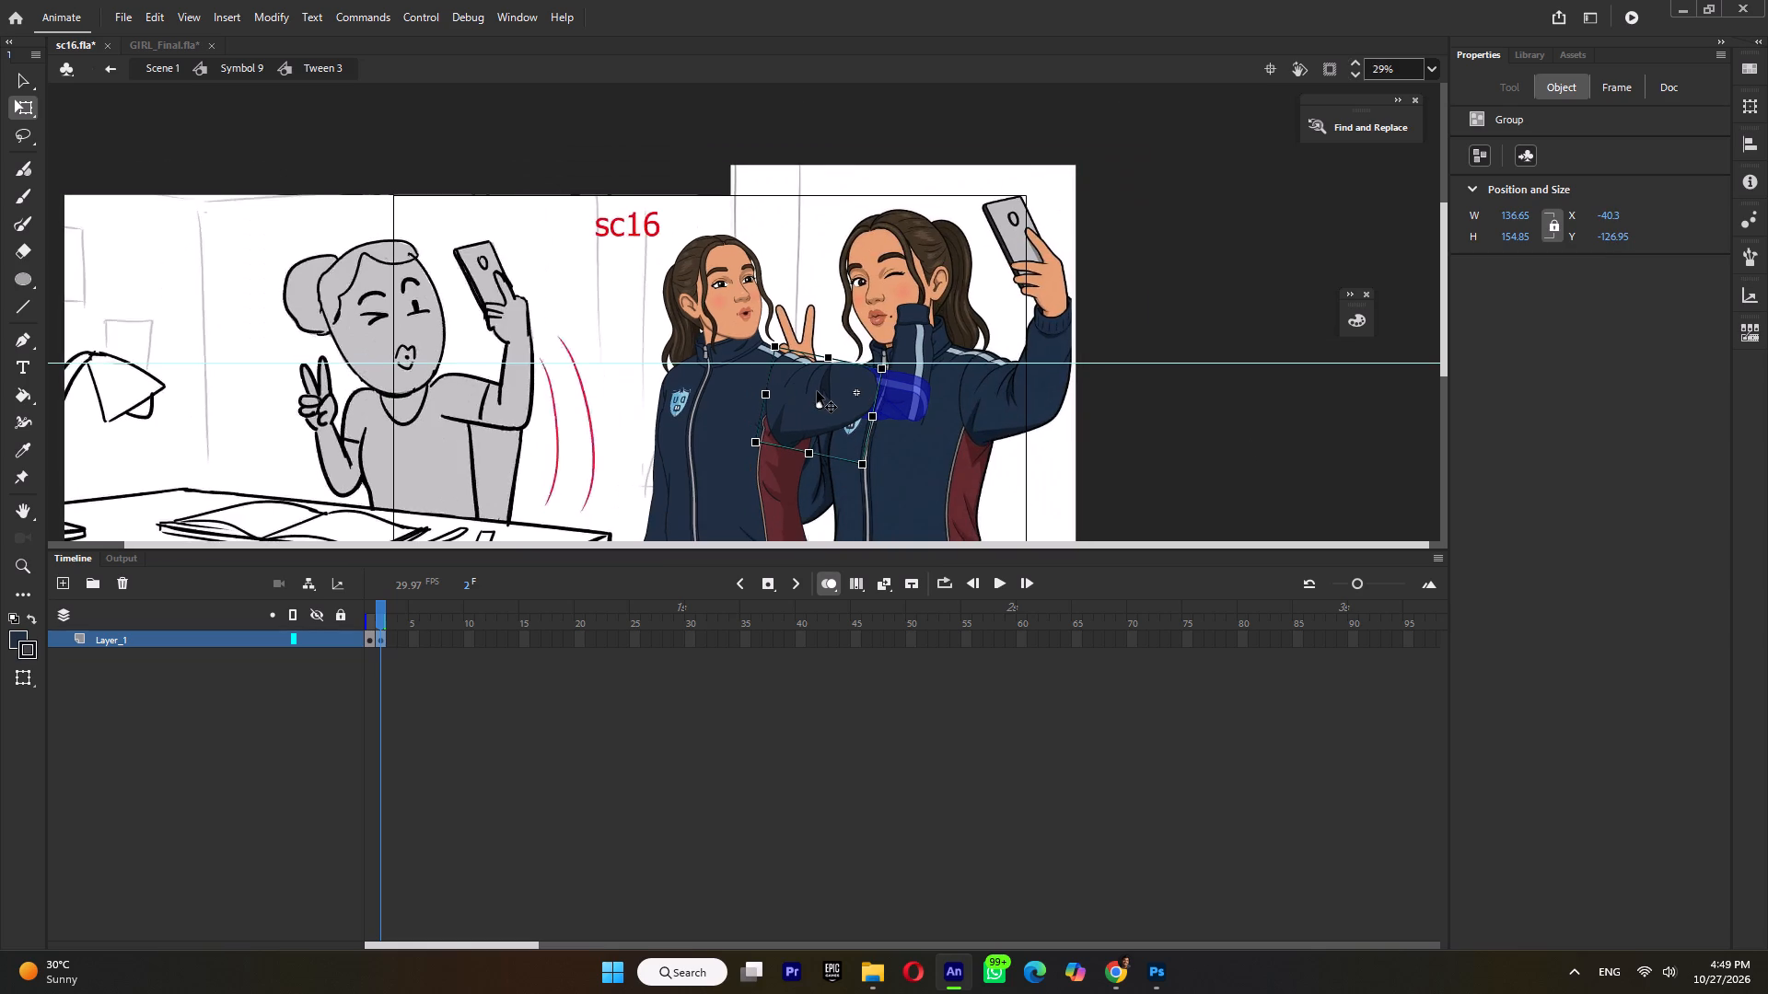
{"action": "scroll", "coordinate": [835, 407], "scroll_direction": "up", "scroll_amount": 2, "text": "ctrl"}
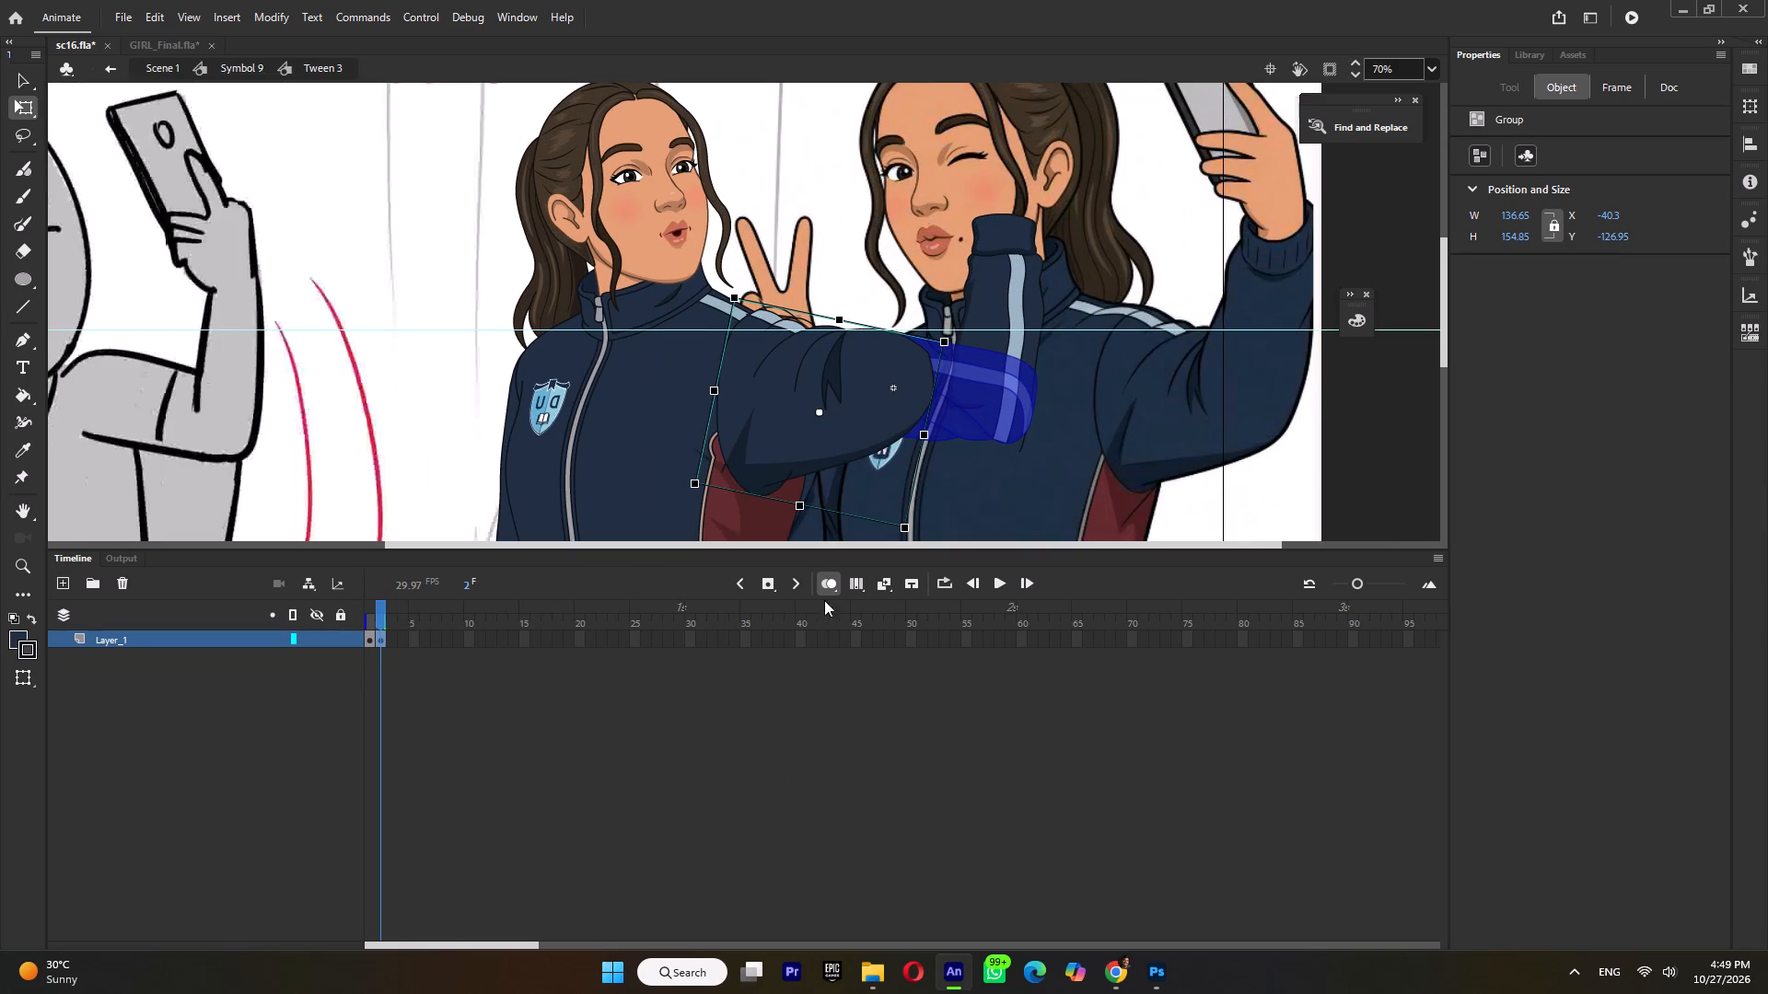
Turn off onion skinning to see the placed sleeve without the previous frame's artwork.
{"action": "left_click", "coordinate": [832, 585]}
{"action": "scroll", "coordinate": [943, 241], "scroll_direction": "down", "scroll_amount": 5, "text": "ctrl"}
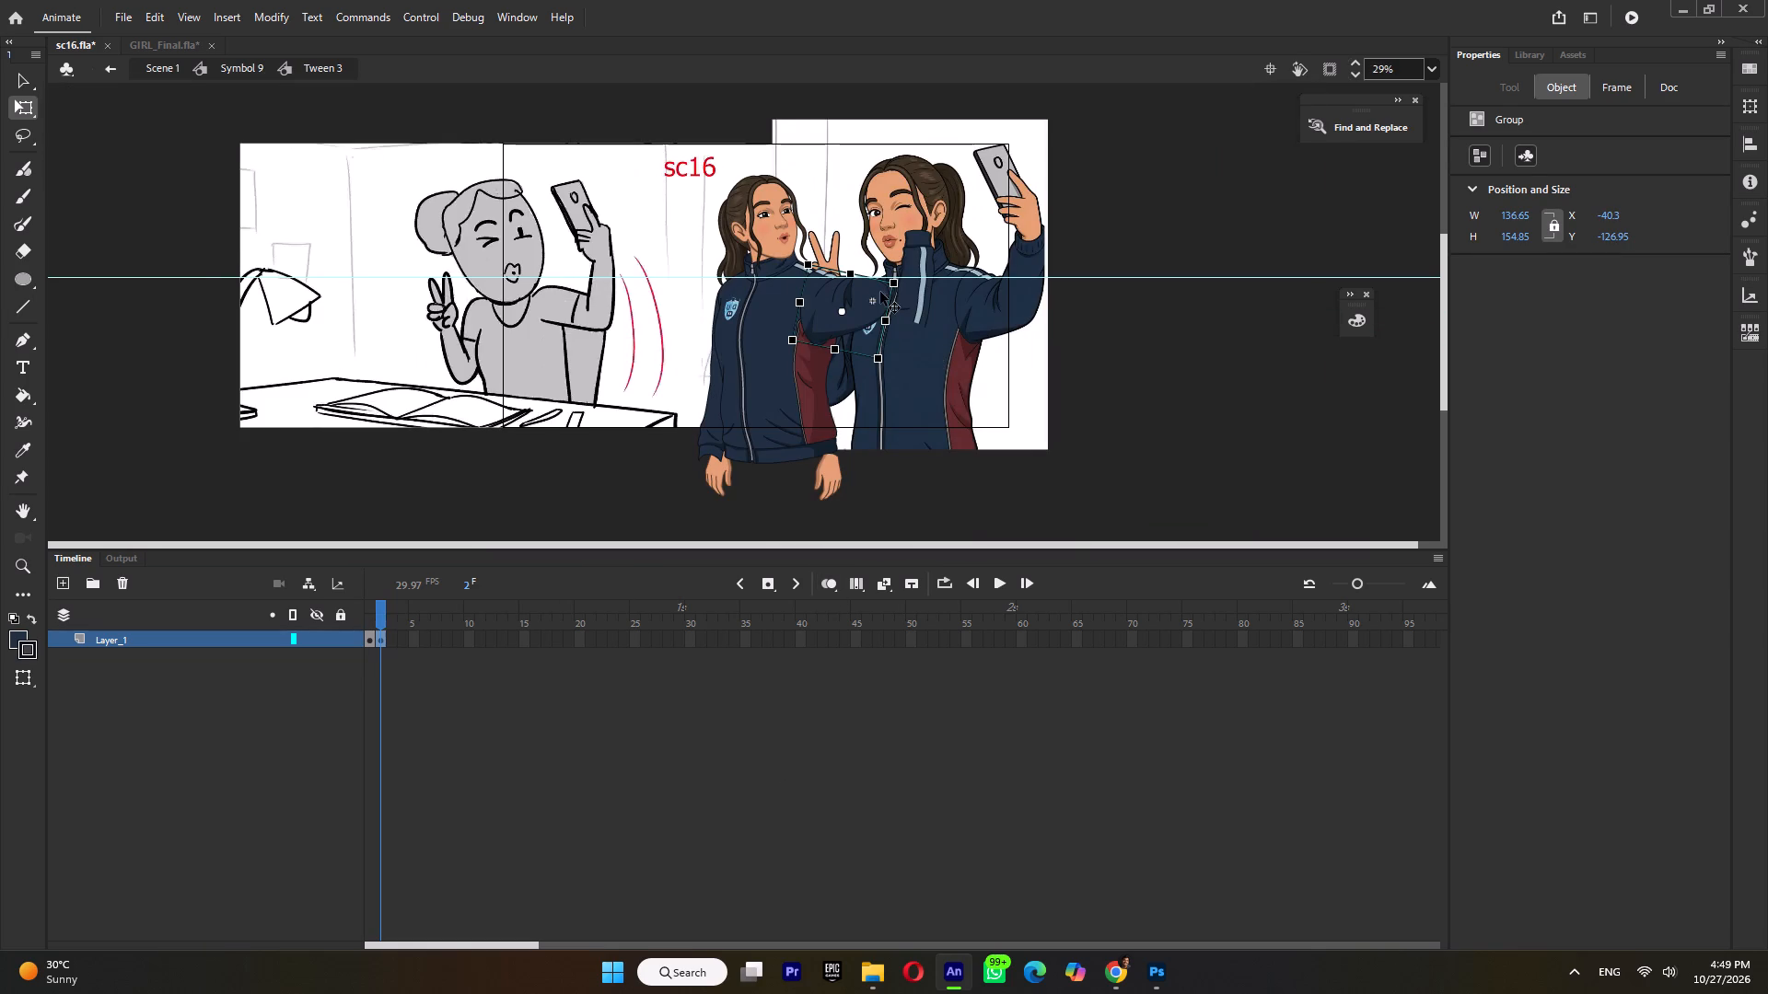
{"action": "scroll", "coordinate": [880, 292], "scroll_direction": "up", "scroll_amount": 2, "text": "ctrl"}
{"action": "middle_click", "coordinate": [852, 318], "text": "ctrl"}
{"action": "scroll", "coordinate": [852, 318], "scroll_direction": "up", "scroll_amount": 2, "text": "ctrl"}
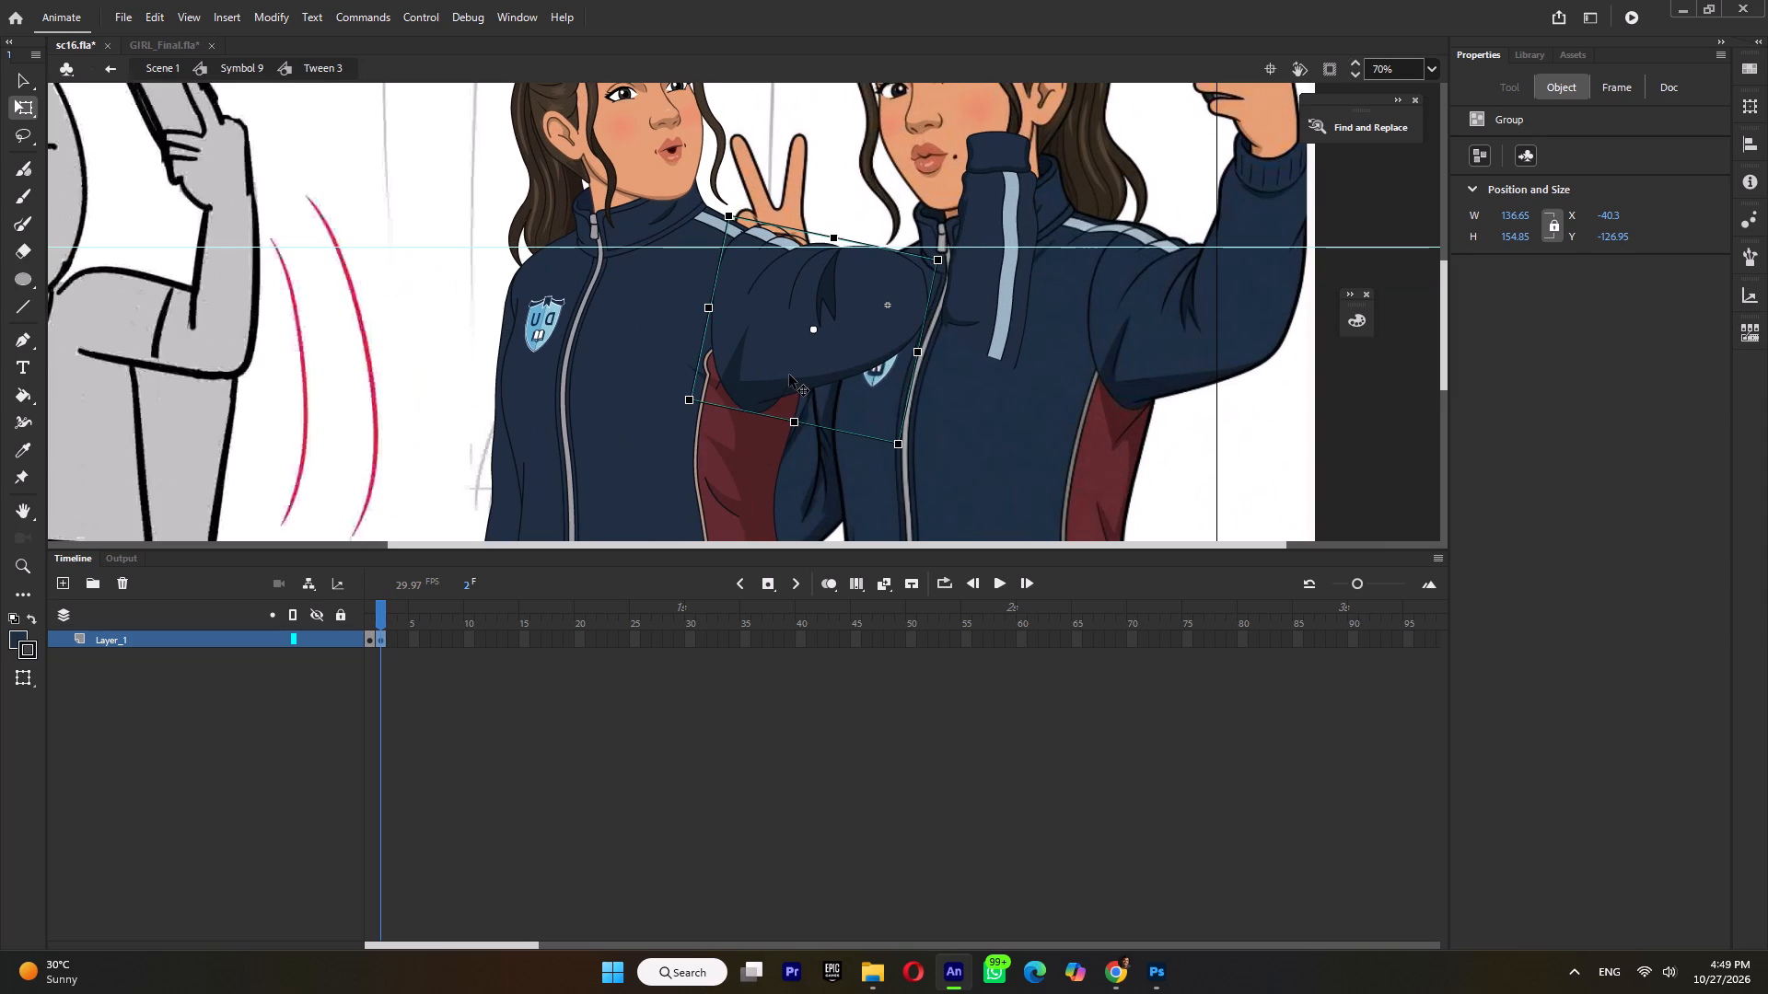
Scale the sleeve group slightly narrower, to a width of about 125.
{"action": "left_click_drag", "start_coordinate": [797, 420], "coordinate": [795, 411]}
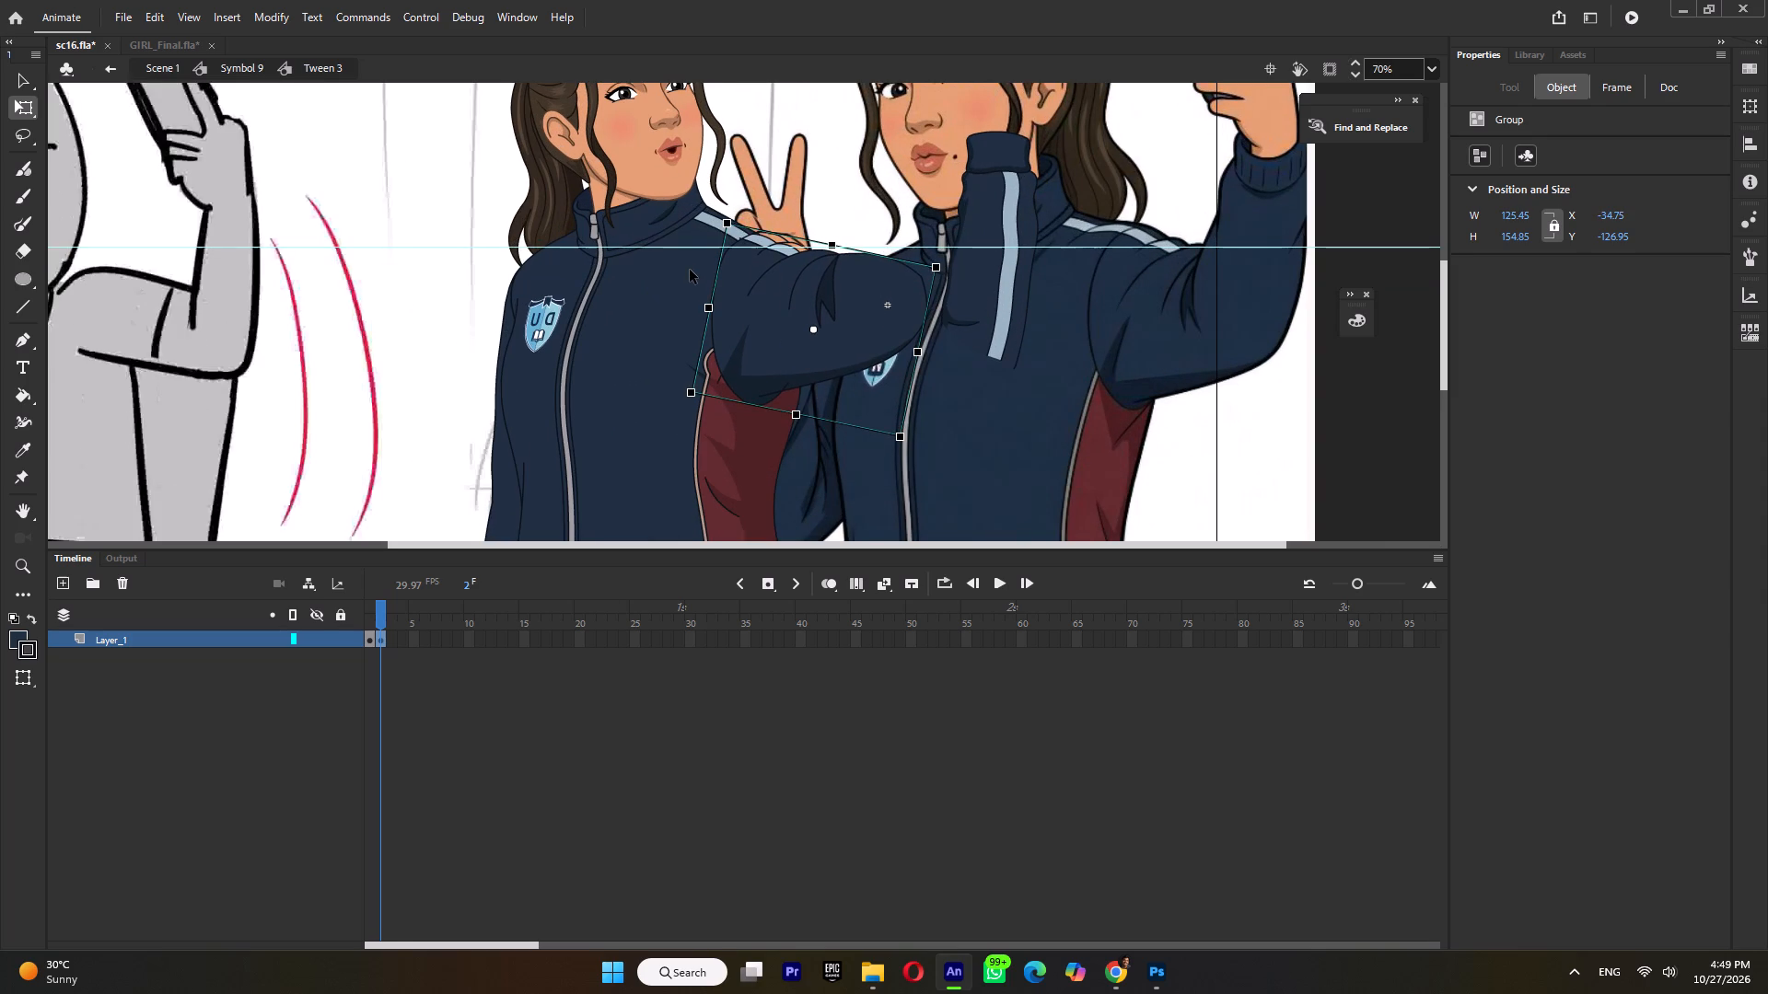
Open the kissing-face girl's torso symbol Tween 4 and enter its jacket group for editing.
{"action": "double_click", "coordinate": [690, 270]}
{"action": "double_click", "coordinate": [690, 270]}
{"action": "scroll", "coordinate": [753, 221], "scroll_direction": "up", "scroll_amount": 2, "text": "ctrl"}
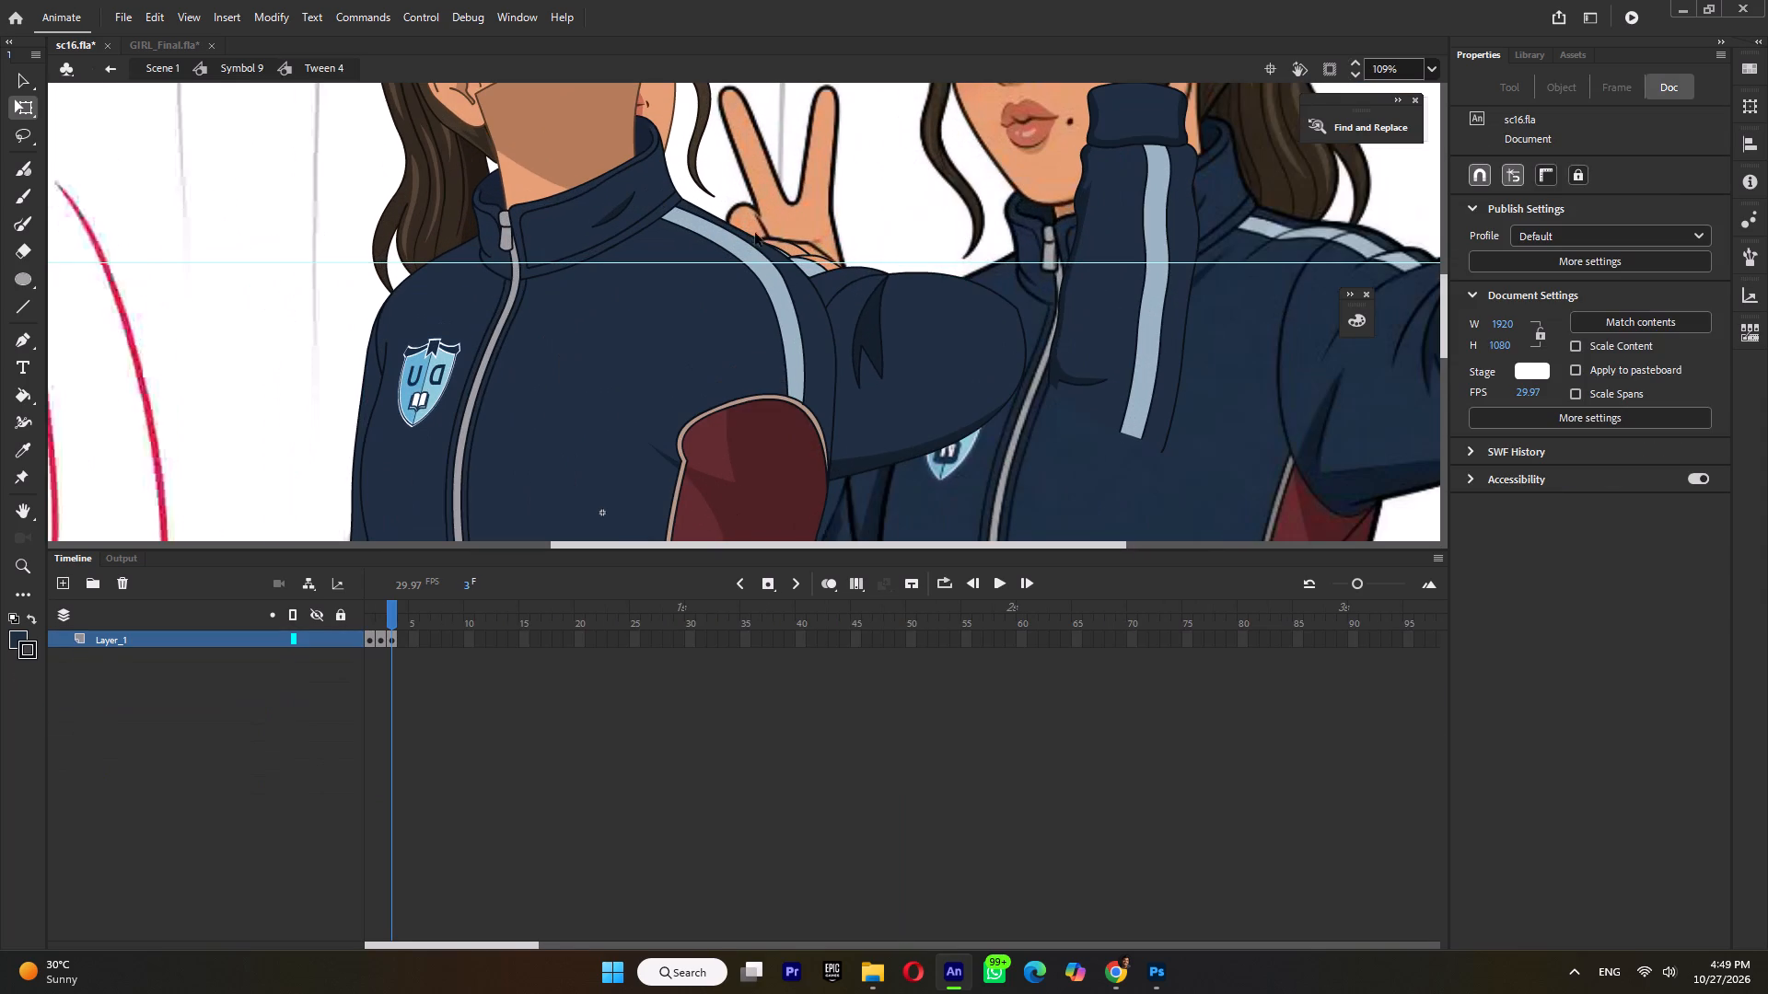
{"action": "left_click", "coordinate": [756, 252]}
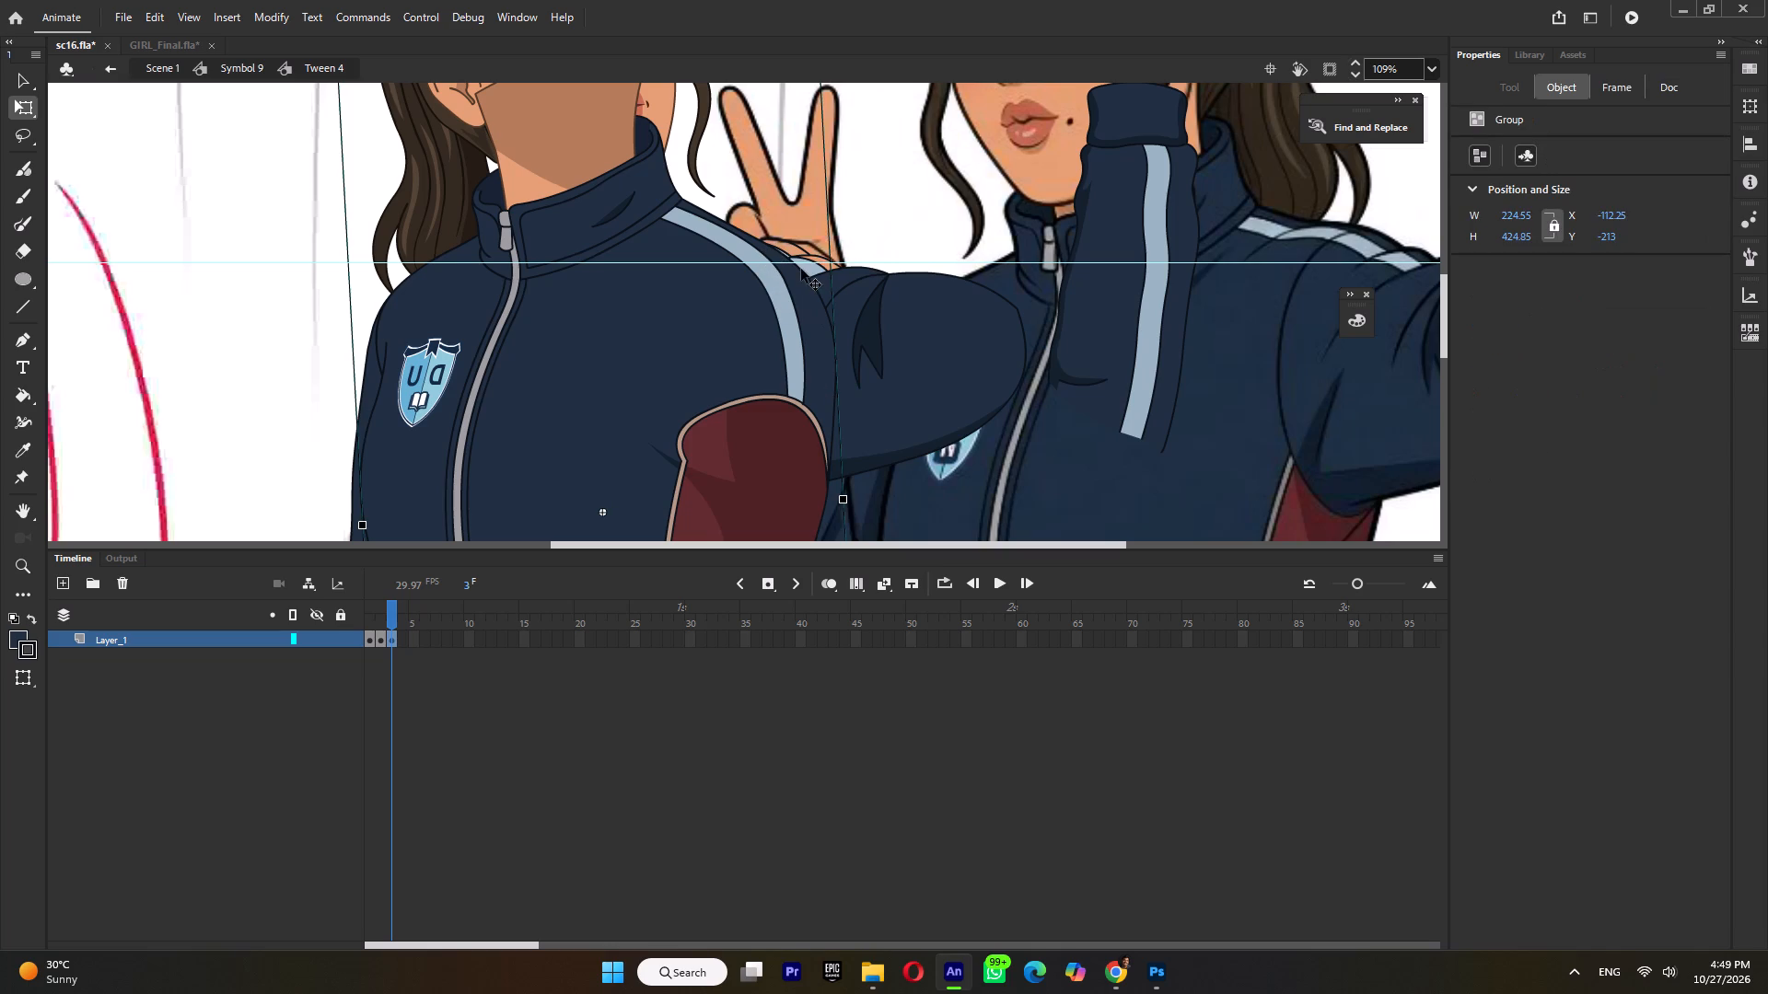
{"action": "double_click", "coordinate": [807, 480]}
Change the stage's preview mode.
{"action": "left_click", "coordinate": [190, 21]}
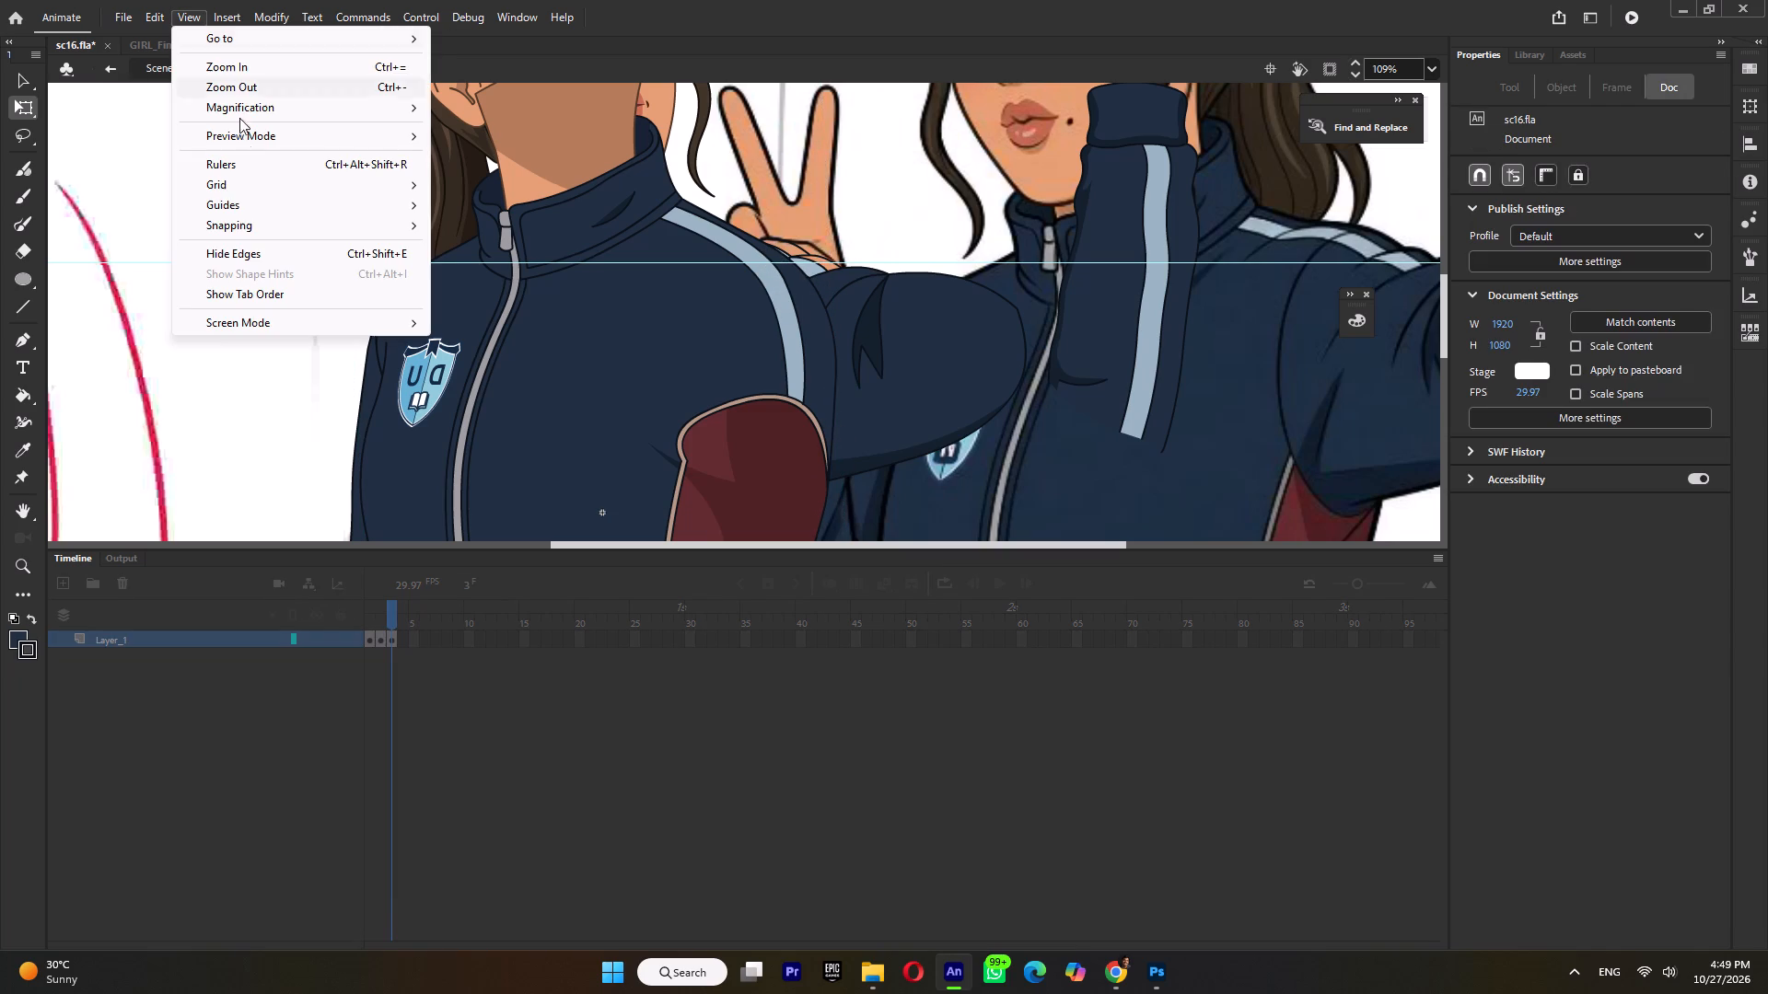
{"action": "left_click", "coordinate": [237, 144]}
{"action": "left_click", "coordinate": [448, 197]}
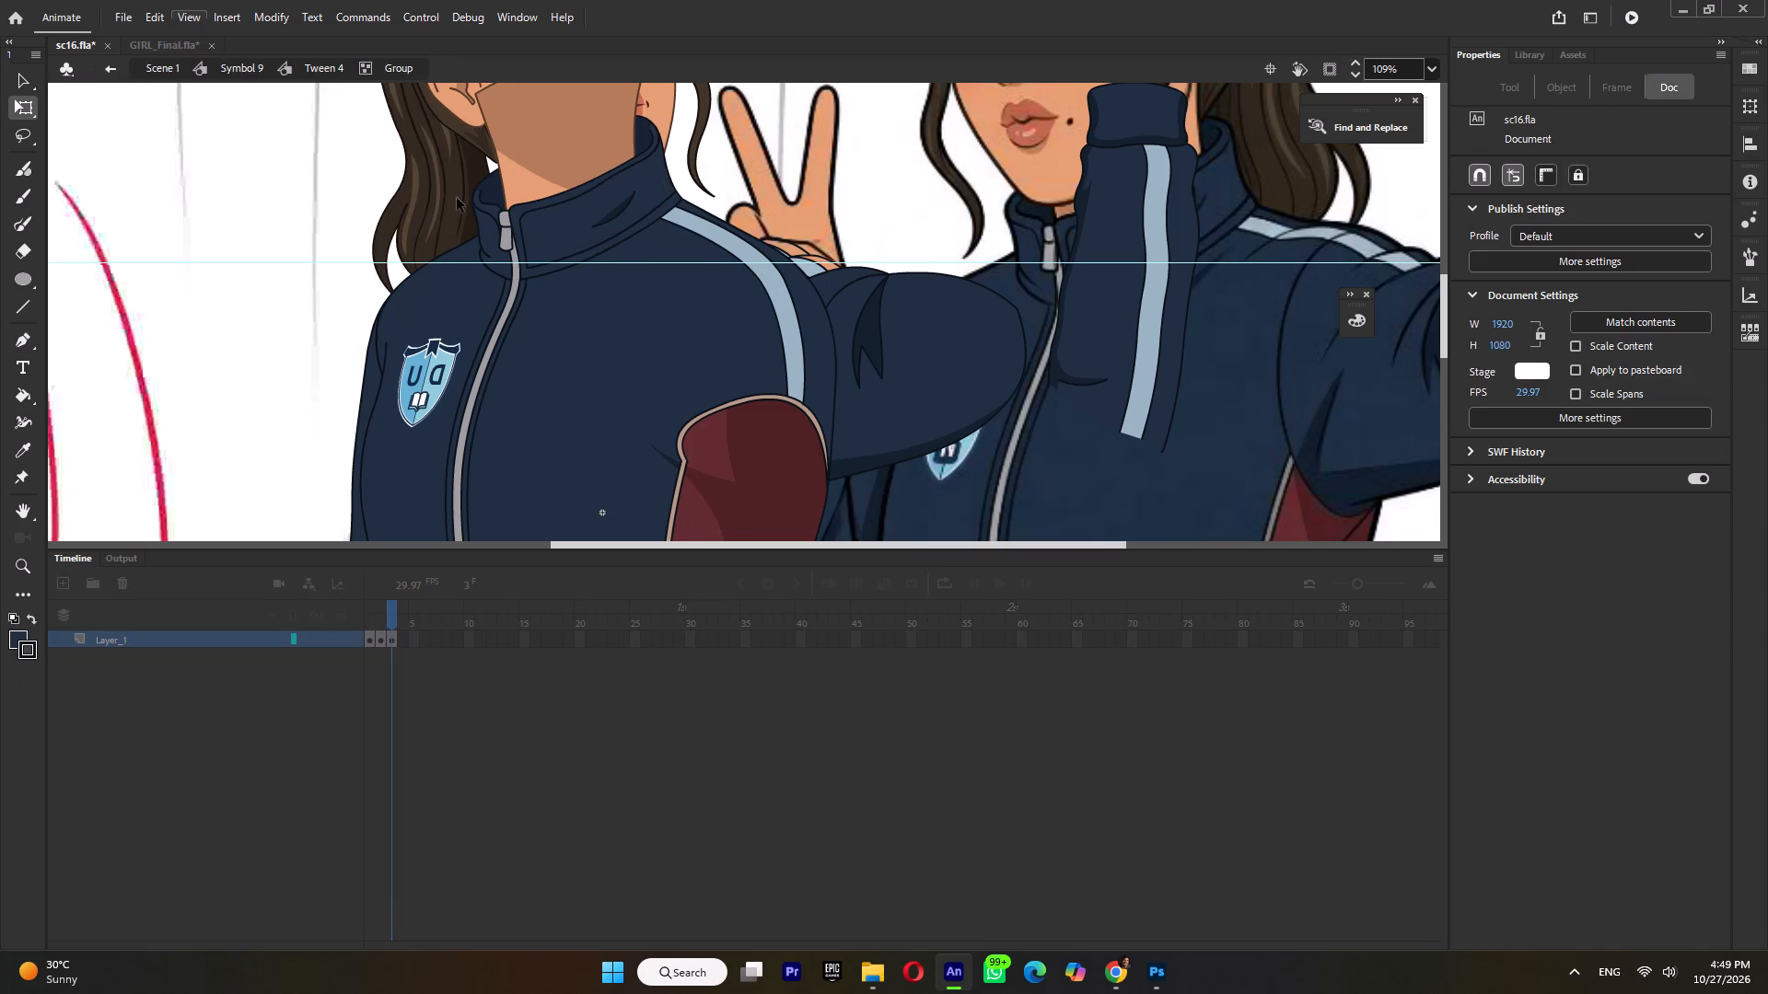
Enter the nested group inside the torso group that holds the jacket body and side-panel shapes.
{"action": "scroll", "coordinate": [741, 281], "scroll_direction": "down", "scroll_amount": 3, "text": "ctrl"}
{"action": "scroll", "coordinate": [787, 396], "scroll_direction": "up", "scroll_amount": 4, "text": "ctrl"}
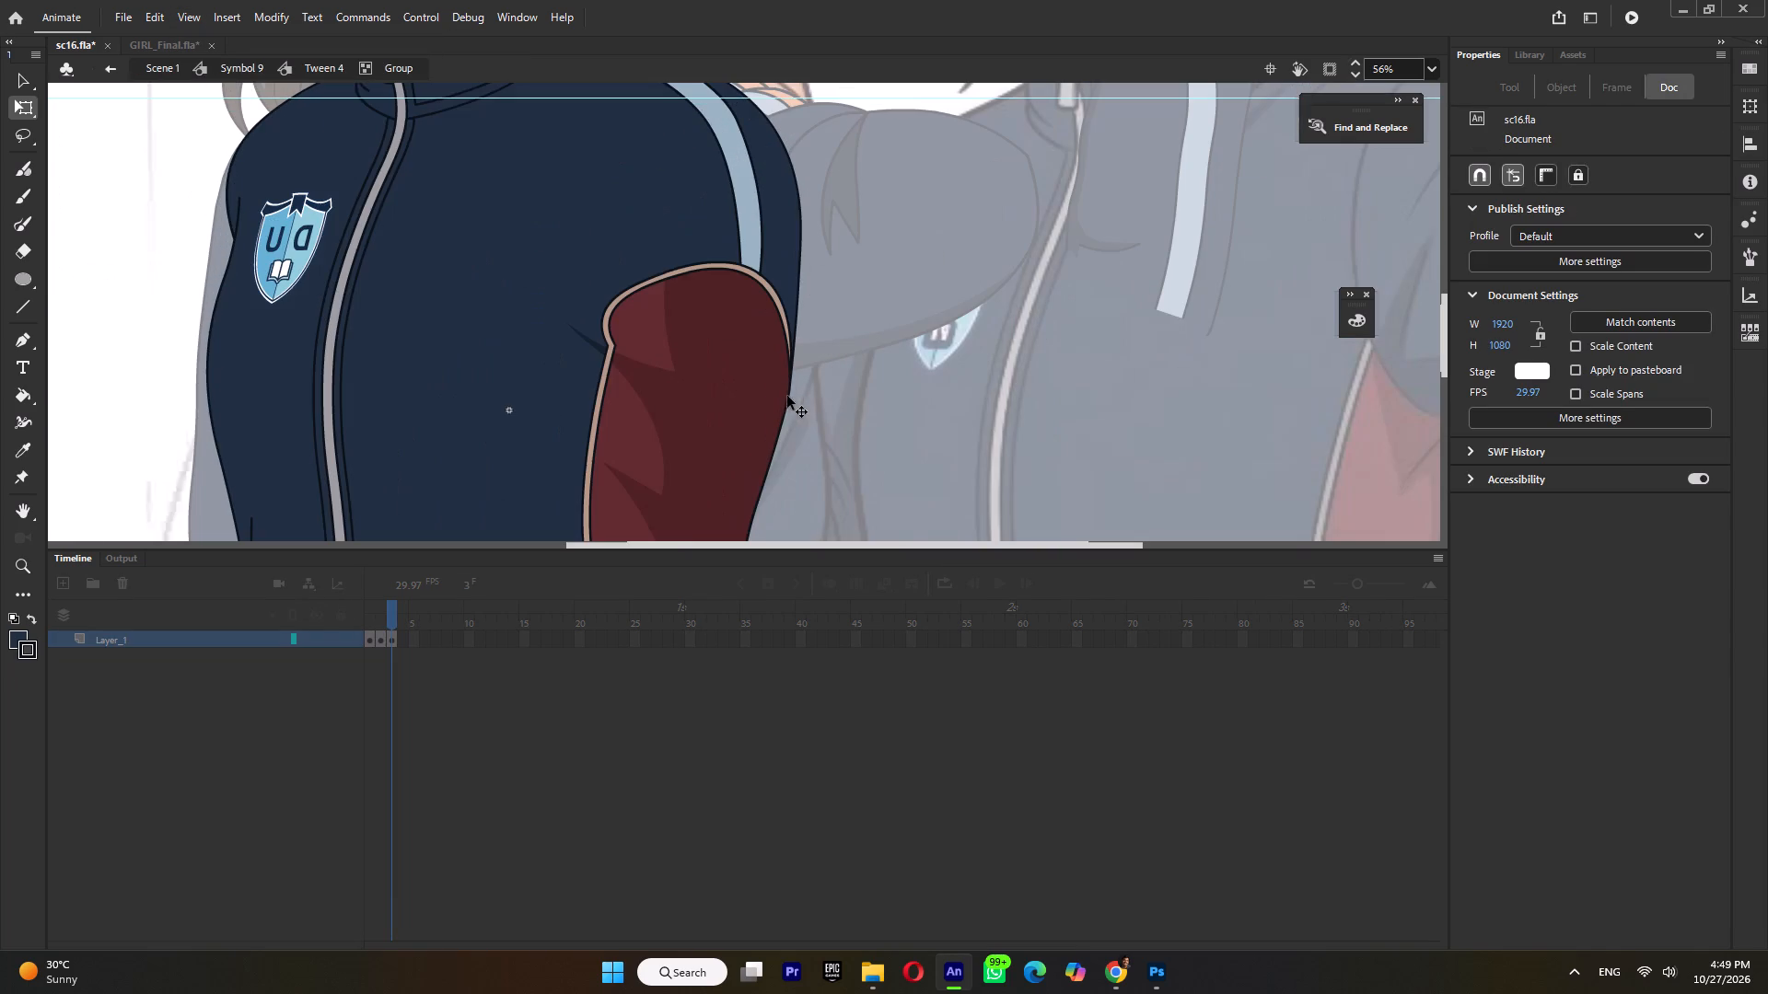
{"action": "double_click", "coordinate": [787, 413]}
{"action": "double_click", "coordinate": [779, 423]}
{"action": "double_click", "coordinate": [783, 422]}
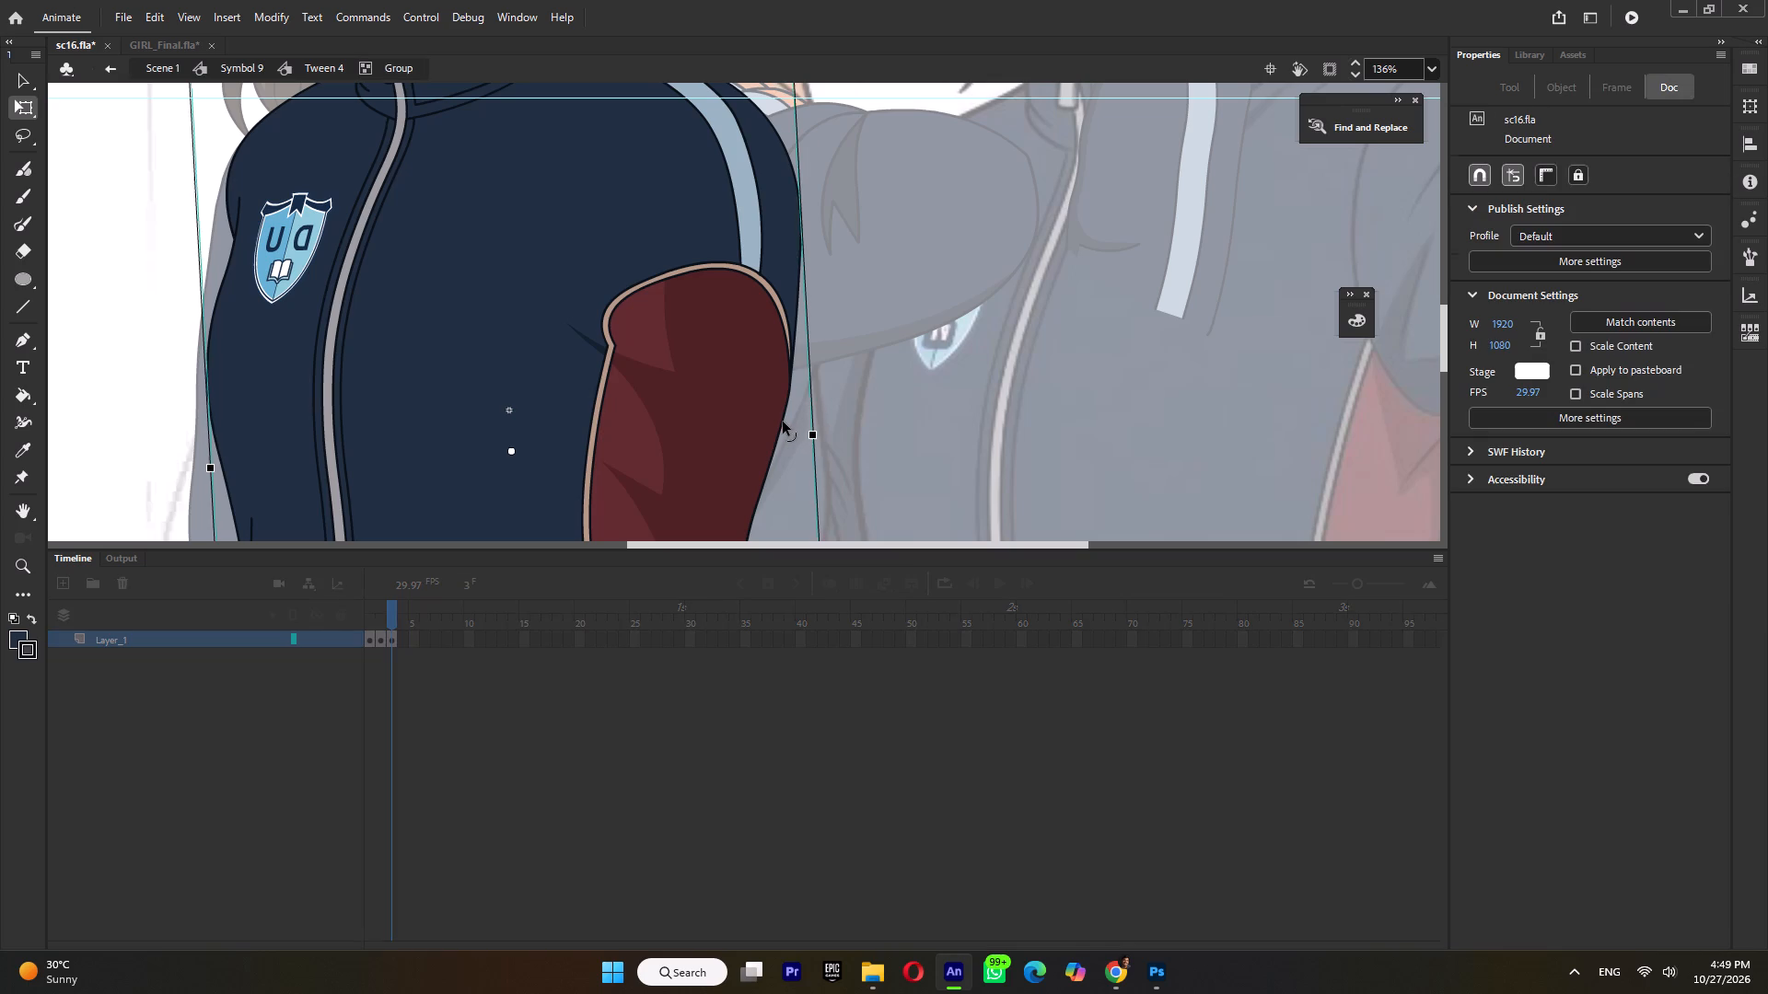
{"action": "left_click", "coordinate": [783, 421]}
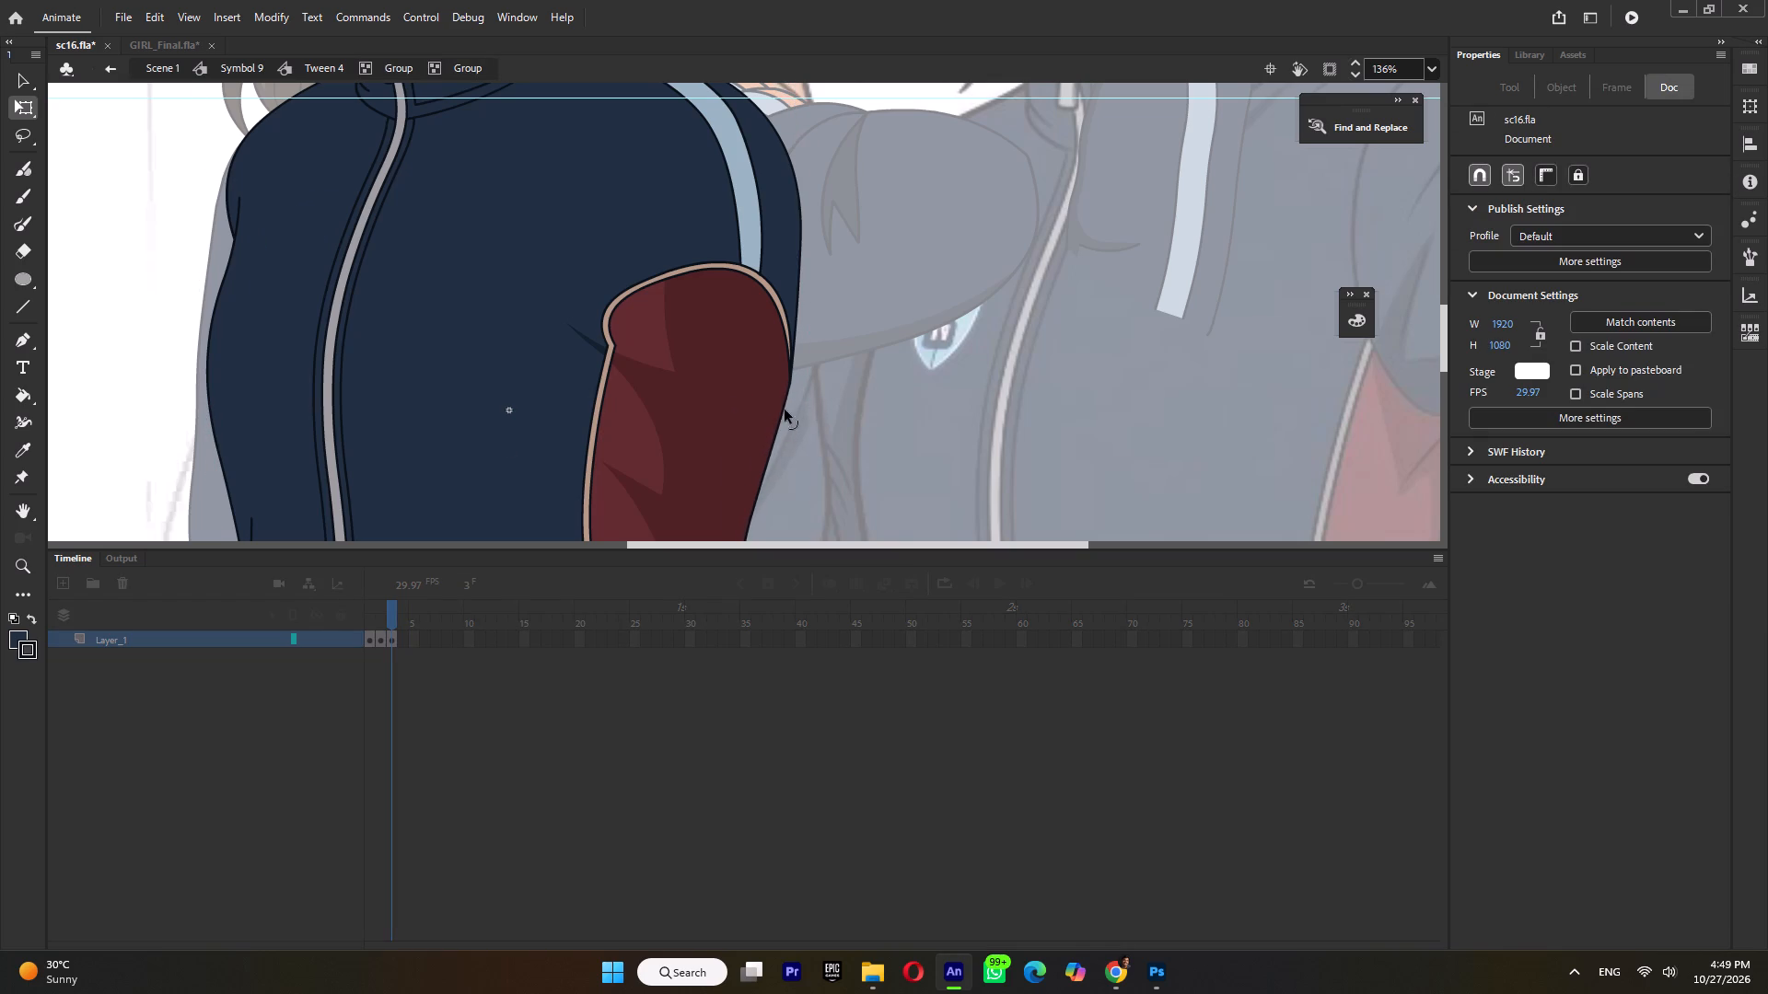
{"action": "scroll", "coordinate": [791, 382], "scroll_direction": "down", "scroll_amount": 5, "text": "ctrl"}
{"action": "scroll", "coordinate": [808, 283], "scroll_direction": "up", "scroll_amount": 3, "text": "ctrl"}
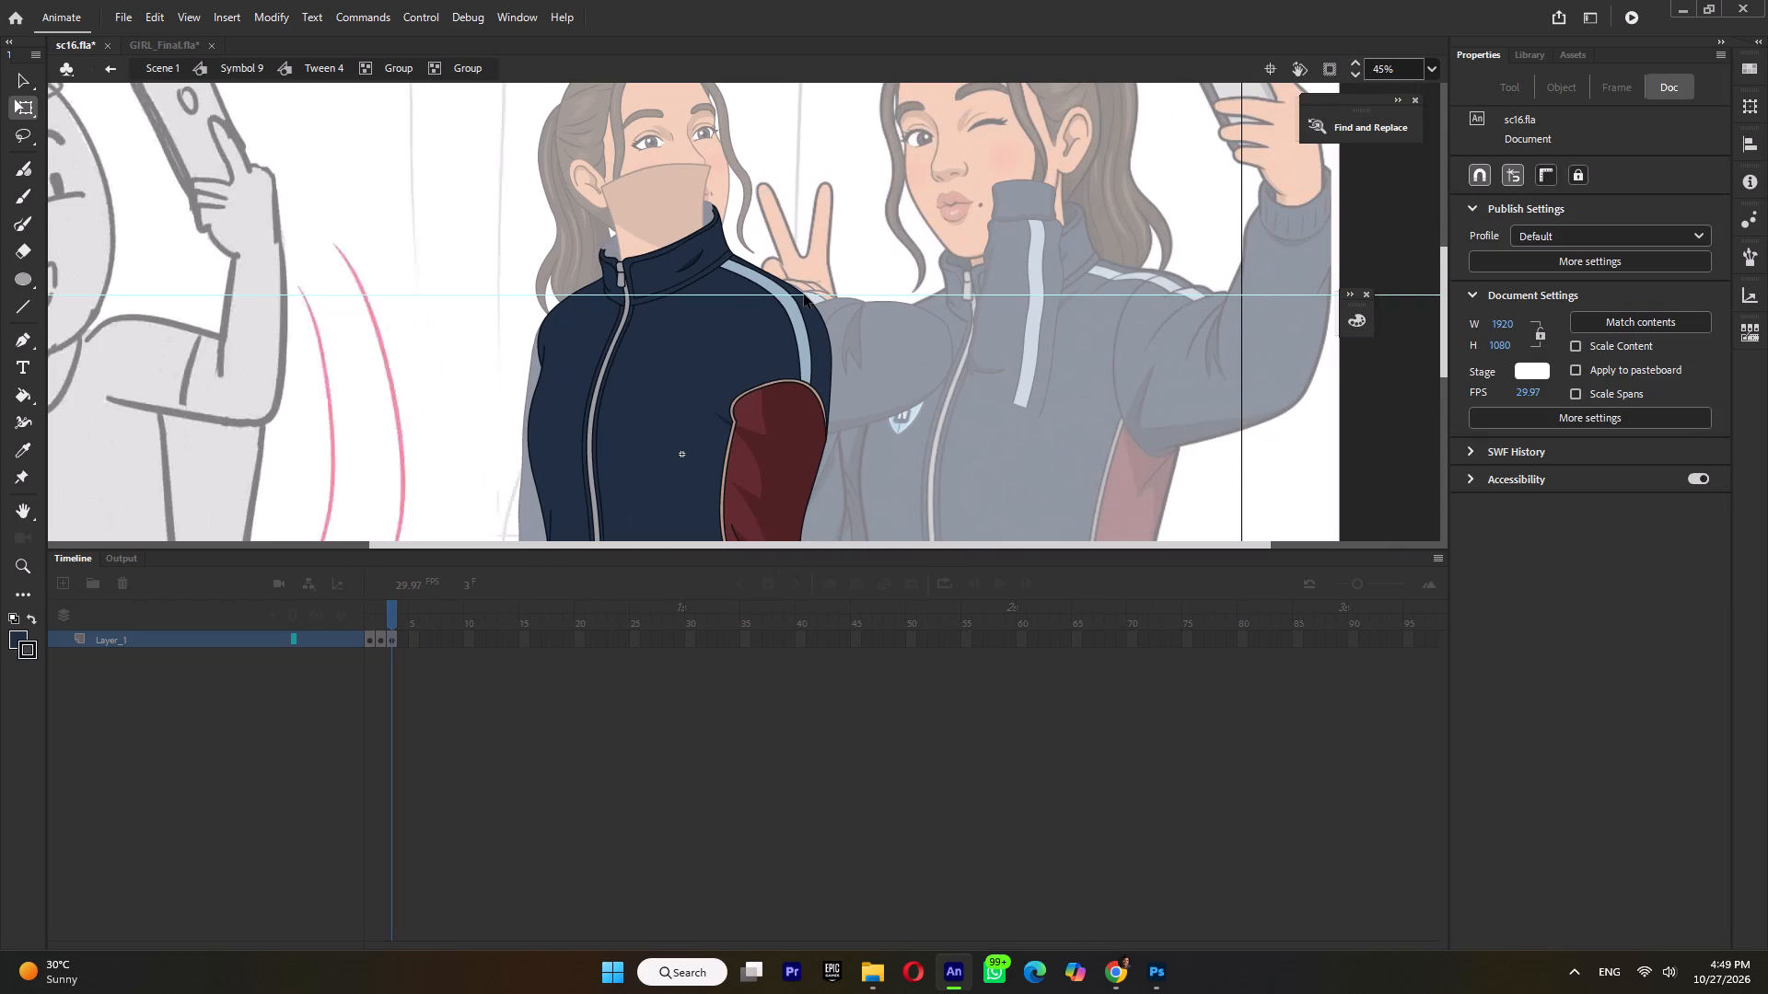
Reshape the jacket's shoulder outline beside the peace-sign hand into a higher, rounder curve.
{"action": "left_click_drag", "start_coordinate": [799, 295], "coordinate": [799, 278]}
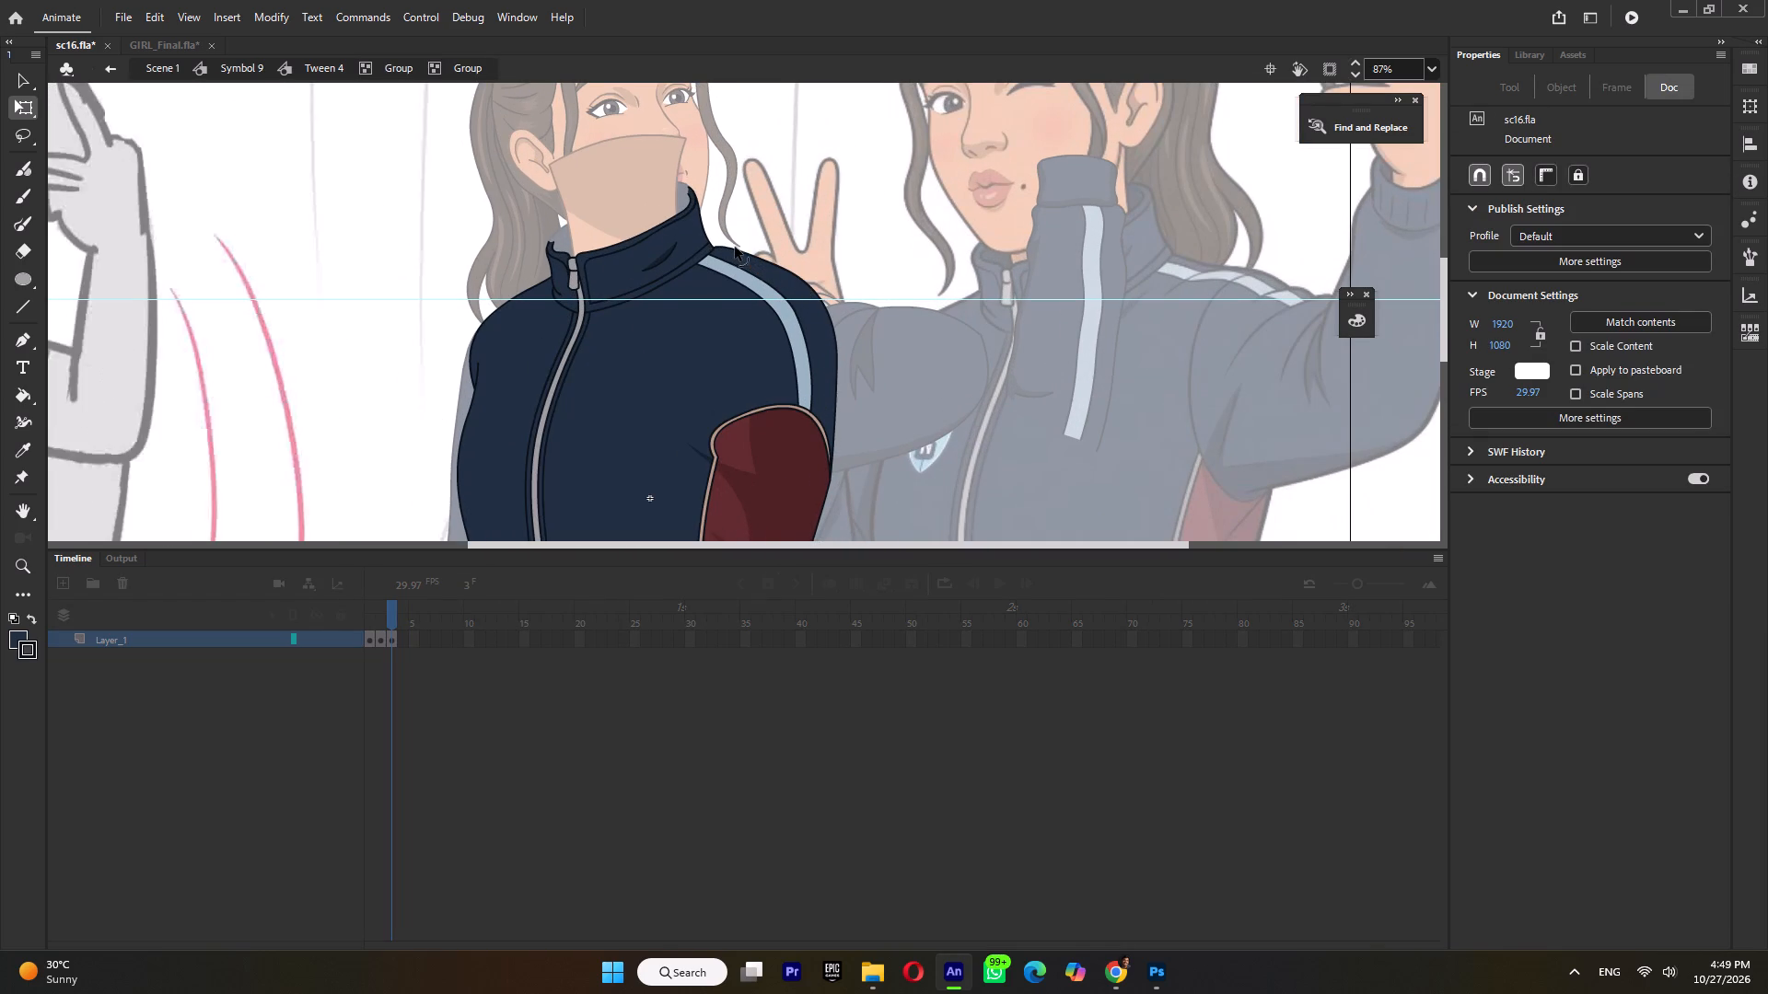
{"action": "scroll", "coordinate": [730, 246], "scroll_direction": "up", "scroll_amount": 1, "text": "ctrl"}
{"action": "left_click_drag", "start_coordinate": [723, 246], "coordinate": [734, 258]}
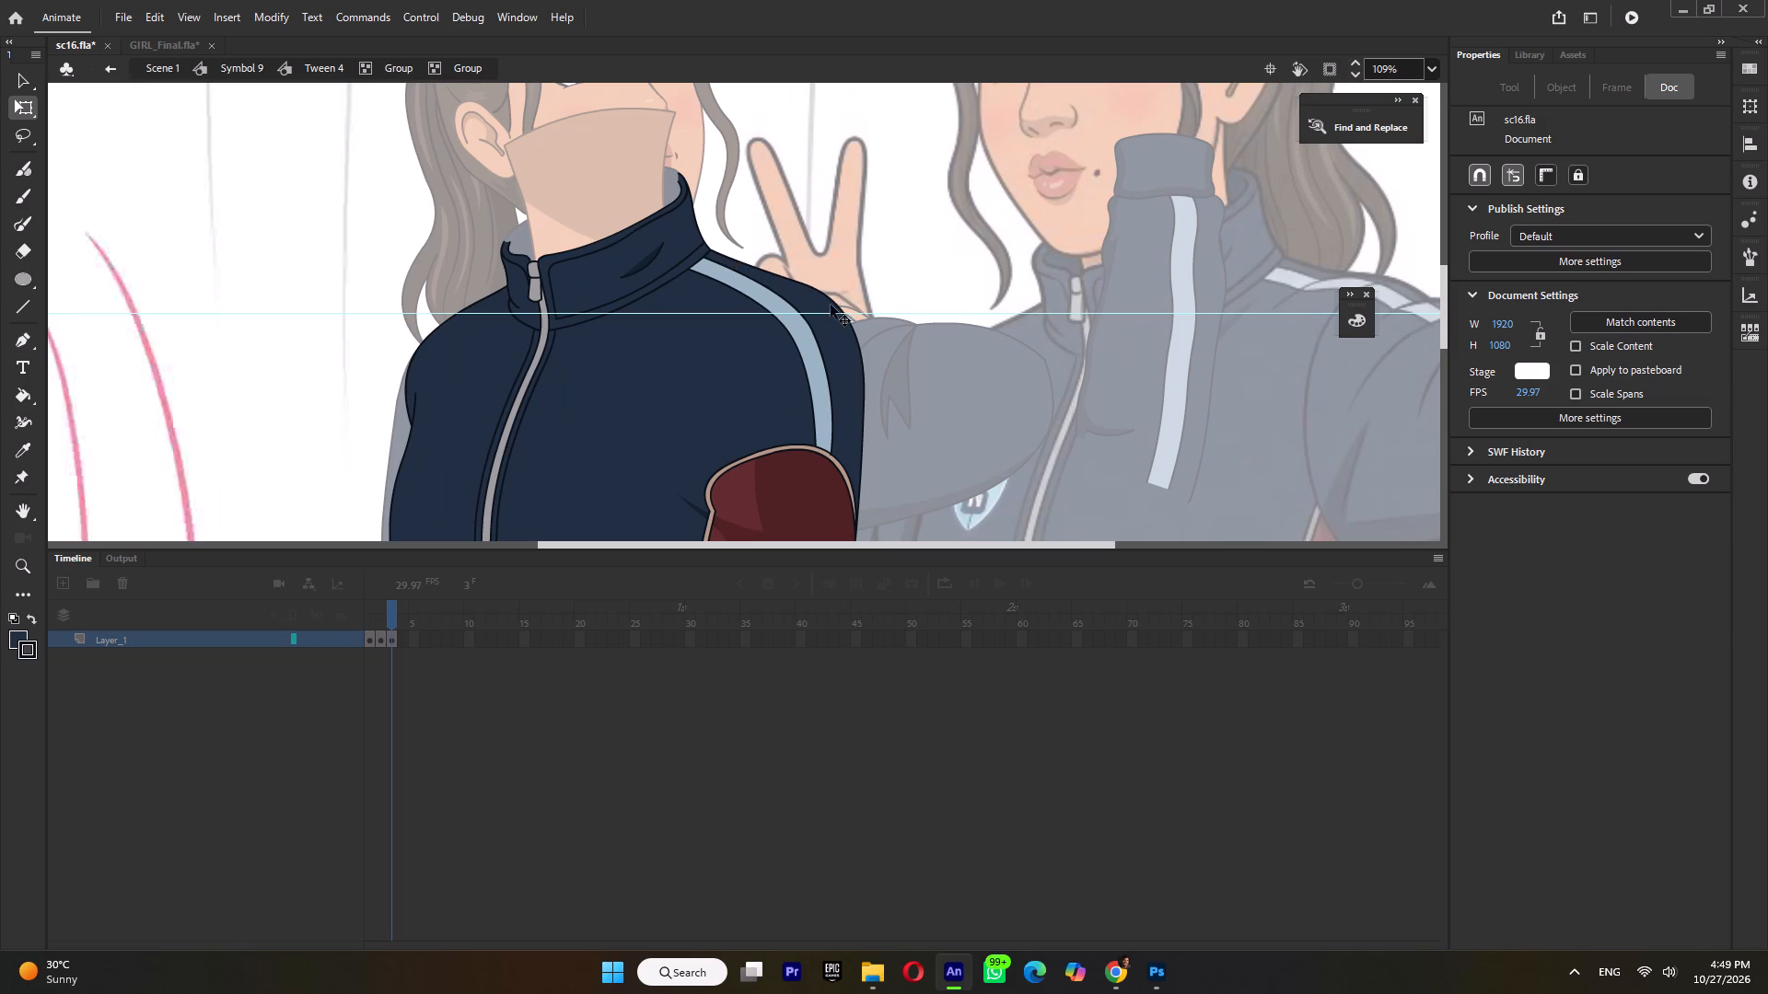
{"action": "left_click_drag", "start_coordinate": [822, 289], "coordinate": [819, 281]}
{"action": "left_click_drag", "start_coordinate": [724, 253], "coordinate": [728, 262]}
{"action": "left_click_drag", "start_coordinate": [797, 278], "coordinate": [789, 265]}
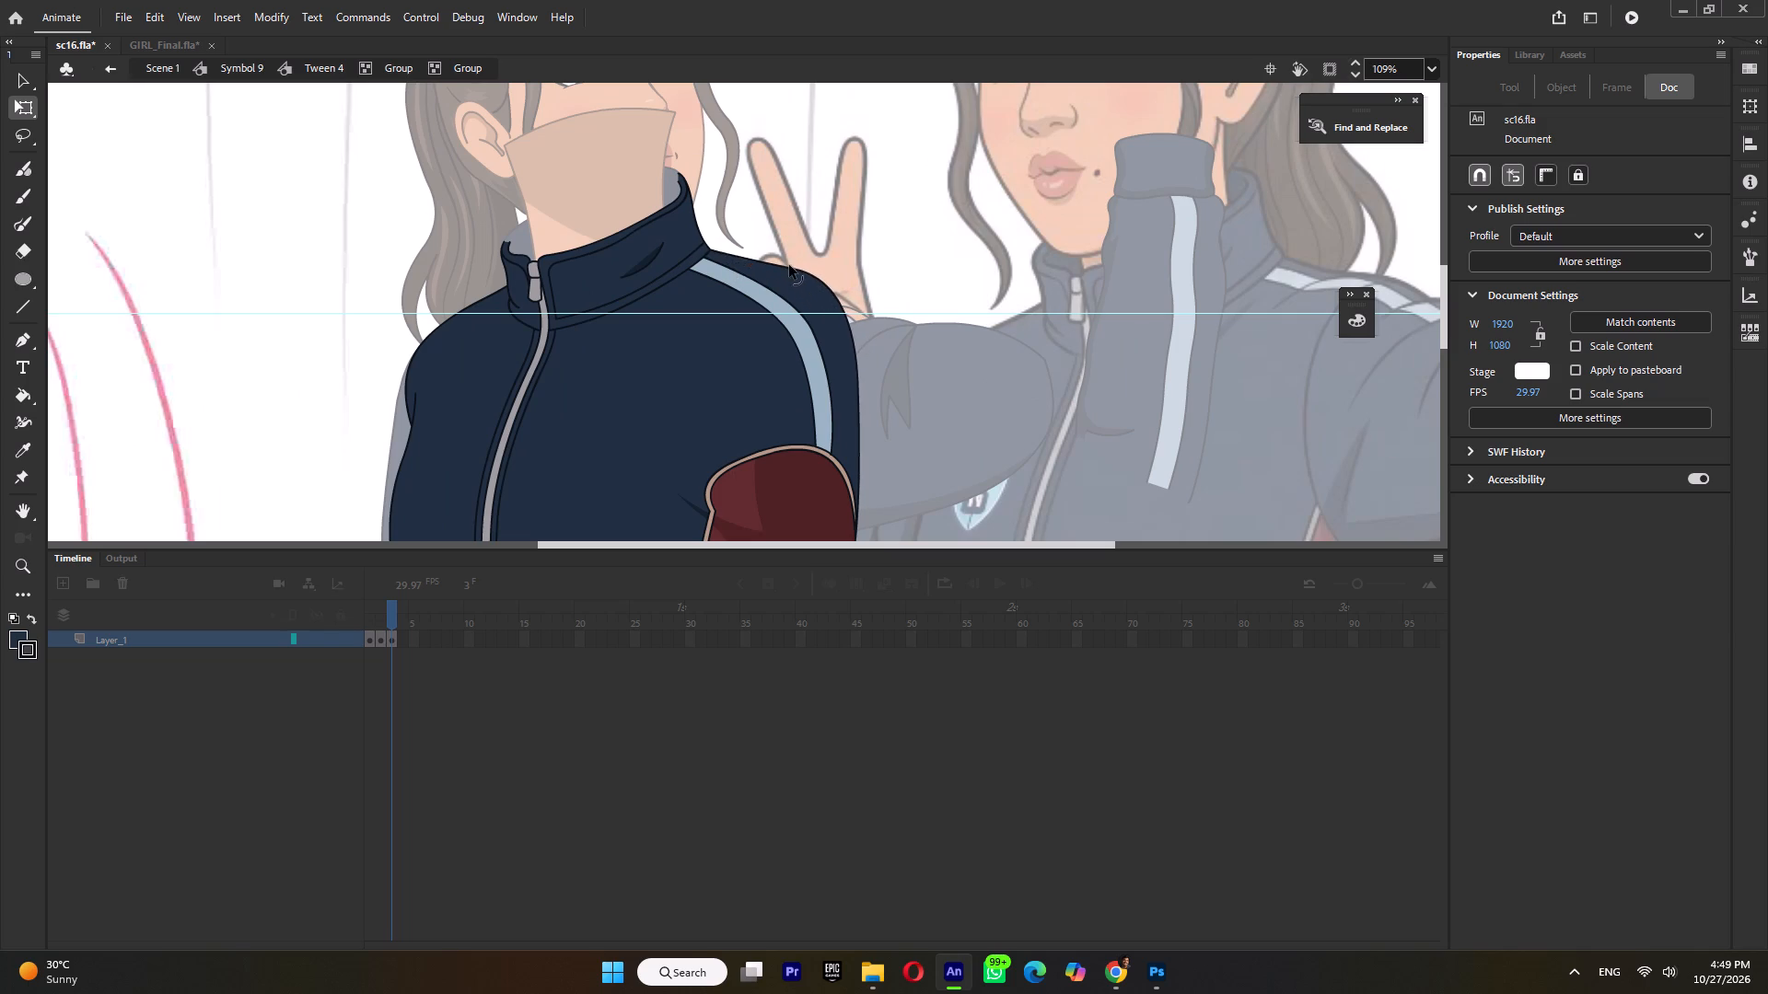
{"action": "left_click_drag", "start_coordinate": [789, 265], "coordinate": [787, 262]}
Bend both edges of the light blue shoulder stripe upward and outward to follow the reshaped shoulder outline.
{"action": "left_click_drag", "start_coordinate": [776, 294], "coordinate": [778, 280]}
{"action": "left_click_drag", "start_coordinate": [763, 307], "coordinate": [768, 292]}
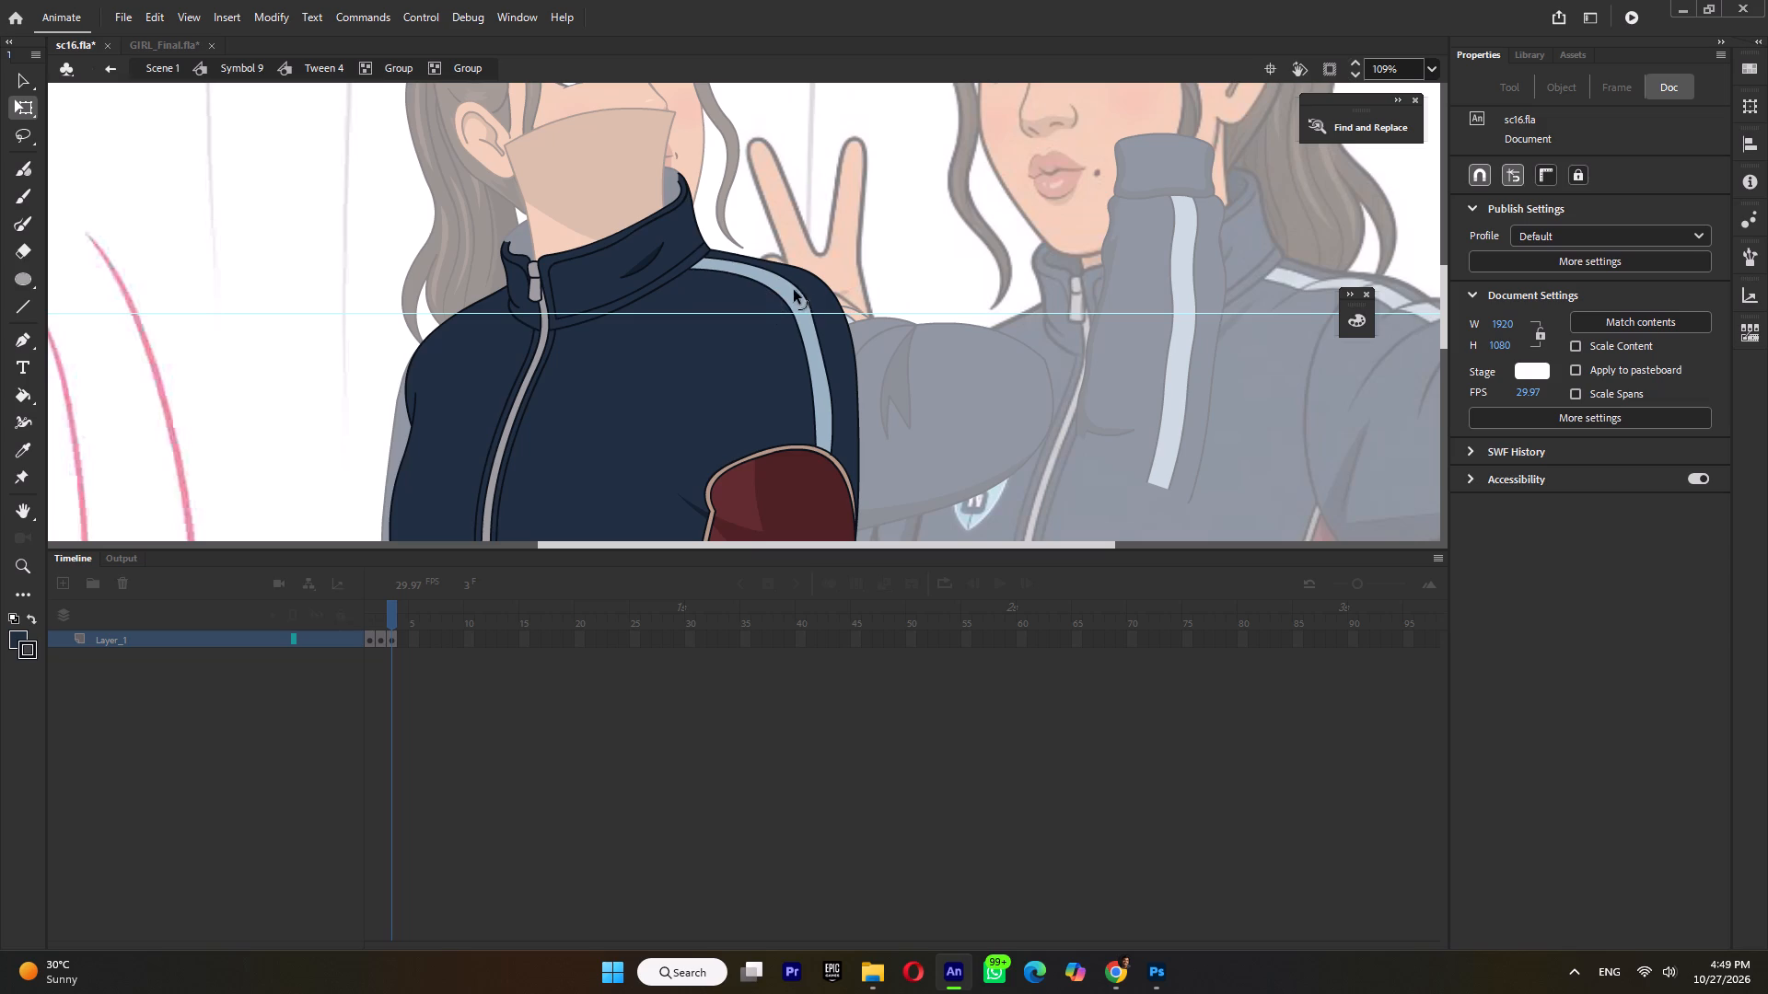
{"action": "left_click", "coordinate": [799, 290]}
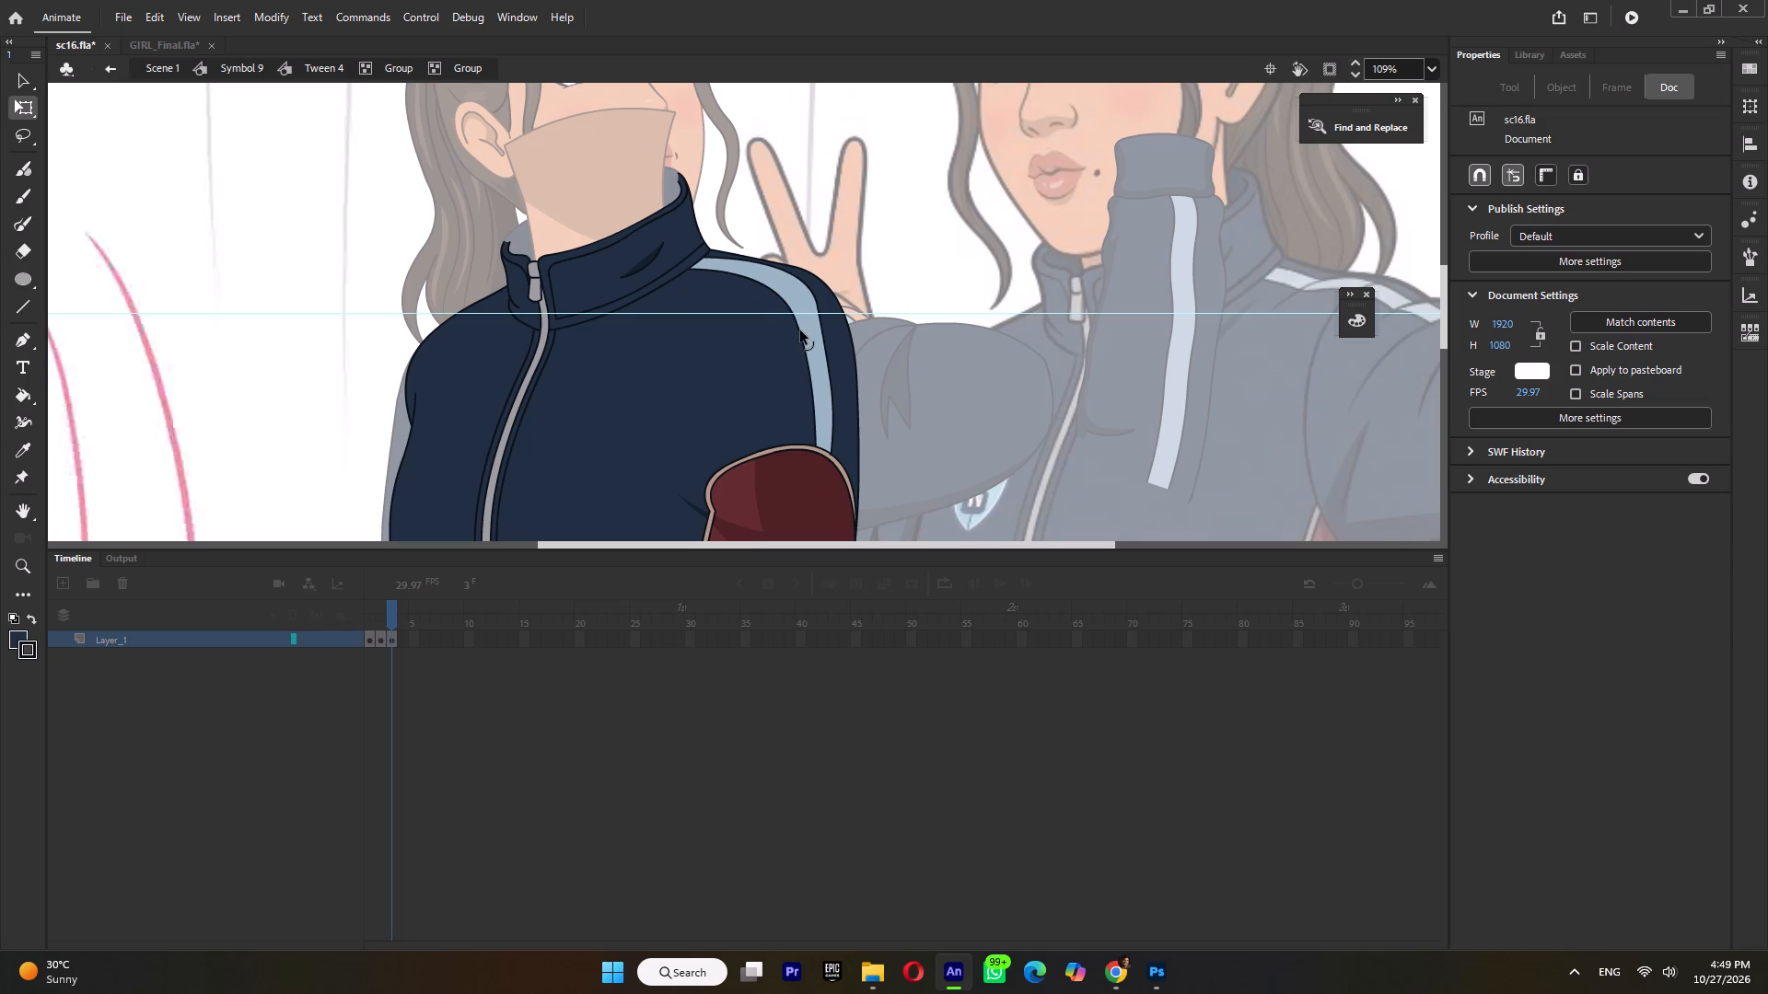
{"action": "left_click", "coordinate": [800, 330]}
{"action": "left_click", "coordinate": [819, 326]}
Reshape the shoulder's top outline with a shallow dip beside the collar and a rounded bump over the shoulder.
{"action": "scroll", "coordinate": [762, 258], "scroll_direction": "up", "scroll_amount": 4, "text": "ctrl"}
{"action": "left_click", "coordinate": [722, 256], "text": "alt"}
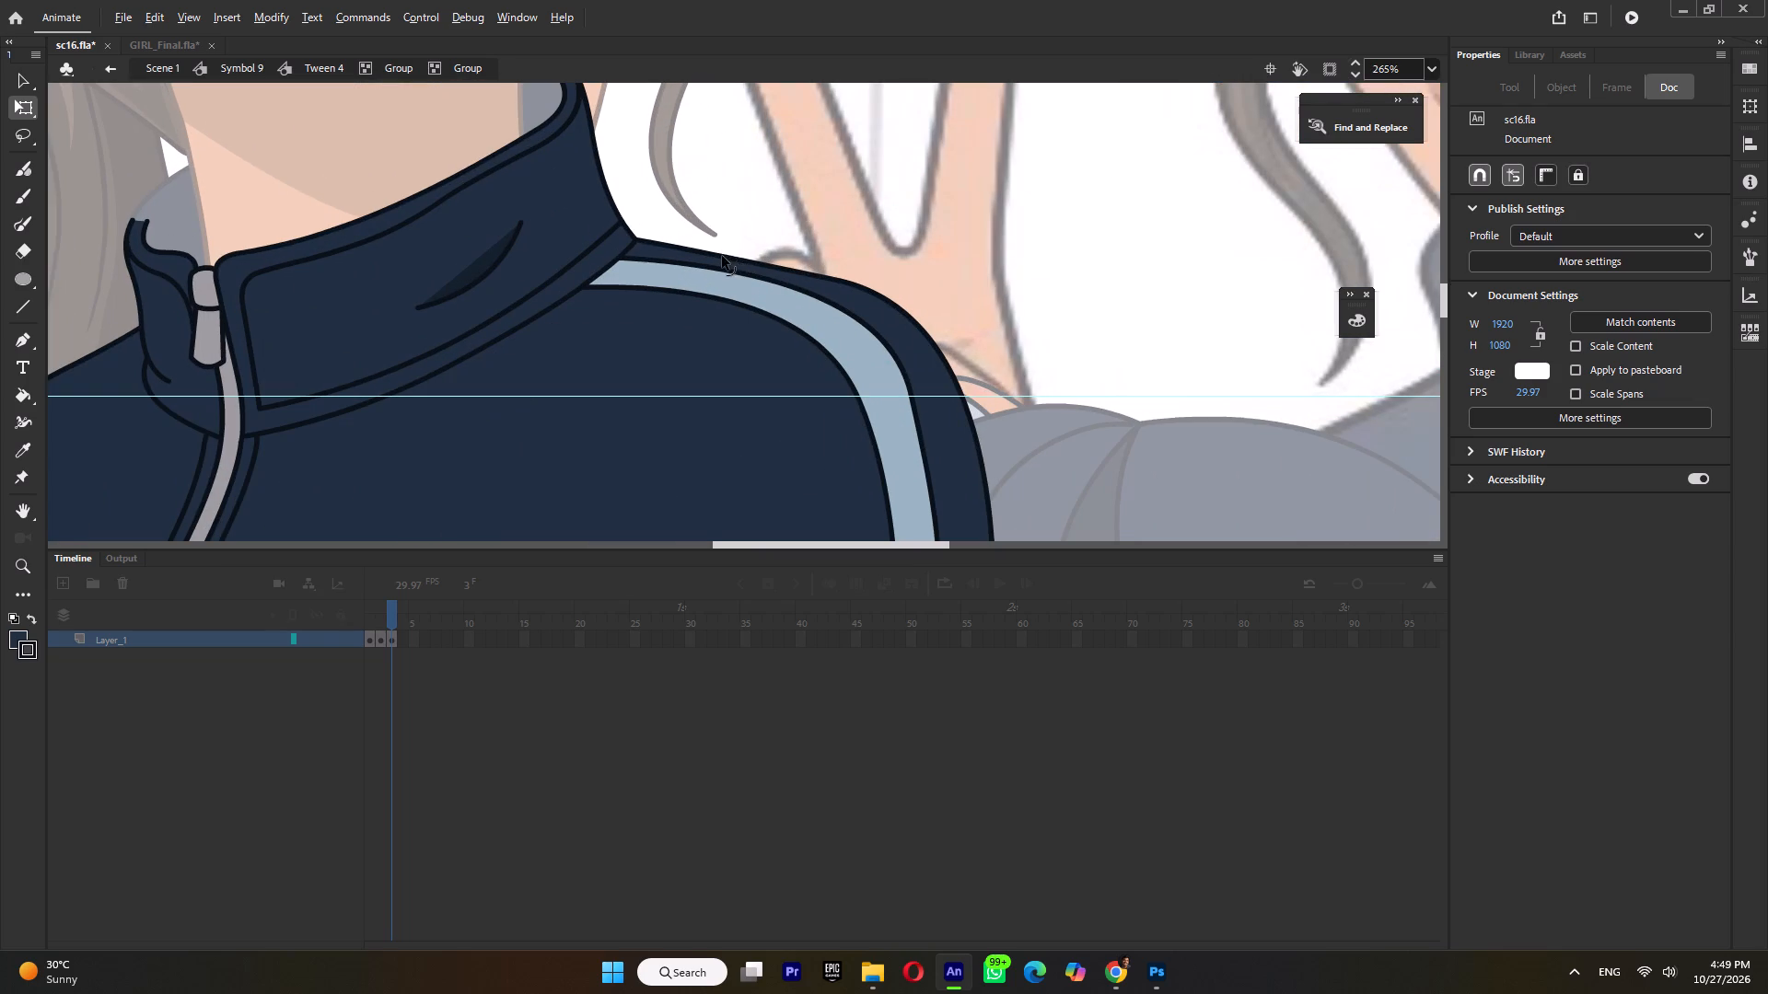
{"action": "left_click_drag", "start_coordinate": [777, 264], "coordinate": [777, 253]}
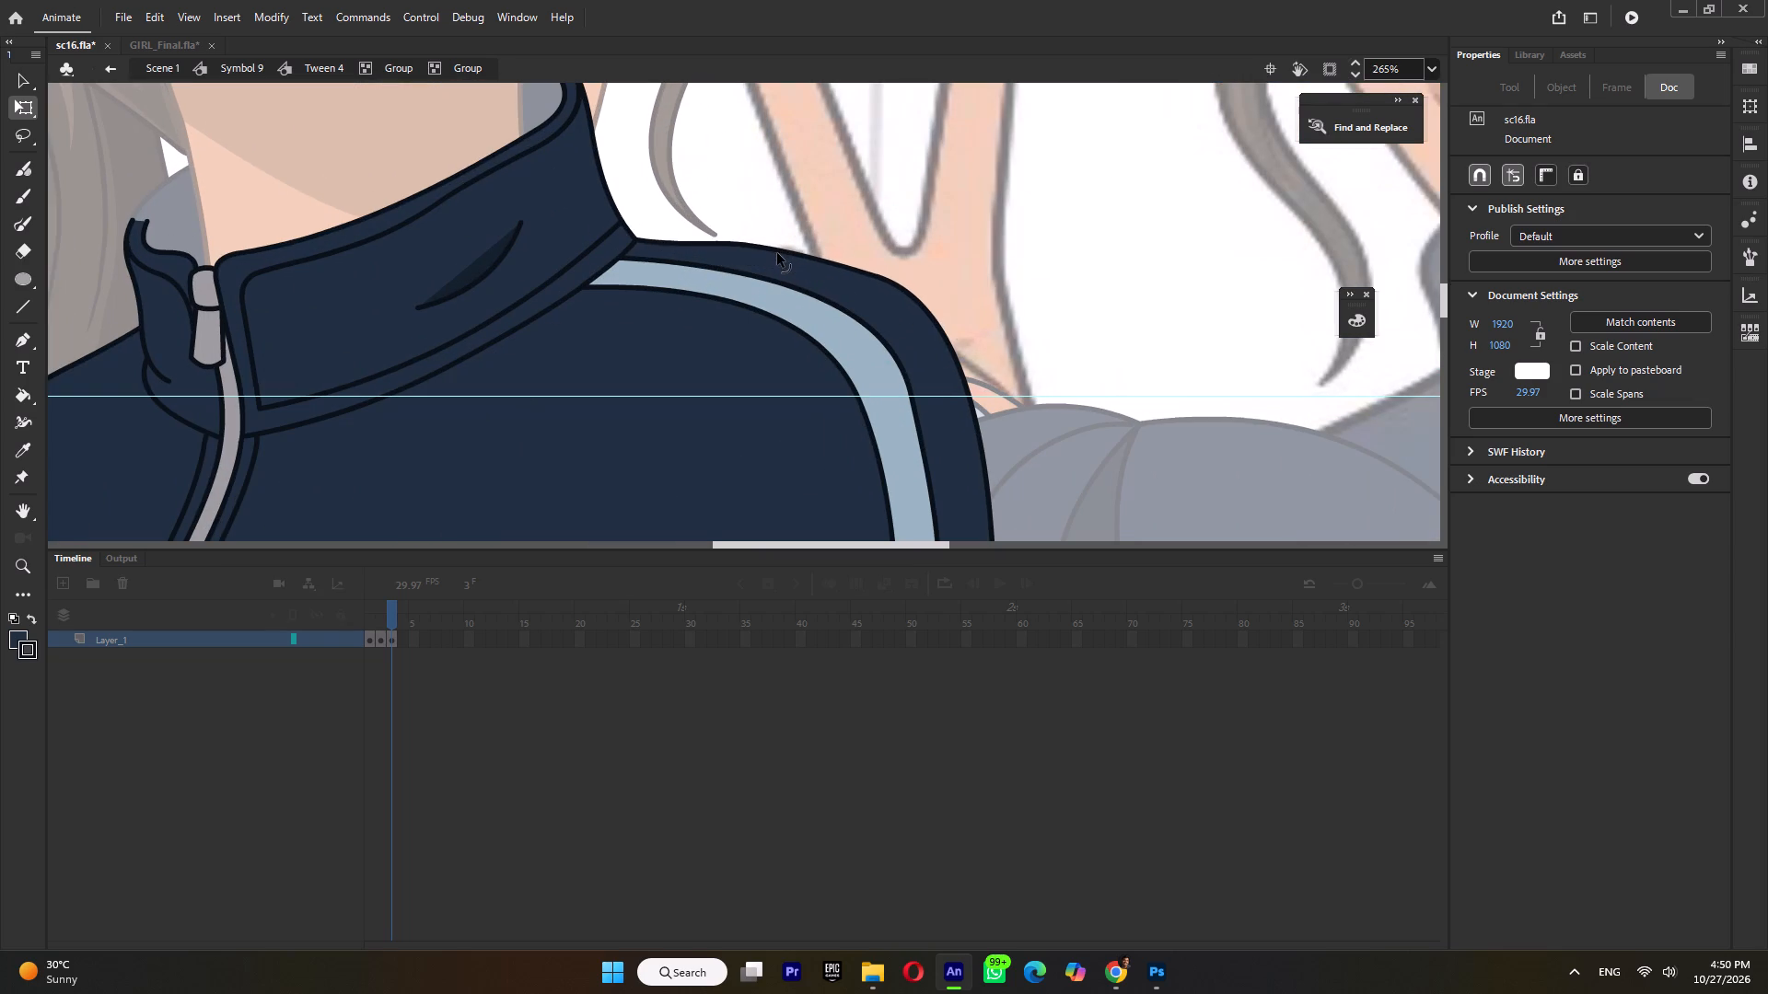
{"action": "left_click_drag", "start_coordinate": [777, 253], "coordinate": [776, 253]}
{"action": "left_click_drag", "start_coordinate": [723, 243], "coordinate": [728, 253], "text": "alt"}
{"action": "left_click_drag", "start_coordinate": [717, 244], "coordinate": [711, 252]}
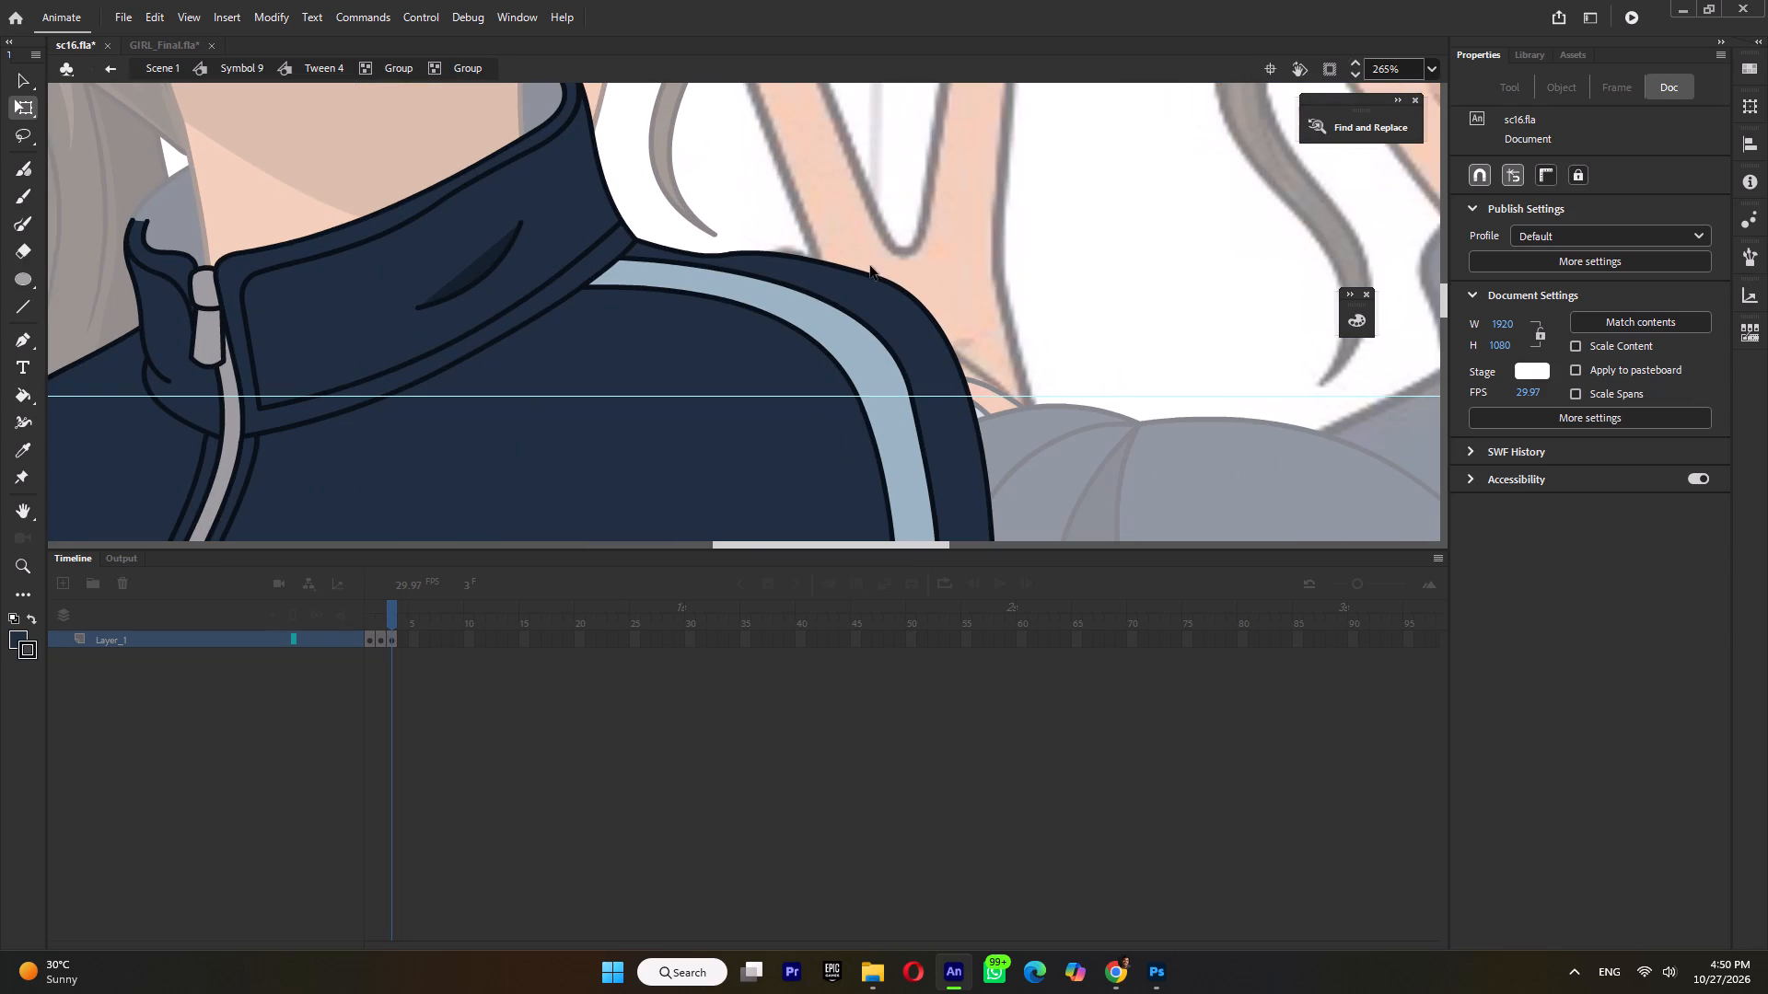
{"action": "left_click", "coordinate": [881, 273]}
{"action": "left_click_drag", "start_coordinate": [878, 277], "coordinate": [877, 265]}
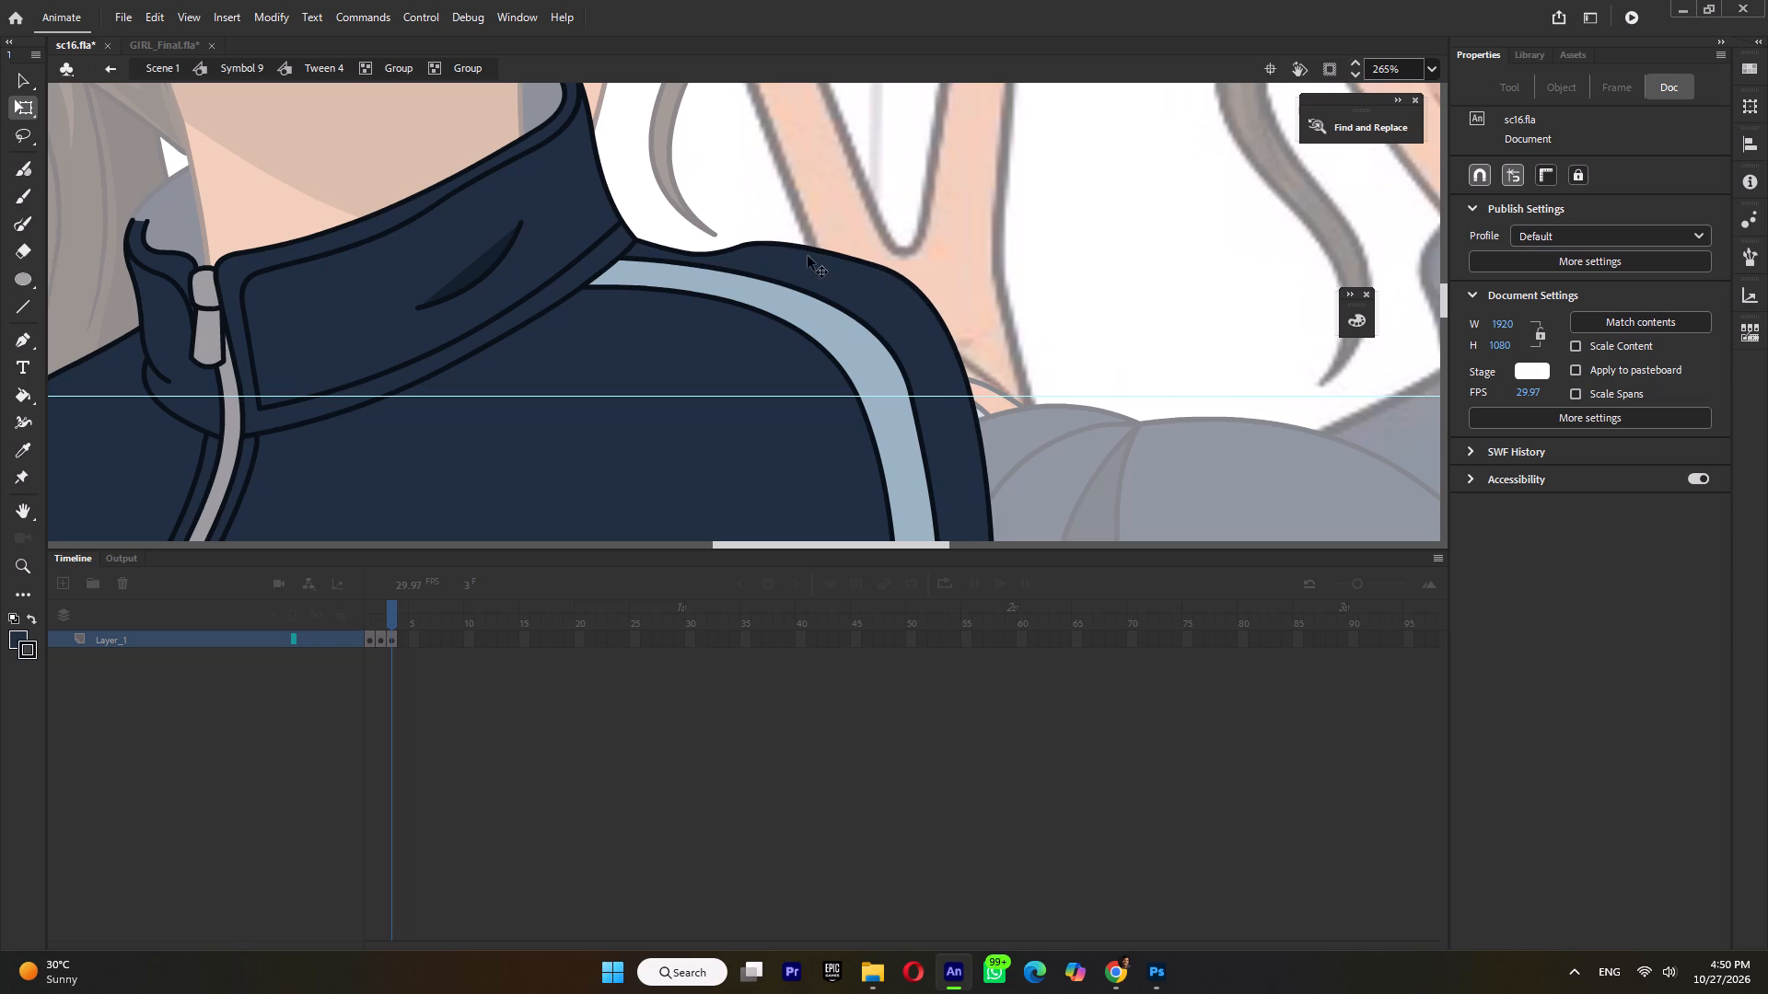
{"action": "left_click_drag", "start_coordinate": [761, 242], "coordinate": [780, 253]}
{"action": "left_click", "coordinate": [841, 260]}
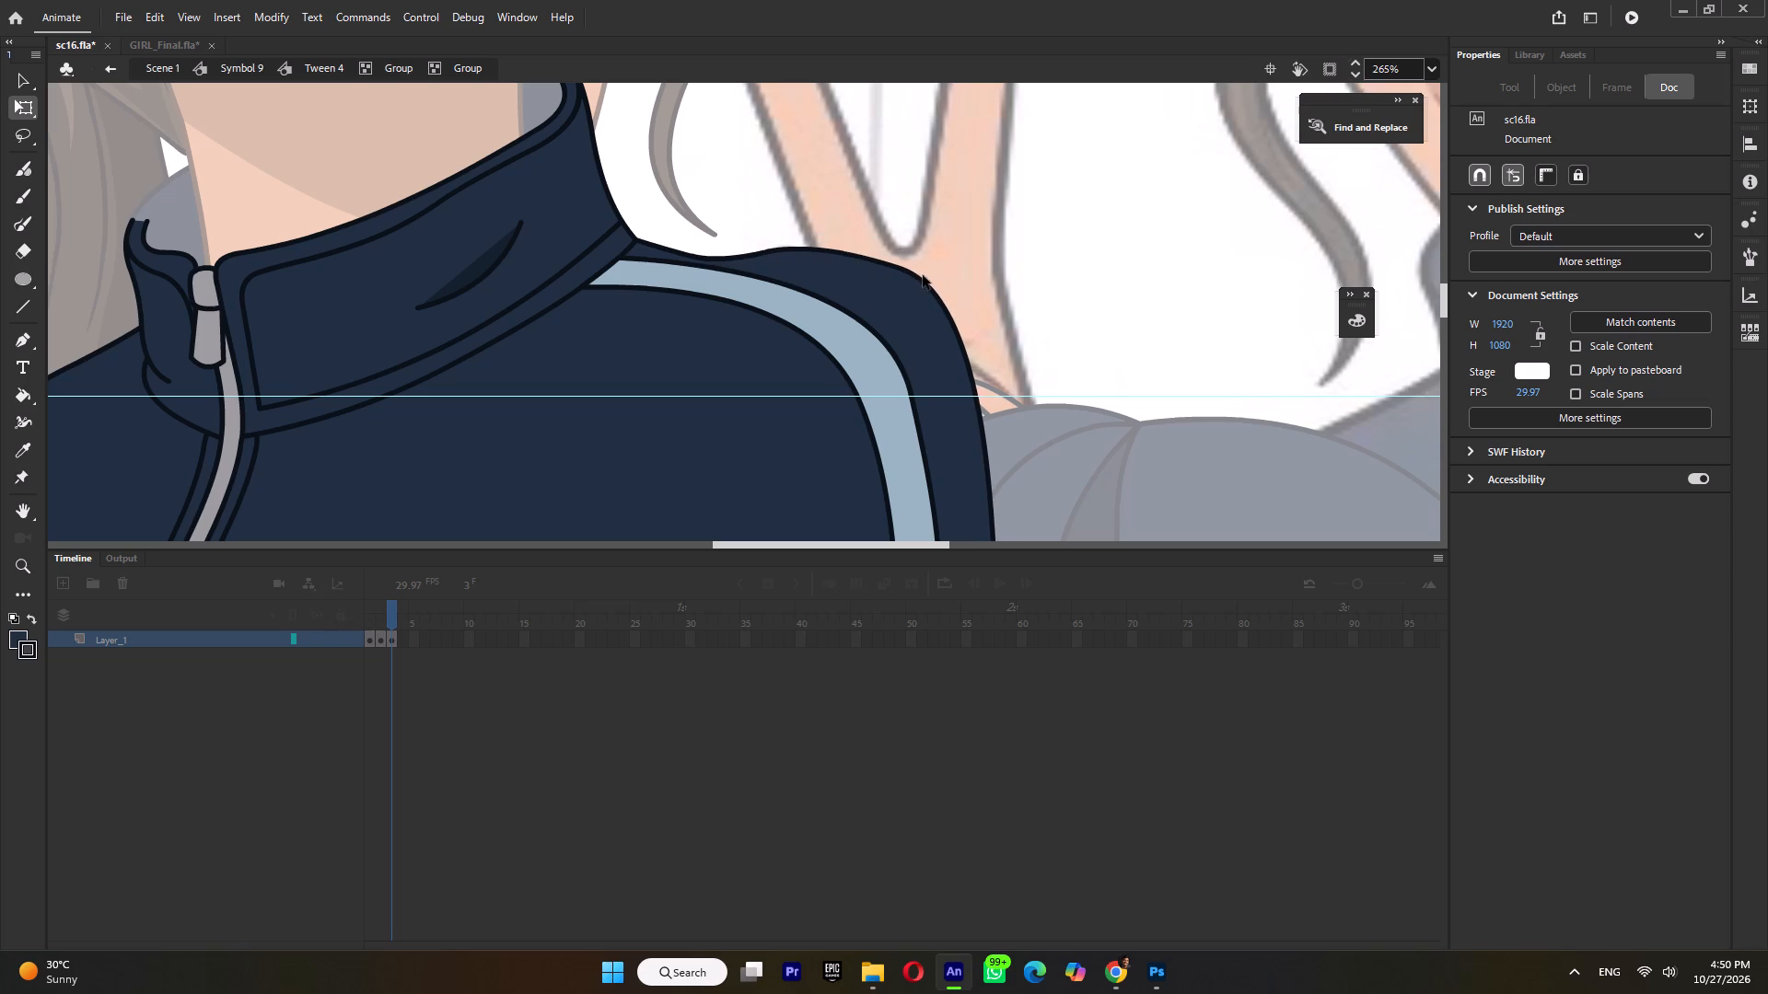
{"action": "left_click_drag", "start_coordinate": [907, 268], "coordinate": [897, 262]}
Adjust both edges of the light blue stripe to follow the shoulder's dip and bump at an even width.
{"action": "left_click_drag", "start_coordinate": [894, 358], "coordinate": [904, 357]}
{"action": "left_click_drag", "start_coordinate": [730, 271], "coordinate": [727, 276], "text": "alt"}
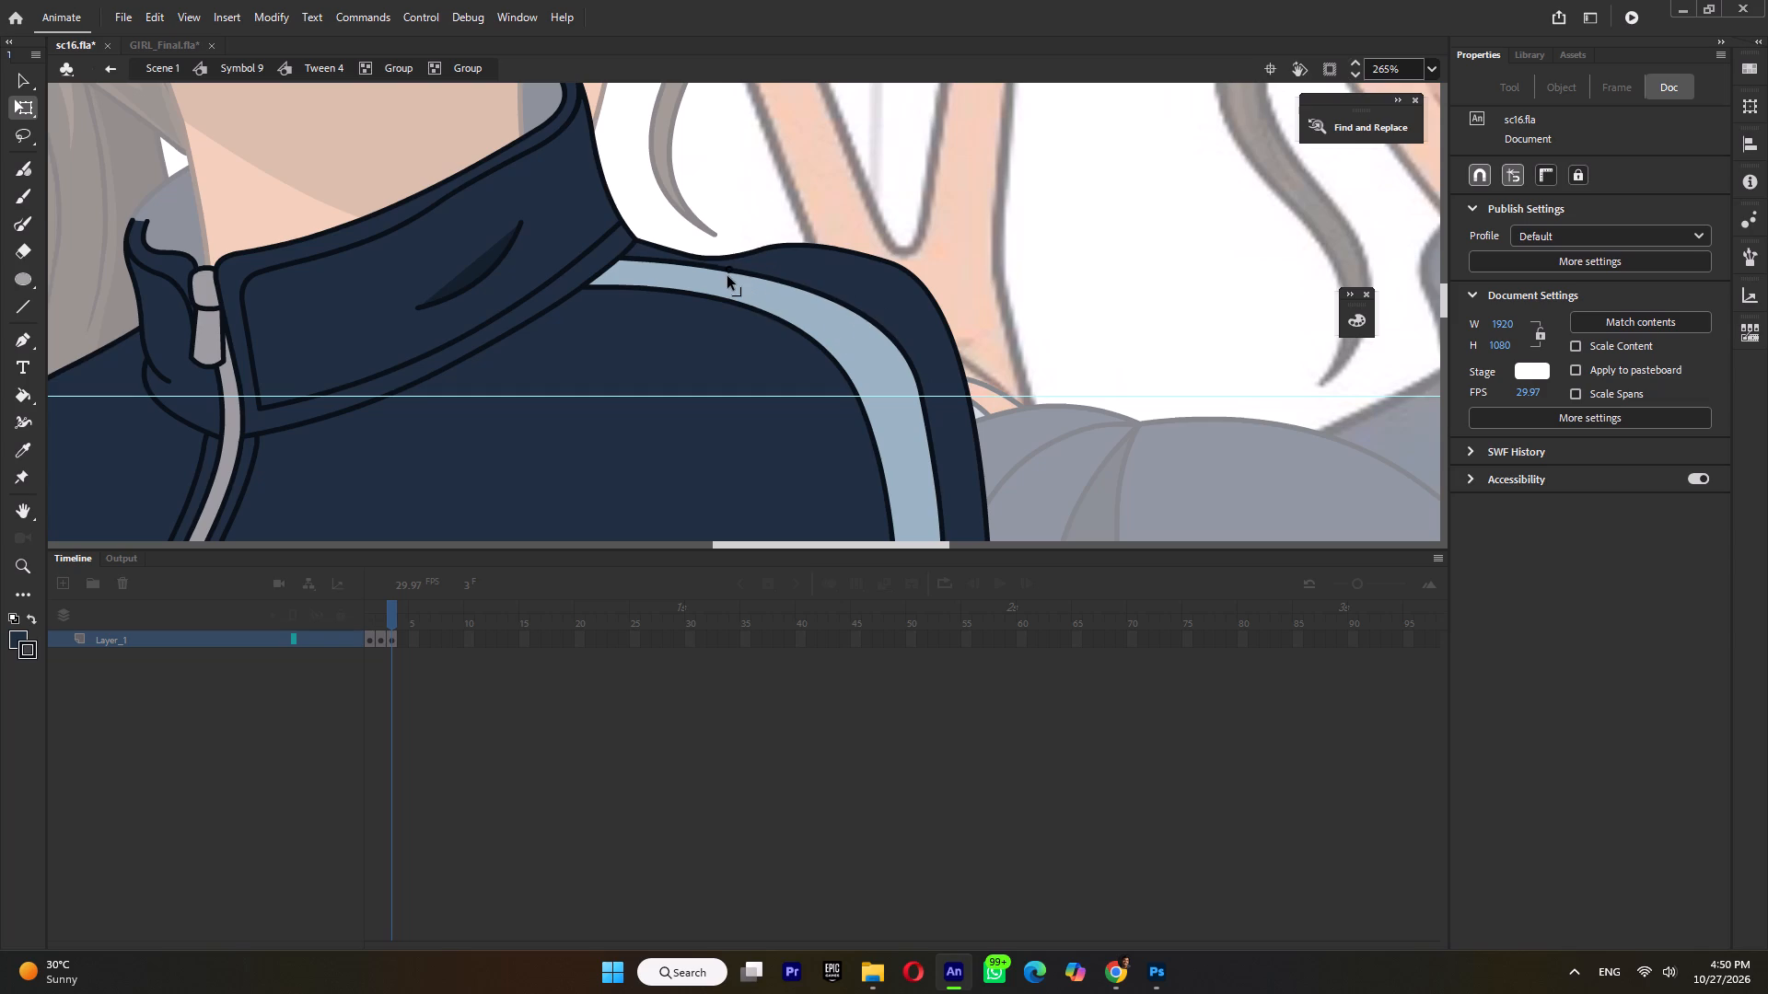
{"action": "left_click_drag", "start_coordinate": [727, 276], "coordinate": [719, 281], "text": "alt"}
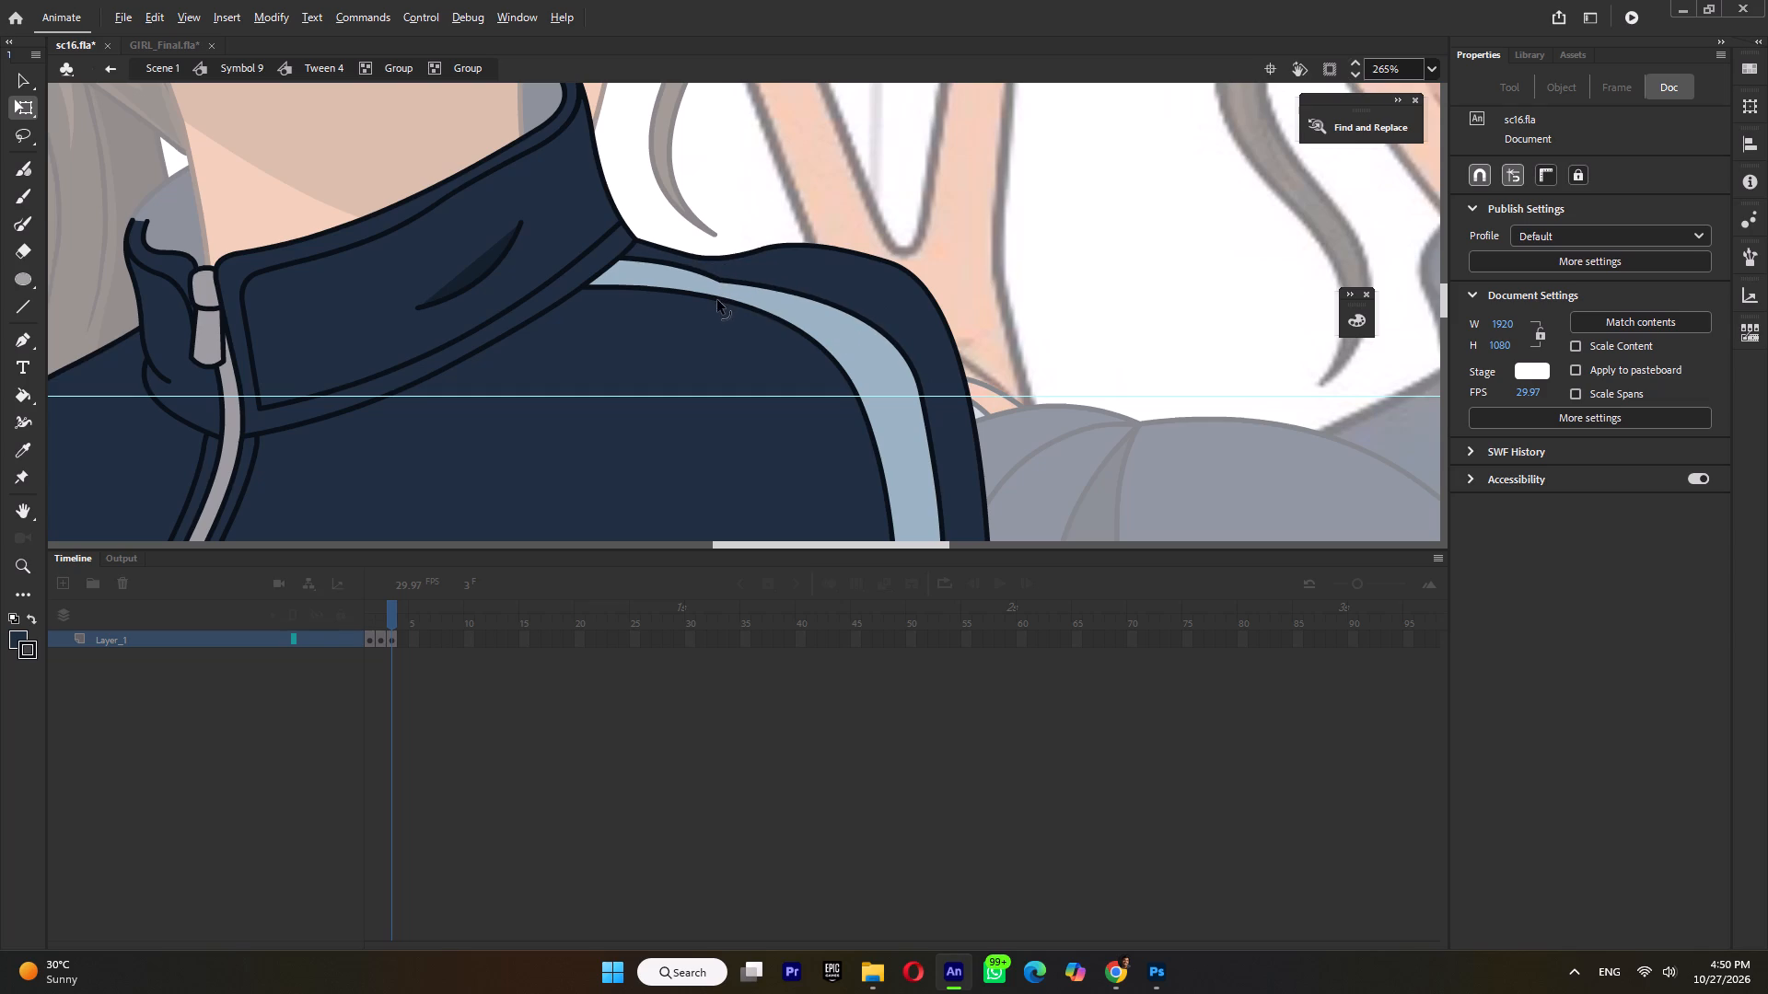
{"action": "left_click_drag", "start_coordinate": [717, 297], "coordinate": [715, 309], "text": "alt"}
{"action": "left_click_drag", "start_coordinate": [827, 303], "coordinate": [827, 283]}
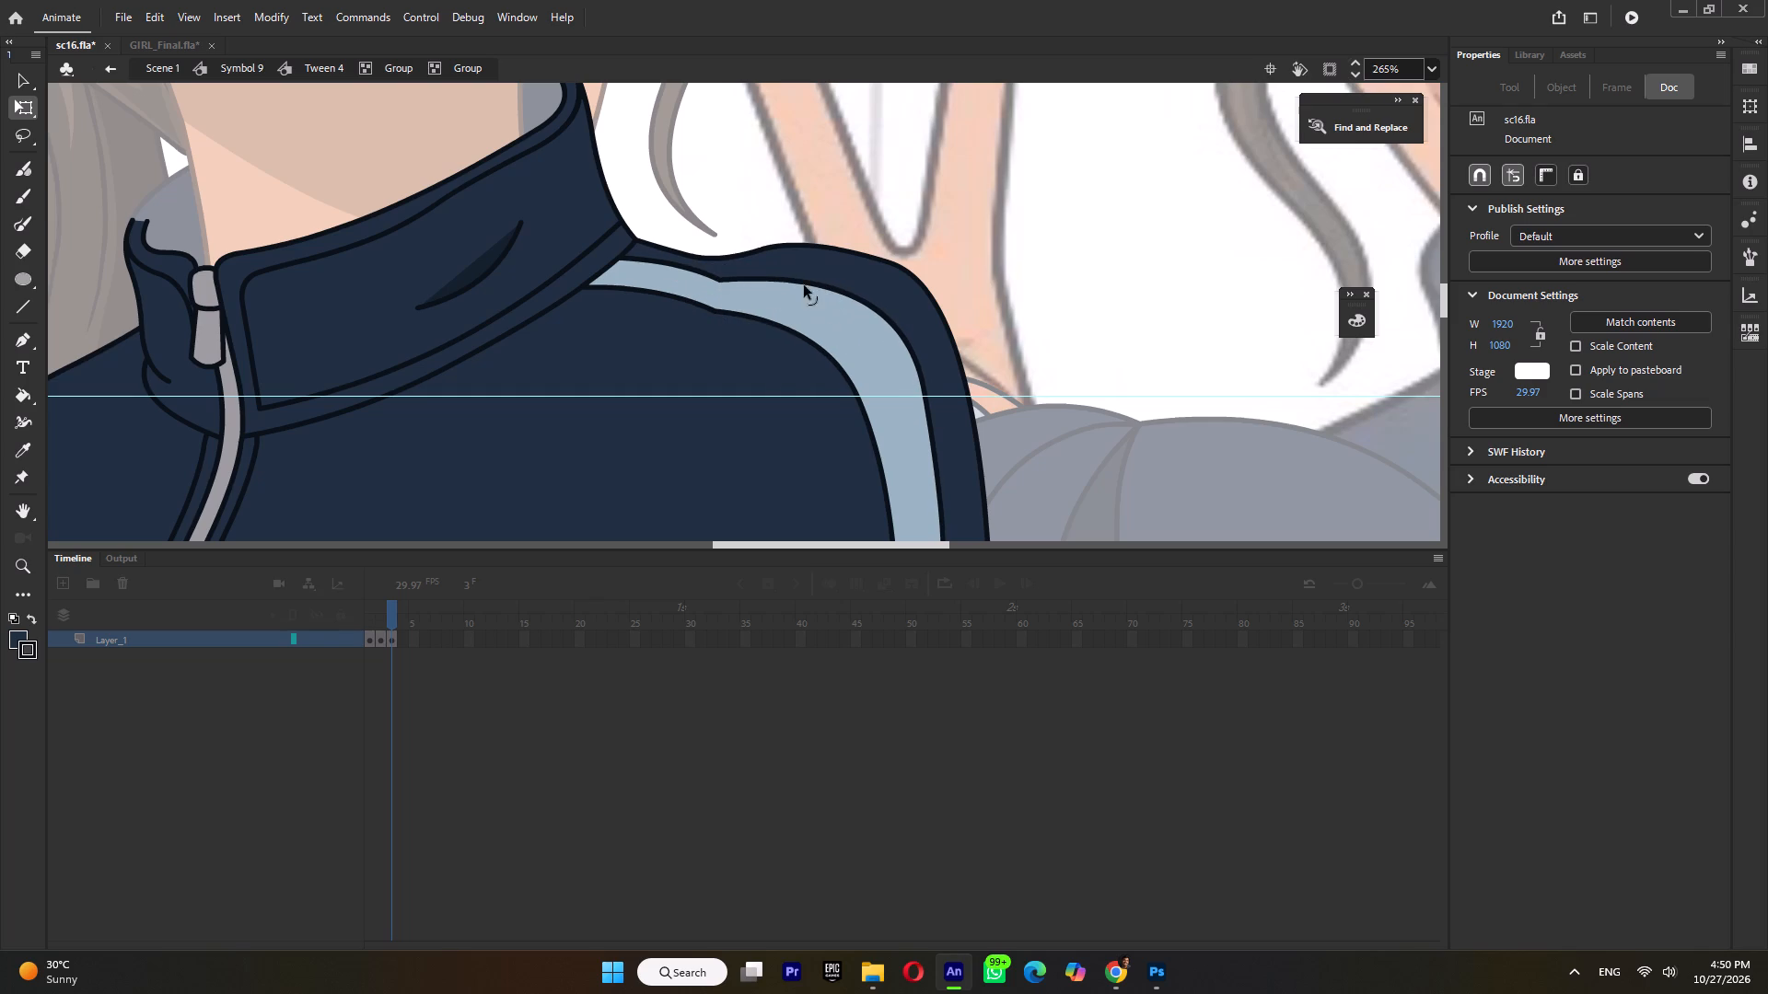
{"action": "left_click", "coordinate": [691, 271]}
{"action": "left_click_drag", "start_coordinate": [686, 295], "coordinate": [683, 308]}
{"action": "left_click_drag", "start_coordinate": [826, 351], "coordinate": [851, 352]}
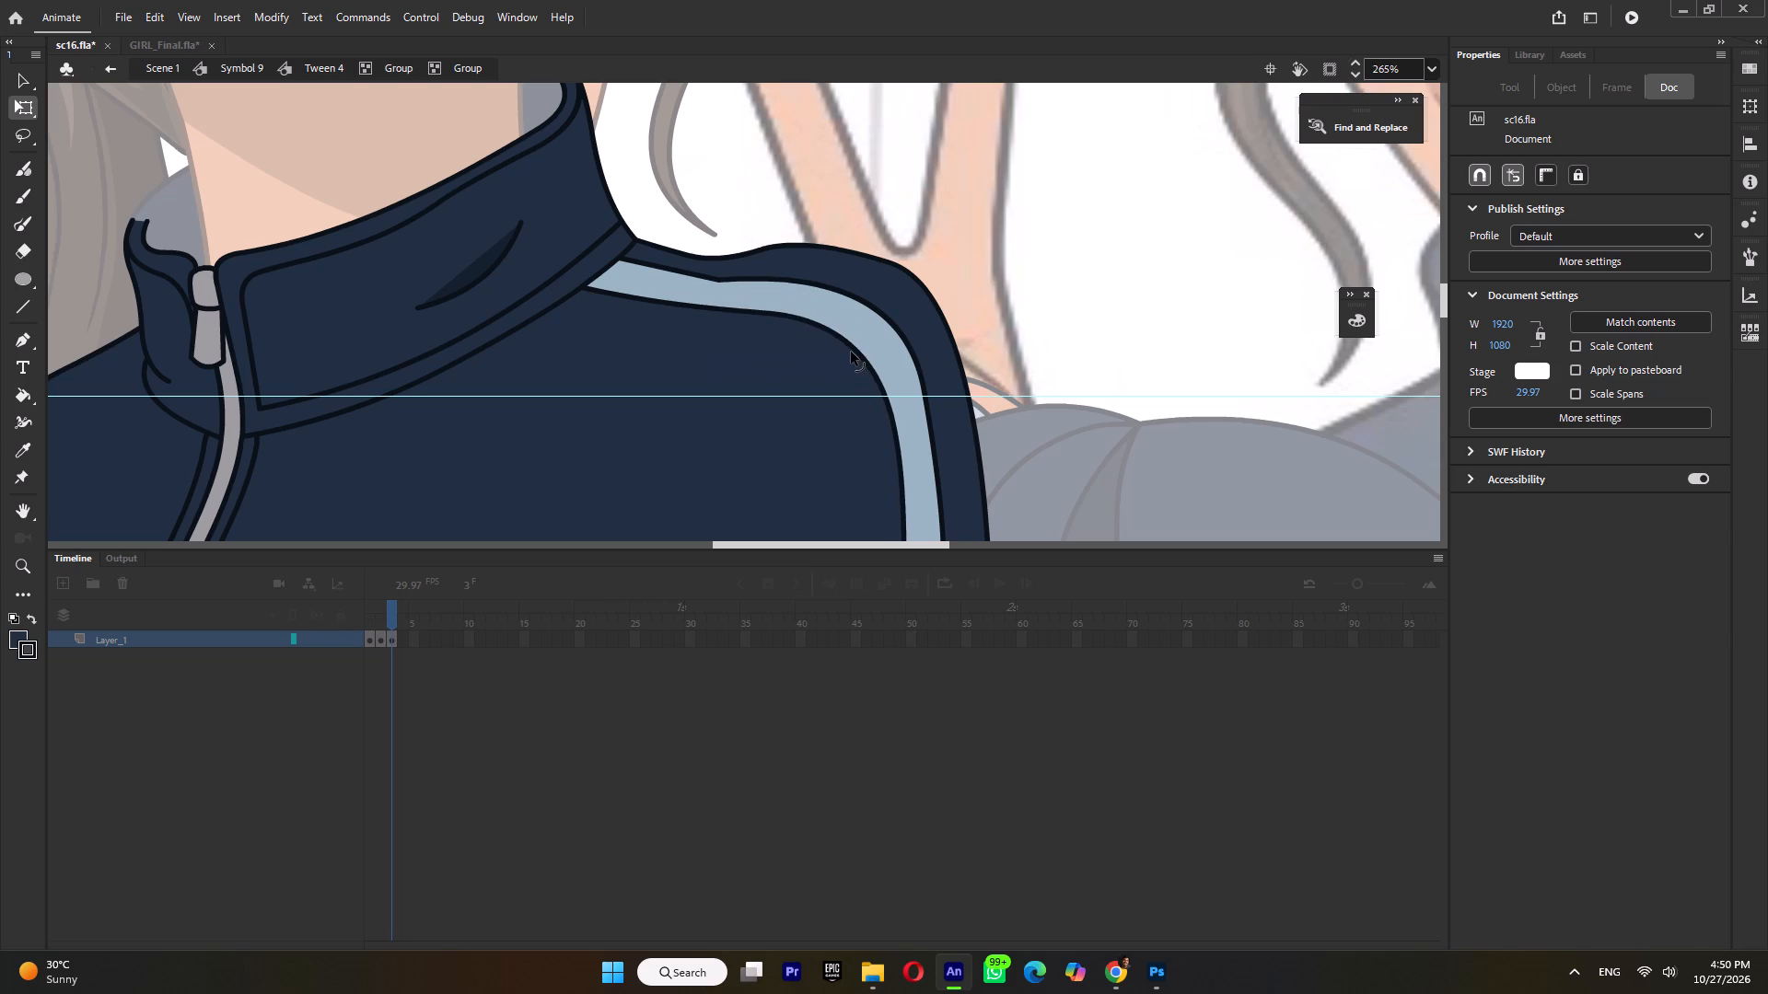
{"action": "left_click_drag", "start_coordinate": [851, 352], "coordinate": [845, 353]}
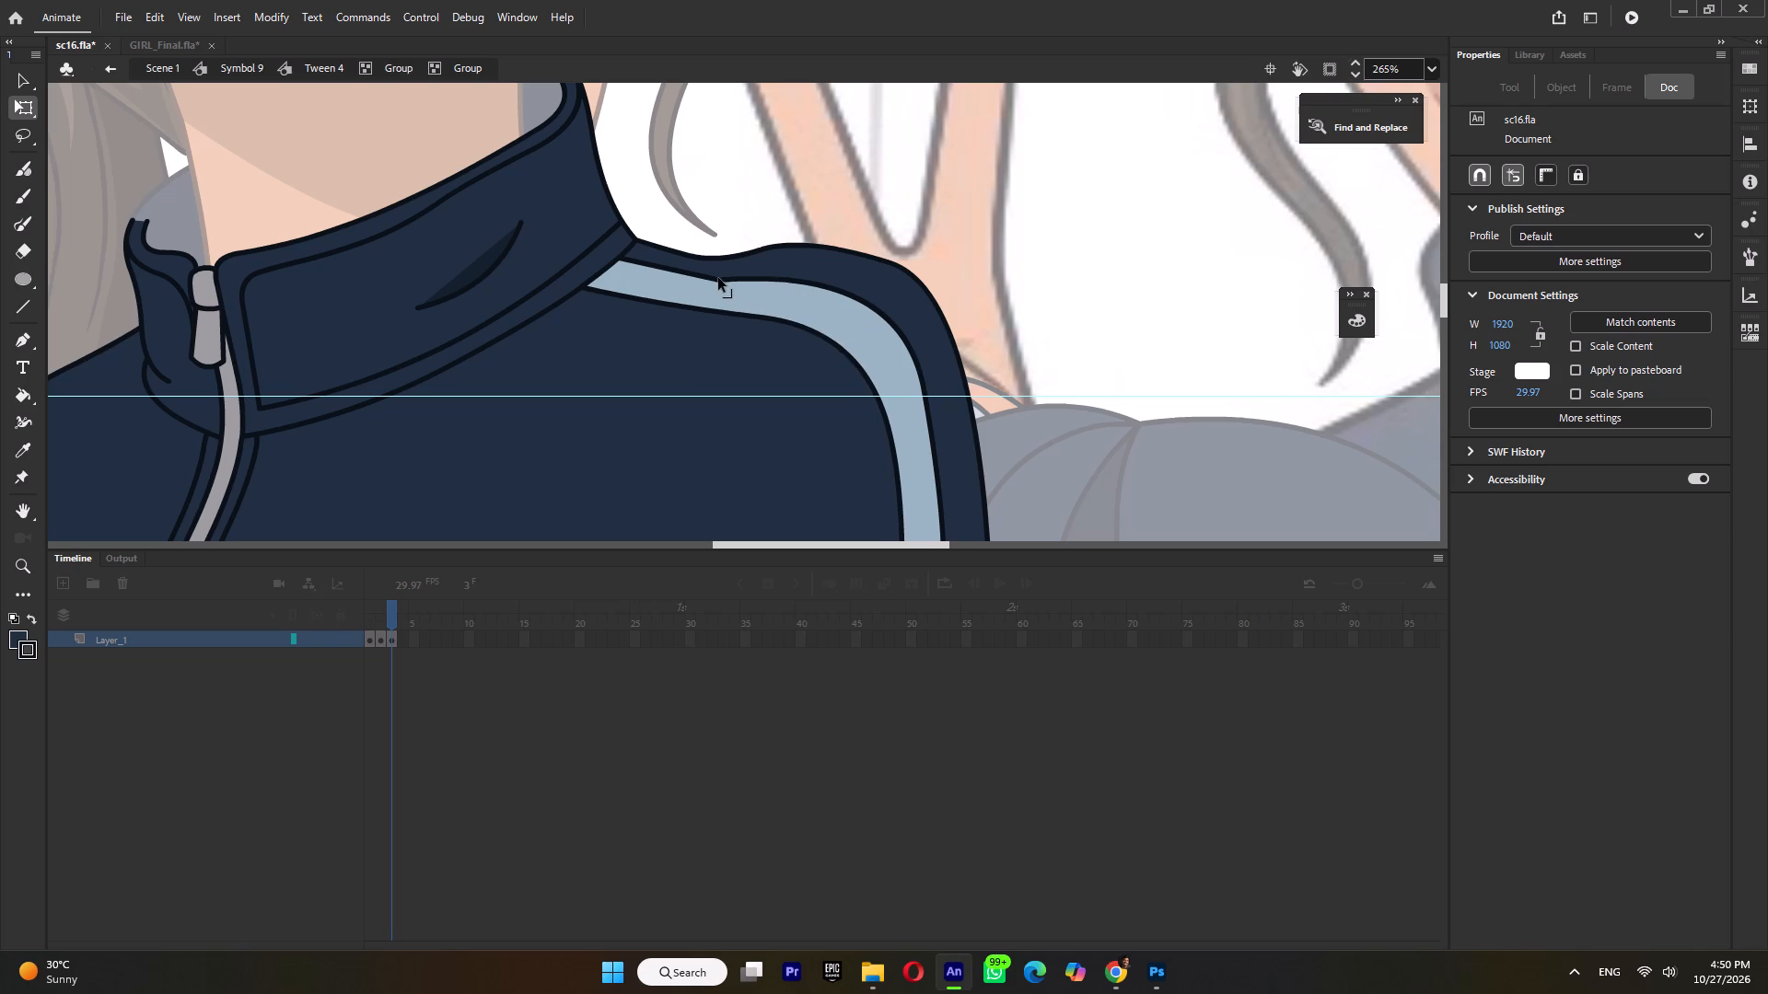
{"action": "left_click", "coordinate": [718, 278]}
Pull the shoulder's outer curve slightly inward and refine the top of the bump.
{"action": "left_click_drag", "start_coordinate": [910, 274], "coordinate": [892, 272]}
{"action": "left_click_drag", "start_coordinate": [782, 243], "coordinate": [794, 246]}
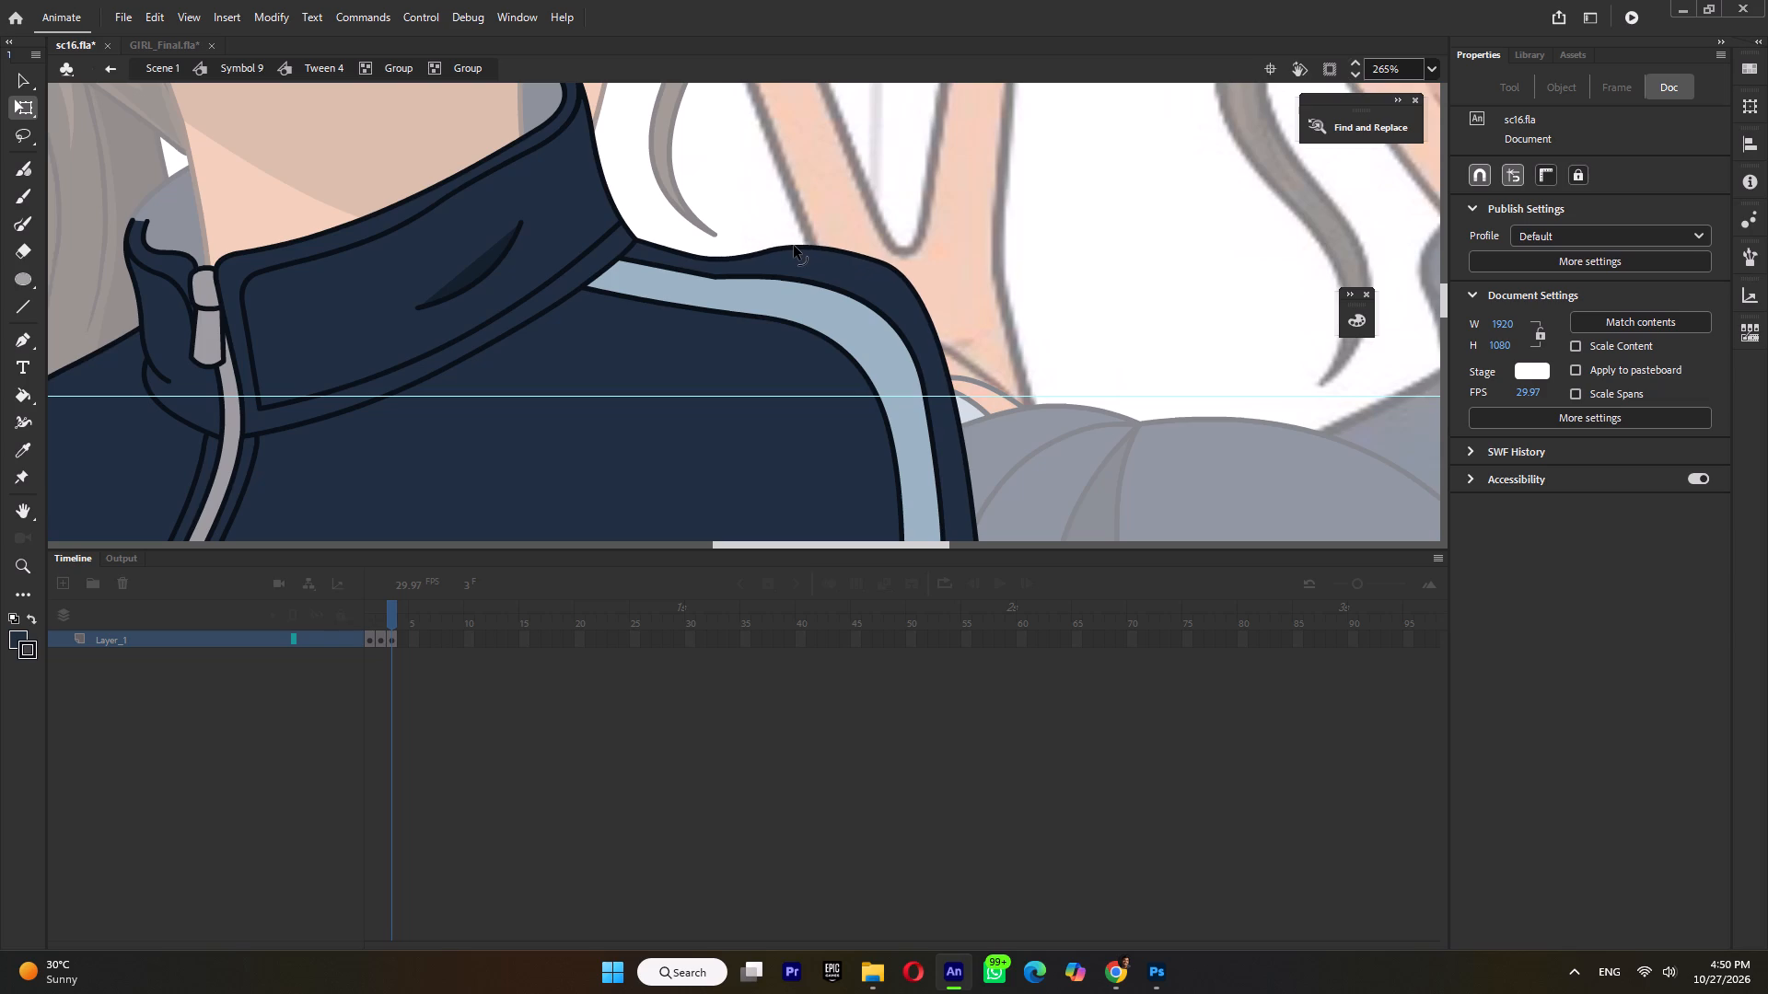
{"action": "left_click_drag", "start_coordinate": [794, 246], "coordinate": [792, 242]}
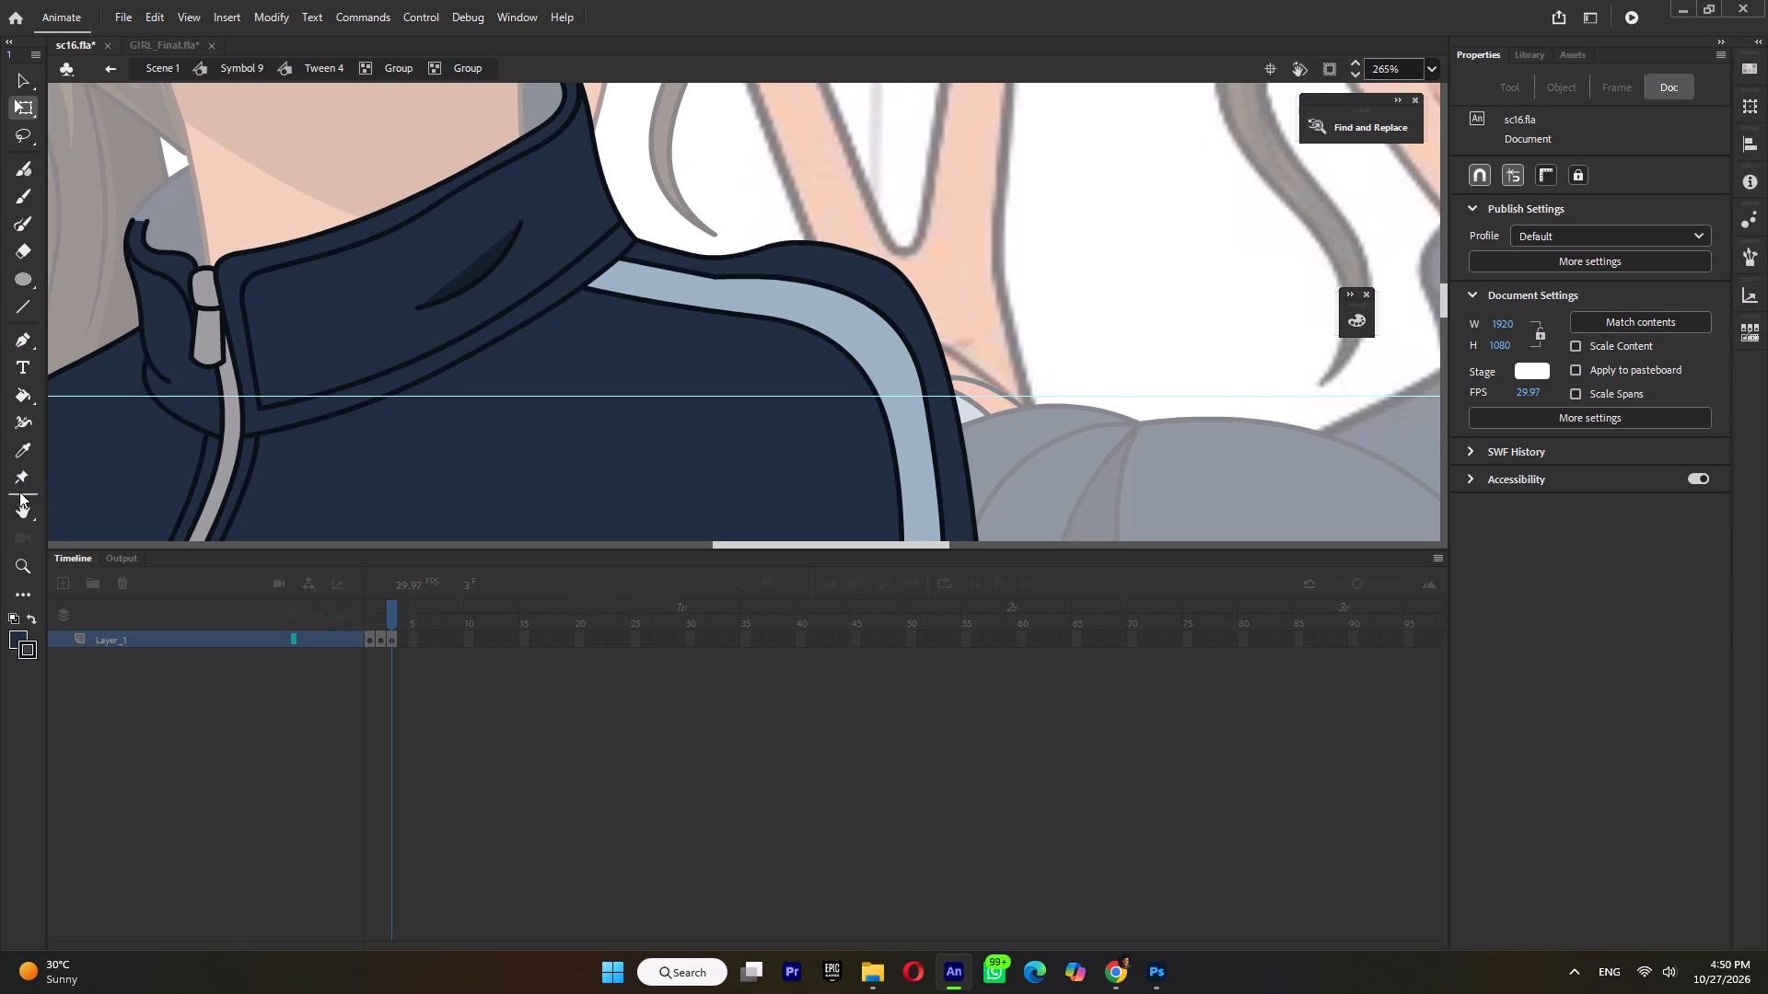
Remove the anchor point between the collar dip and the bump to flatten the shoulder's top outline.
{"action": "left_click", "coordinate": [21, 344]}
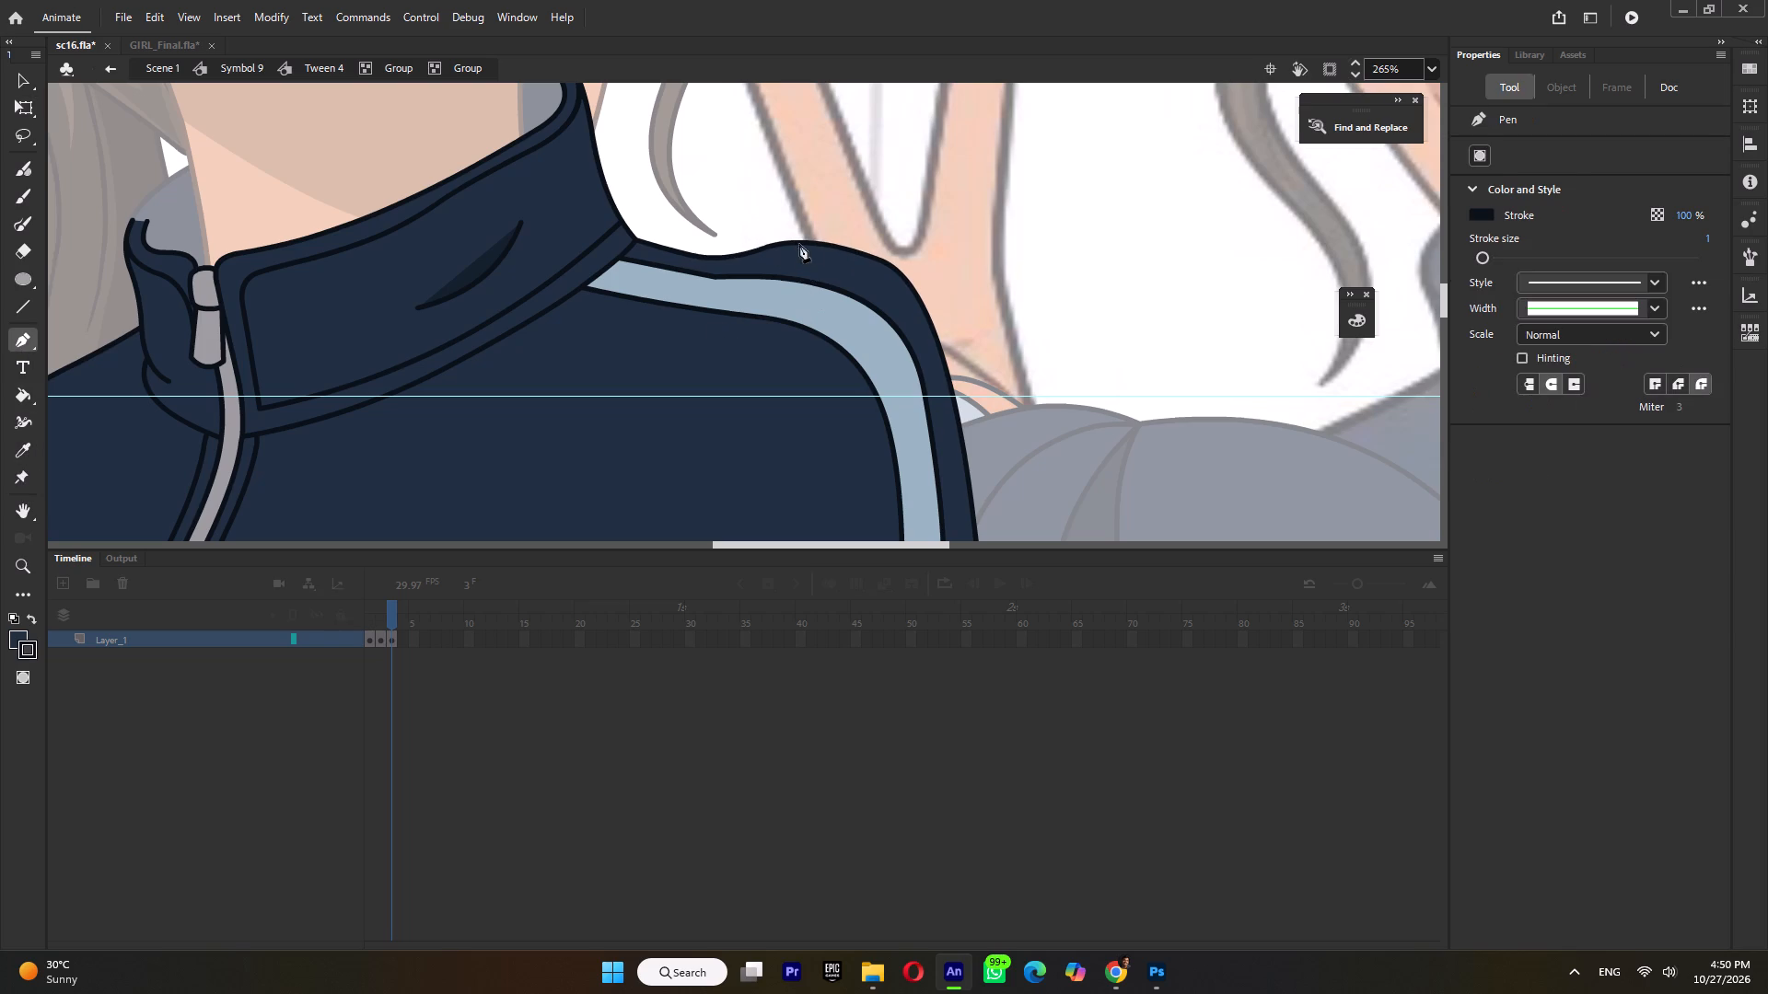
{"action": "left_click", "coordinate": [832, 245], "text": "ctrl"}
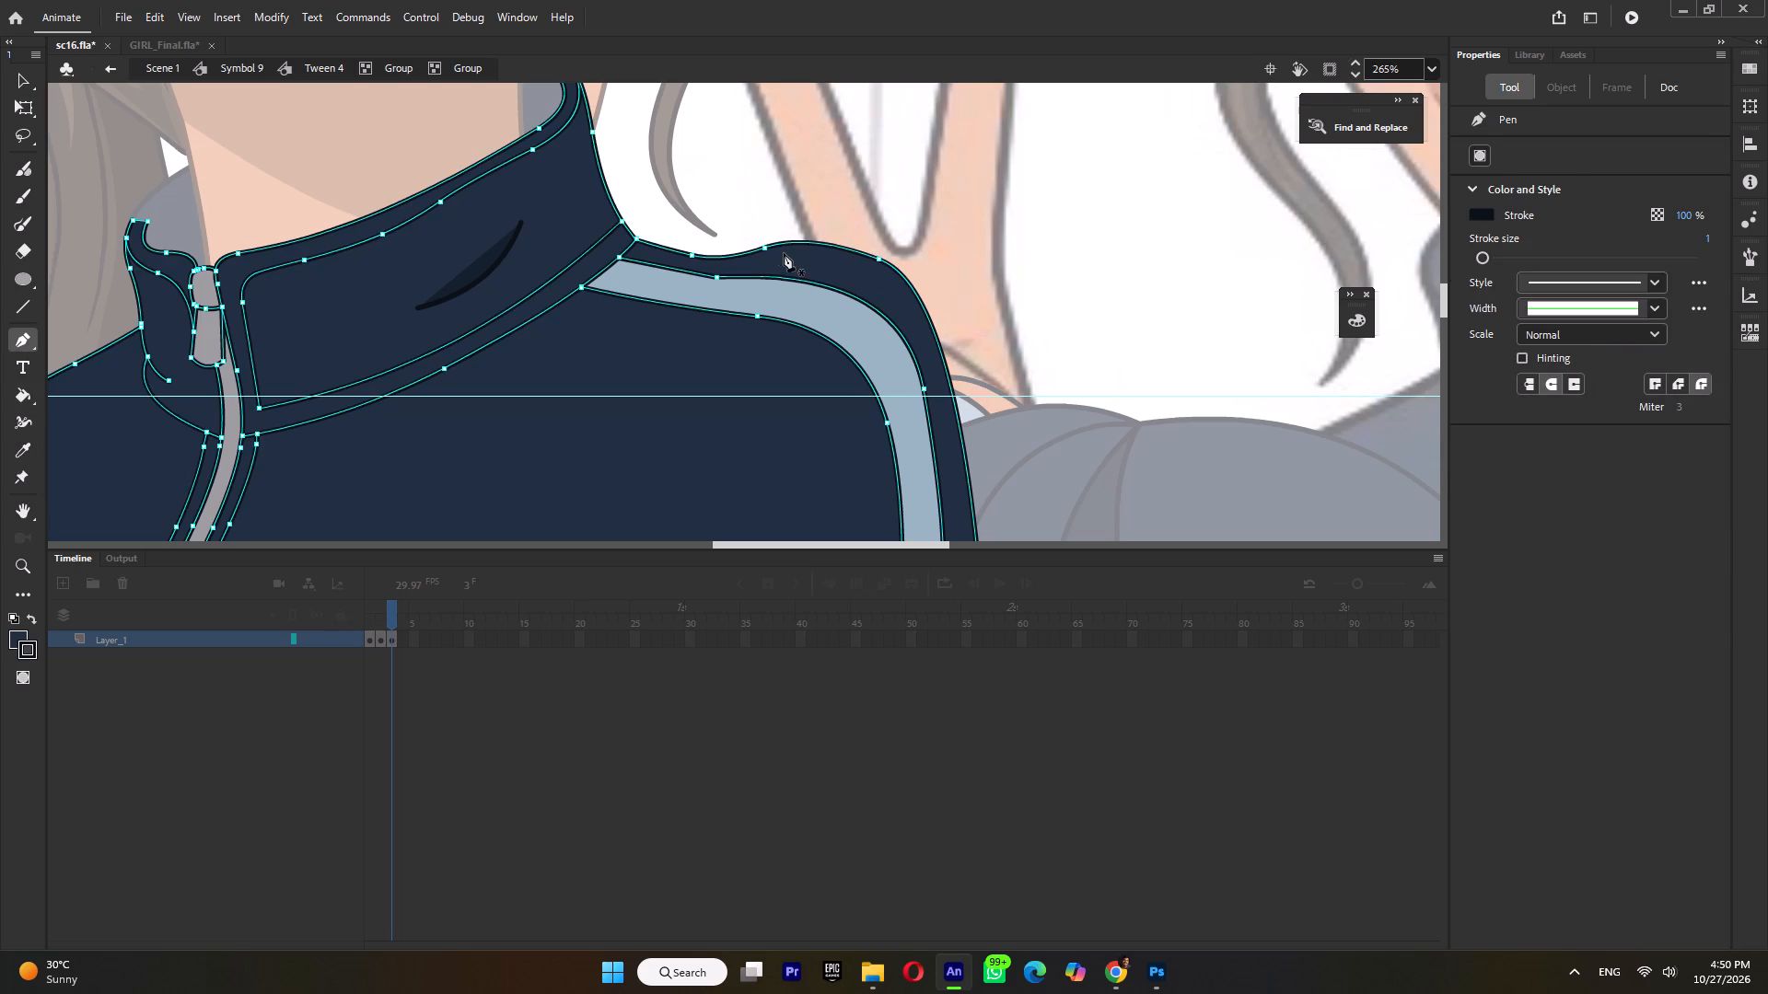
{"action": "left_click", "coordinate": [764, 248]}
{"action": "left_click", "coordinate": [764, 248]}
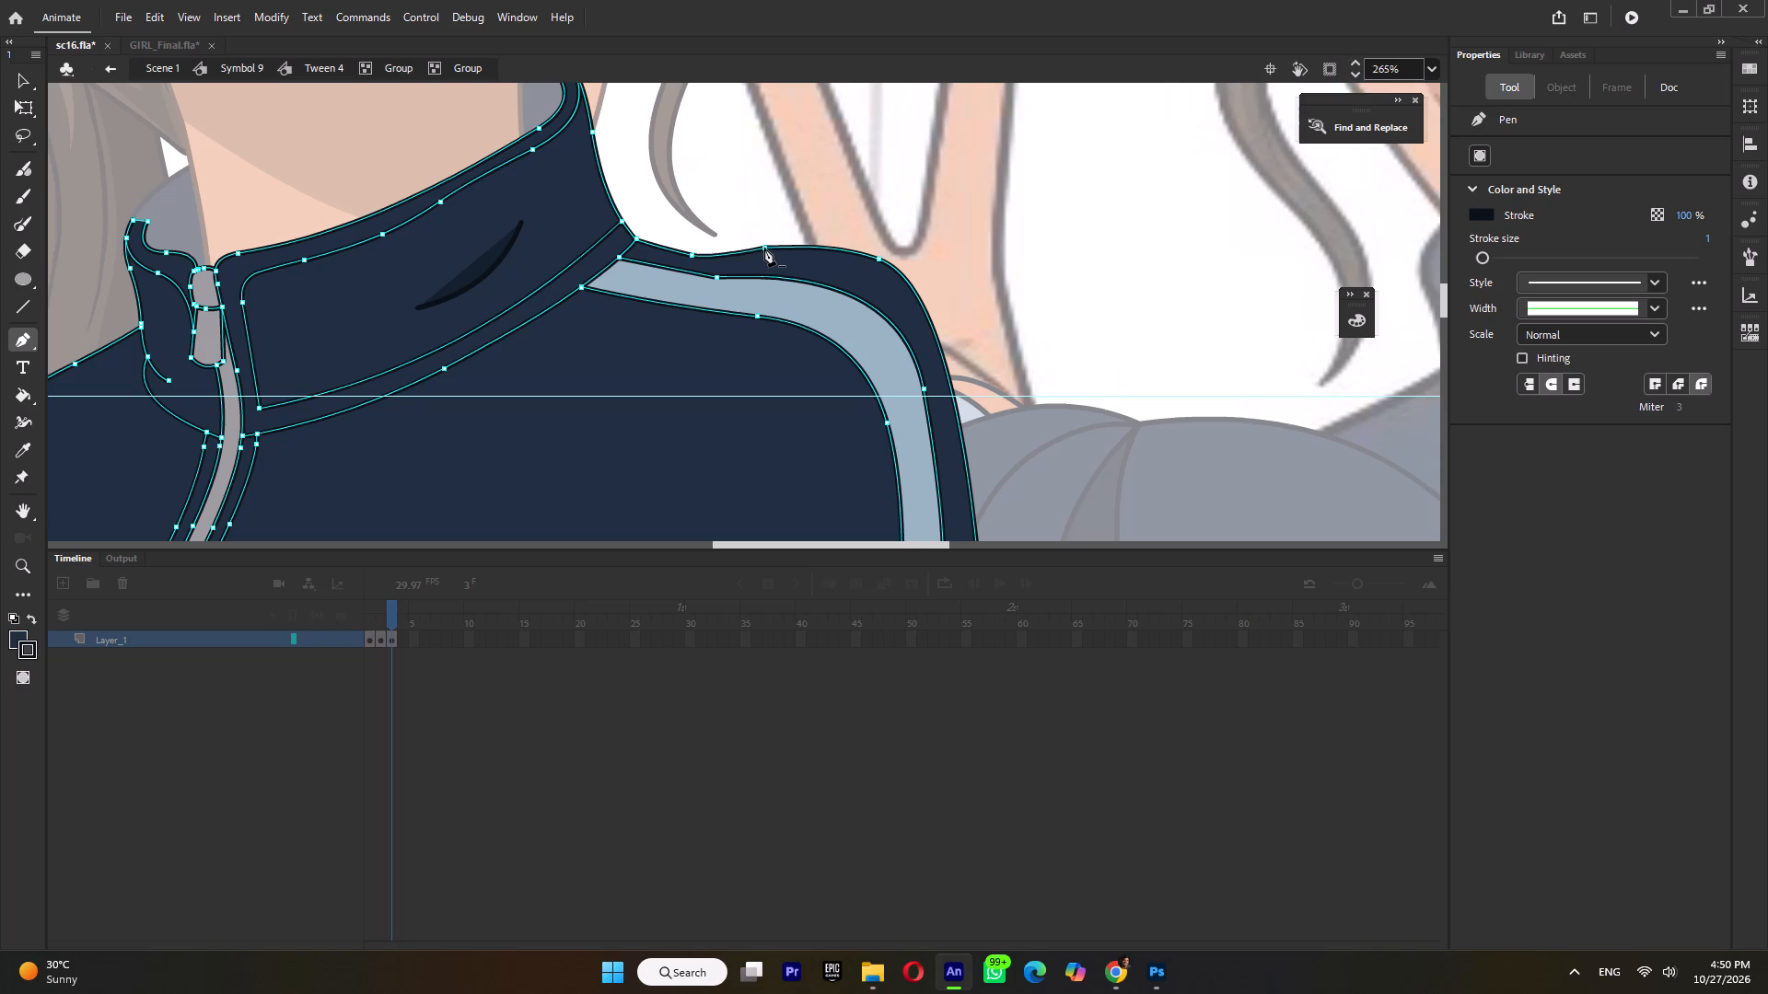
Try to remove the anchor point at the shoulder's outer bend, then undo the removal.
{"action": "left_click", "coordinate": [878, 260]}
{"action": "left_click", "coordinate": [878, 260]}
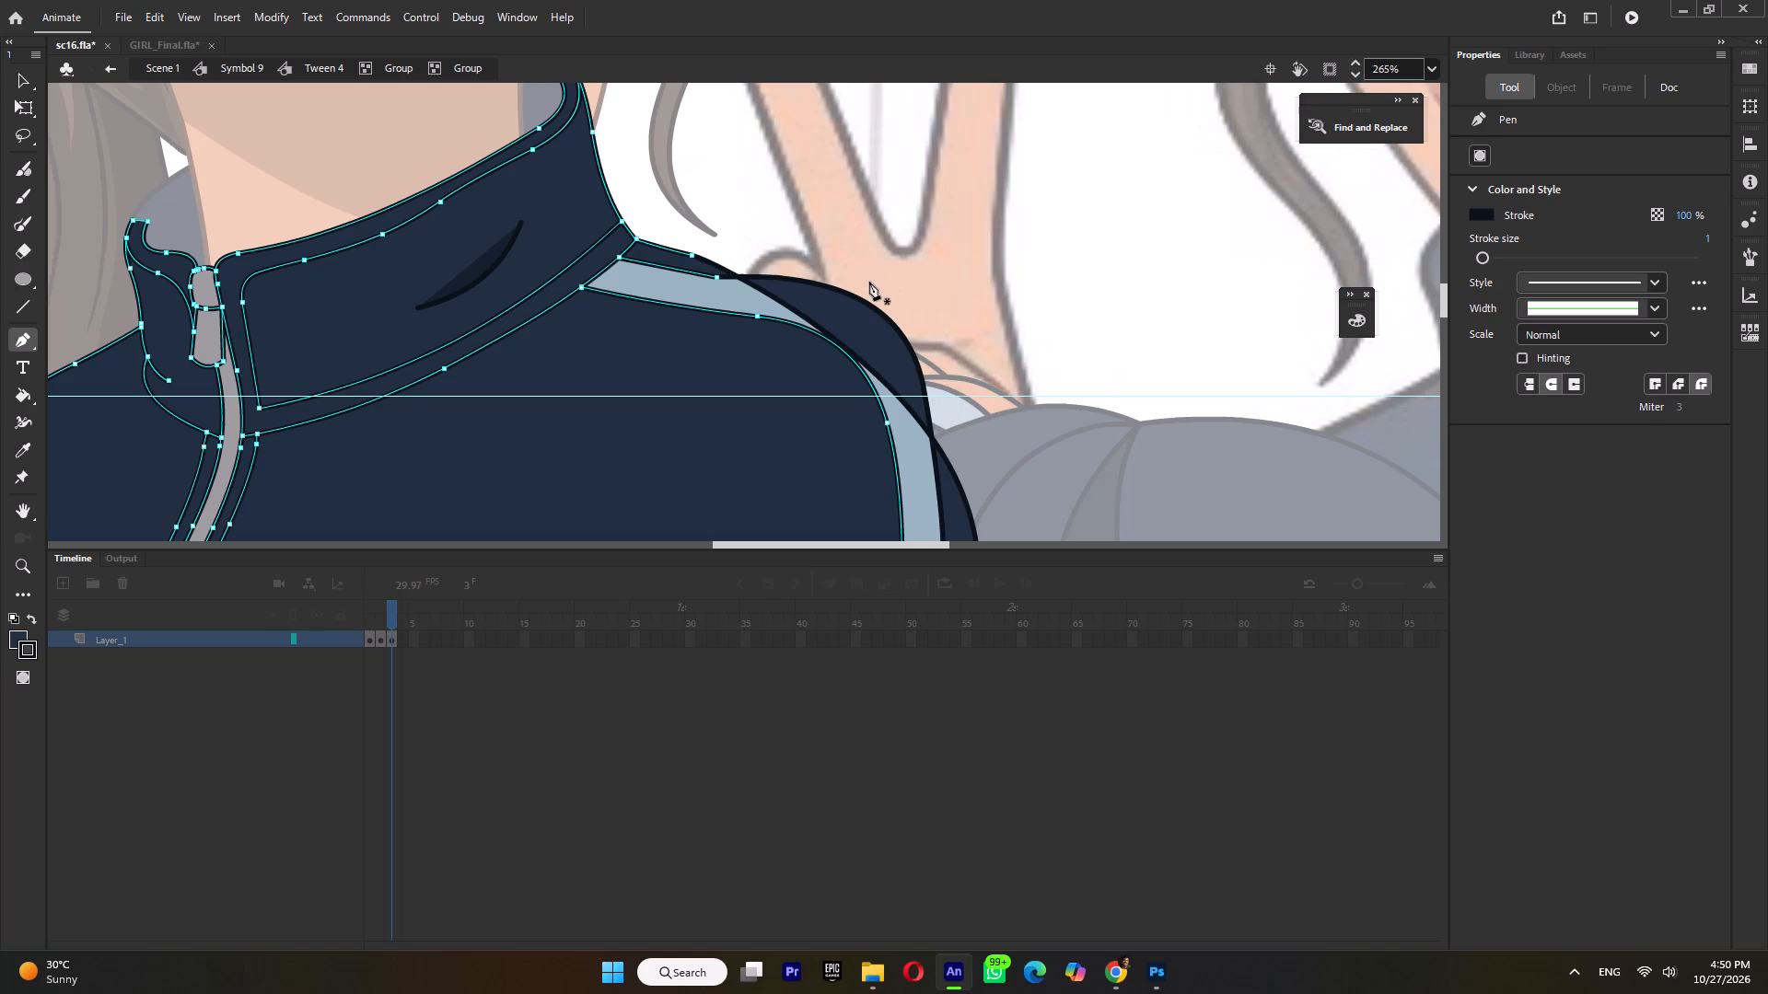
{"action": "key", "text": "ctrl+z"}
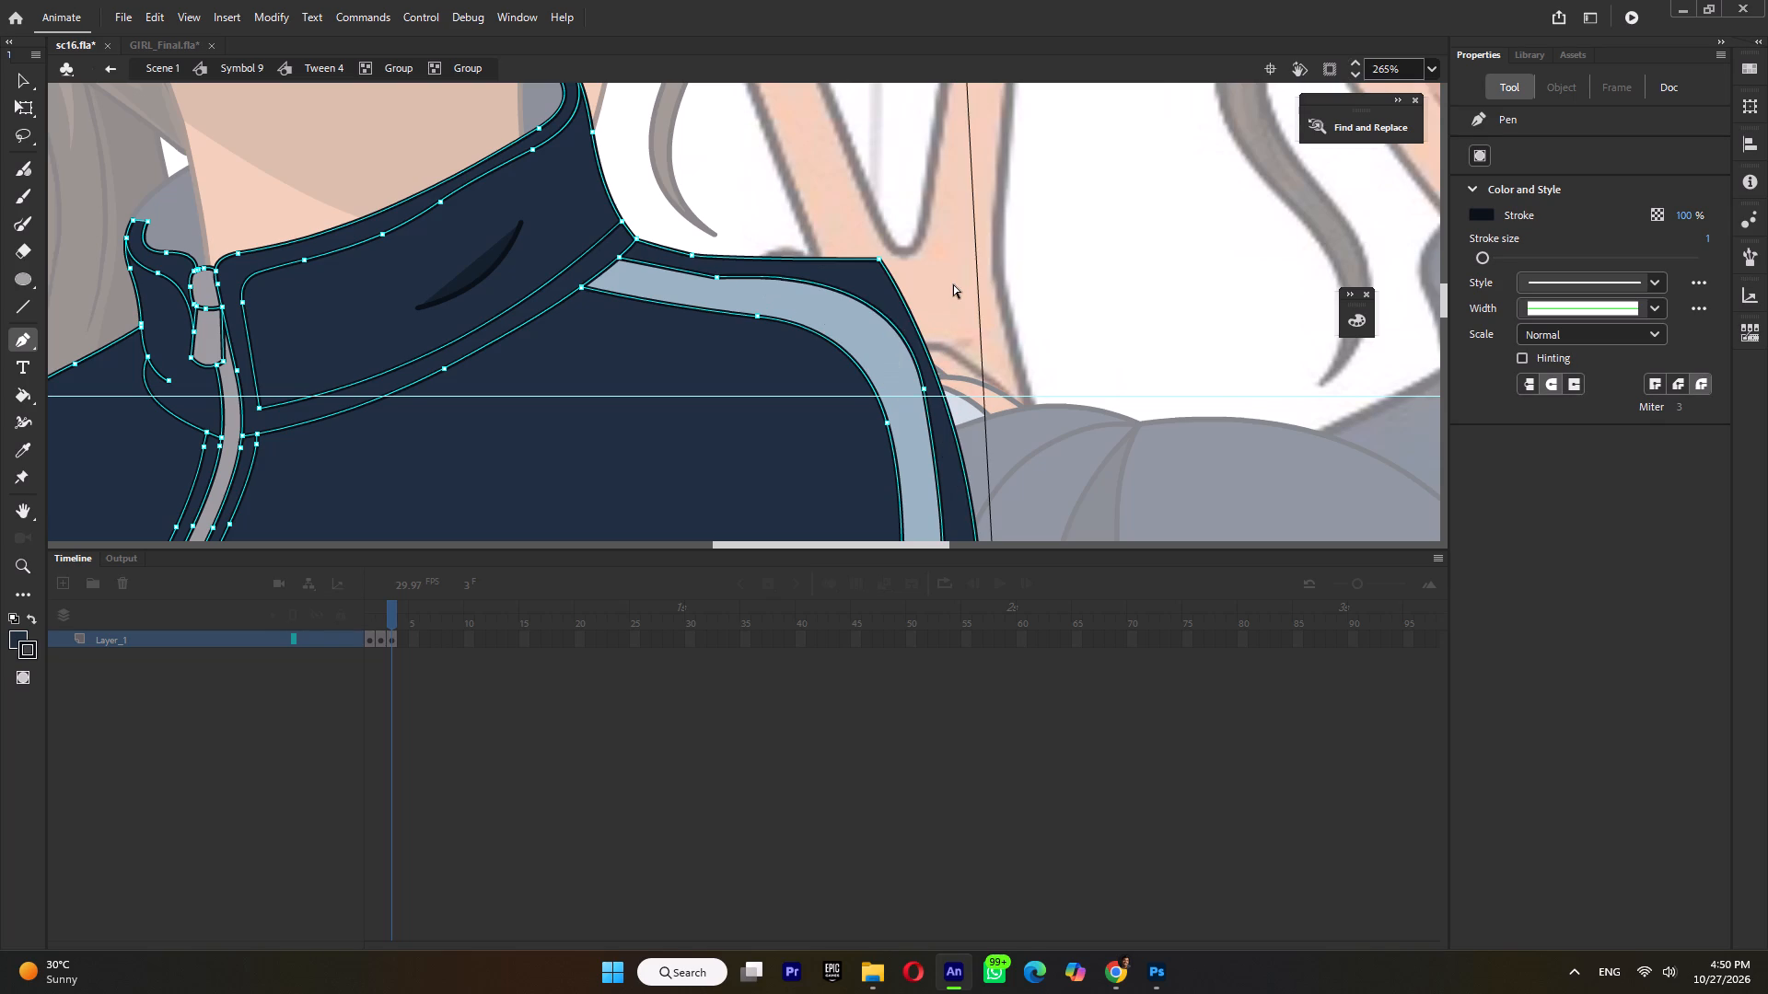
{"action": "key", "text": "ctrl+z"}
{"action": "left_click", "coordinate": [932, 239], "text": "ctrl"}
Return to Symbol 9 and move the upper sleeve up and inward onto the shoulder, to about X -41, Y 217.
{"action": "scroll", "coordinate": [932, 239], "scroll_direction": "down", "scroll_amount": 3, "text": "ctrl"}
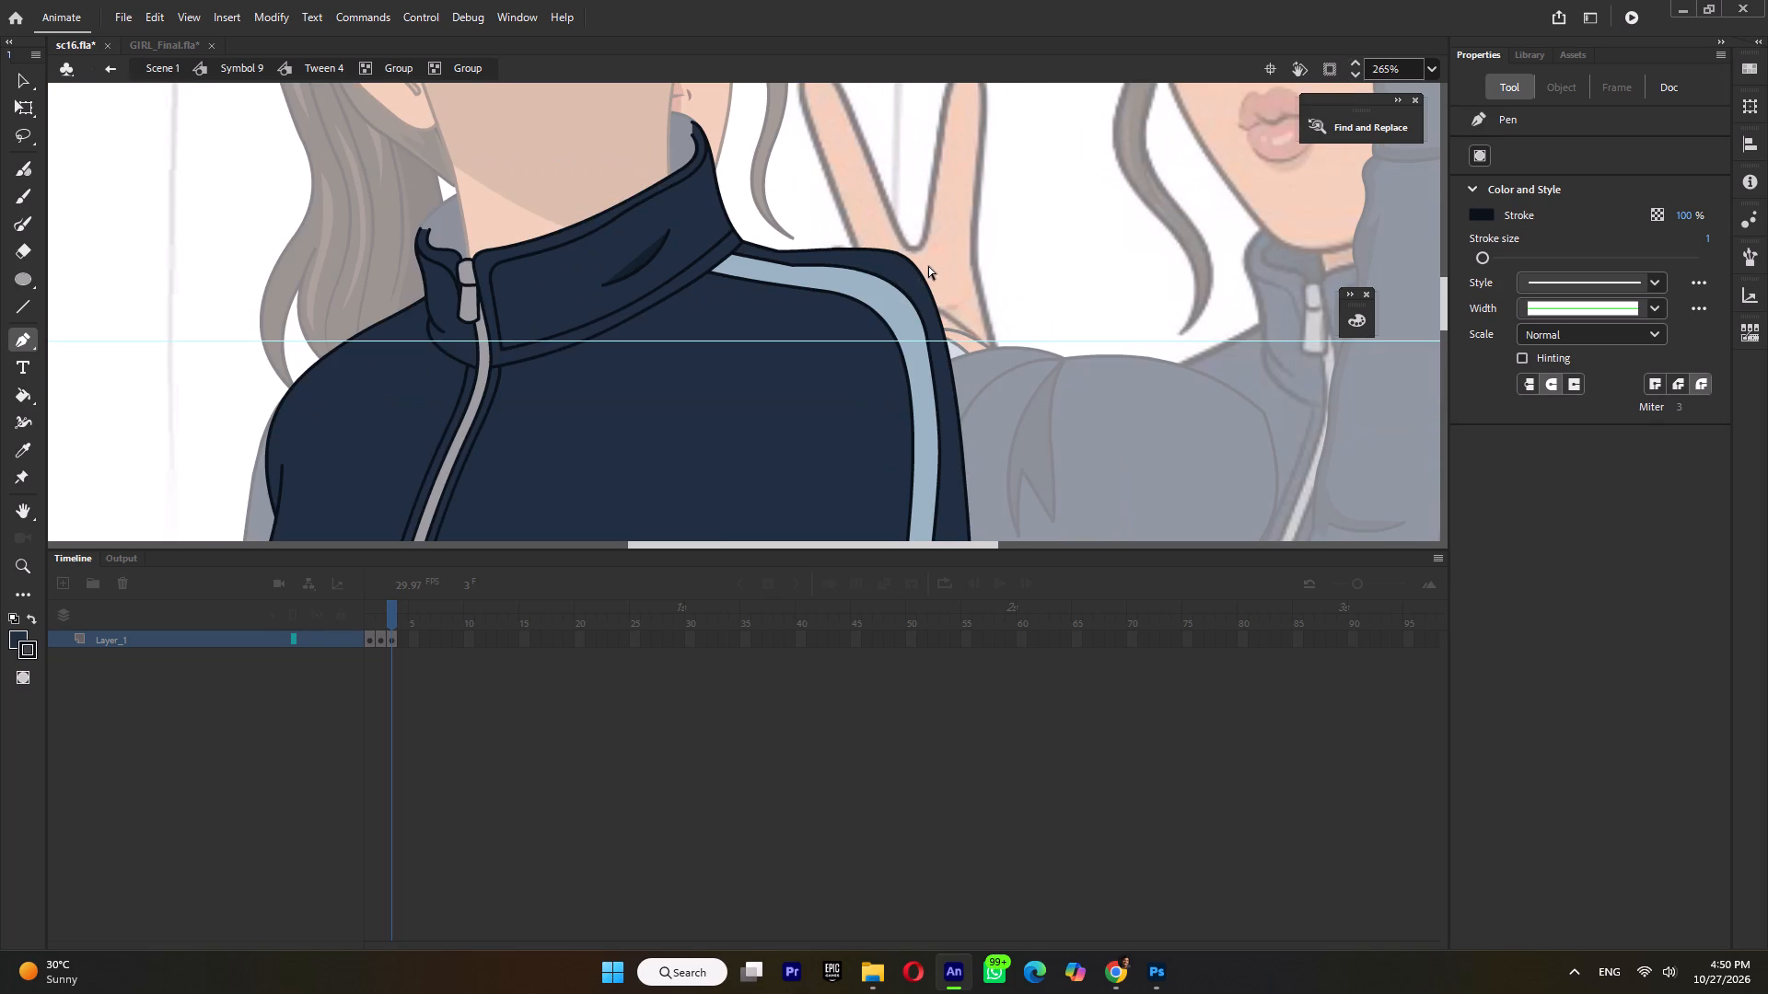
{"action": "left_click", "coordinate": [25, 107]}
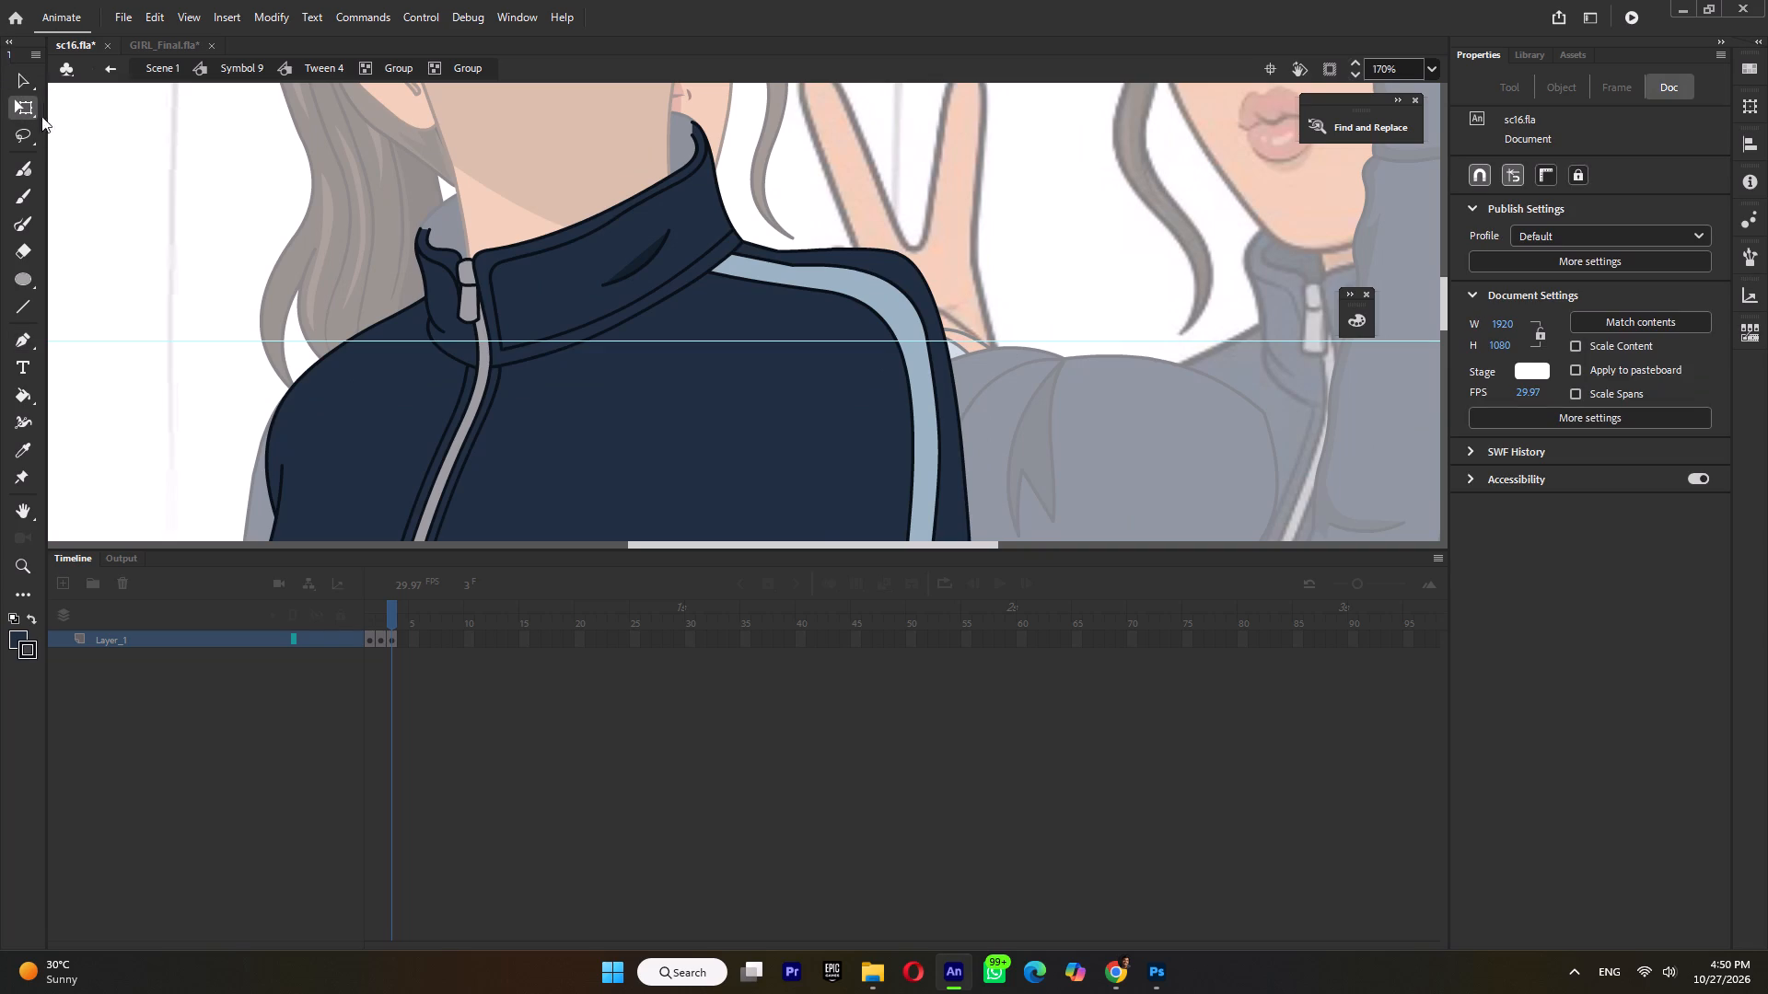
{"action": "double_click", "coordinate": [1029, 299]}
{"action": "scroll", "coordinate": [955, 292], "scroll_direction": "down", "scroll_amount": 3, "text": "ctrl"}
{"action": "double_click", "coordinate": [1012, 271], "text": "ctrl"}
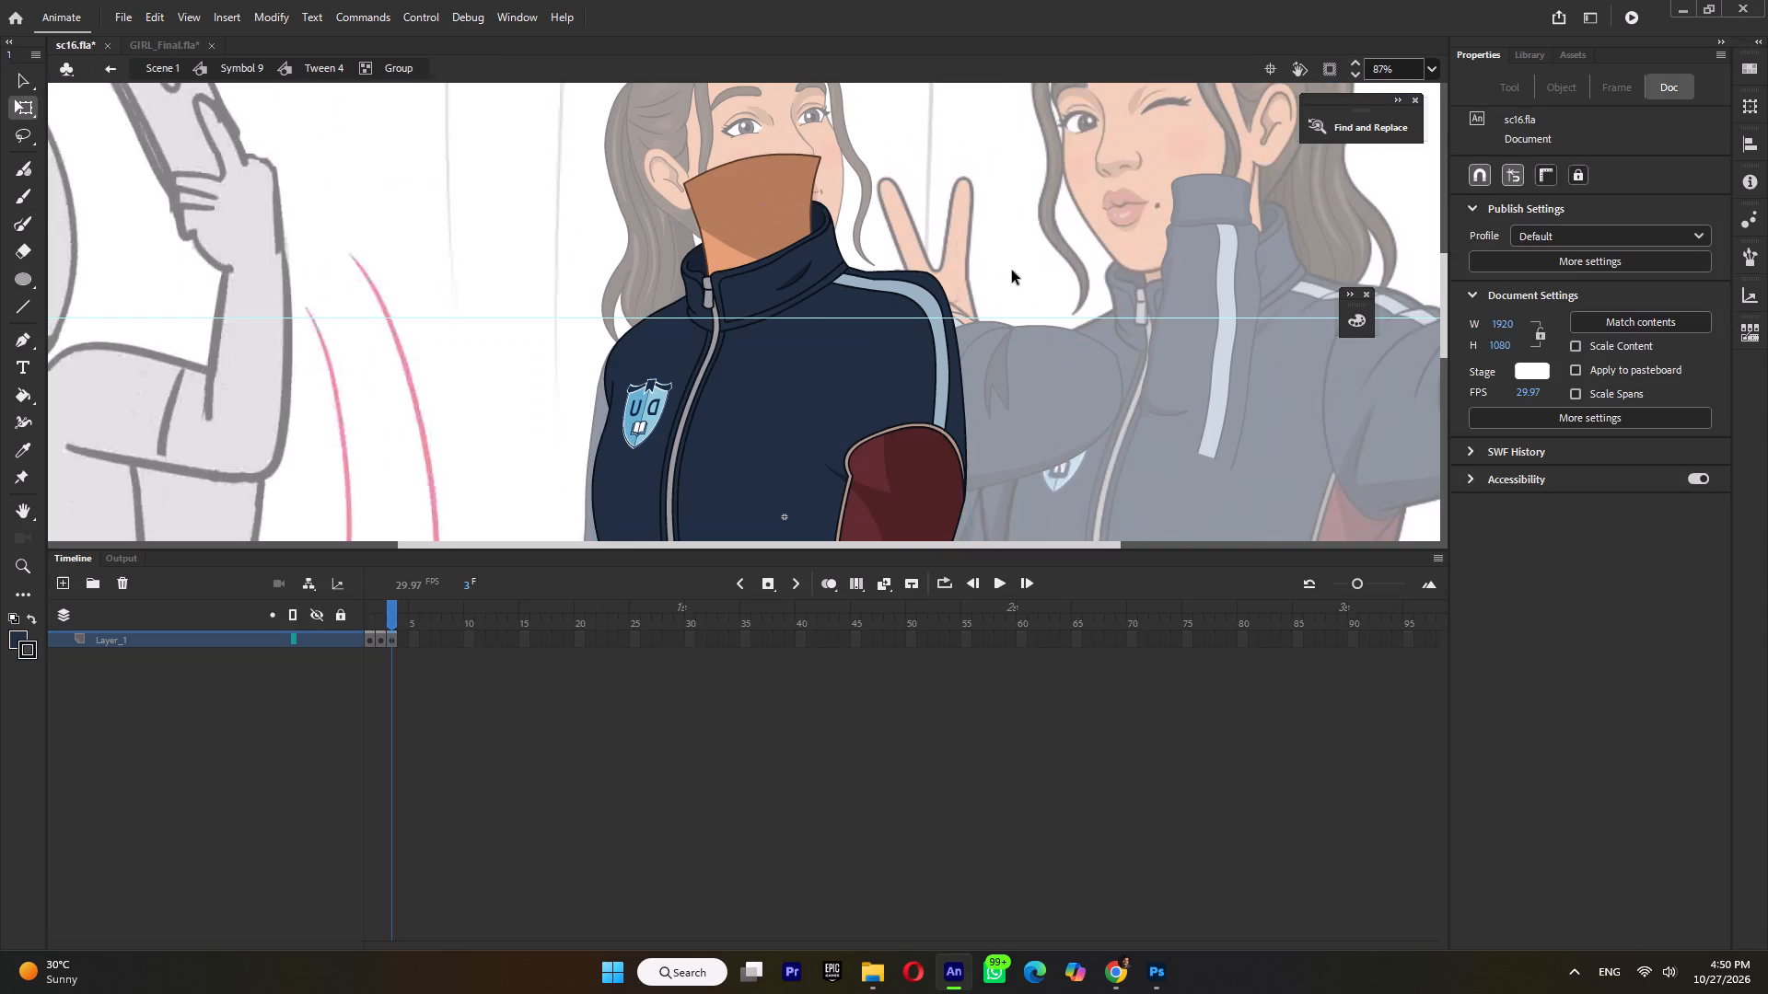
{"action": "scroll", "coordinate": [994, 287], "scroll_direction": "down", "scroll_amount": 3, "text": "ctrl"}
{"action": "left_click", "coordinate": [383, 616]}
{"action": "left_click", "coordinate": [395, 618]}
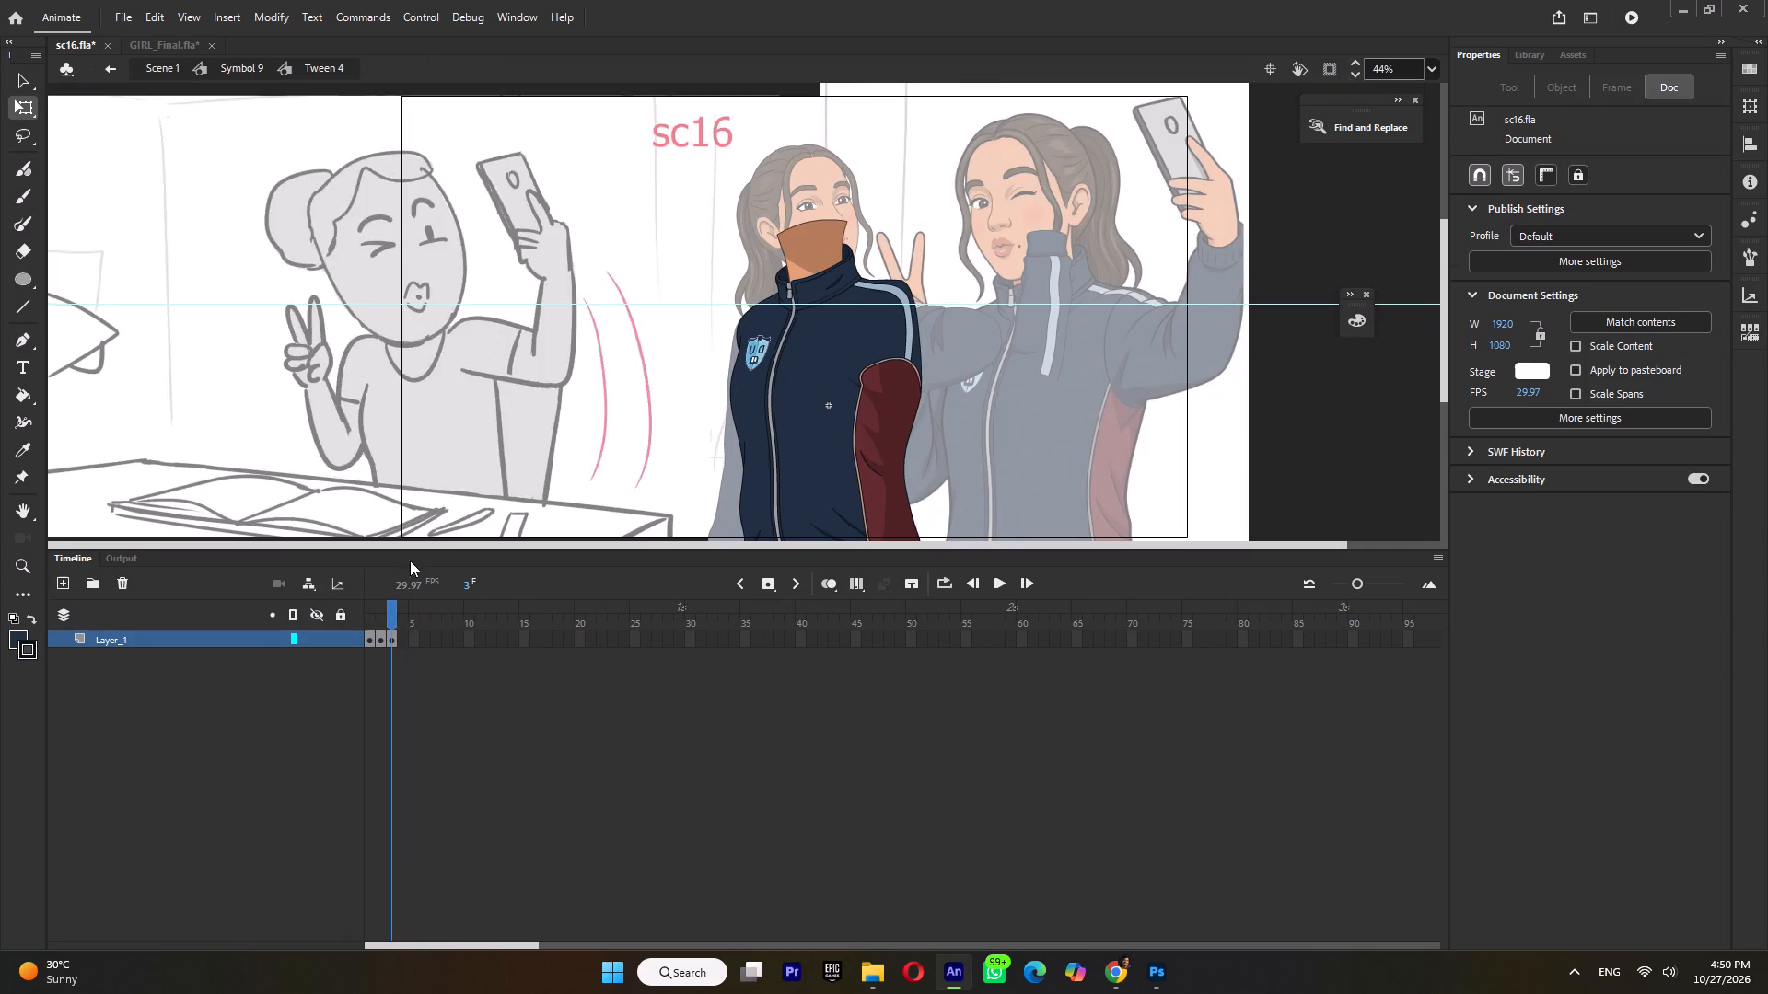
{"action": "double_click", "coordinate": [437, 369]}
{"action": "left_click", "coordinate": [912, 373]}
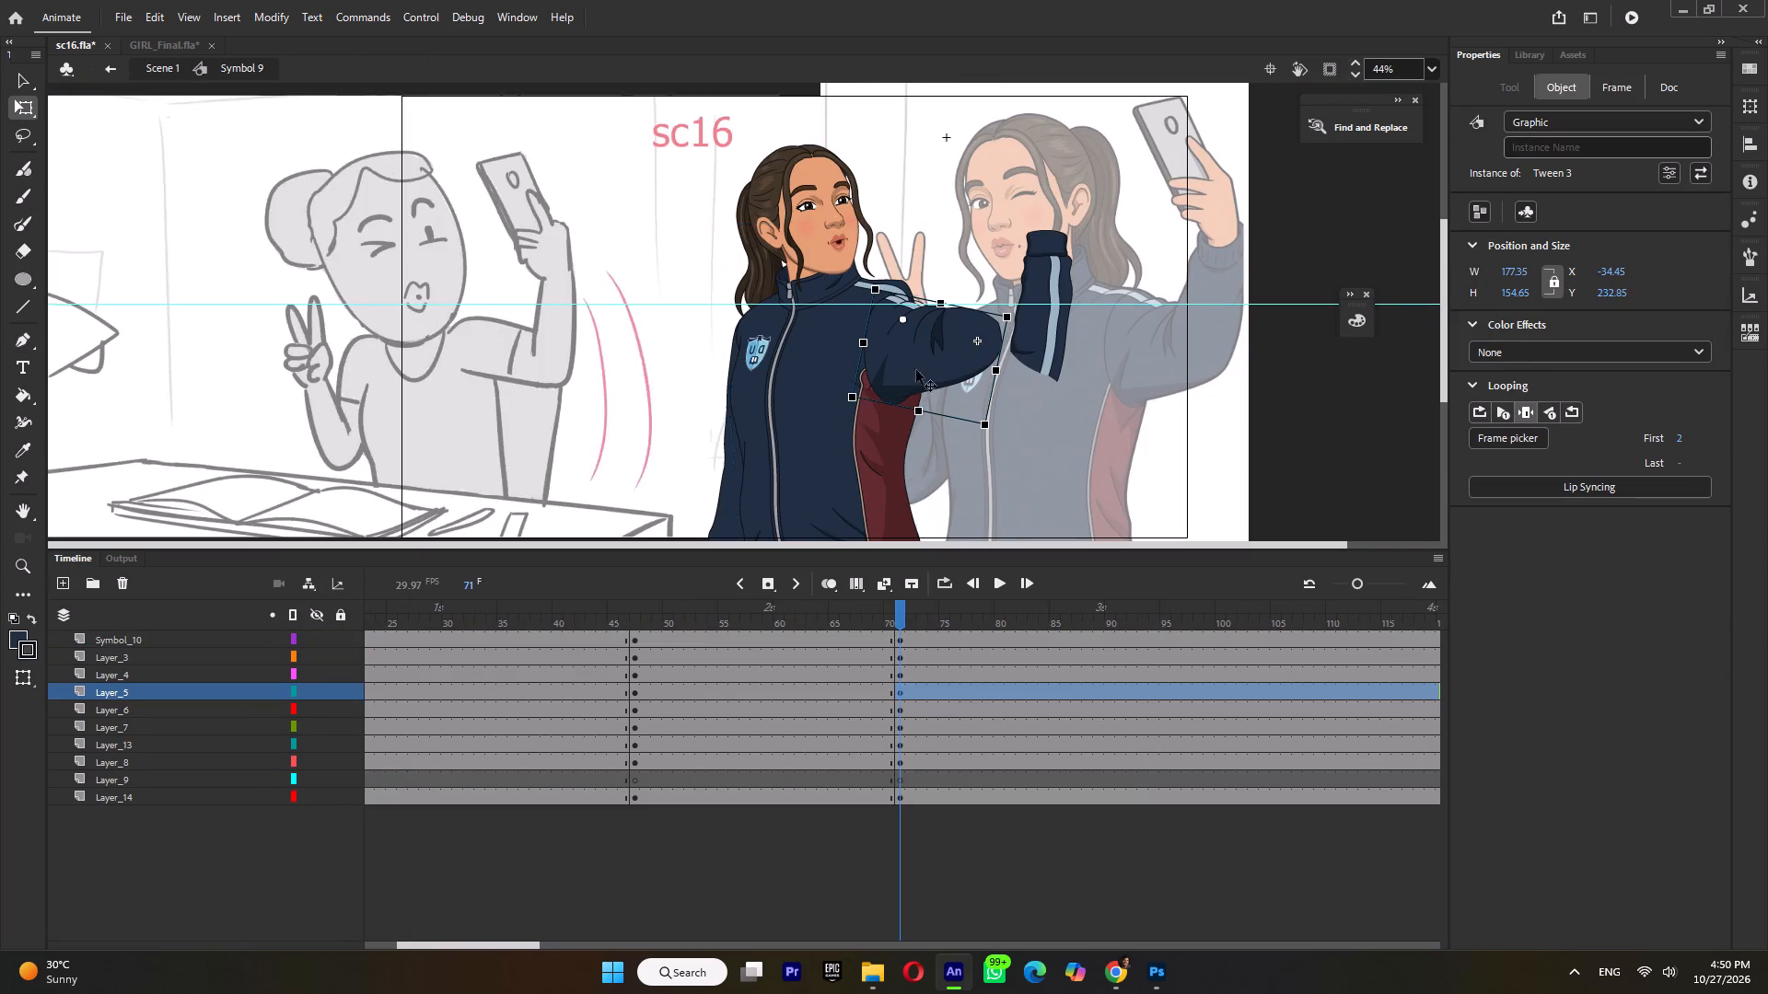
{"action": "scroll", "coordinate": [912, 359], "scroll_direction": "up", "scroll_amount": 3, "text": "ctrl"}
{"action": "left_click_drag", "start_coordinate": [924, 354], "coordinate": [935, 329]}
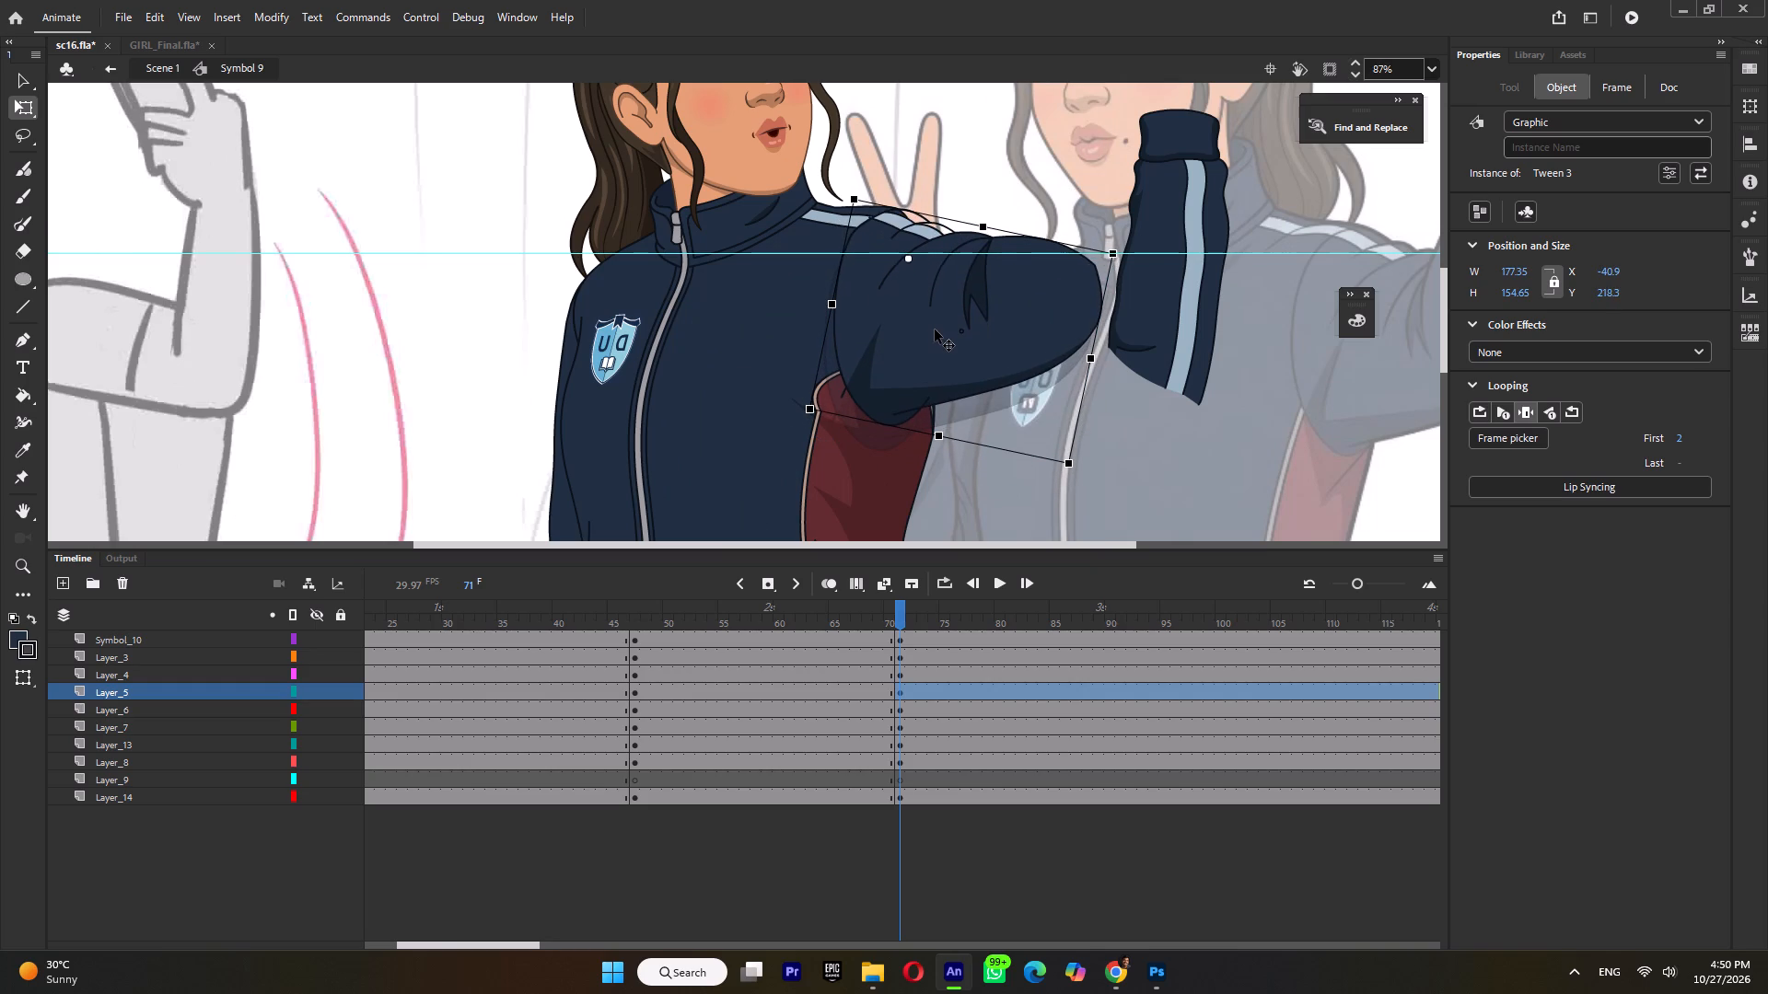
{"action": "left_click_drag", "start_coordinate": [935, 329], "coordinate": [936, 327]}
{"action": "scroll", "coordinate": [936, 329], "scroll_direction": "down", "scroll_amount": 5, "text": "ctrl"}
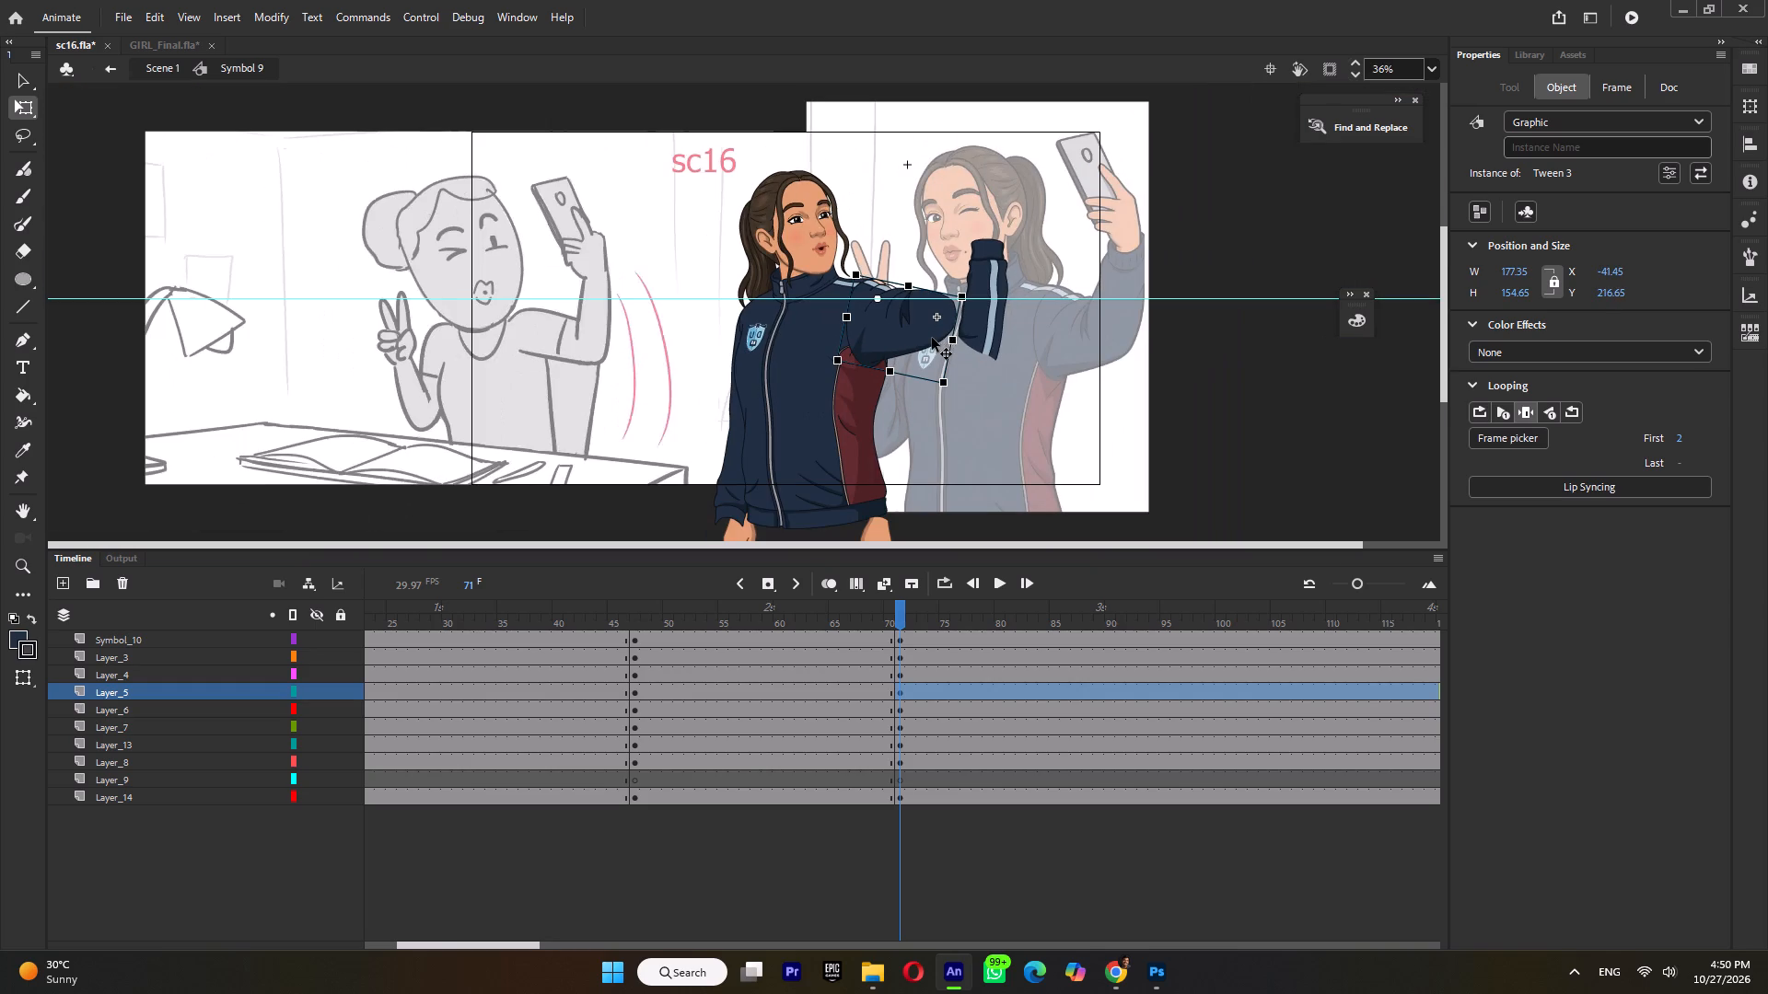
Delete the short stray stroke beside the armpit inside the upper sleeve artwork.
{"action": "scroll", "coordinate": [883, 319], "scroll_direction": "up", "scroll_amount": 7, "text": "ctrl"}
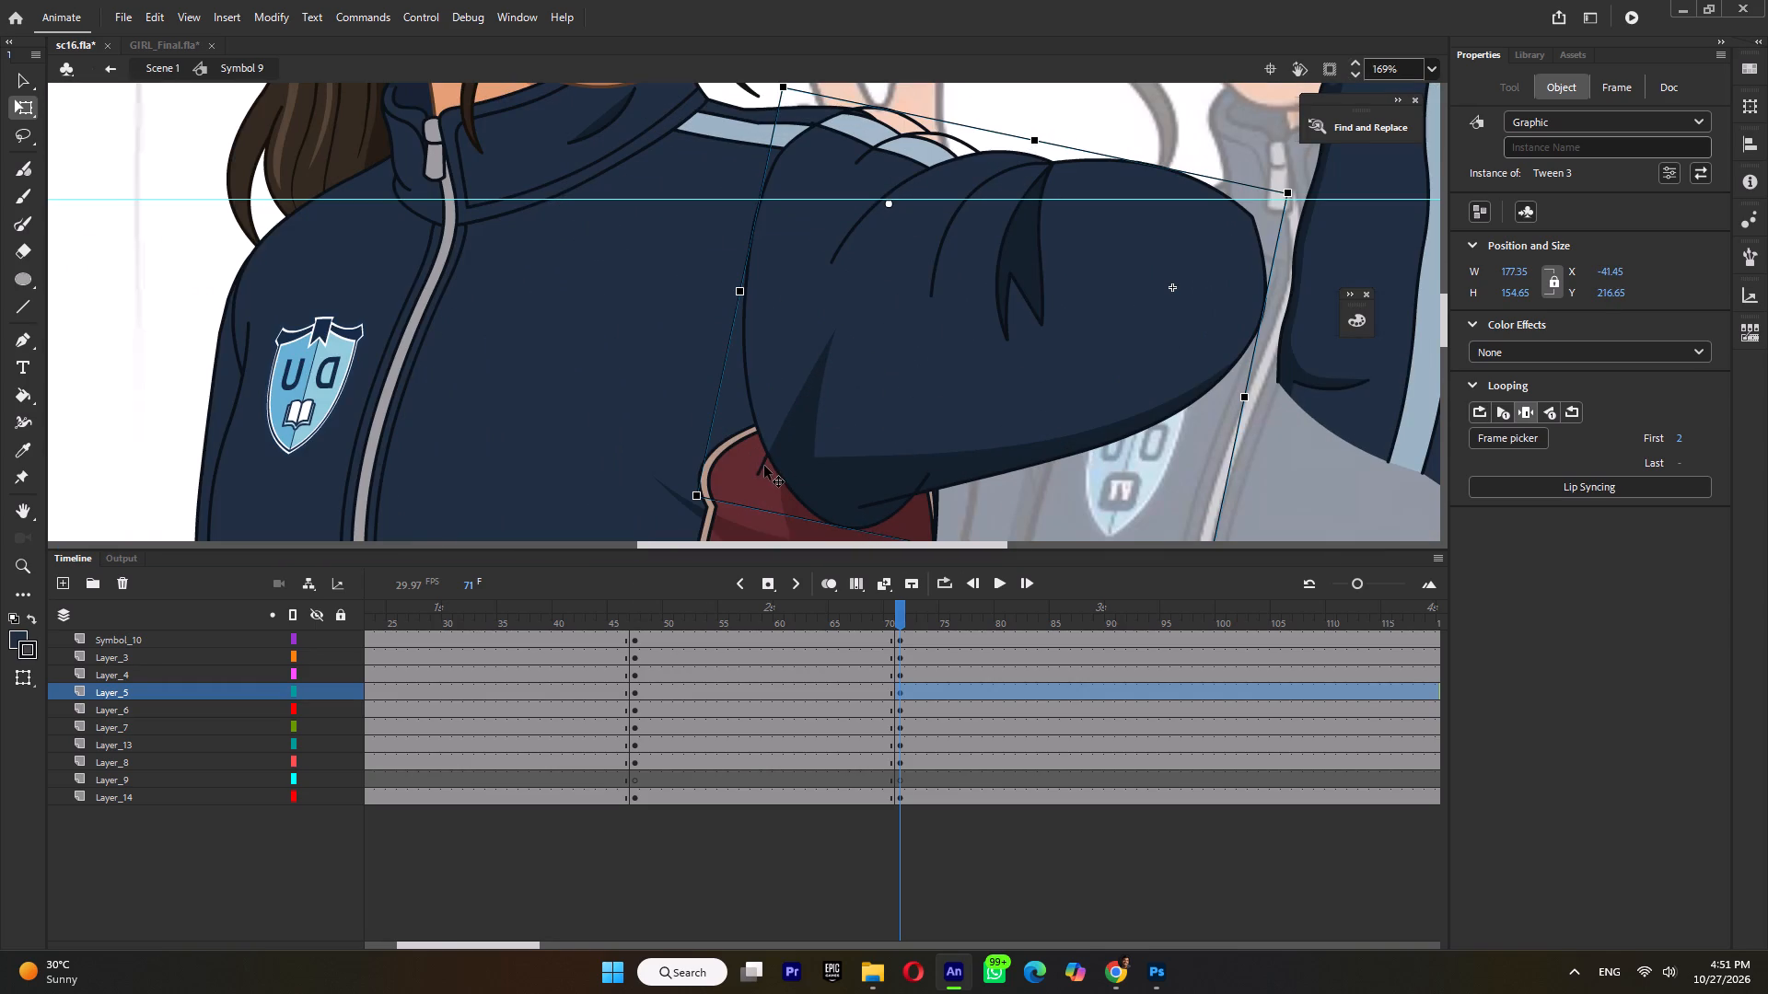
{"action": "triple_click", "coordinate": [762, 467]}
{"action": "double_click", "coordinate": [762, 467]}
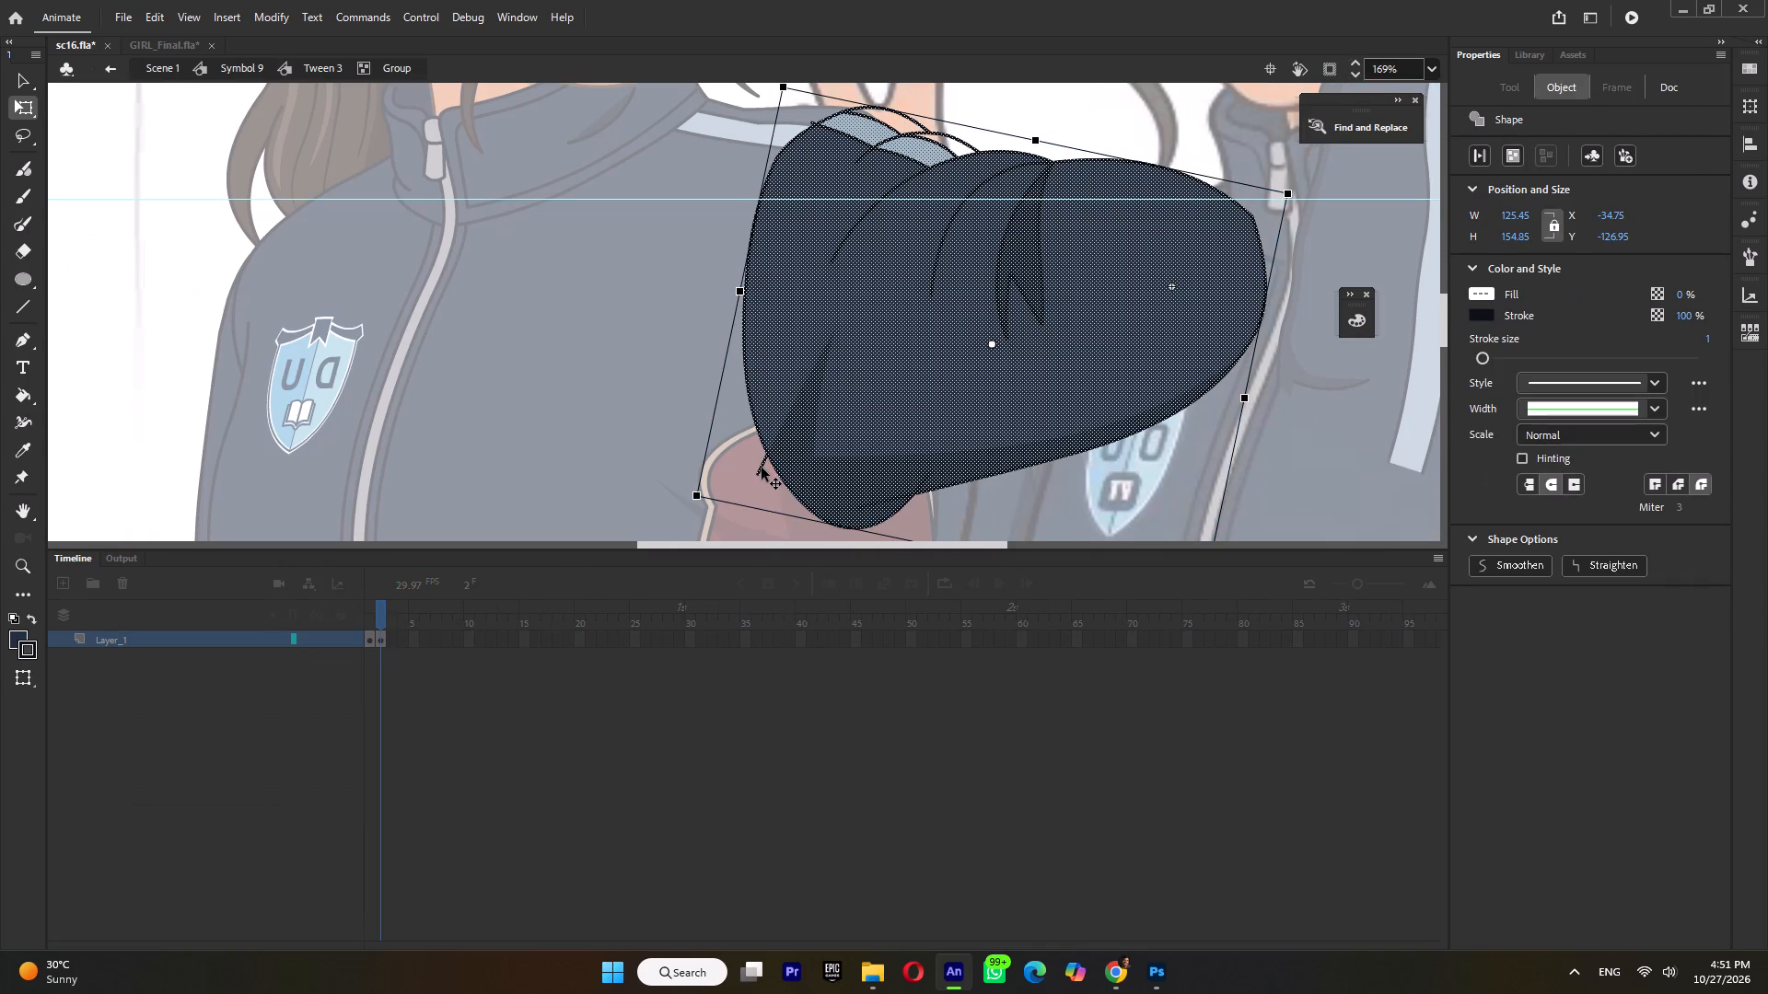
{"action": "left_click", "coordinate": [759, 470]}
{"action": "left_click", "coordinate": [744, 484]}
{"action": "left_click", "coordinate": [760, 471]}
{"action": "key", "text": "Delete"}
In the torso artwork, pull the outer side outline inward to follow the edge of the maroon side panel.
{"action": "double_click", "coordinate": [708, 377]}
{"action": "scroll", "coordinate": [715, 385], "scroll_direction": "down", "scroll_amount": 4, "text": "ctrl"}
{"action": "double_click", "coordinate": [935, 468]}
{"action": "double_click", "coordinate": [818, 480]}
{"action": "scroll", "coordinate": [824, 463], "scroll_direction": "up", "scroll_amount": 4, "text": "ctrl"}
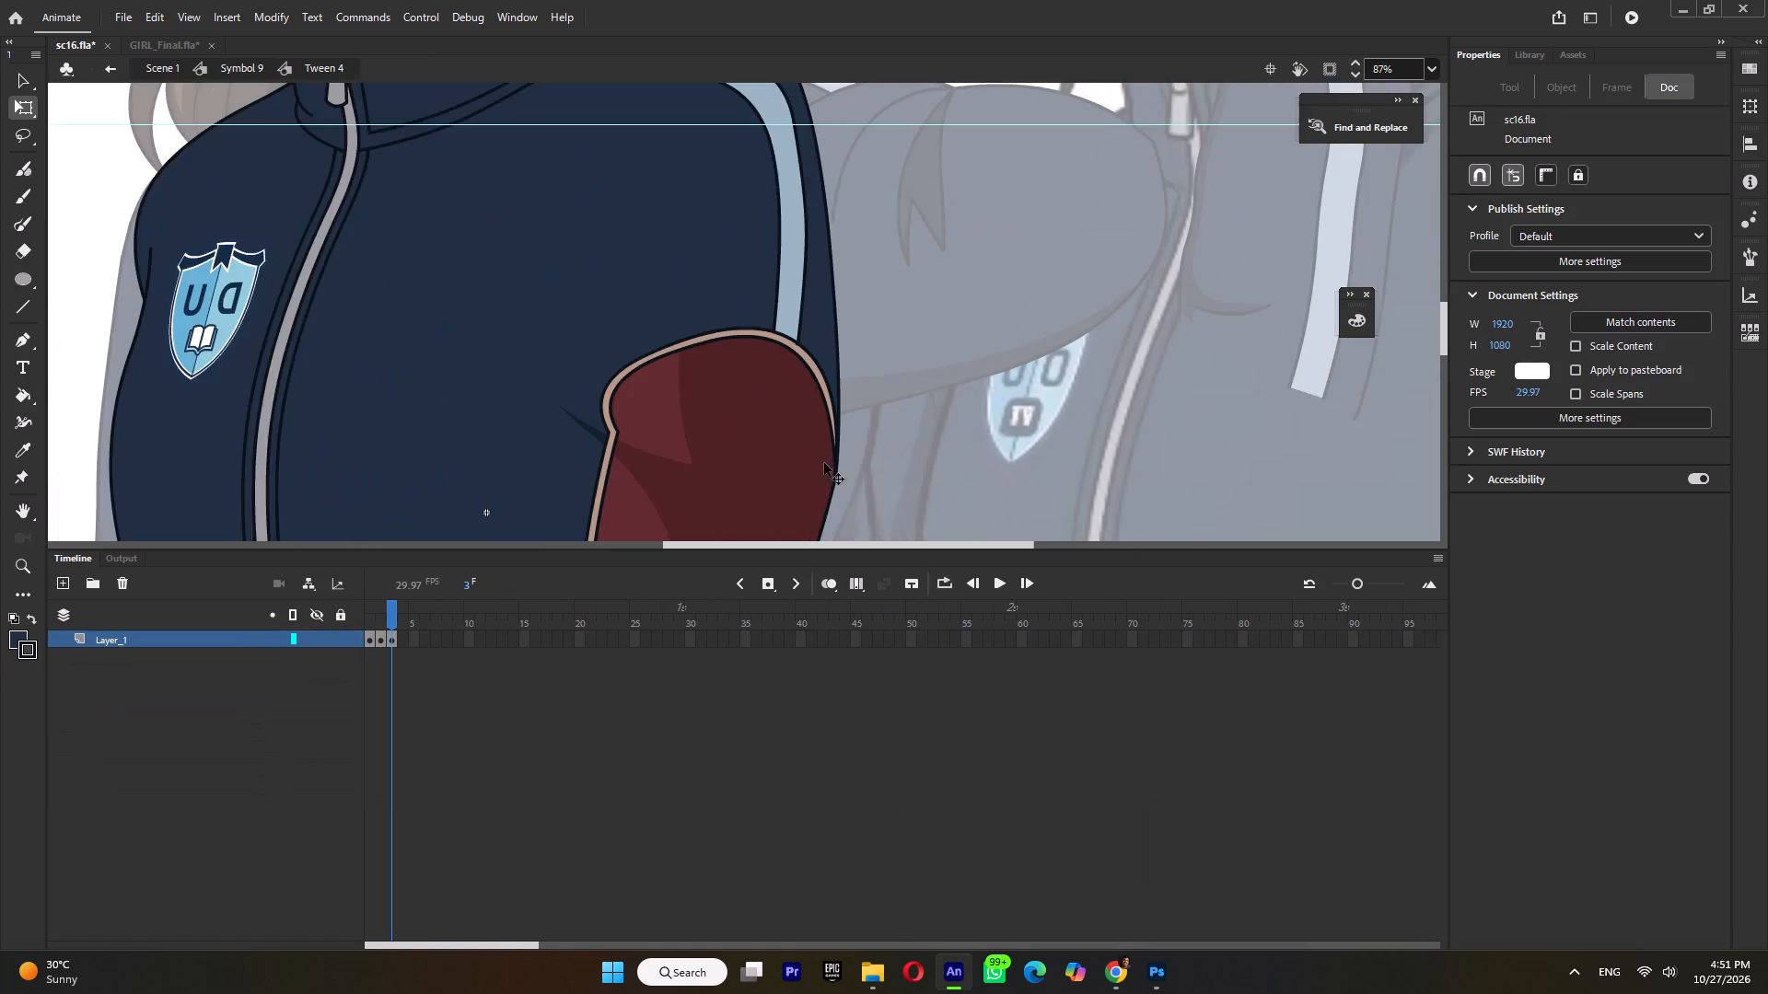
{"action": "double_click", "coordinate": [830, 459]}
{"action": "double_click", "coordinate": [838, 482]}
{"action": "left_click_drag", "start_coordinate": [839, 485], "coordinate": [836, 482]}
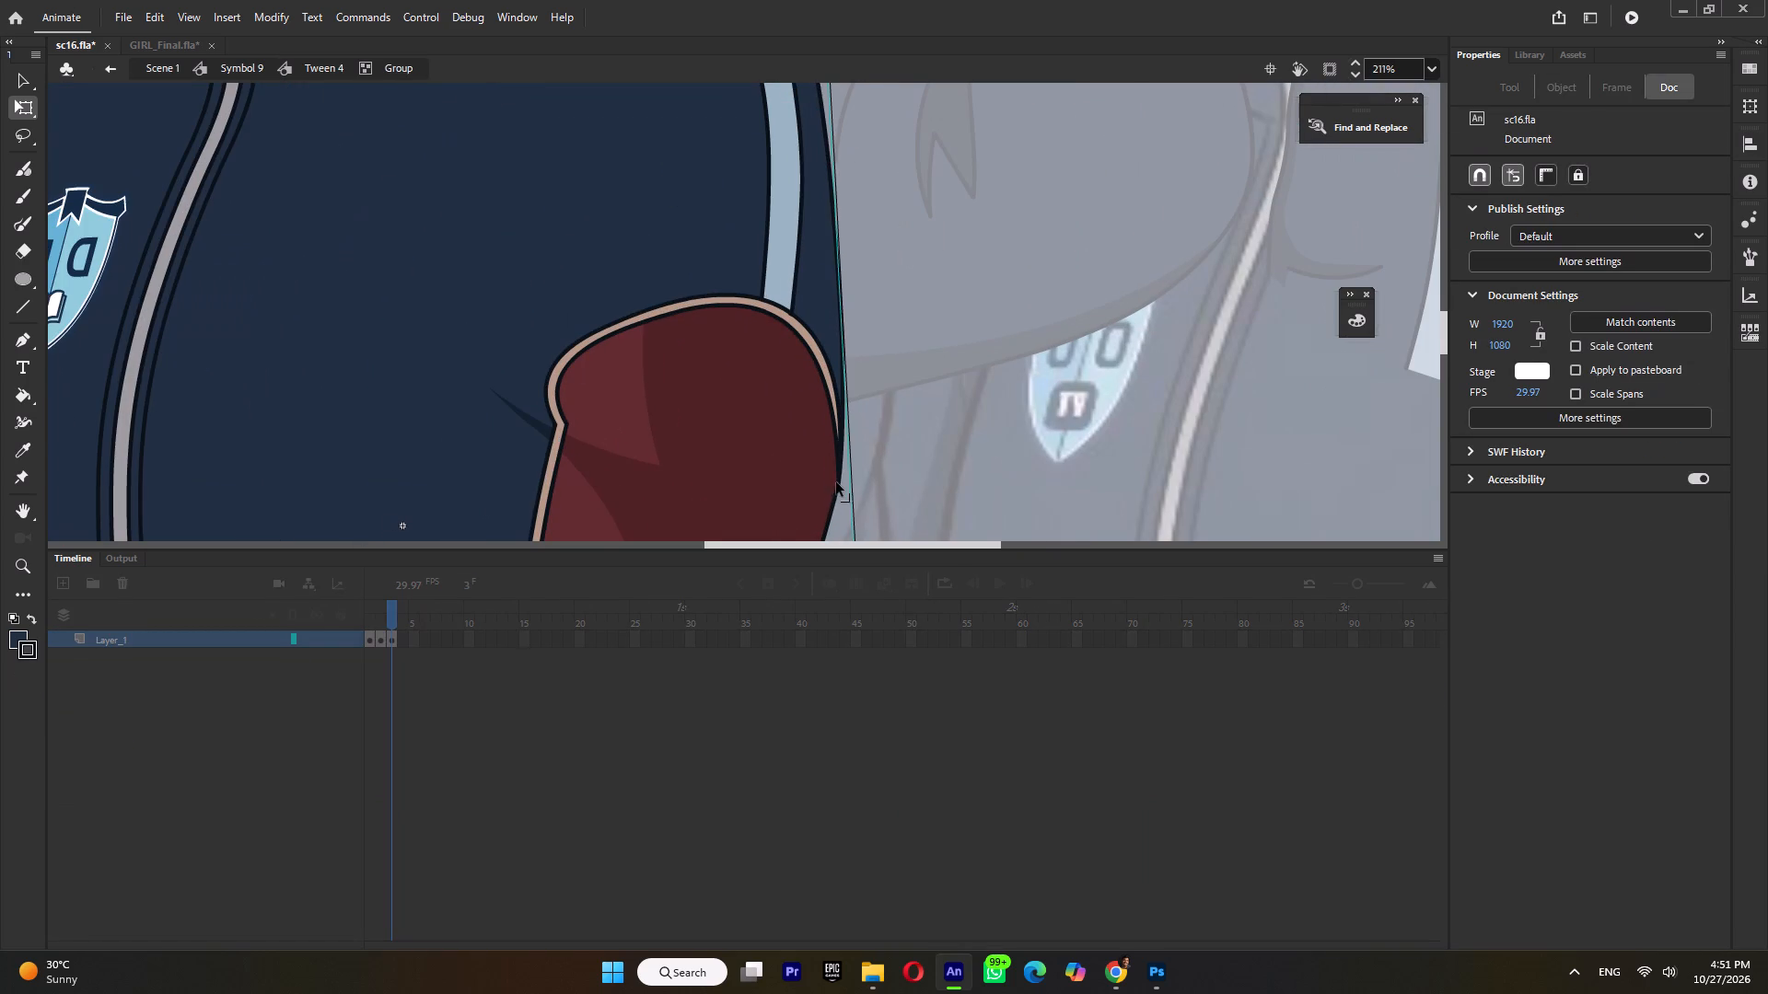
{"action": "left_click_drag", "start_coordinate": [836, 482], "coordinate": [828, 454]}
{"action": "left_click_drag", "start_coordinate": [833, 493], "coordinate": [822, 497]}
{"action": "scroll", "coordinate": [850, 370], "scroll_direction": "down", "scroll_amount": 5, "text": "ctrl"}
{"action": "scroll", "coordinate": [832, 467], "scroll_direction": "up", "scroll_amount": 4, "text": "ctrl"}
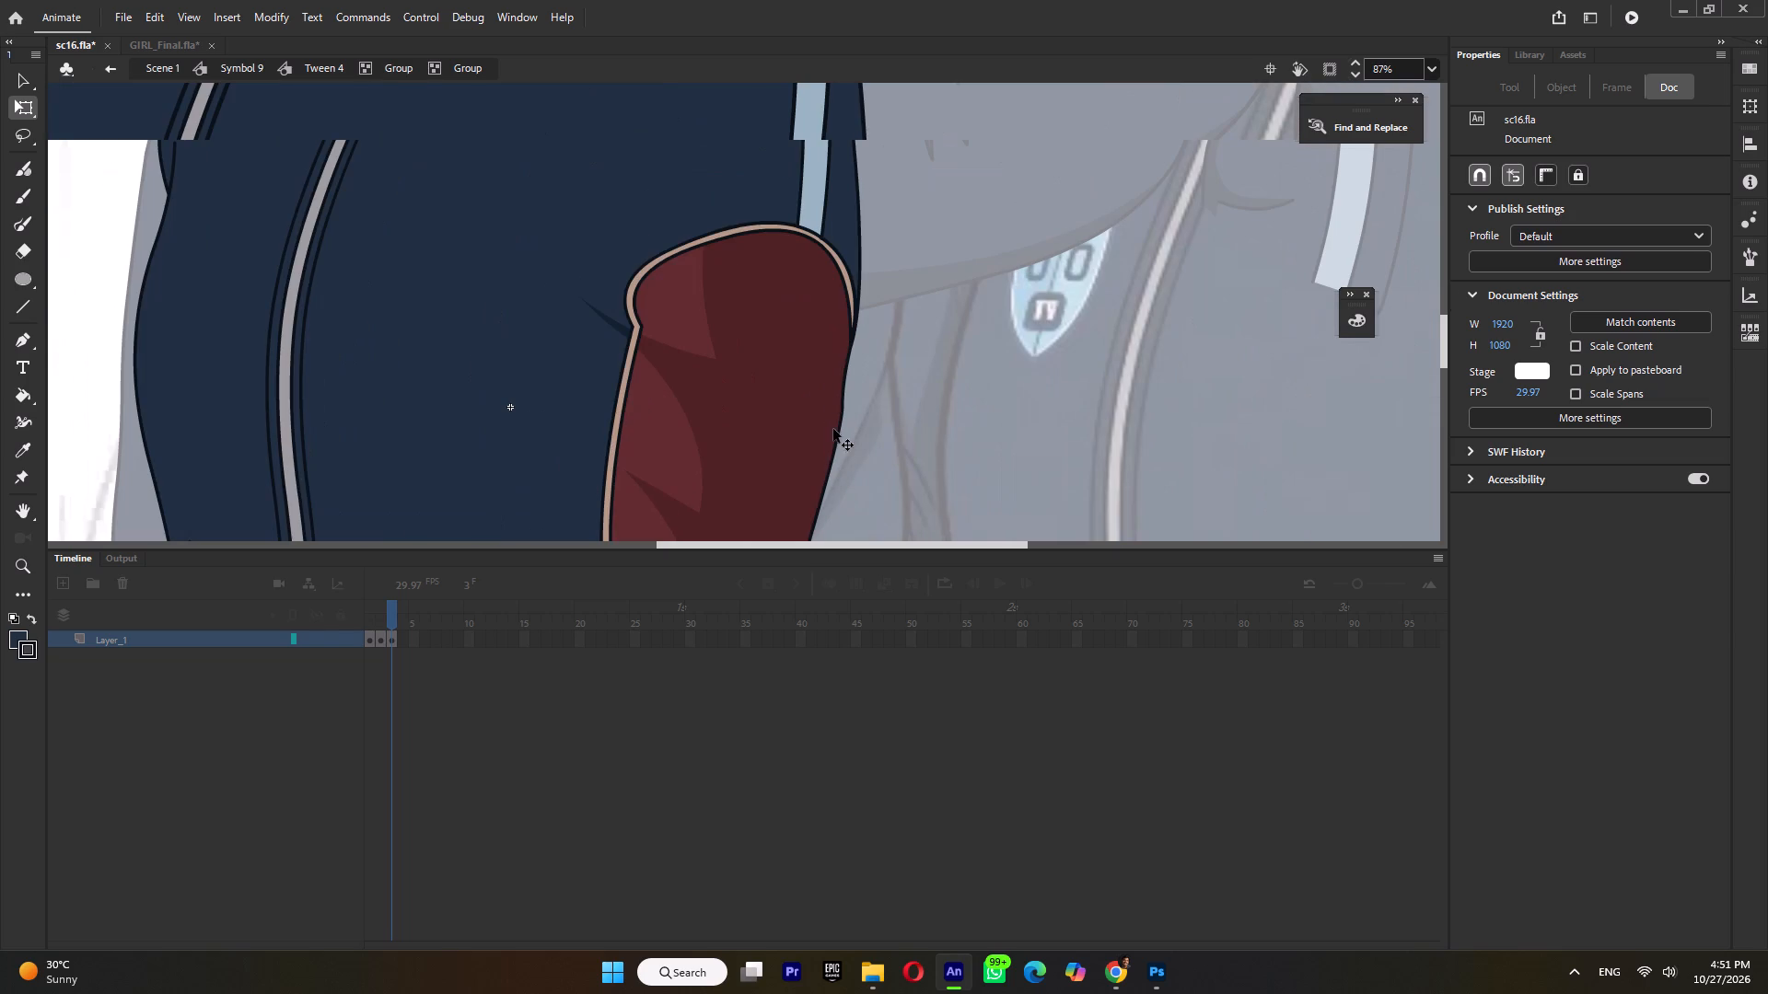
{"action": "left_click_drag", "start_coordinate": [841, 427], "coordinate": [832, 434]}
{"action": "scroll", "coordinate": [855, 357], "scroll_direction": "down", "scroll_amount": 6, "text": "ctrl"}
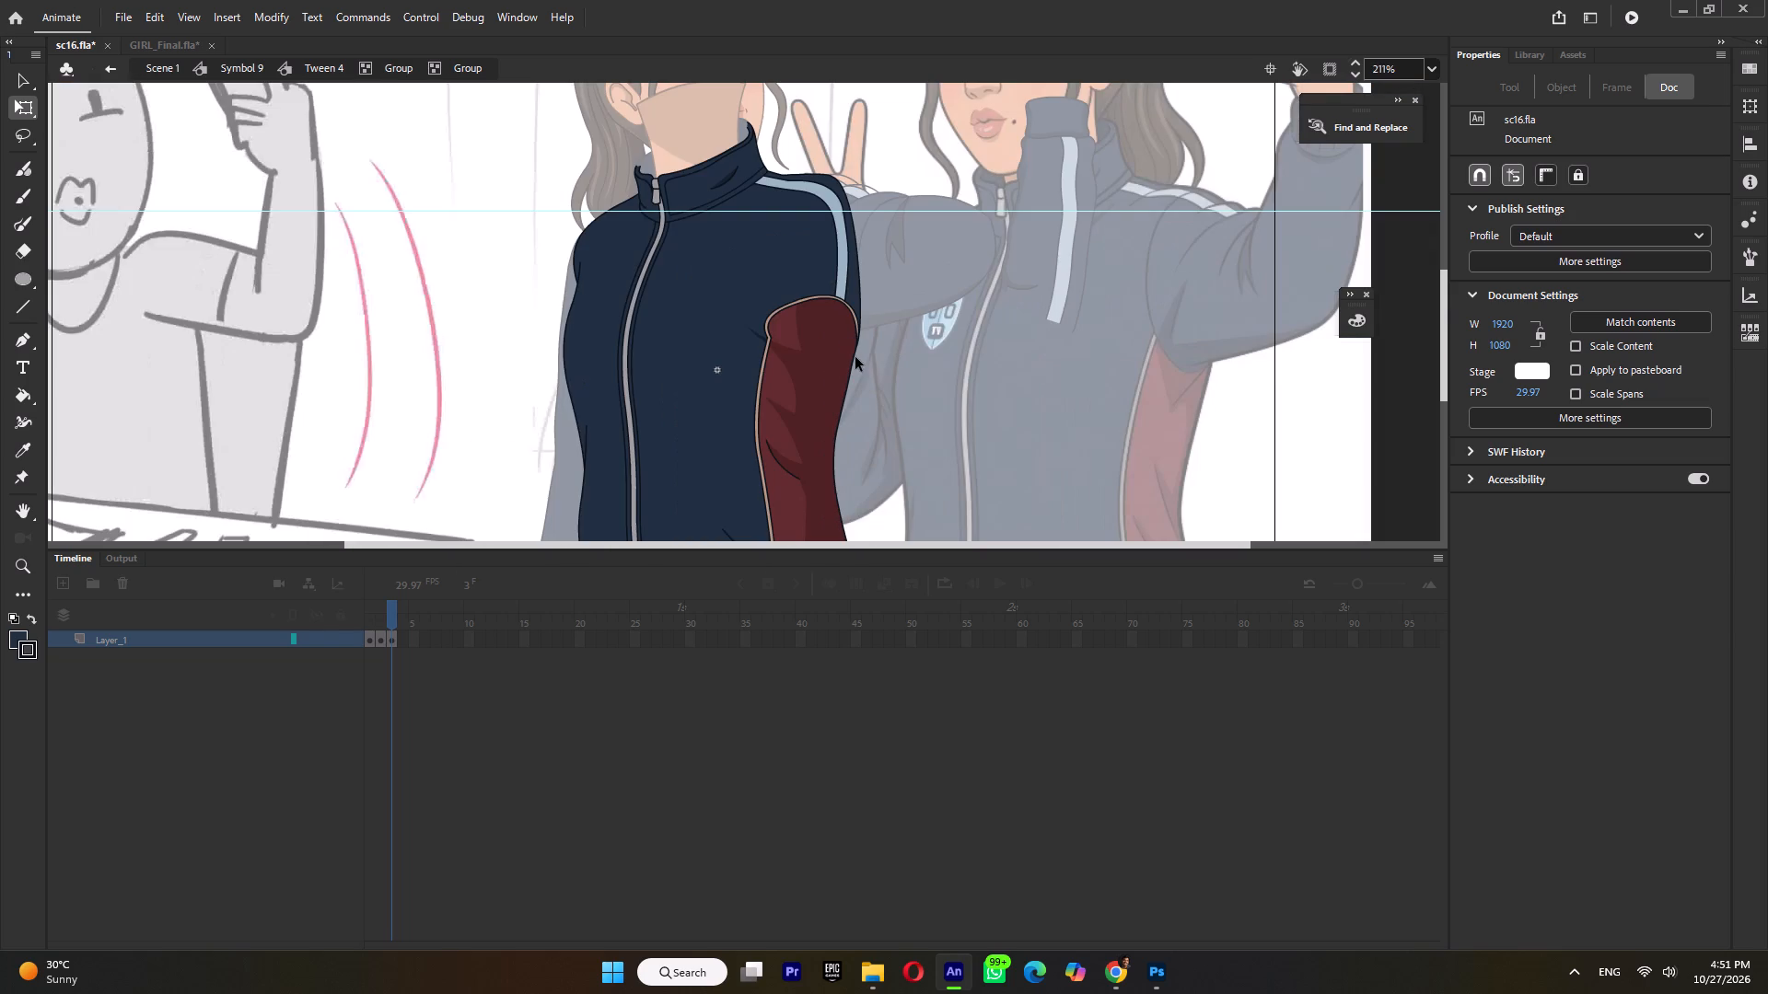
Bow the torso's outer outline outward between the shoulder and the maroon side panel.
{"action": "double_click", "coordinate": [939, 354]}
{"action": "double_click", "coordinate": [890, 364]}
{"action": "double_click", "coordinate": [859, 245]}
{"action": "scroll", "coordinate": [846, 200], "scroll_direction": "up", "scroll_amount": 3, "text": "ctrl"}
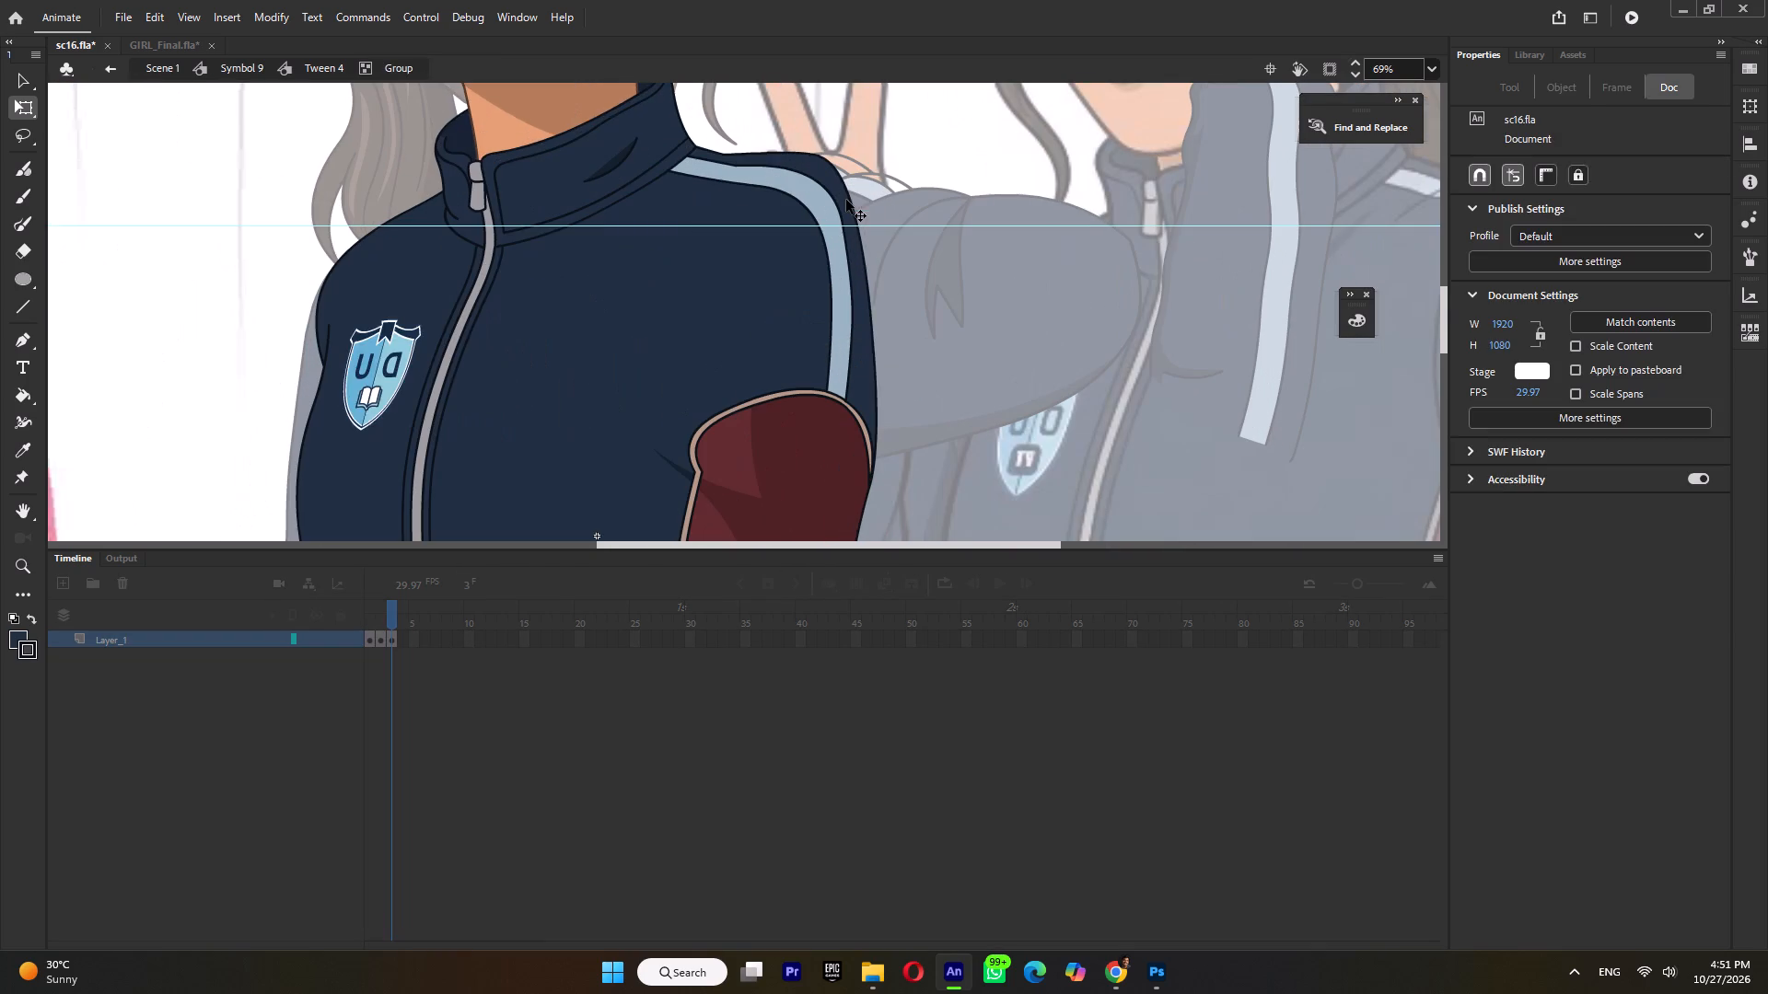
{"action": "double_click", "coordinate": [846, 200]}
{"action": "left_click_drag", "start_coordinate": [861, 236], "coordinate": [879, 244]}
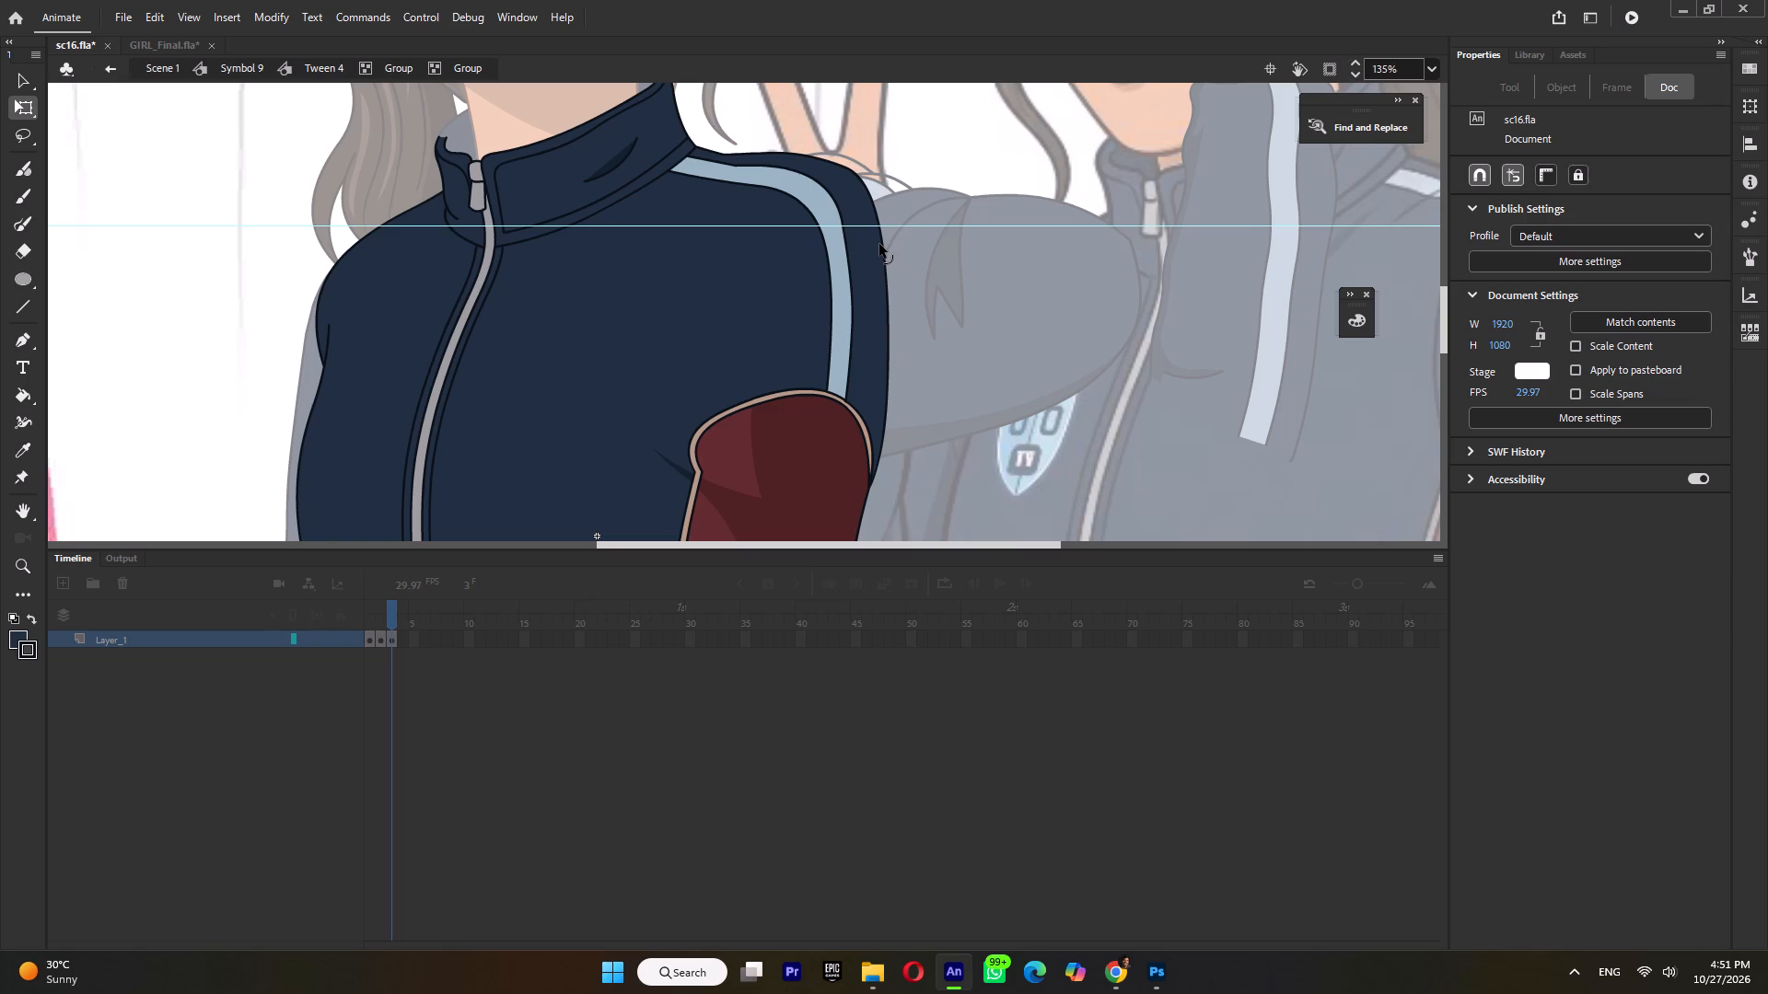
{"action": "left_click_drag", "start_coordinate": [879, 244], "coordinate": [880, 250]}
{"action": "left_click", "coordinate": [843, 171]}
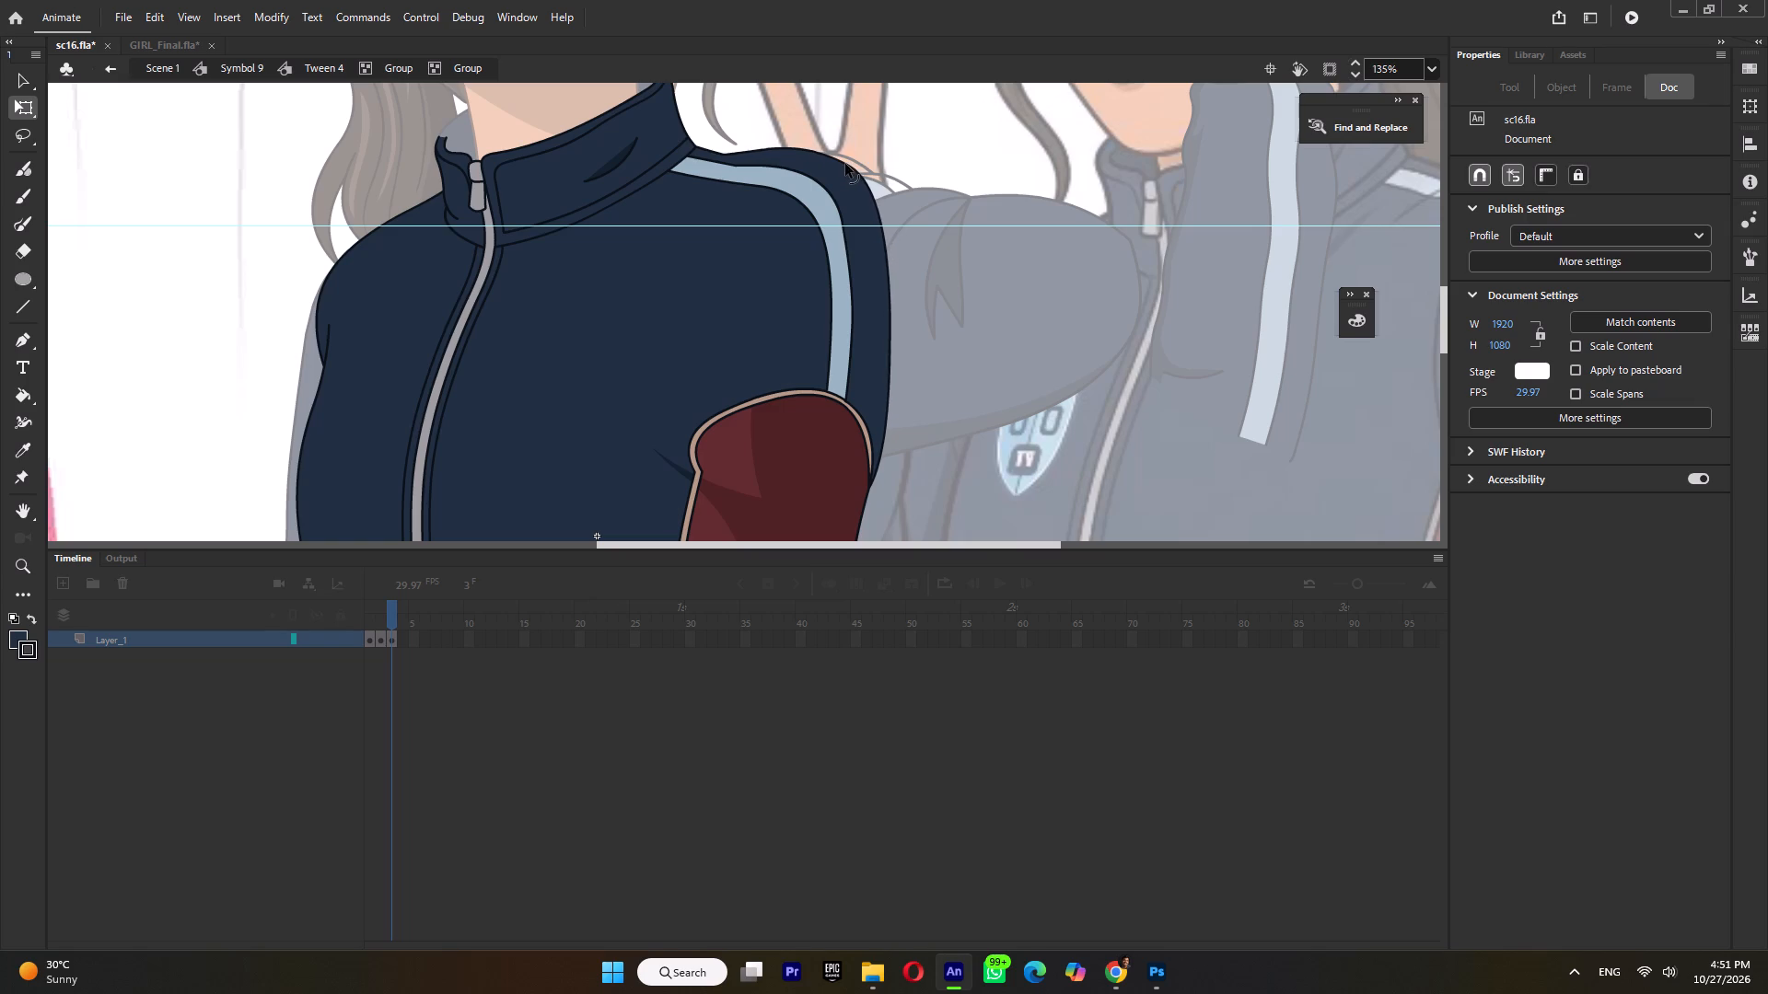
Return to Symbol 9 and lower the upper sleeve slightly on the shoulder, to about Y 220.
{"action": "double_click", "coordinate": [863, 168]}
{"action": "double_click", "coordinate": [984, 236]}
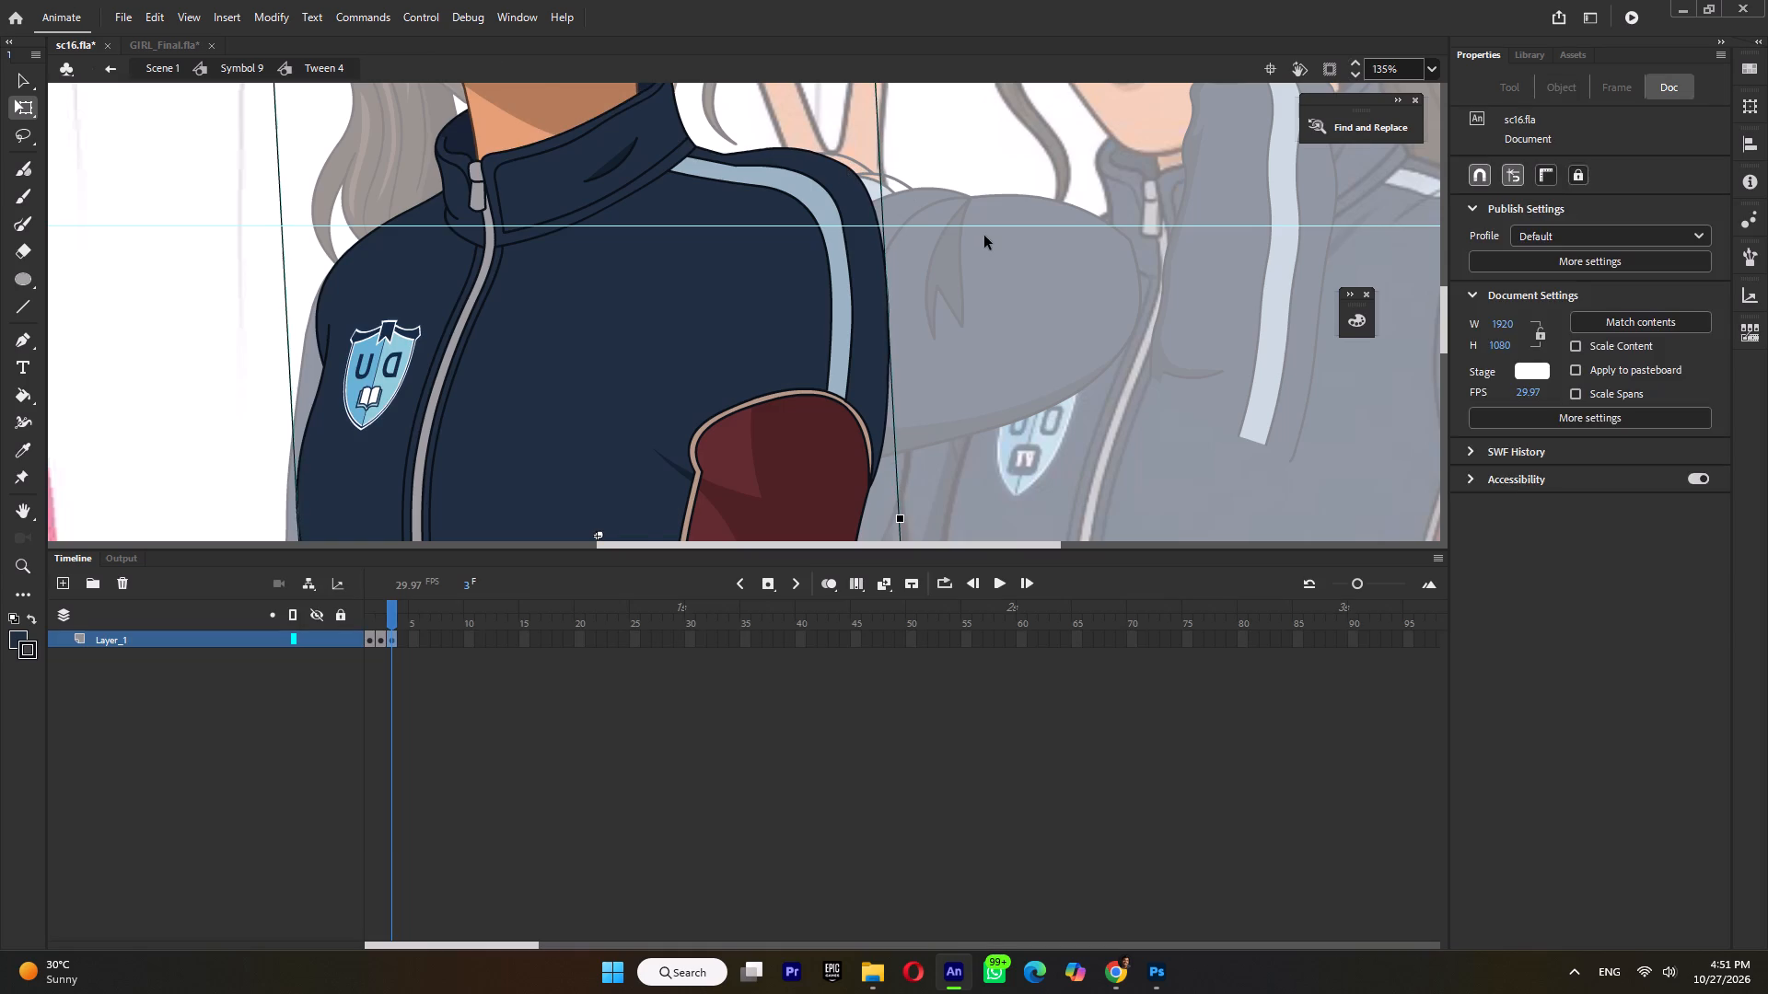
{"action": "scroll", "coordinate": [984, 236], "scroll_direction": "down", "scroll_amount": 3, "text": "ctrl"}
{"action": "double_click", "coordinate": [984, 236]}
{"action": "left_click", "coordinate": [974, 258]}
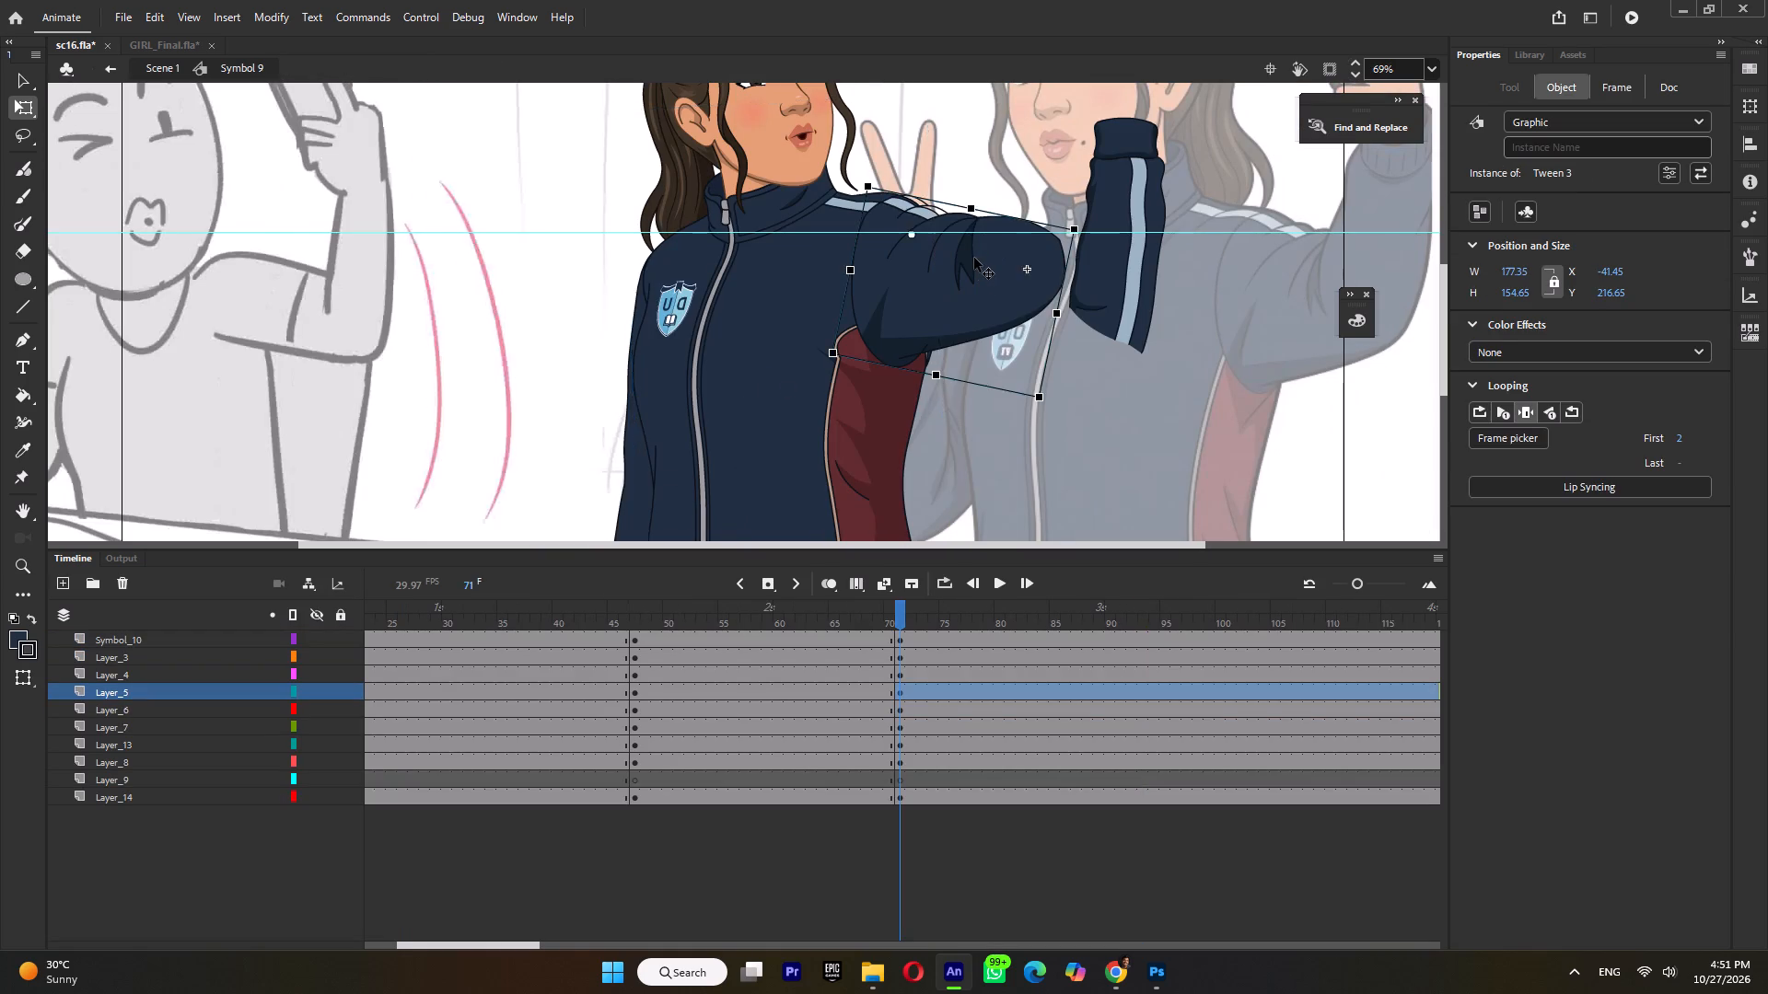
{"action": "scroll", "coordinate": [932, 235], "scroll_direction": "up", "scroll_amount": 4, "text": "ctrl"}
{"action": "left_click_drag", "start_coordinate": [947, 251], "coordinate": [944, 261]}
Fill the open gaps above the light blue stripe in the sleeve's shoulder folds with the sampled jacket navy.
{"action": "scroll", "coordinate": [842, 196], "scroll_direction": "up", "scroll_amount": 2, "text": "ctrl"}
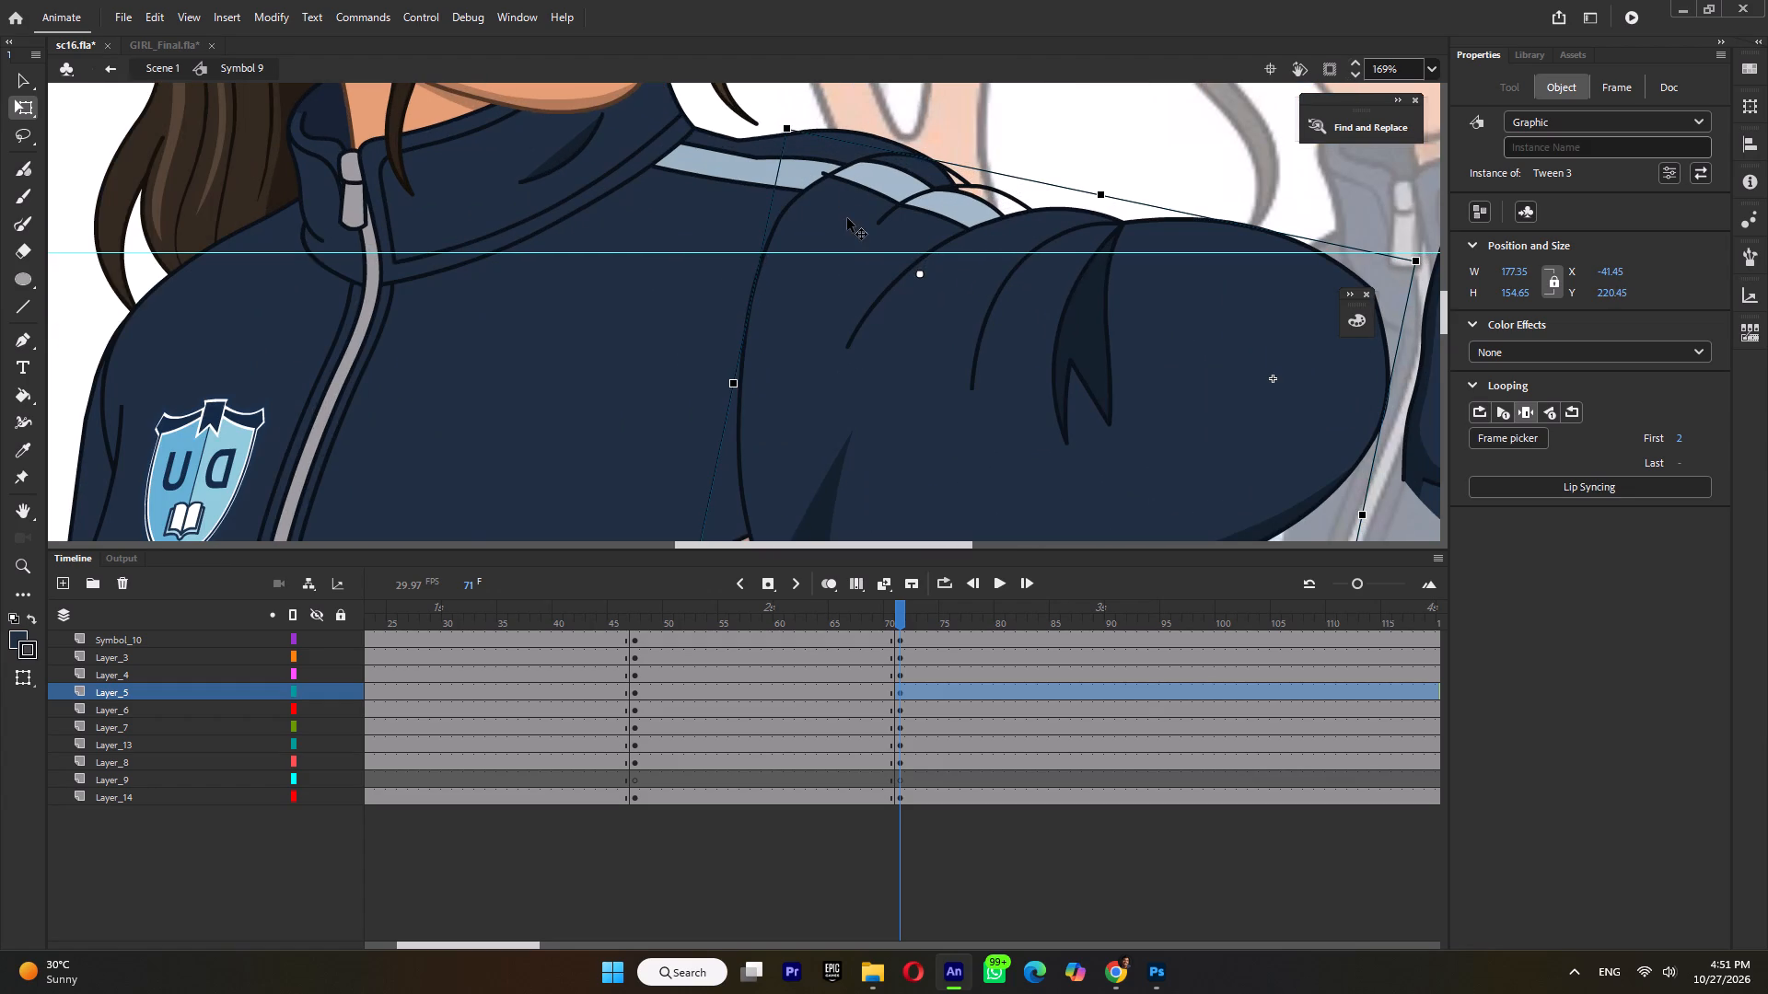
{"action": "key", "text": "i"}
{"action": "left_click", "coordinate": [839, 237]}
{"action": "left_click", "coordinate": [922, 169], "text": "ctrl"}
{"action": "double_click", "coordinate": [917, 181], "text": "ctrl"}
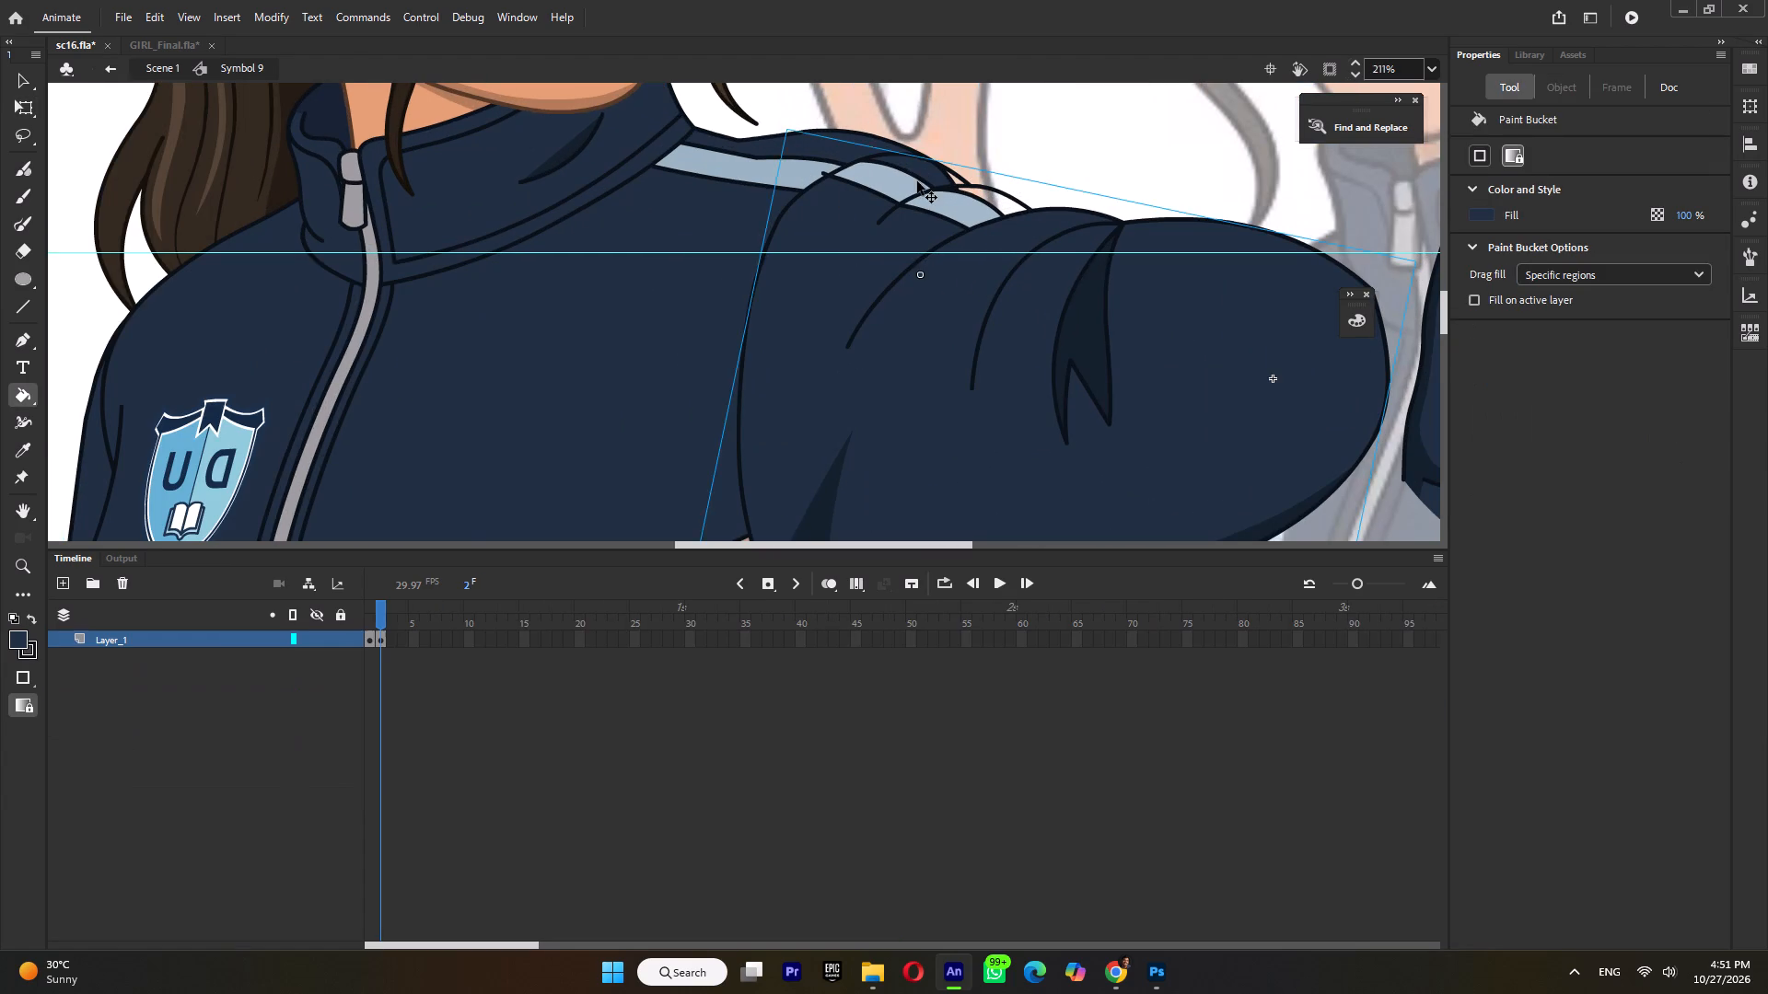
{"action": "left_click", "coordinate": [927, 172]}
{"action": "left_click", "coordinate": [972, 187]}
{"action": "double_click", "coordinate": [971, 181], "text": "ctrl"}
{"action": "double_click", "coordinate": [969, 185], "text": "ctrl"}
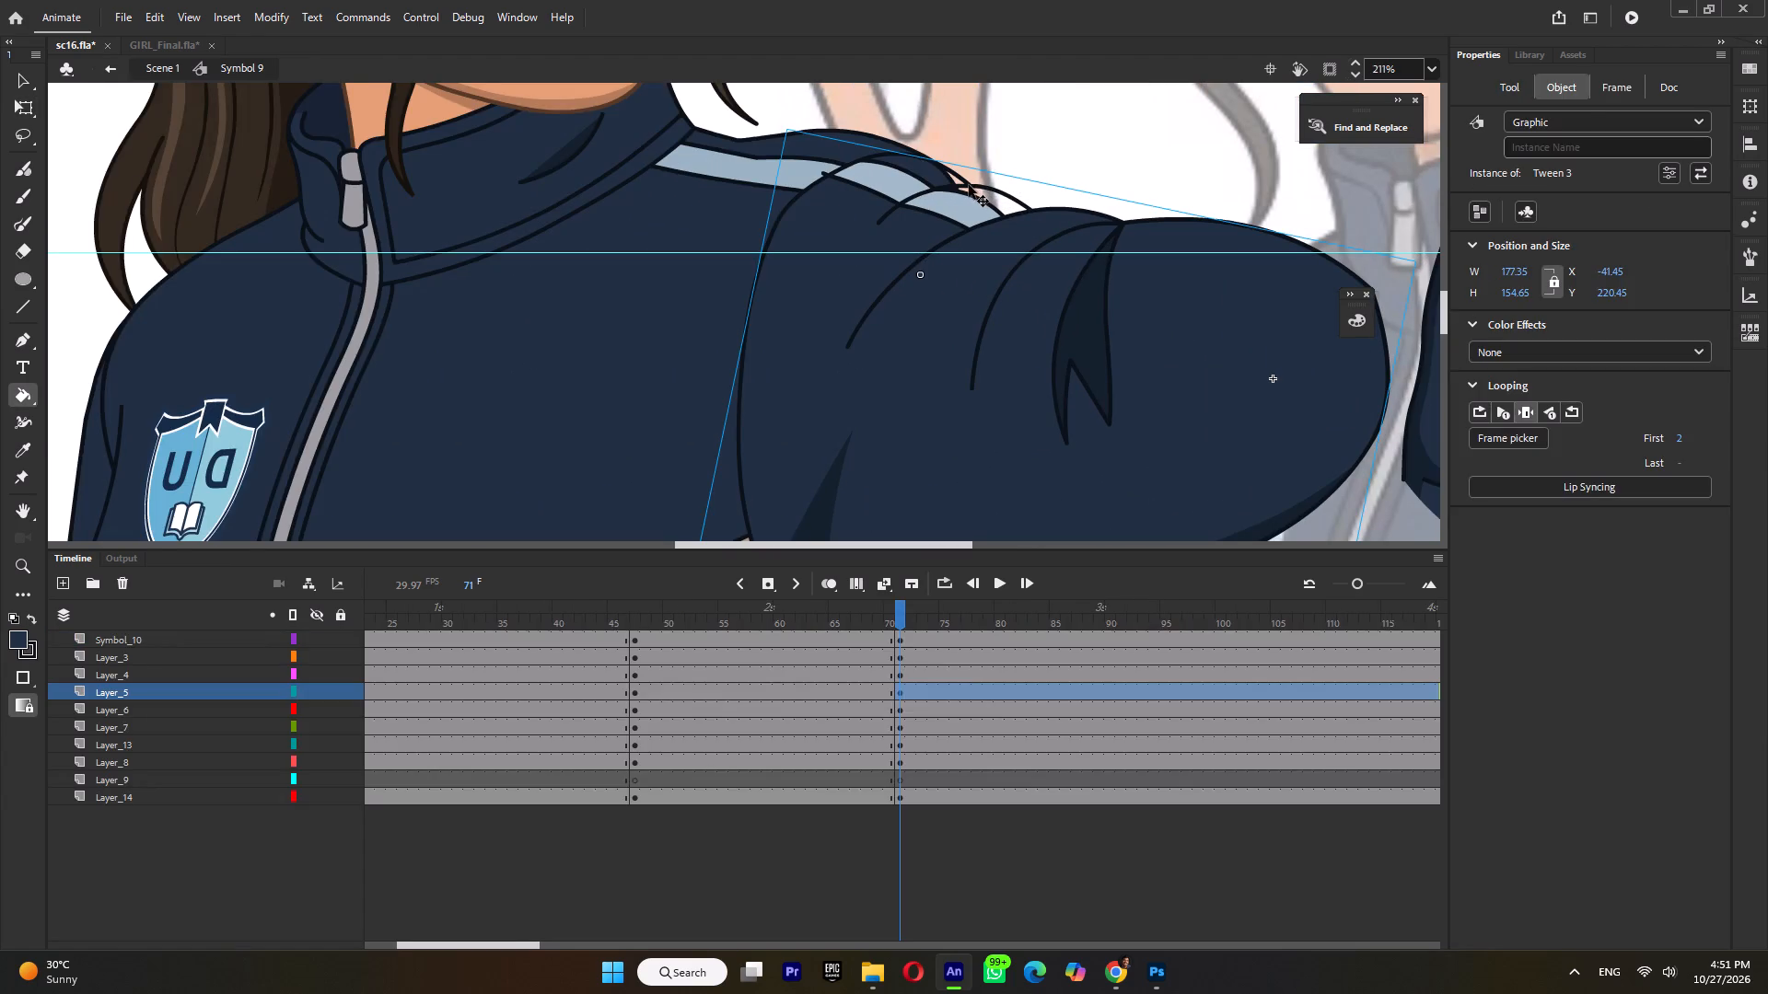
{"action": "left_click", "coordinate": [944, 181]}
{"action": "left_click", "coordinate": [968, 180]}
{"action": "double_click", "coordinate": [970, 181], "text": "ctrl"}
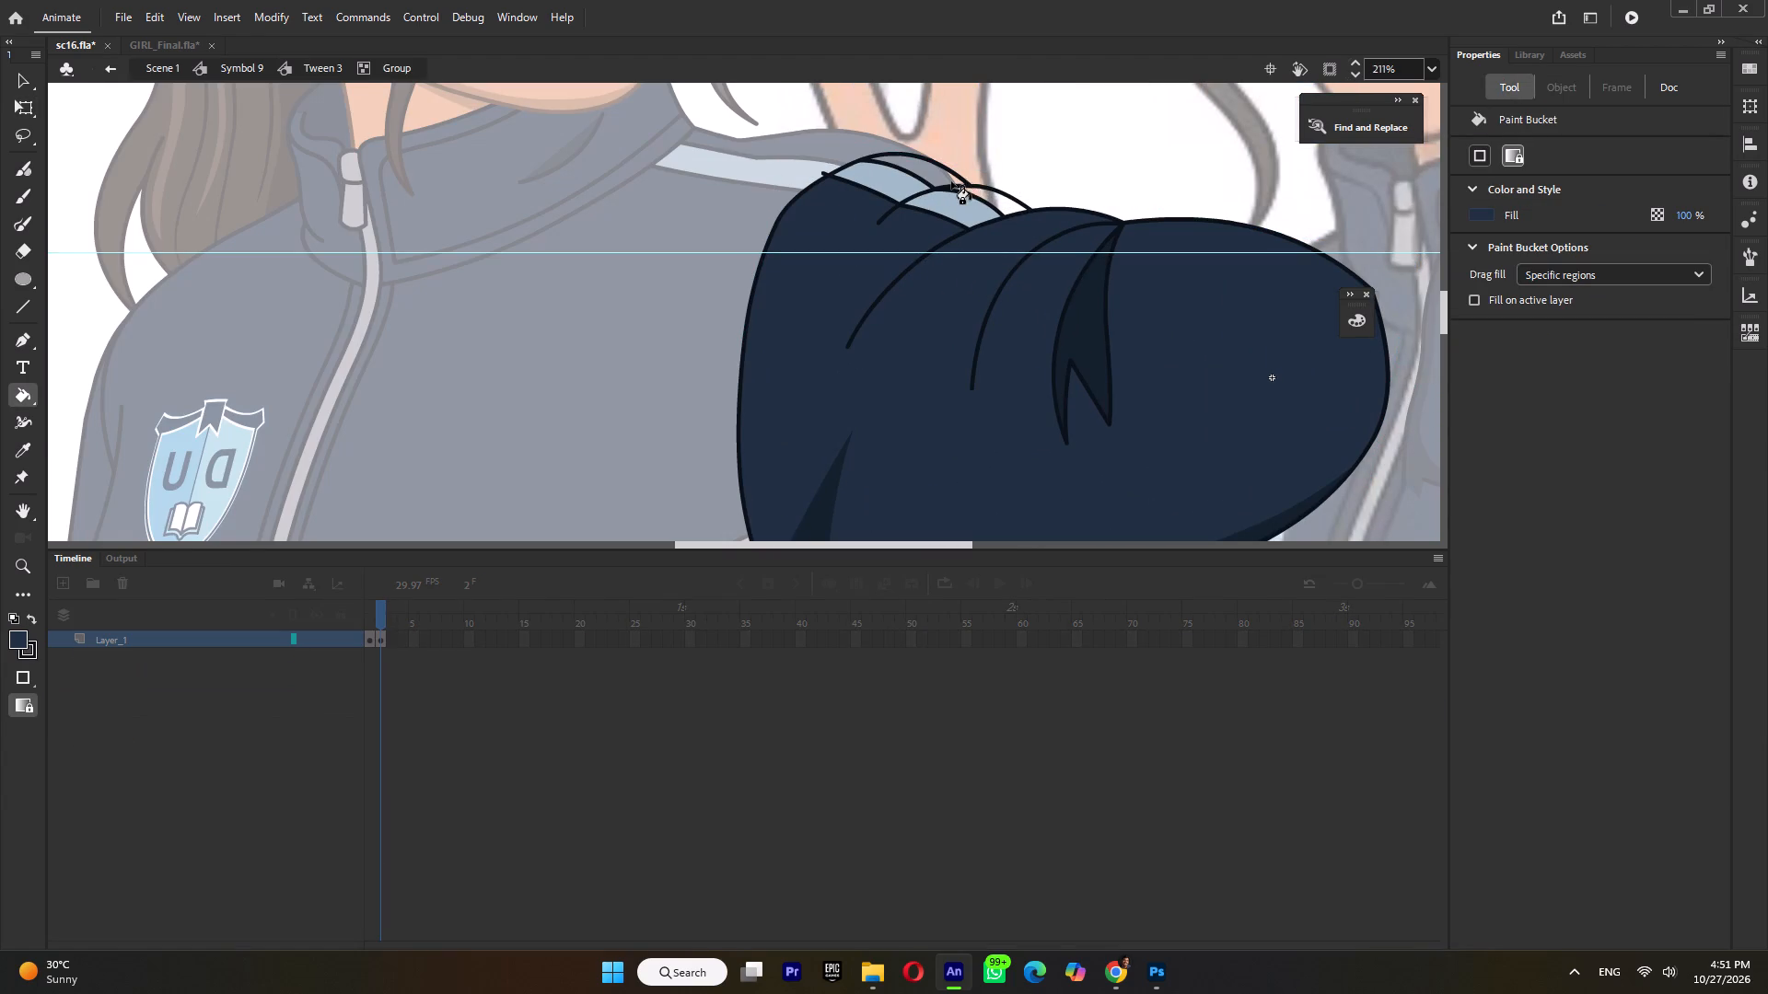
{"action": "left_click", "coordinate": [951, 181]}
{"action": "left_click", "coordinate": [983, 196]}
{"action": "double_click", "coordinate": [1027, 156], "text": "ctrl"}
{"action": "double_click", "coordinate": [1017, 126], "text": "ctrl"}
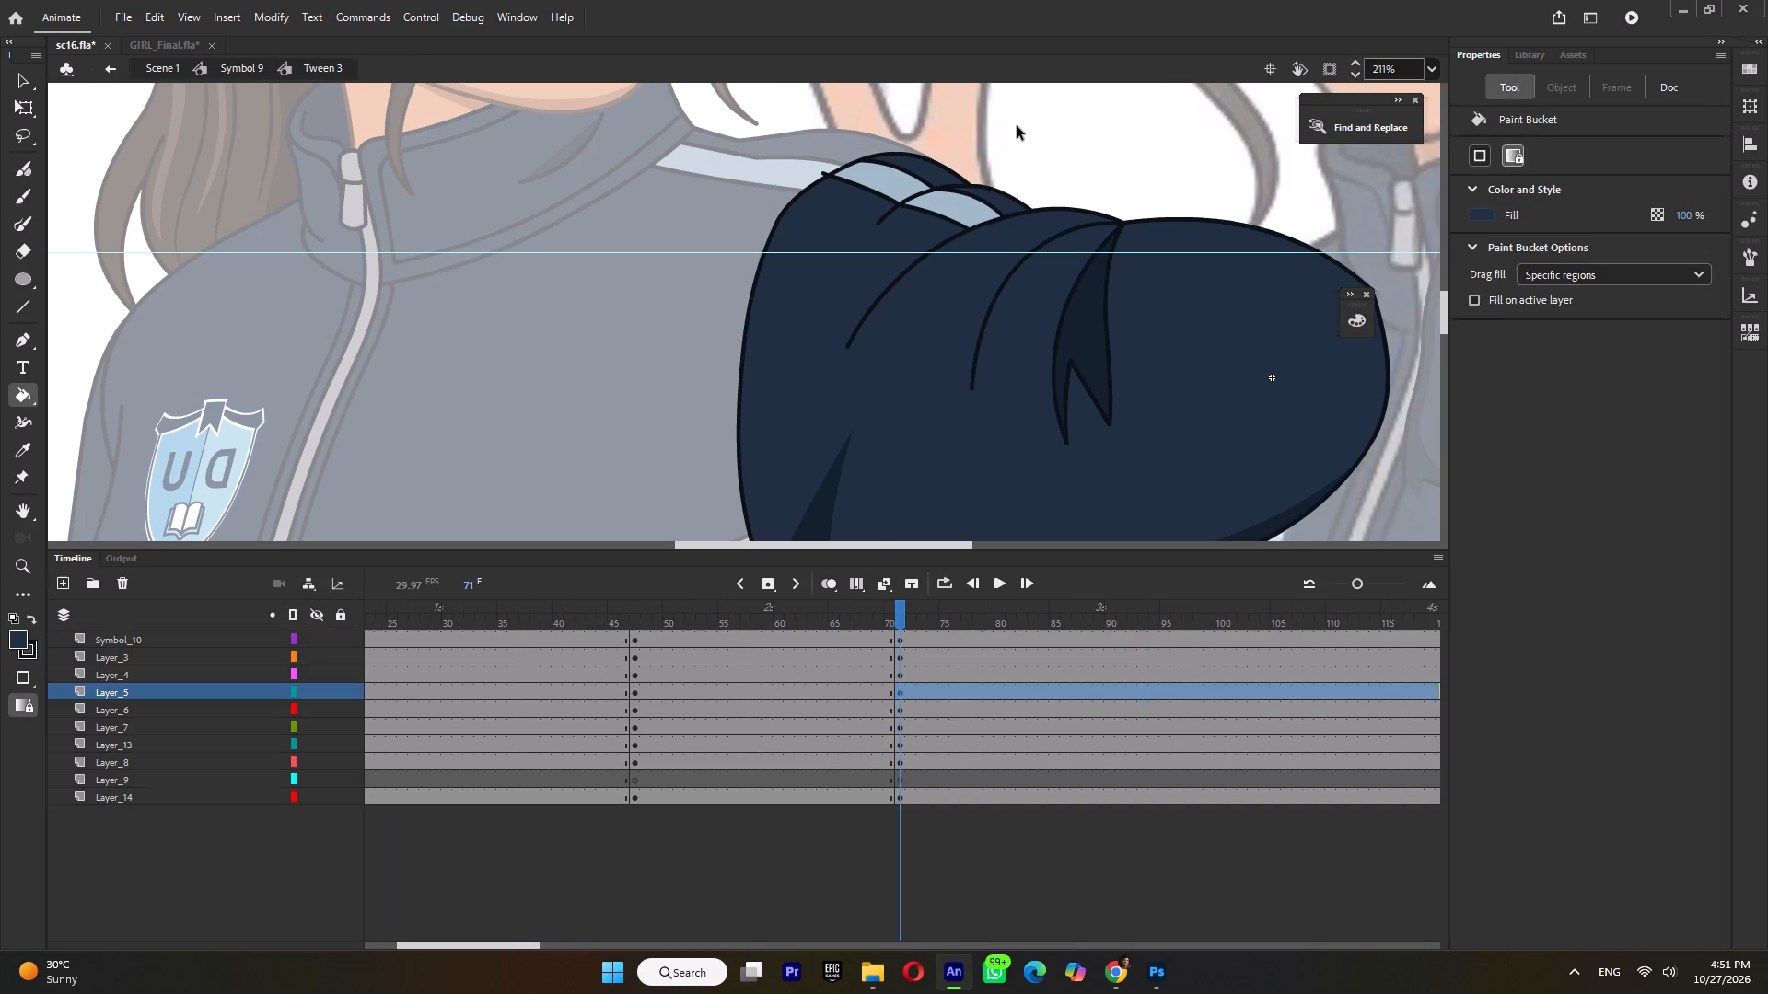
Inside the upper sleeve symbol, set the group's pivot at the shoulder end and stretch the sleeve's length to about 176.
{"action": "scroll", "coordinate": [1014, 220], "scroll_direction": "down", "scroll_amount": 7, "text": "ctrl"}
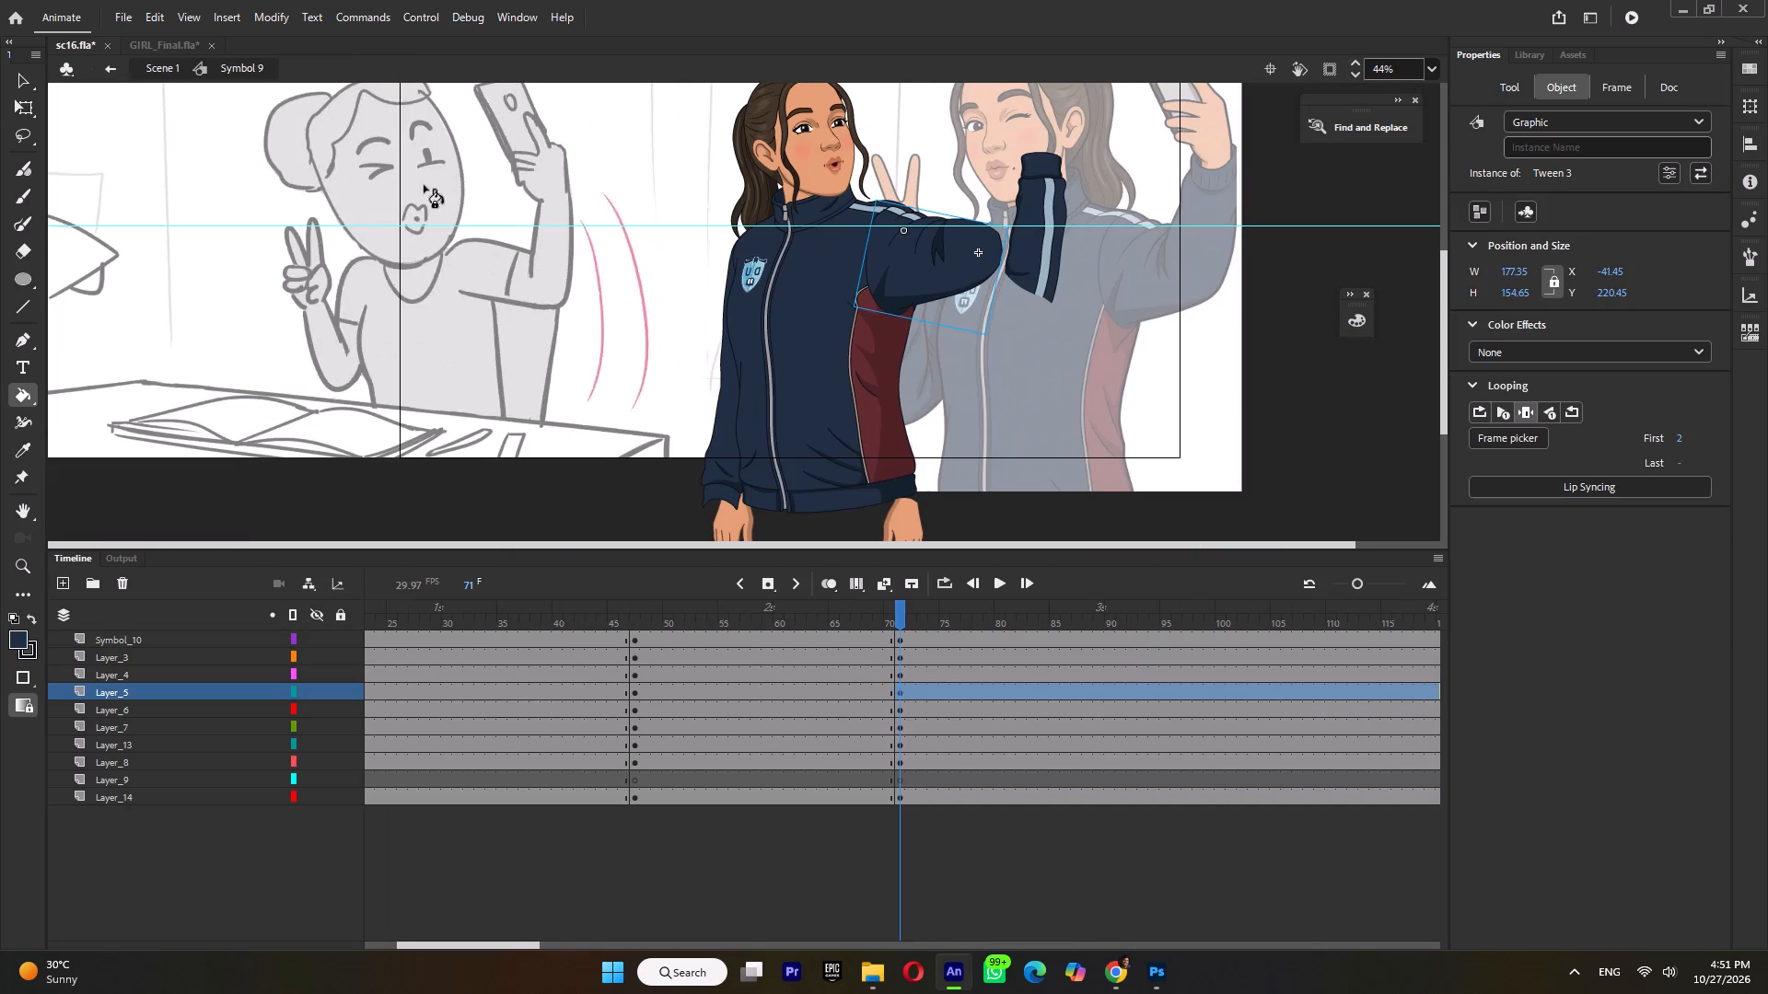
{"action": "left_click", "coordinate": [17, 113]}
{"action": "triple_click", "coordinate": [936, 266]}
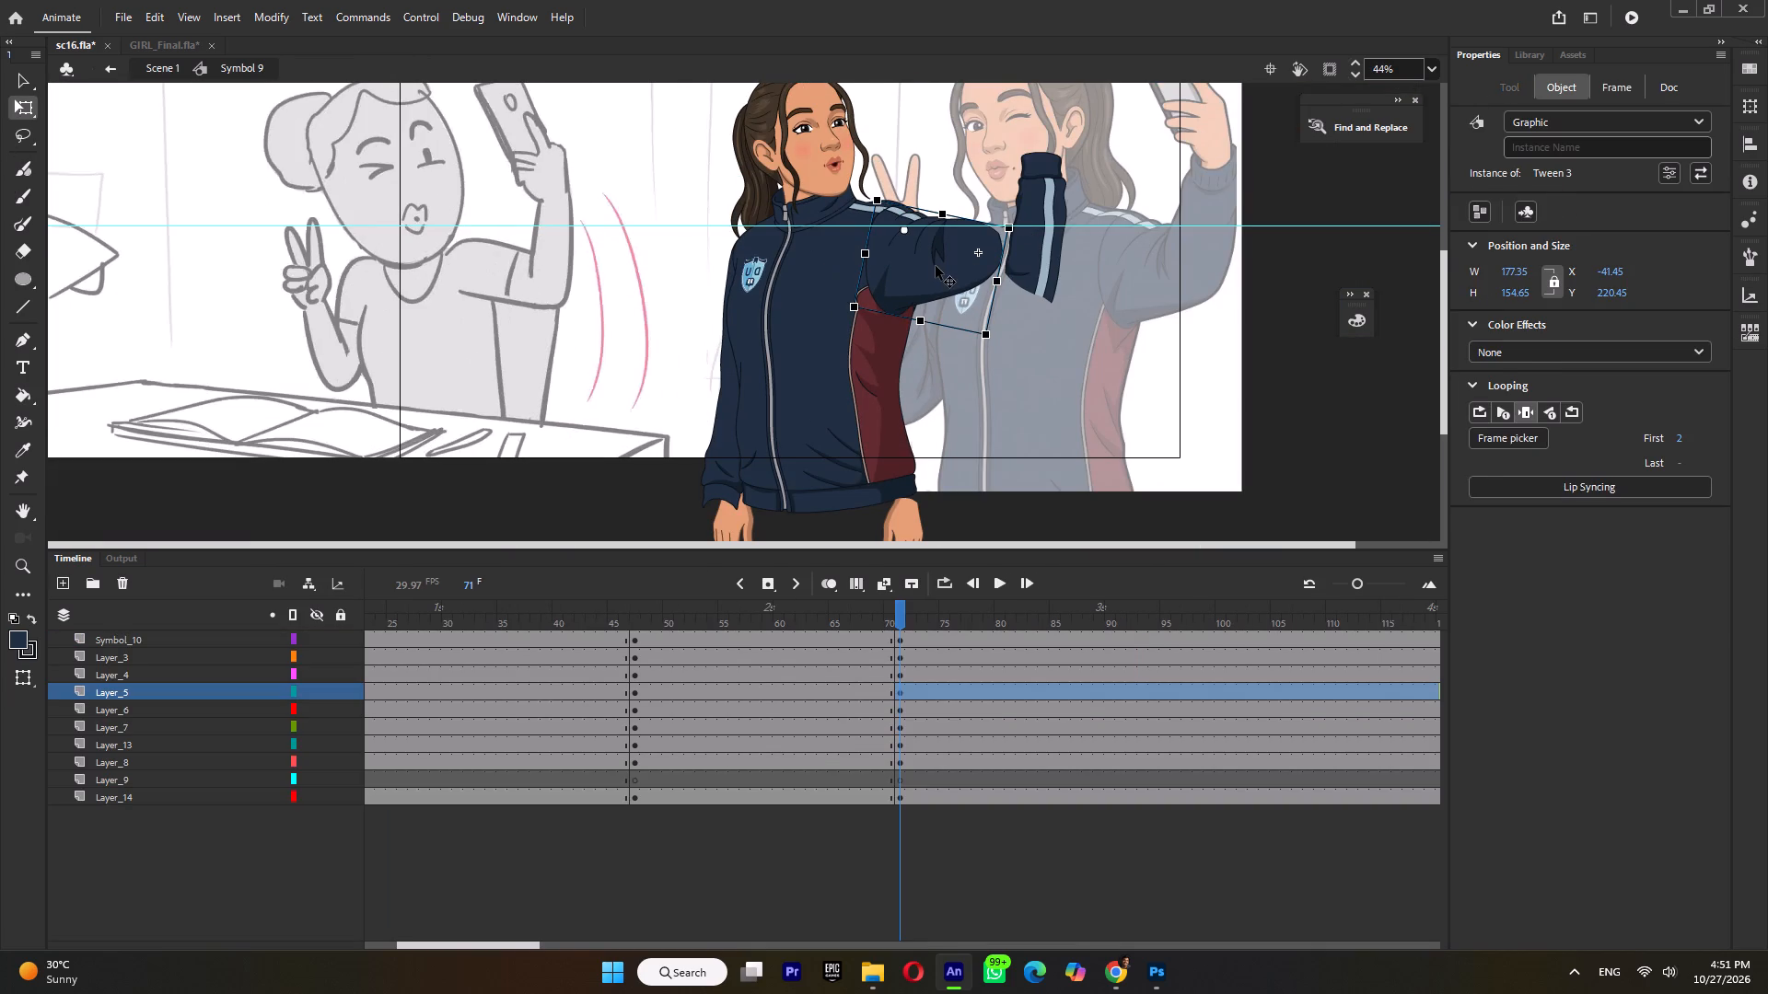
{"action": "left_click_drag", "start_coordinate": [930, 267], "coordinate": [869, 260]}
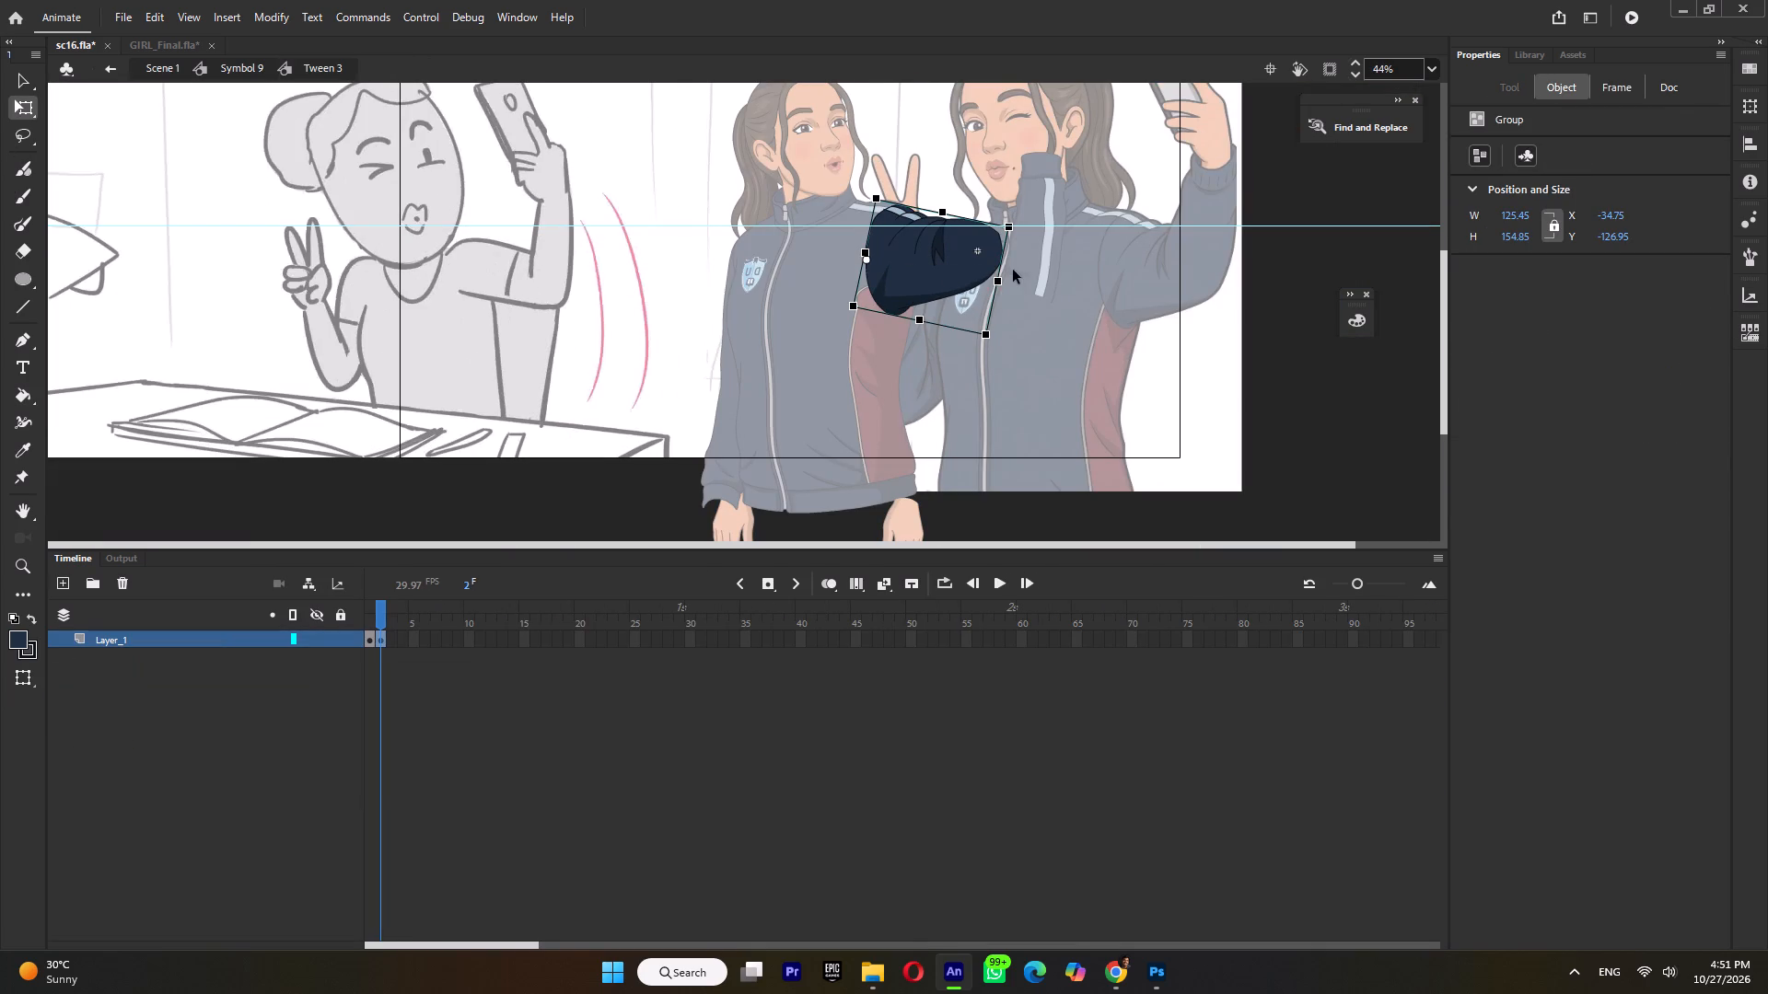
{"action": "left_click_drag", "start_coordinate": [996, 281], "coordinate": [1012, 281]}
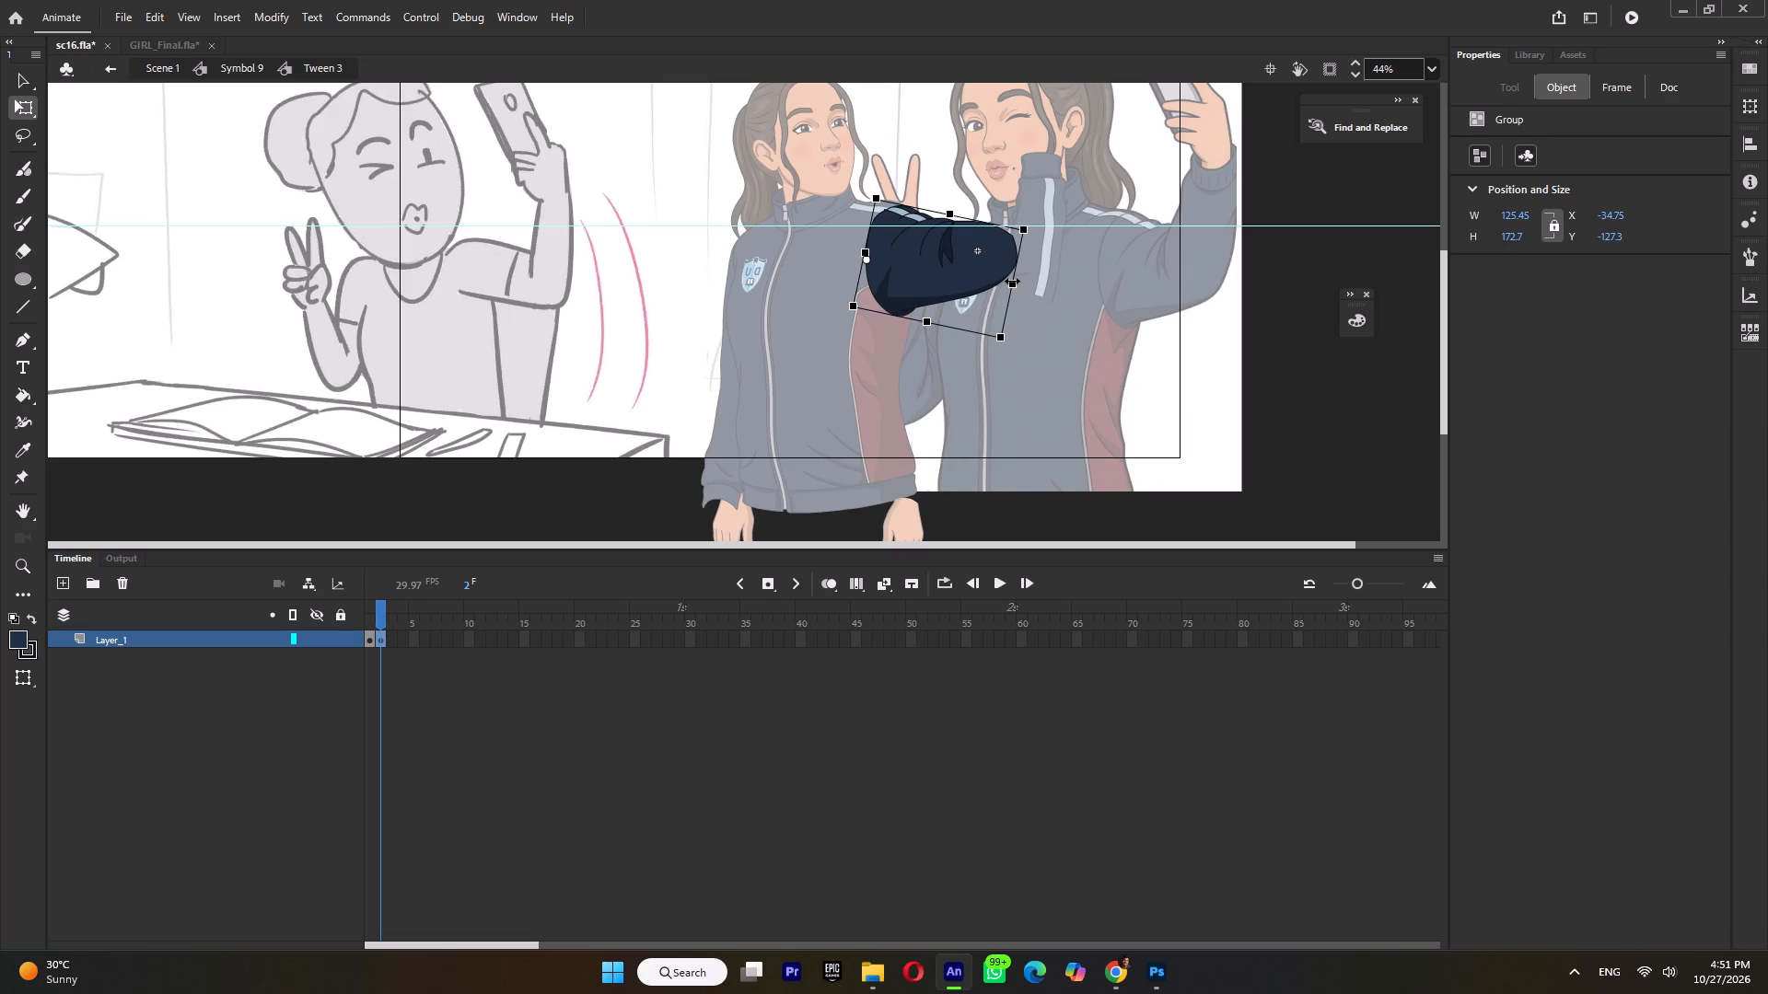
{"action": "left_click_drag", "start_coordinate": [1012, 281], "coordinate": [1015, 281]}
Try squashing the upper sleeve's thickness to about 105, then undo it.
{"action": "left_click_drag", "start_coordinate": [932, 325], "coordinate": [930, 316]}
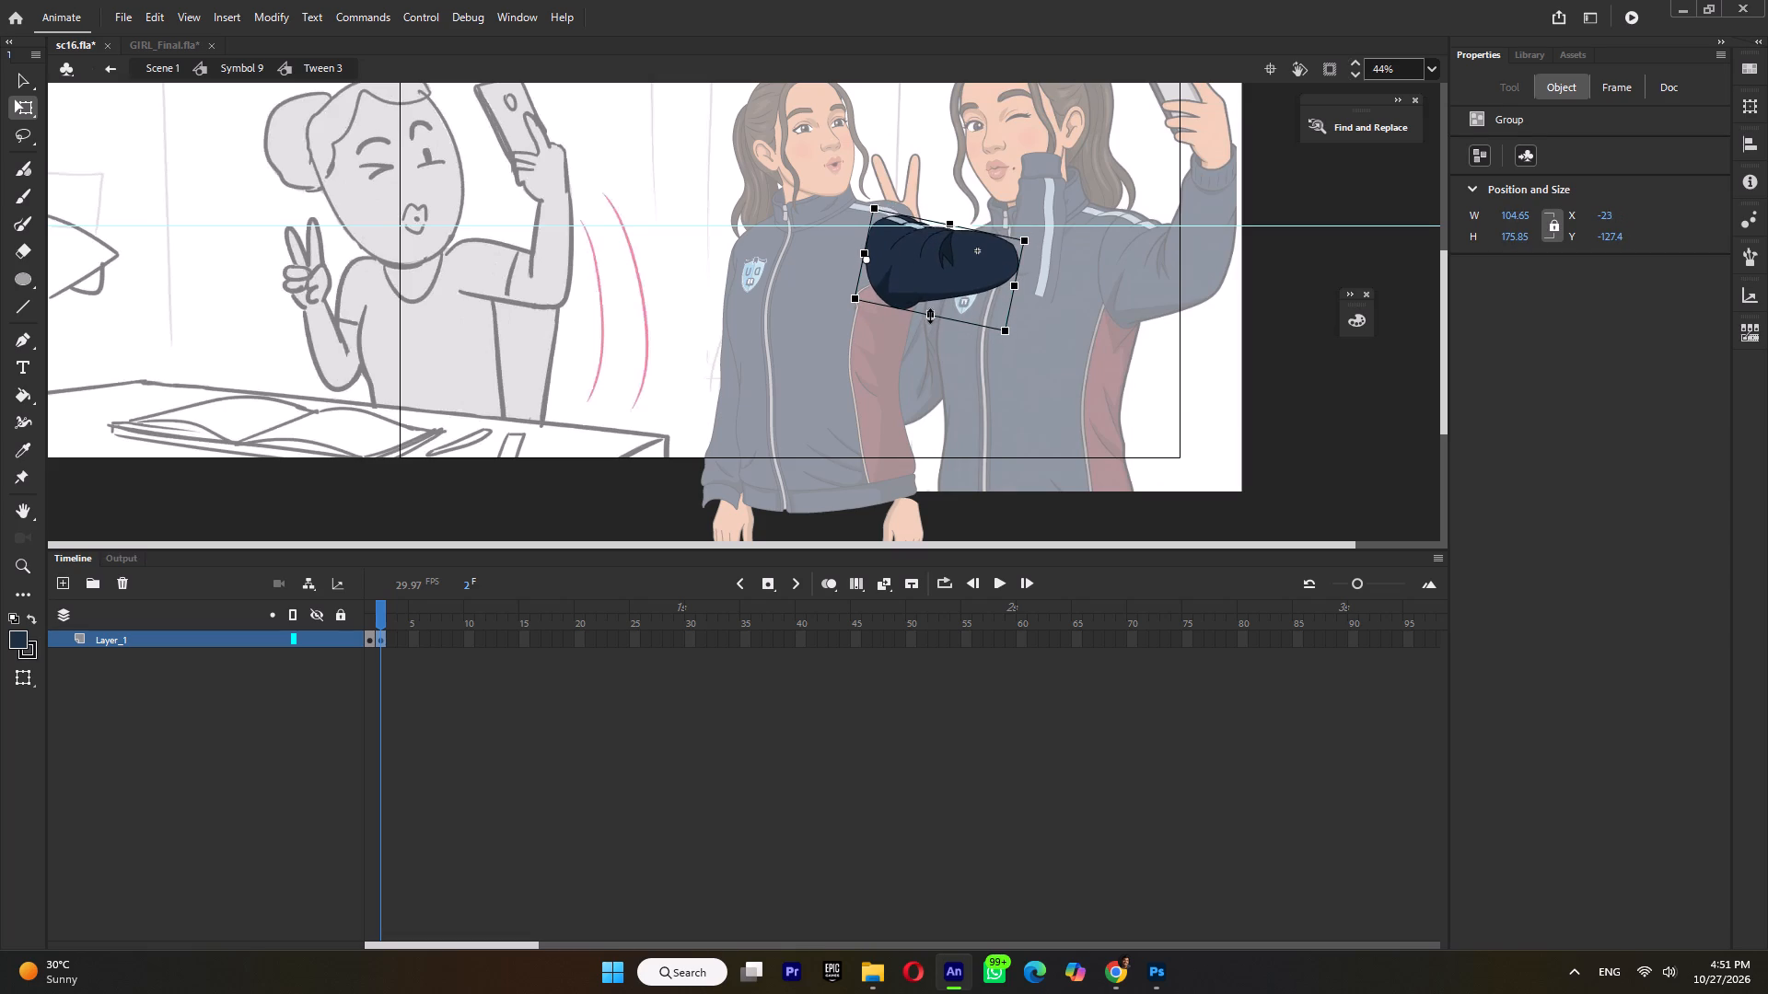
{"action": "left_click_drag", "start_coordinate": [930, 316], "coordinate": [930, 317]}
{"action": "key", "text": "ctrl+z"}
Move the upper sleeve group's pivot to the top of the shoulder and skew the group slightly, to a height of about 176.
{"action": "left_click_drag", "start_coordinate": [867, 259], "coordinate": [878, 218]}
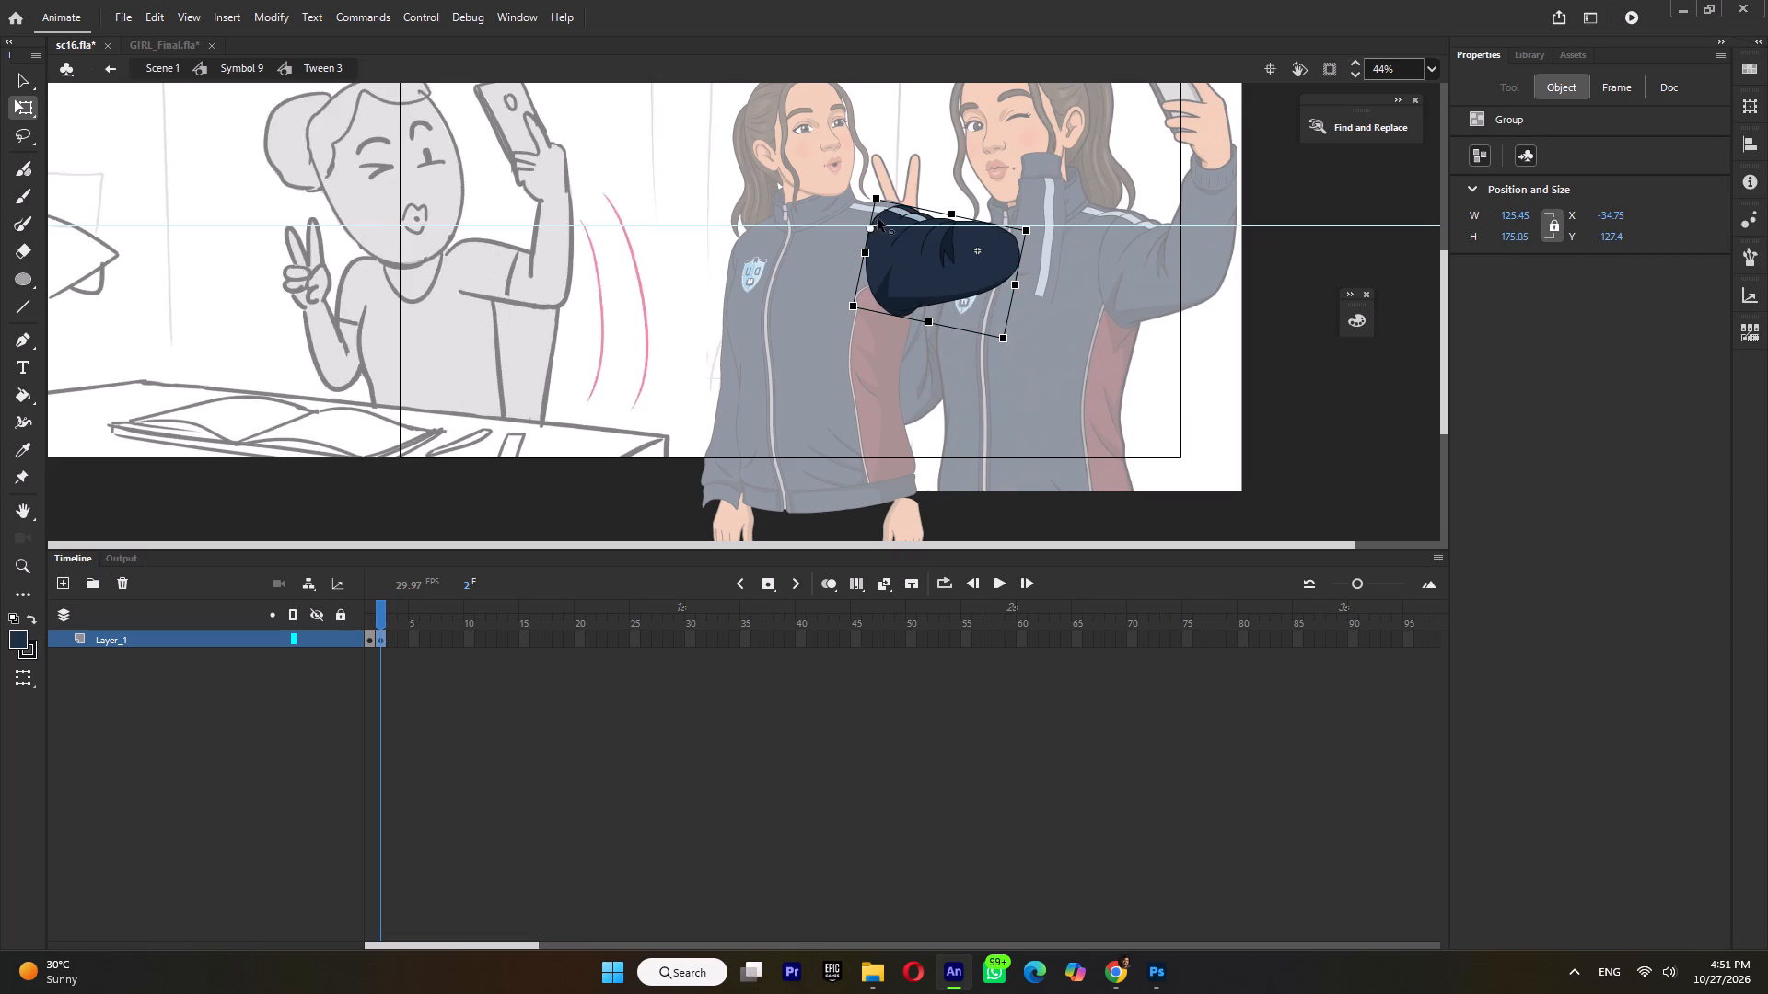
{"action": "left_click_drag", "start_coordinate": [878, 218], "coordinate": [902, 205]}
{"action": "left_click", "coordinate": [931, 324]}
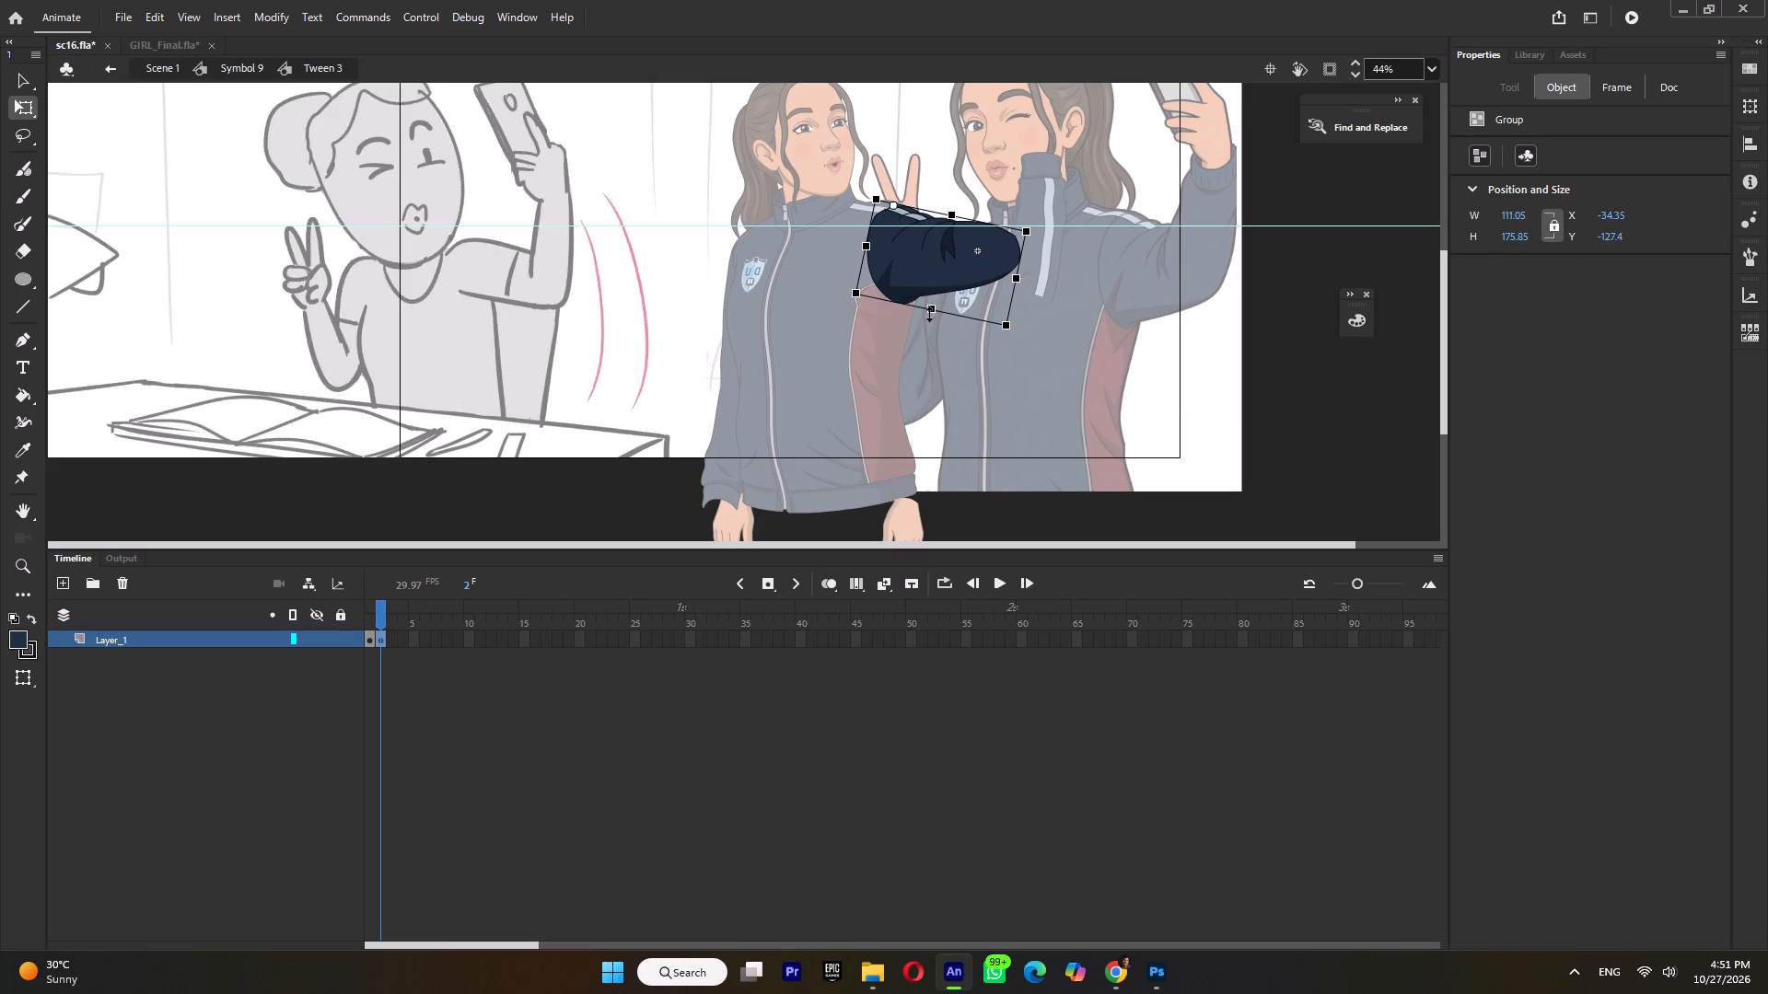
{"action": "left_click", "coordinate": [942, 327]}
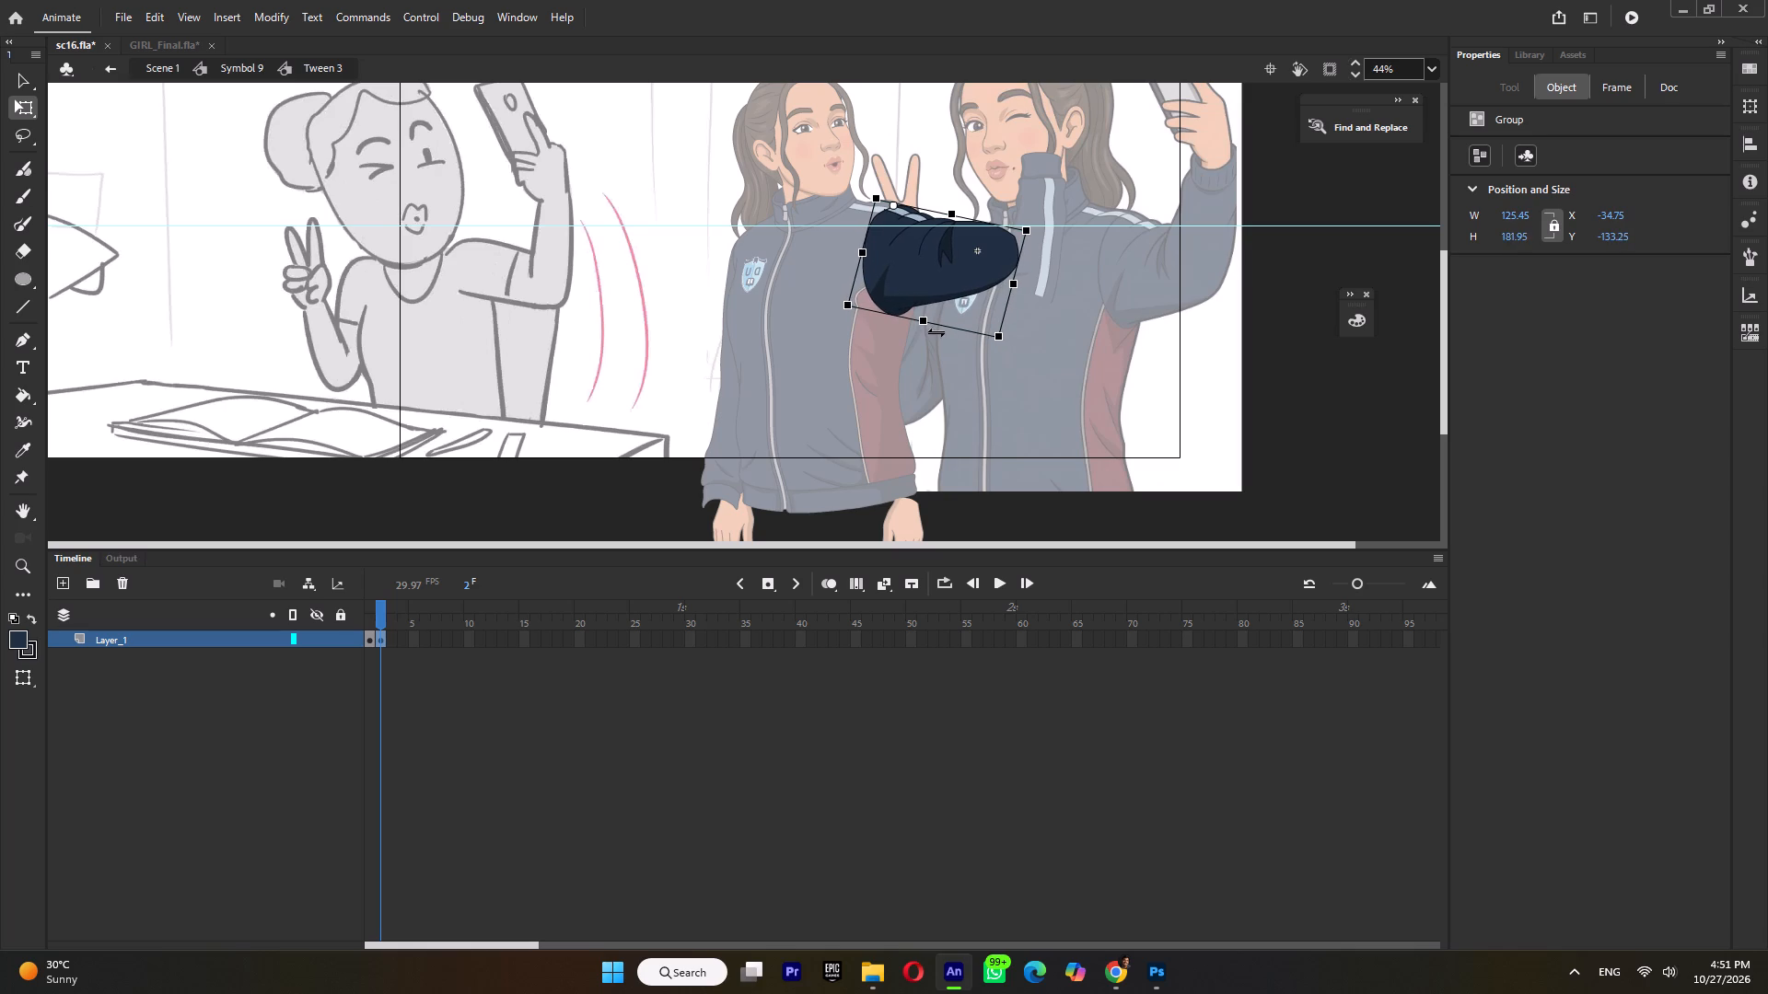
{"action": "double_click", "coordinate": [942, 355]}
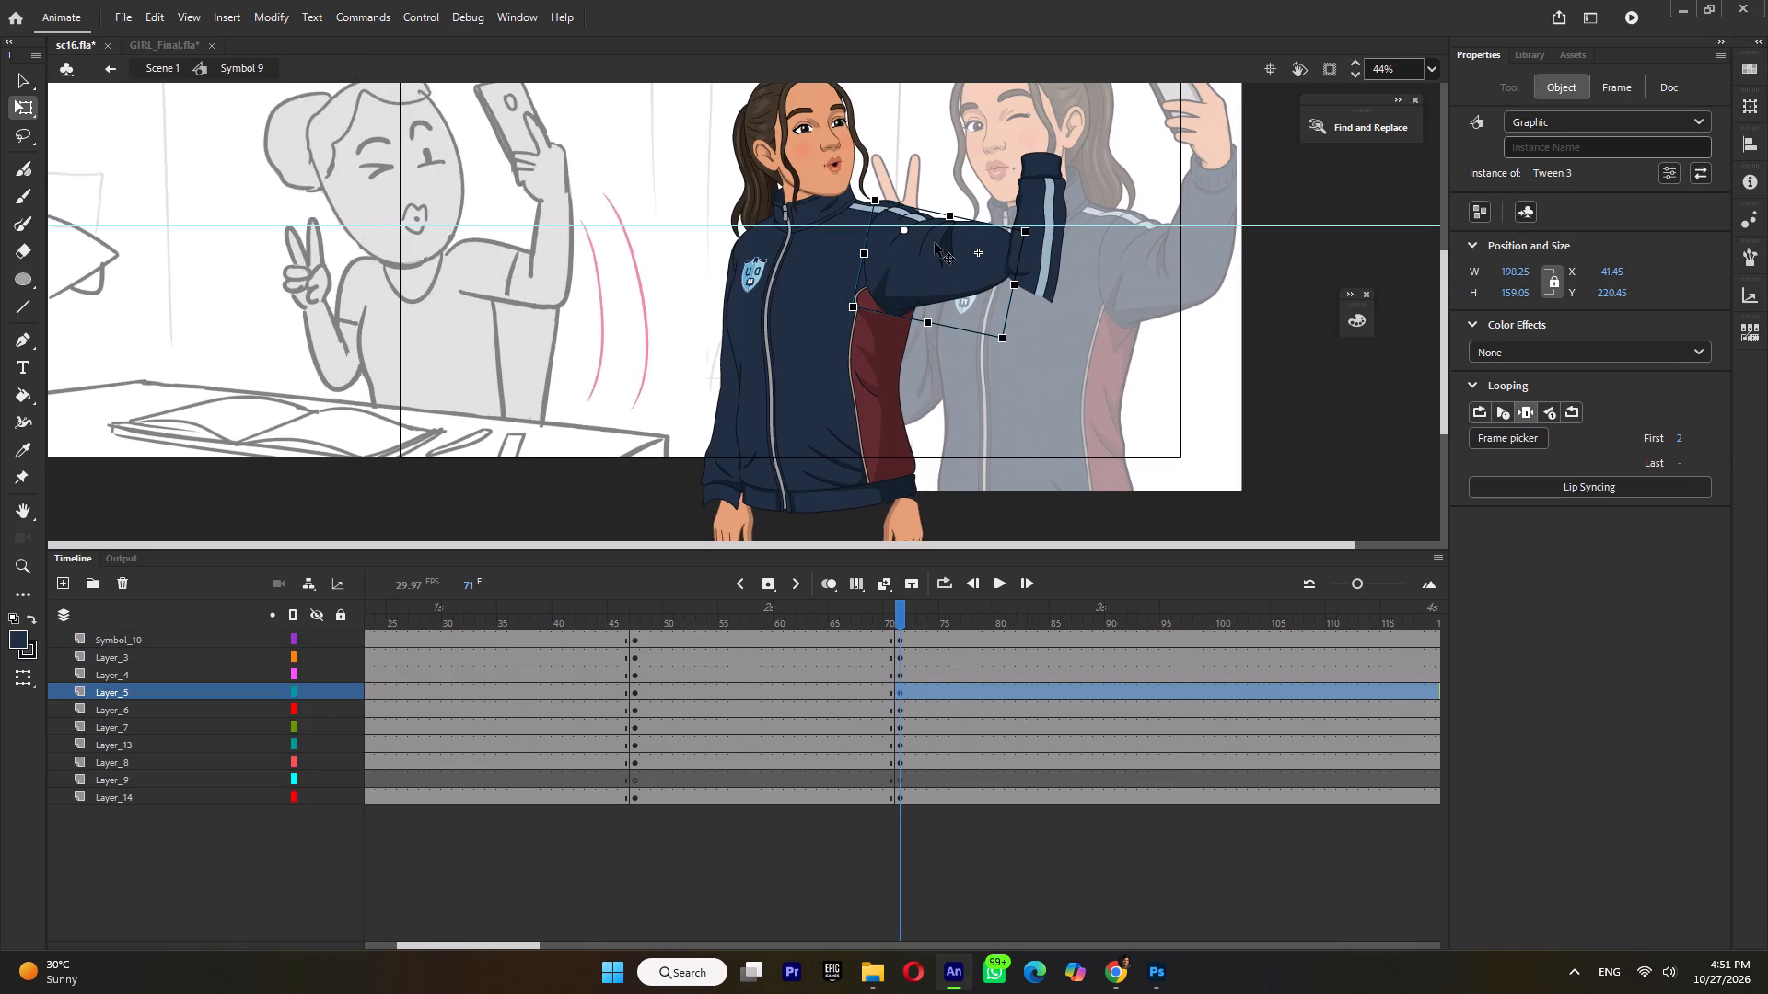
{"action": "left_click", "coordinate": [889, 614]}
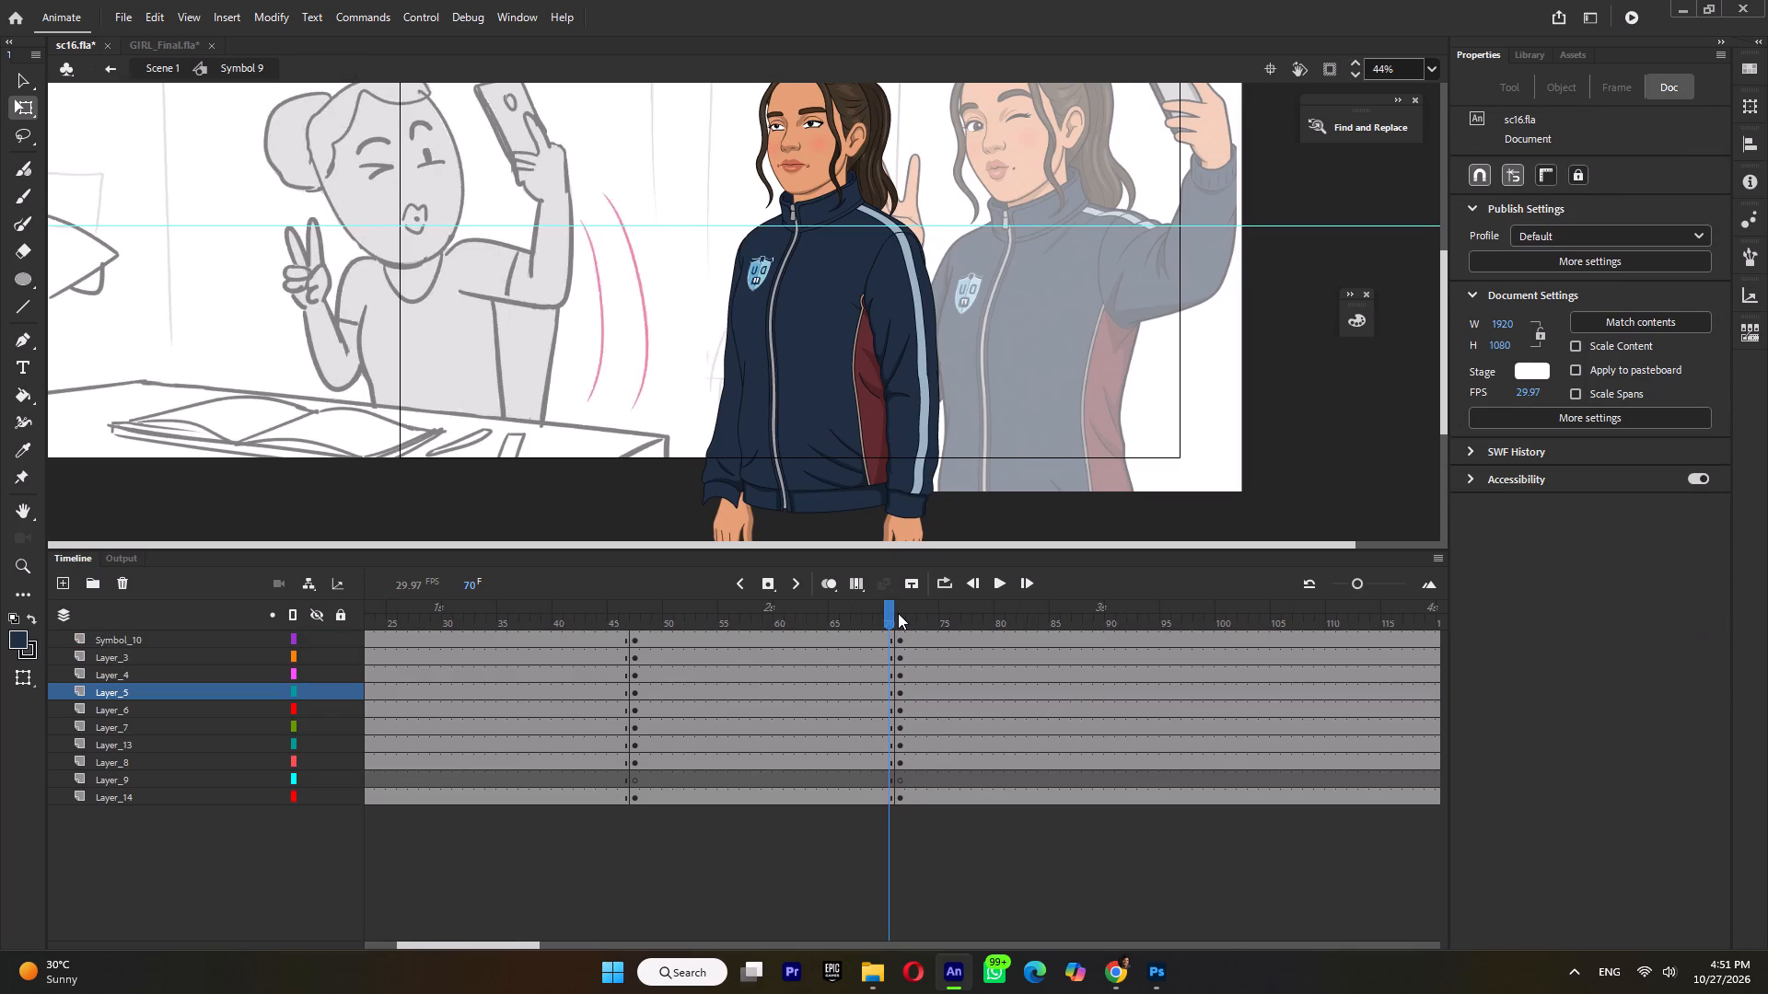
{"action": "left_click", "coordinate": [901, 613]}
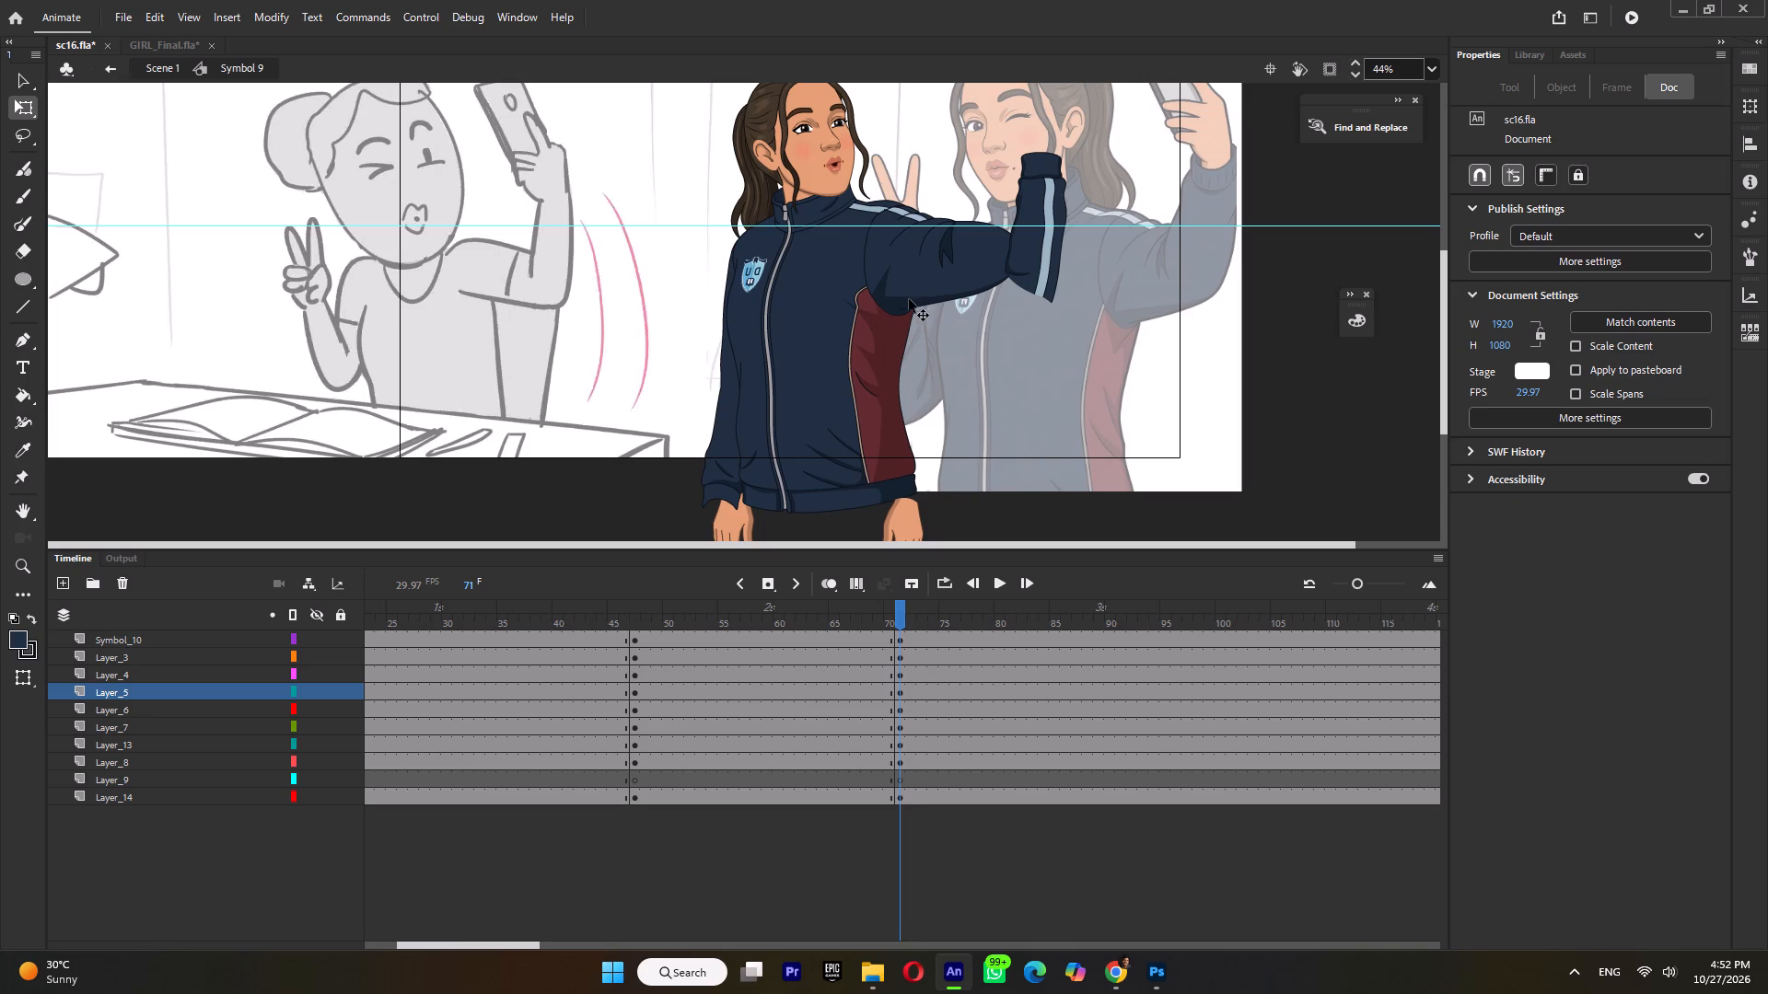
Inside the torso symbol, smooth the notched beige piping and outline around the red side panel's armpit into a clean curve.
{"action": "left_click", "coordinate": [876, 307]}
{"action": "double_click", "coordinate": [869, 348]}
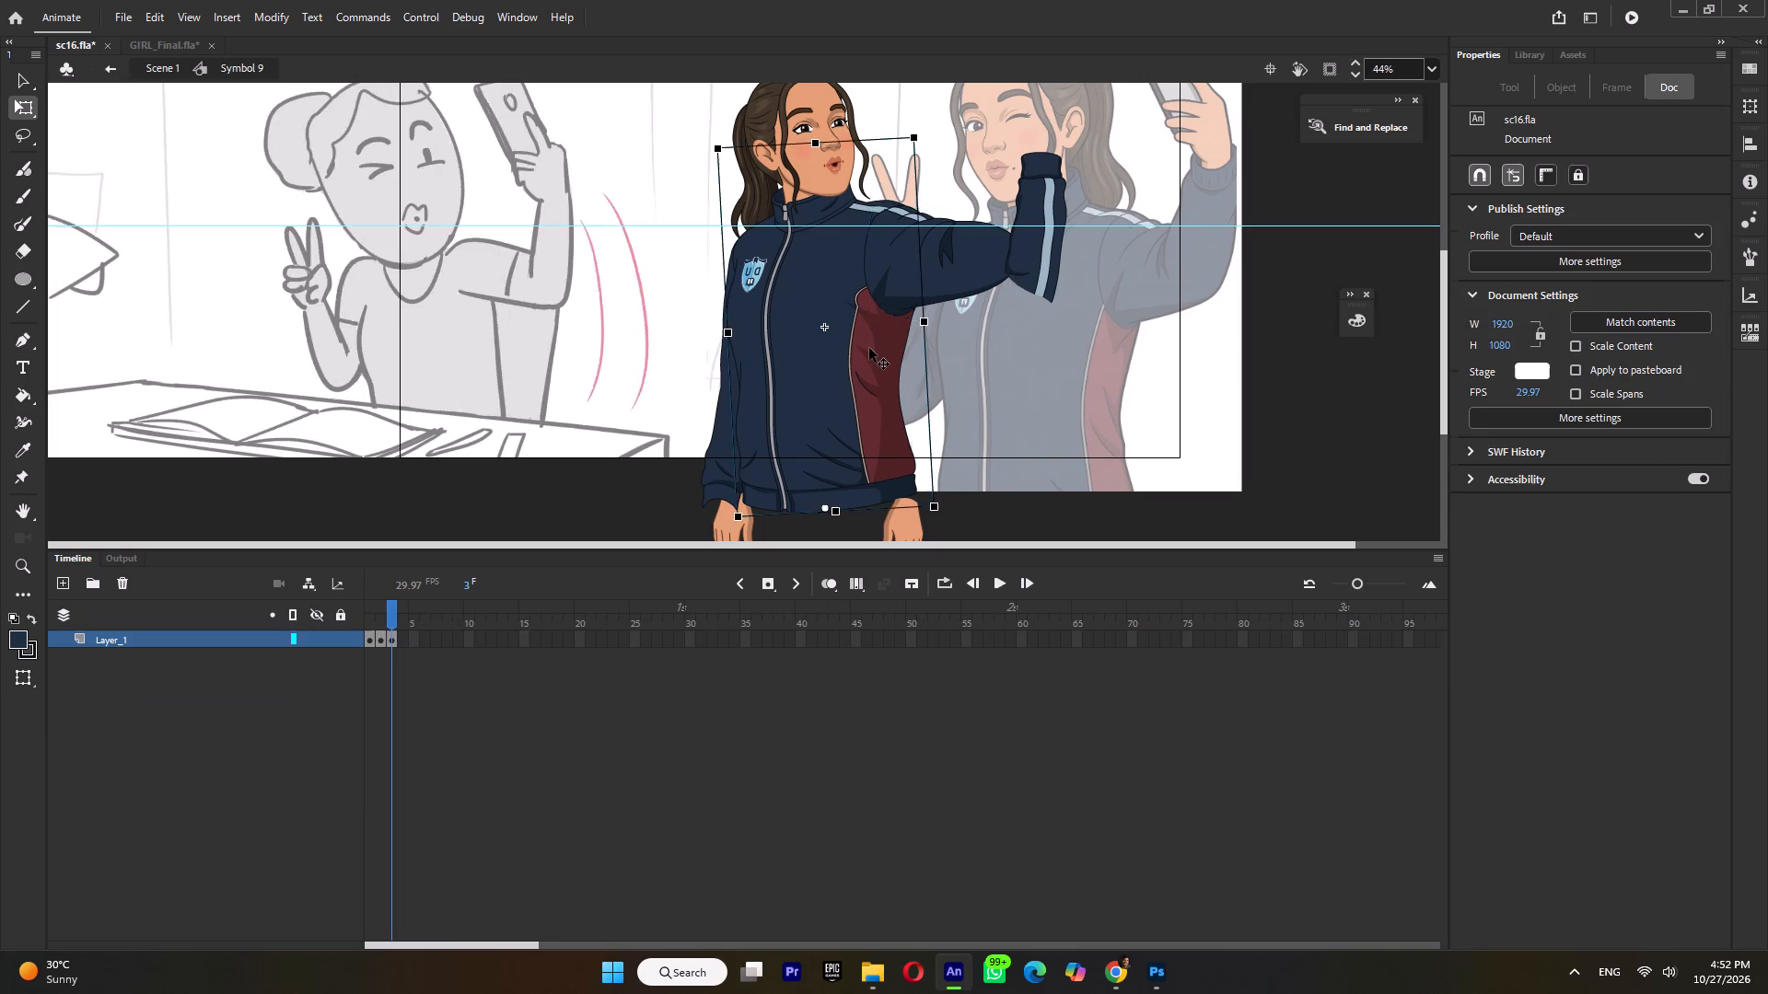
{"action": "scroll", "coordinate": [862, 295], "scroll_direction": "up", "scroll_amount": 6, "text": "ctrl"}
{"action": "double_click", "coordinate": [867, 289]}
{"action": "double_click", "coordinate": [851, 305]}
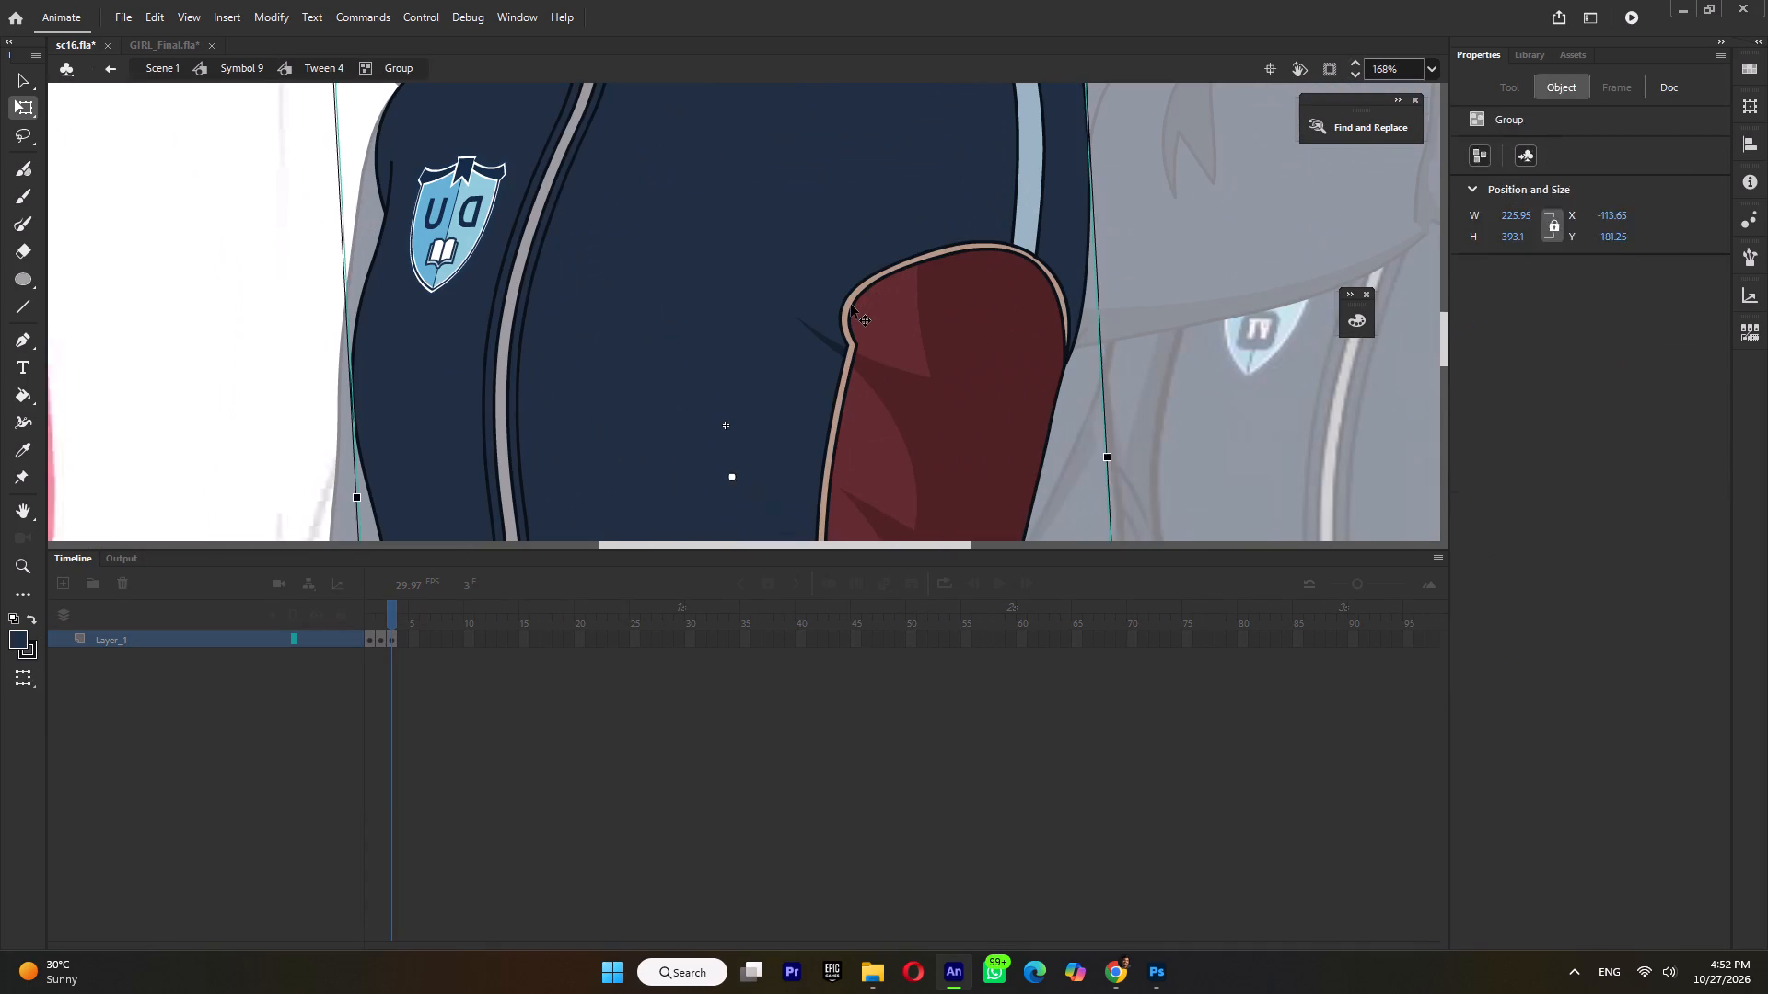
{"action": "left_click_drag", "start_coordinate": [850, 306], "coordinate": [883, 299]}
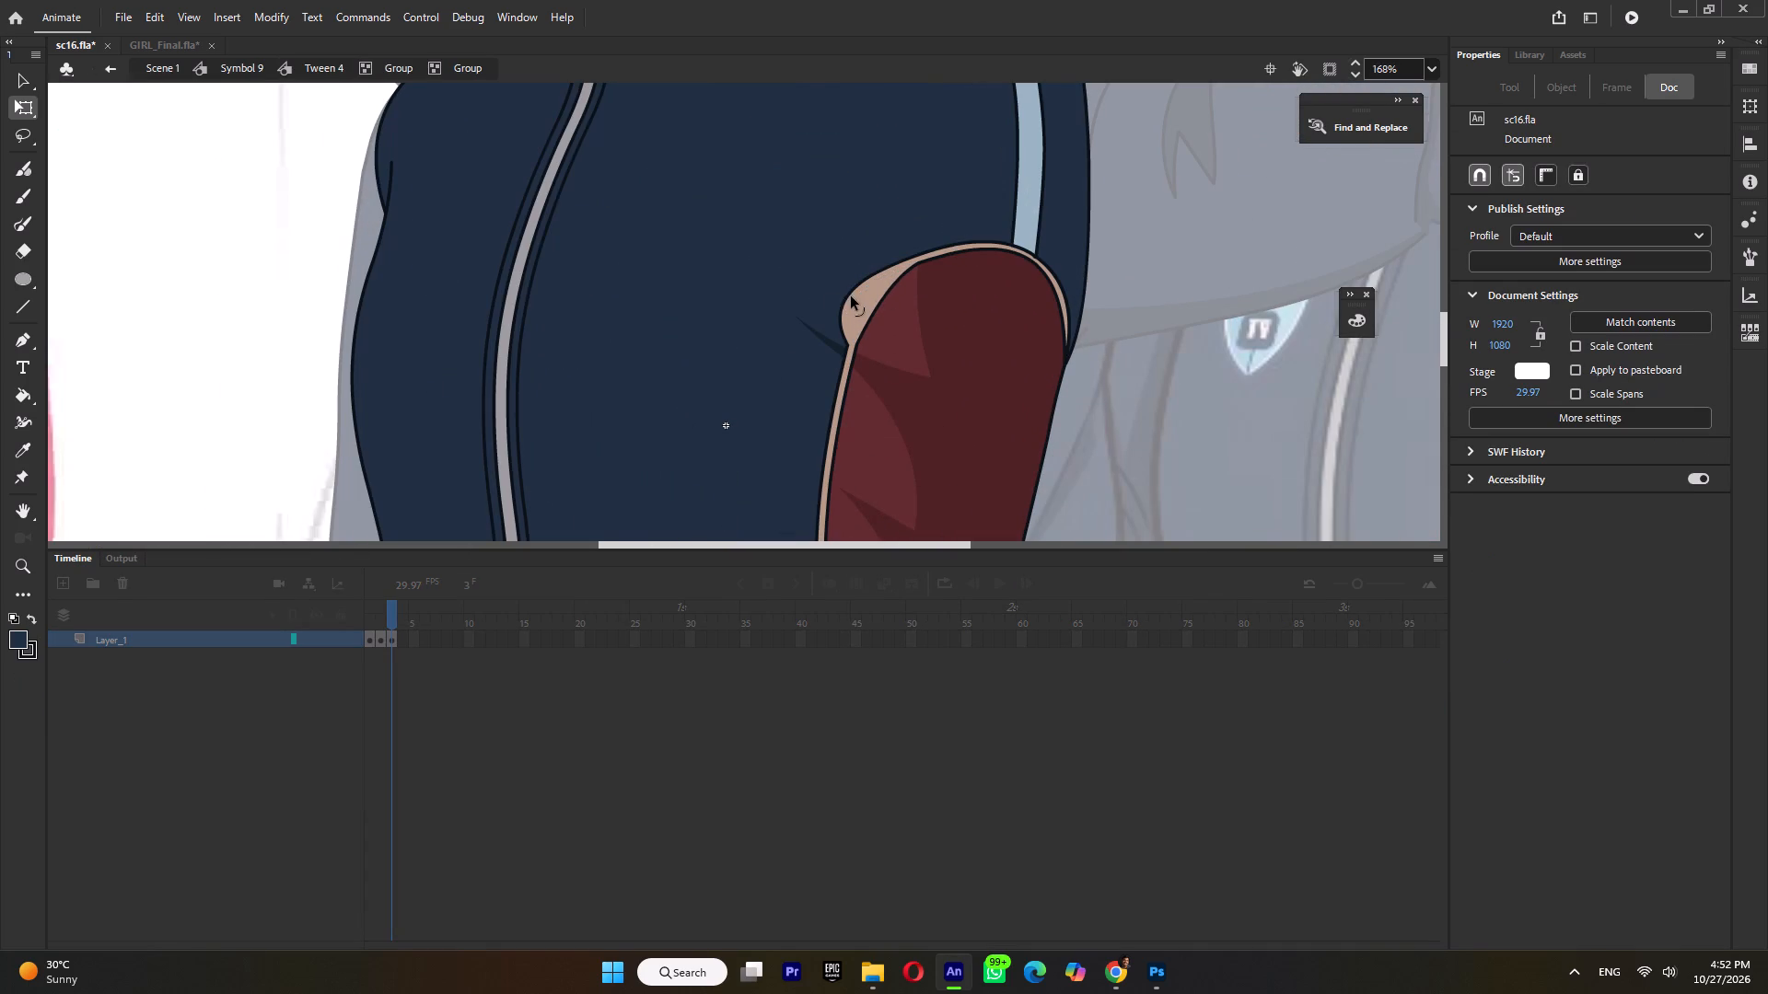
{"action": "left_click_drag", "start_coordinate": [851, 296], "coordinate": [878, 289]}
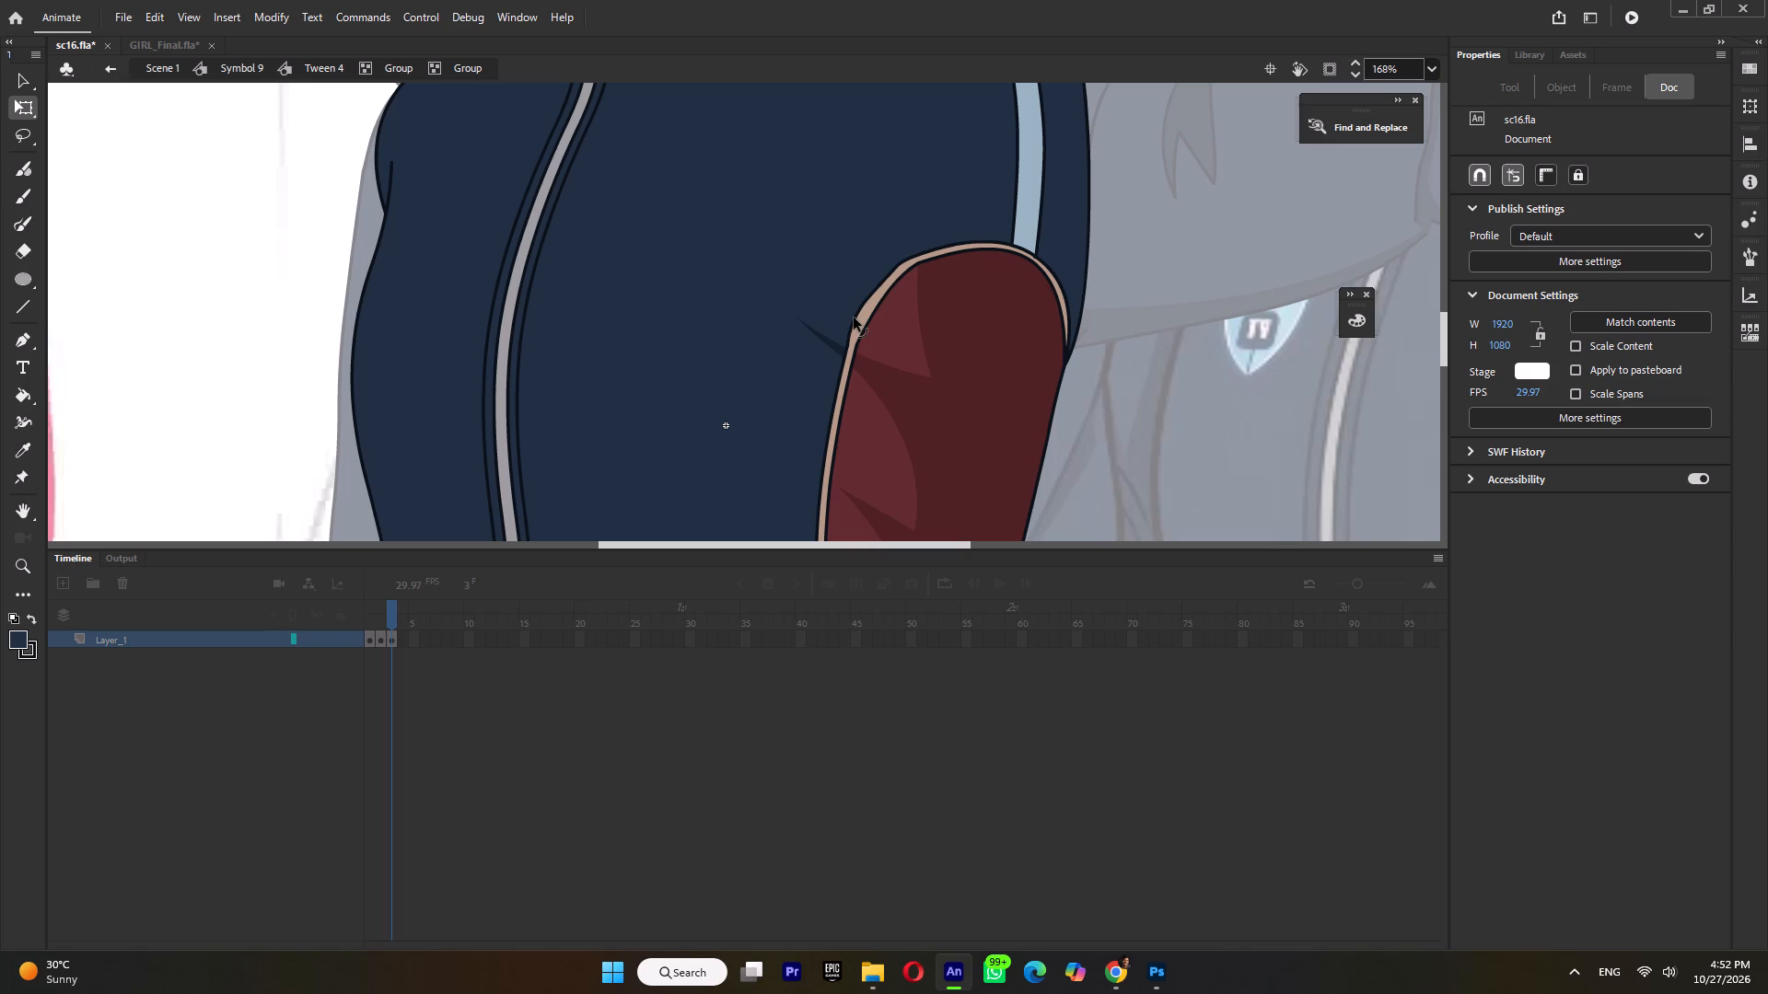
{"action": "left_click", "coordinate": [854, 318]}
{"action": "left_click", "coordinate": [904, 261]}
{"action": "double_click", "coordinate": [1206, 333]}
{"action": "double_click", "coordinate": [1202, 339]}
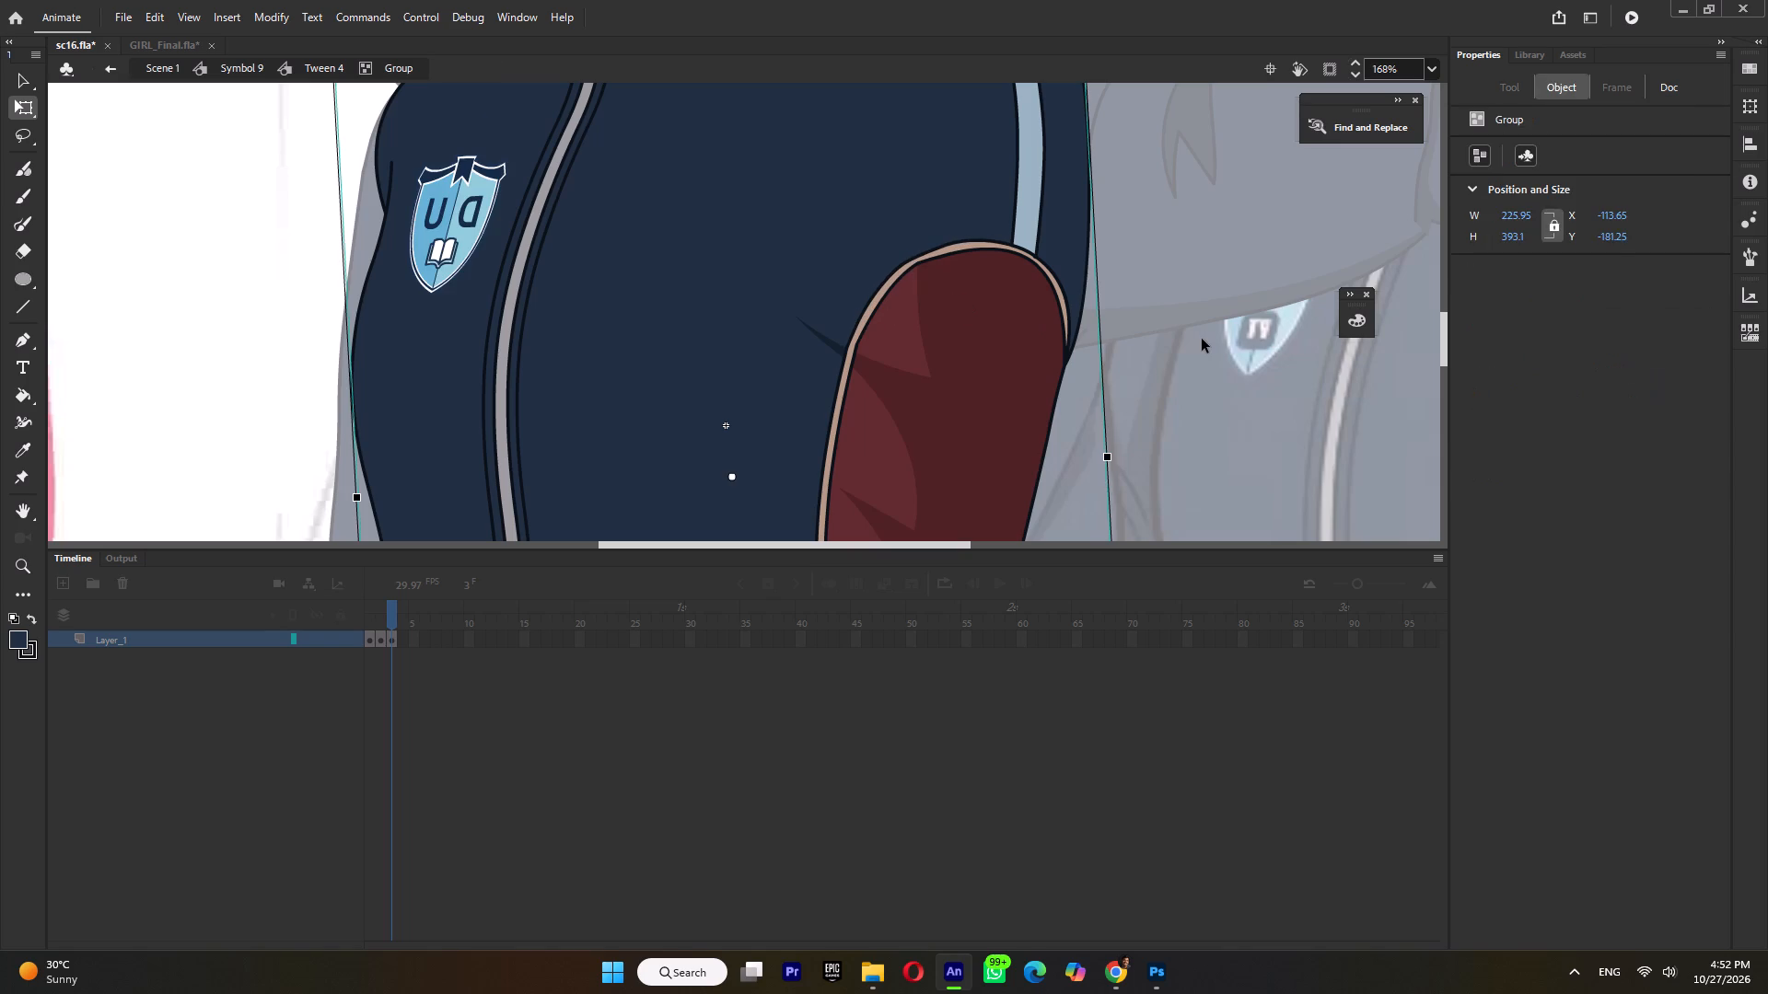
{"action": "scroll", "coordinate": [1202, 339], "scroll_direction": "down", "scroll_amount": 5, "text": "ctrl"}
{"action": "double_click", "coordinate": [1209, 392]}
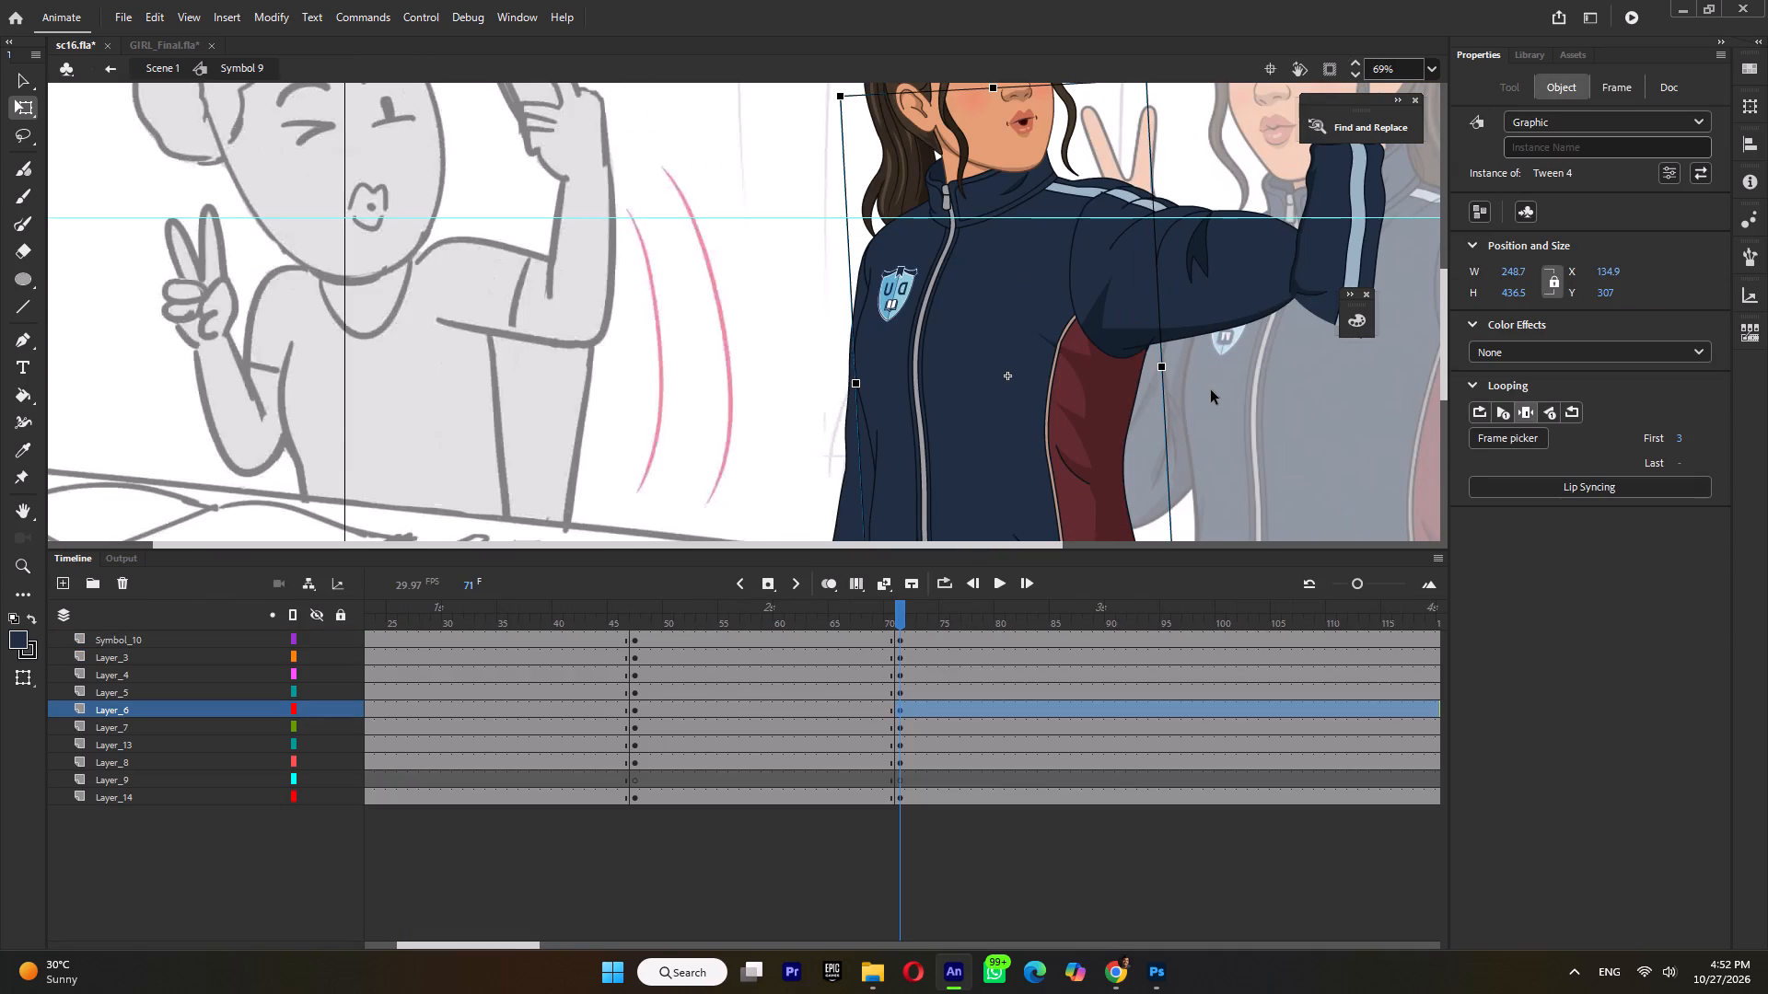
Inside the upper sleeve's group, delete the short stray line poking out where its light blue stripe meets the torso.
{"action": "scroll", "coordinate": [1211, 390], "scroll_direction": "down", "scroll_amount": 1, "text": "ctrl"}
{"action": "scroll", "coordinate": [994, 222], "scroll_direction": "up", "scroll_amount": 8, "text": "ctrl"}
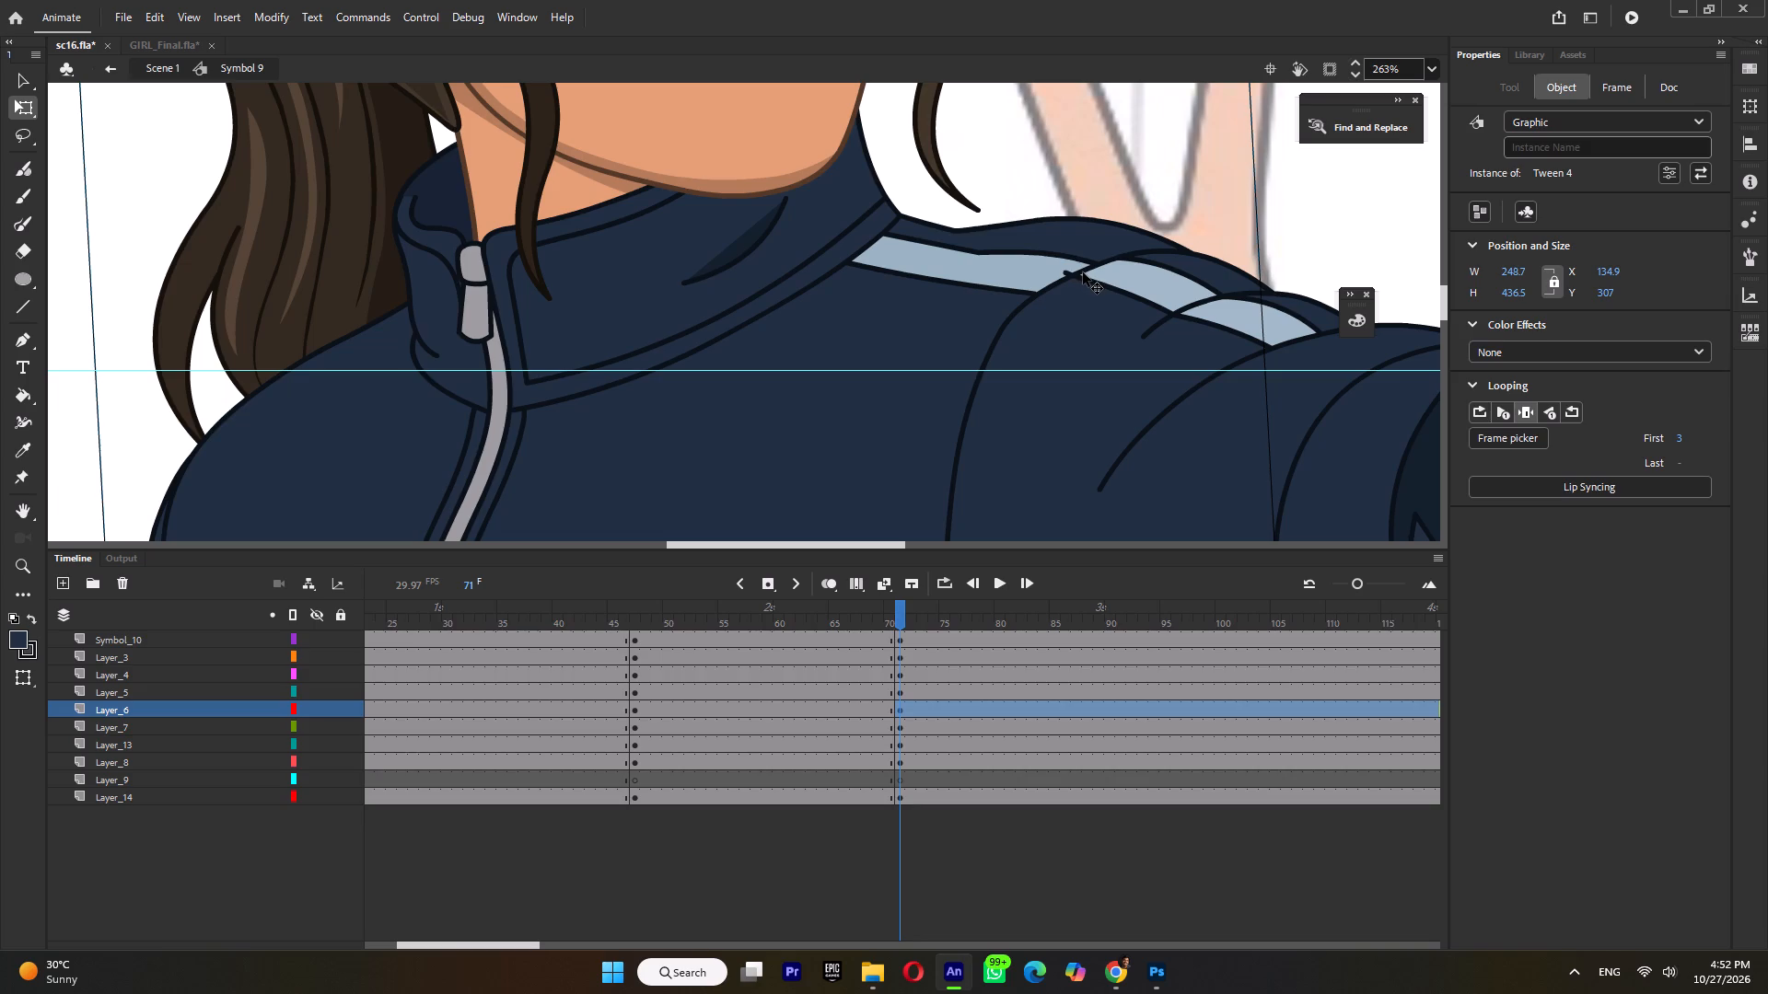
{"action": "double_click", "coordinate": [1078, 275]}
{"action": "double_click", "coordinate": [1070, 273]}
{"action": "left_click", "coordinate": [1066, 273]}
{"action": "key", "text": "Delete"}
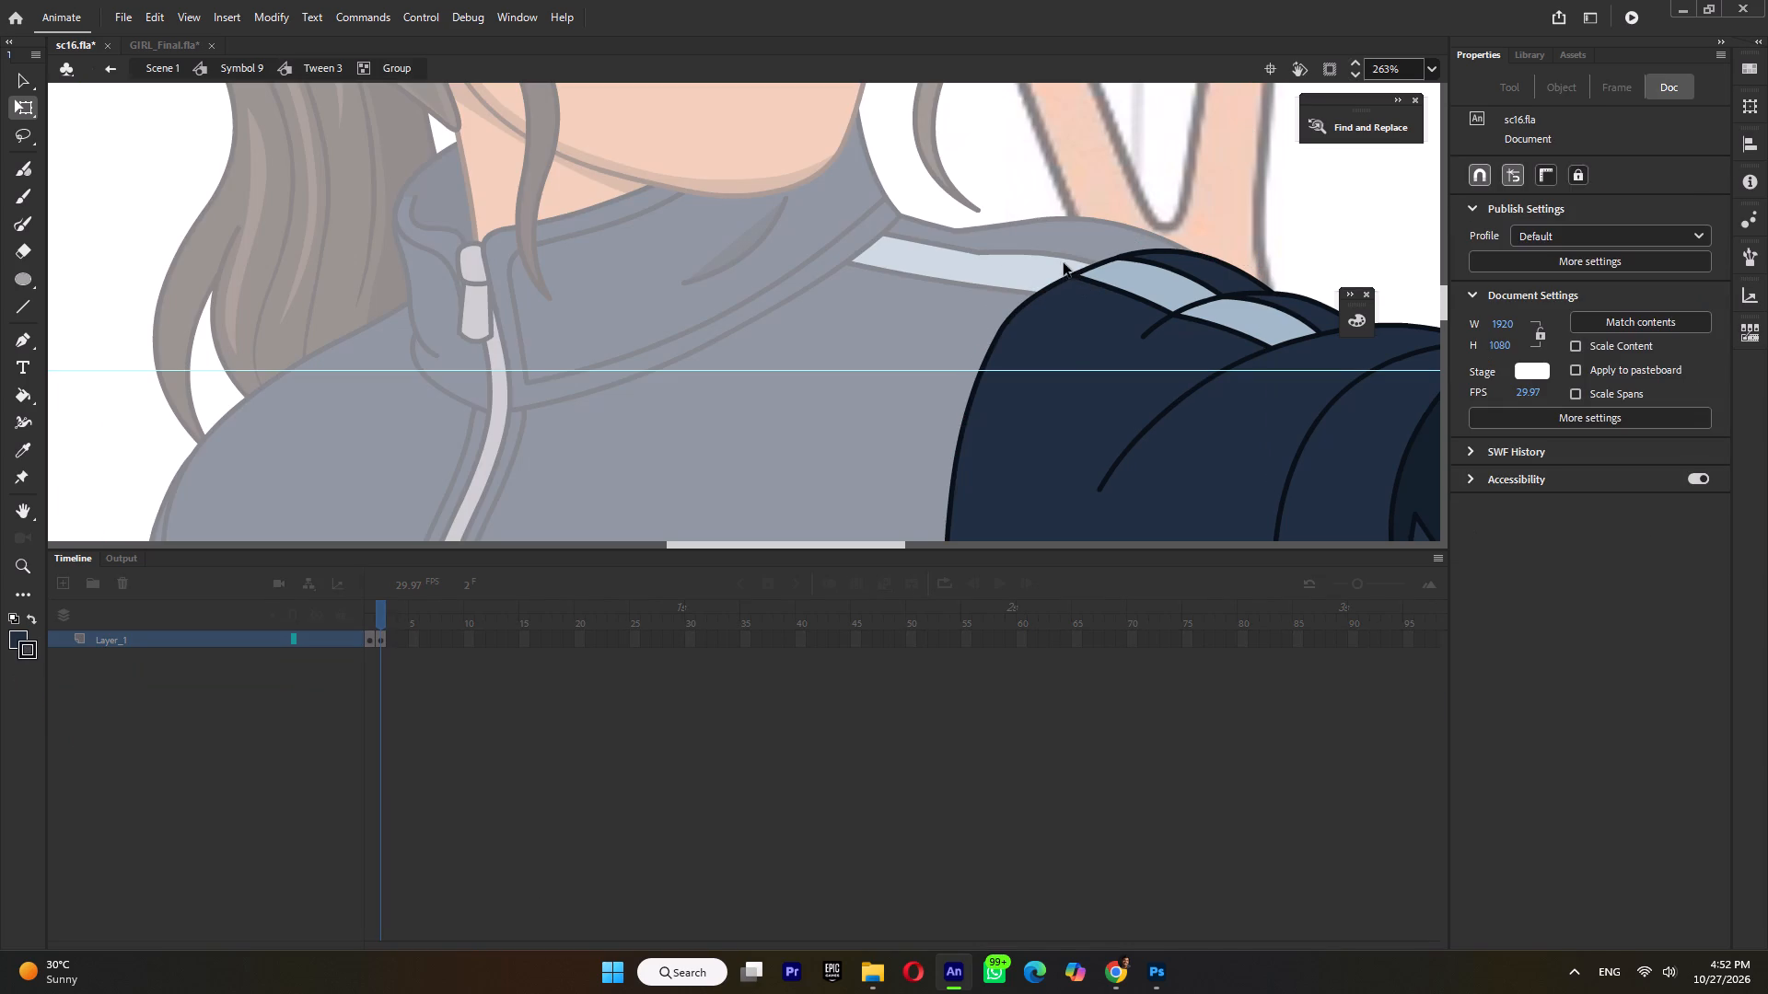
{"action": "double_click", "coordinate": [1040, 262]}
{"action": "double_click", "coordinate": [1053, 261]}
Inside the torso symbol, reshape both edges of the light blue shoulder stripe so it flows into the sleeve's stripe.
{"action": "double_click", "coordinate": [1064, 260]}
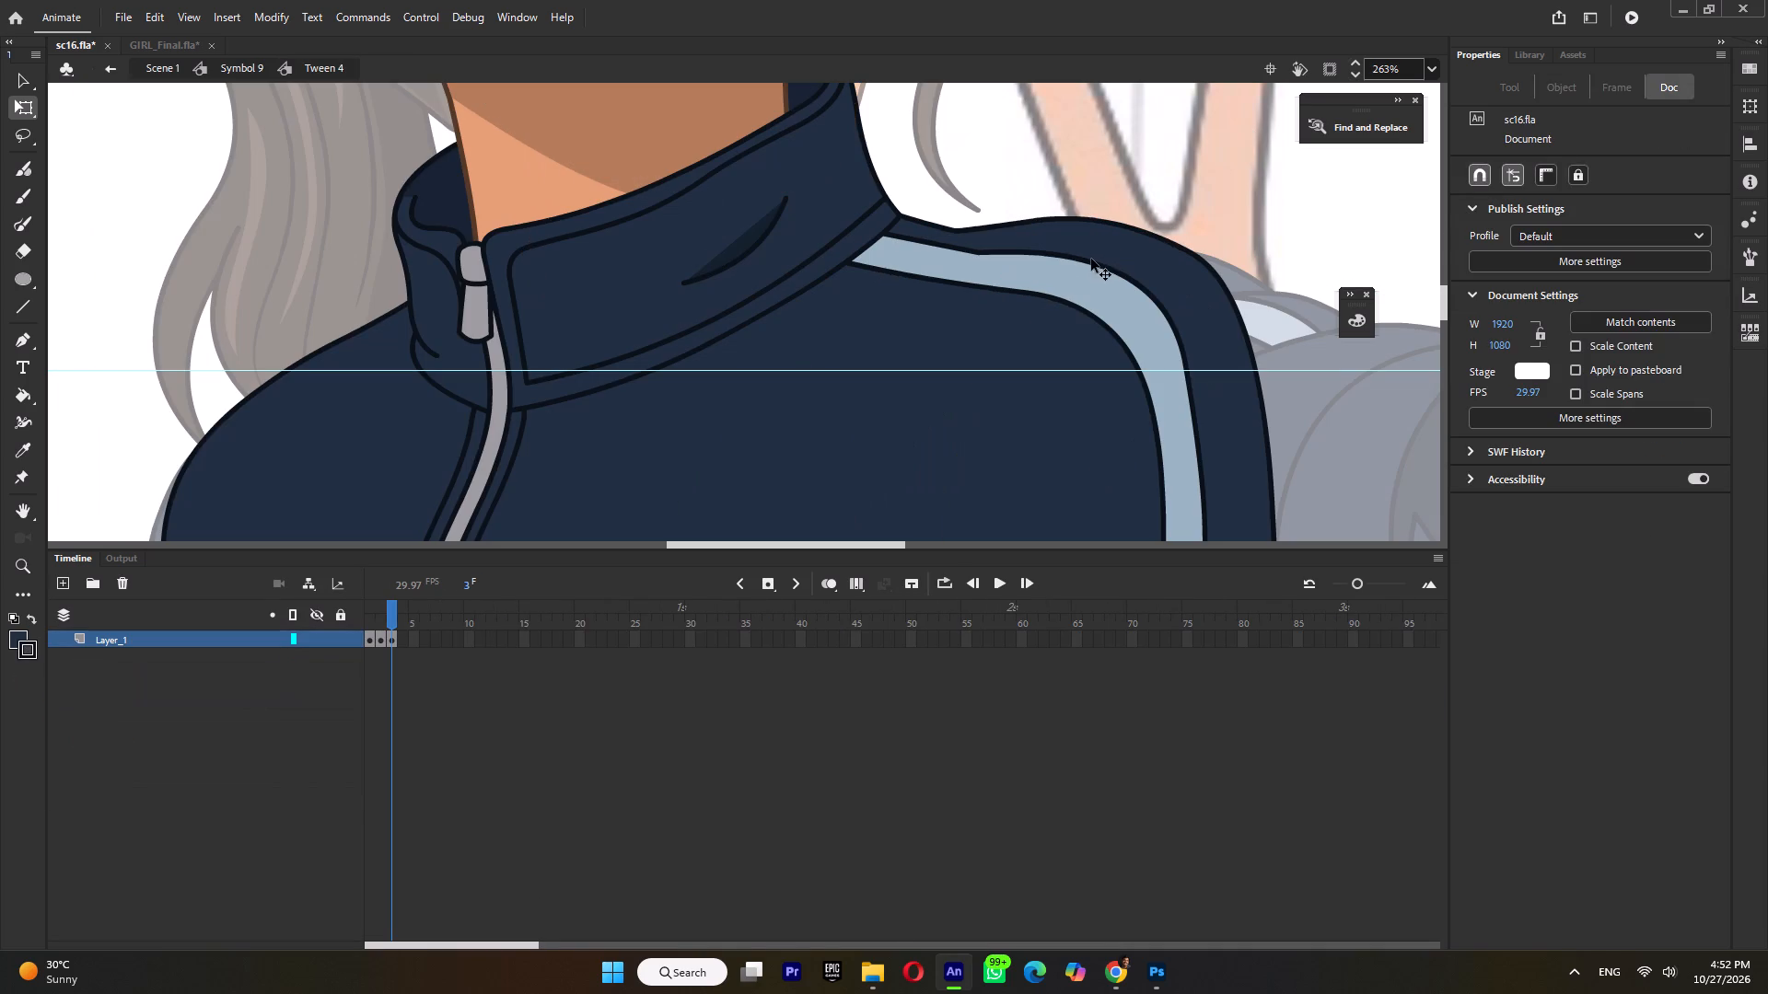
{"action": "double_click", "coordinate": [1101, 268]}
{"action": "double_click", "coordinate": [1107, 269]}
{"action": "left_click_drag", "start_coordinate": [1110, 270], "coordinate": [1116, 255]}
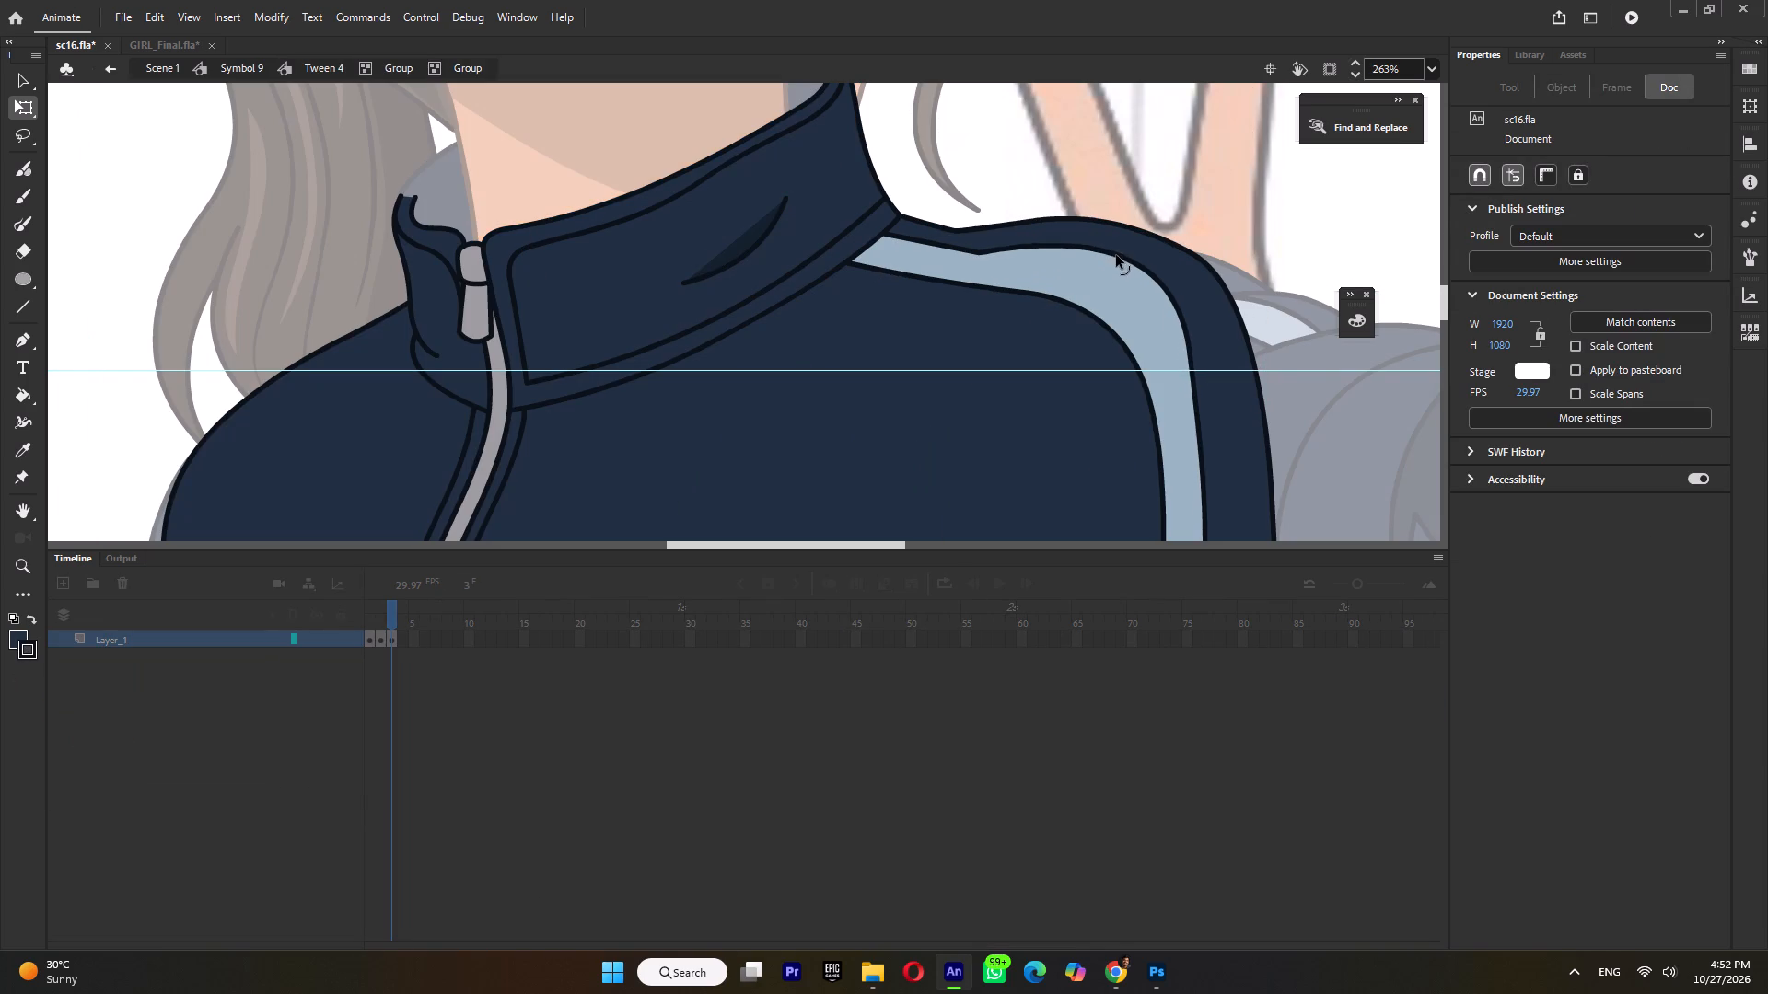
{"action": "left_click_drag", "start_coordinate": [1116, 255], "coordinate": [1114, 255]}
{"action": "left_click_drag", "start_coordinate": [1094, 314], "coordinate": [1104, 297]}
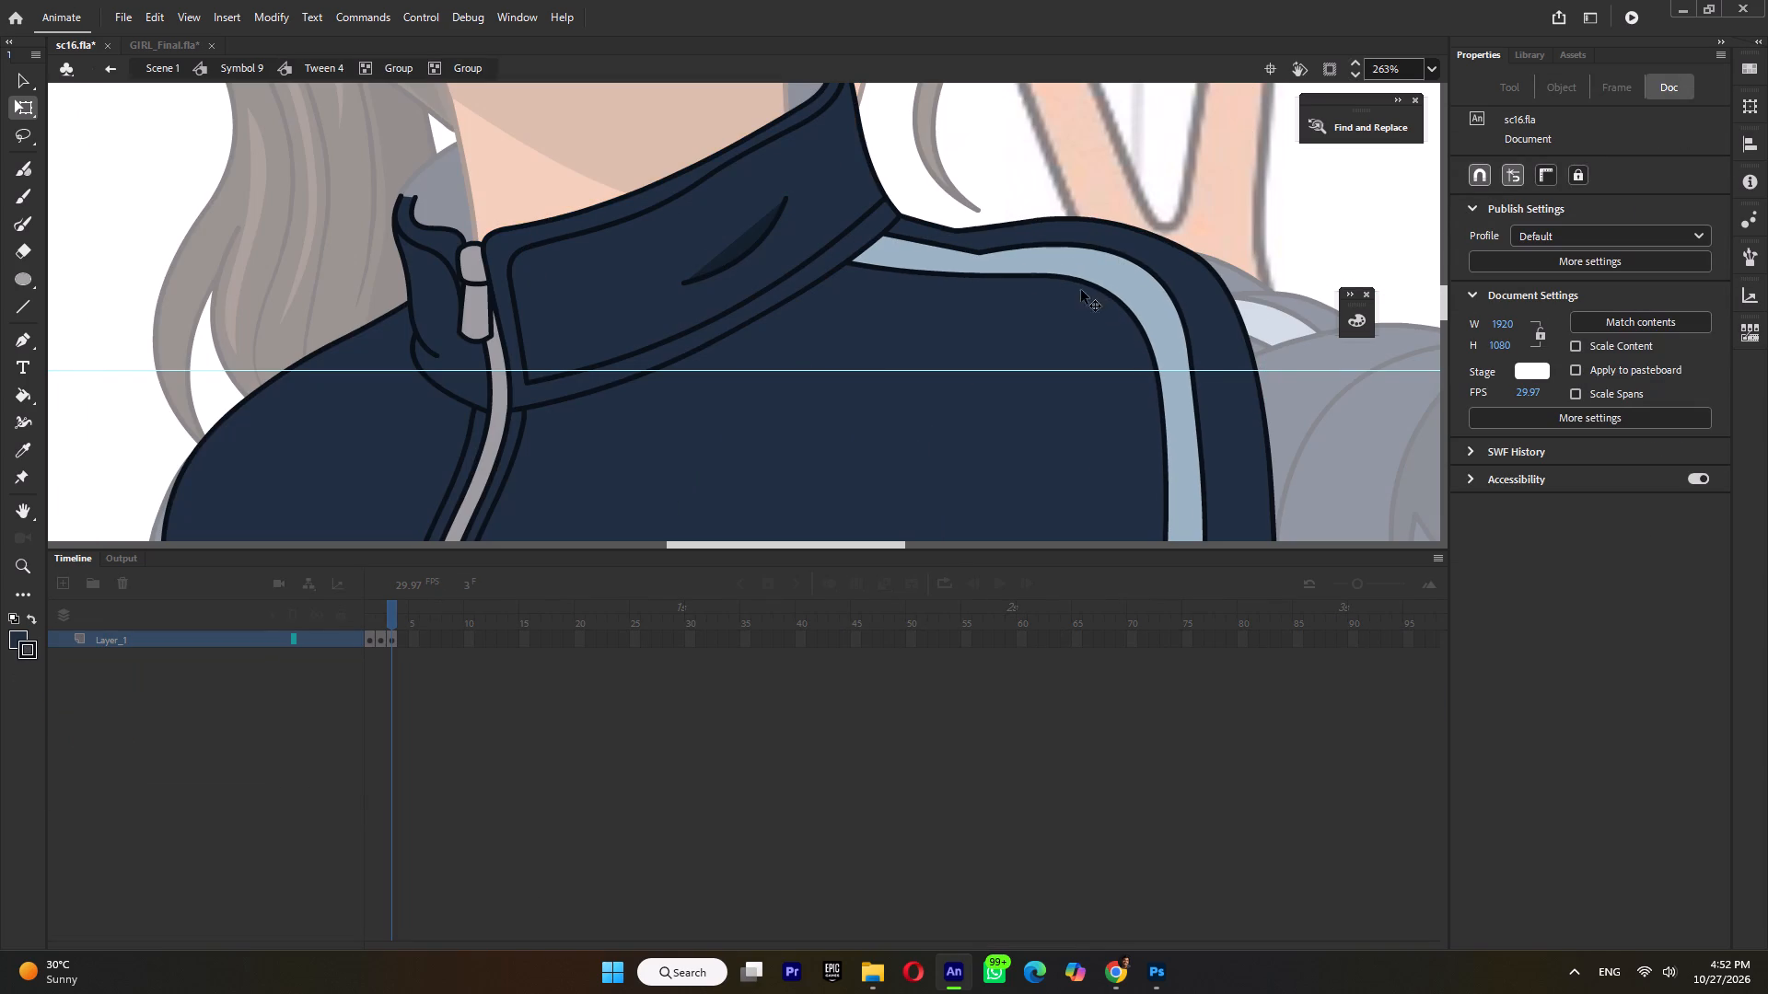
{"action": "left_click_drag", "start_coordinate": [982, 256], "coordinate": [982, 248]}
{"action": "key", "text": "ctrl+z"}
{"action": "left_click", "coordinate": [1026, 168]}
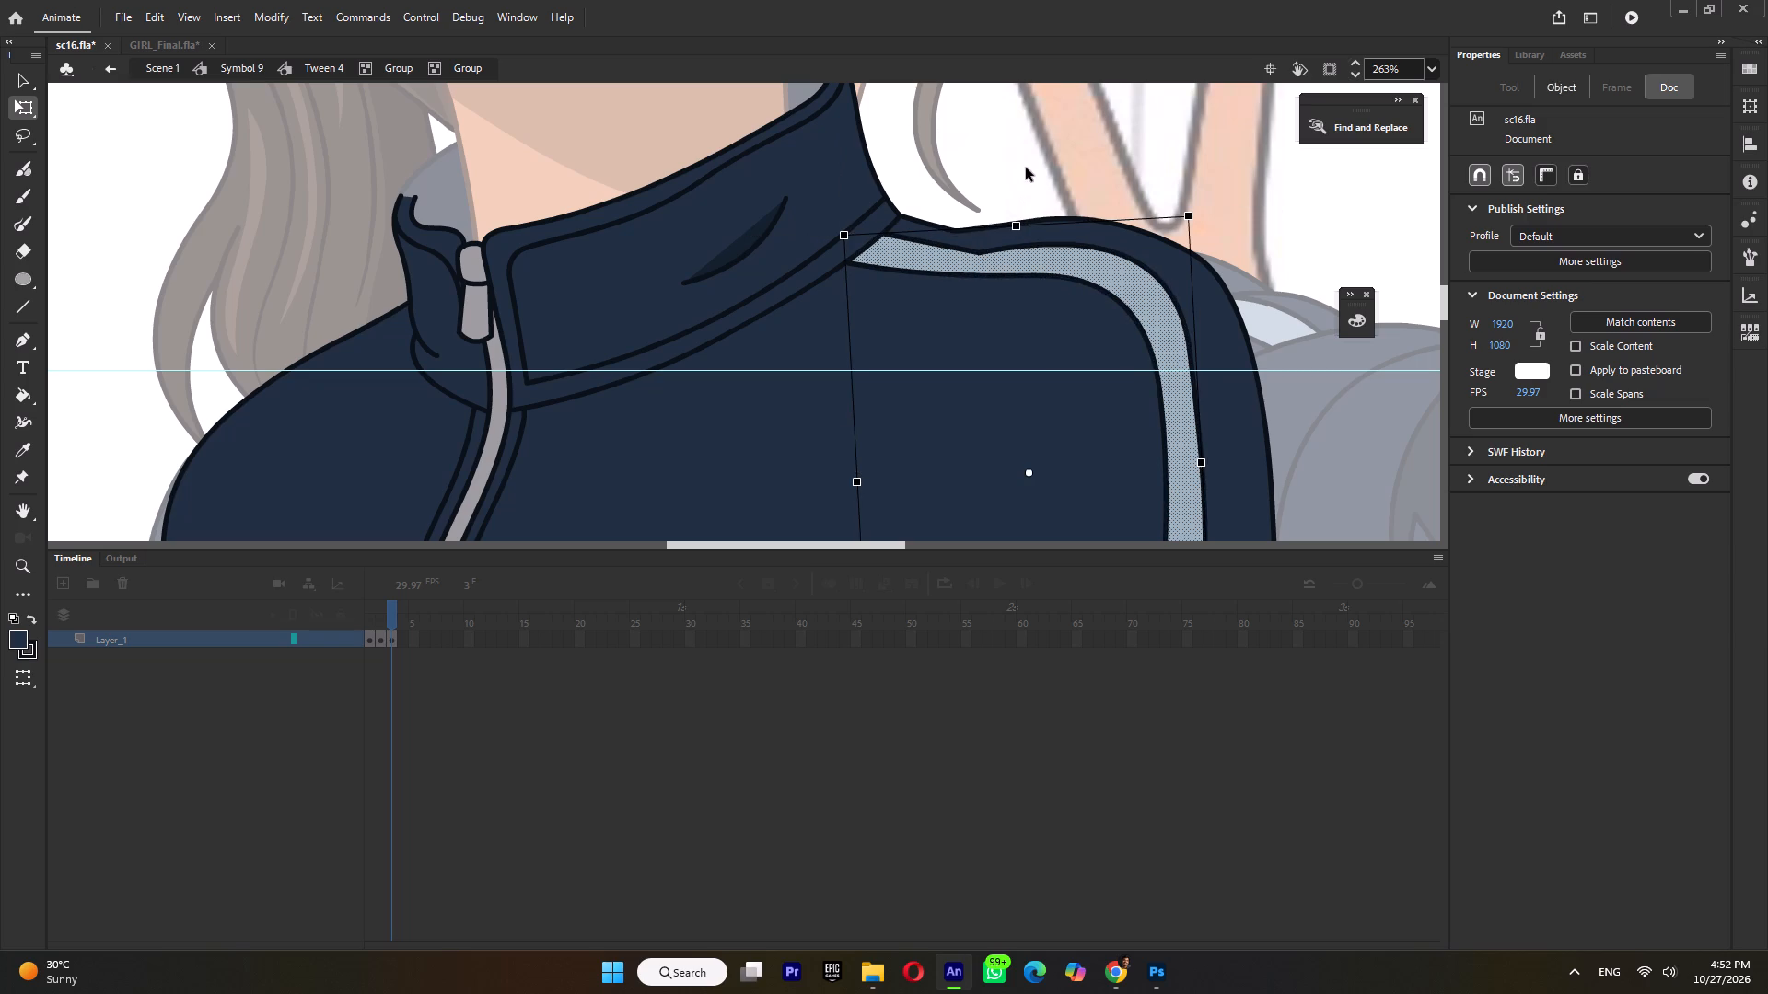
{"action": "left_click_drag", "start_coordinate": [978, 255], "coordinate": [977, 244]}
{"action": "left_click", "coordinate": [961, 241]}
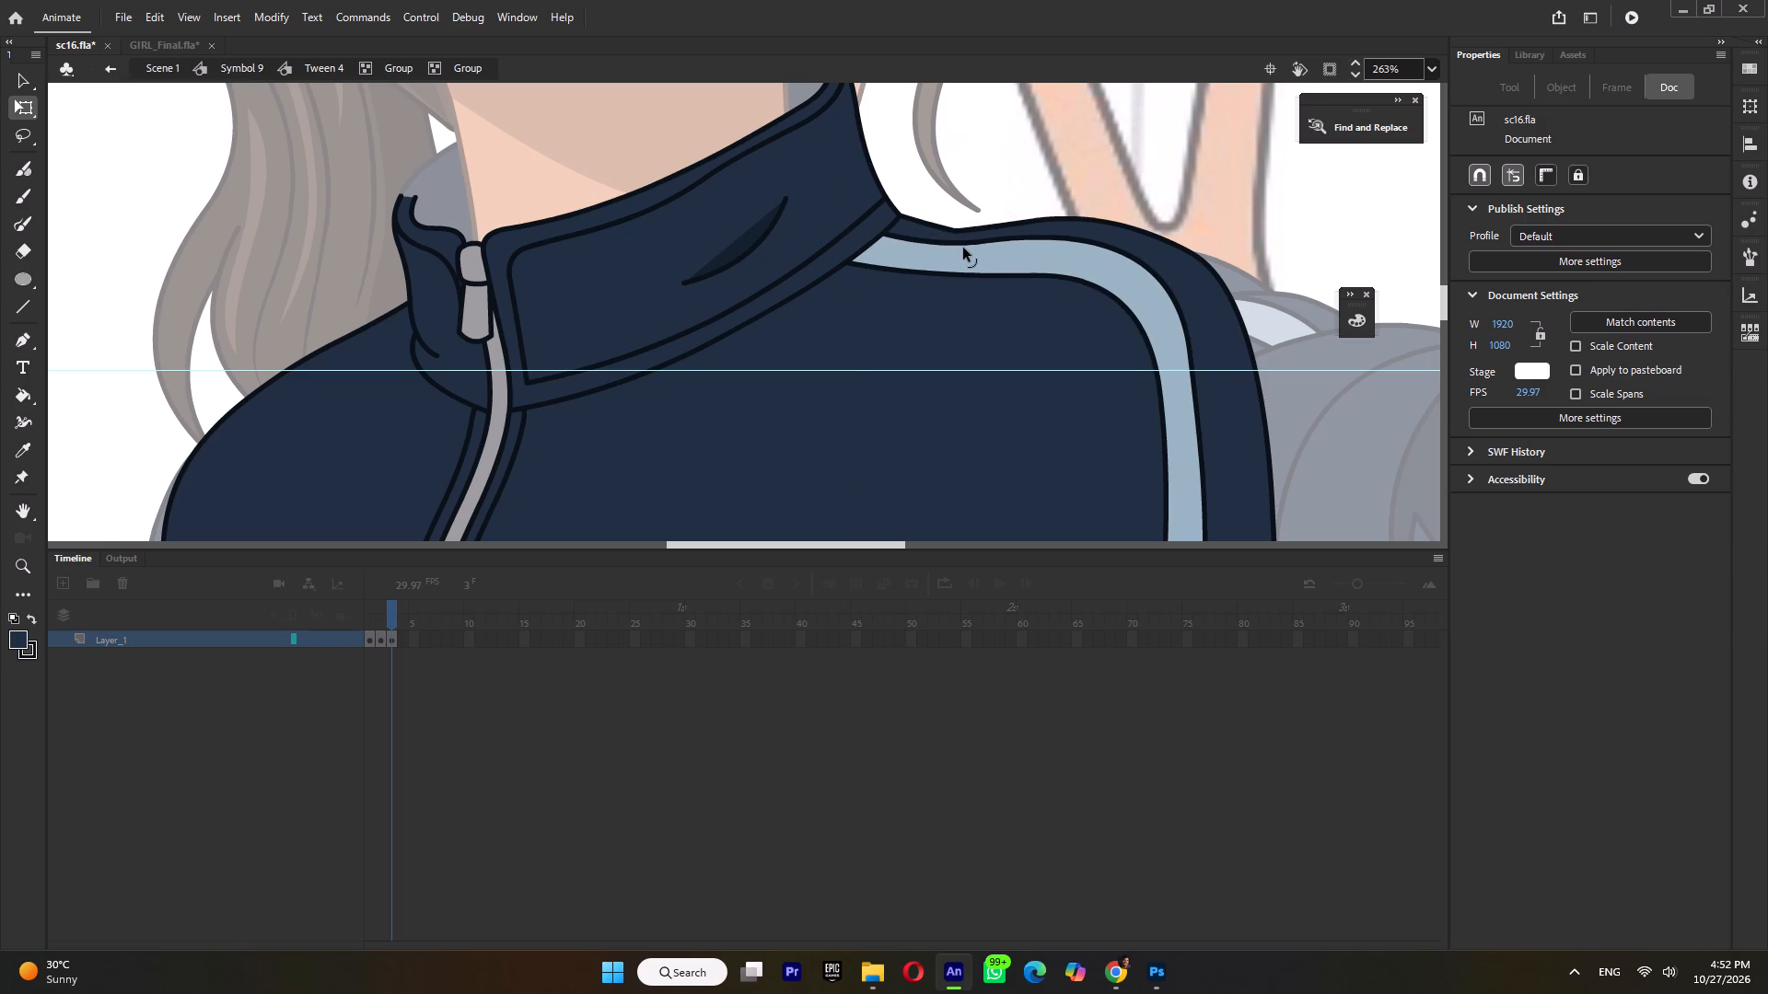
{"action": "double_click", "coordinate": [1029, 170]}
{"action": "double_click", "coordinate": [1171, 176]}
{"action": "double_click", "coordinate": [1199, 212]}
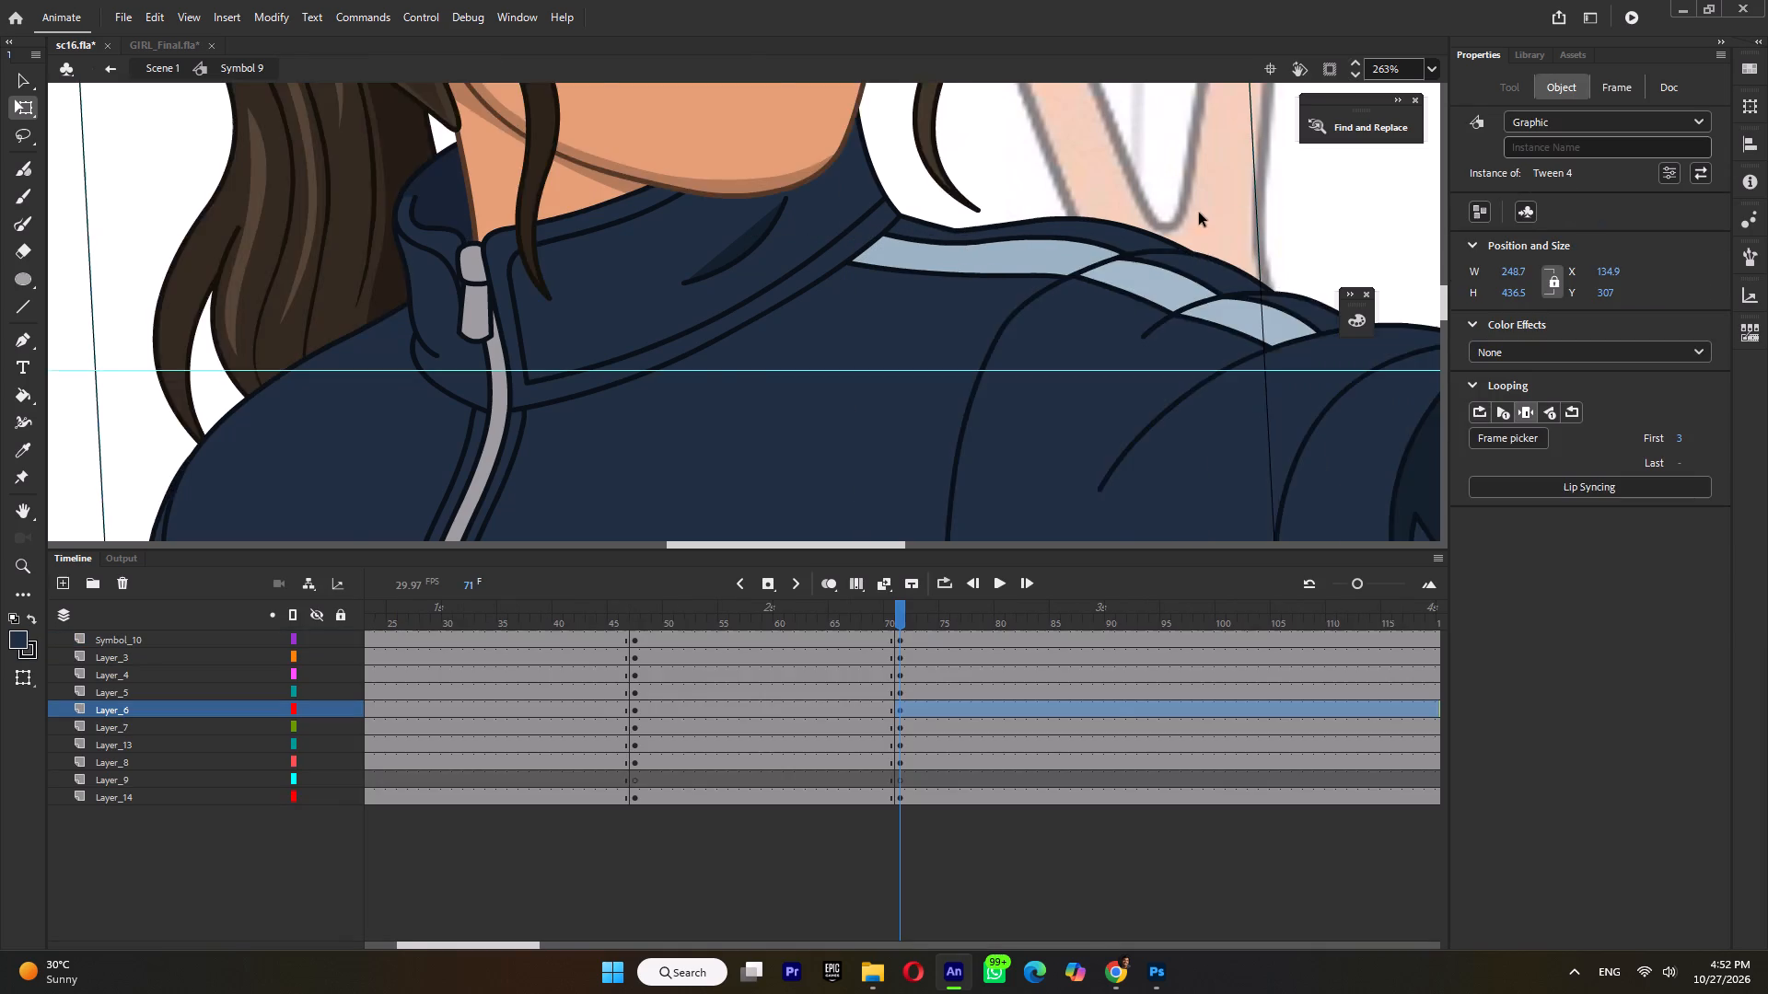
On frame 71, move the forearm sleeve onto the upper sleeve's elbow, to about X -67 and Y 147.
{"action": "scroll", "coordinate": [1199, 213], "scroll_direction": "down", "scroll_amount": 11, "text": "ctrl"}
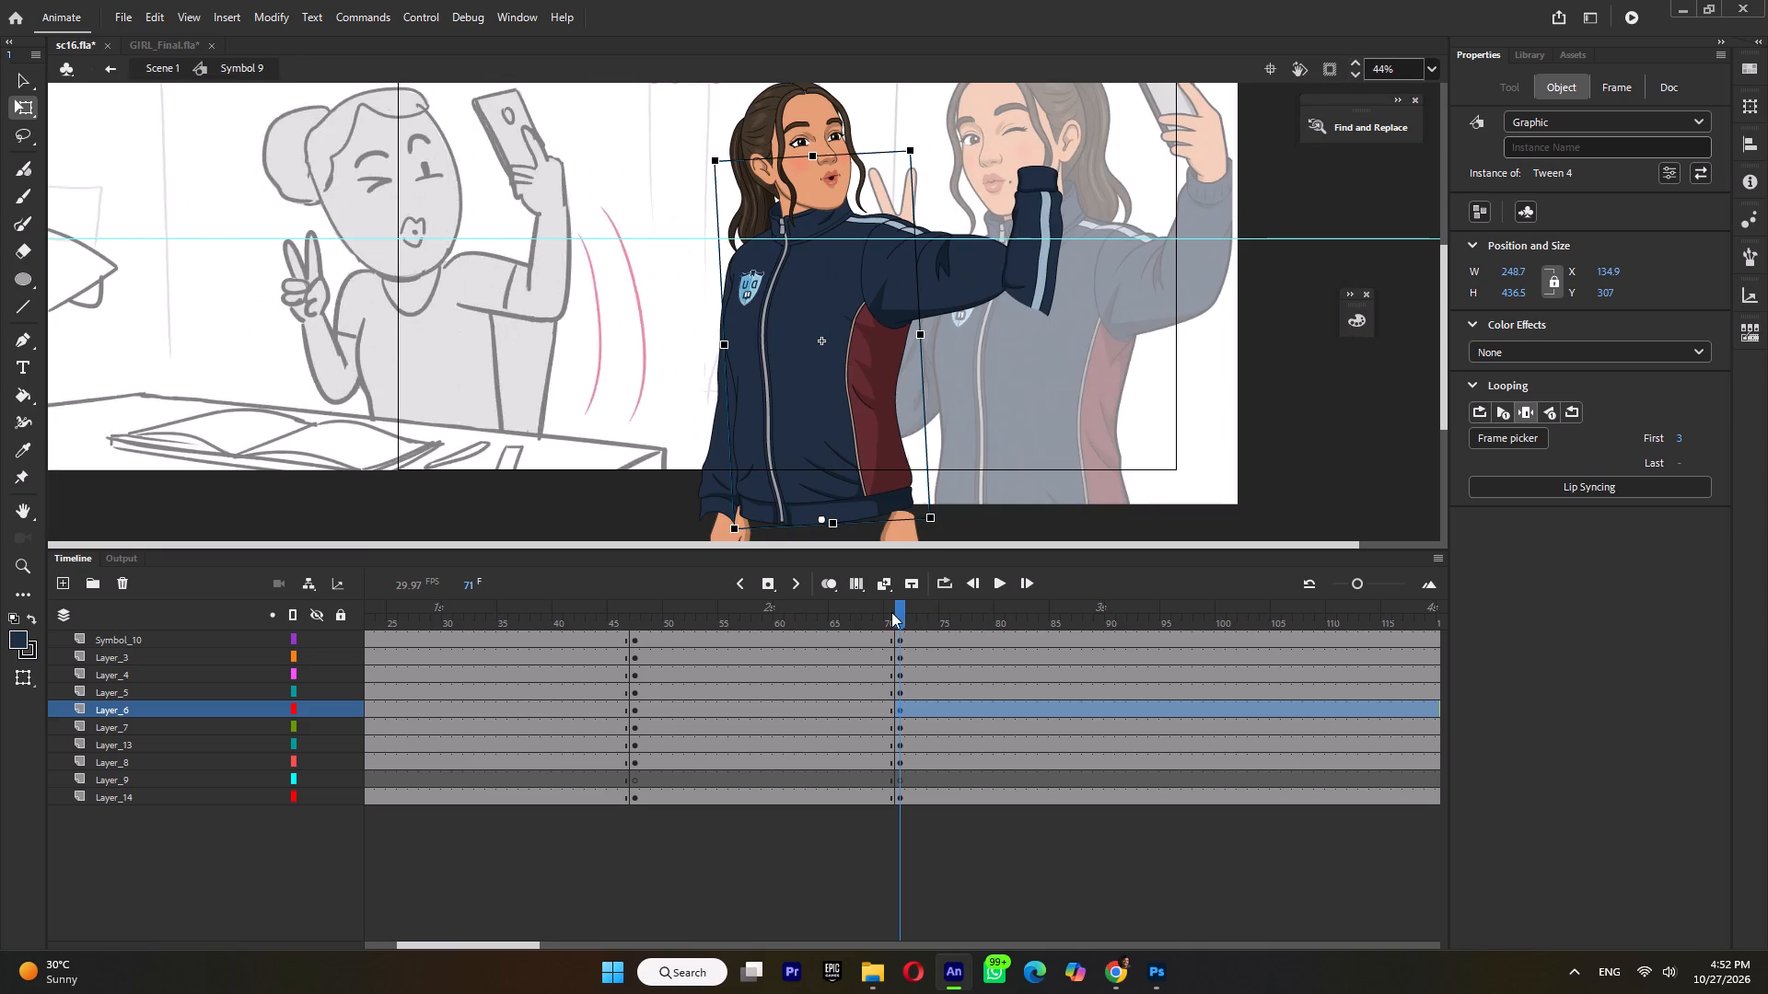
{"action": "left_click", "coordinate": [891, 612]}
{"action": "left_click", "coordinate": [899, 612]}
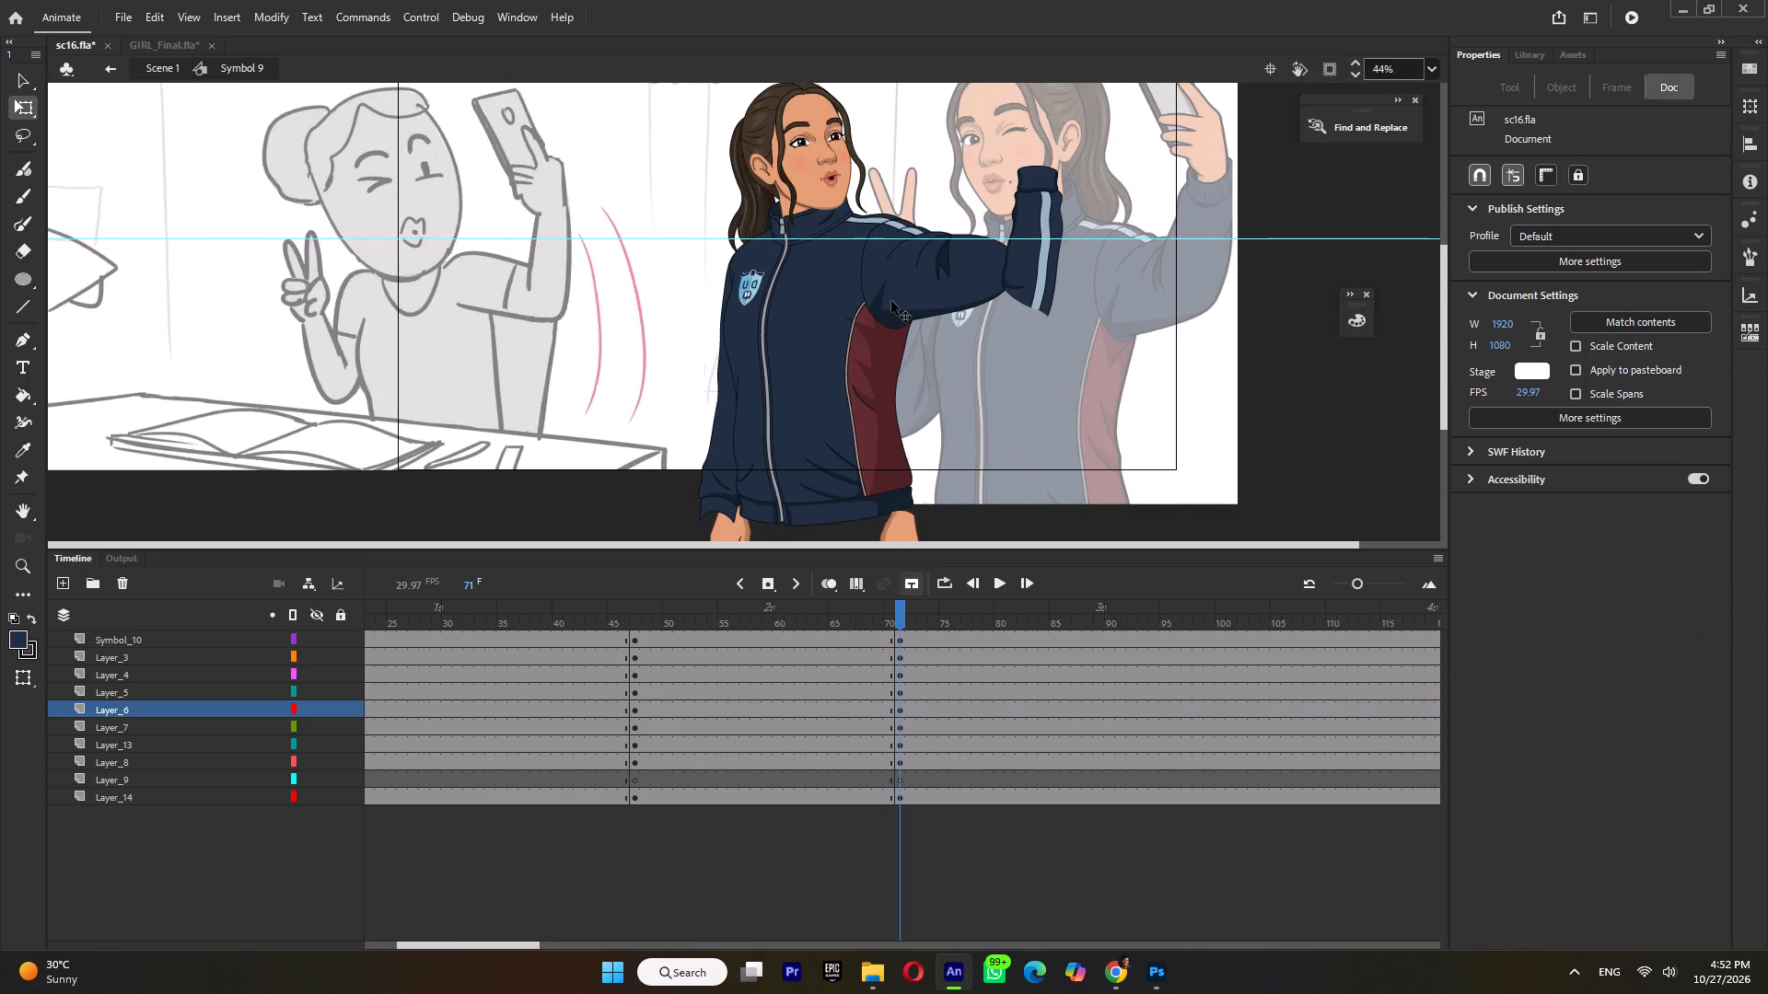
{"action": "left_click", "coordinate": [1041, 278]}
{"action": "scroll", "coordinate": [1043, 277], "scroll_direction": "up", "scroll_amount": 4, "text": "ctrl"}
{"action": "left_click_drag", "start_coordinate": [1040, 305], "coordinate": [956, 211]}
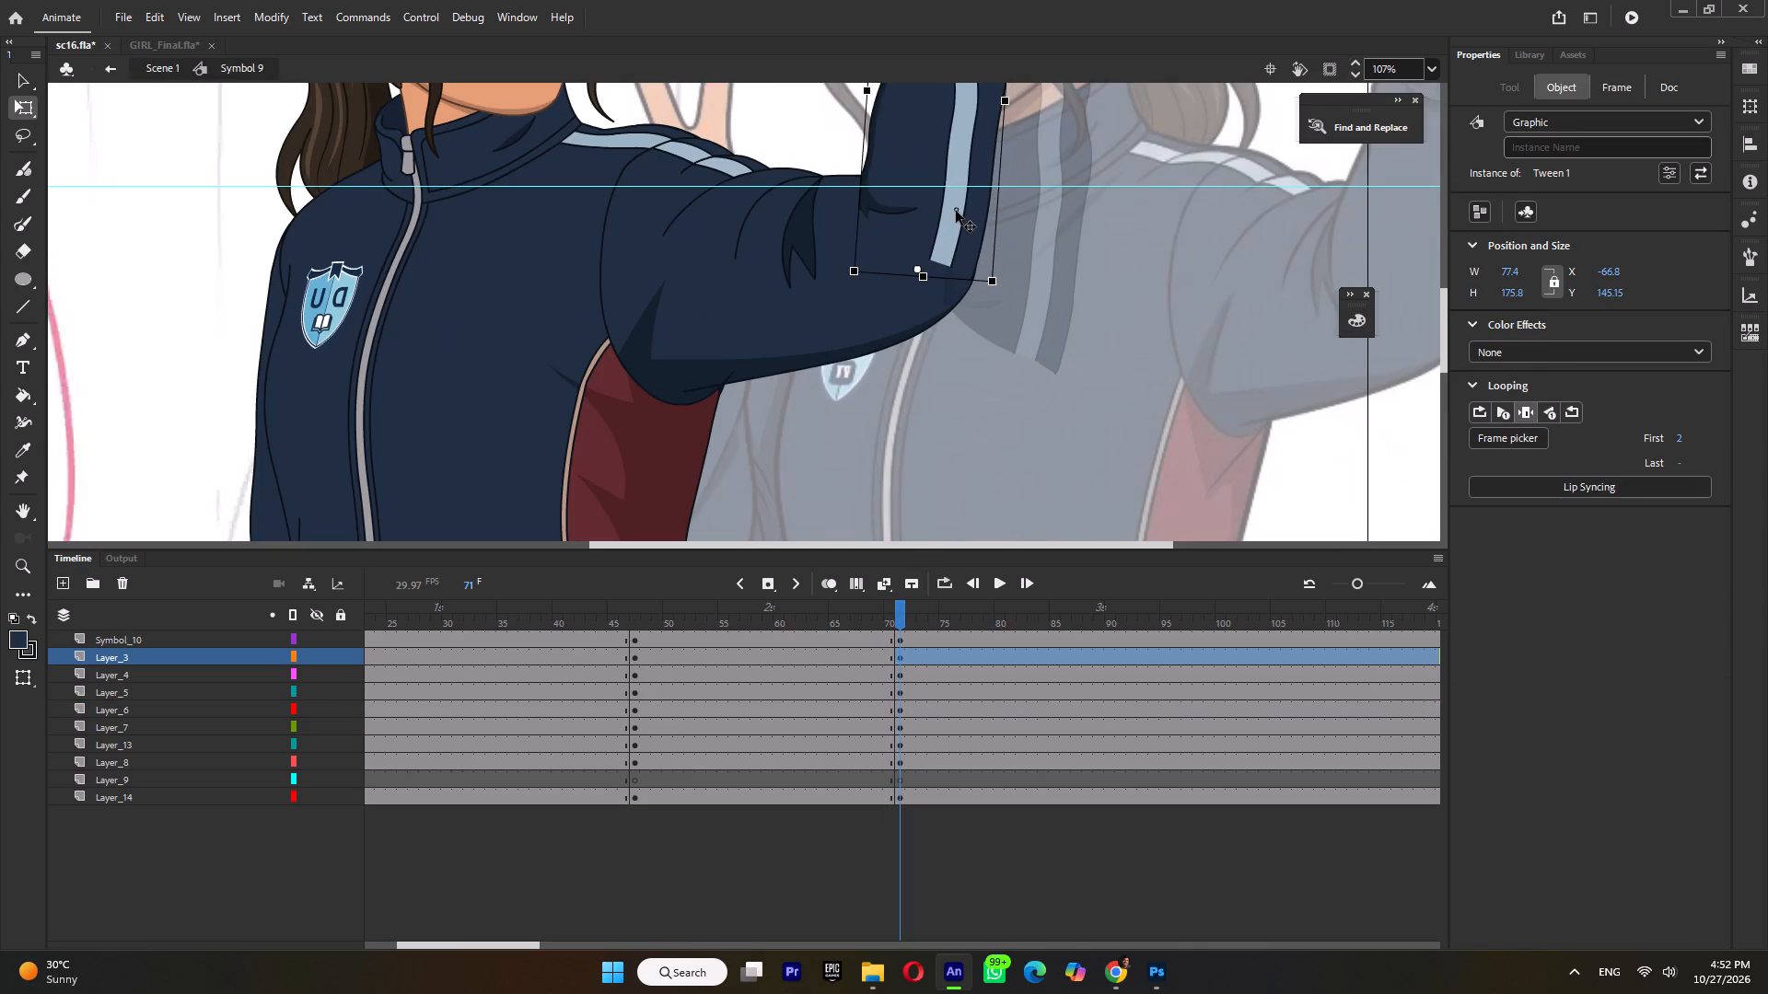
{"action": "left_click_drag", "start_coordinate": [956, 211], "coordinate": [957, 214]}
{"action": "scroll", "coordinate": [955, 248], "scroll_direction": "down", "scroll_amount": 4, "text": "ctrl"}
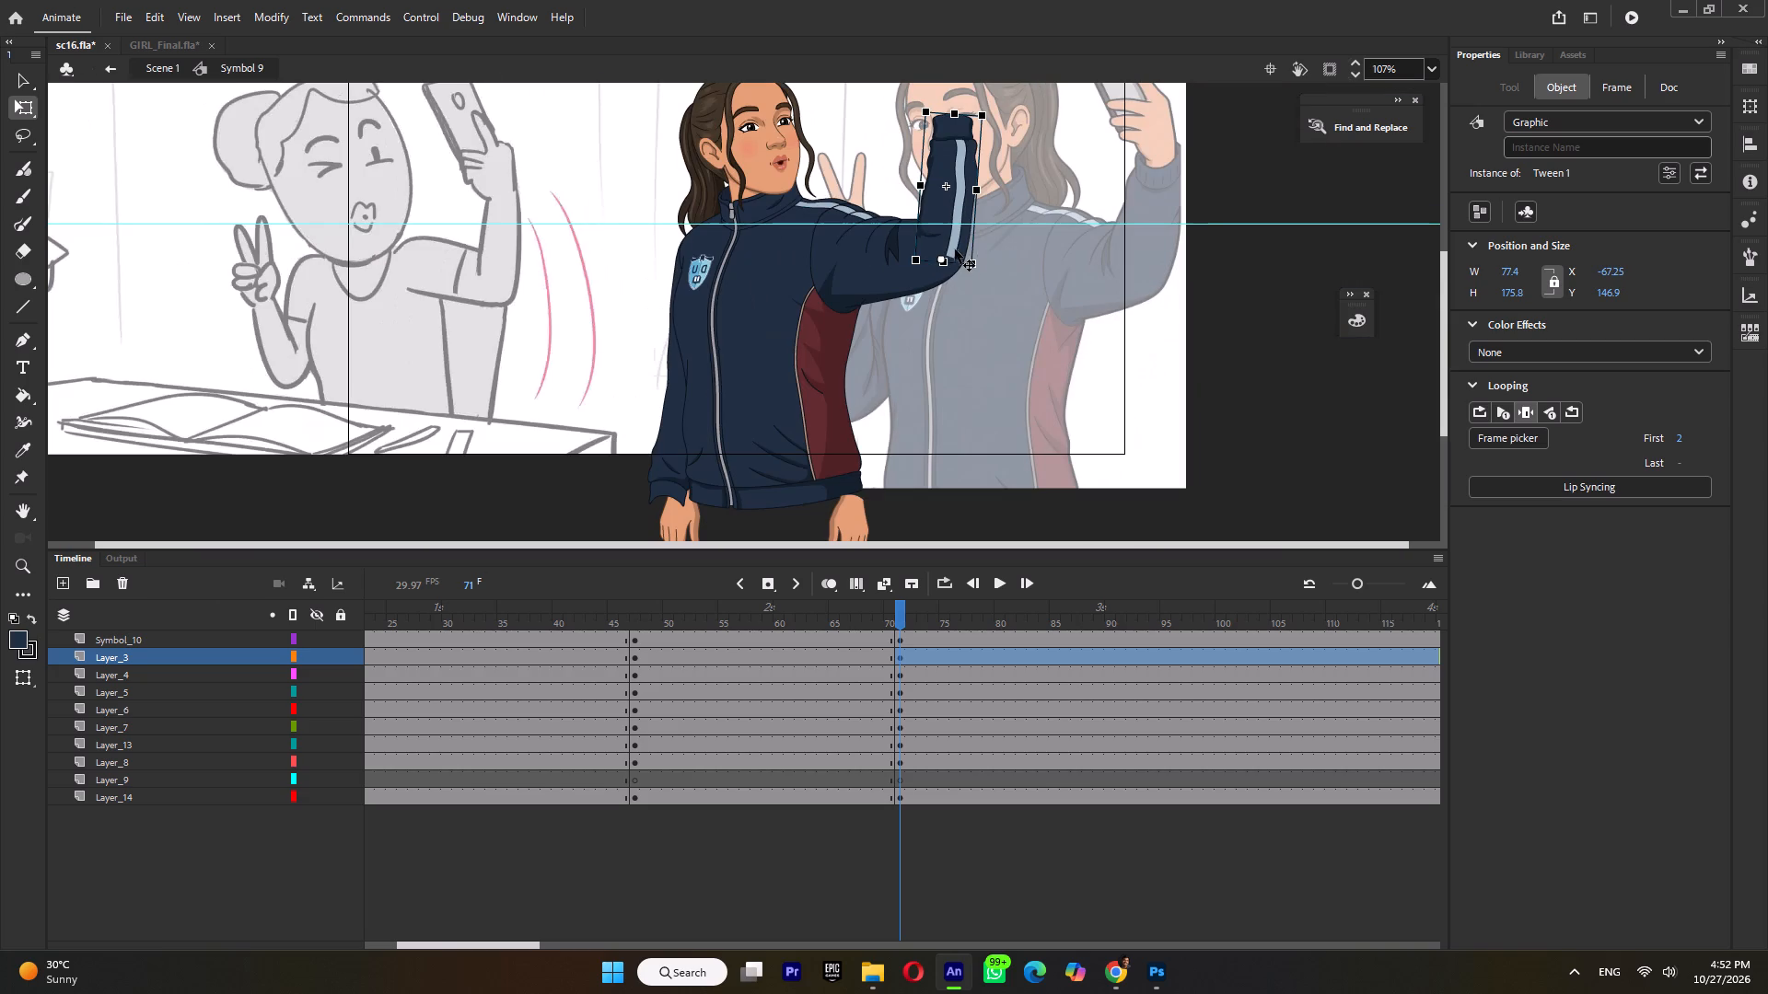
{"action": "scroll", "coordinate": [966, 175], "scroll_direction": "up", "scroll_amount": 3, "text": "ctrl"}
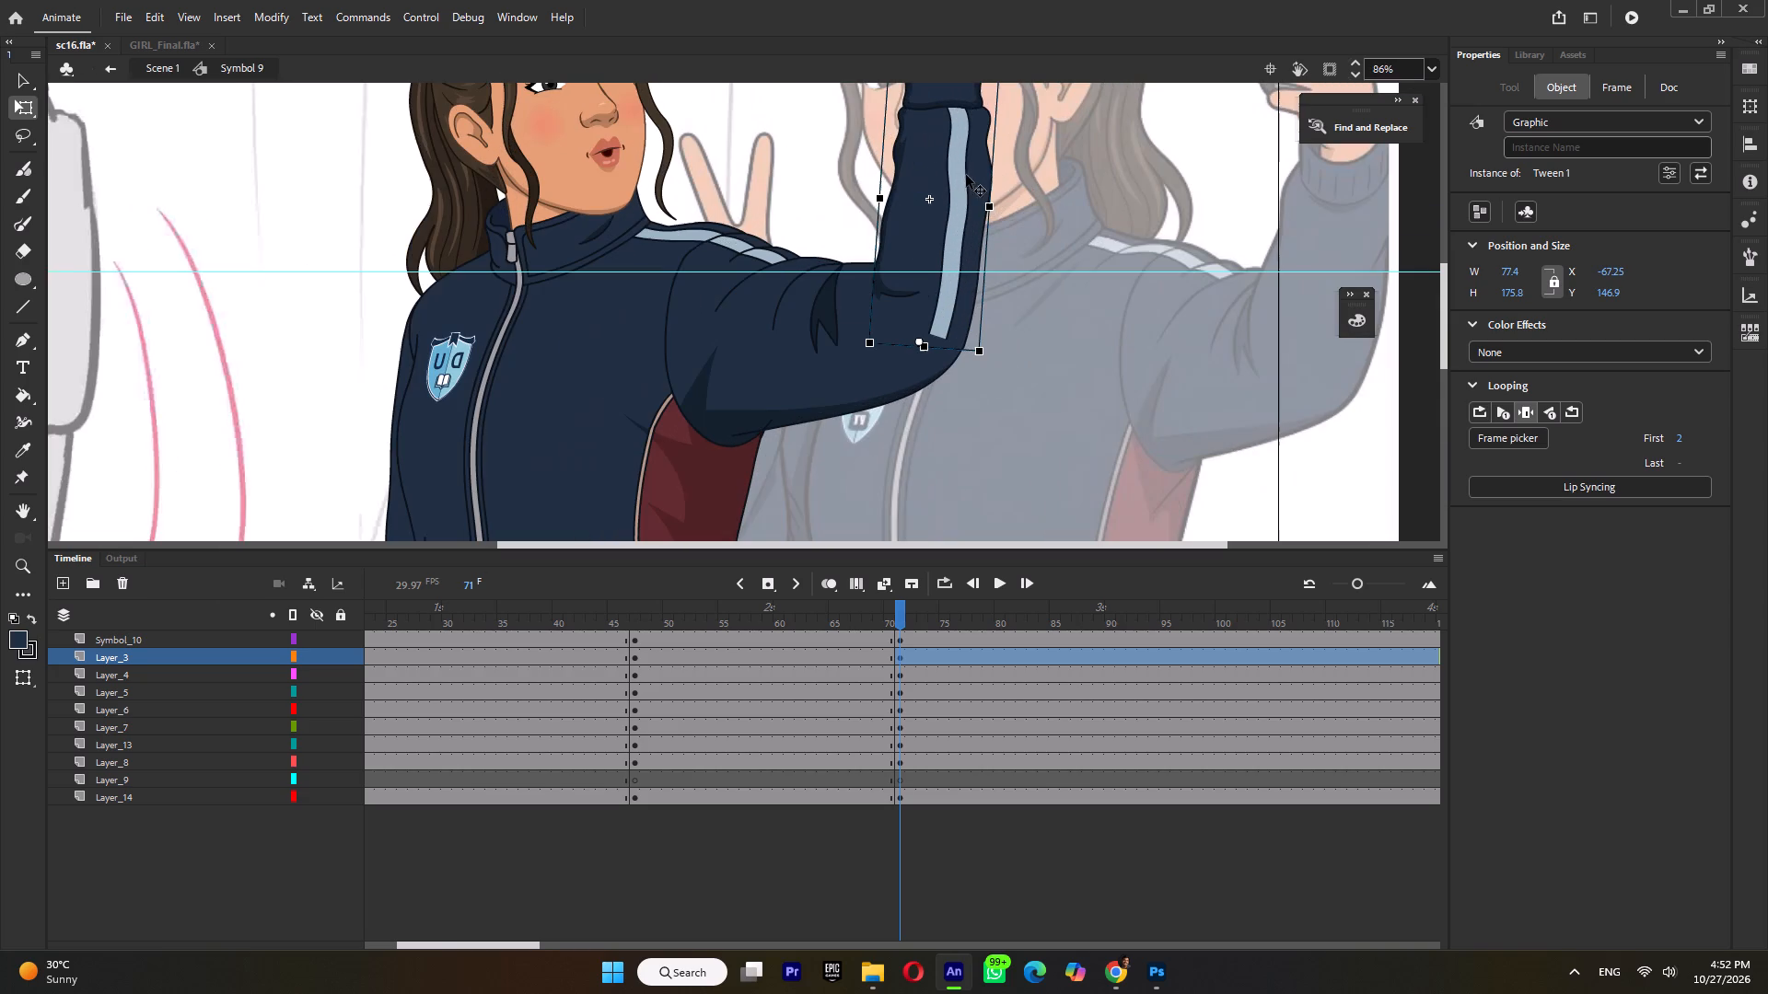
Open the forearm sleeve symbol and examine its shape against the raised arm in the selfie reference.
{"action": "double_click", "coordinate": [952, 257]}
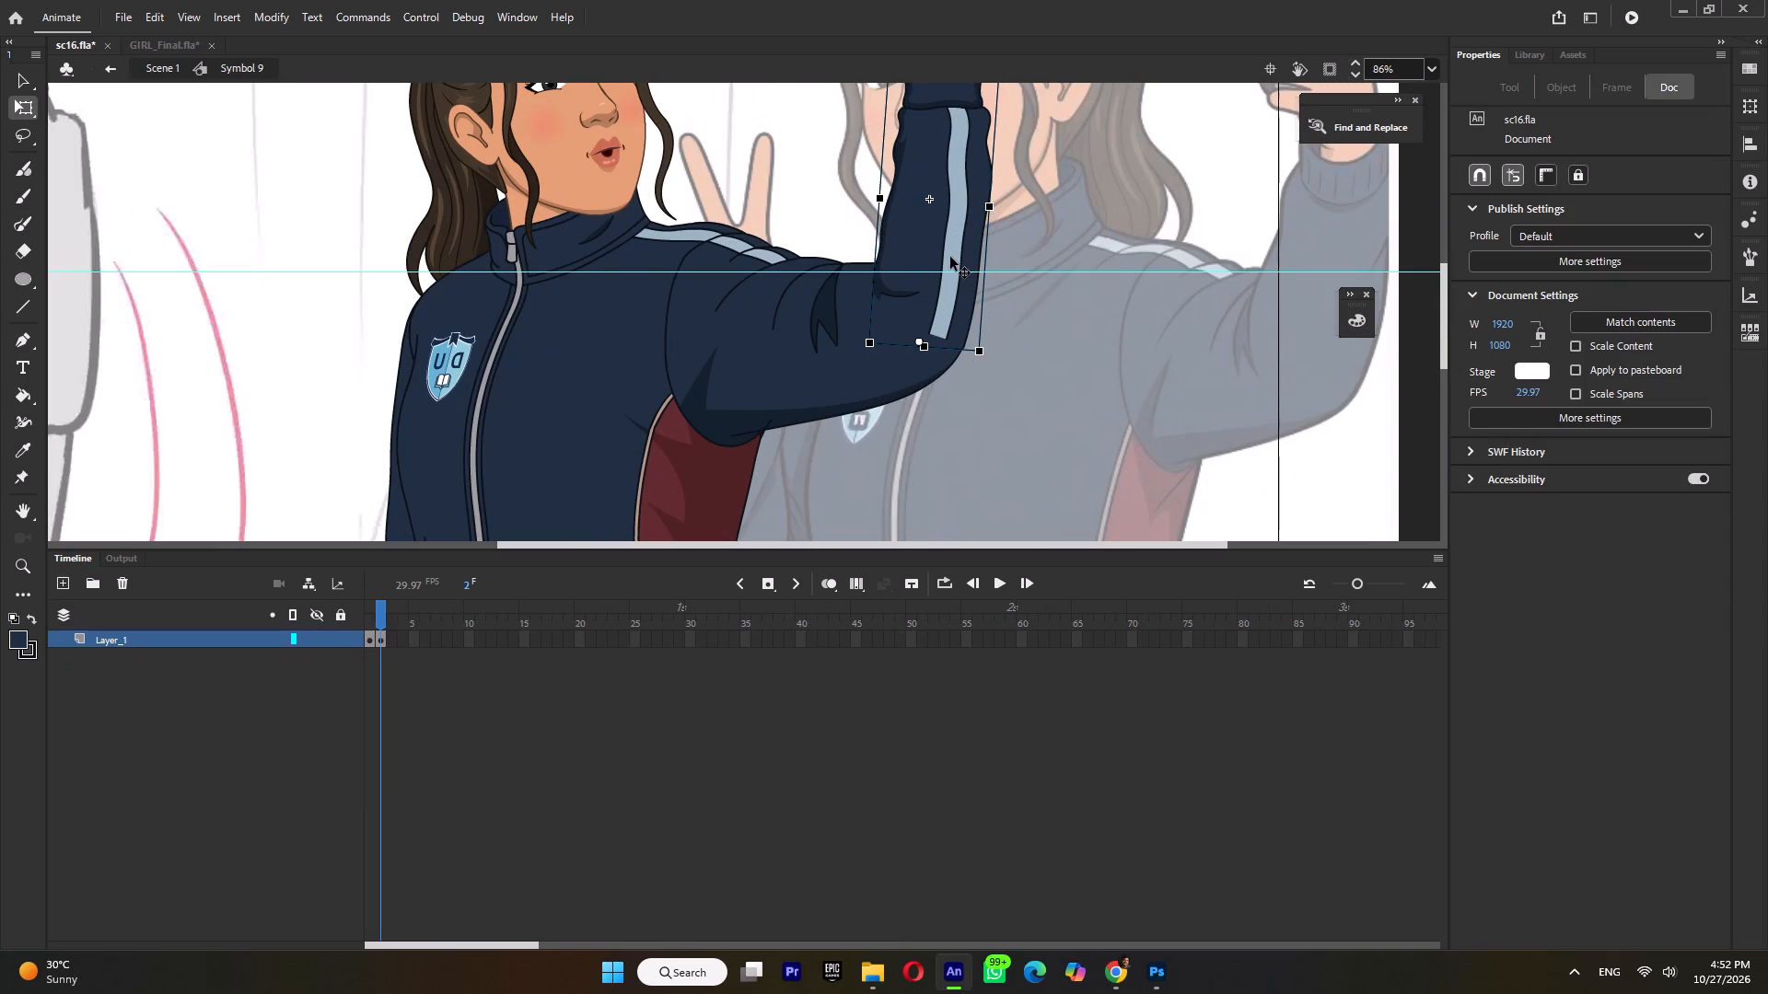
{"action": "left_click", "coordinate": [948, 258]}
{"action": "key", "text": "space"}
{"action": "key", "text": "space"}
{"action": "key", "text": "space"}
{"action": "key", "text": "space"}
{"action": "key", "text": "space"}
{"action": "key", "text": "space"}
{"action": "key", "text": "space"}
{"action": "key", "text": "space"}
{"action": "key", "text": "space"}
{"action": "left_click_drag", "start_coordinate": [1017, 308], "coordinate": [968, 472]}
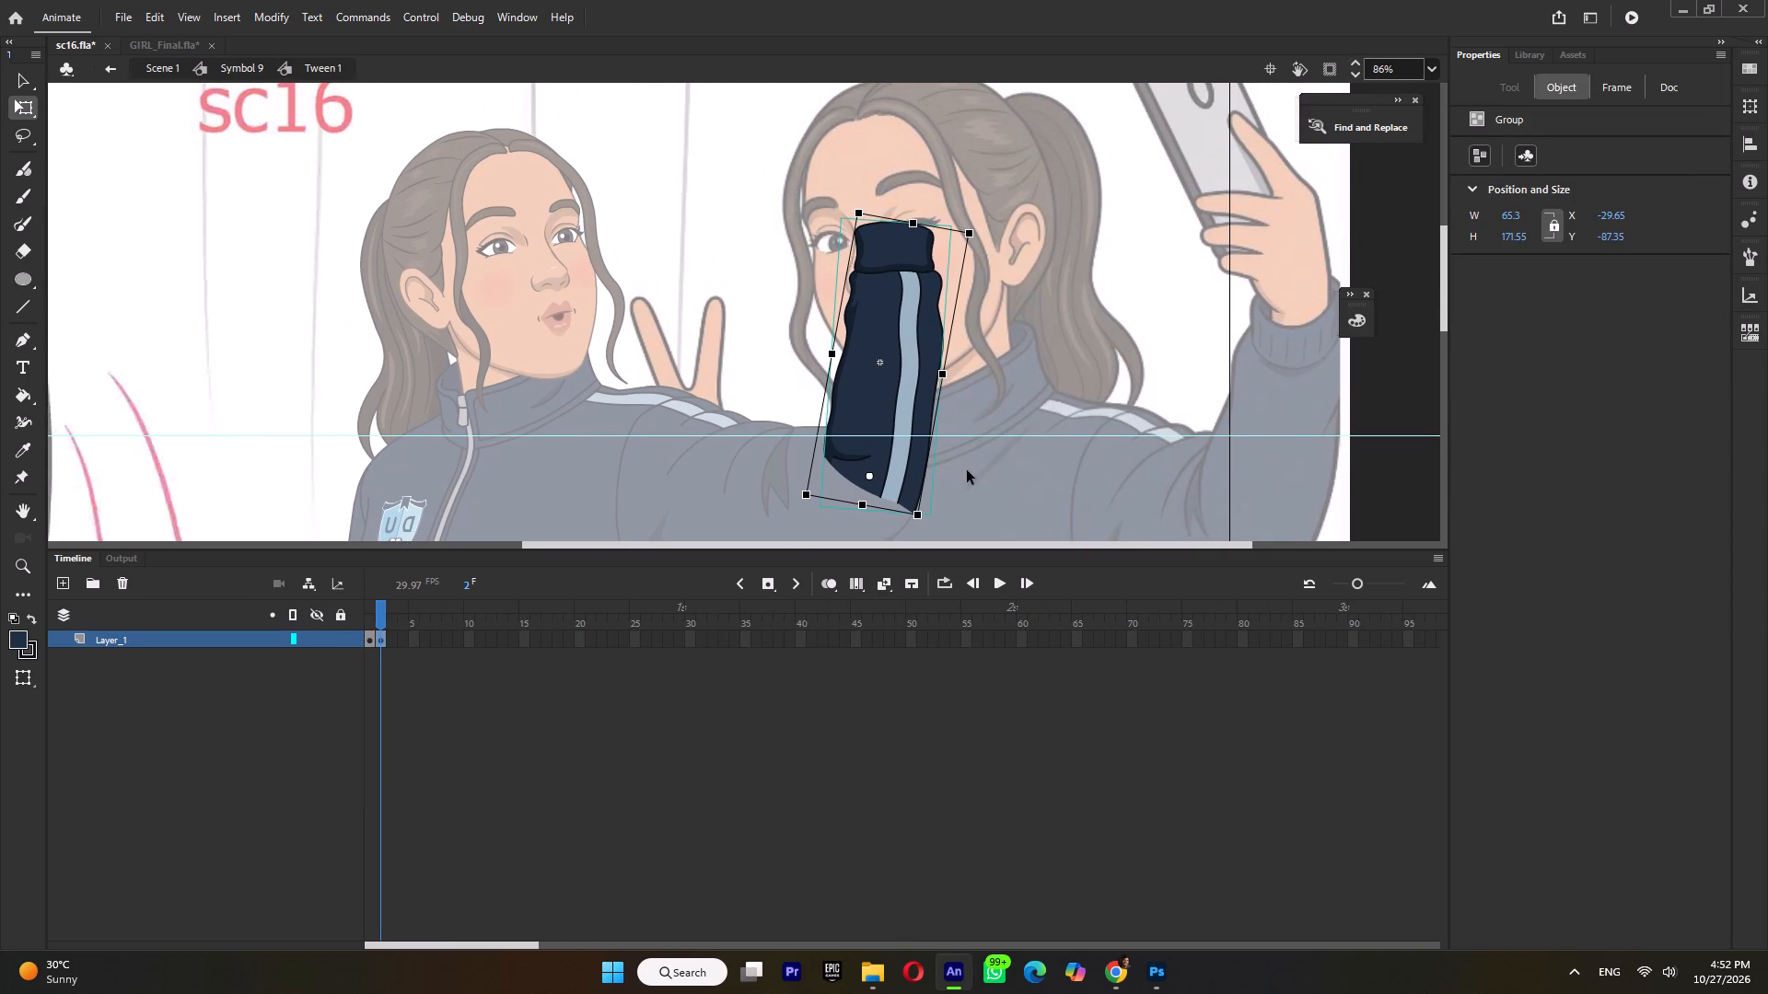
{"action": "scroll", "coordinate": [974, 385], "scroll_direction": "down", "scroll_amount": 3, "text": "ctrl"}
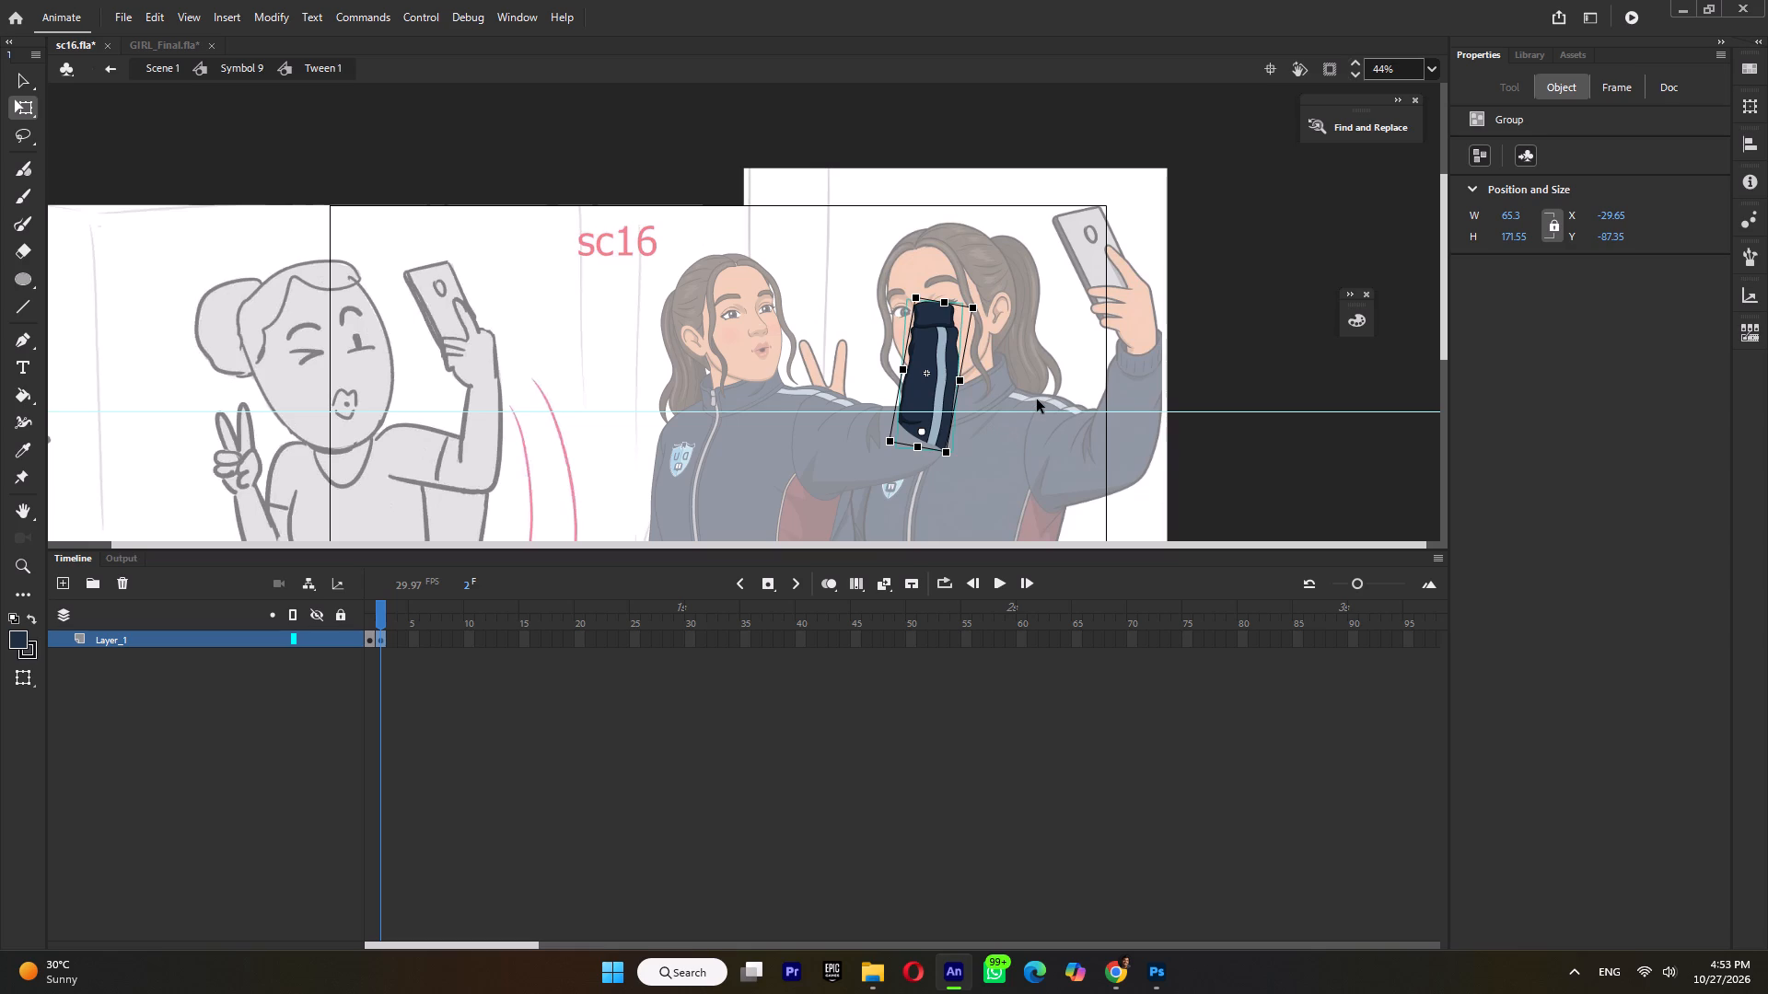
{"action": "double_click", "coordinate": [1047, 371]}
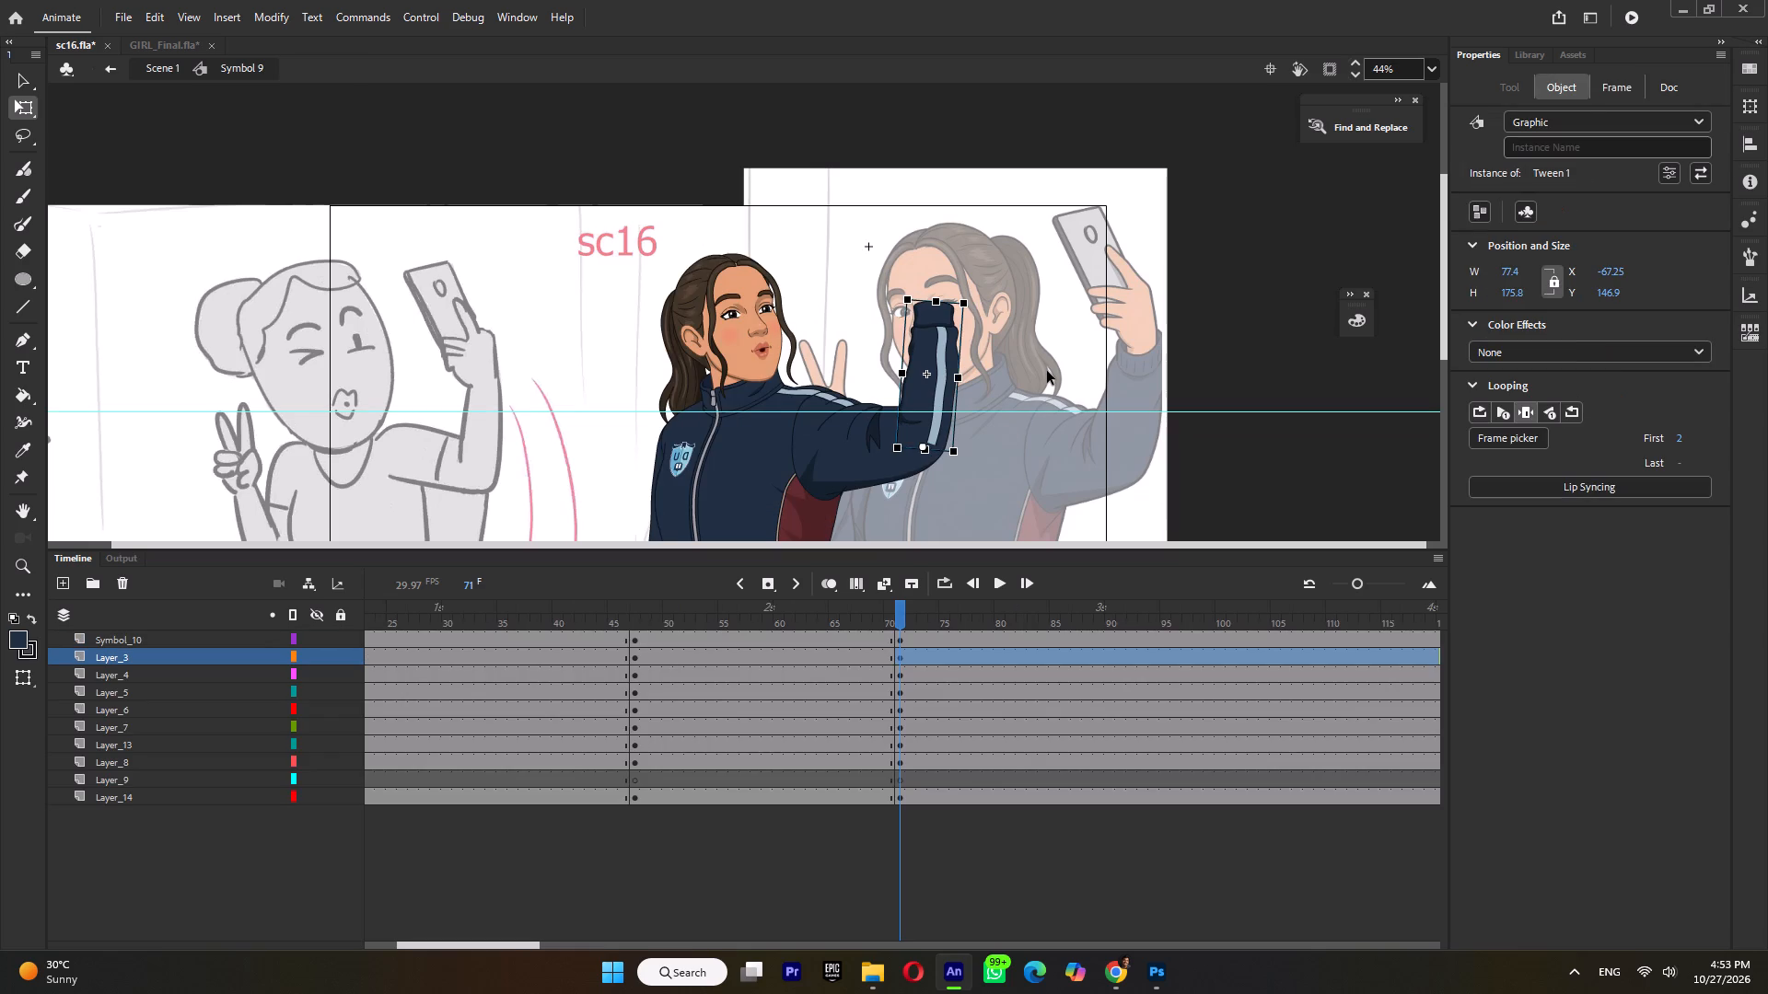
{"action": "left_click", "coordinate": [1054, 369]}
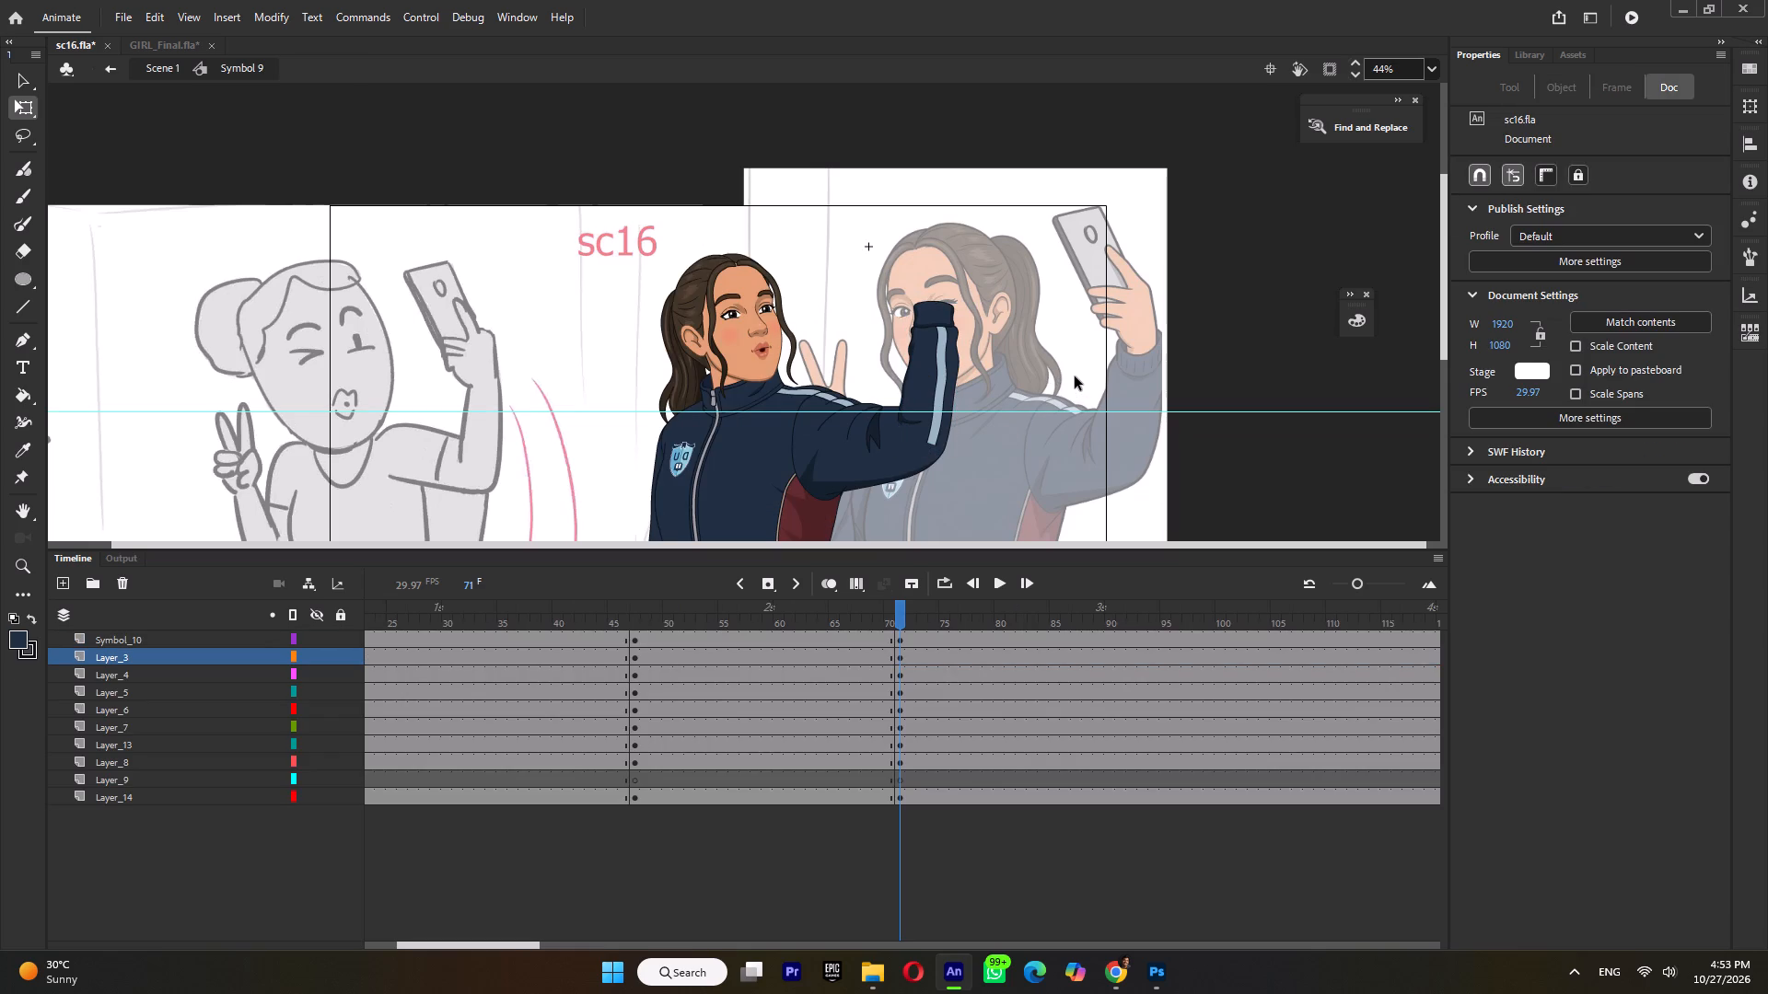
Inside the upper sleeve's group, extend the dark shadow along the lower edge up around the elbow end.
{"action": "double_click", "coordinate": [880, 465]}
{"action": "scroll", "coordinate": [891, 474], "scroll_direction": "up", "scroll_amount": 4, "text": "ctrl"}
{"action": "left_click", "coordinate": [921, 350]}
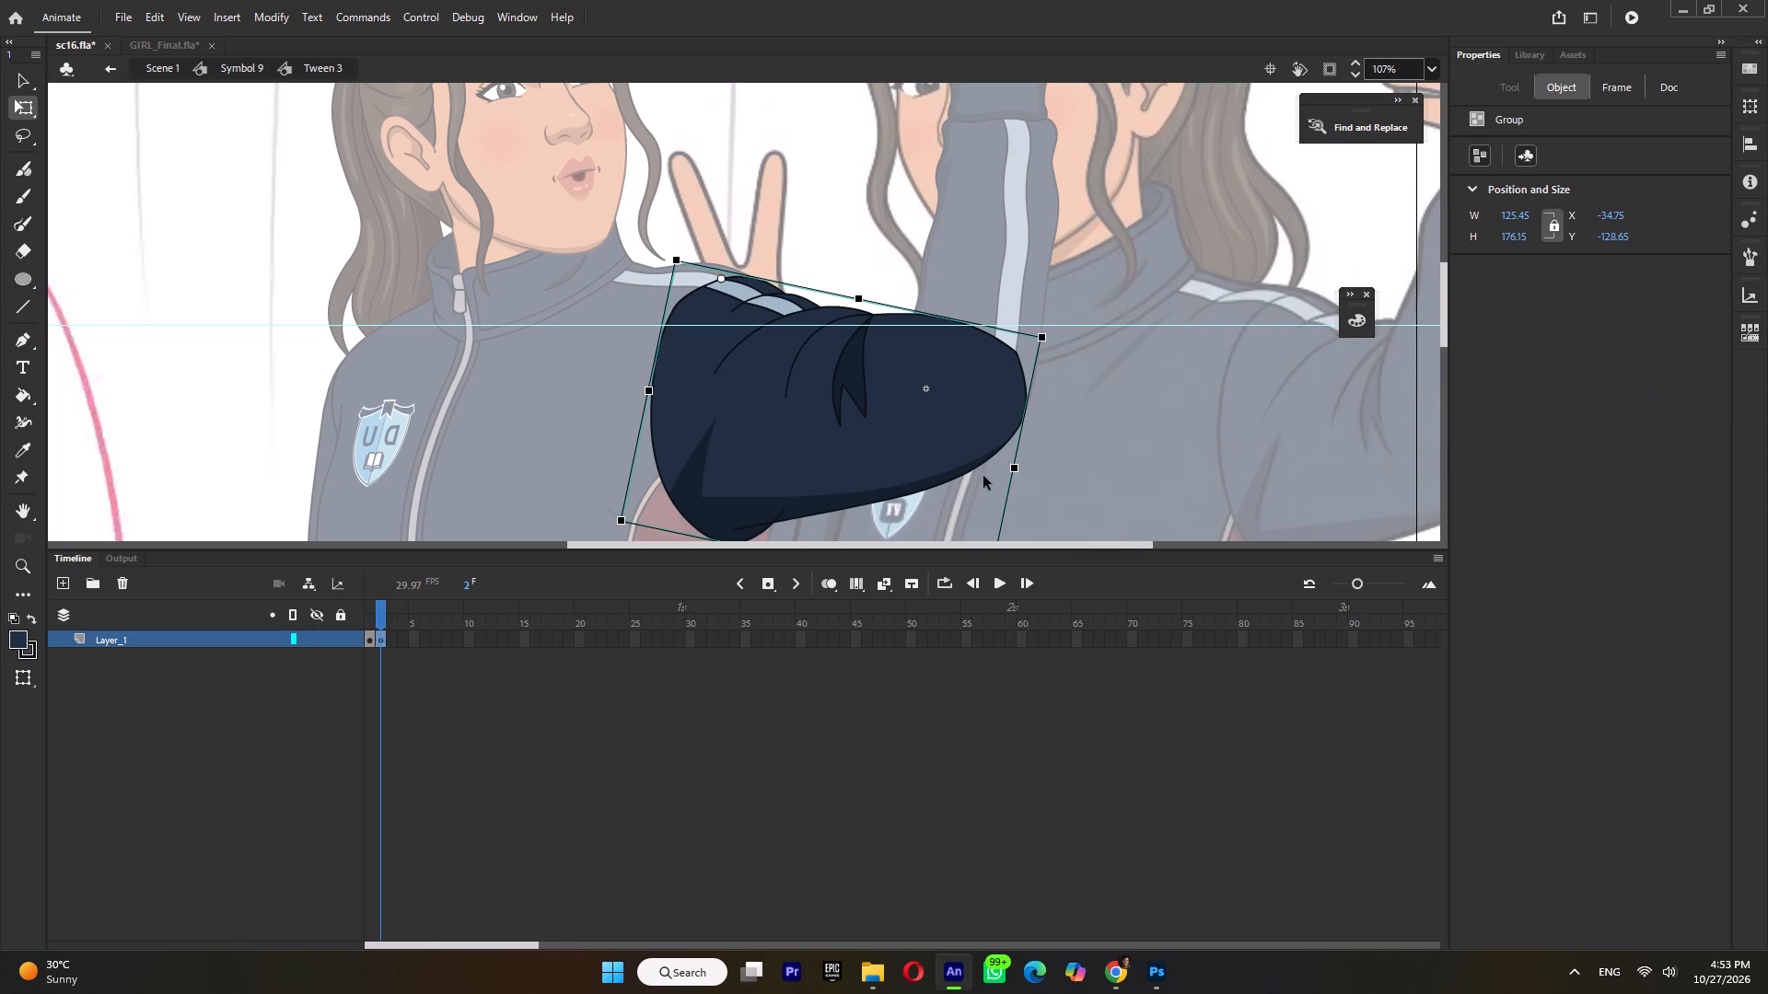
{"action": "double_click", "coordinate": [945, 449]}
{"action": "scroll", "coordinate": [949, 470], "scroll_direction": "up", "scroll_amount": 3, "text": "ctrl"}
{"action": "left_click_drag", "start_coordinate": [945, 479], "coordinate": [939, 465]}
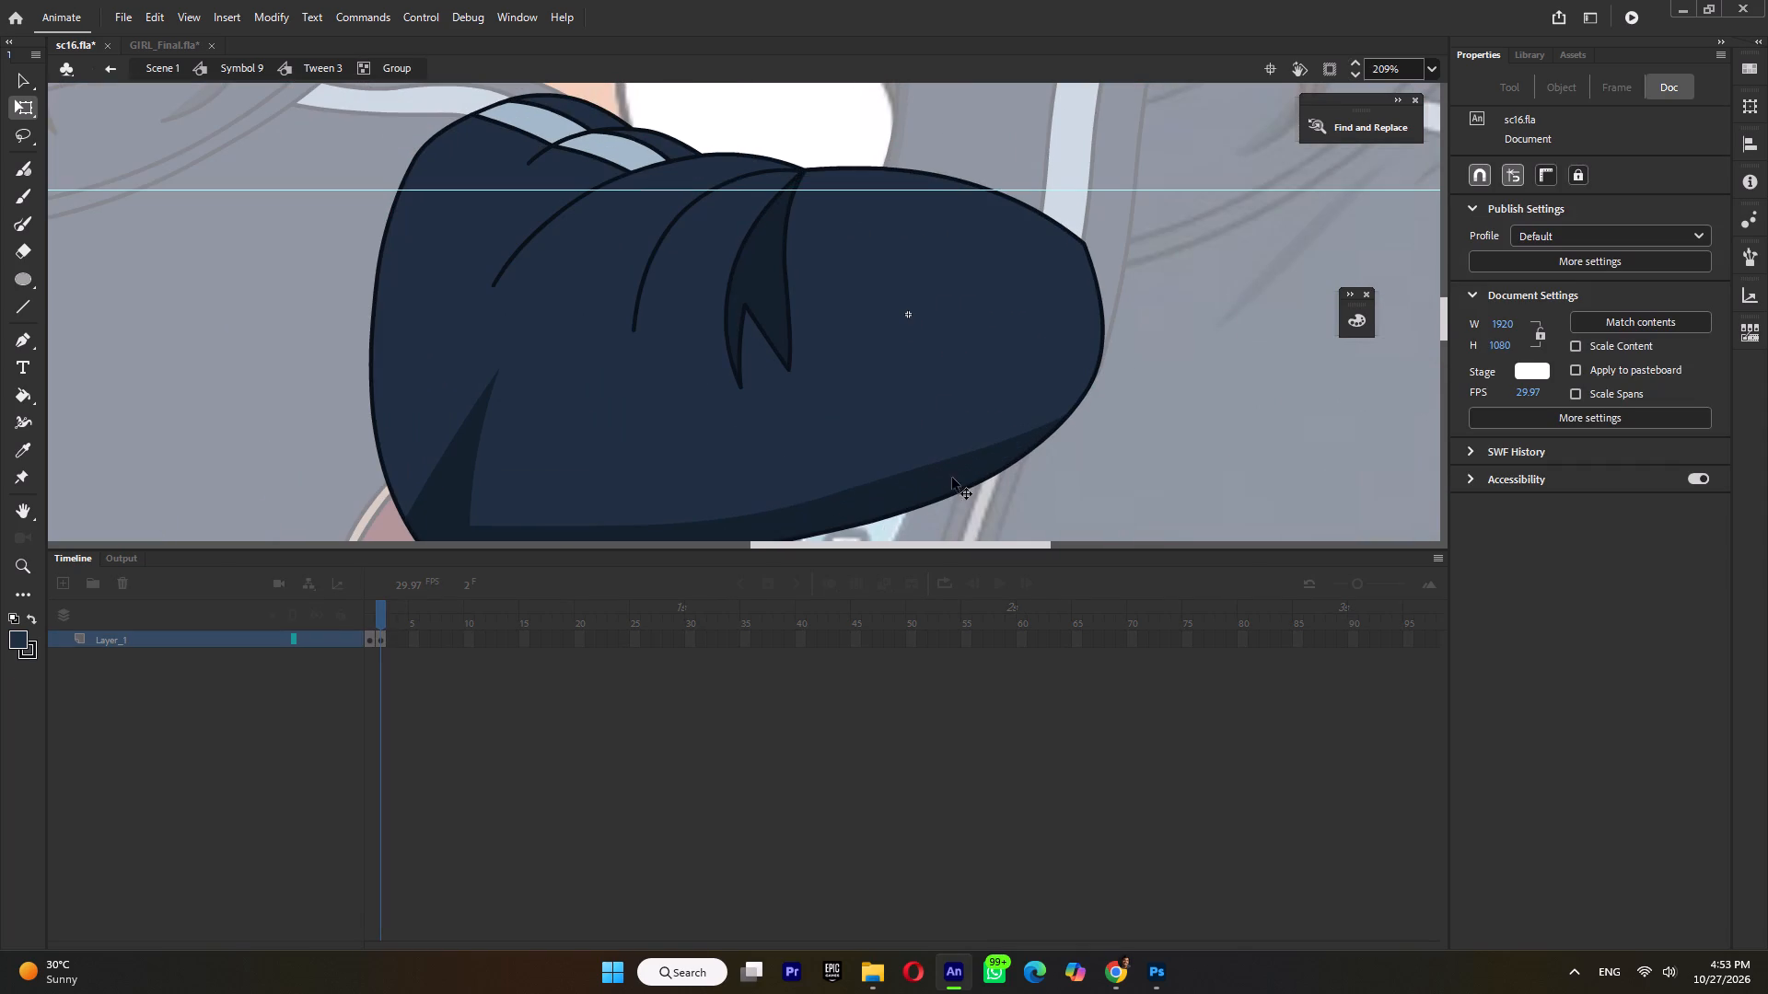
{"action": "left_click", "coordinate": [967, 491]}
{"action": "left_click", "coordinate": [967, 489]}
{"action": "left_click_drag", "start_coordinate": [1052, 422], "coordinate": [1051, 408]}
{"action": "left_click_drag", "start_coordinate": [1051, 408], "coordinate": [1192, 313]}
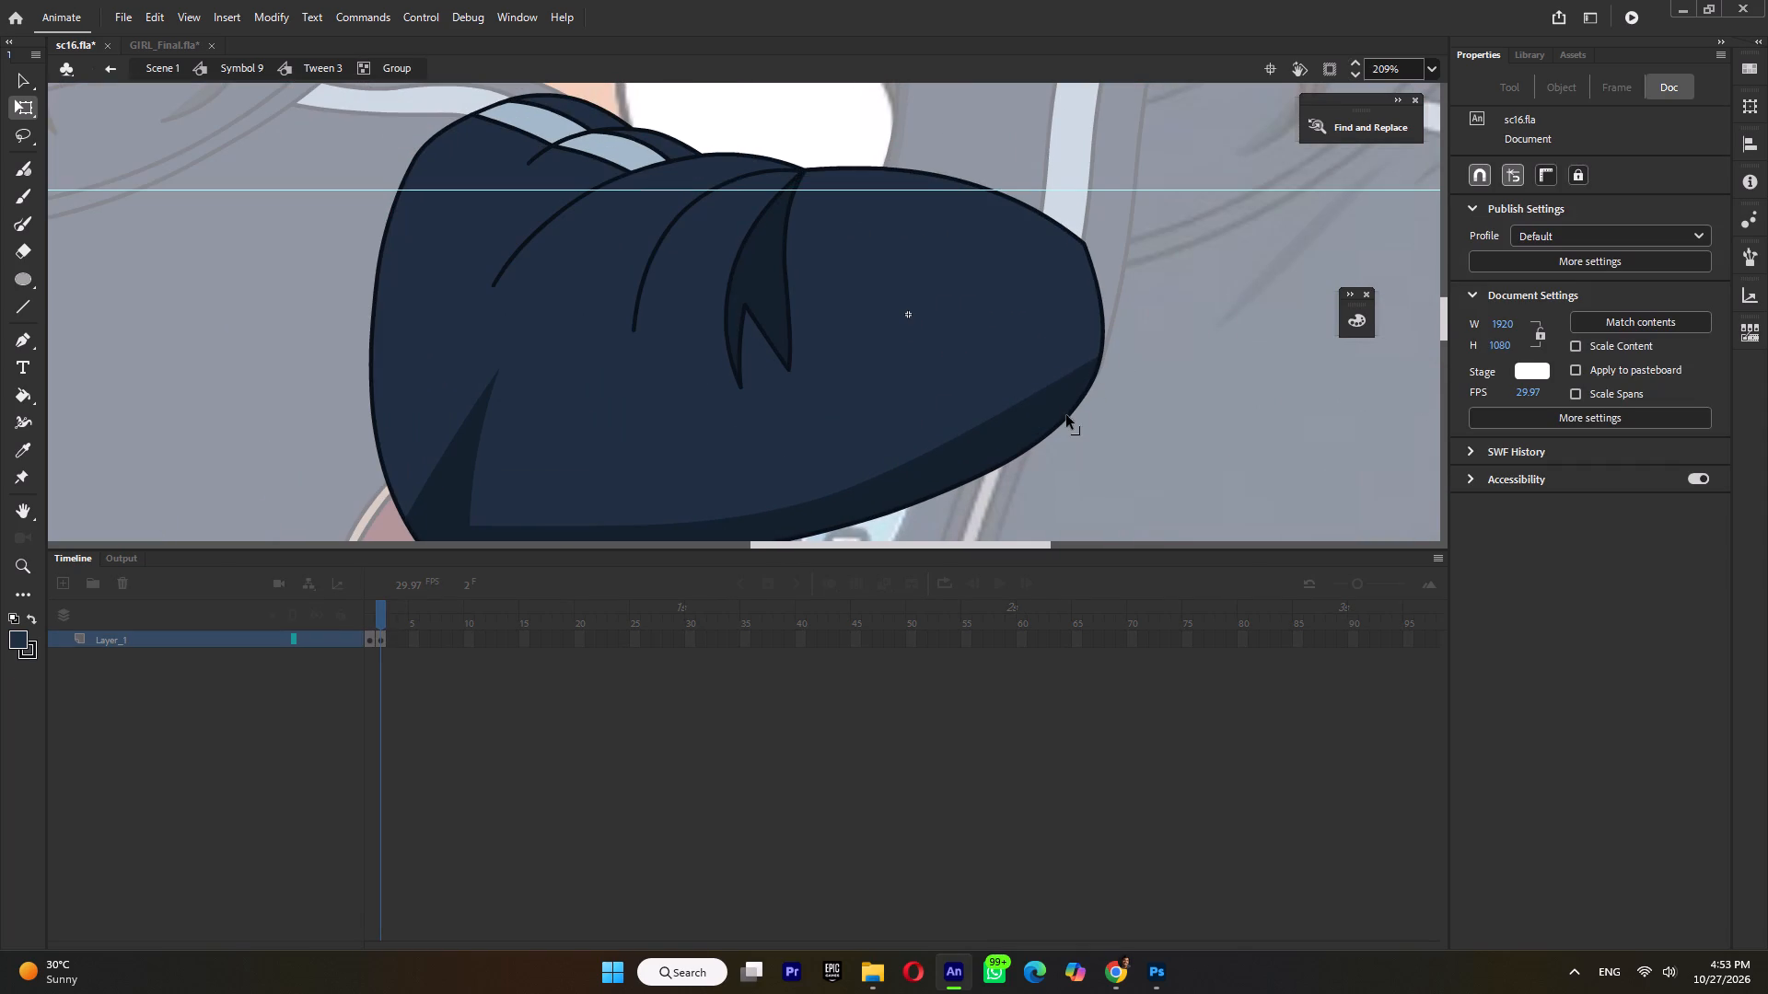
Reshape the upper sleeve's outline under the elbow into a smooth curve around the shadow.
{"action": "left_click", "coordinate": [1067, 416]}
{"action": "left_click", "coordinate": [1069, 414]}
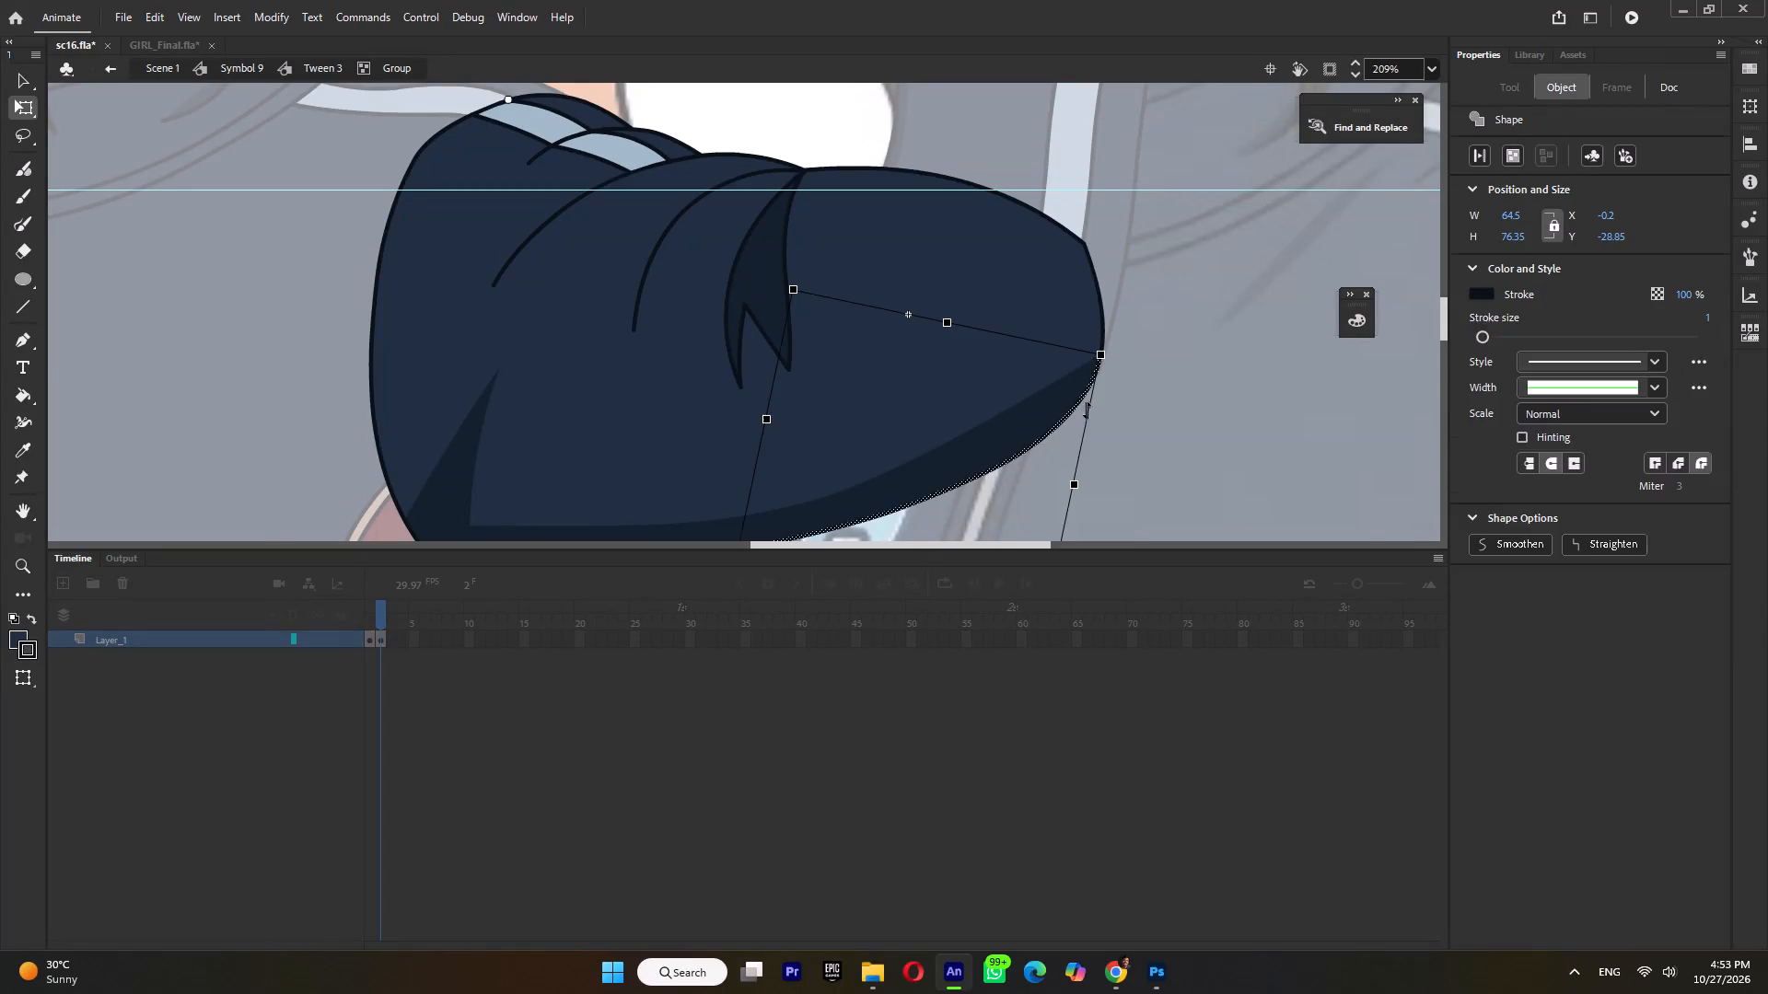
{"action": "left_click", "coordinate": [1109, 405]}
{"action": "left_click", "coordinate": [1074, 410]}
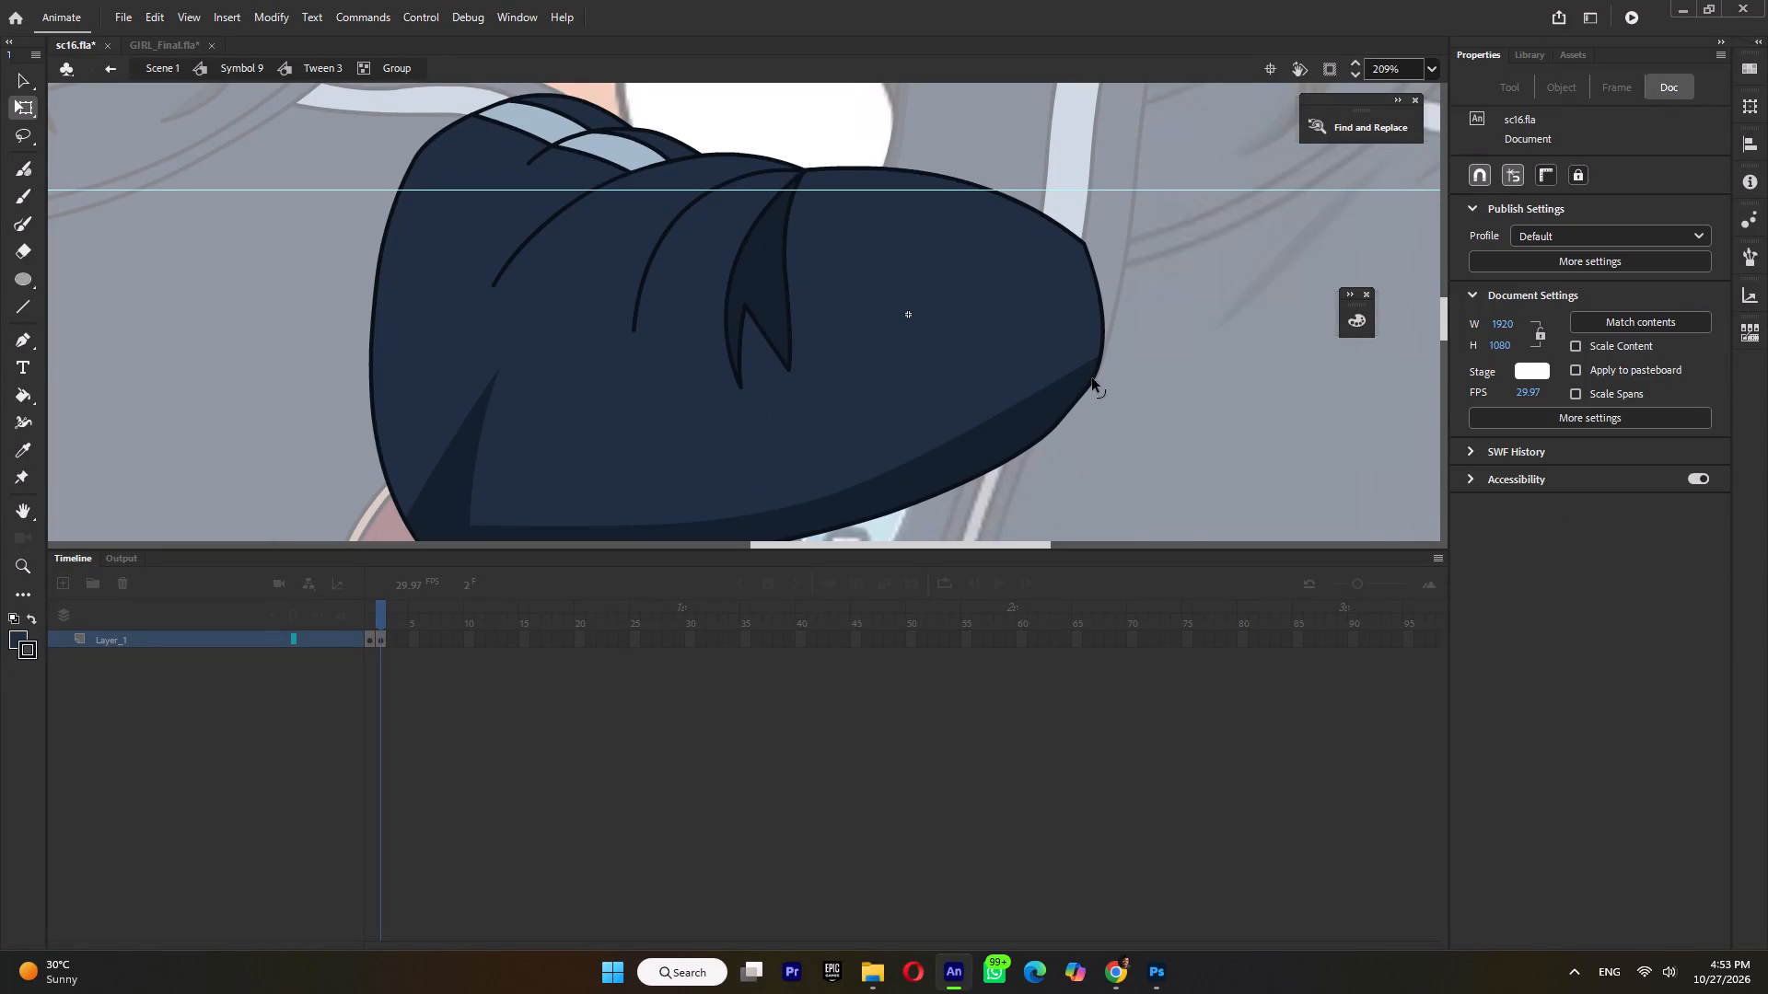
{"action": "left_click", "coordinate": [1092, 378]}
{"action": "left_click", "coordinate": [1038, 440]}
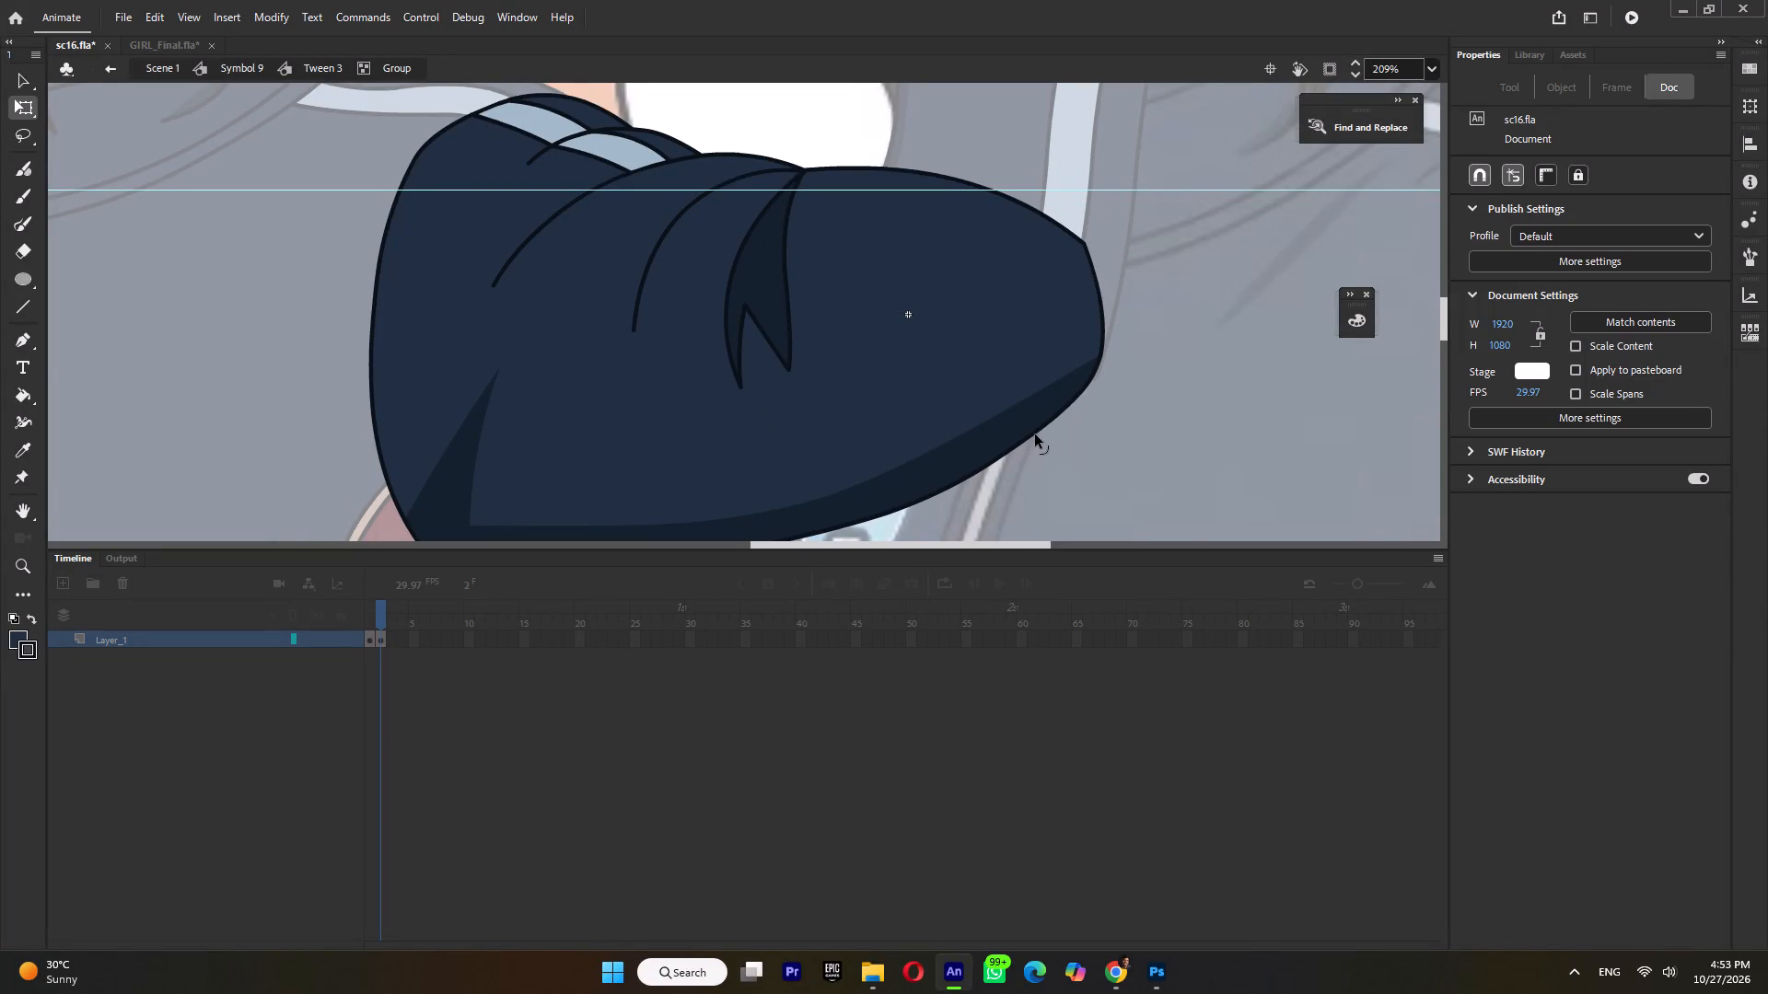
Delete the short stray line crossing the upper sleeve's lower edge near the armpit.
{"action": "scroll", "coordinate": [1035, 424], "scroll_direction": "down", "scroll_amount": 3}
{"action": "scroll", "coordinate": [825, 262], "scroll_direction": "up", "scroll_amount": 2}
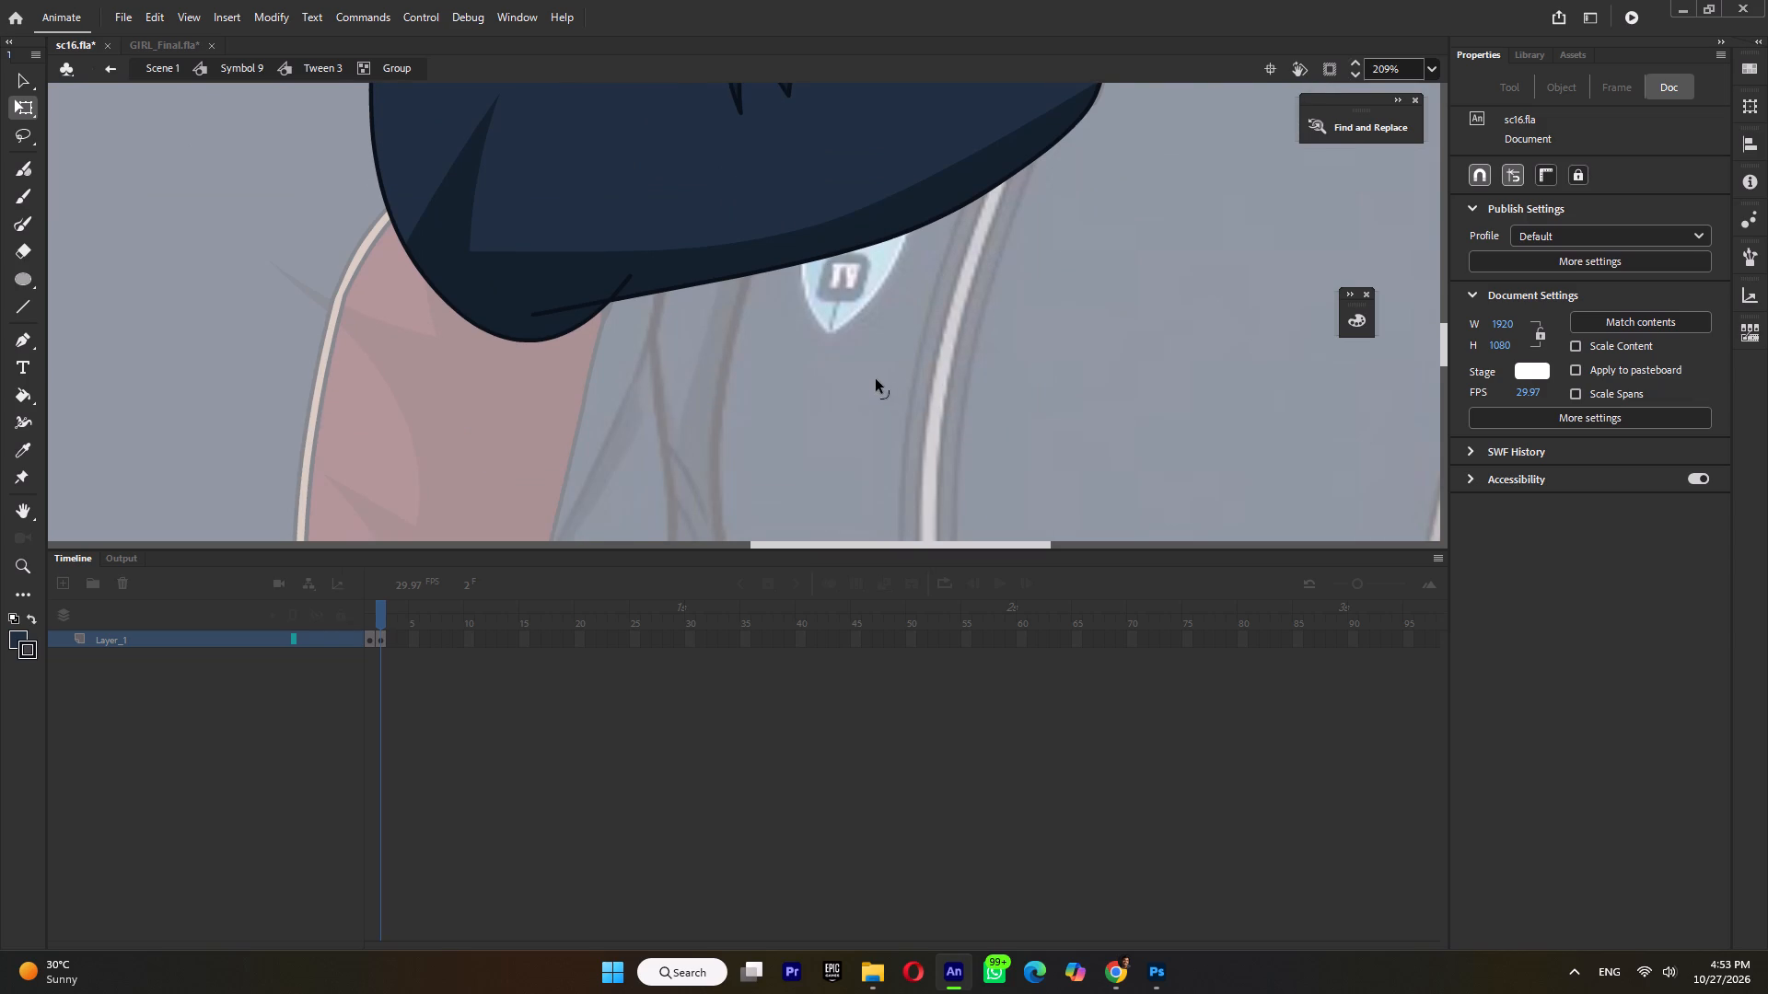
{"action": "left_click", "coordinate": [876, 379]}
{"action": "left_click", "coordinate": [935, 349]}
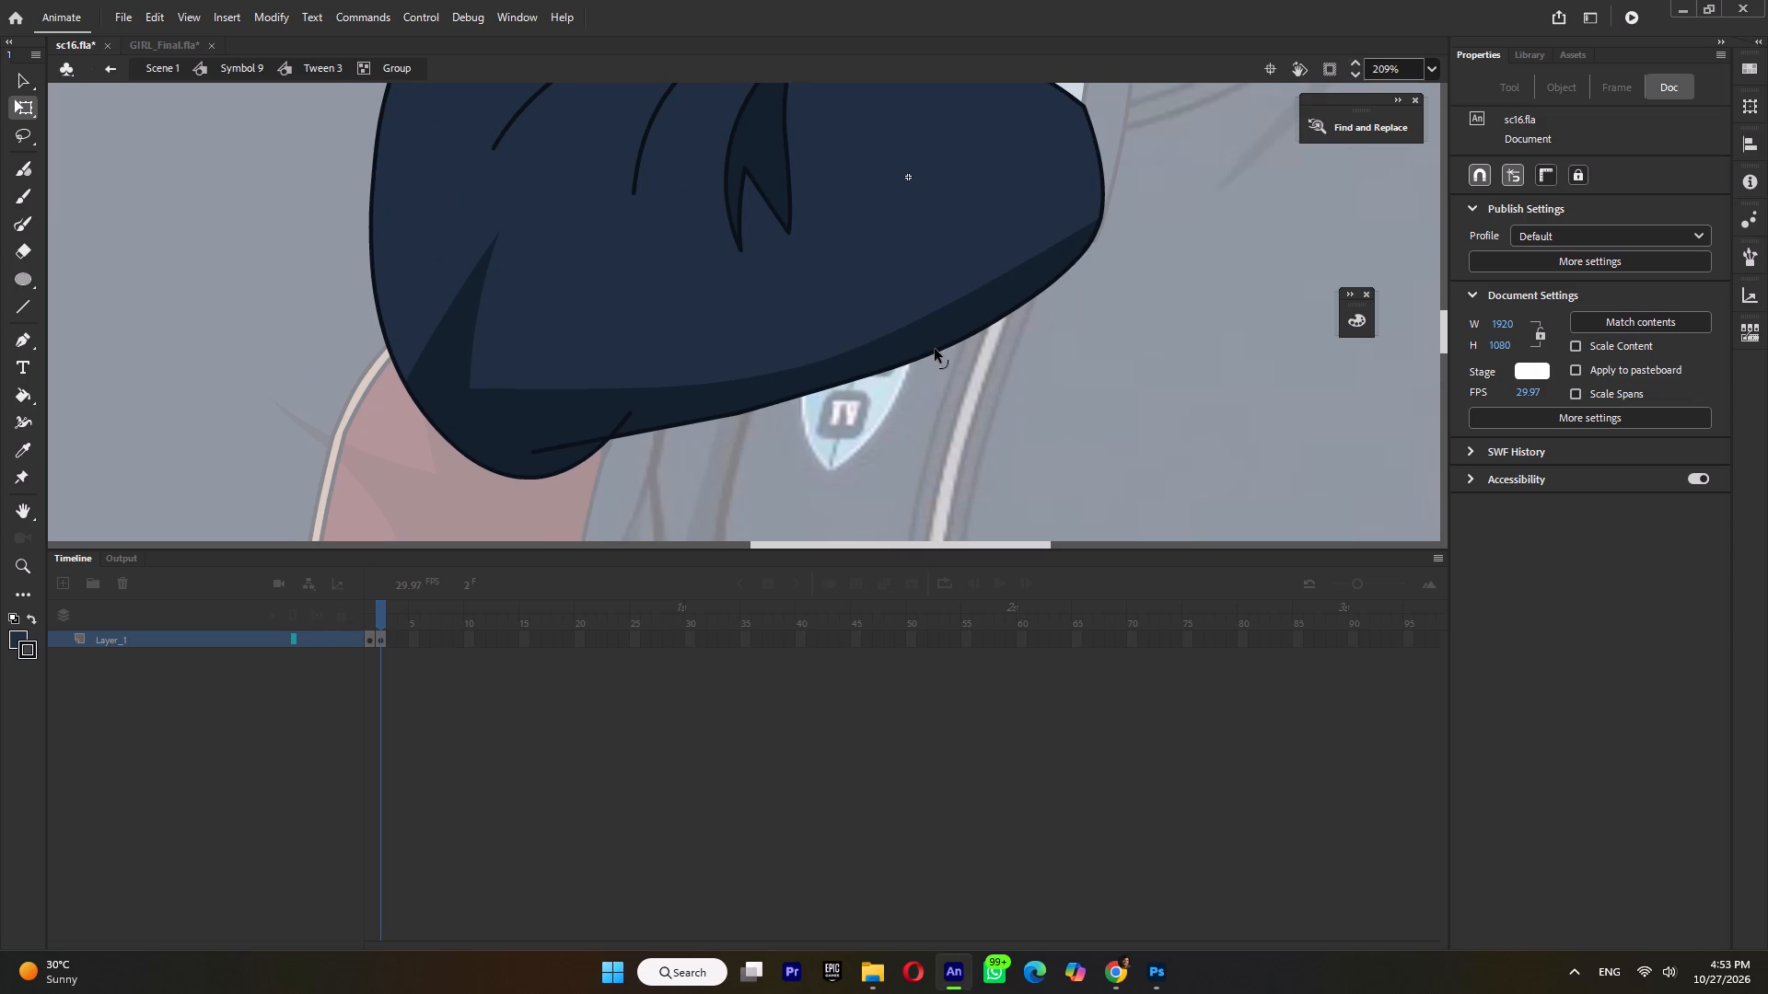
{"action": "left_click", "coordinate": [620, 422]}
{"action": "key", "text": "Delete"}
{"action": "double_click", "coordinate": [671, 452]}
{"action": "scroll", "coordinate": [688, 415], "scroll_direction": "down", "scroll_amount": 4, "text": "ctrl"}
{"action": "left_click", "coordinate": [867, 387], "text": "ctrl"}
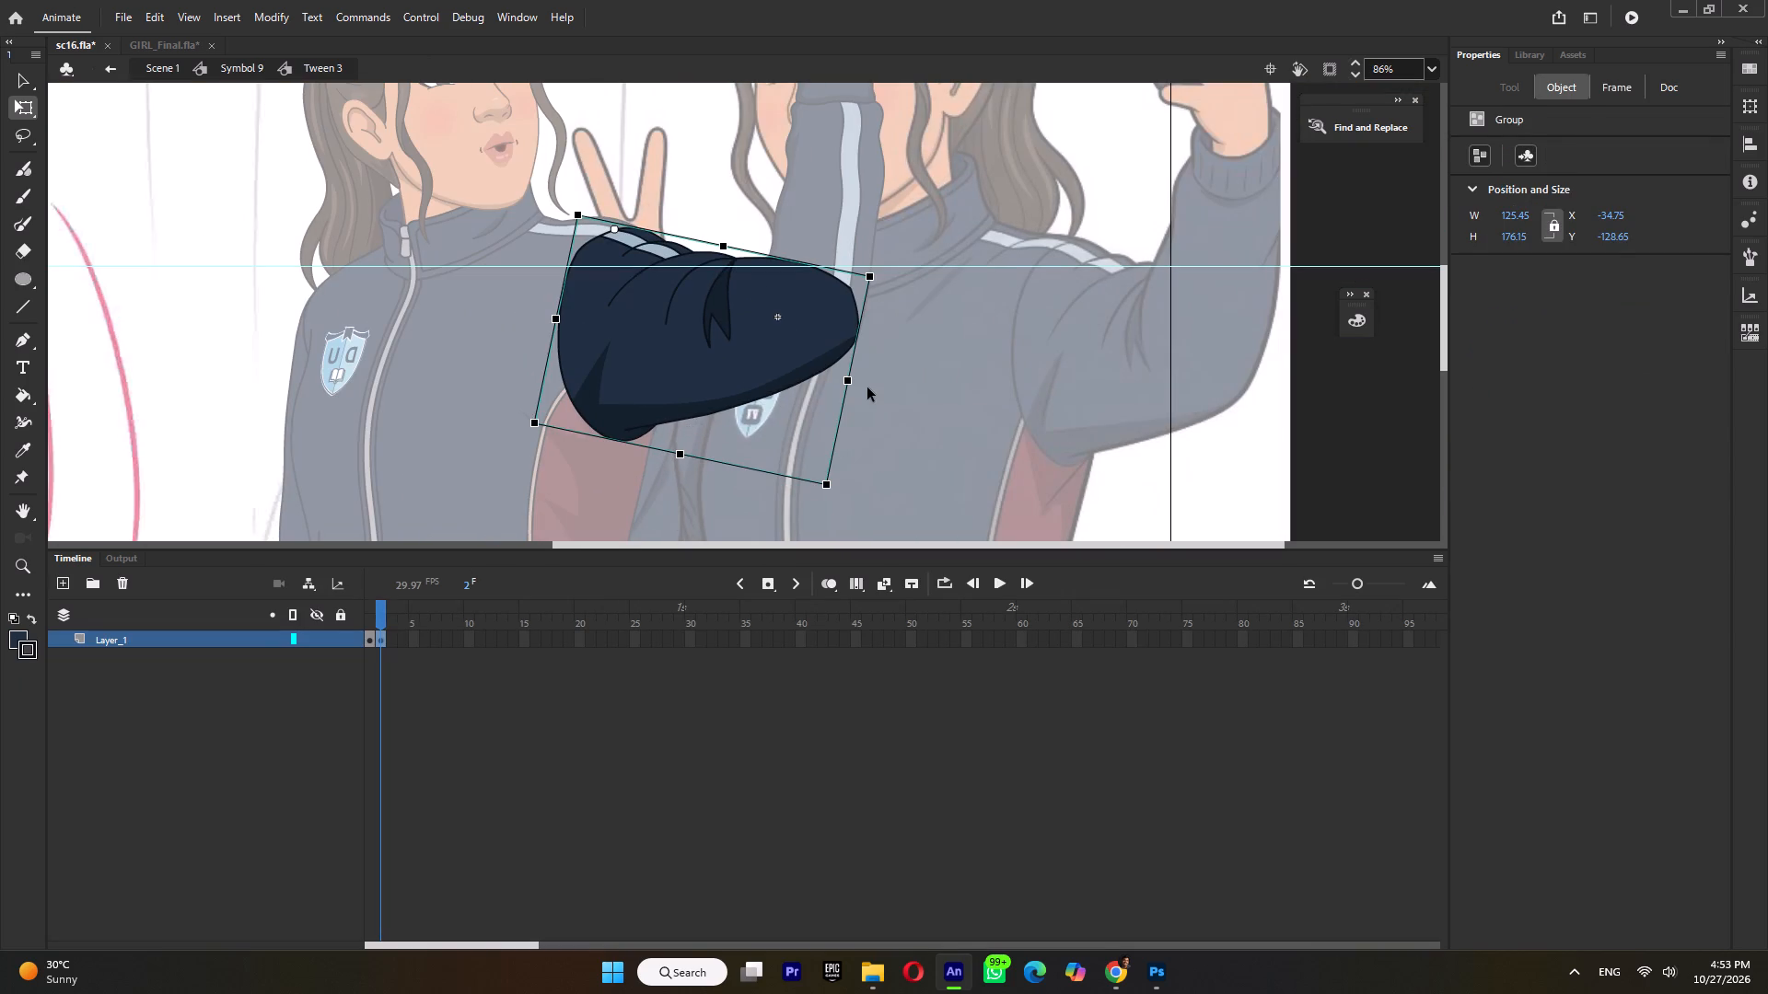
In the upper sleeve's group, delete the outline segments around the notched tip of the dark fold.
{"action": "scroll", "coordinate": [693, 326], "scroll_direction": "up", "scroll_amount": 4, "text": "ctrl"}
{"action": "middle_click", "coordinate": [693, 326], "text": "ctrl"}
{"action": "triple_click", "coordinate": [719, 320]}
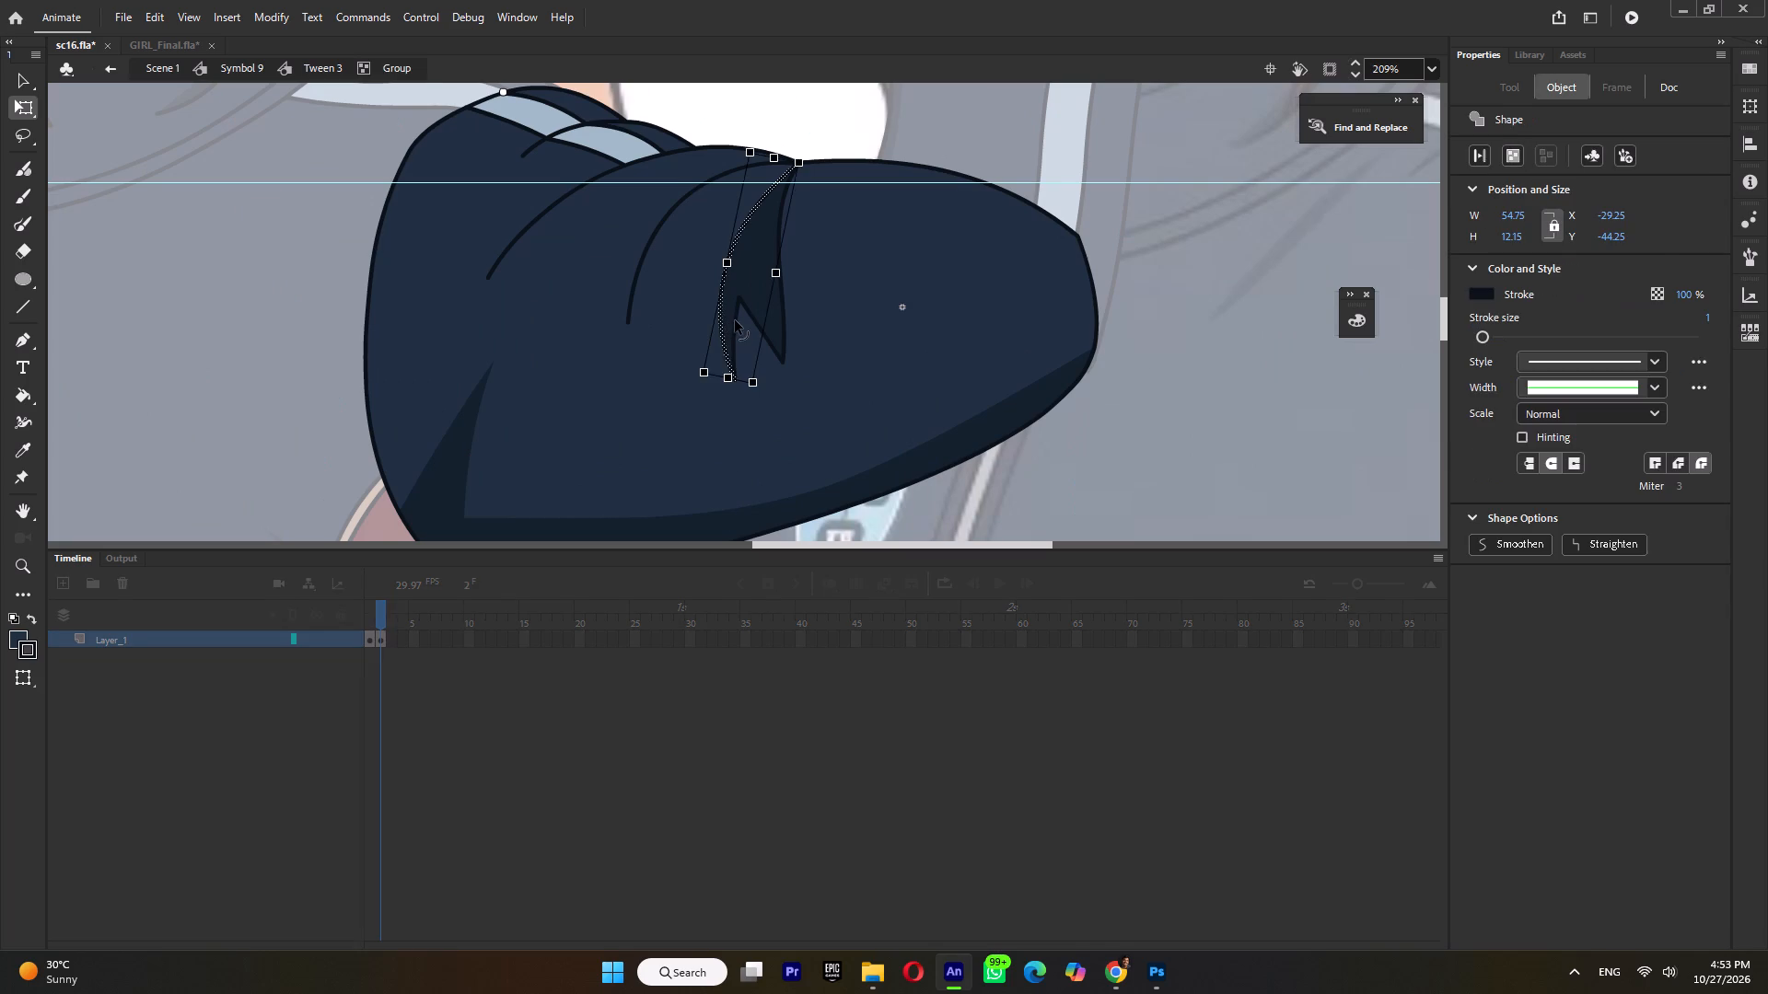
{"action": "left_click", "coordinate": [733, 321]}
{"action": "key", "text": "Delete"}
{"action": "left_click", "coordinate": [753, 321]}
{"action": "key", "text": "Delete"}
{"action": "left_click", "coordinate": [783, 304]}
{"action": "key", "text": "Delete"}
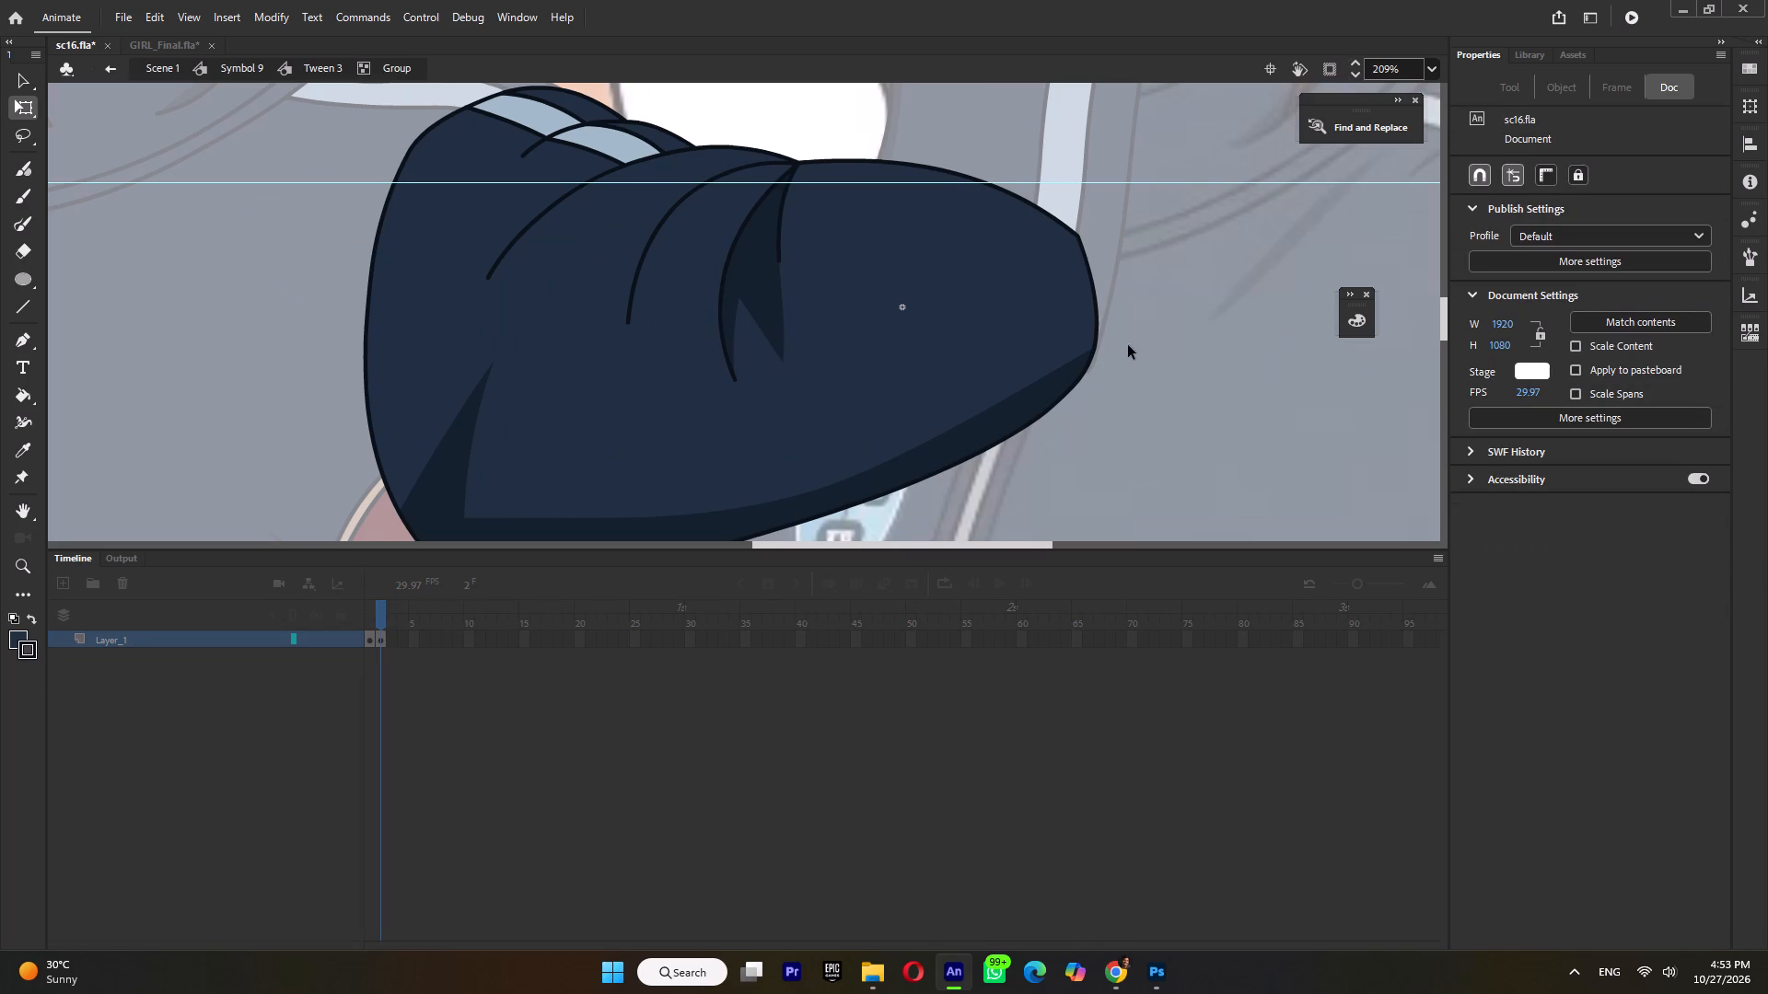
{"action": "left_click", "coordinate": [1268, 332]}
{"action": "double_click", "coordinate": [1165, 332]}
{"action": "double_click", "coordinate": [1227, 353]}
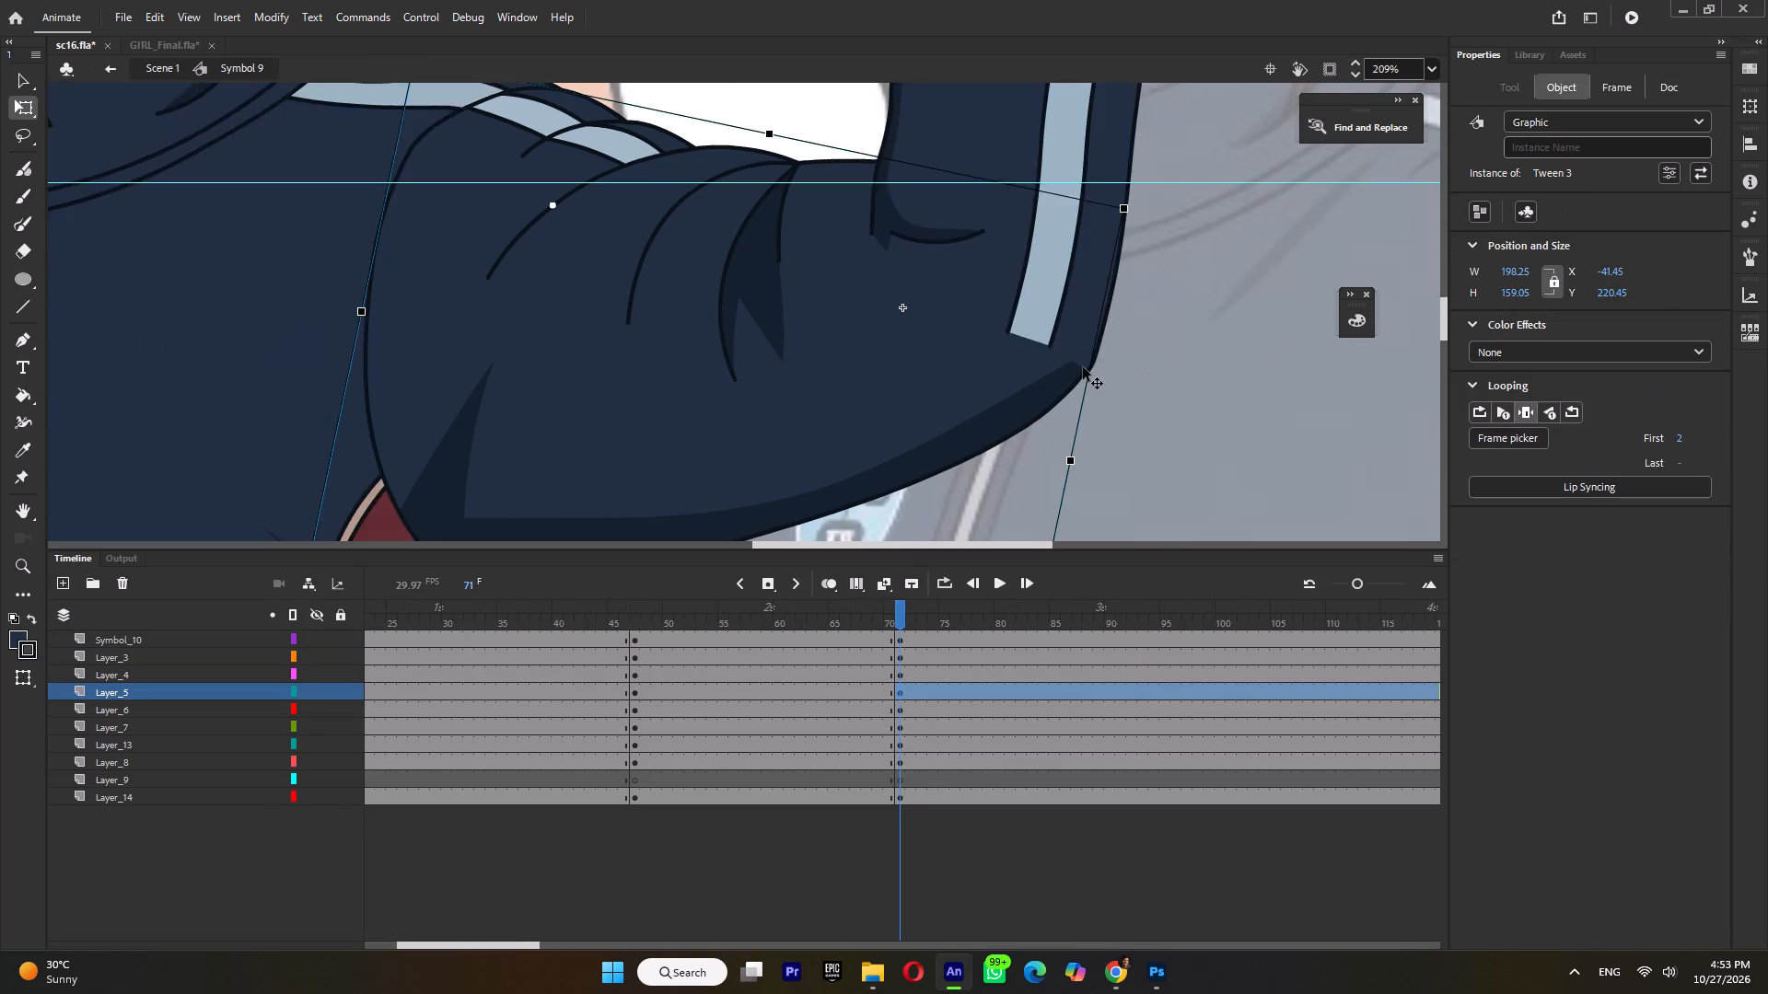
{"action": "scroll", "coordinate": [1083, 367], "scroll_direction": "down", "scroll_amount": 6, "text": "ctrl"}
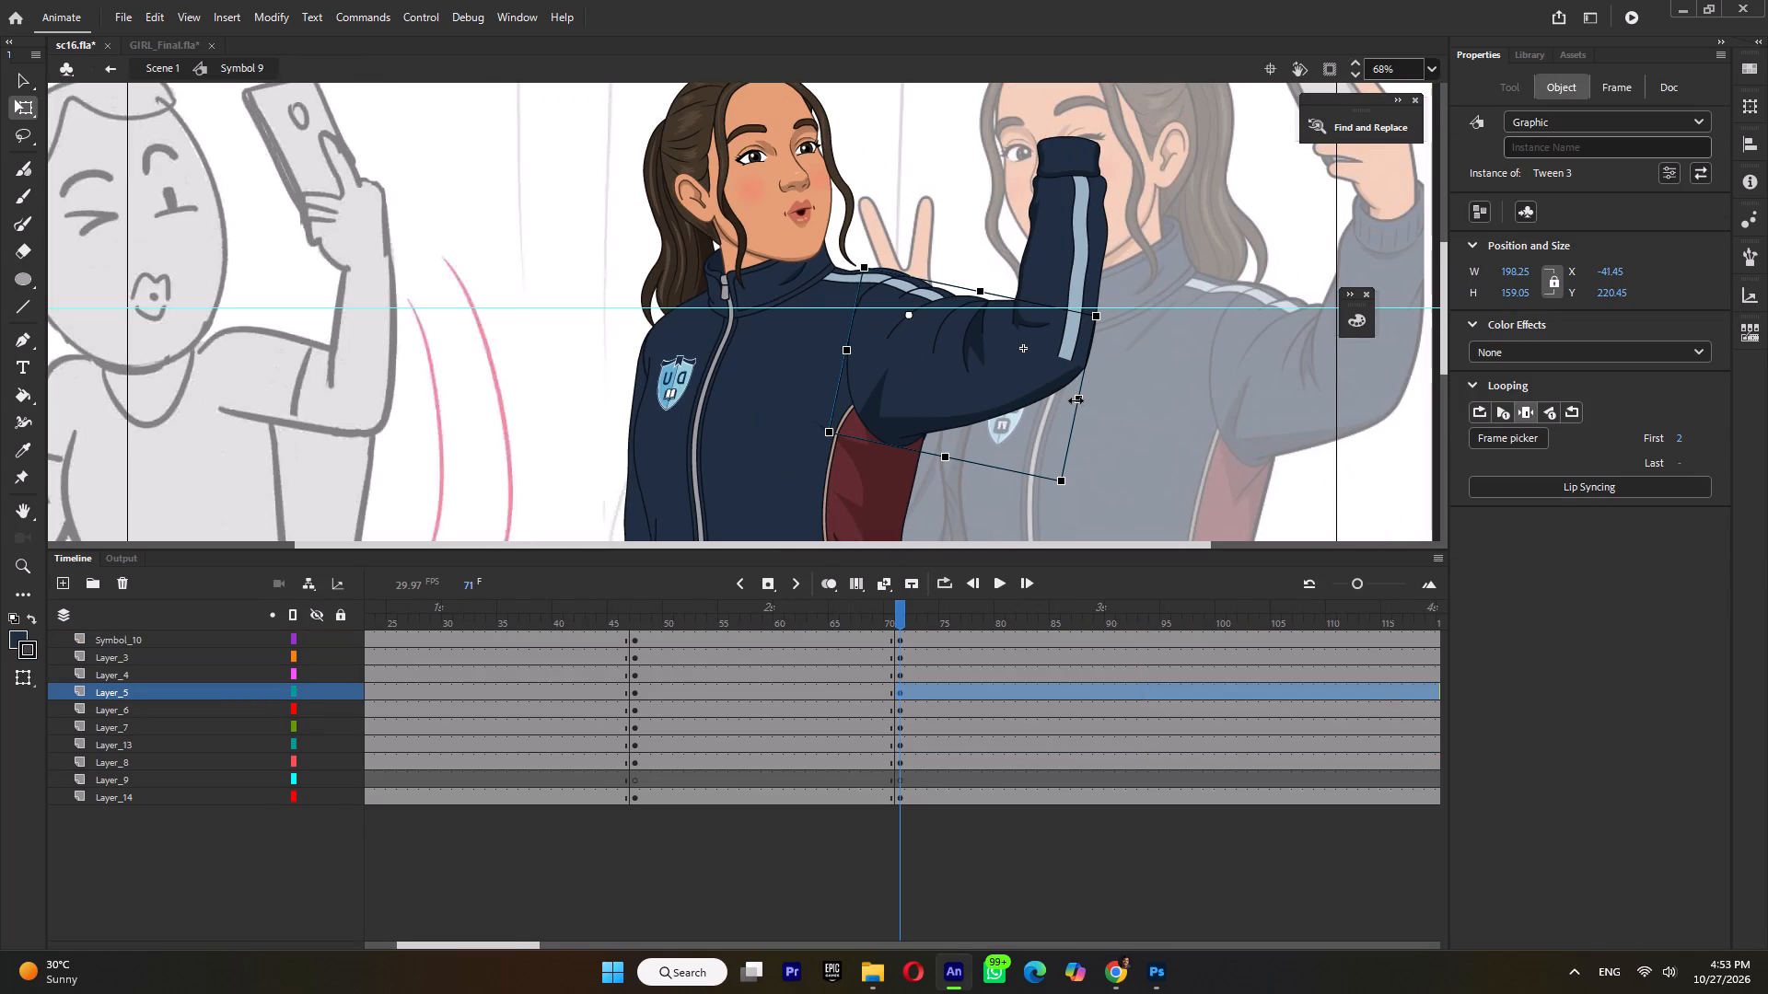
Inside the upper sleeve symbol, shorten the sleeve group from its elbow end to about 159 in H.
{"action": "left_click", "coordinate": [980, 376]}
{"action": "double_click", "coordinate": [989, 390]}
{"action": "left_click", "coordinate": [965, 395]}
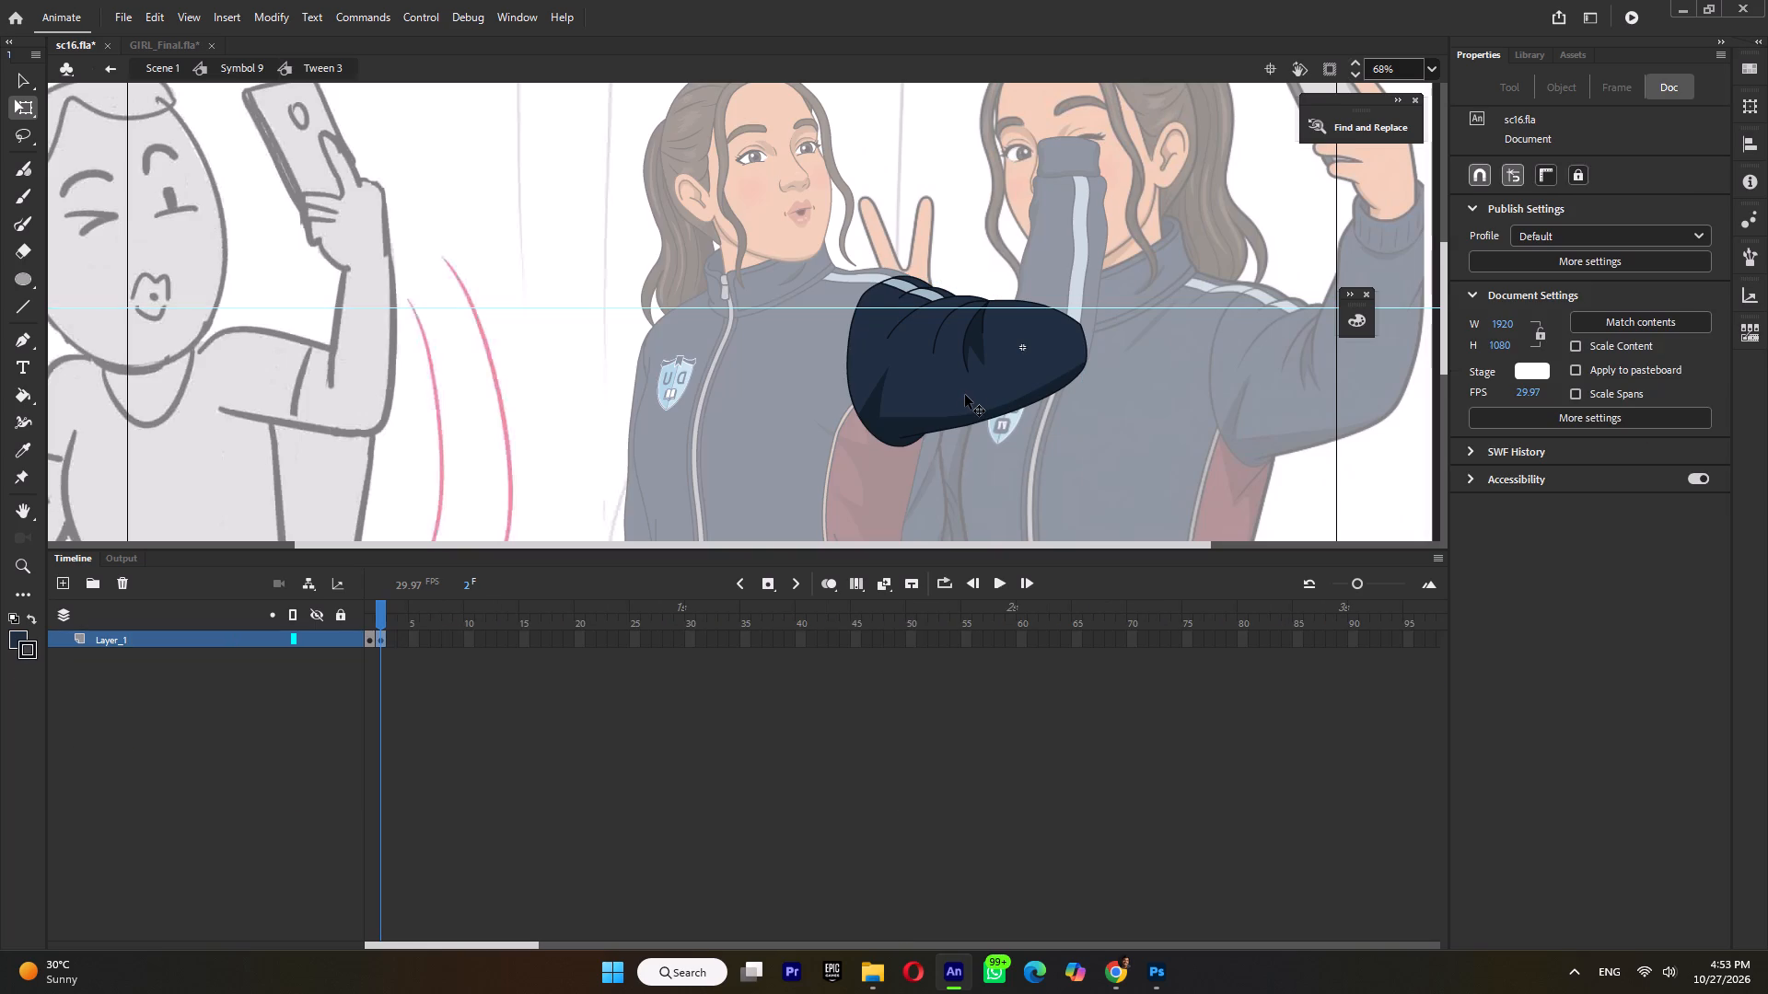
{"action": "left_click_drag", "start_coordinate": [1076, 398], "coordinate": [1054, 399]}
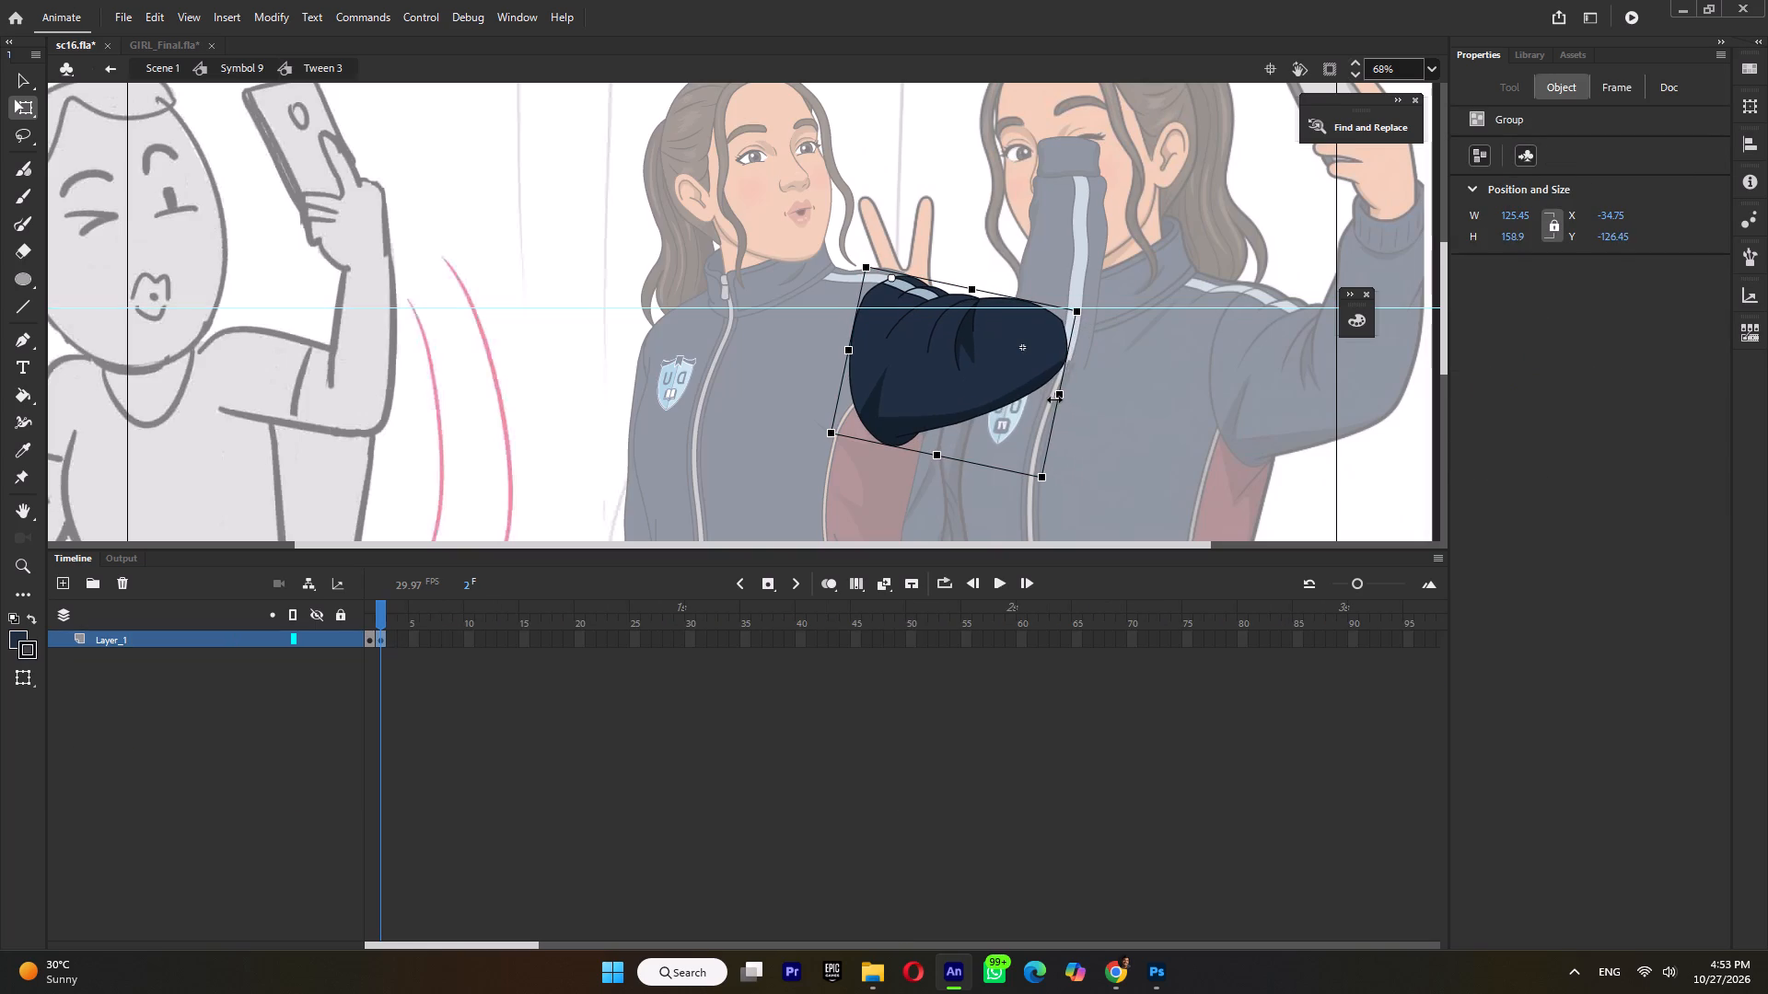
{"action": "left_click_drag", "start_coordinate": [1054, 399], "coordinate": [1053, 399]}
{"action": "double_click", "coordinate": [1093, 399]}
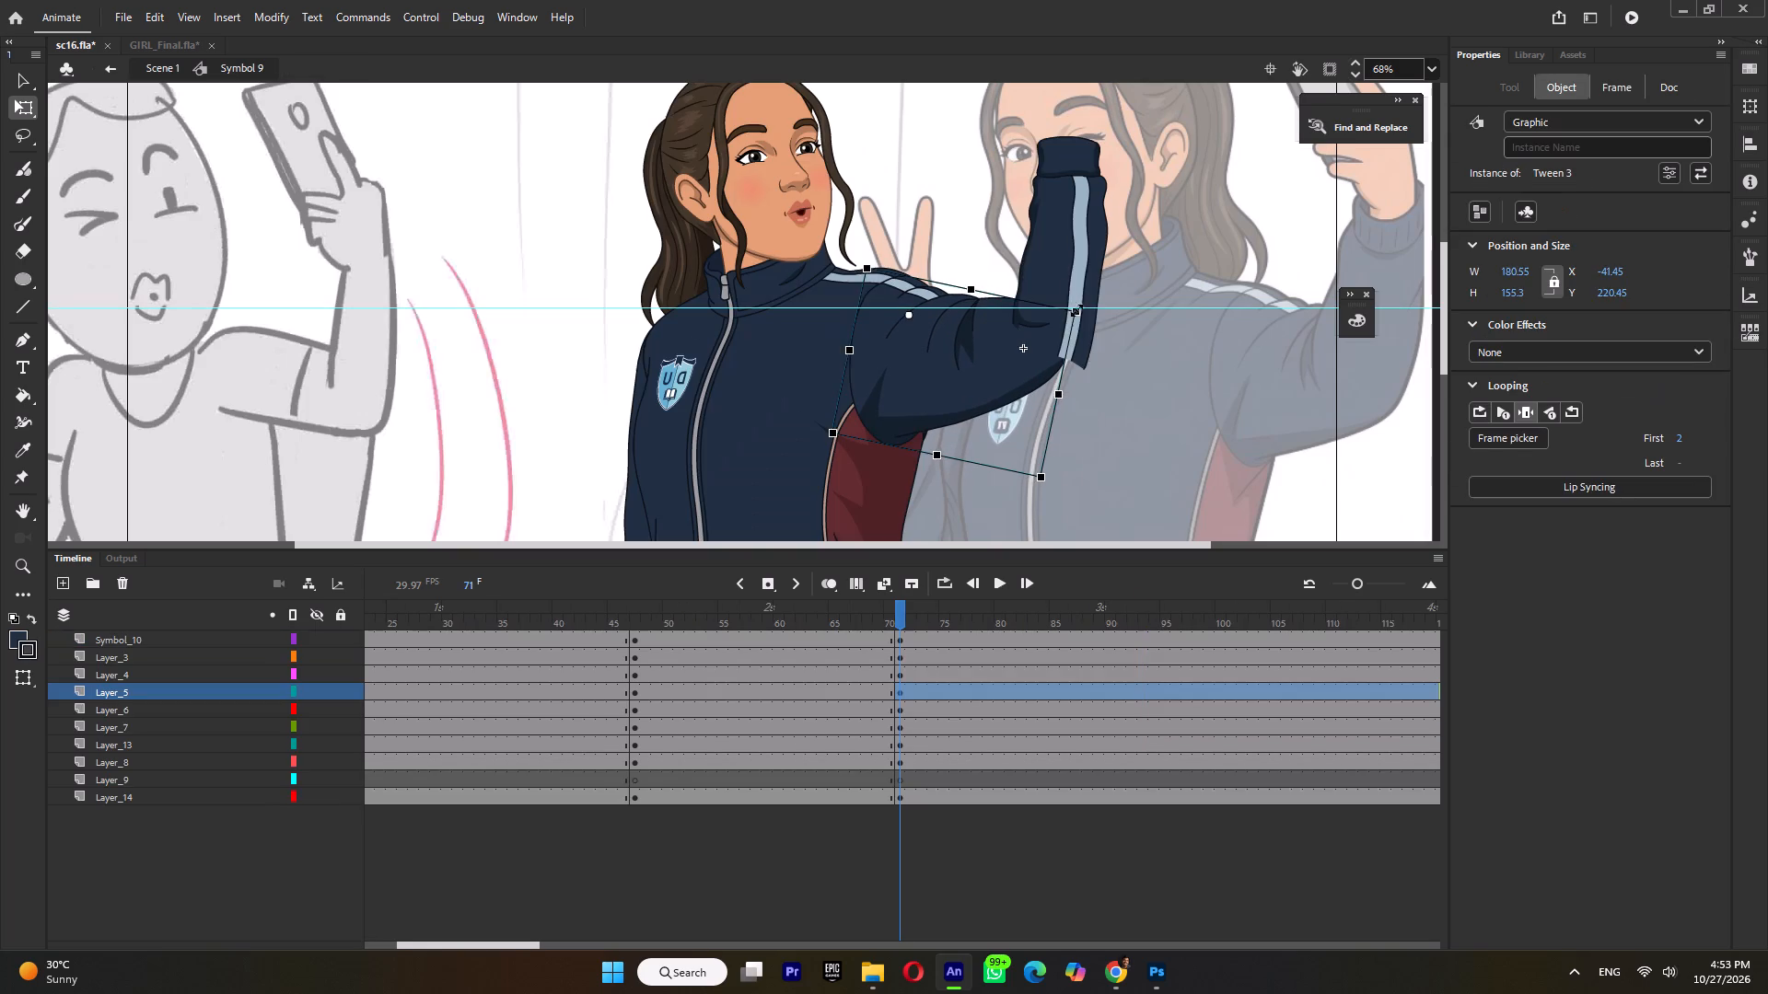
On frame 71, move the forearm sleeve onto the shortened elbow and widen it to about W 83, near X -50 and Y 139.
{"action": "left_click", "coordinate": [1064, 281]}
{"action": "left_click_drag", "start_coordinate": [1089, 299], "coordinate": [1069, 289]}
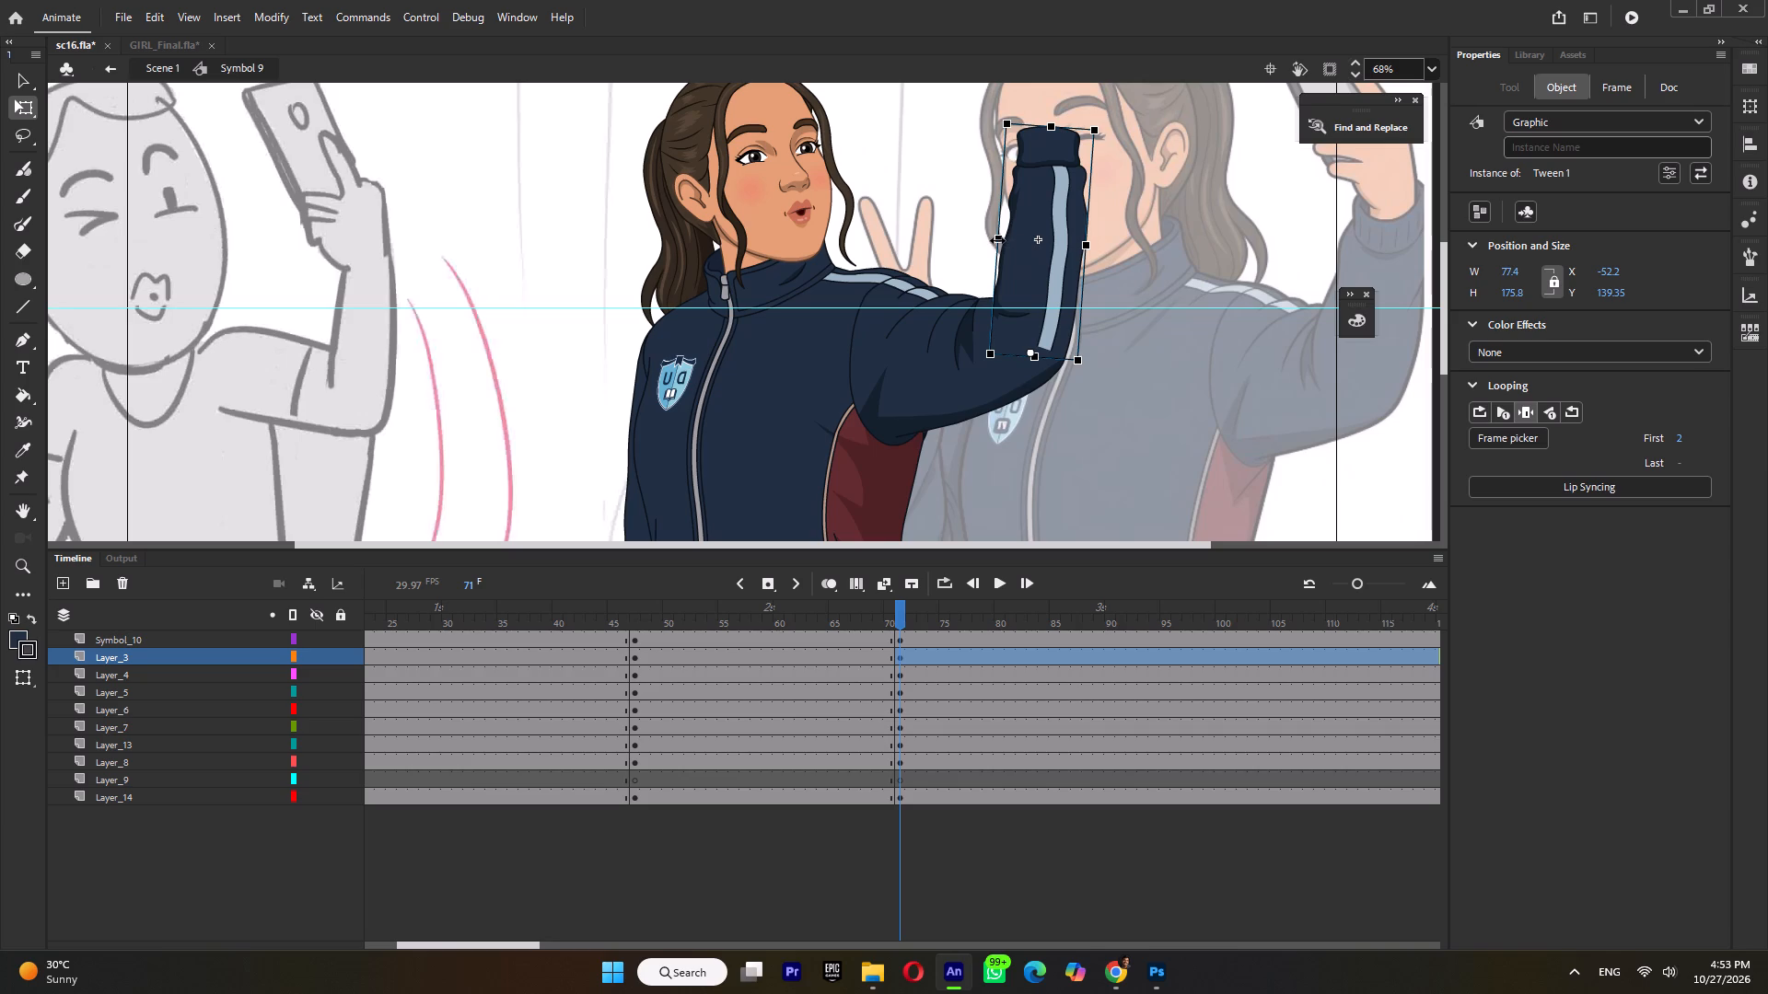
{"action": "left_click", "coordinate": [997, 240]}
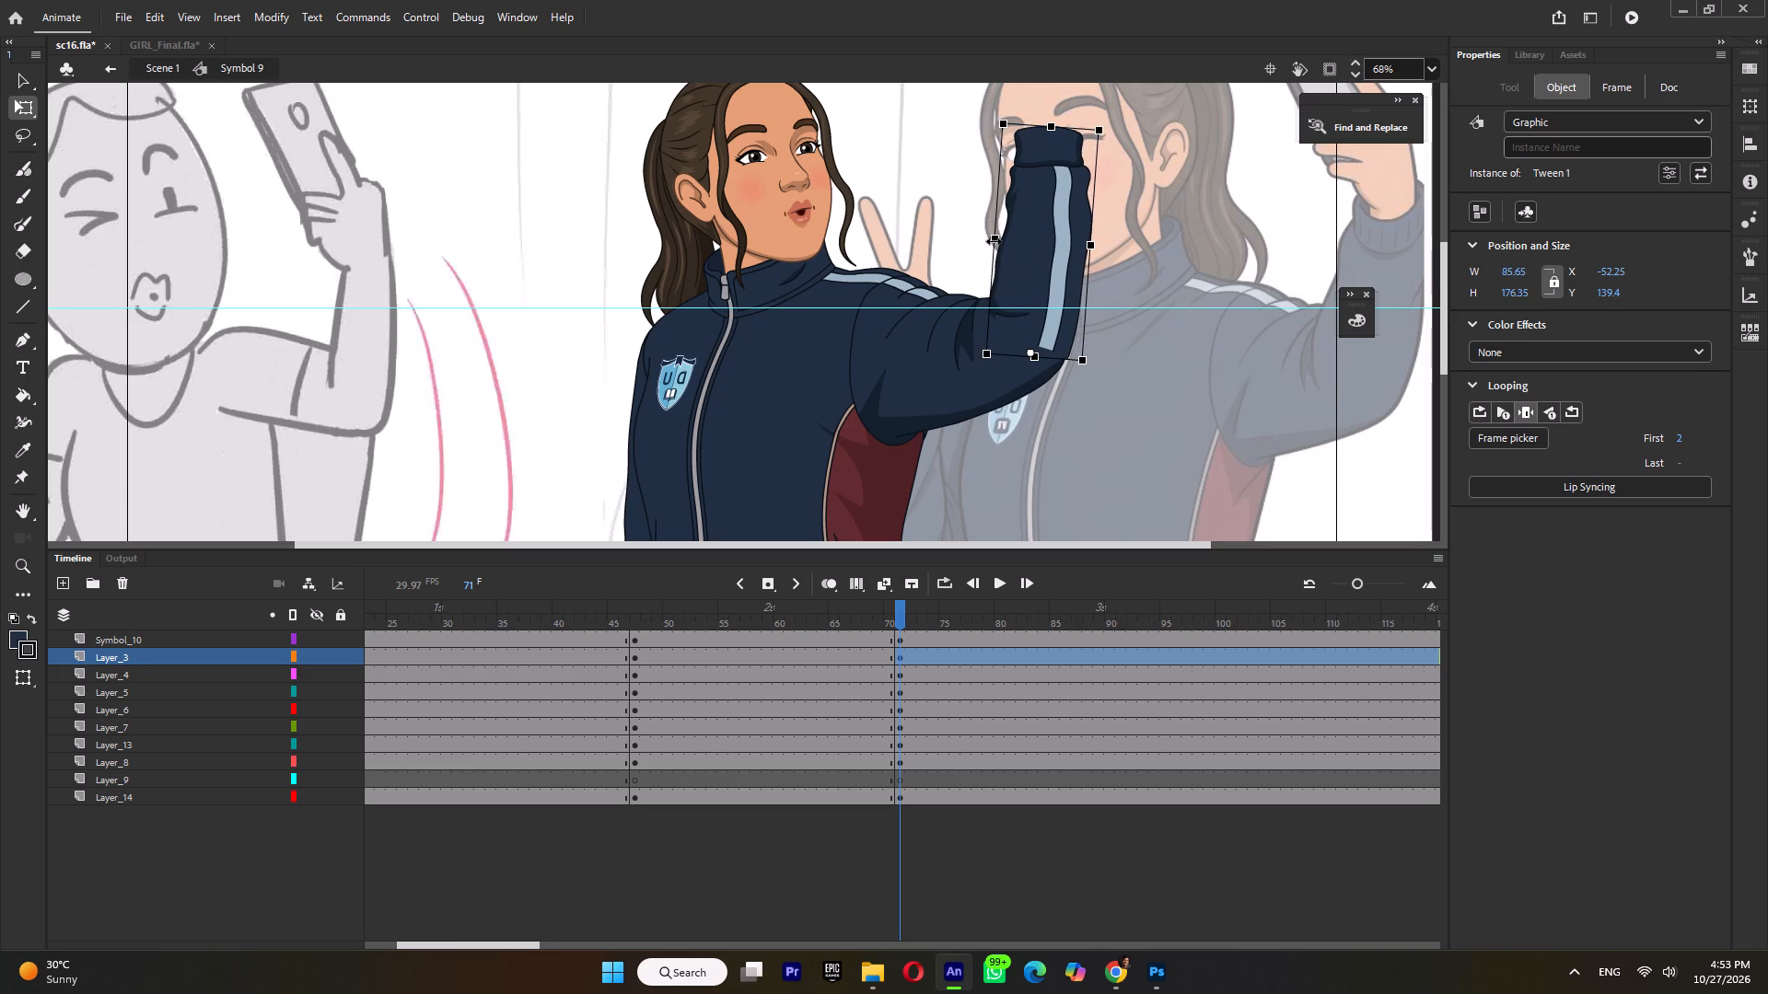
{"action": "scroll", "coordinate": [1038, 331], "scroll_direction": "up", "scroll_amount": 3, "text": "ctrl"}
{"action": "left_click", "coordinate": [1083, 335]}
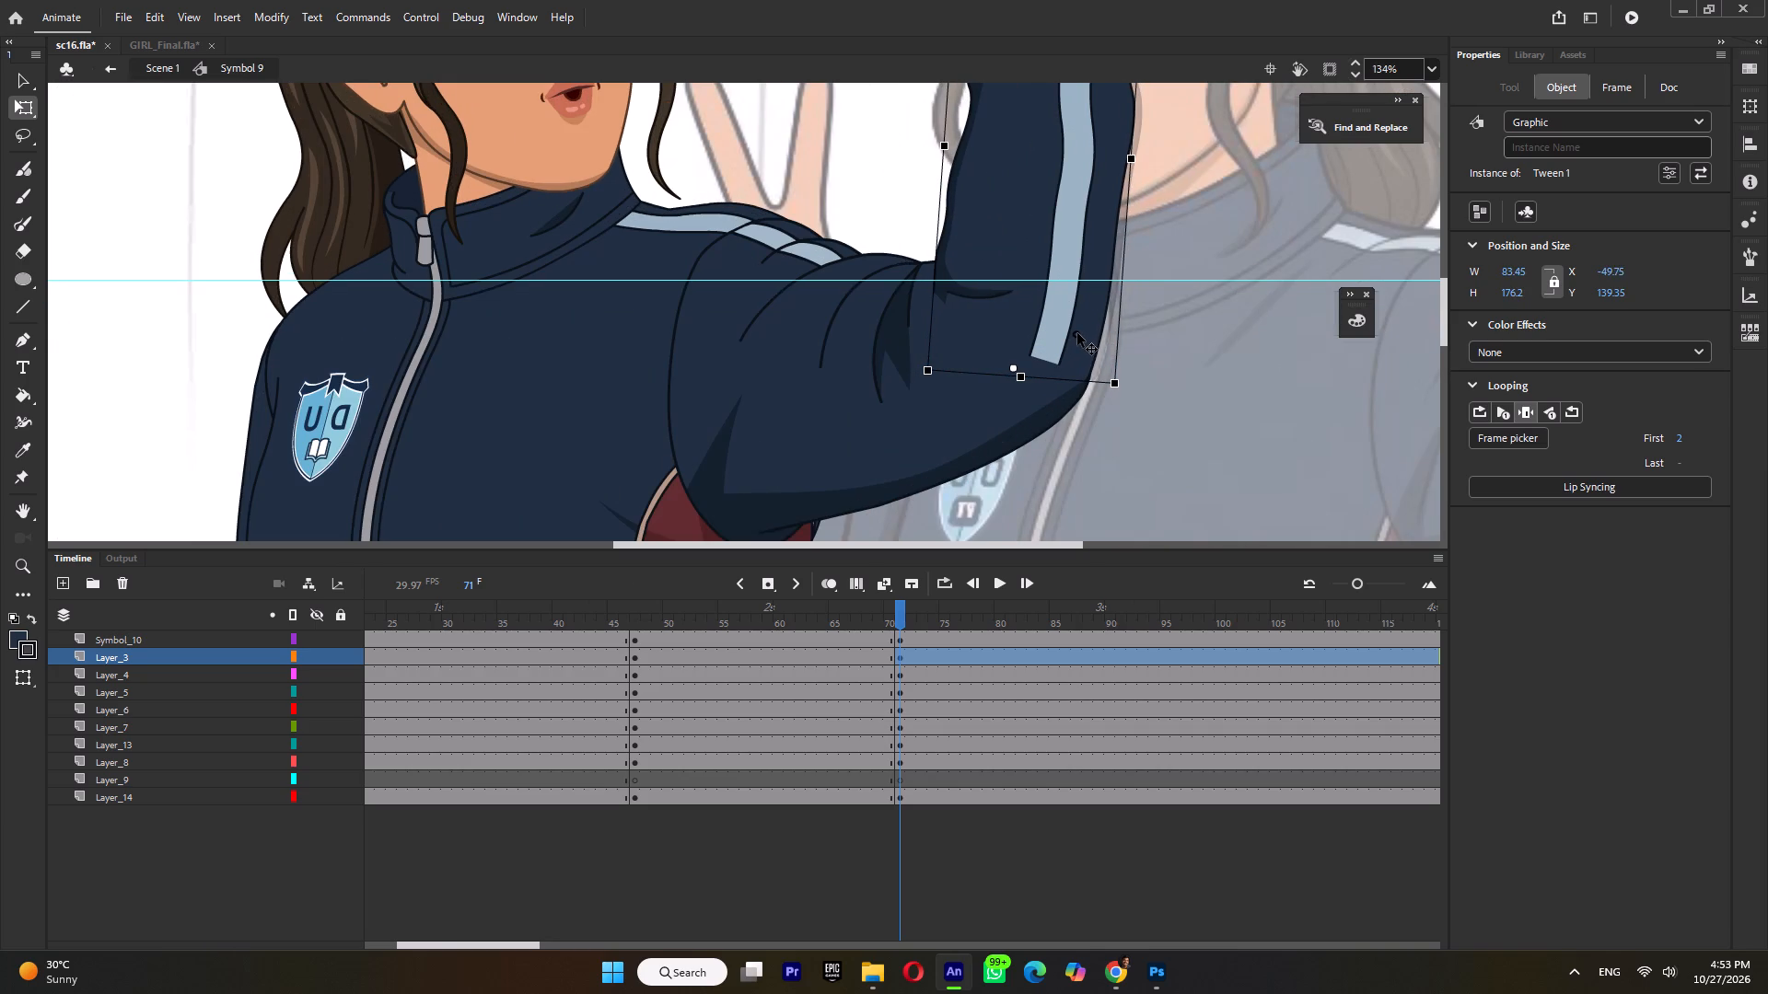
{"action": "scroll", "coordinate": [1077, 333], "scroll_direction": "down", "scroll_amount": 2, "text": "ctrl"}
{"action": "left_click", "coordinate": [880, 623]}
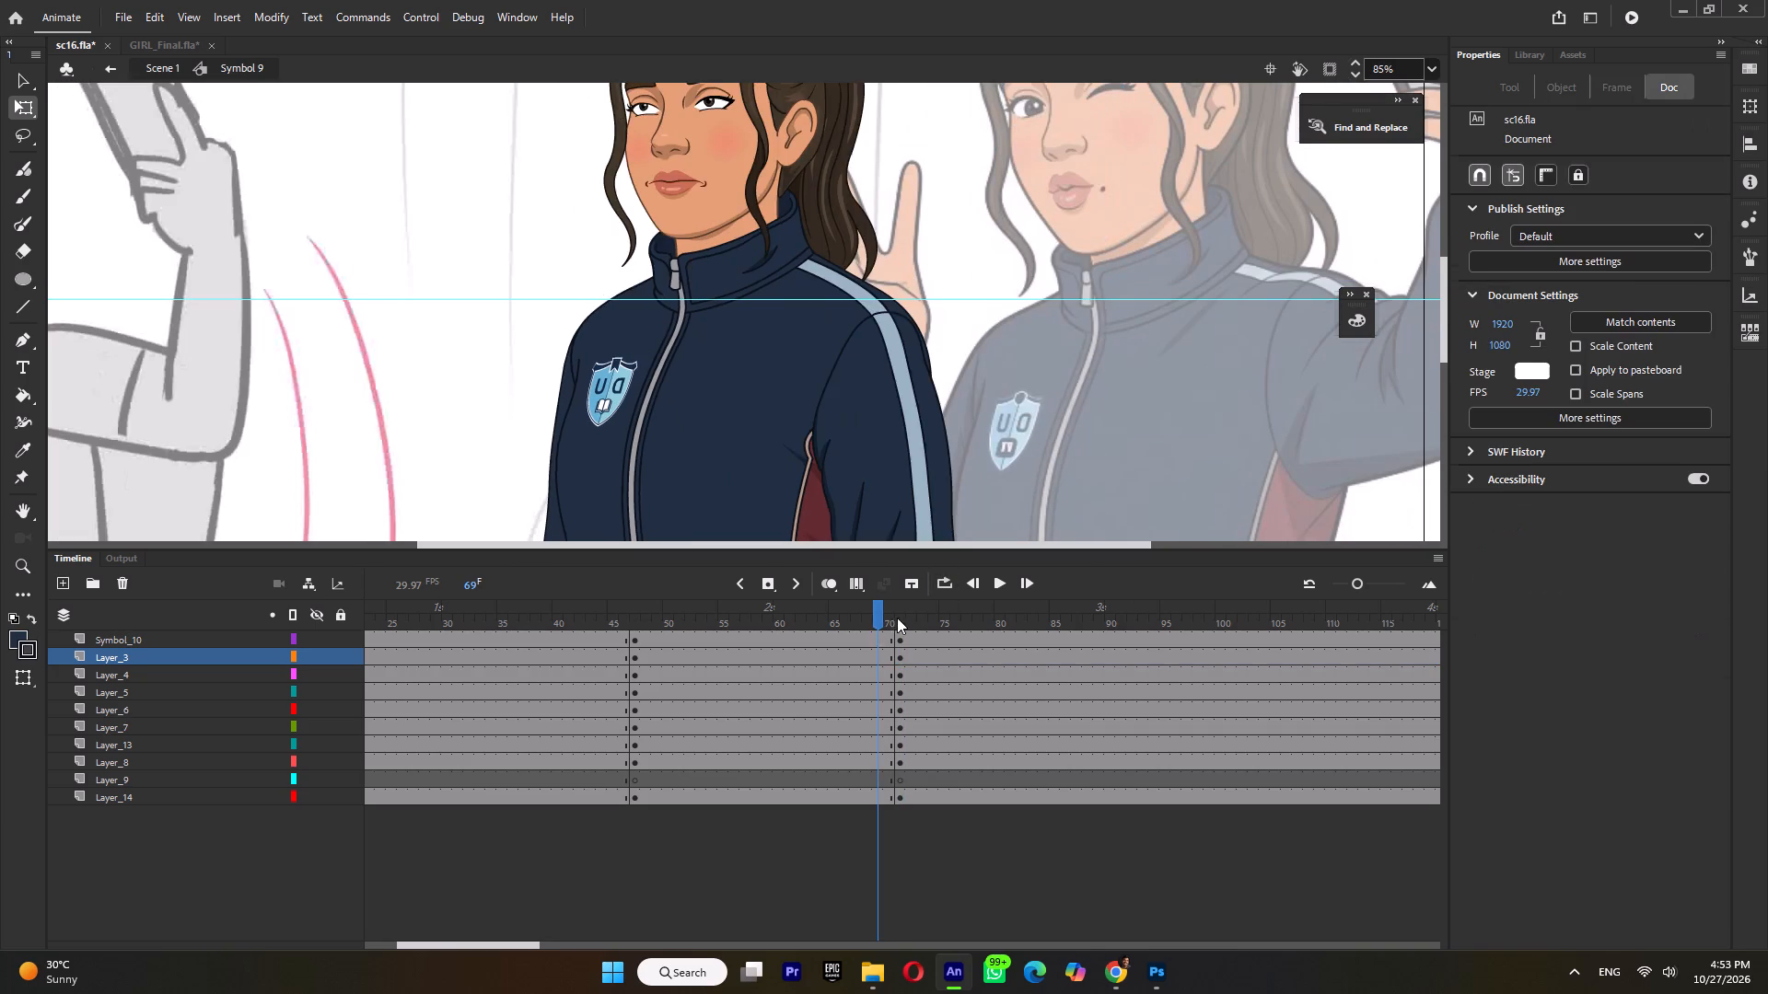
{"action": "left_click", "coordinate": [899, 617]}
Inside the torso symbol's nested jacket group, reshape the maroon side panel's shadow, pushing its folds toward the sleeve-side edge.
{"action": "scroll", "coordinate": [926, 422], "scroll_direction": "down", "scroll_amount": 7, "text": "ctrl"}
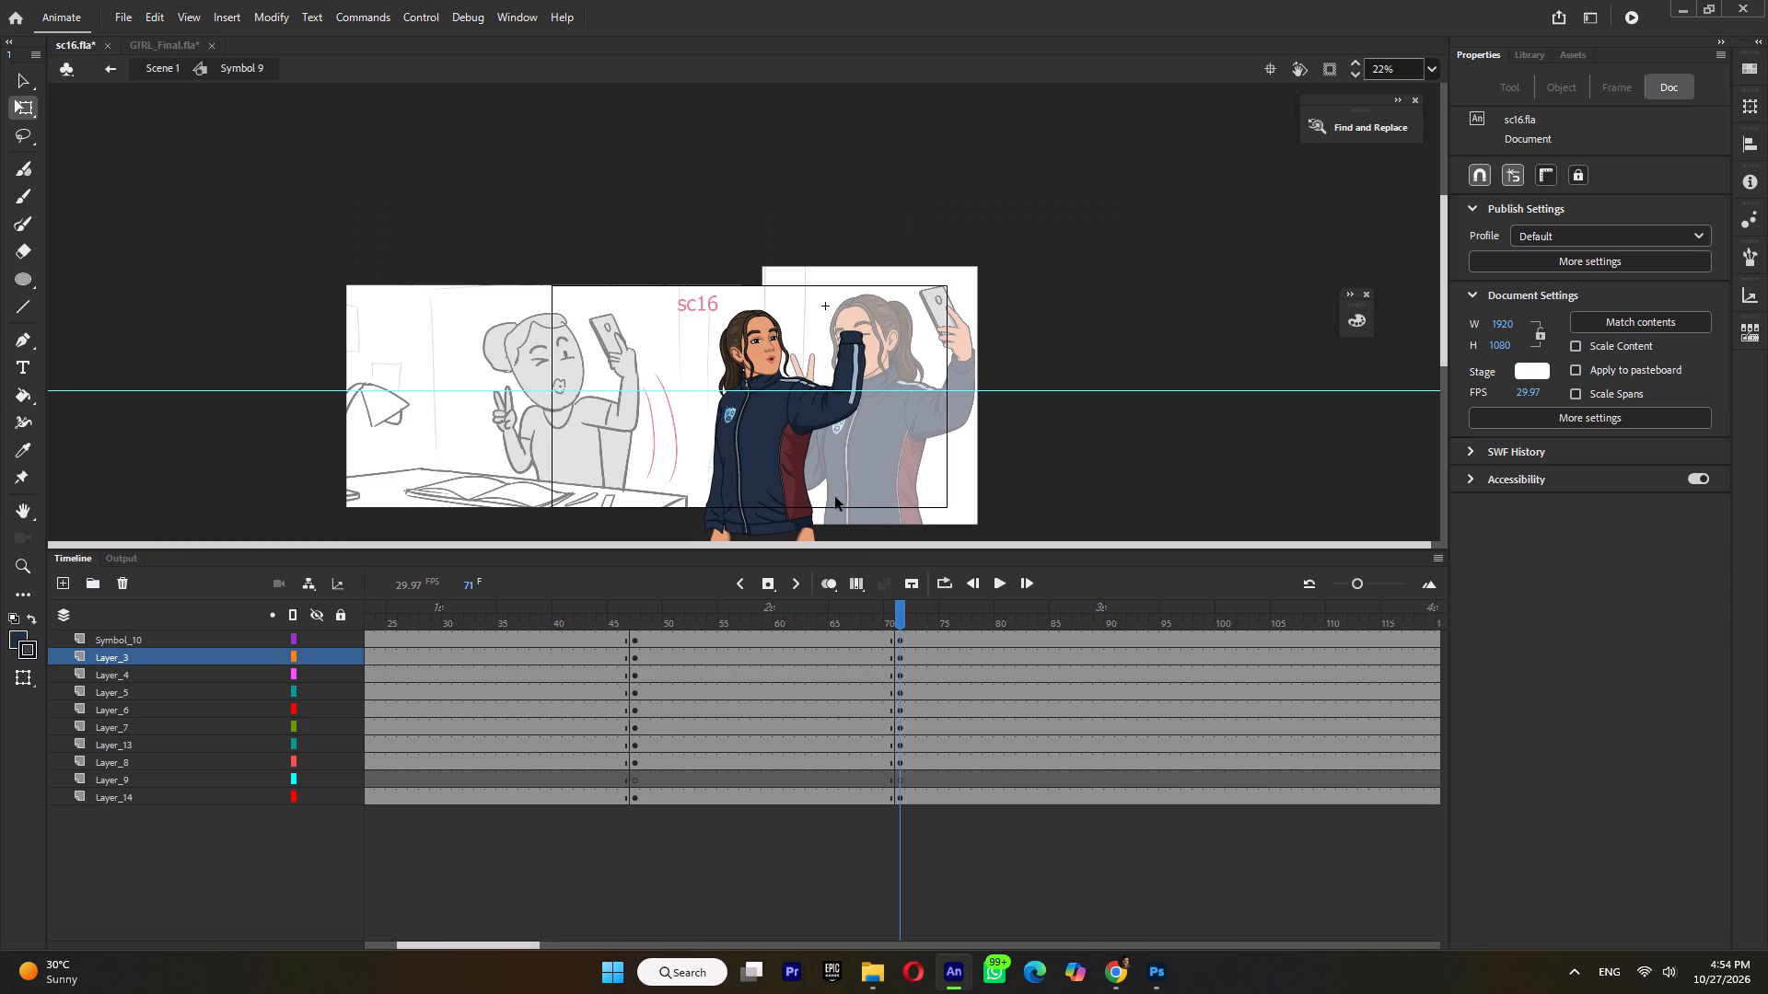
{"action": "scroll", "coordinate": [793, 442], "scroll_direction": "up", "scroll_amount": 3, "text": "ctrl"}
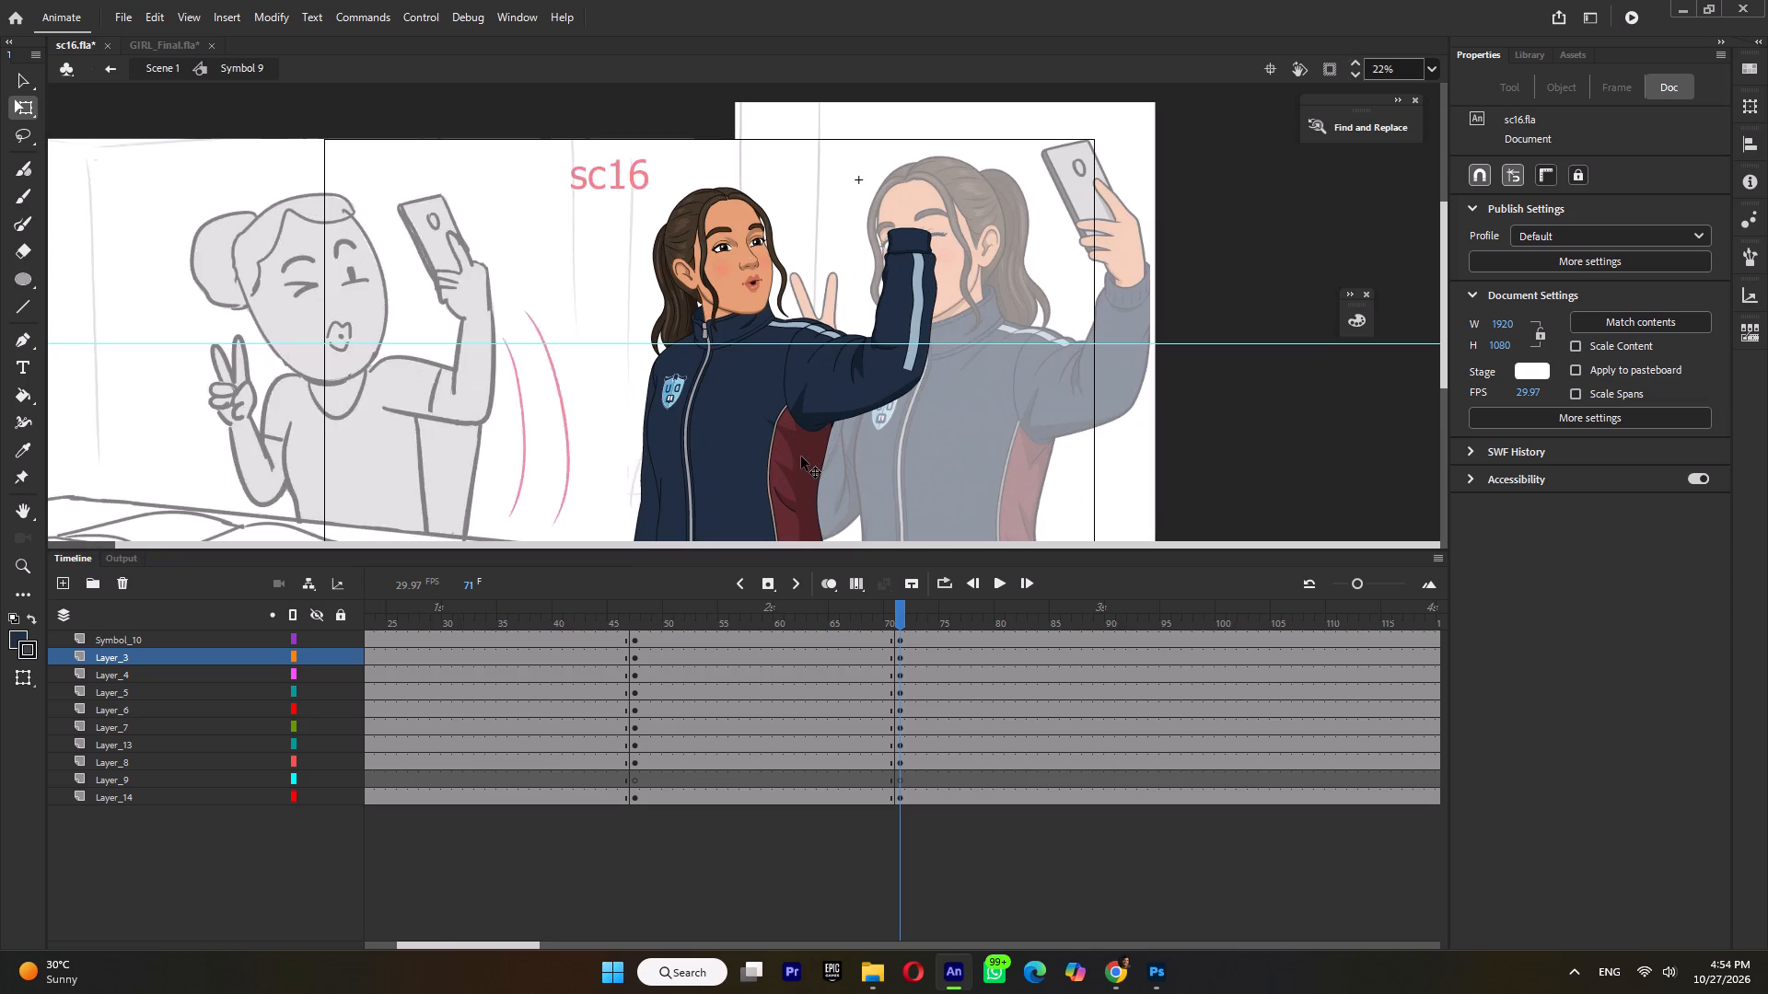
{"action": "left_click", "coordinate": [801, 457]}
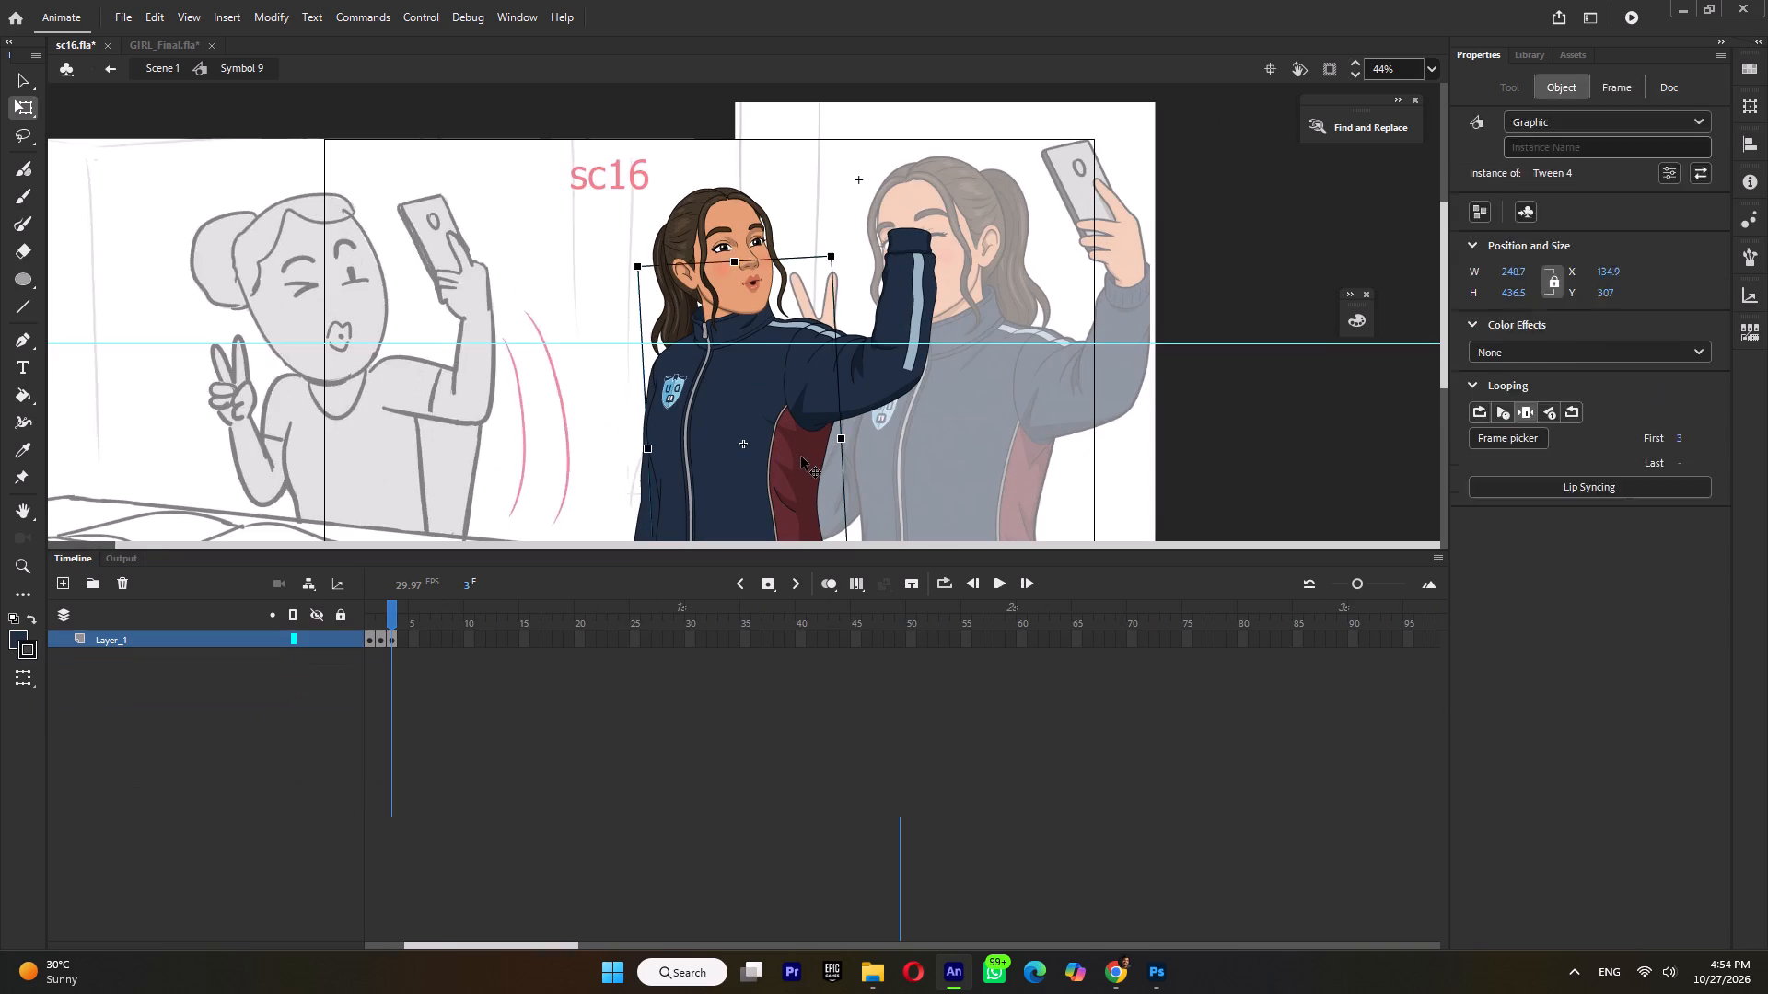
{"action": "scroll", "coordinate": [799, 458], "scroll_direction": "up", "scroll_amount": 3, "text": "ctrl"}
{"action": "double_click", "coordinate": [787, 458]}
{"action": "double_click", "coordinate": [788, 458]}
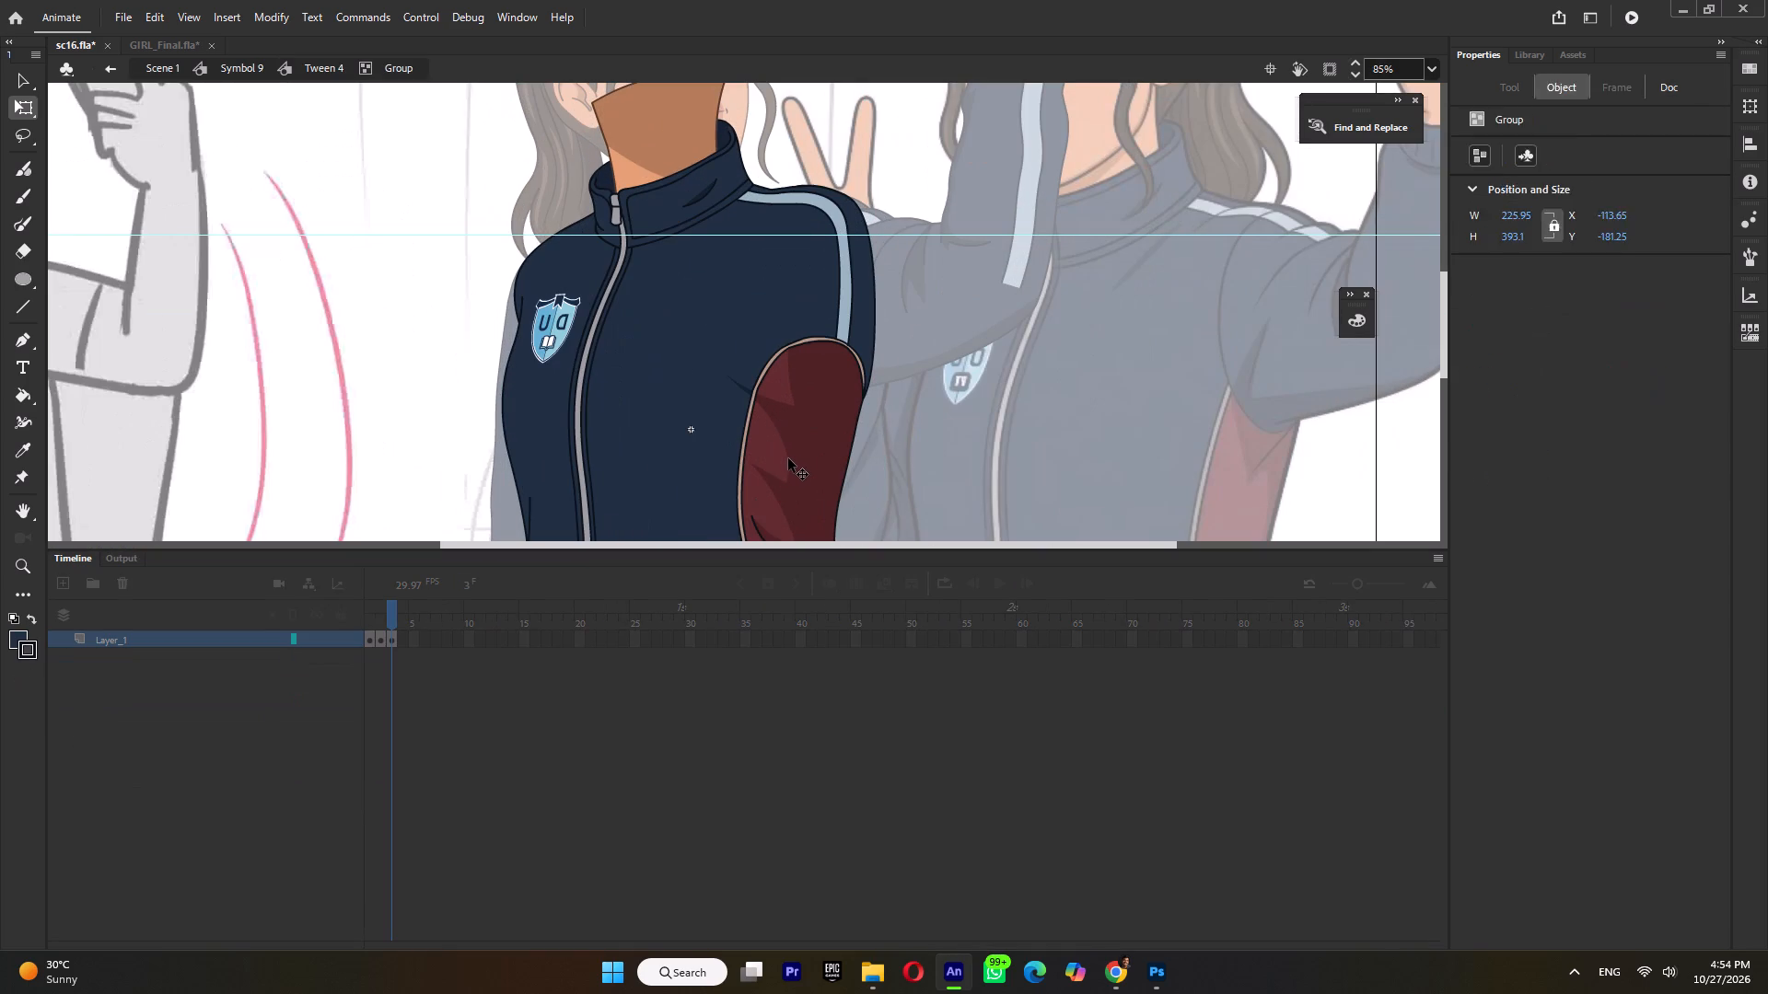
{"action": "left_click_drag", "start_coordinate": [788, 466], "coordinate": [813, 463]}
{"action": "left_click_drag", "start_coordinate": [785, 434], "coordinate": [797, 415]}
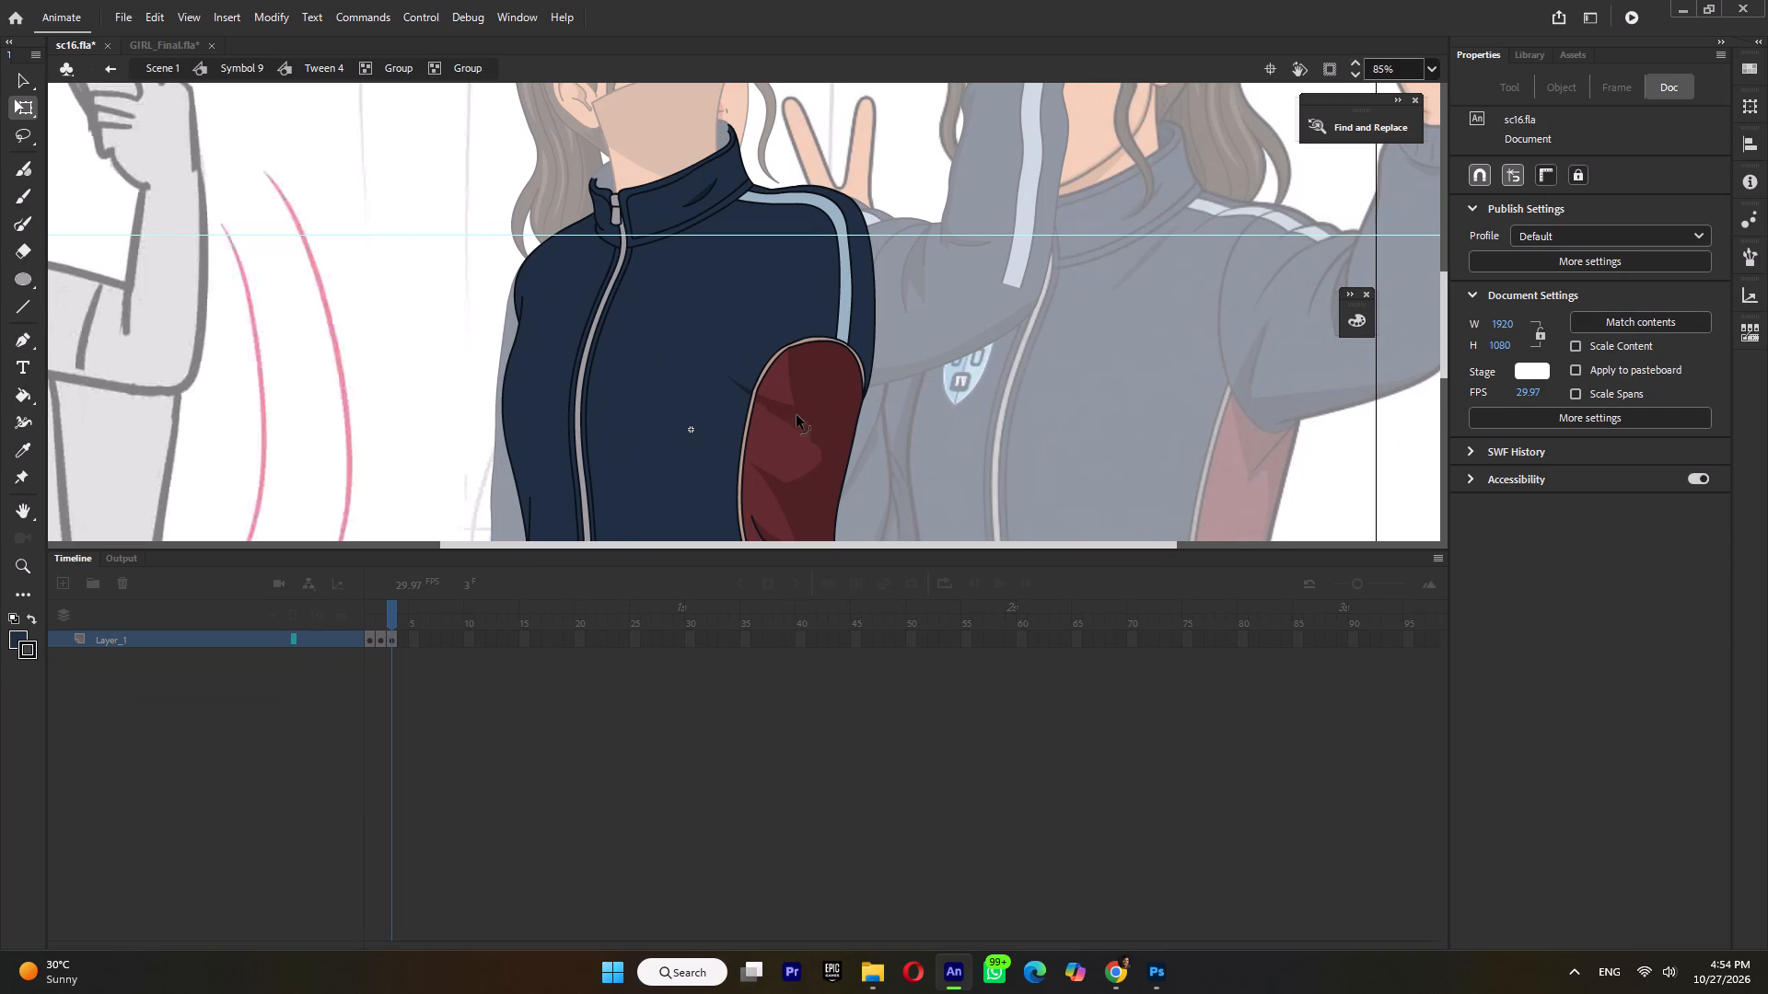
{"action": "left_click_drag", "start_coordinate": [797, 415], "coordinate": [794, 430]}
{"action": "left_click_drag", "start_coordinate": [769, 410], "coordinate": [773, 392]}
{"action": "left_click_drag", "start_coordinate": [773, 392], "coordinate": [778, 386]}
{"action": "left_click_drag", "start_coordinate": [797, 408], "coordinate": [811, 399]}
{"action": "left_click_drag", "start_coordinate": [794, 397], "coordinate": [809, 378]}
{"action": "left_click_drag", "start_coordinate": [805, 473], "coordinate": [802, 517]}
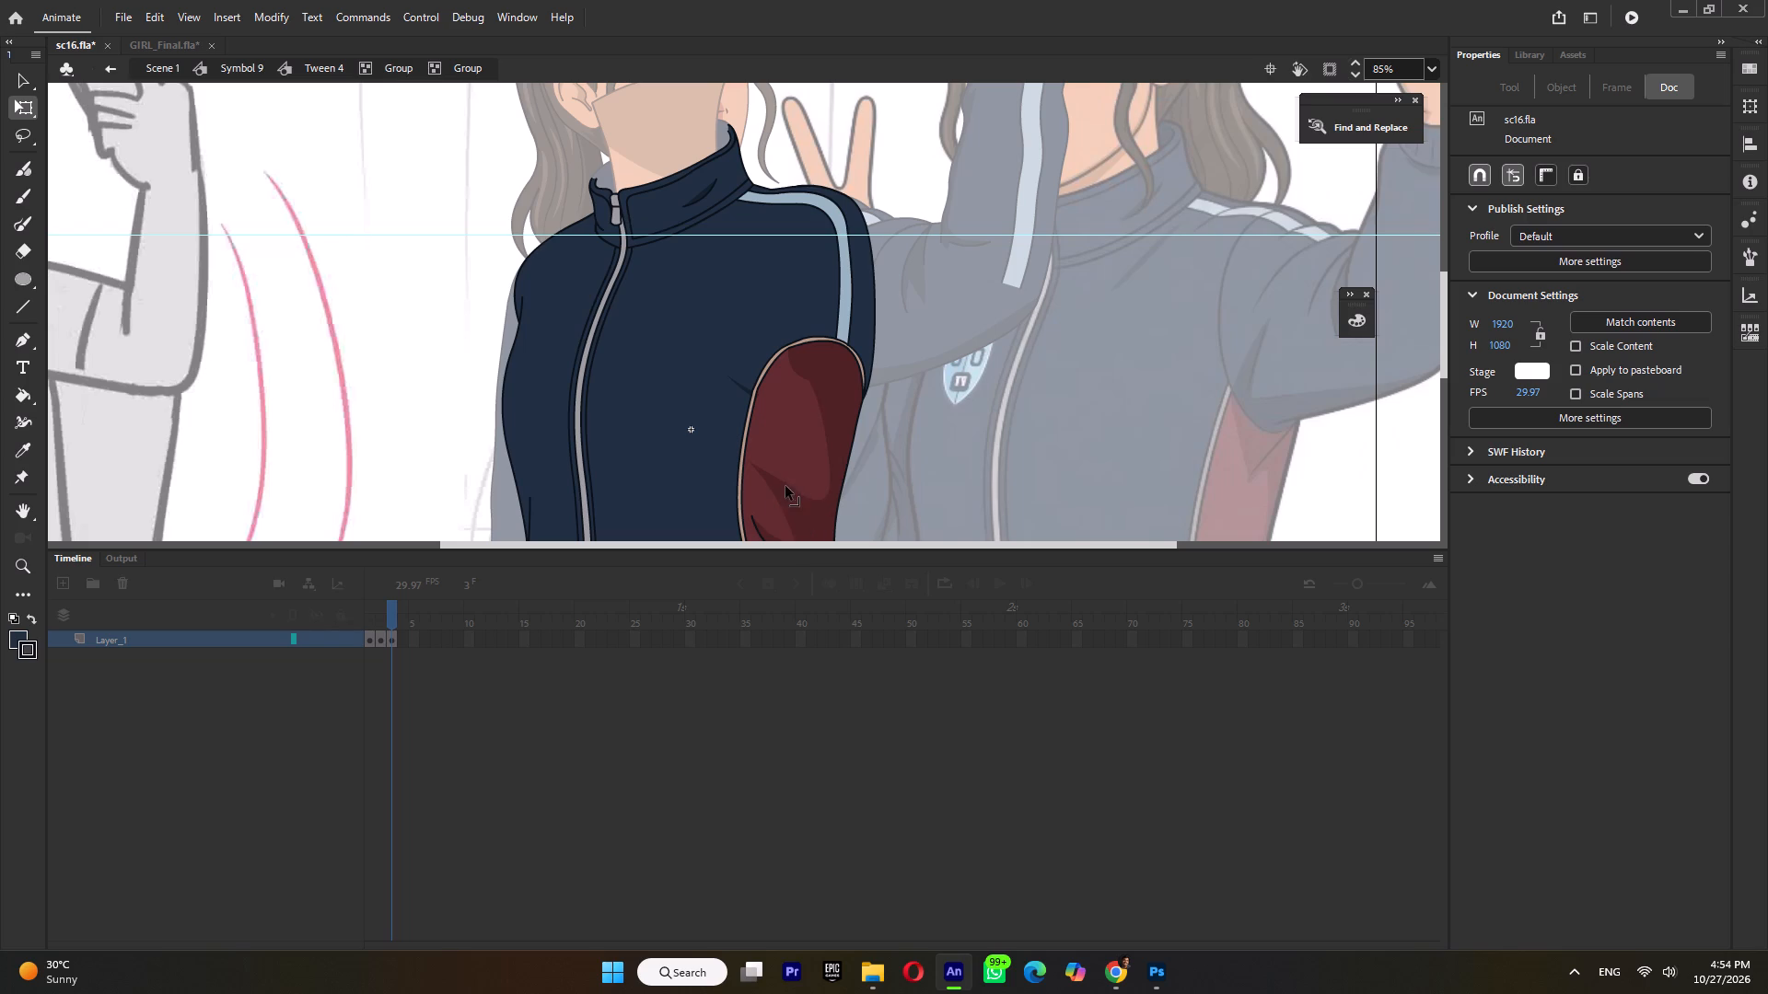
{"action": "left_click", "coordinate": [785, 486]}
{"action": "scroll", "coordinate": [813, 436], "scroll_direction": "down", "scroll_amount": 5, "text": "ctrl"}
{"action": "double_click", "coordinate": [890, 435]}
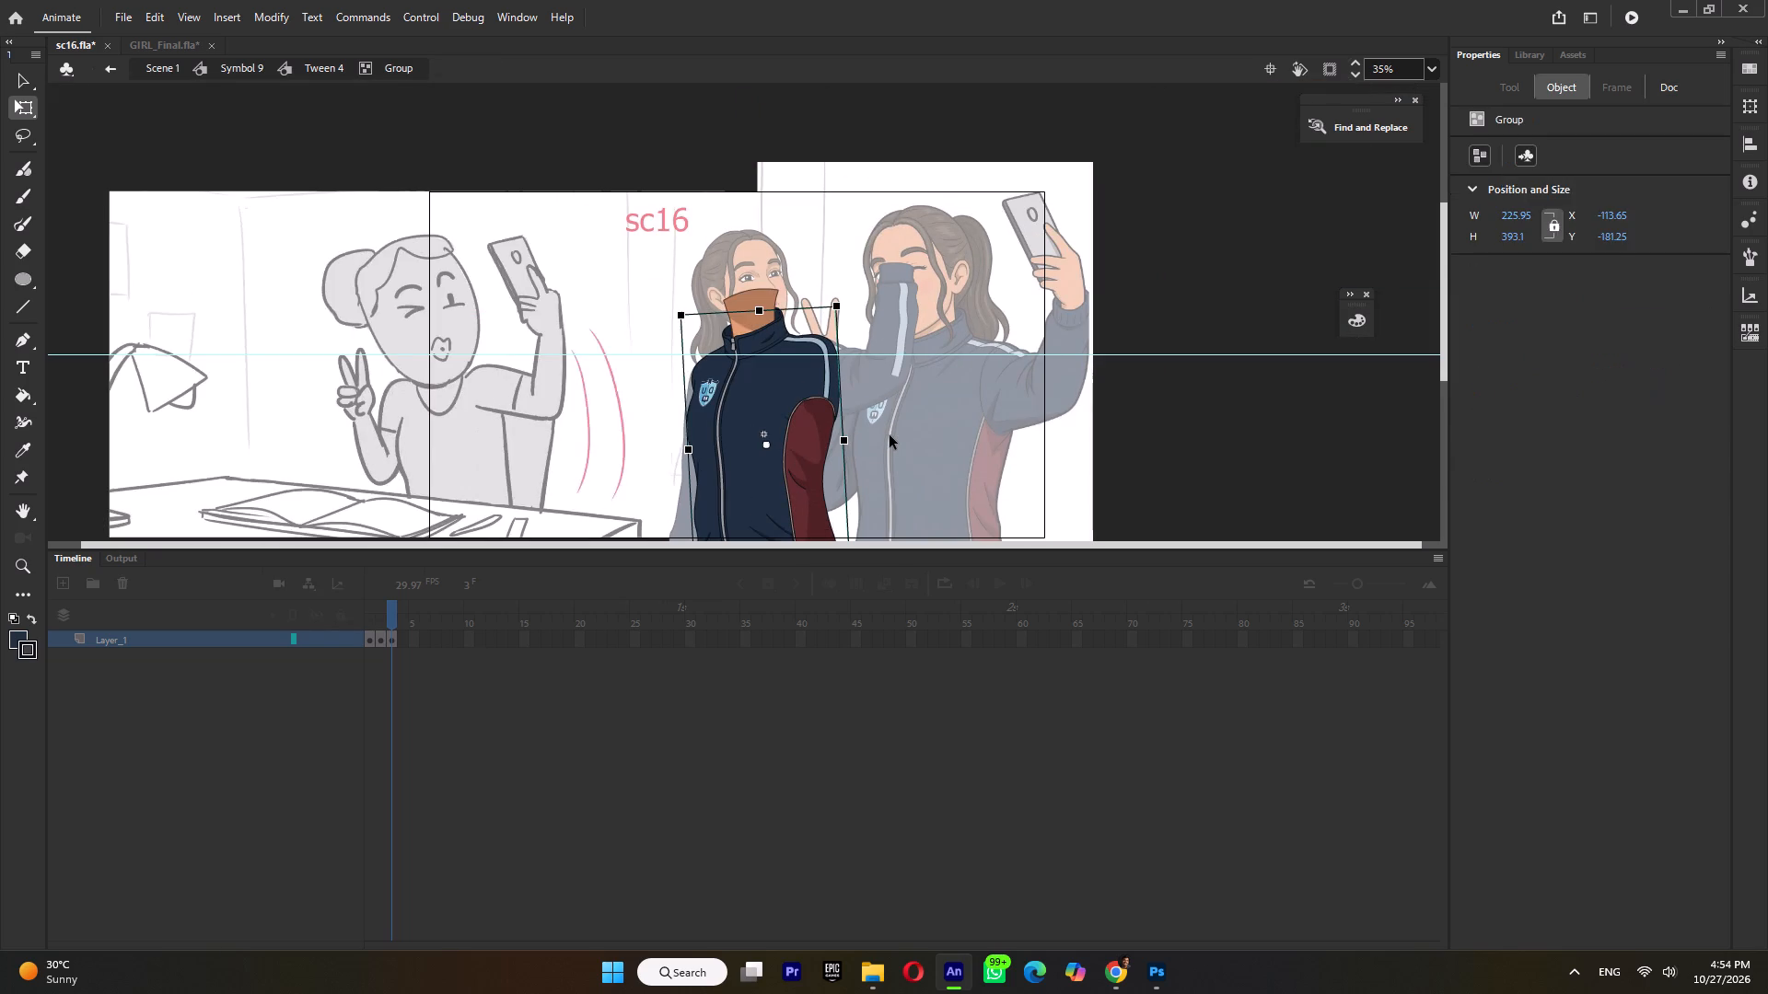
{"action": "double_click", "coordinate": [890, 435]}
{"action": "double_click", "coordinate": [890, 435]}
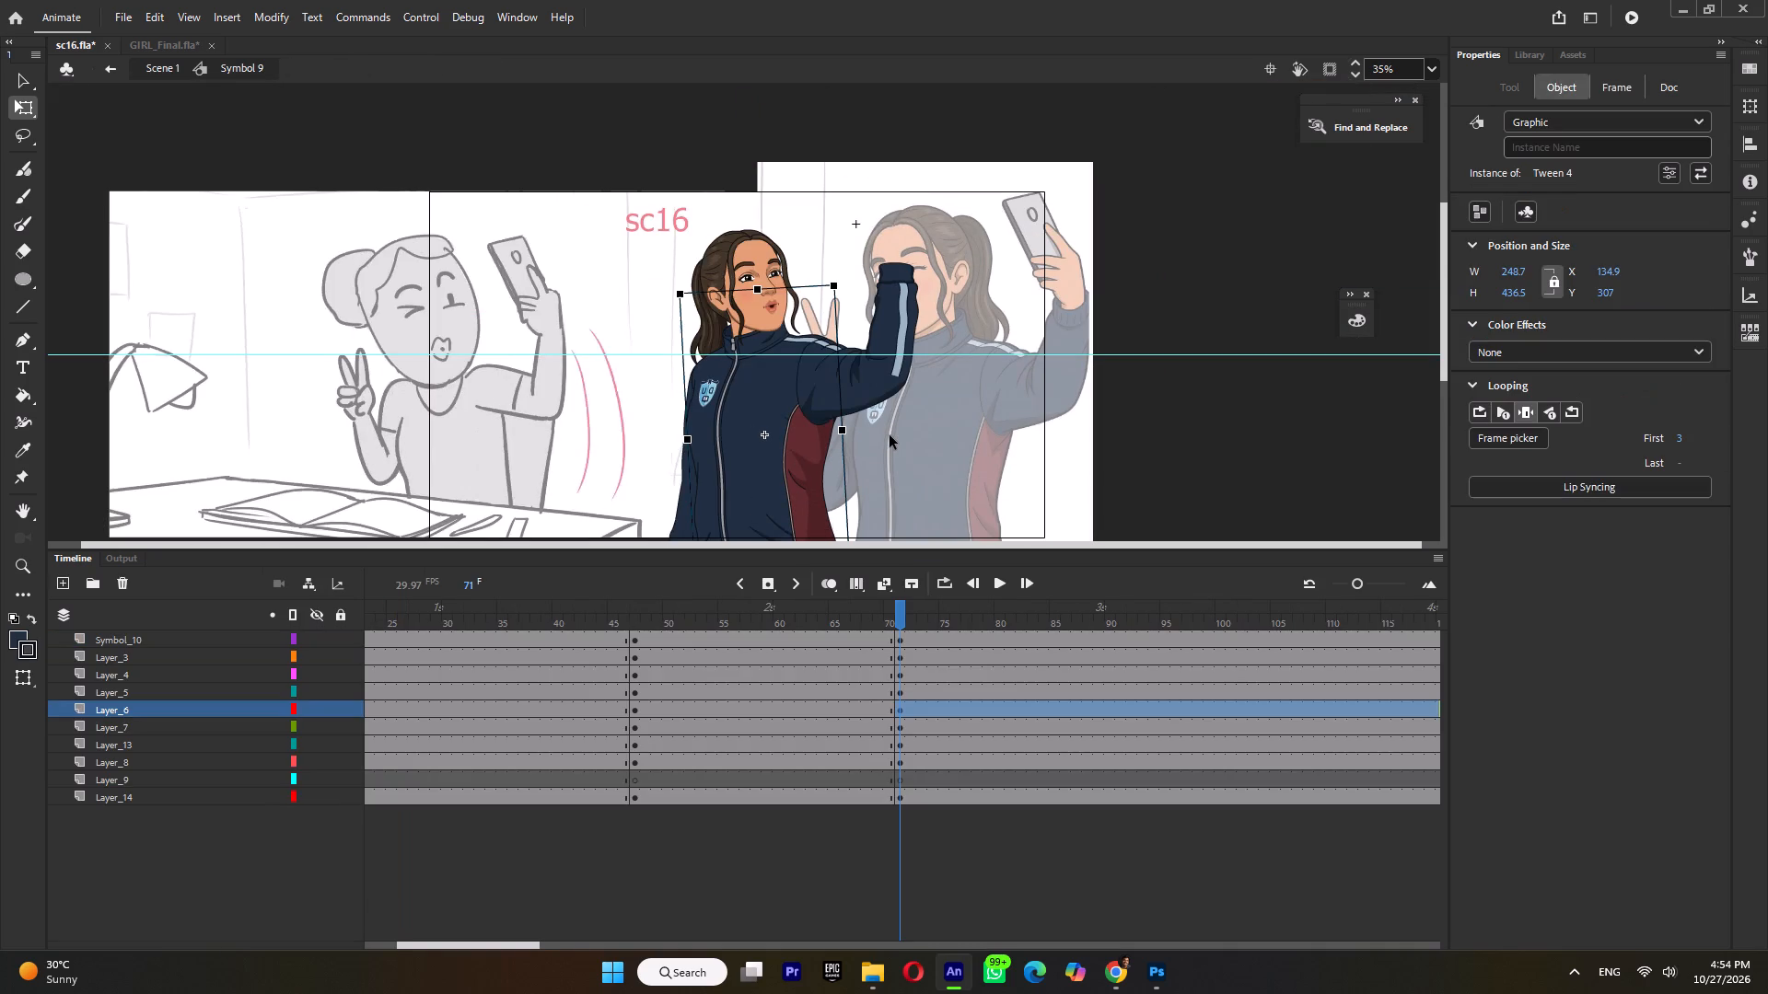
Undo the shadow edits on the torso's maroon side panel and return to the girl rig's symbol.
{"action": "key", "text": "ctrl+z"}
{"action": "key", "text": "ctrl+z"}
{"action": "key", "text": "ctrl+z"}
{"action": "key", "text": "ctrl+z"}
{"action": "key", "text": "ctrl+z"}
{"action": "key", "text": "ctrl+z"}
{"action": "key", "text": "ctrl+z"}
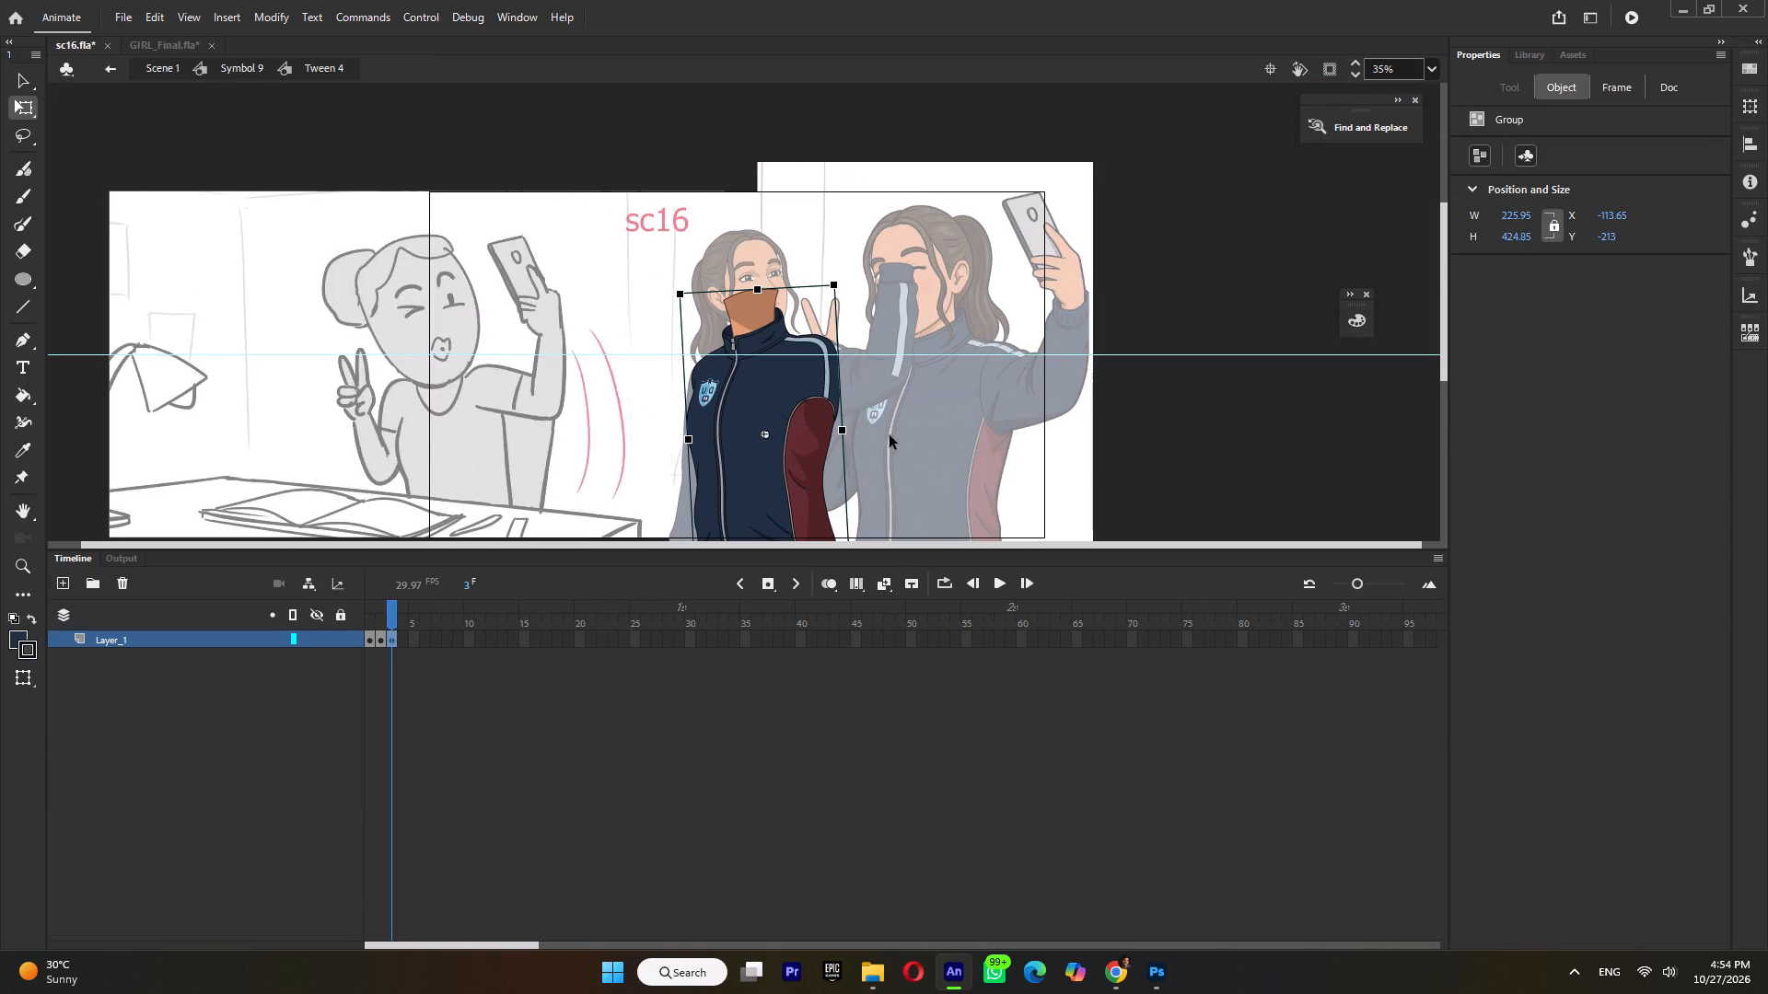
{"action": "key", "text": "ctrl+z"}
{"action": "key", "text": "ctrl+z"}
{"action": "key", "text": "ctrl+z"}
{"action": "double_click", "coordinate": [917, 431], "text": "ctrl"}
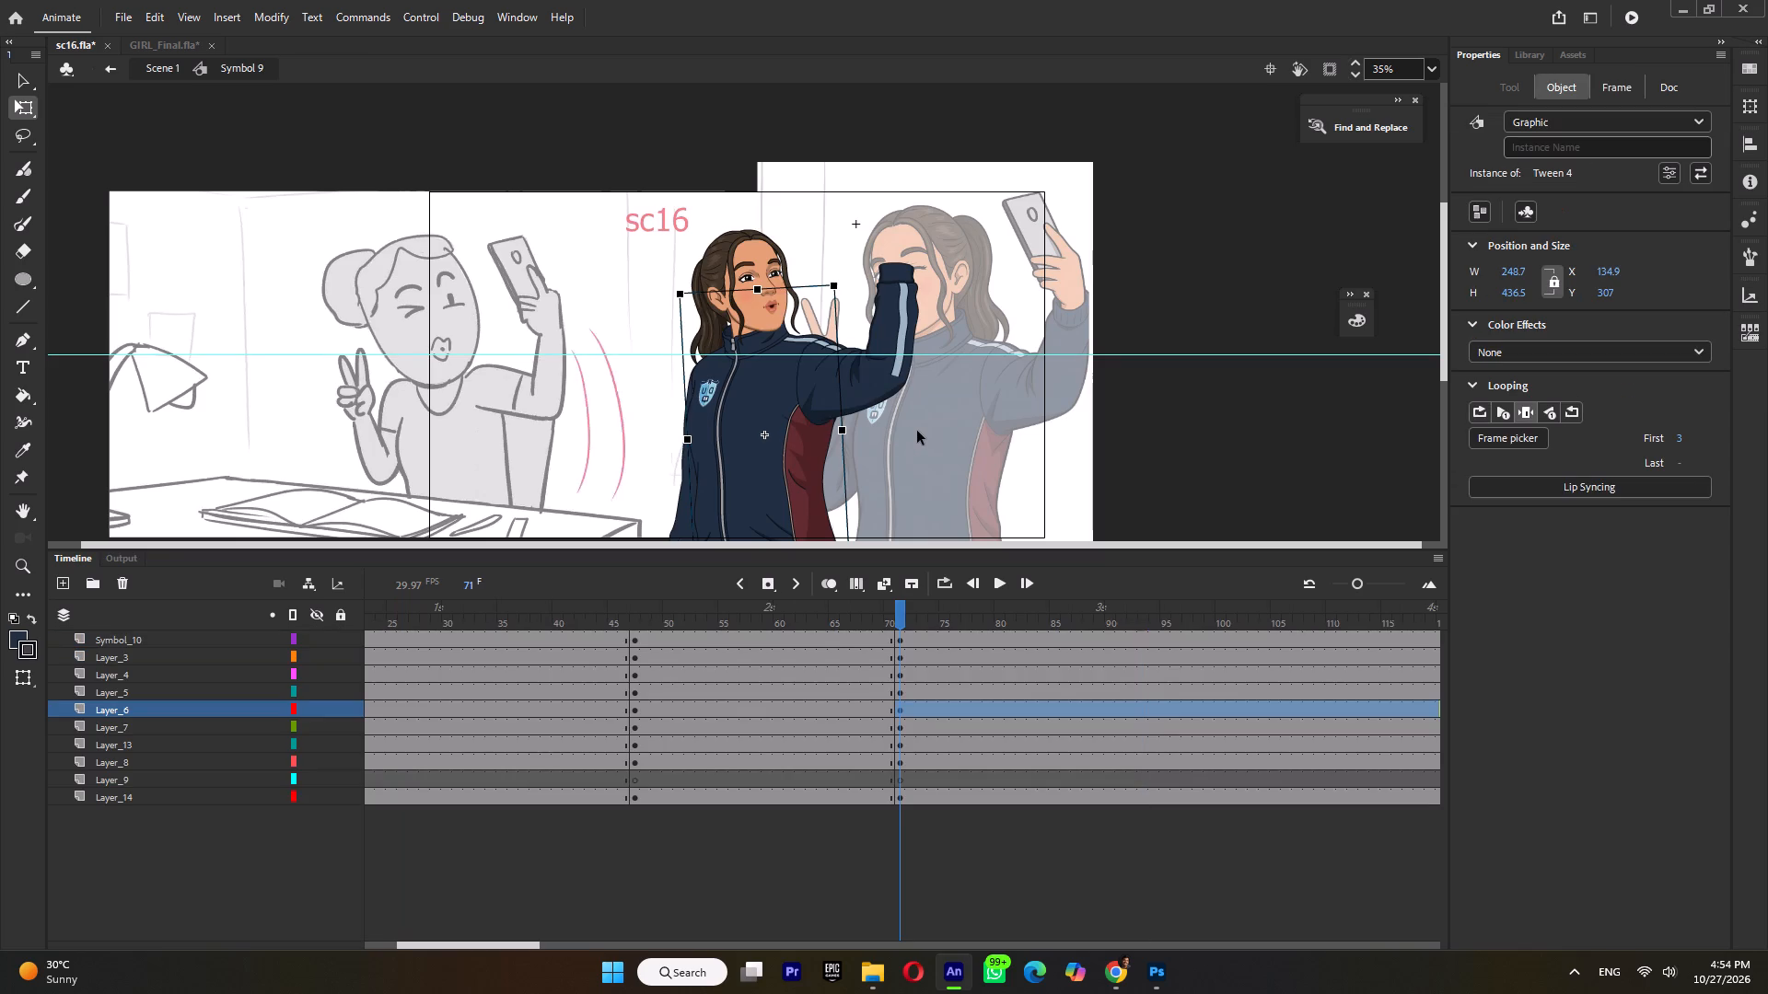
On frame 71, shorten and narrow the forearm sleeve to about W 79 and H 153, near X -40 and Y 150.
{"action": "left_click", "coordinate": [874, 600]}
{"action": "left_click", "coordinate": [901, 617]}
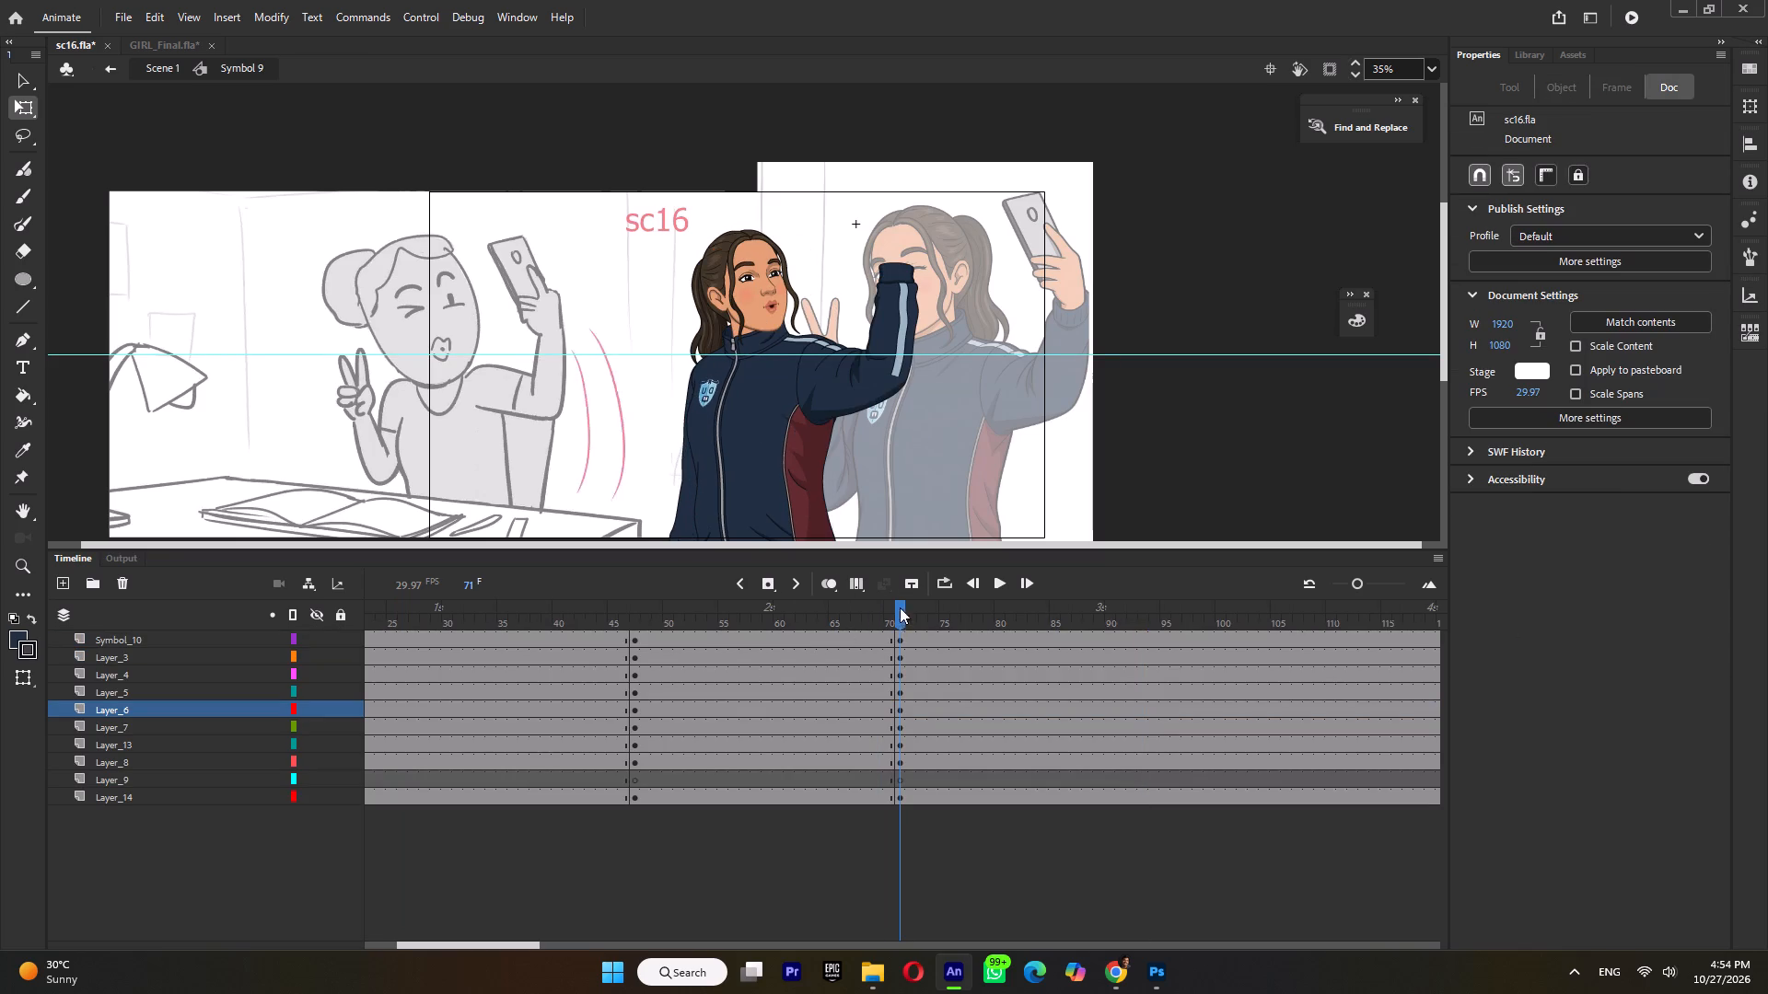
{"action": "left_click", "coordinate": [896, 324]}
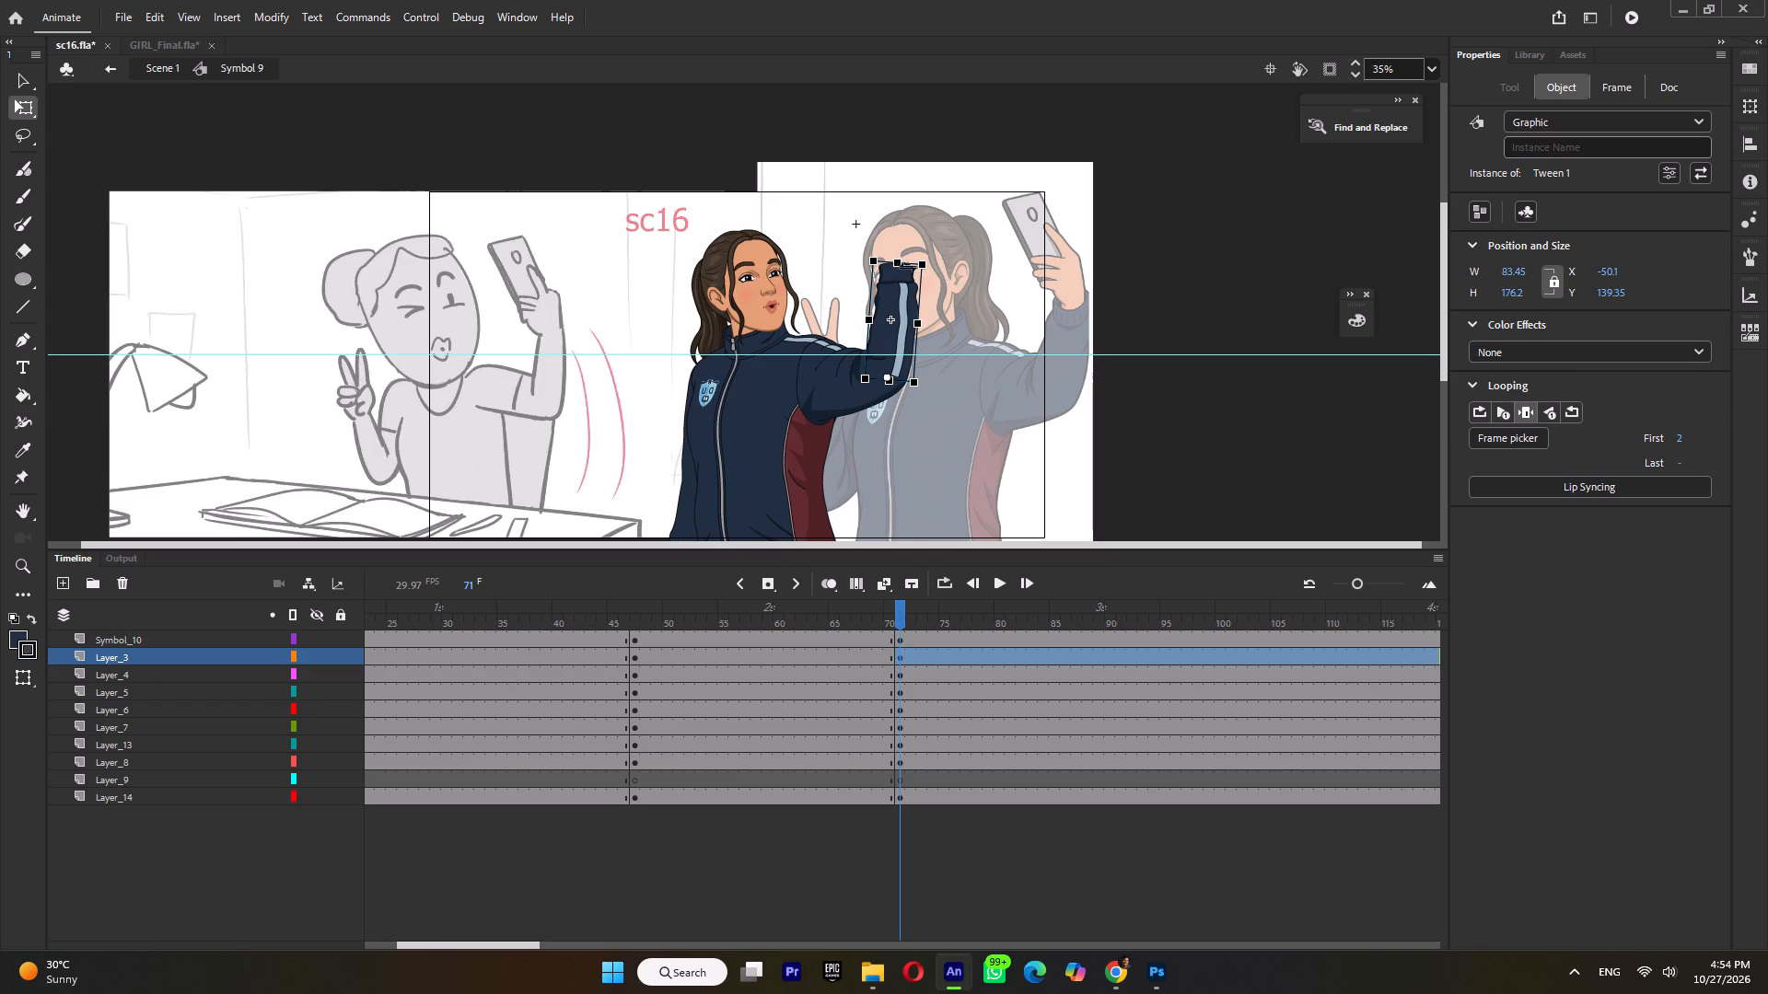
{"action": "left_click_drag", "start_coordinate": [899, 262], "coordinate": [899, 277]}
{"action": "left_click_drag", "start_coordinate": [932, 278], "coordinate": [919, 276]}
Open the forearm sleeve symbol and add a new keyframe at frame 3 for an alternate drawing.
{"action": "scroll", "coordinate": [906, 360], "scroll_direction": "up", "scroll_amount": 10, "text": "ctrl"}
{"action": "double_click", "coordinate": [942, 363]}
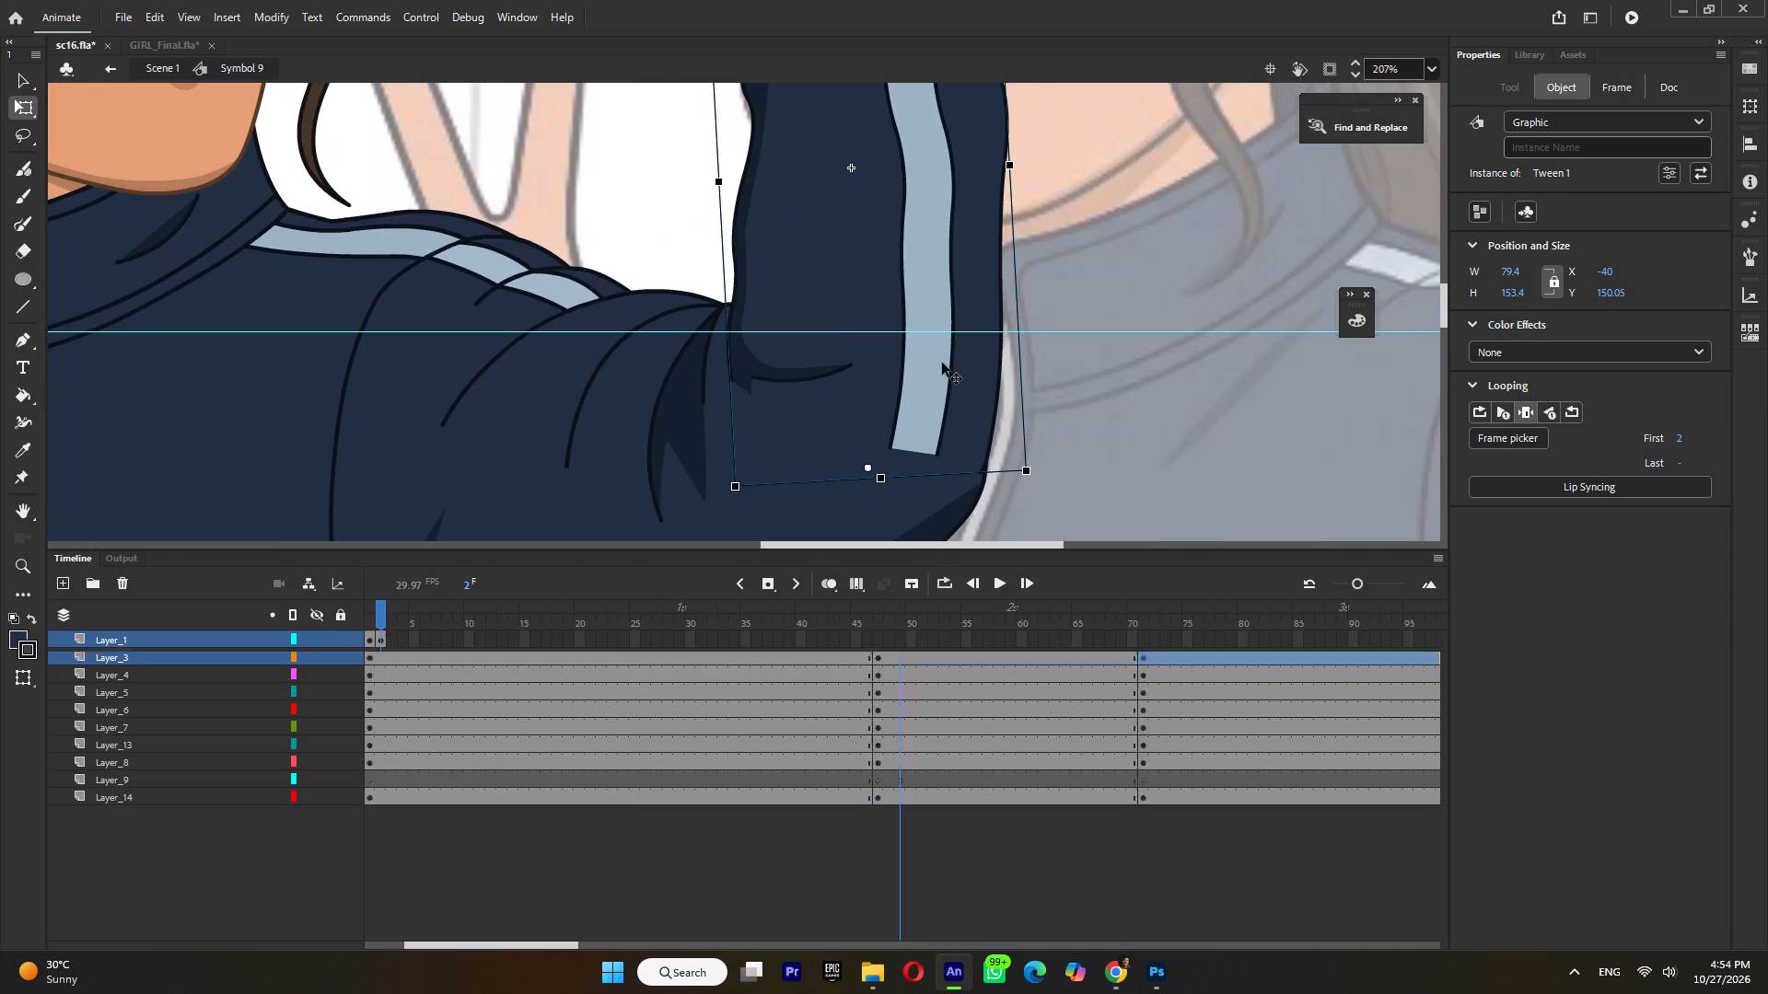
{"action": "key", "text": "F5"}
{"action": "key", "text": "F6"}
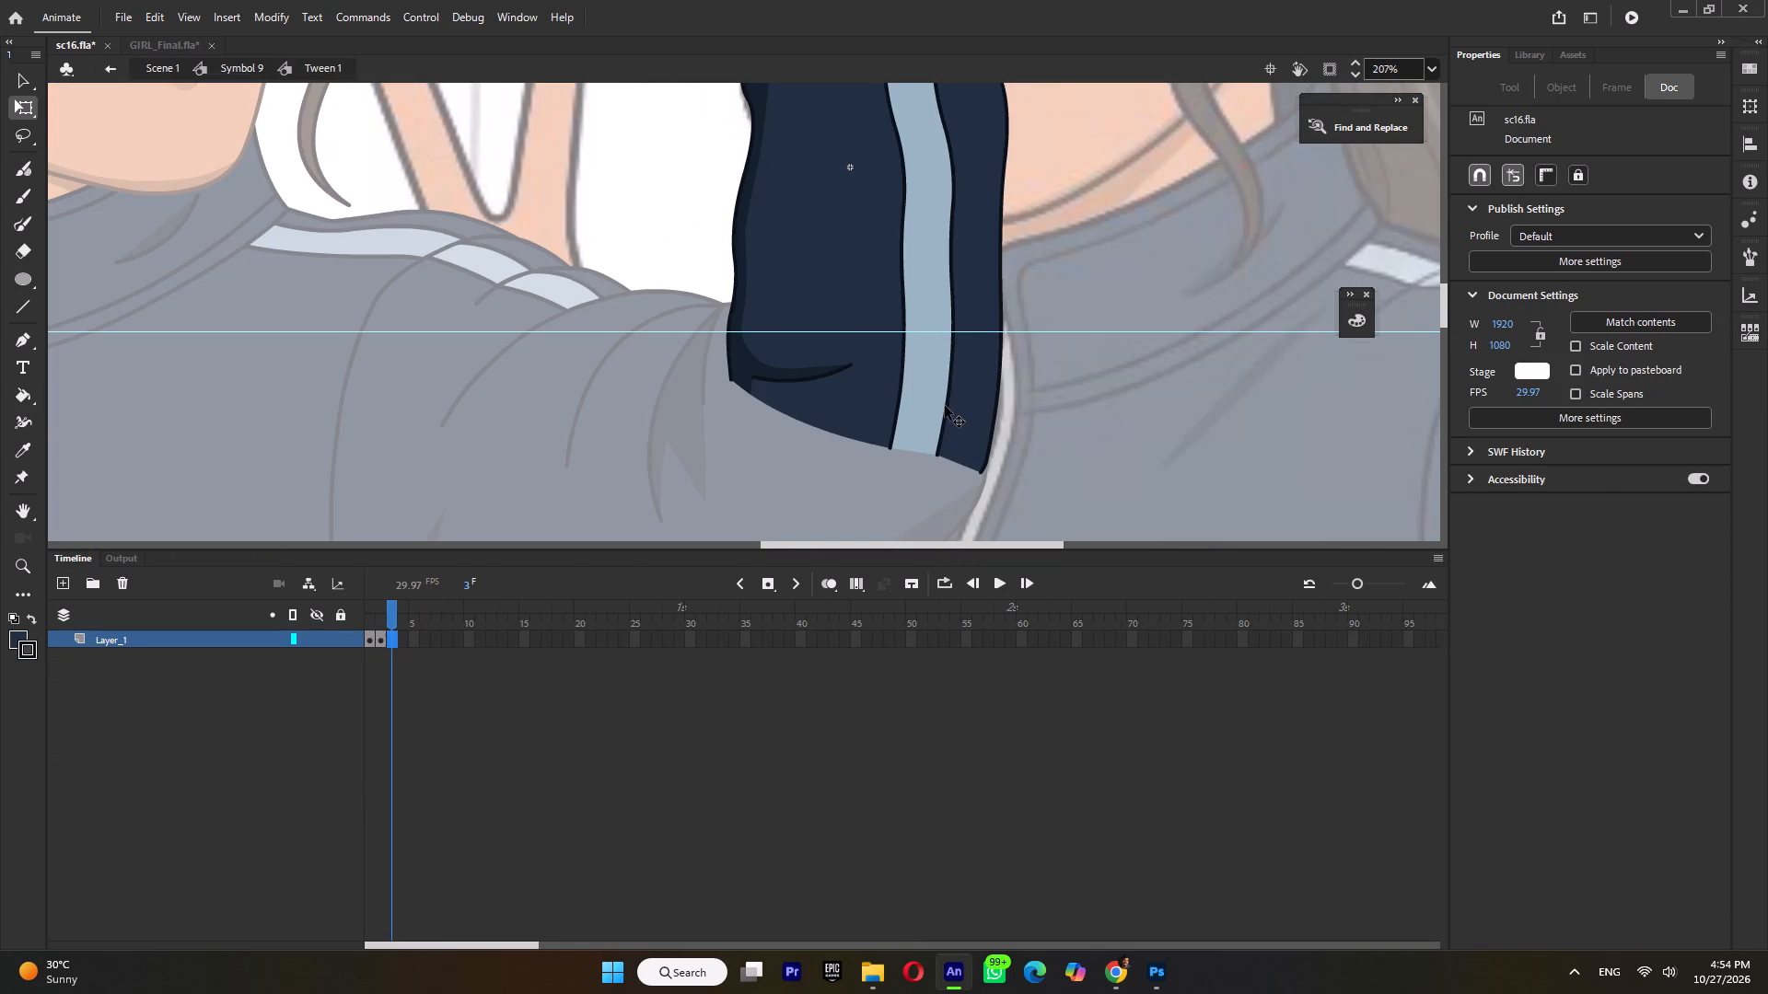
Inside the forearm sleeve's group, fill the light blue stripe with the sleeve's navy and delete both stripe outlines.
{"action": "scroll", "coordinate": [945, 406], "scroll_direction": "down", "scroll_amount": 4, "text": "ctrl"}
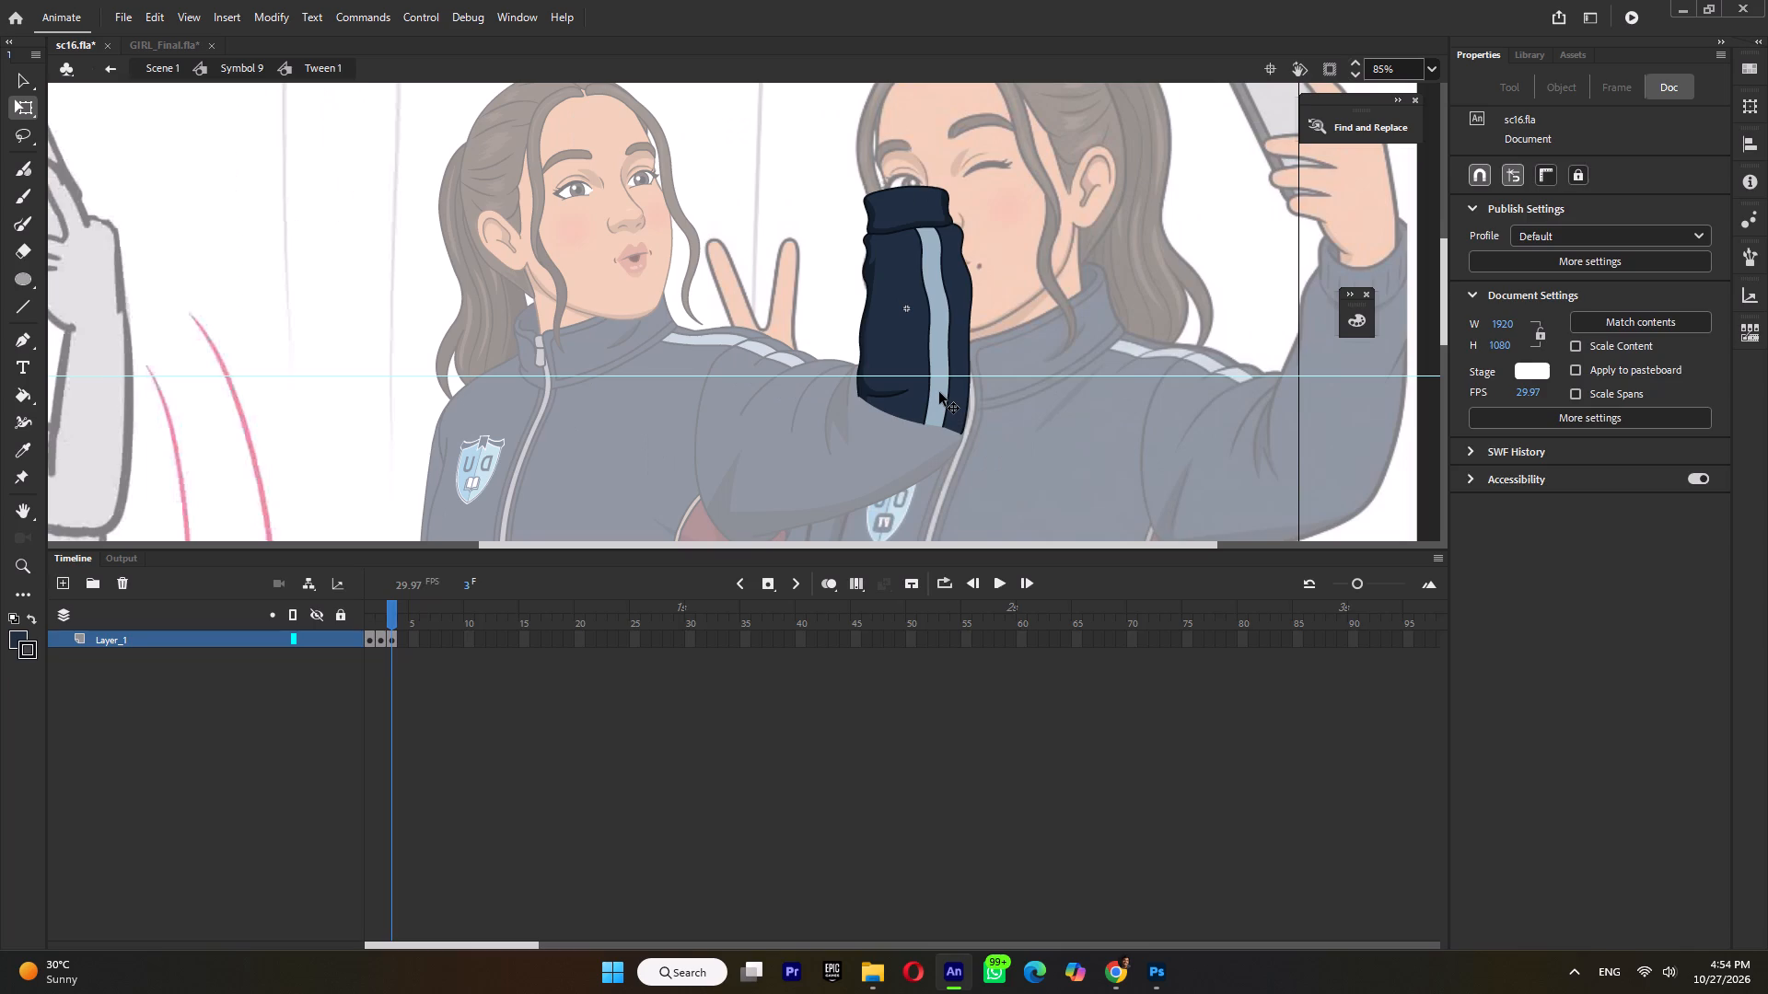
{"action": "double_click", "coordinate": [939, 392]}
{"action": "left_click", "coordinate": [1019, 383]}
{"action": "key", "text": "i"}
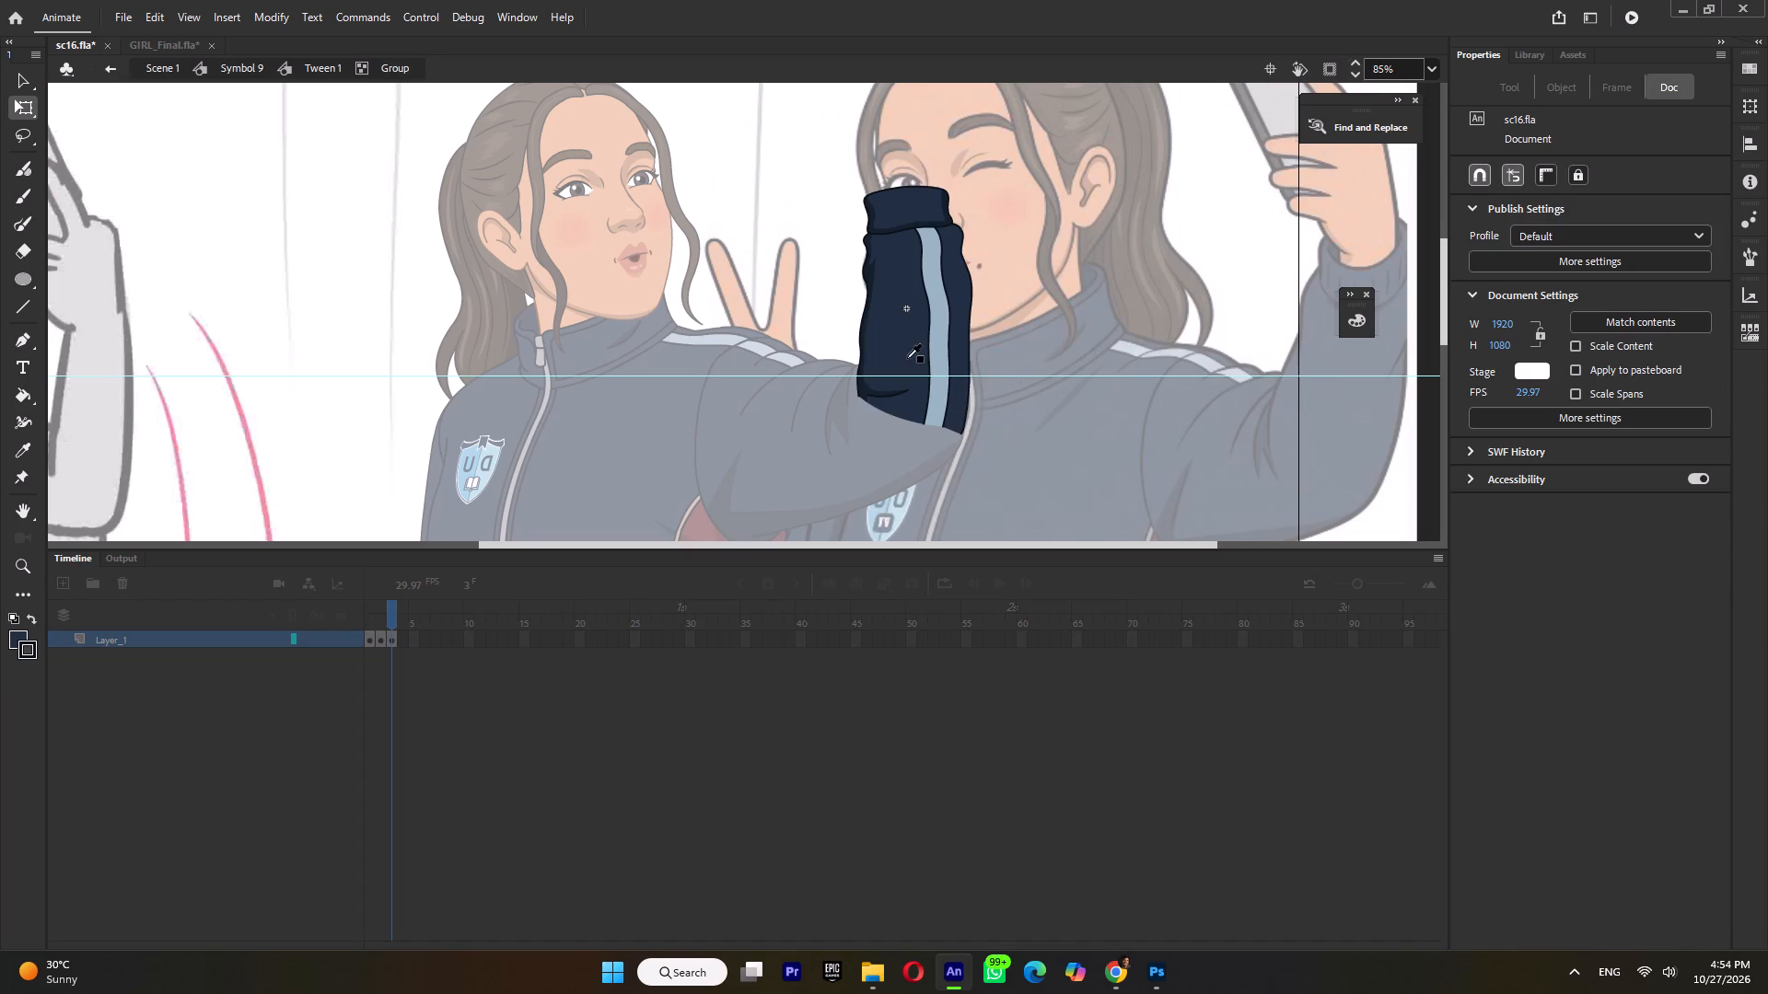
{"action": "left_click", "coordinate": [904, 347]}
{"action": "left_click", "coordinate": [942, 341]}
{"action": "left_click", "coordinate": [928, 358], "text": "ctrl"}
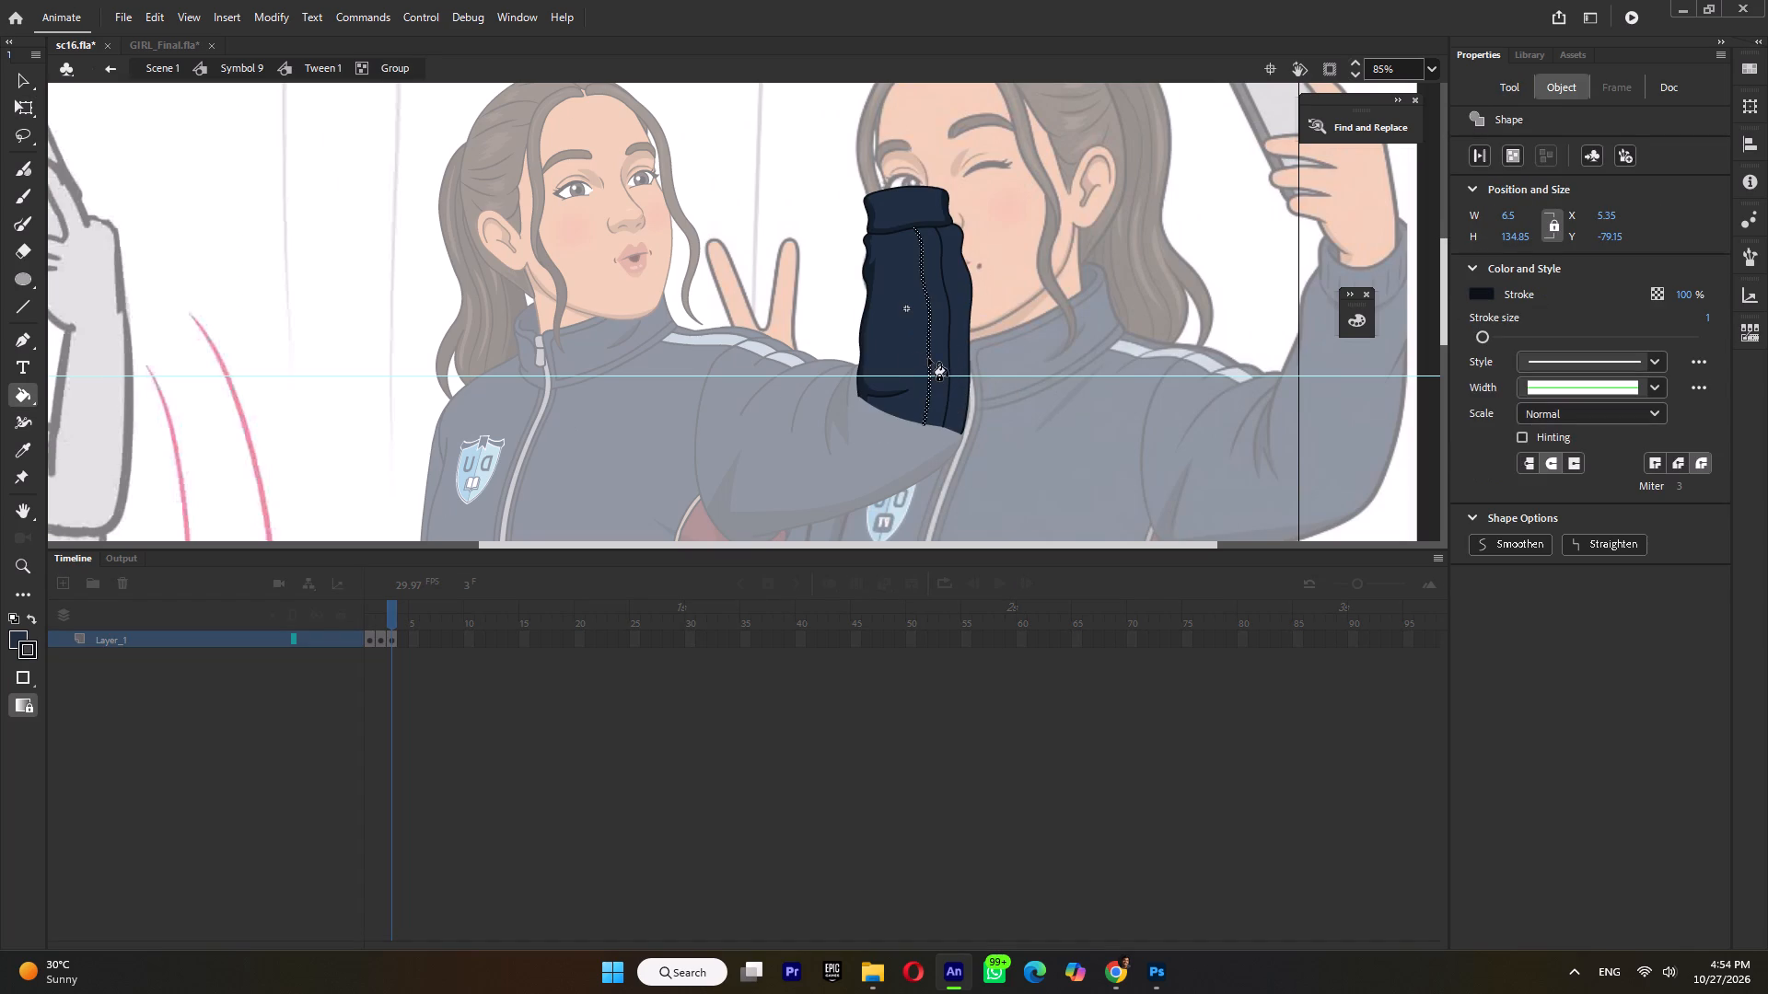
{"action": "left_click", "coordinate": [18, 109]}
{"action": "key", "text": "Delete"}
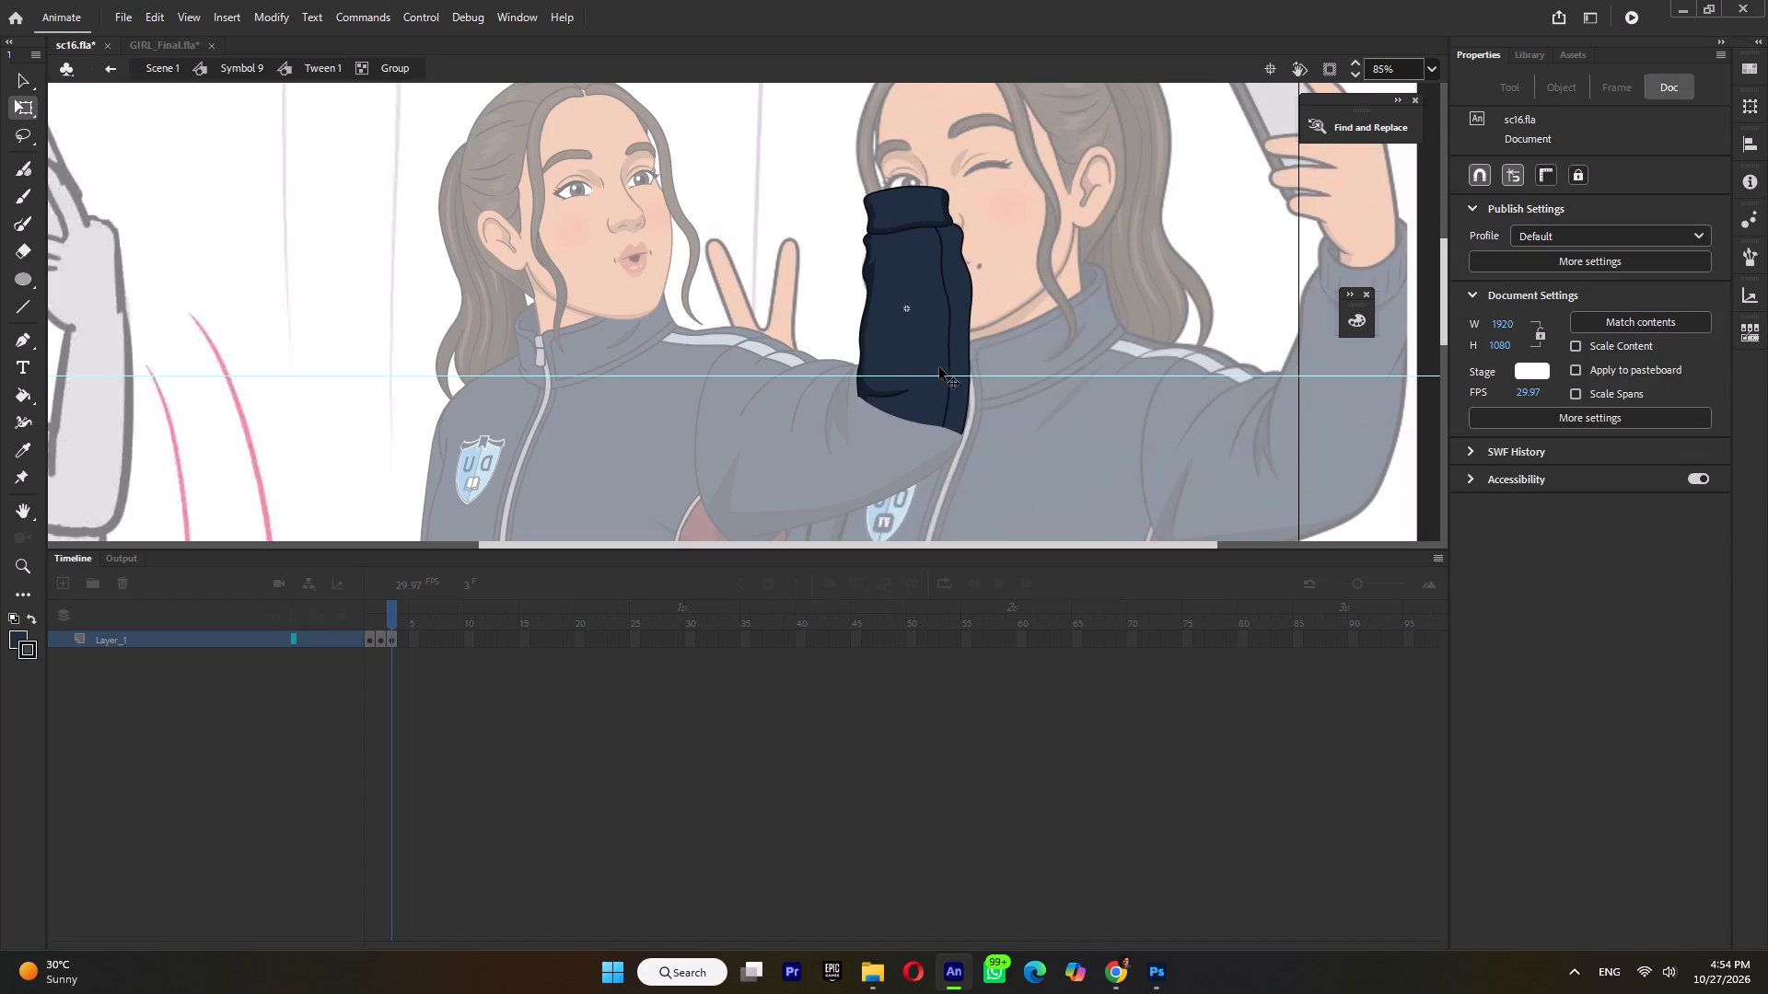
{"action": "left_click", "coordinate": [949, 359]}
{"action": "key", "text": "Delete"}
Remove the dark shadow along the forearm sleeve's edge and on the cuff by filling both with the sleeve's navy.
{"action": "scroll", "coordinate": [863, 350], "scroll_direction": "up", "scroll_amount": 4, "text": "ctrl"}
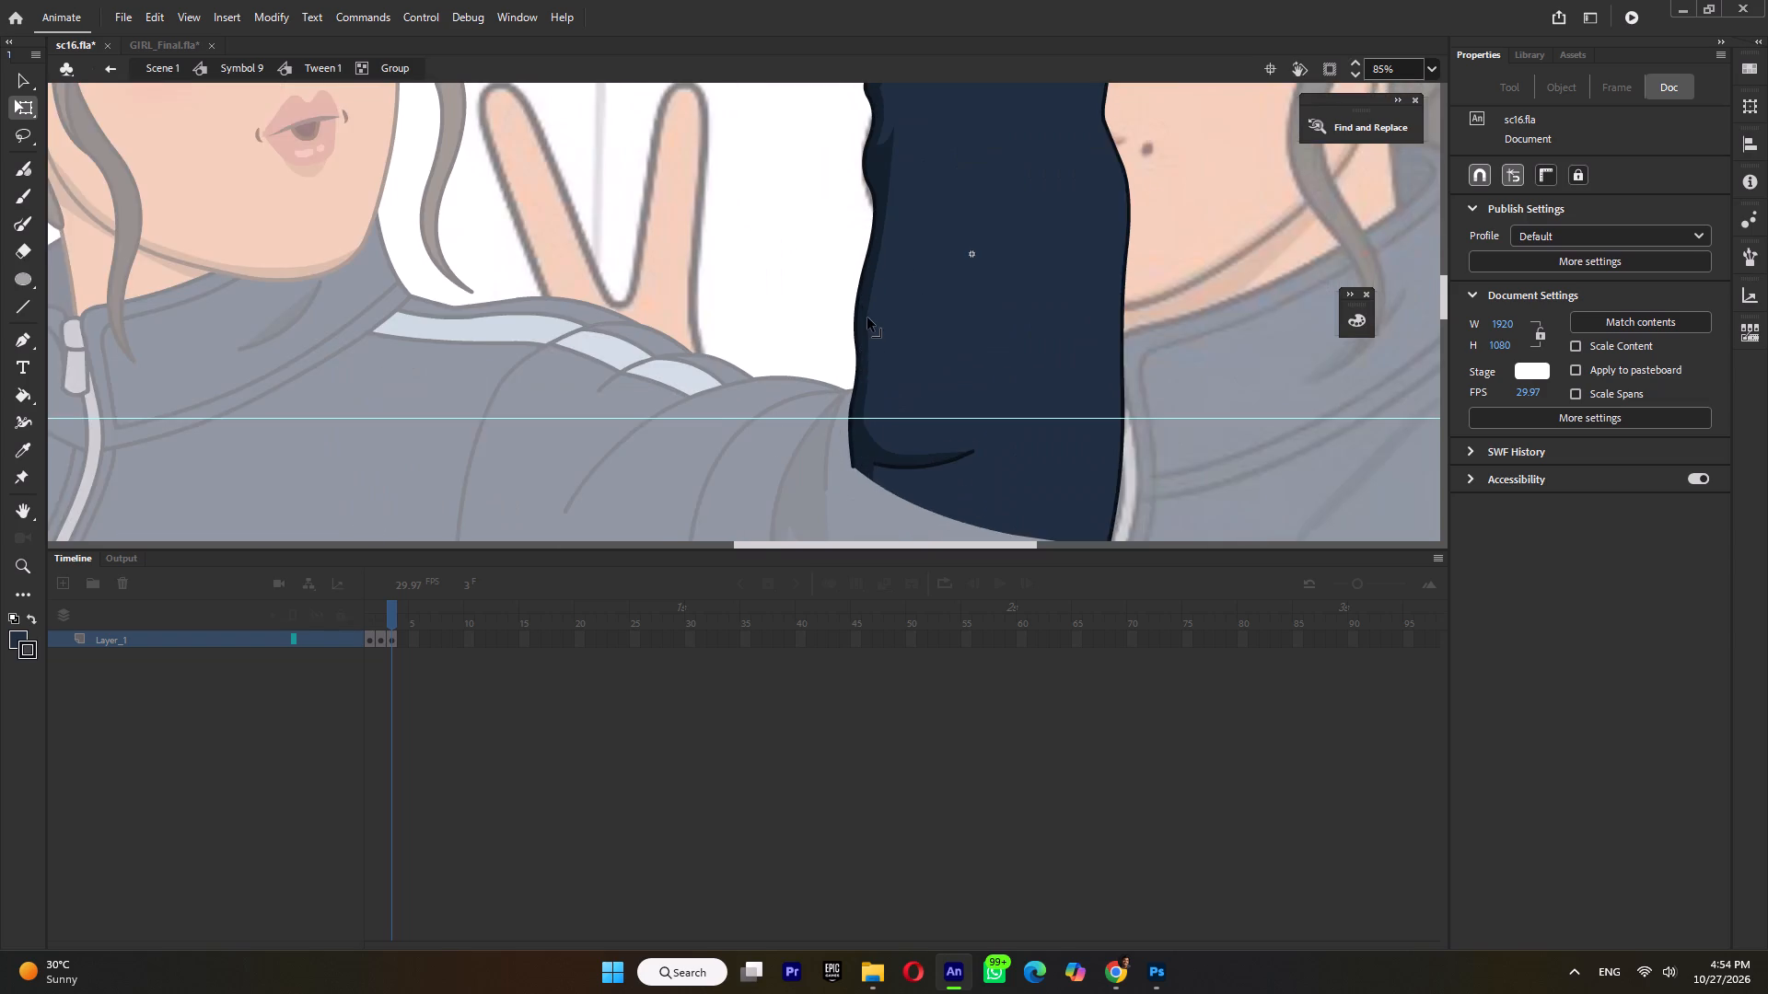
{"action": "scroll", "coordinate": [867, 318], "scroll_direction": "up", "scroll_amount": 1, "text": "ctrl"}
{"action": "left_click_drag", "start_coordinate": [864, 418], "coordinate": [832, 405]}
{"action": "left_click", "coordinate": [835, 405]}
{"action": "key", "text": "Delete"}
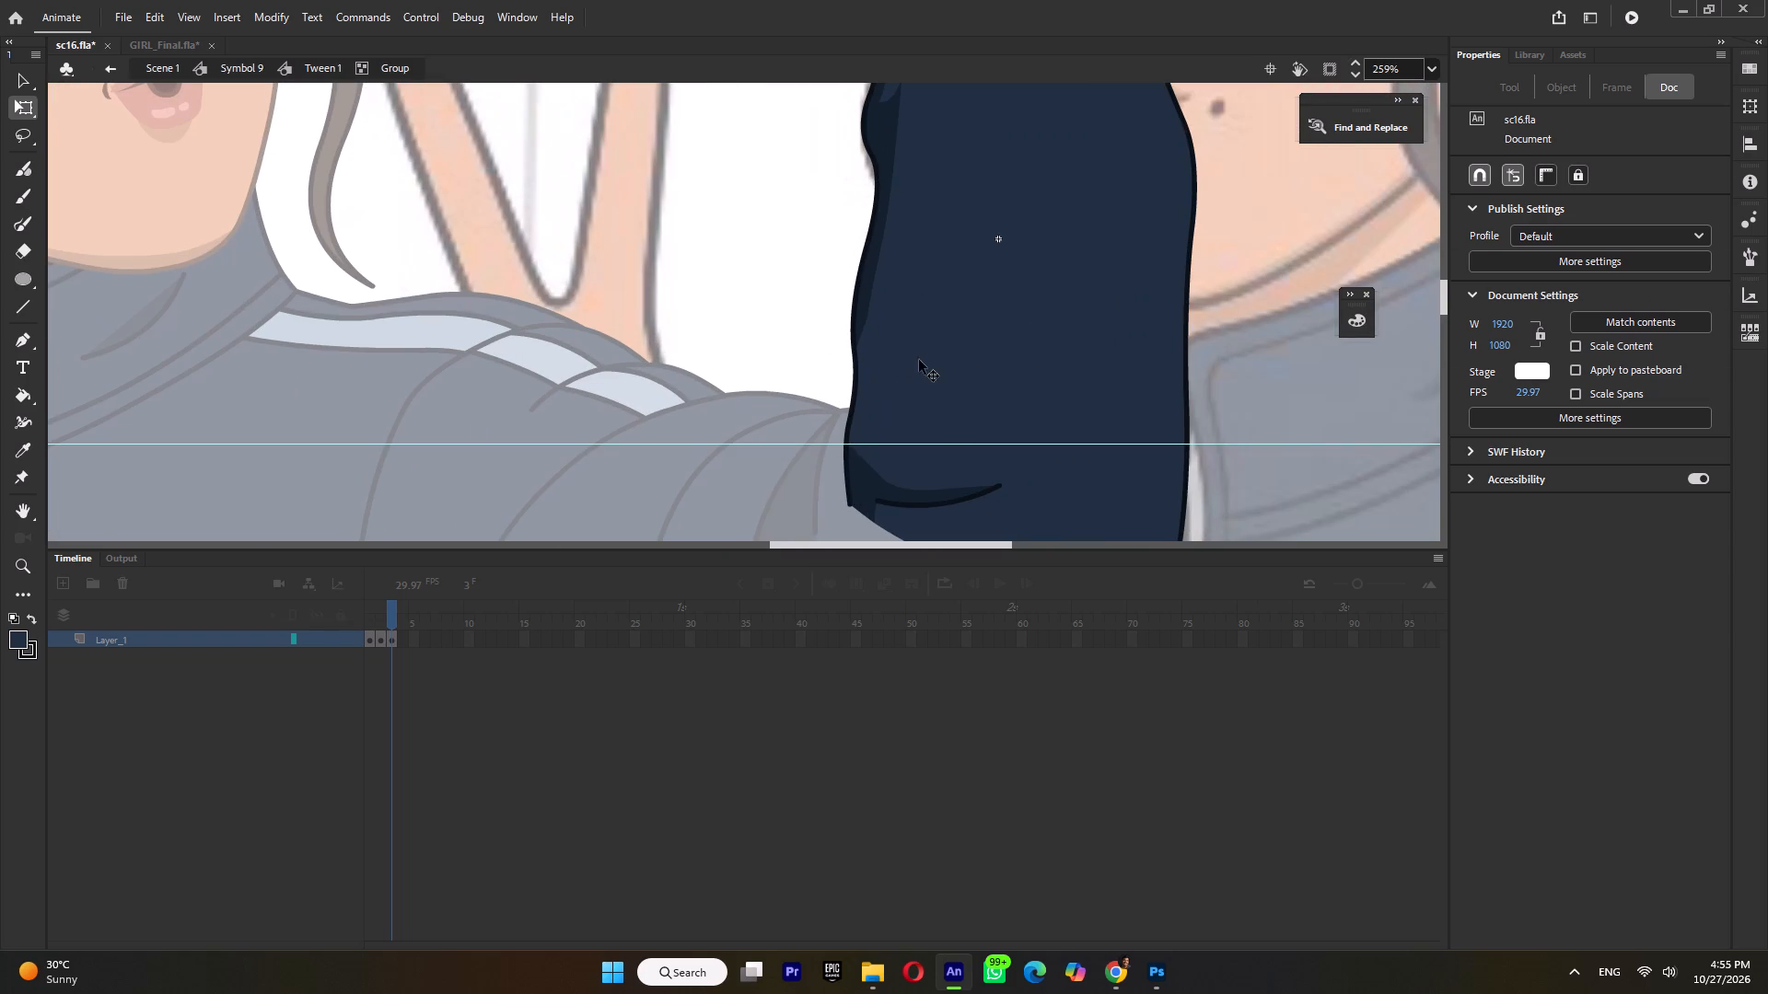
{"action": "key", "text": "i"}
{"action": "left_click", "coordinate": [950, 348]}
{"action": "left_click", "coordinate": [867, 283]}
{"action": "scroll", "coordinate": [890, 345], "scroll_direction": "down", "scroll_amount": 4, "text": "ctrl"}
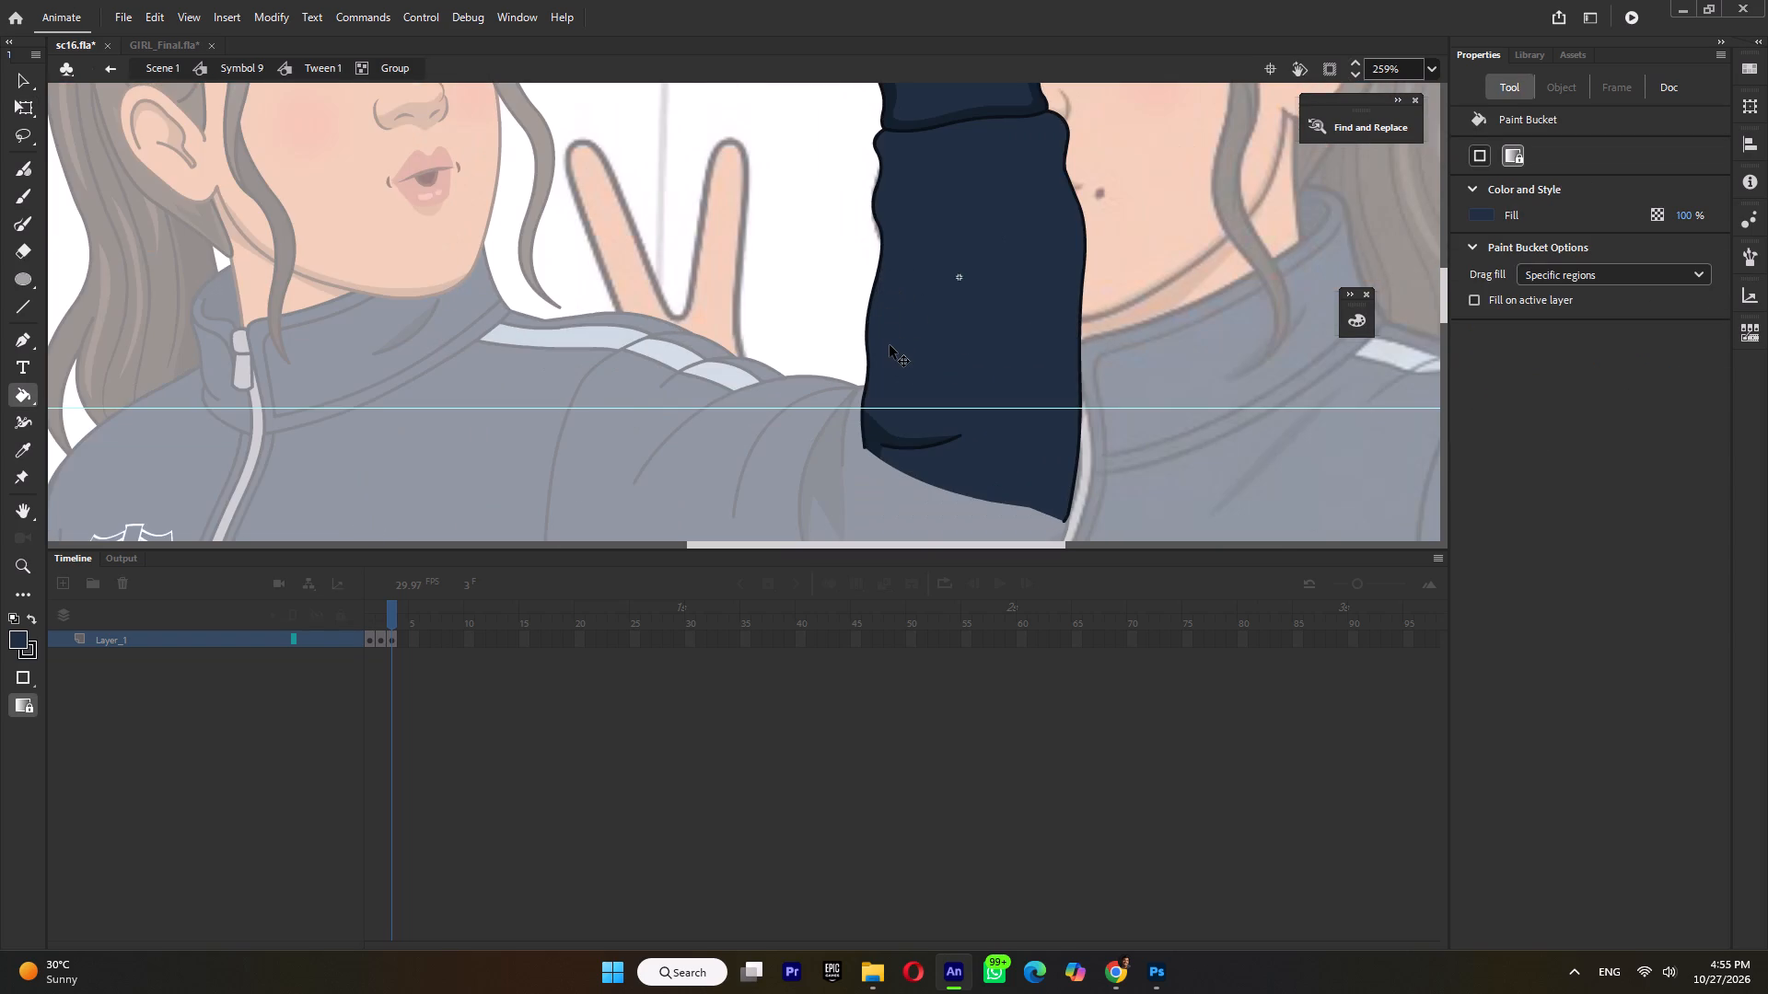
{"action": "scroll", "coordinate": [890, 345], "scroll_direction": "down", "scroll_amount": 2, "text": "ctrl"}
{"action": "scroll", "coordinate": [932, 245], "scroll_direction": "up", "scroll_amount": 4, "text": "ctrl"}
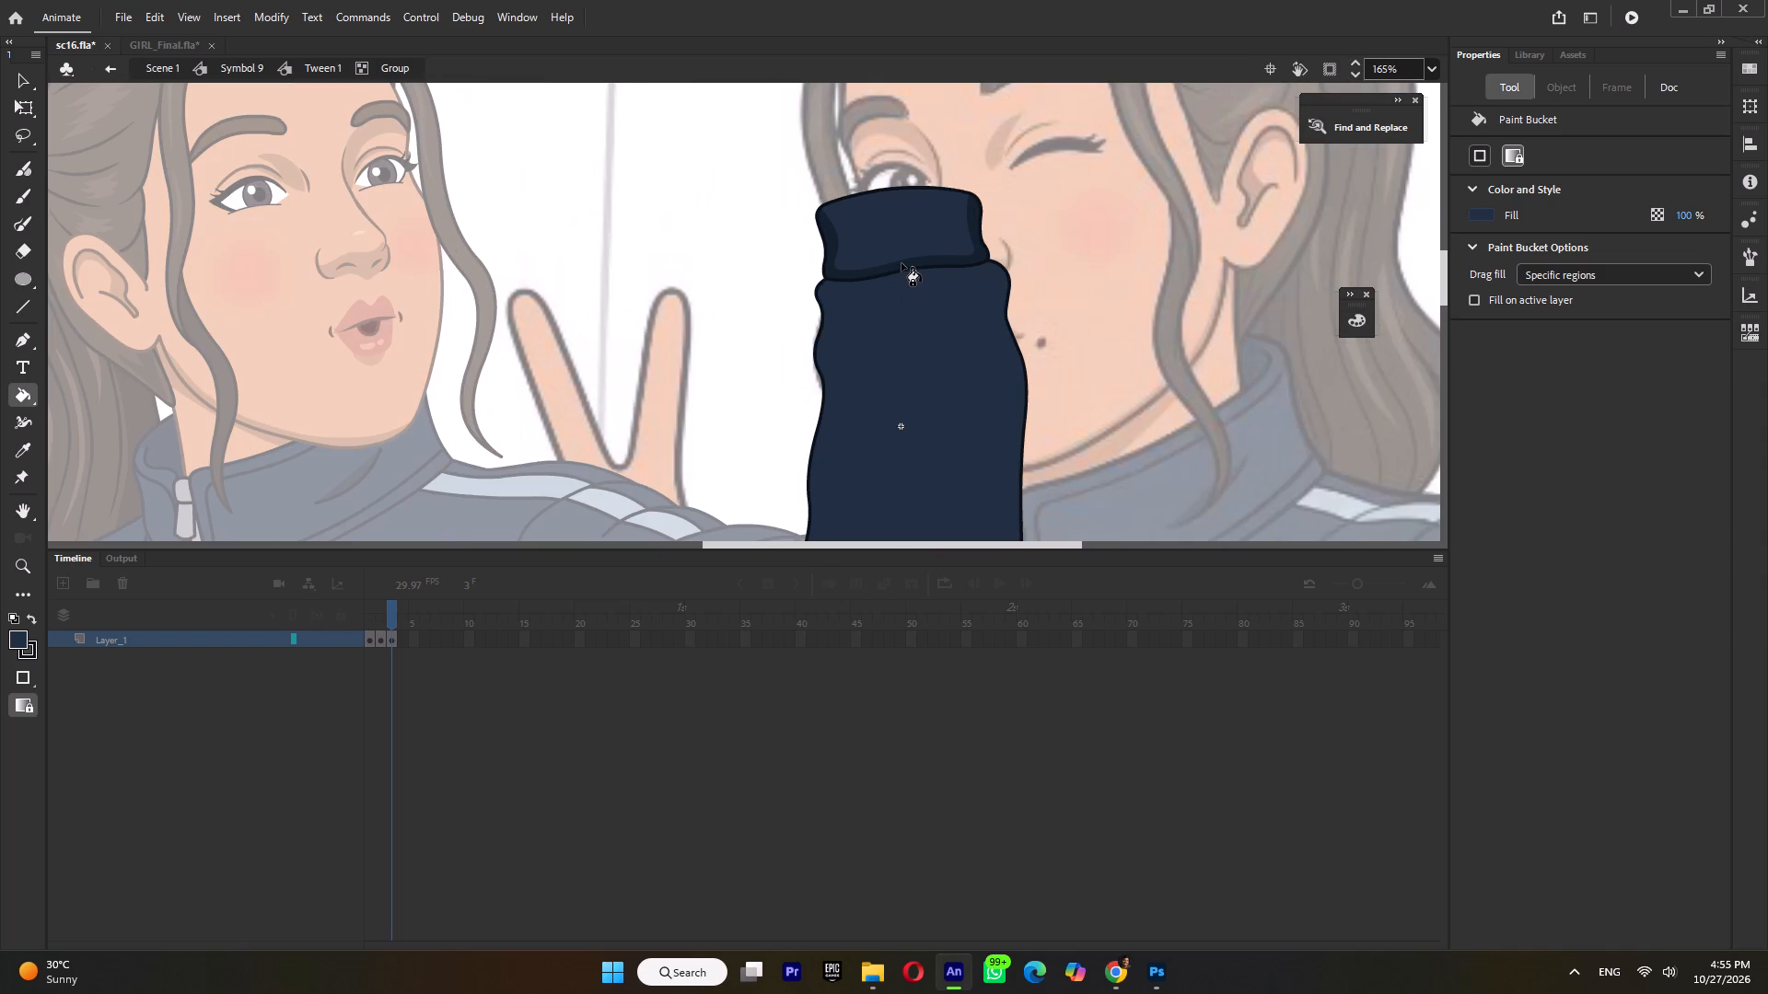
{"action": "left_click", "coordinate": [901, 263]}
Bend the seam between cuff and forearm into a smooth arc bulging toward the elbow.
{"action": "scroll", "coordinate": [915, 278], "scroll_direction": "down", "scroll_amount": 4, "text": "ctrl"}
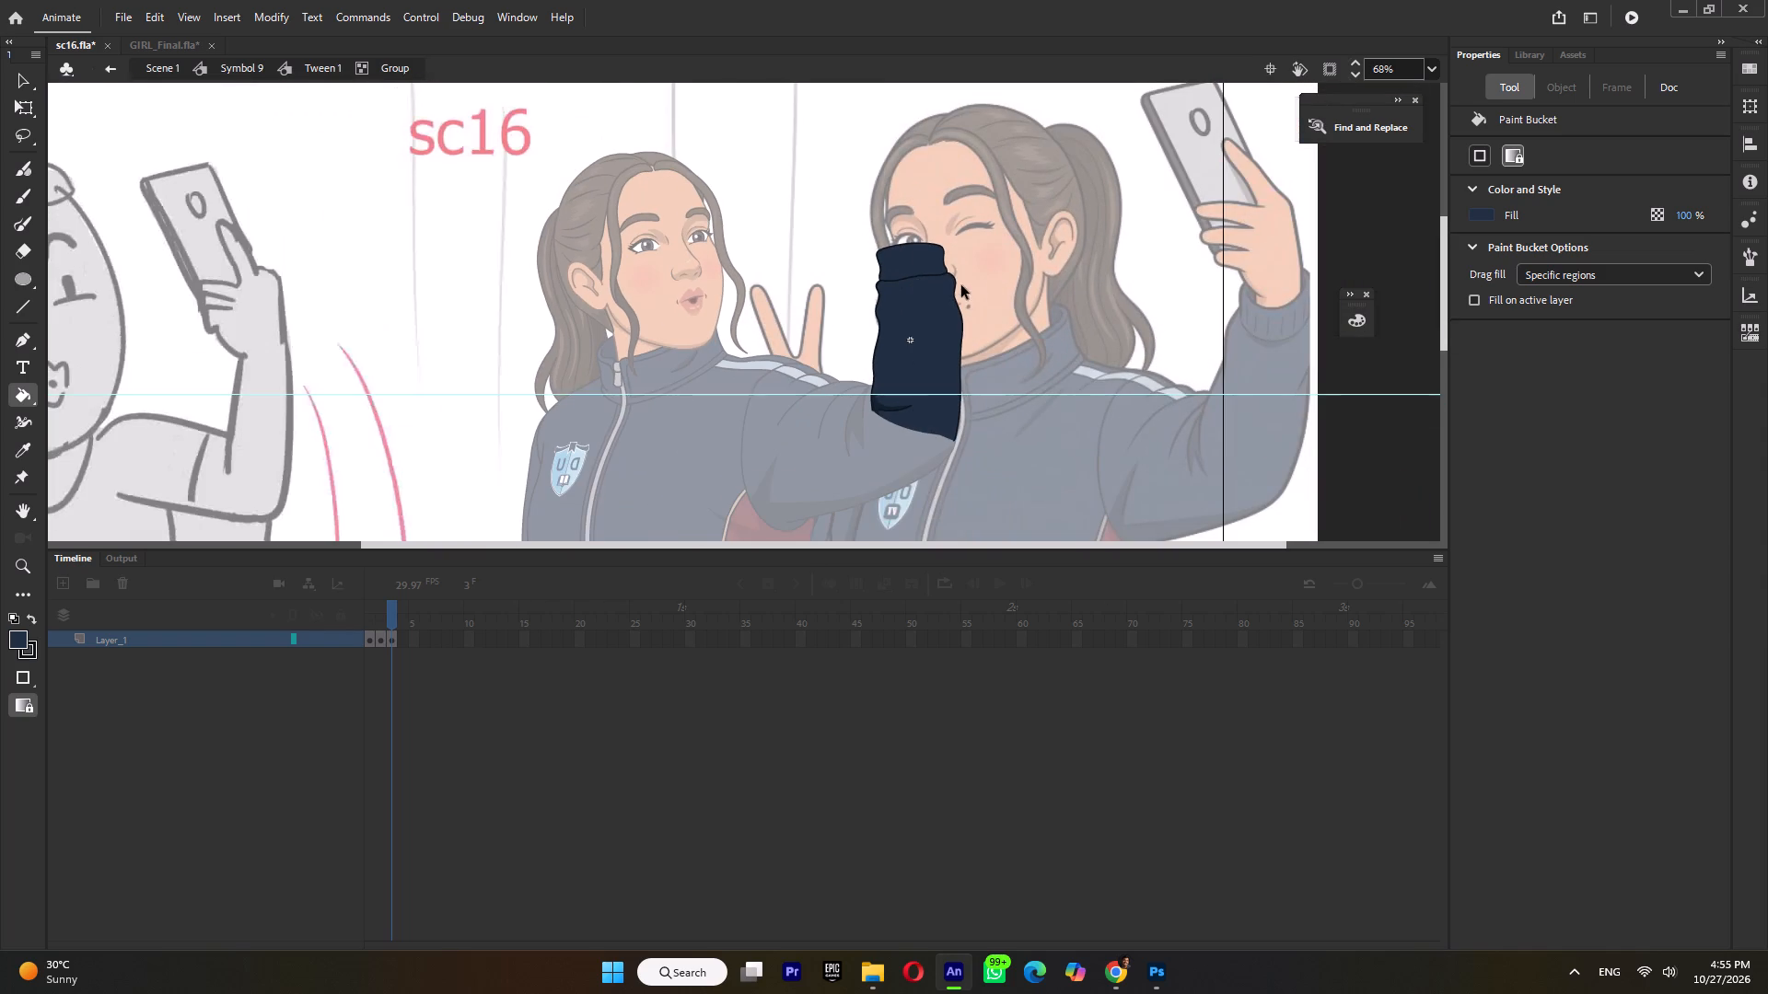
{"action": "scroll", "coordinate": [879, 256], "scroll_direction": "up", "scroll_amount": 7, "text": "ctrl"}
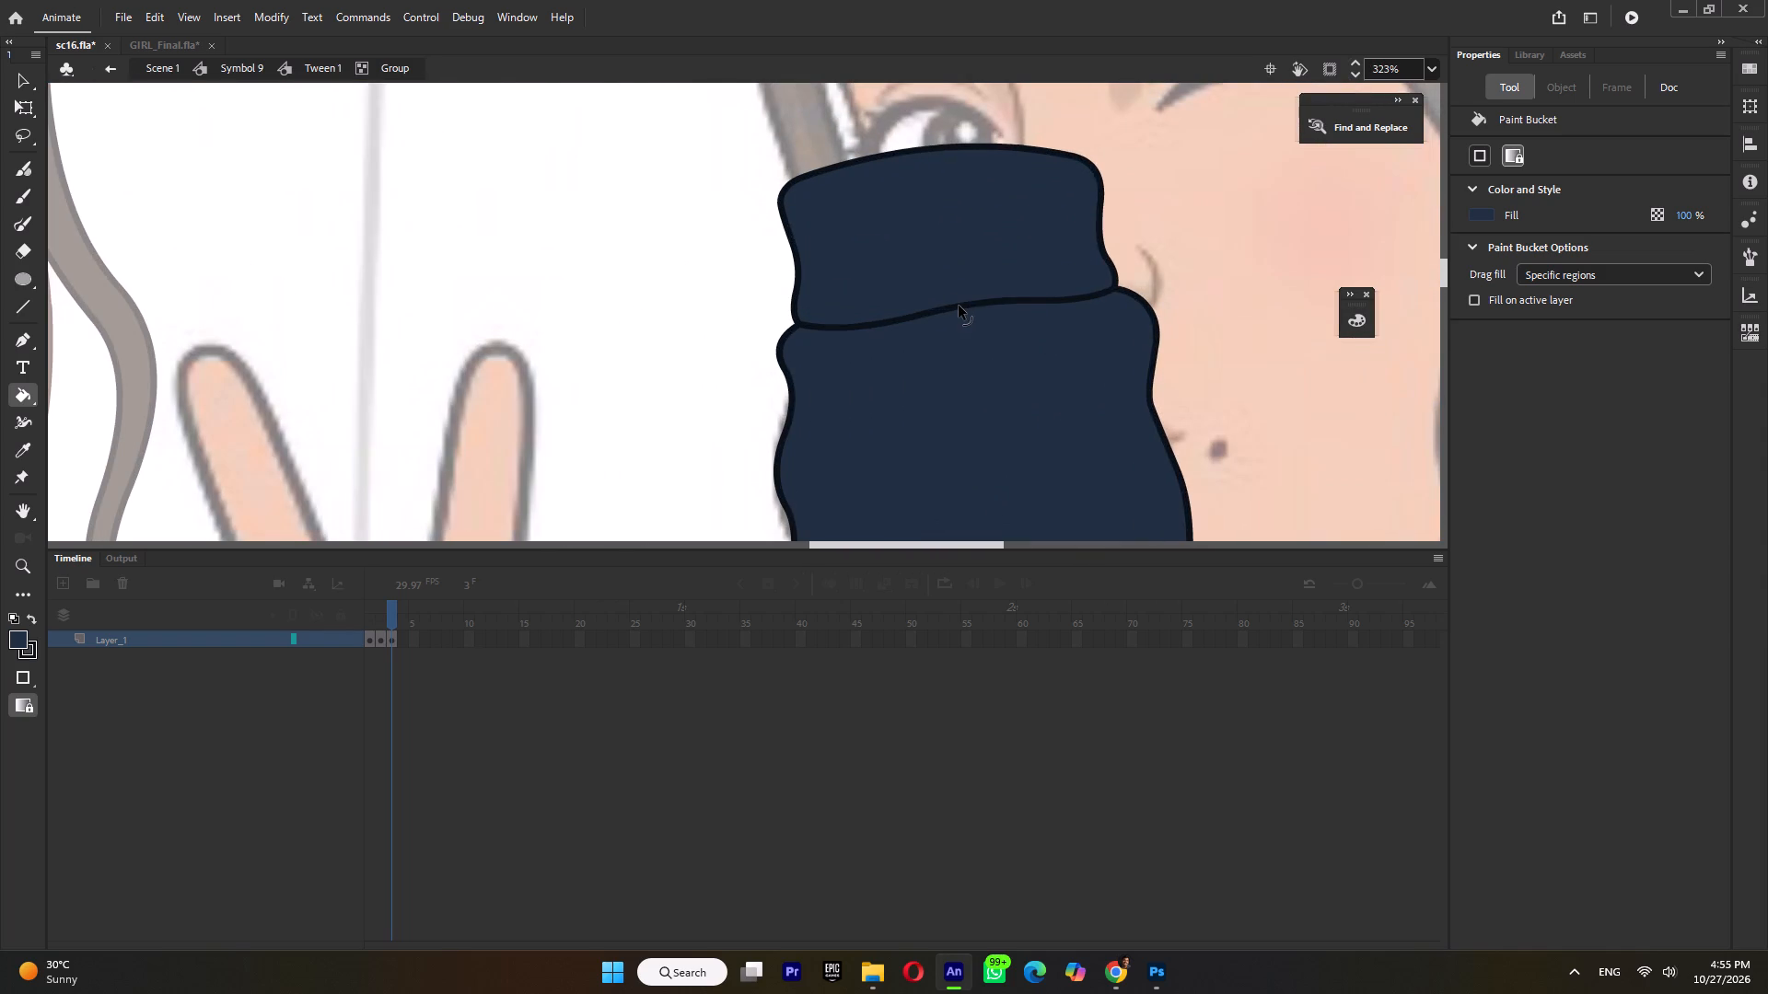
{"action": "left_click_drag", "start_coordinate": [959, 306], "coordinate": [960, 326], "text": "ctrl"}
{"action": "left_click_drag", "start_coordinate": [1027, 306], "coordinate": [1032, 328], "text": "ctrl"}
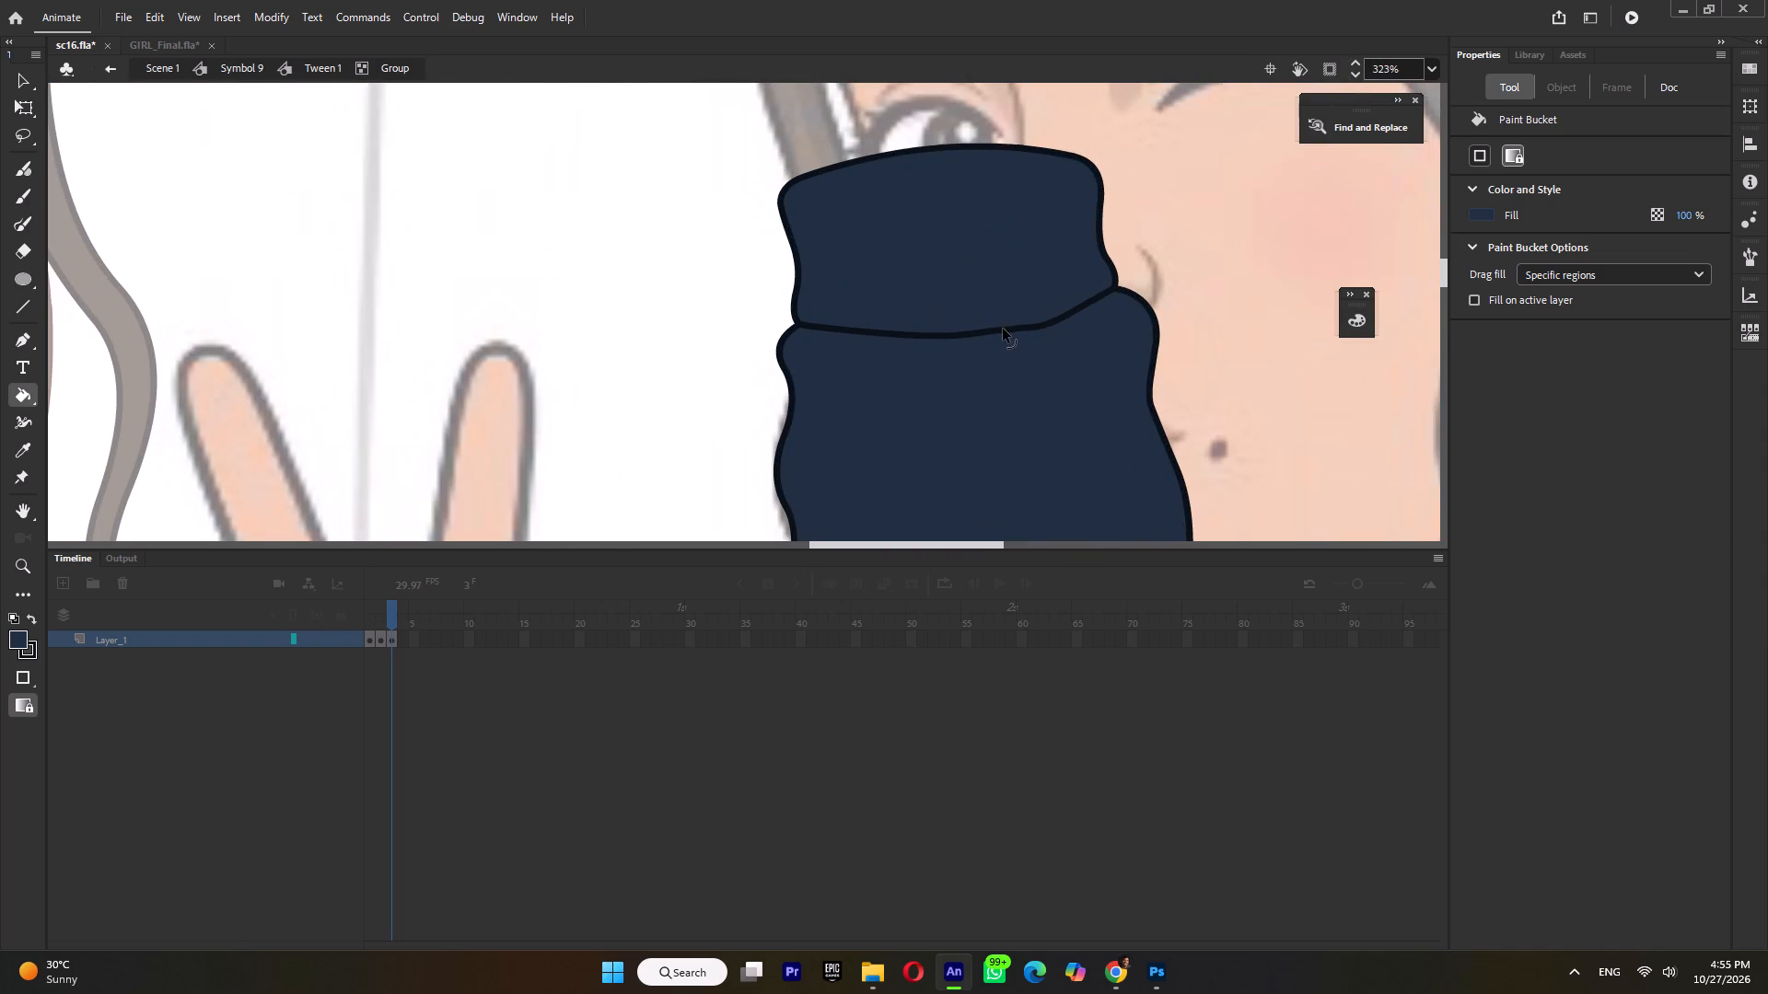
{"action": "left_click_drag", "start_coordinate": [997, 329], "coordinate": [990, 339], "text": "ctrl"}
{"action": "left_click_drag", "start_coordinate": [850, 331], "coordinate": [851, 344], "text": "ctrl"}
{"action": "left_click", "coordinate": [816, 330], "text": "ctrl"}
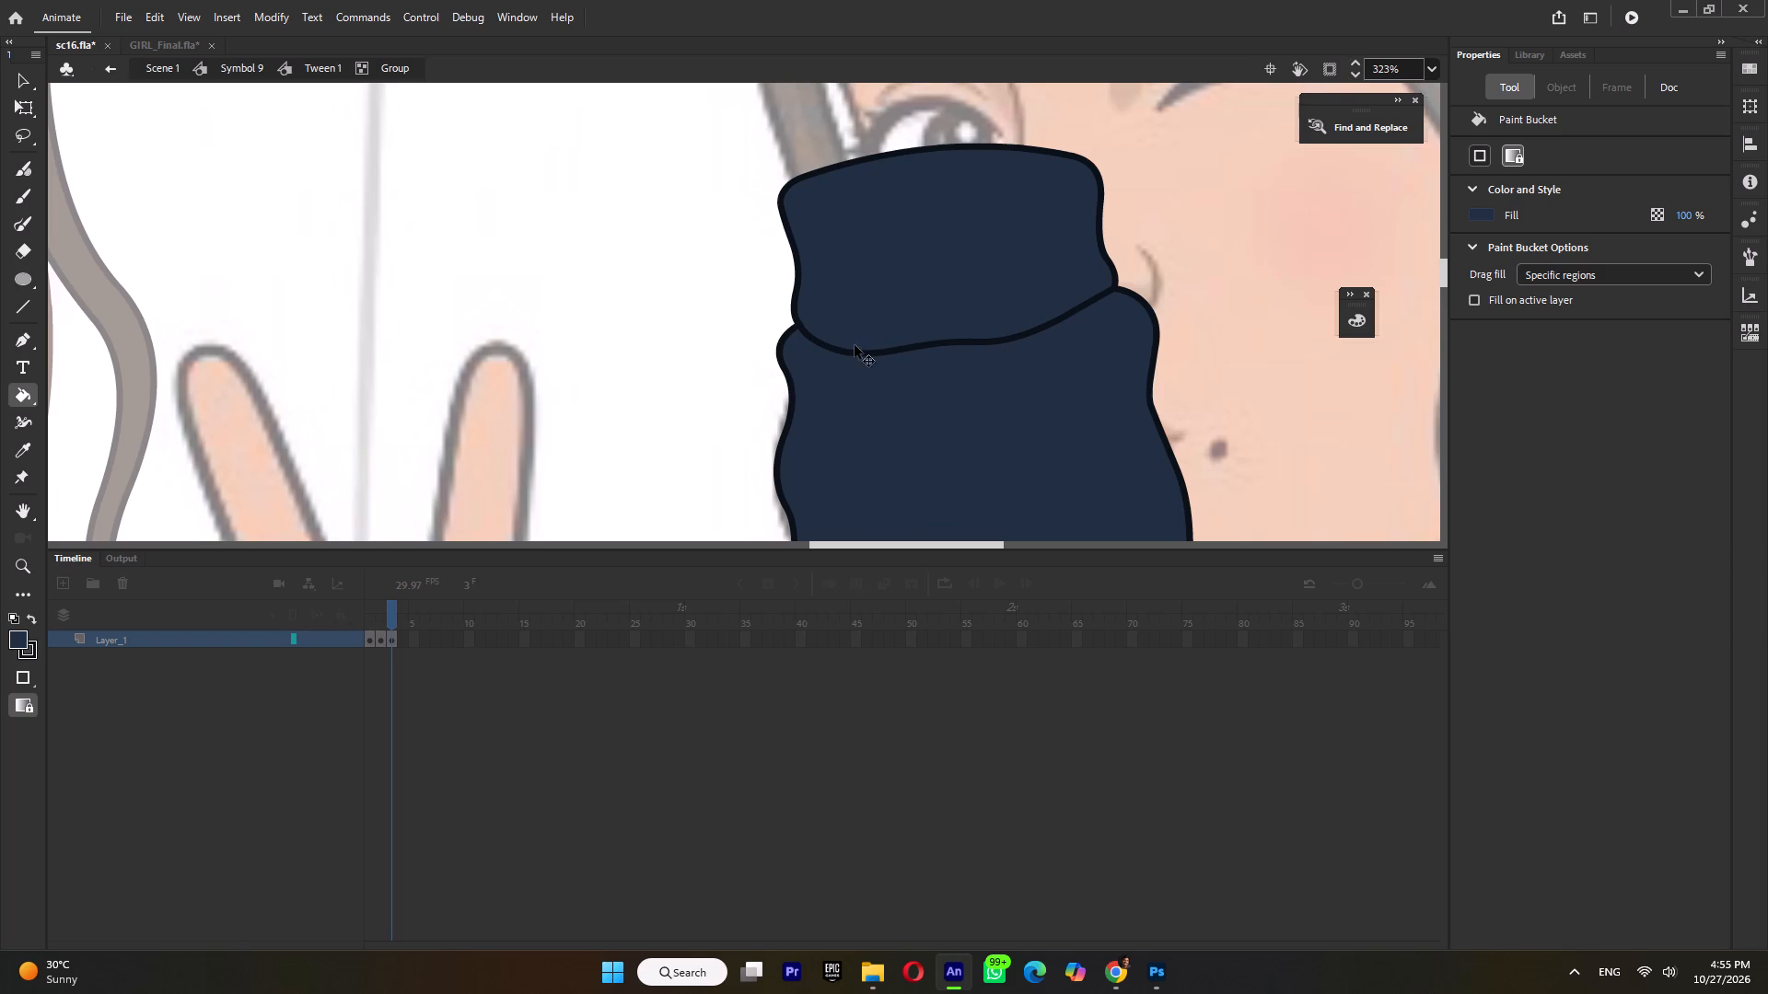
{"action": "left_click_drag", "start_coordinate": [926, 341], "coordinate": [927, 357], "text": "ctrl"}
{"action": "left_click_drag", "start_coordinate": [995, 345], "coordinate": [1003, 362], "text": "ctrl"}
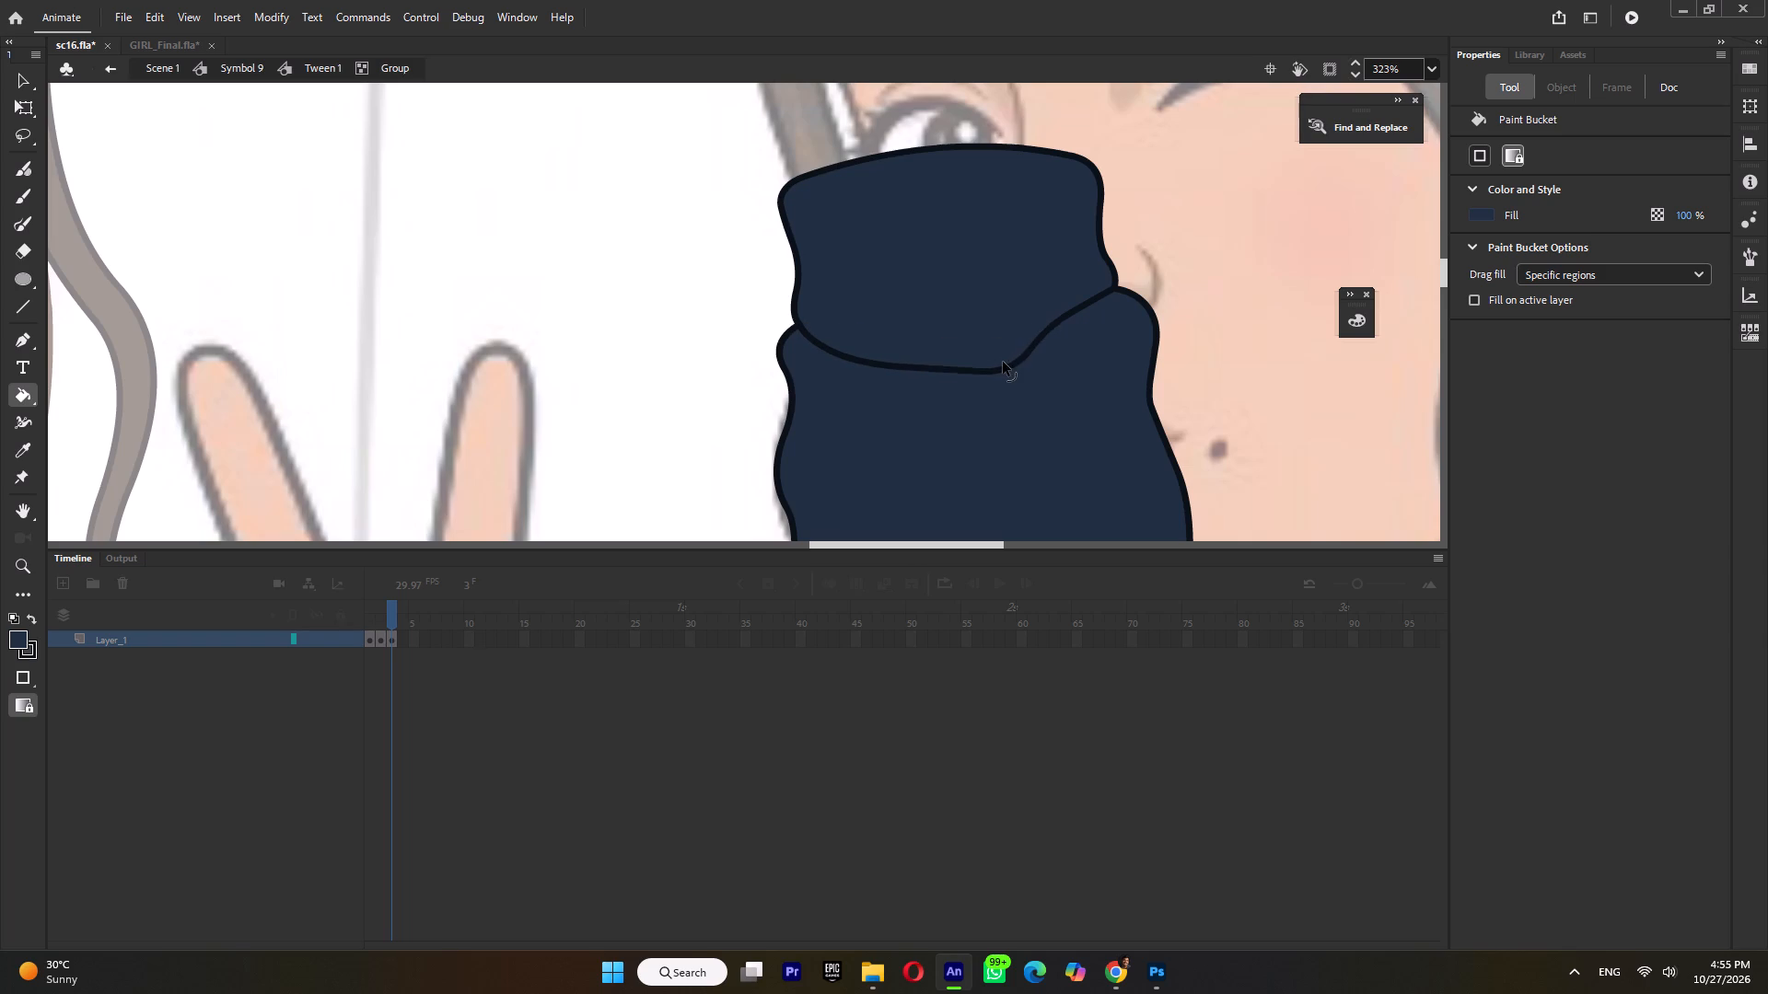
{"action": "left_click_drag", "start_coordinate": [1003, 362], "coordinate": [1004, 357], "text": "ctrl"}
{"action": "left_click_drag", "start_coordinate": [1055, 324], "coordinate": [1069, 335], "text": "ctrl"}
{"action": "left_click_drag", "start_coordinate": [1095, 306], "coordinate": [1104, 314], "text": "ctrl"}
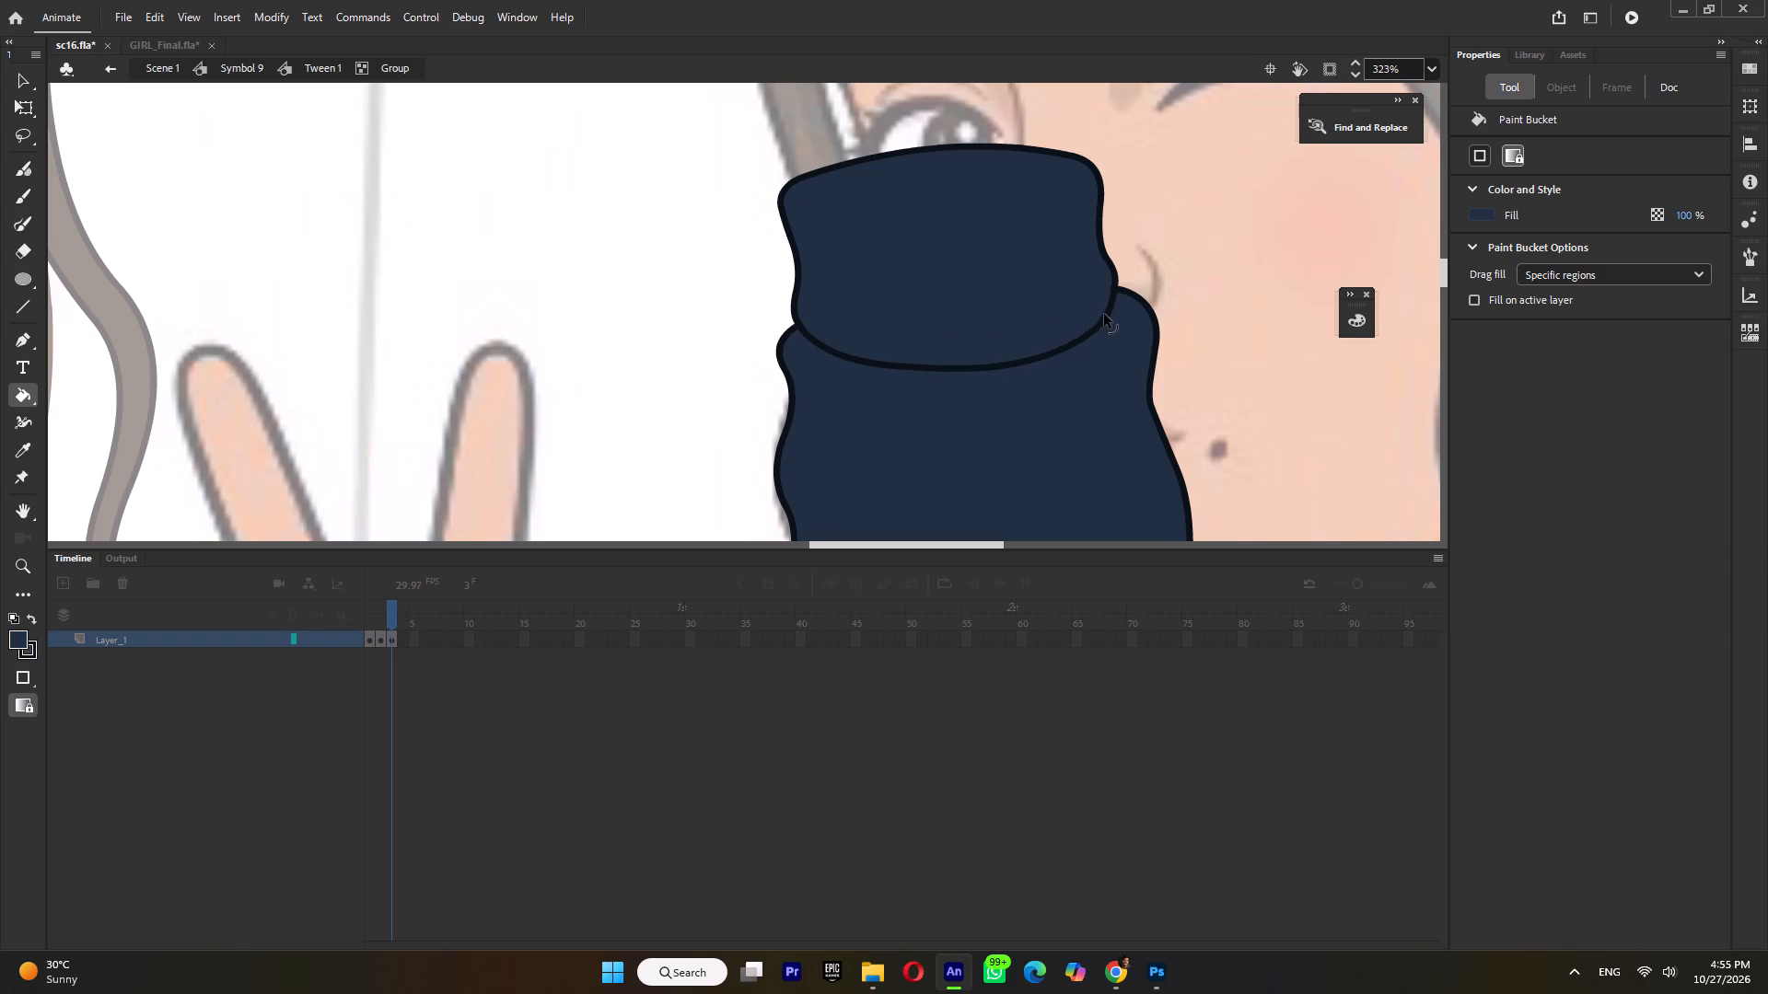
{"action": "left_click_drag", "start_coordinate": [1104, 314], "coordinate": [1099, 315], "text": "ctrl"}
{"action": "left_click_drag", "start_coordinate": [1047, 355], "coordinate": [1029, 362], "text": "ctrl"}
{"action": "left_click", "coordinate": [1307, 394]}
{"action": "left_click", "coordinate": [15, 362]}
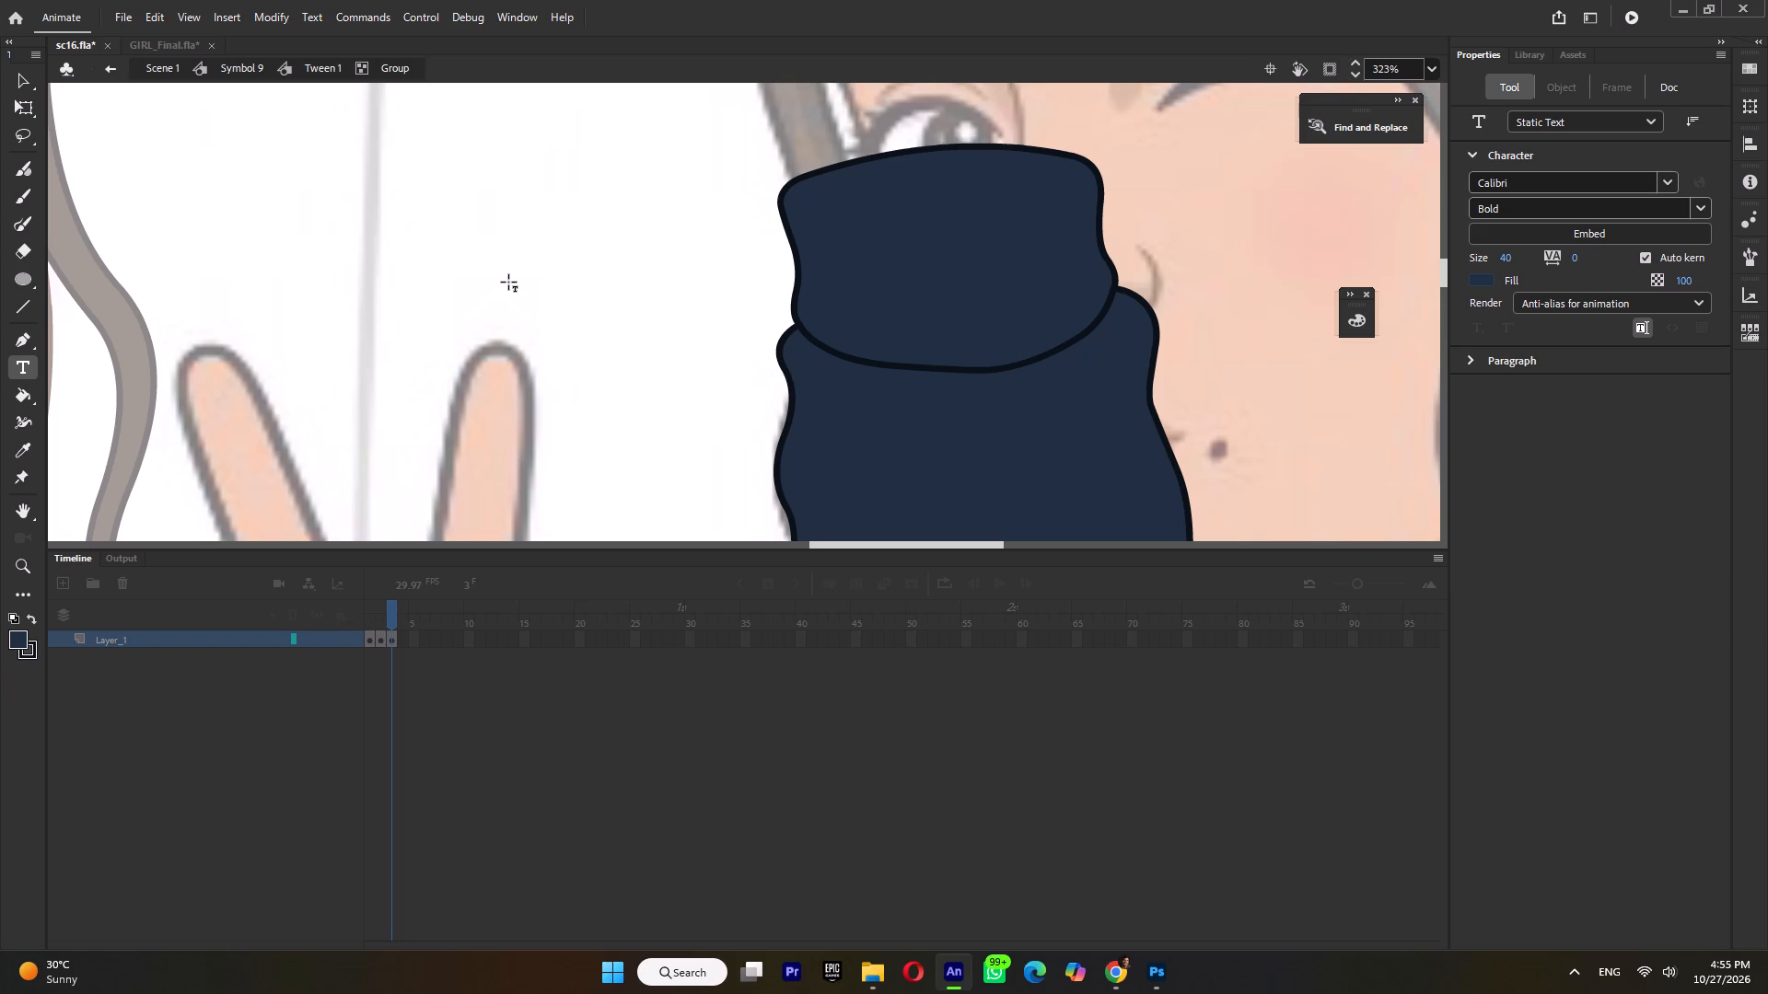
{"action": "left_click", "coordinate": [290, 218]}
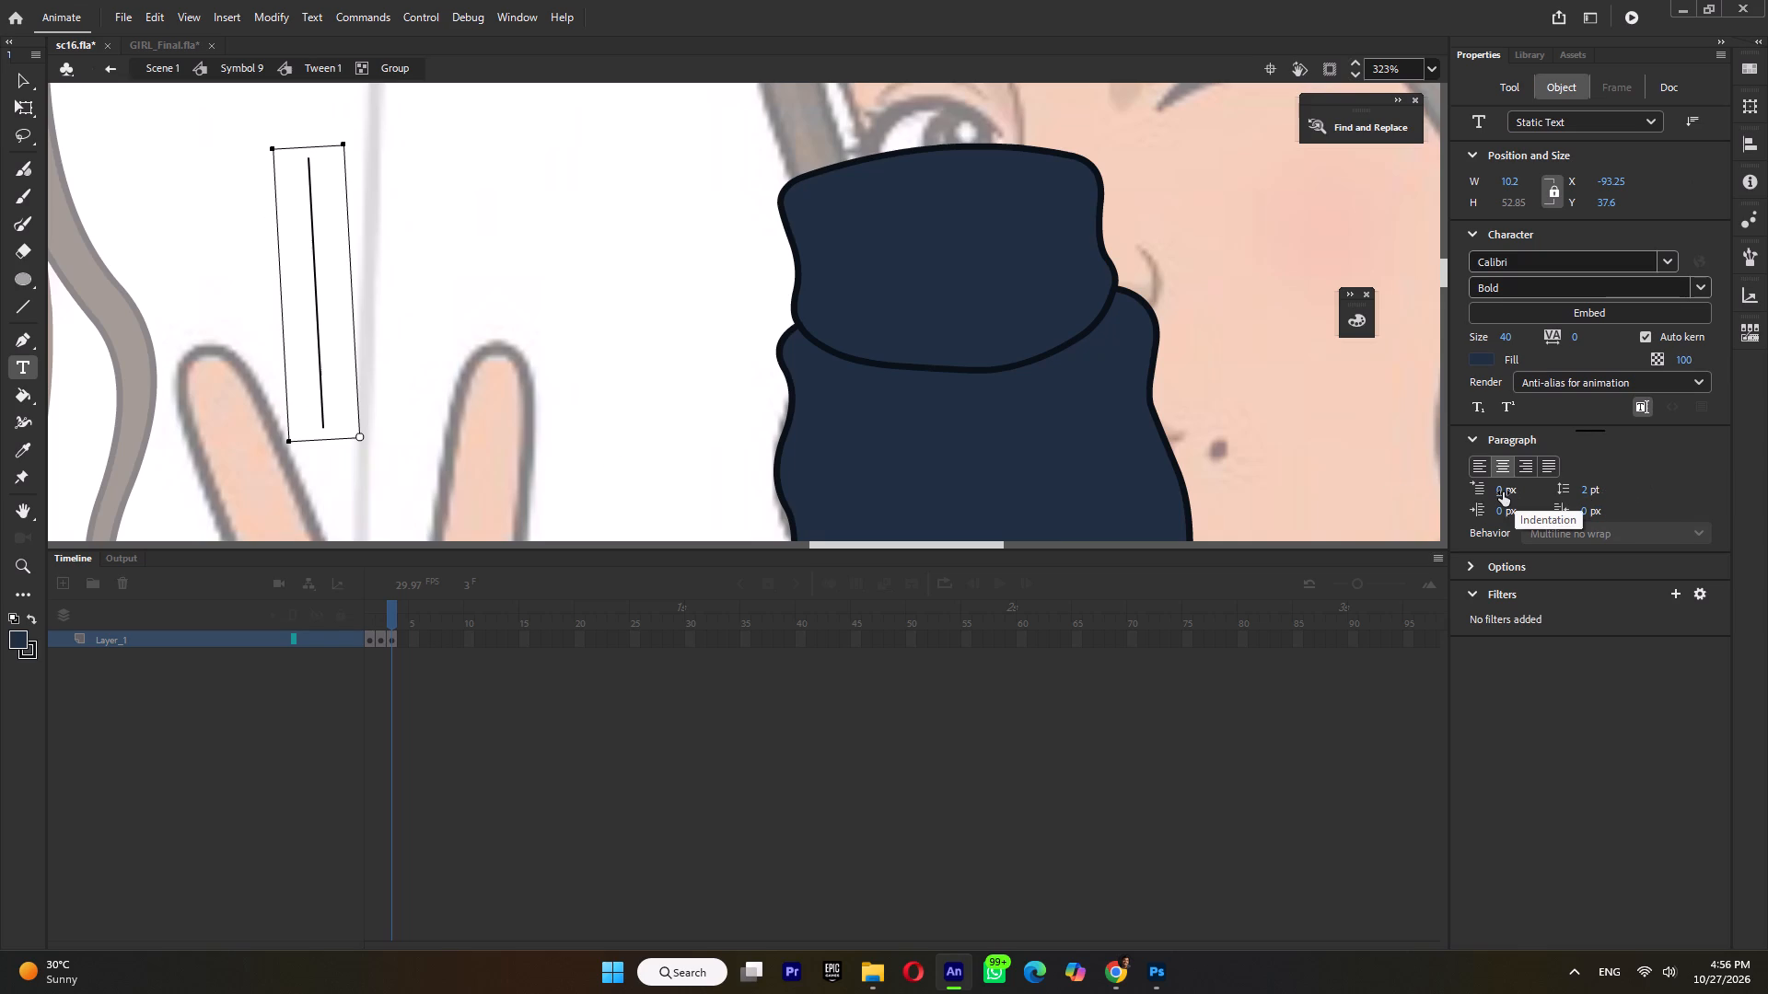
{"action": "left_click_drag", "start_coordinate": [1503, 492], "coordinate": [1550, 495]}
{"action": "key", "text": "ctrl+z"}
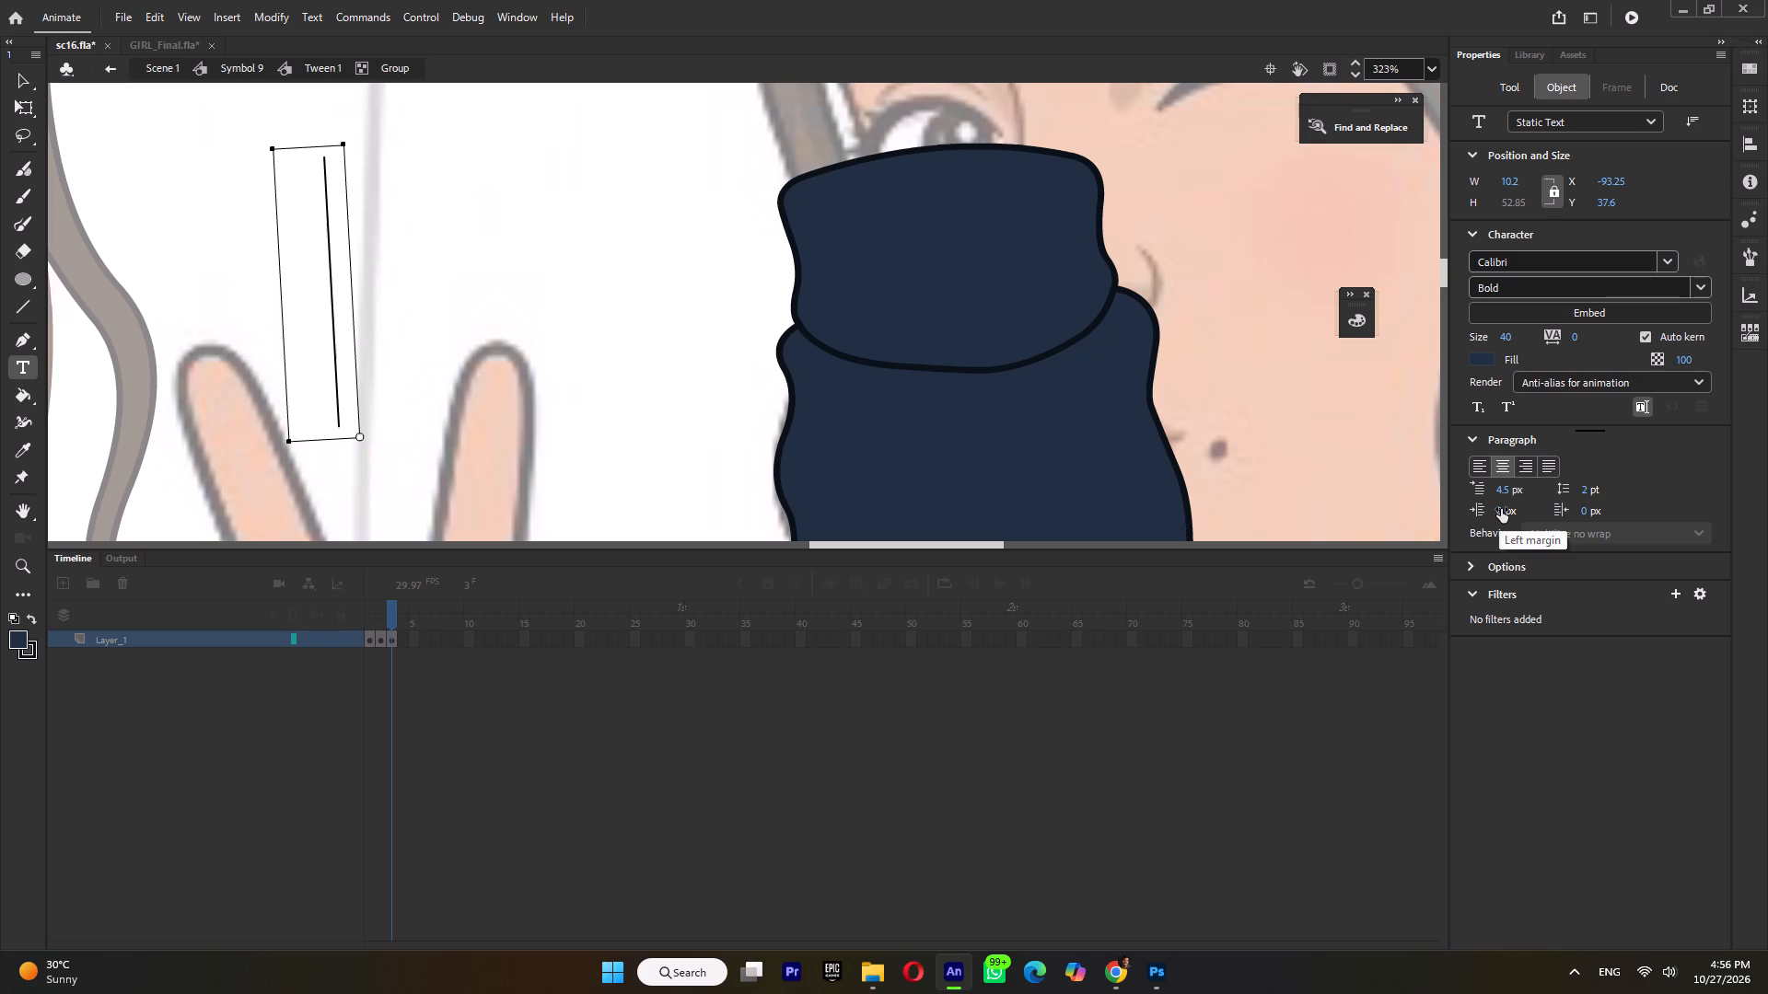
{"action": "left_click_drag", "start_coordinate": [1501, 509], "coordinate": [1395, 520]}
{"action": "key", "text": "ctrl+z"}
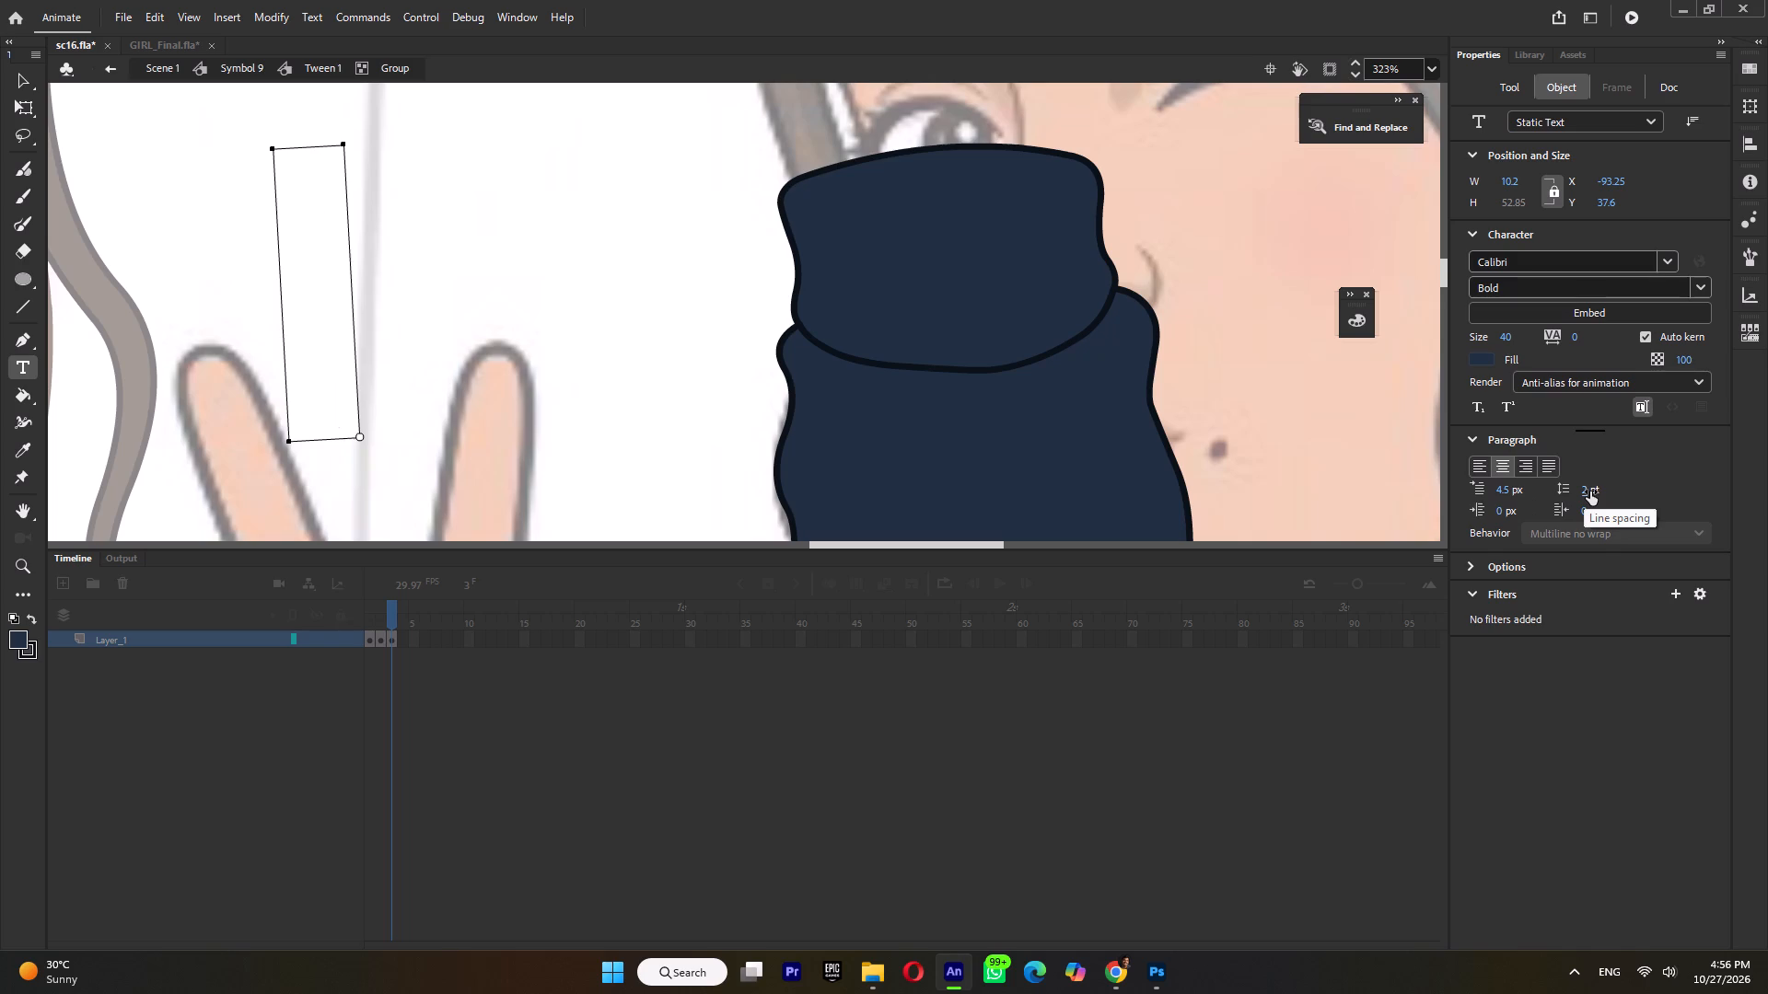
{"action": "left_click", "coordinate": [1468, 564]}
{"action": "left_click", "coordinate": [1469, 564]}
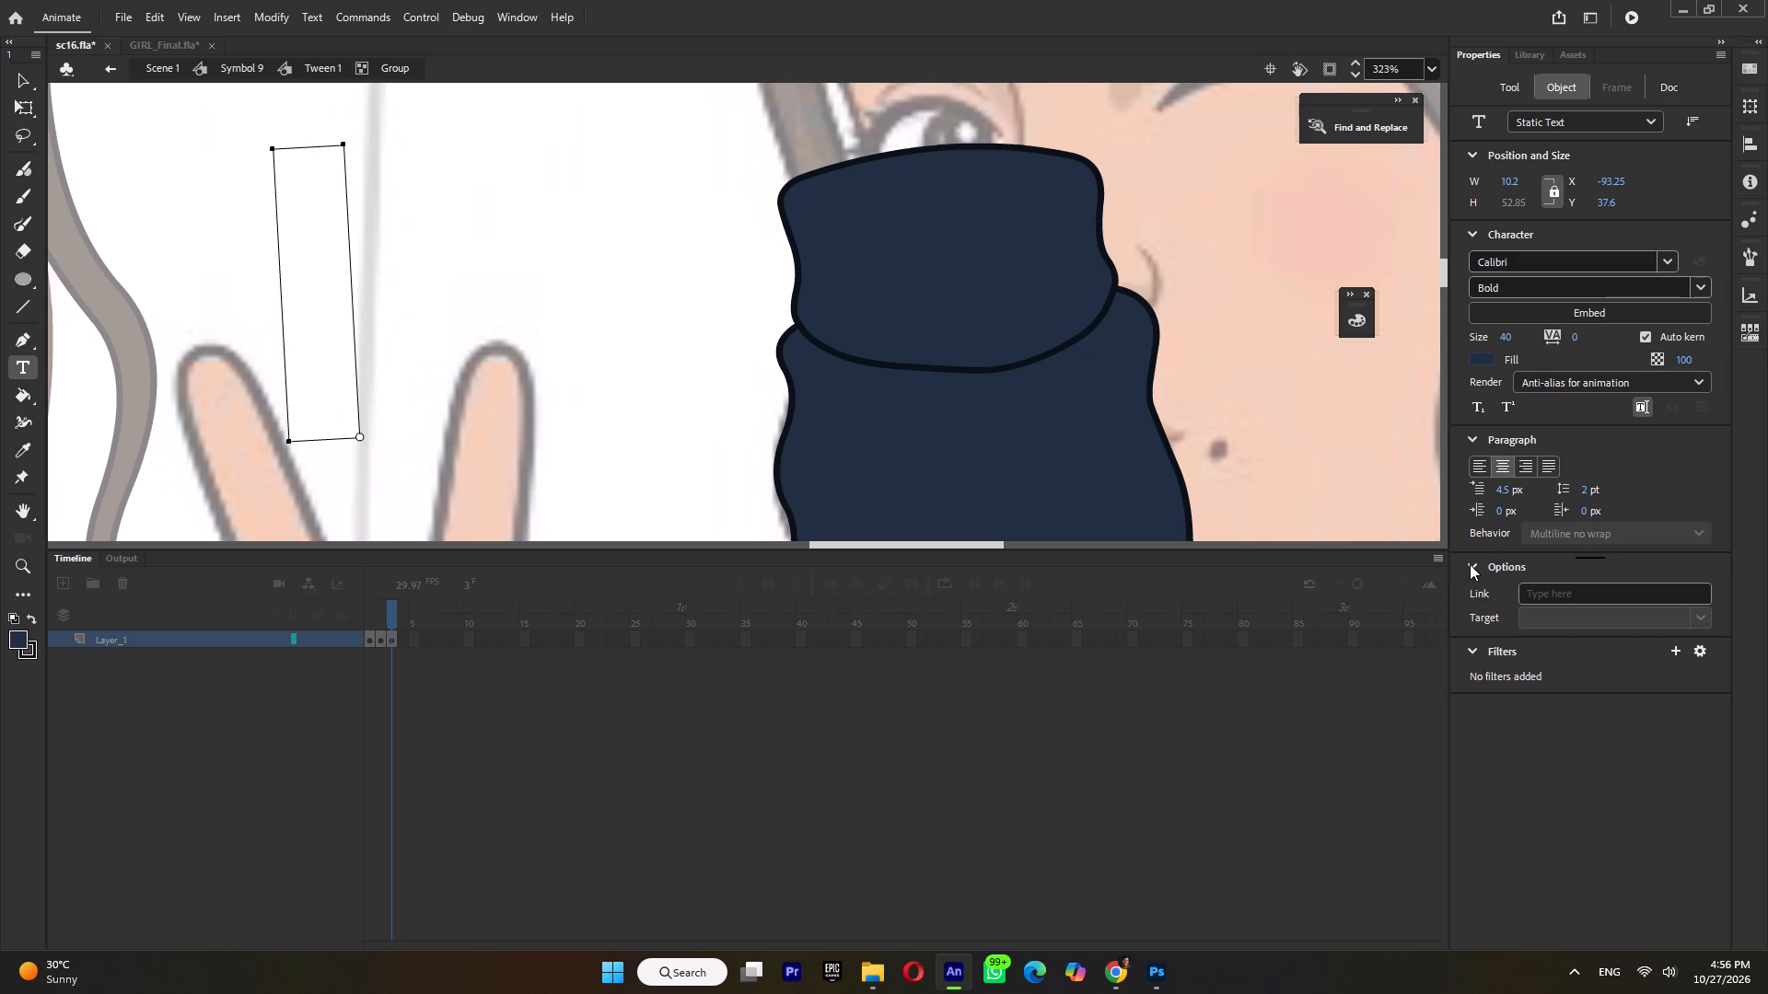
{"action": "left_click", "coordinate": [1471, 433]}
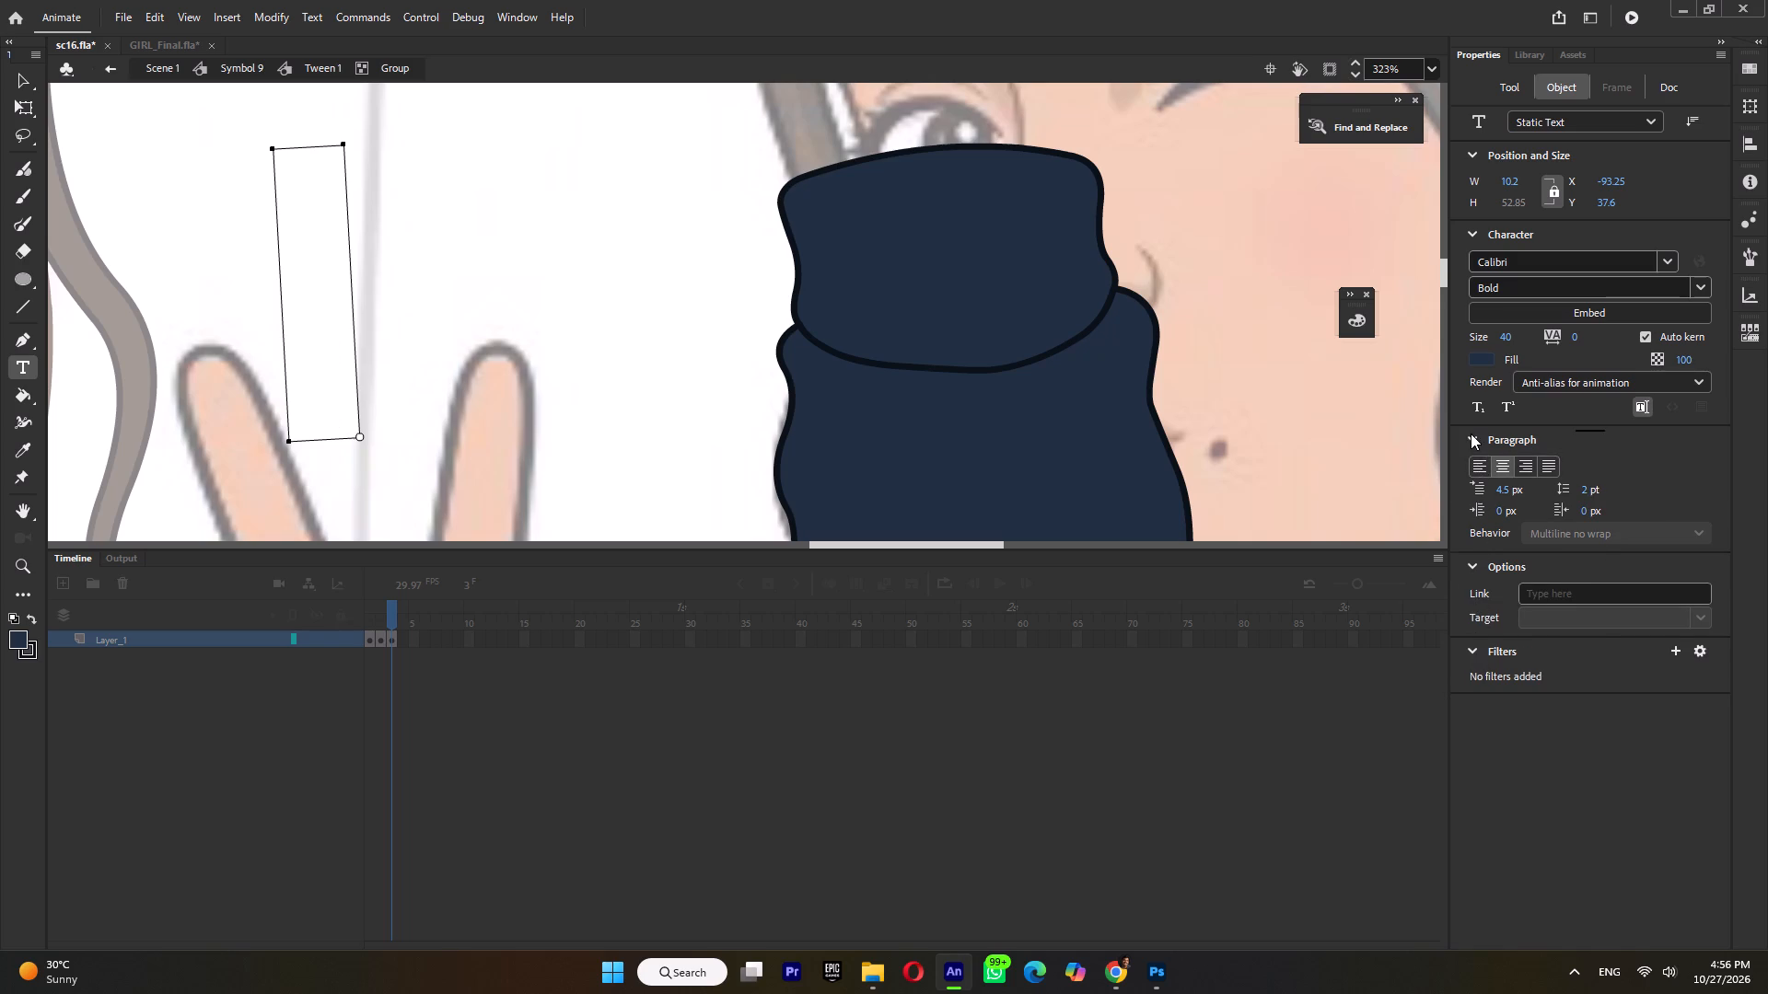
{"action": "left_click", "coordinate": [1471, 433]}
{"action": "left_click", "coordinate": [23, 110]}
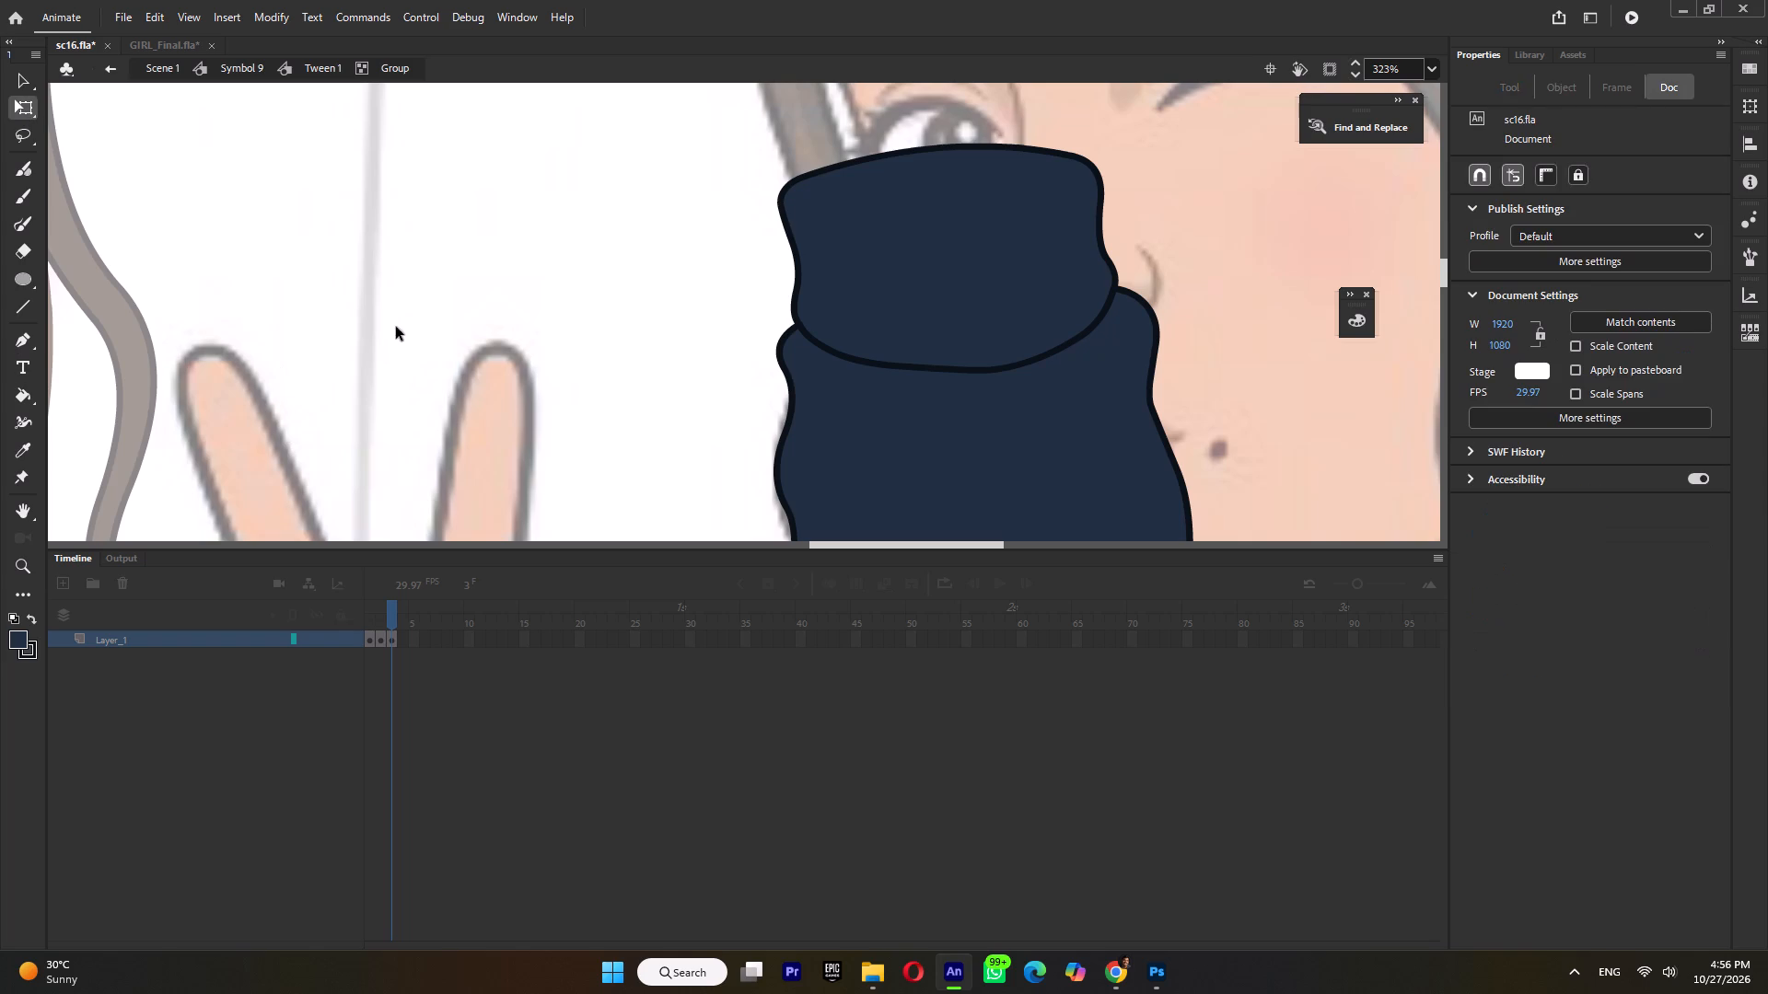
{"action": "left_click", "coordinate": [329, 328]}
Apply Smoothen to the seam between cuff and forearm and adjust it into an even, rounded arc.
{"action": "scroll", "coordinate": [358, 375], "scroll_direction": "down", "scroll_amount": 5, "text": "ctrl"}
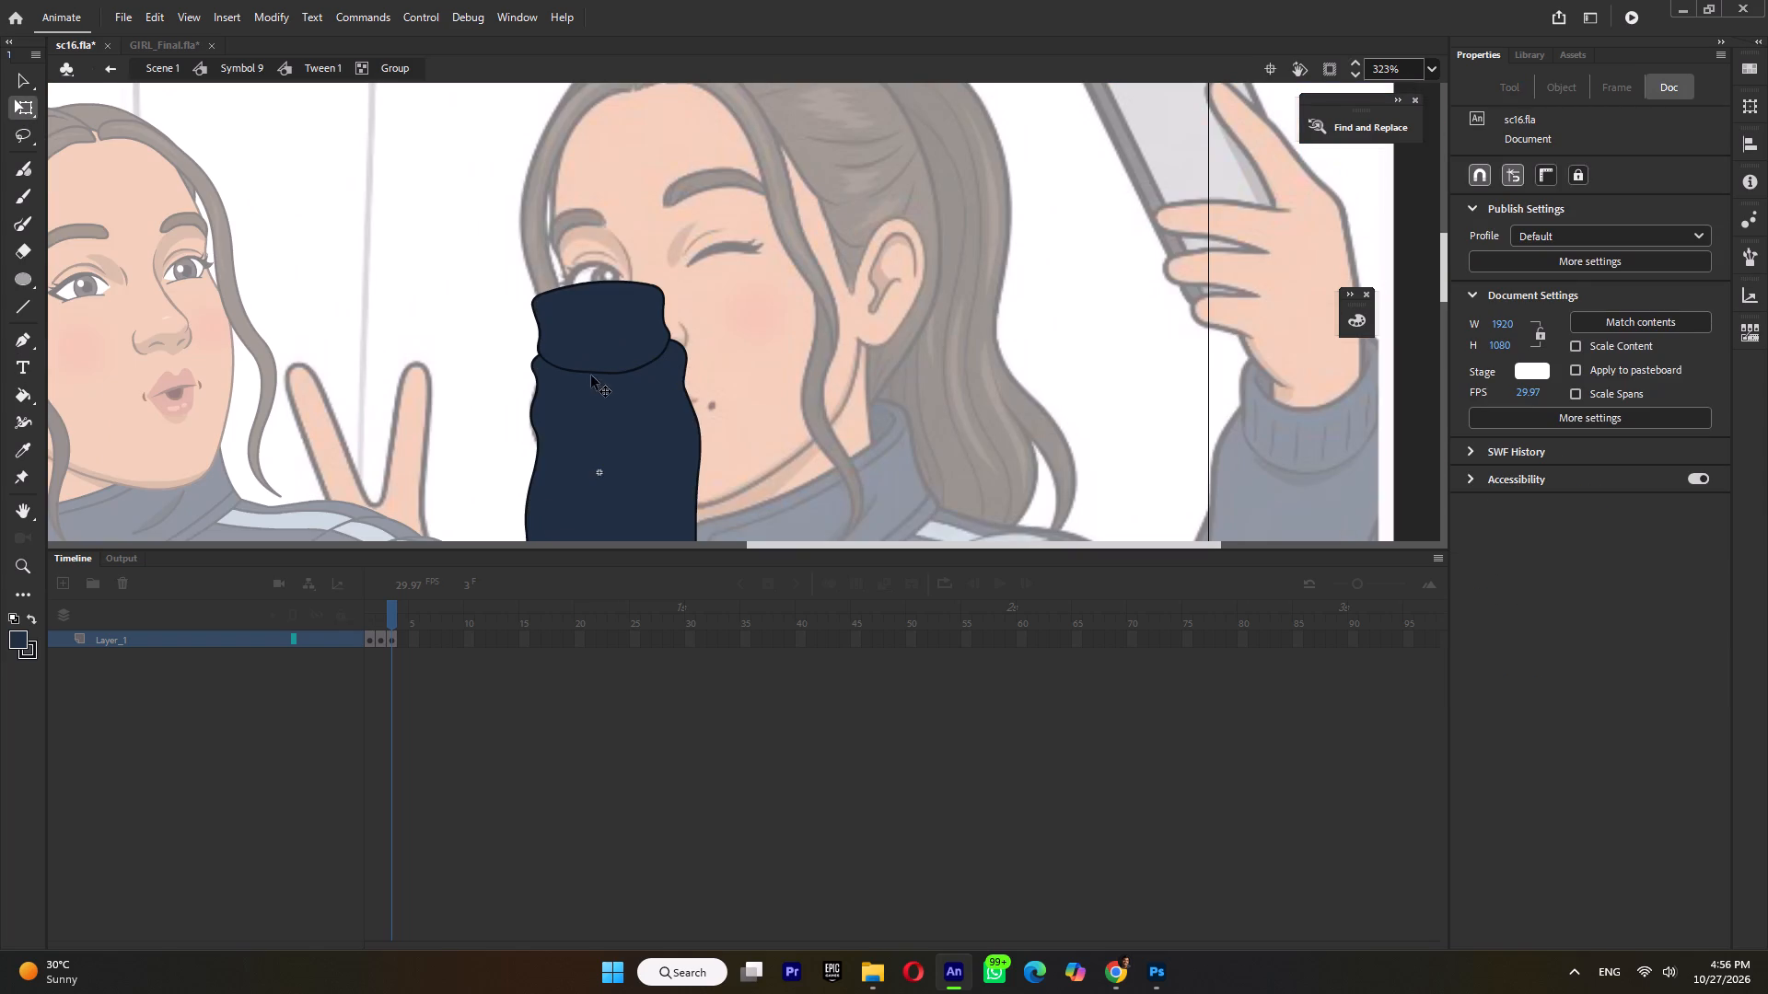
{"action": "left_click", "coordinate": [594, 374]}
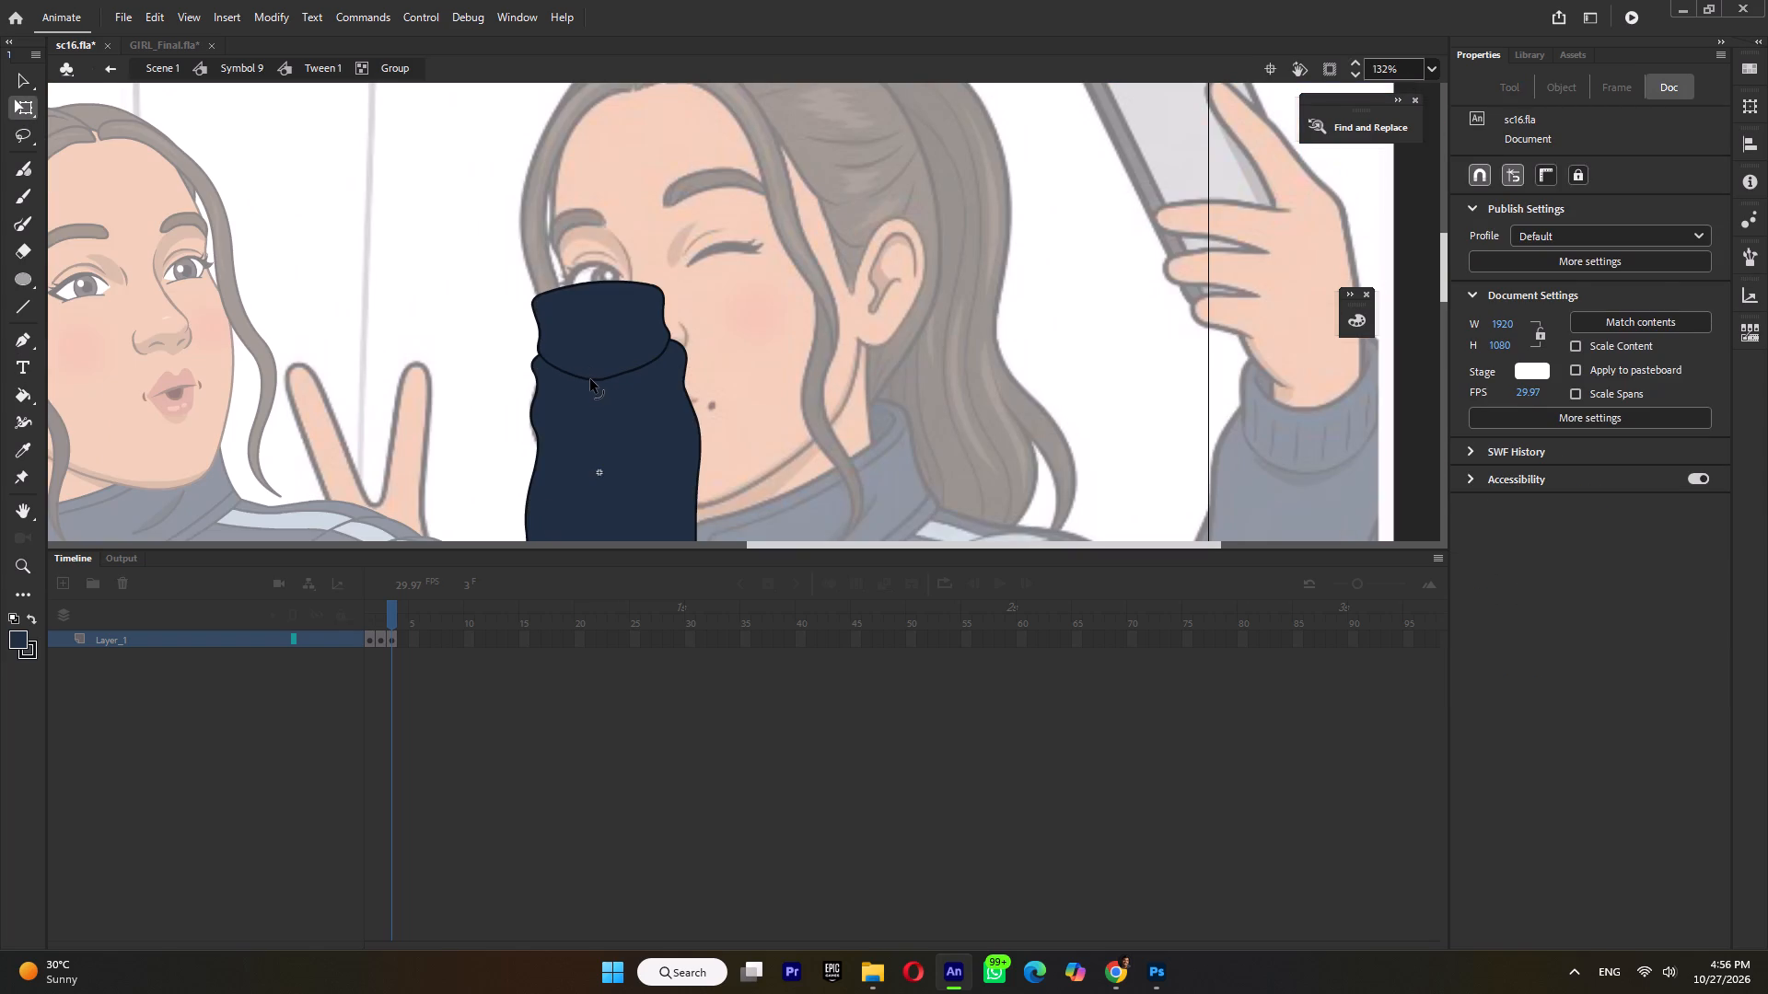
{"action": "left_click", "coordinate": [590, 379]}
{"action": "double_click", "coordinate": [1505, 545]}
{"action": "left_click", "coordinate": [904, 381]}
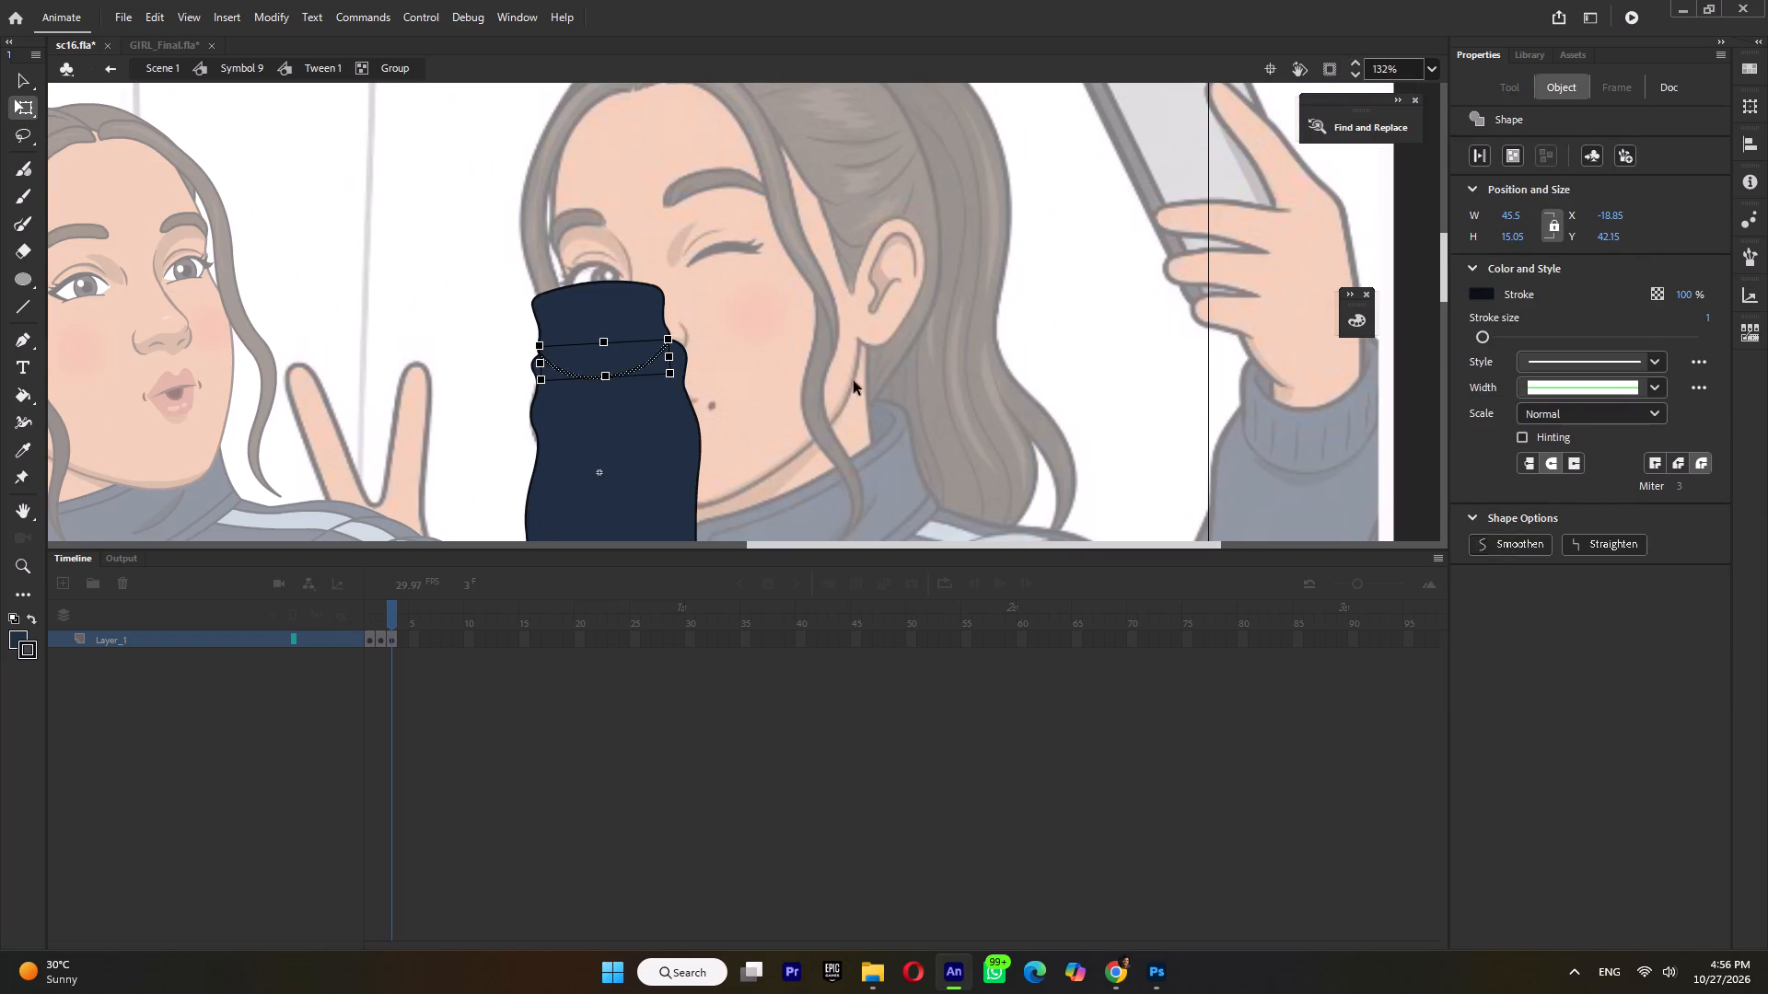
{"action": "left_click_drag", "start_coordinate": [606, 376], "coordinate": [597, 379]}
{"action": "left_click", "coordinate": [586, 380]}
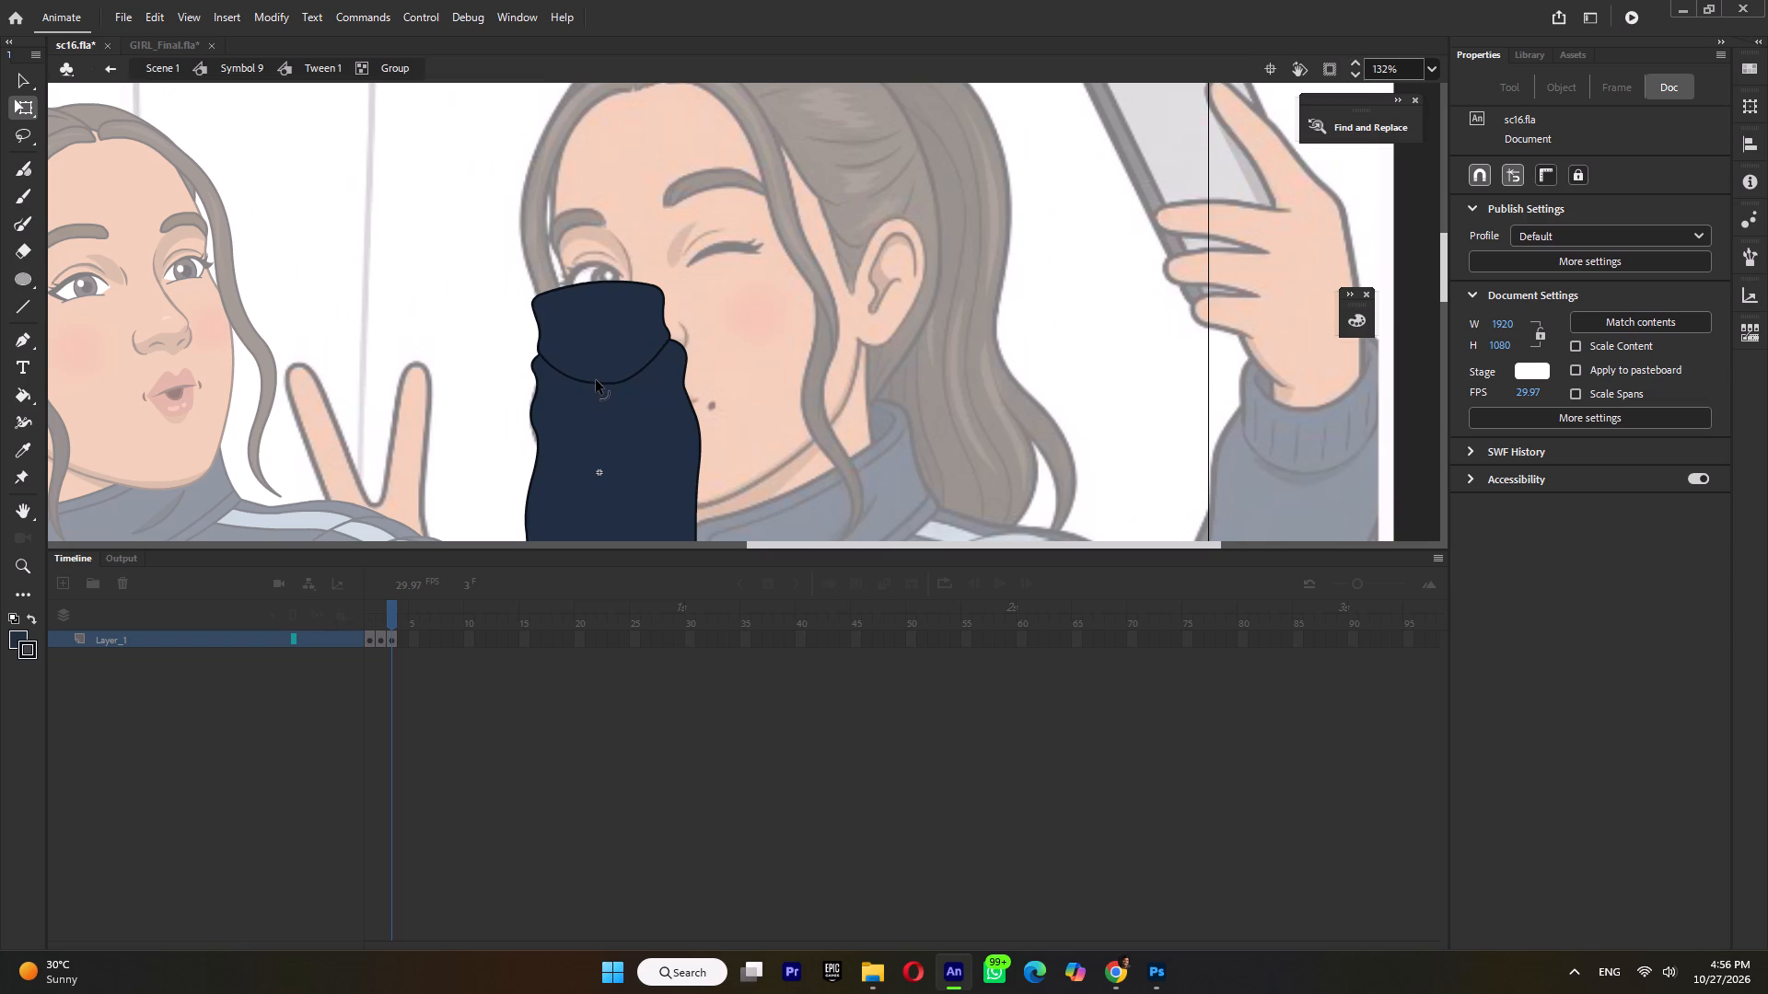
{"action": "left_click", "coordinate": [622, 382]}
Reshape the upper forearm outline on the side facing the V-sign hand, softening its bulge just below the cuff.
{"action": "left_click_drag", "start_coordinate": [535, 387], "coordinate": [526, 392]}
{"action": "left_click_drag", "start_coordinate": [526, 392], "coordinate": [529, 398]}
{"action": "scroll", "coordinate": [527, 371], "scroll_direction": "up", "scroll_amount": 3, "text": "ctrl"}
{"action": "left_click_drag", "start_coordinate": [534, 360], "coordinate": [534, 375]}
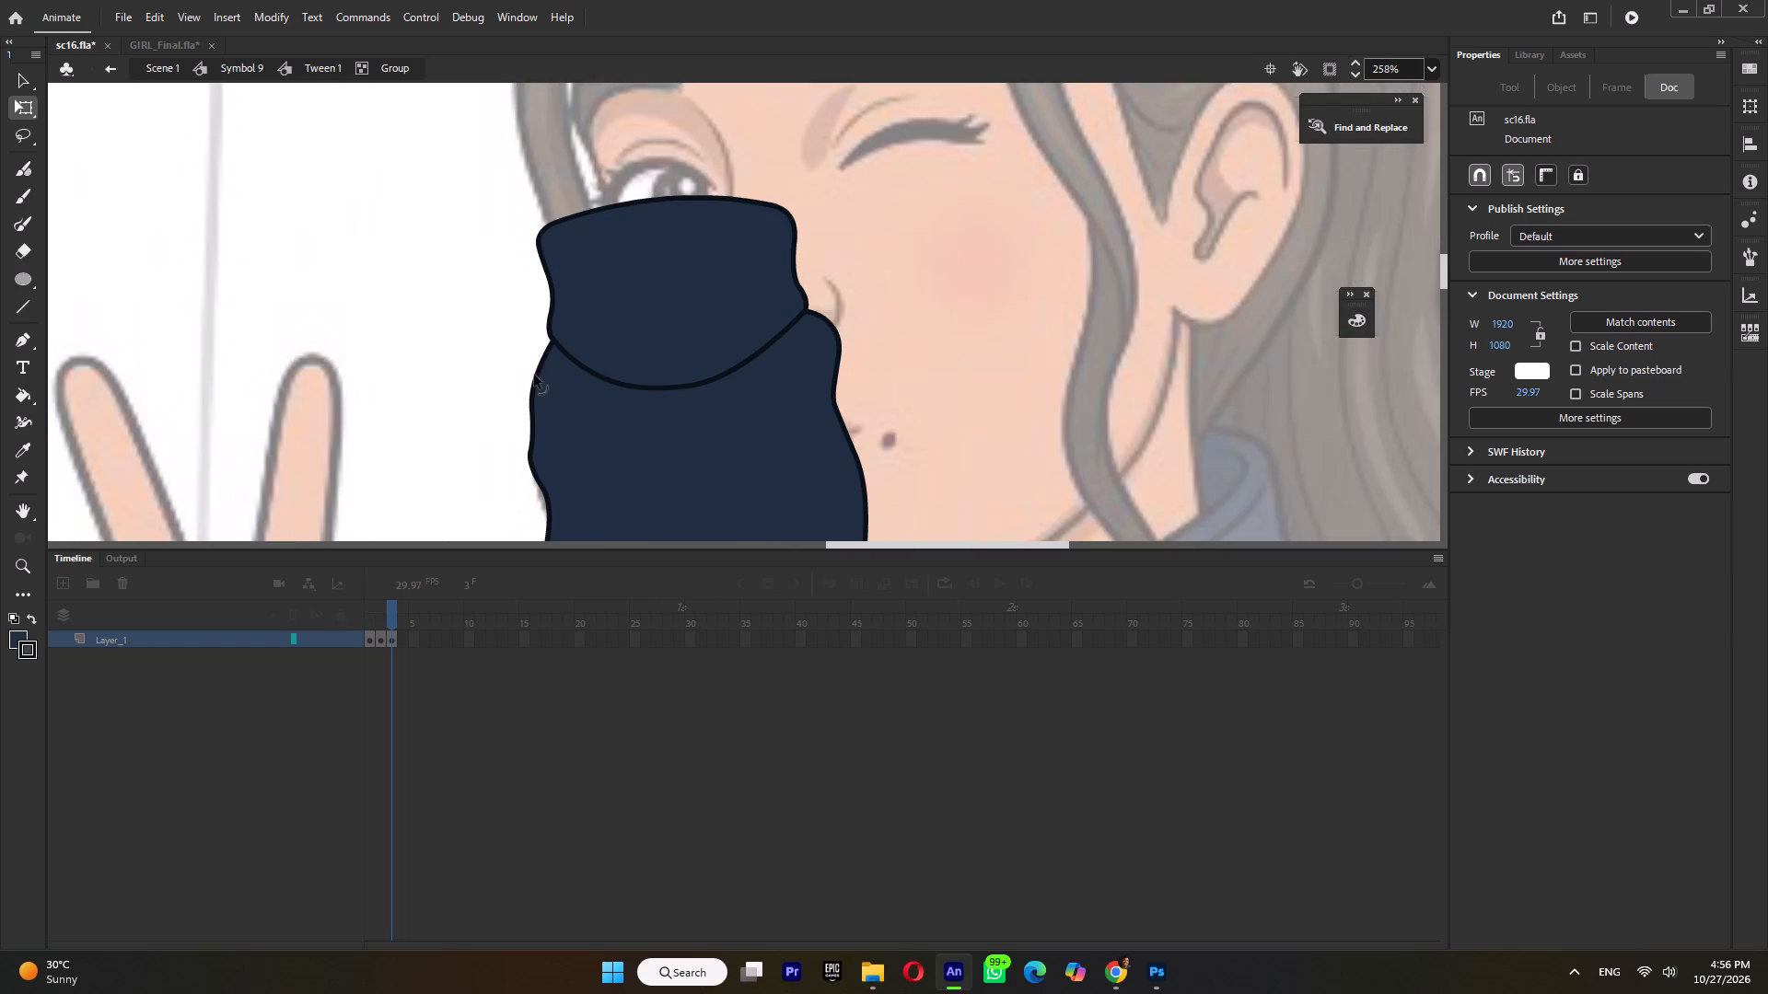
{"action": "left_click_drag", "start_coordinate": [534, 375], "coordinate": [532, 373]}
{"action": "scroll", "coordinate": [592, 284], "scroll_direction": "down", "scroll_amount": 5, "text": "ctrl"}
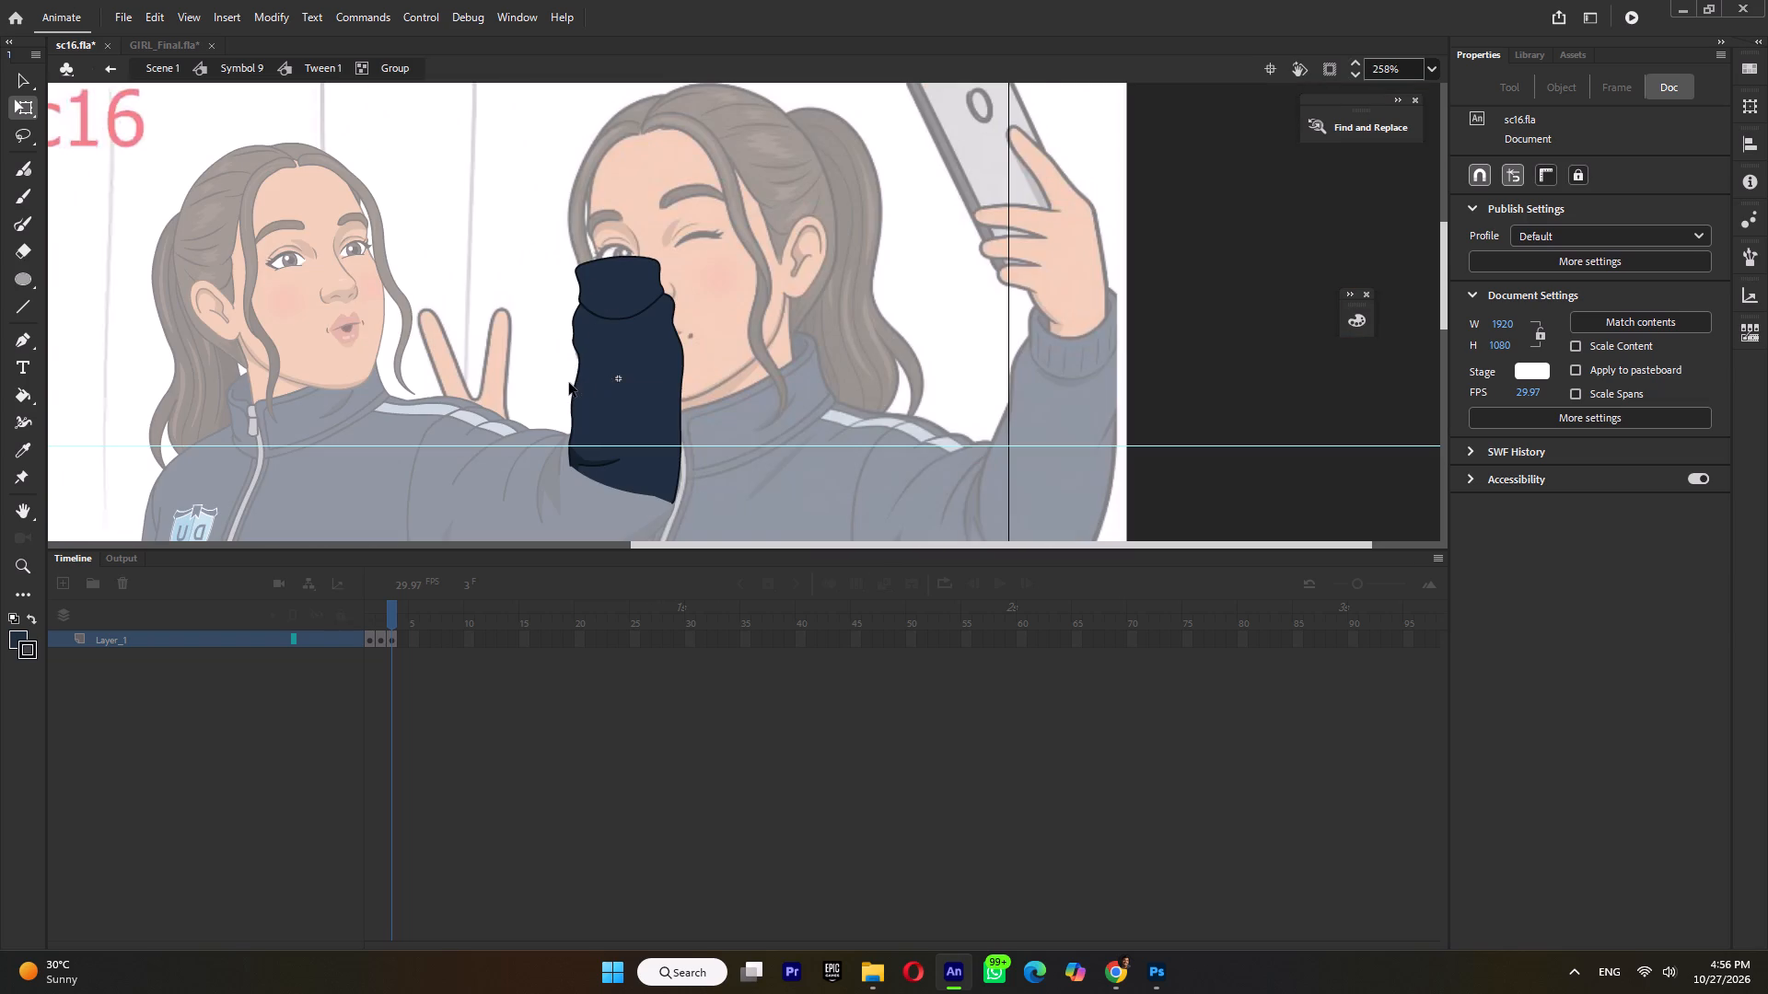
{"action": "scroll", "coordinate": [568, 383], "scroll_direction": "up", "scroll_amount": 5, "text": "ctrl"}
{"action": "left_click_drag", "start_coordinate": [596, 334], "coordinate": [588, 353]}
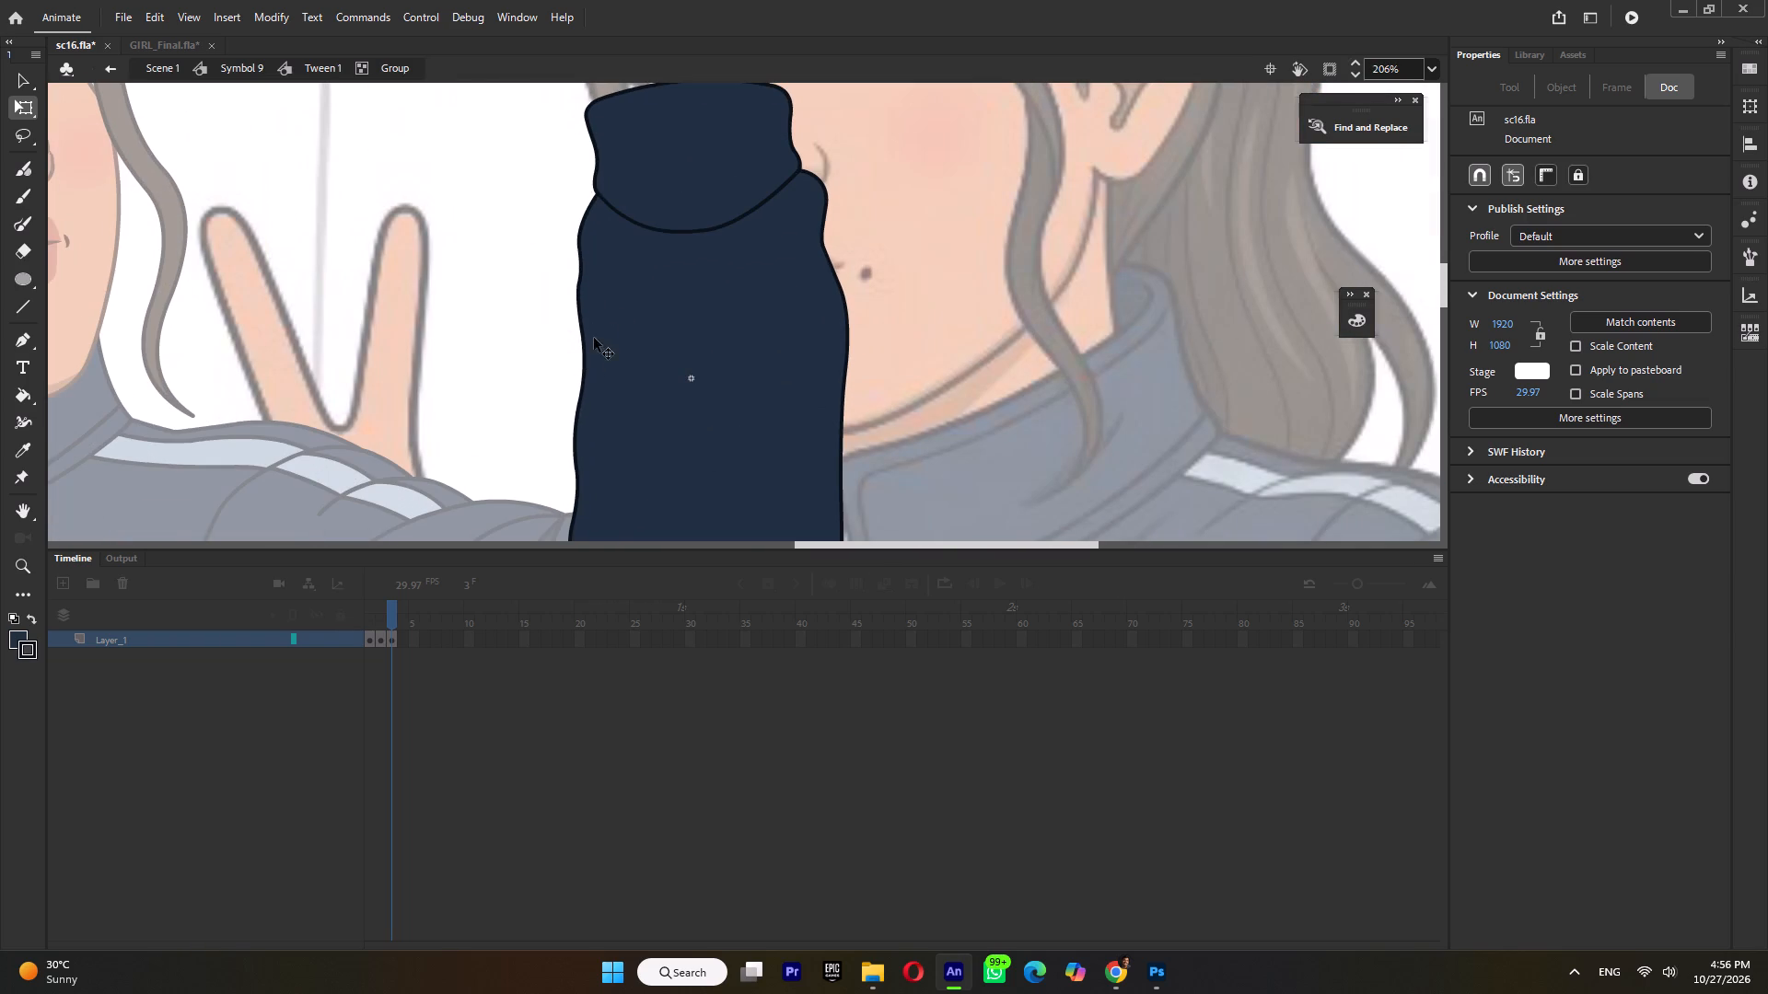
Pull the sleeve outline beside the dark elbow fold outward so the sleeve's lower corner flares toward the upper arm.
{"action": "scroll", "coordinate": [625, 288], "scroll_direction": "down", "scroll_amount": 5, "text": "ctrl"}
{"action": "scroll", "coordinate": [657, 350], "scroll_direction": "up", "scroll_amount": 4, "text": "ctrl"}
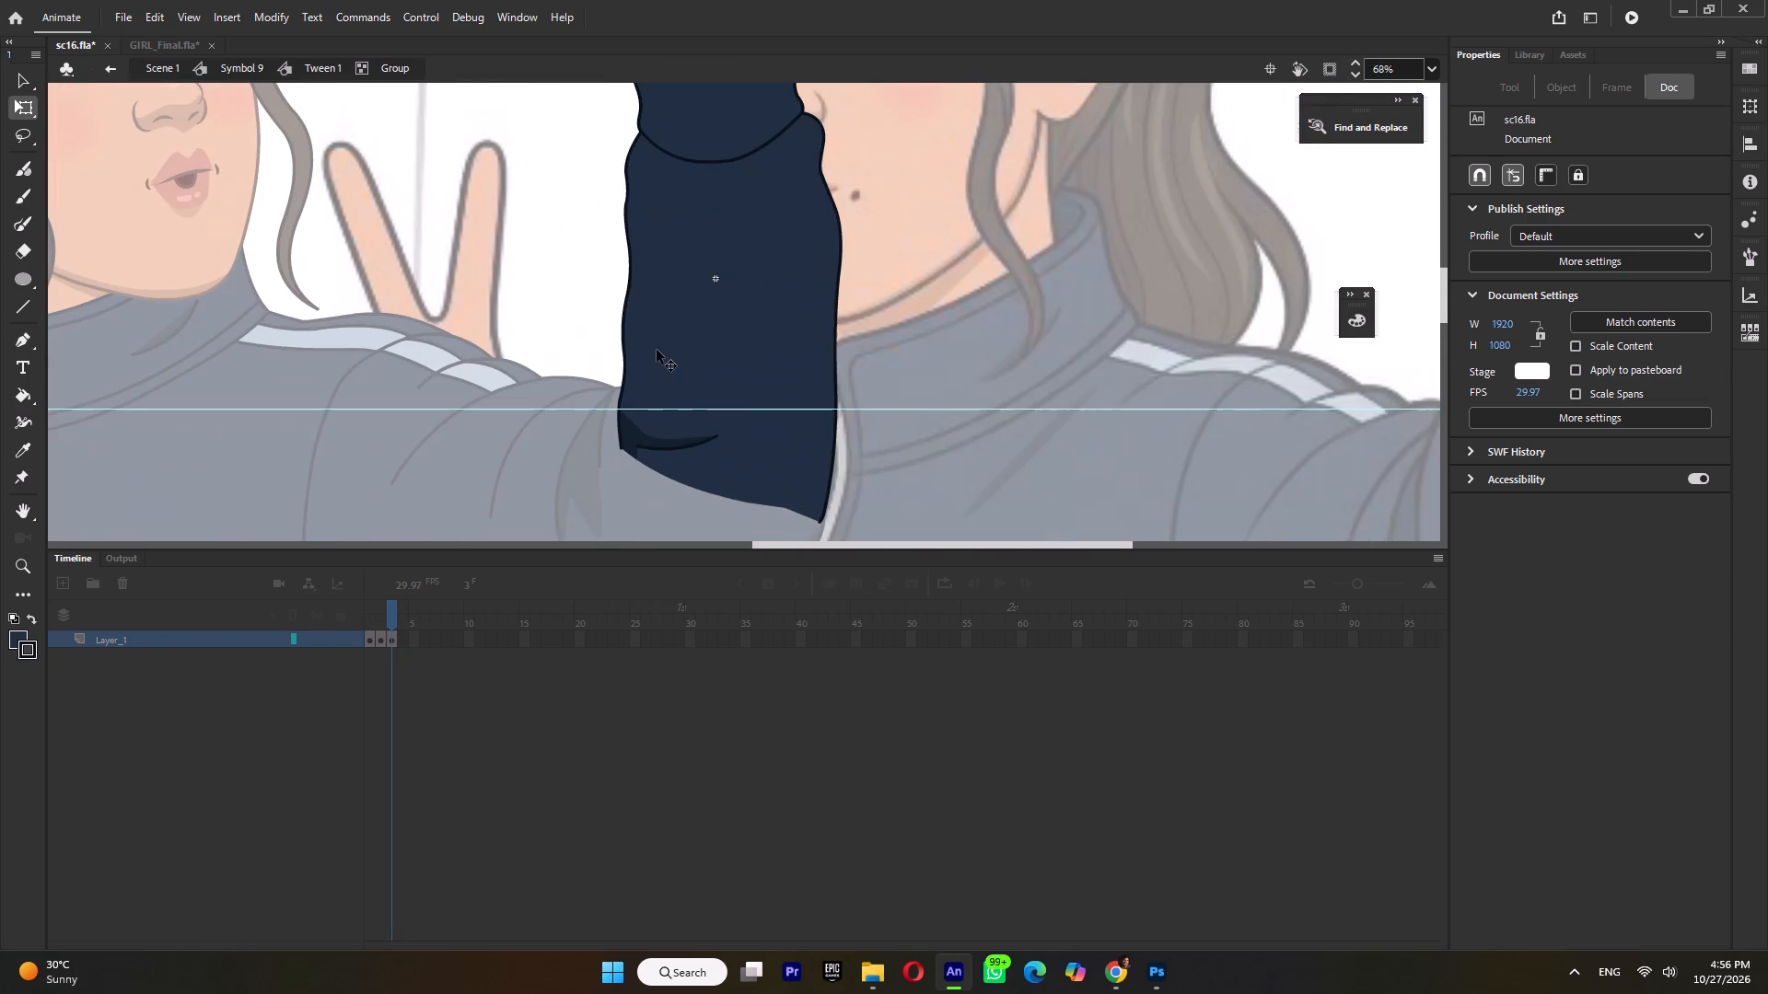
{"action": "scroll", "coordinate": [619, 434], "scroll_direction": "up", "scroll_amount": 4, "text": "ctrl"}
{"action": "left_click_drag", "start_coordinate": [628, 468], "coordinate": [601, 468]}
{"action": "left_click_drag", "start_coordinate": [622, 423], "coordinate": [608, 425]}
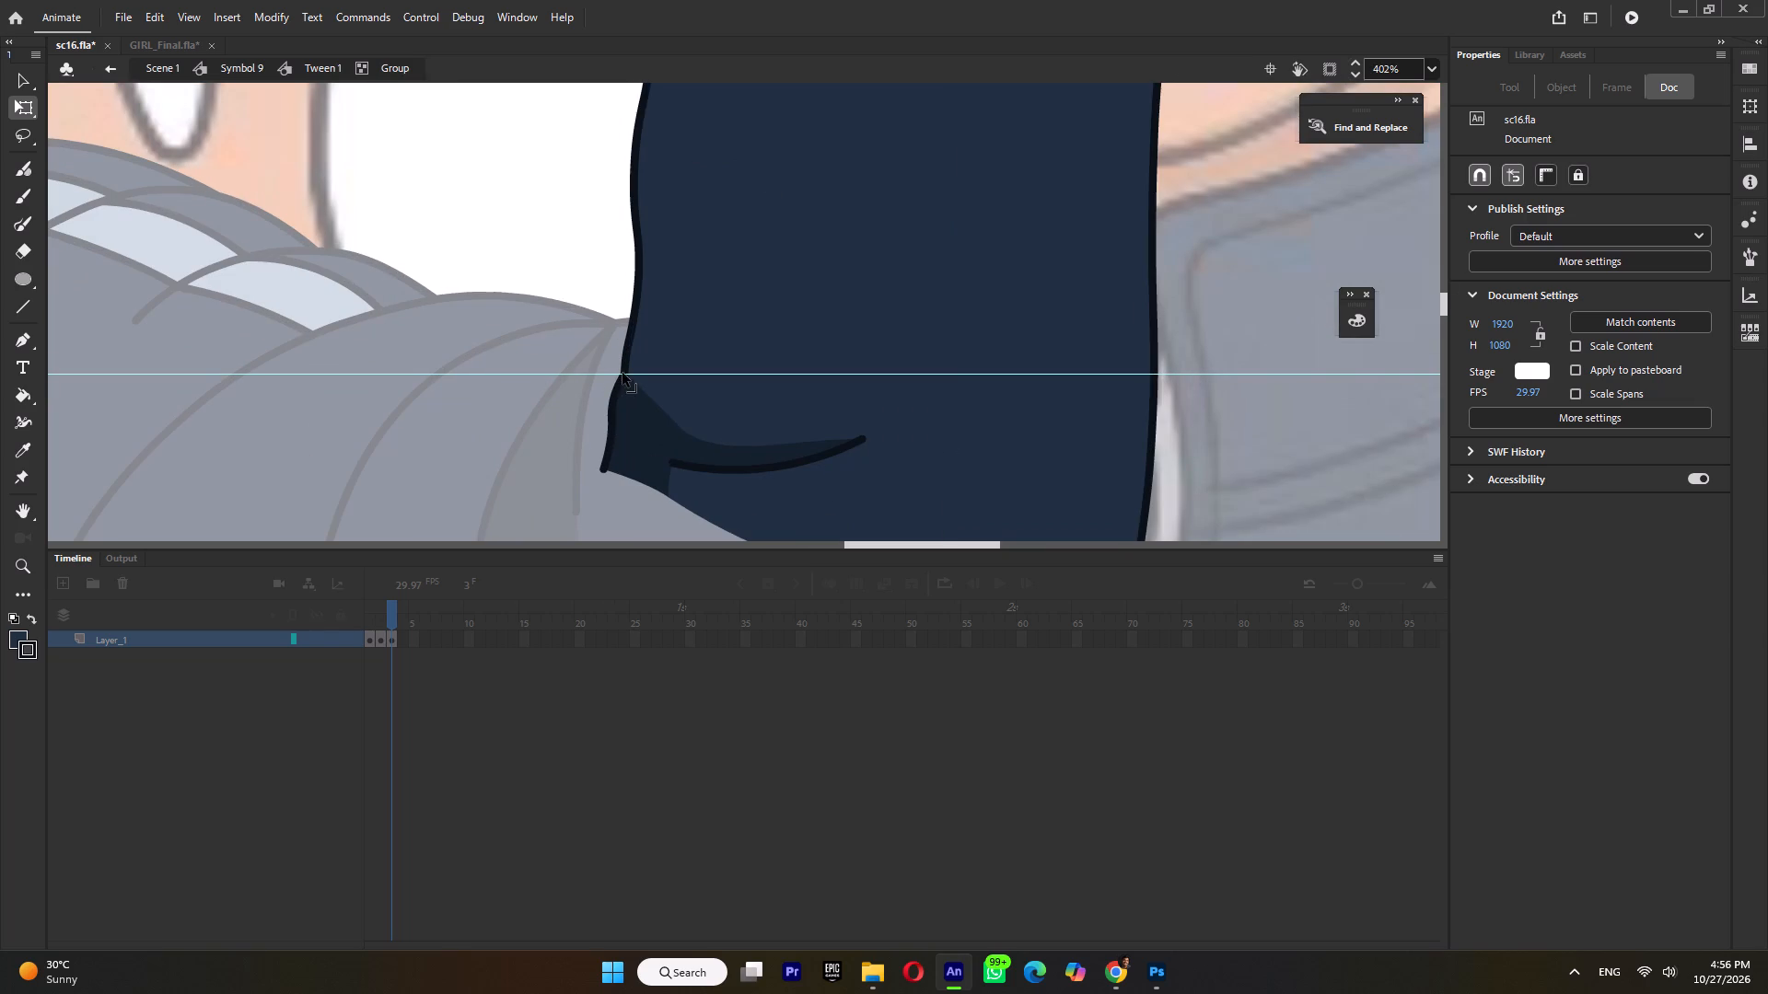
{"action": "left_click", "coordinate": [622, 373]}
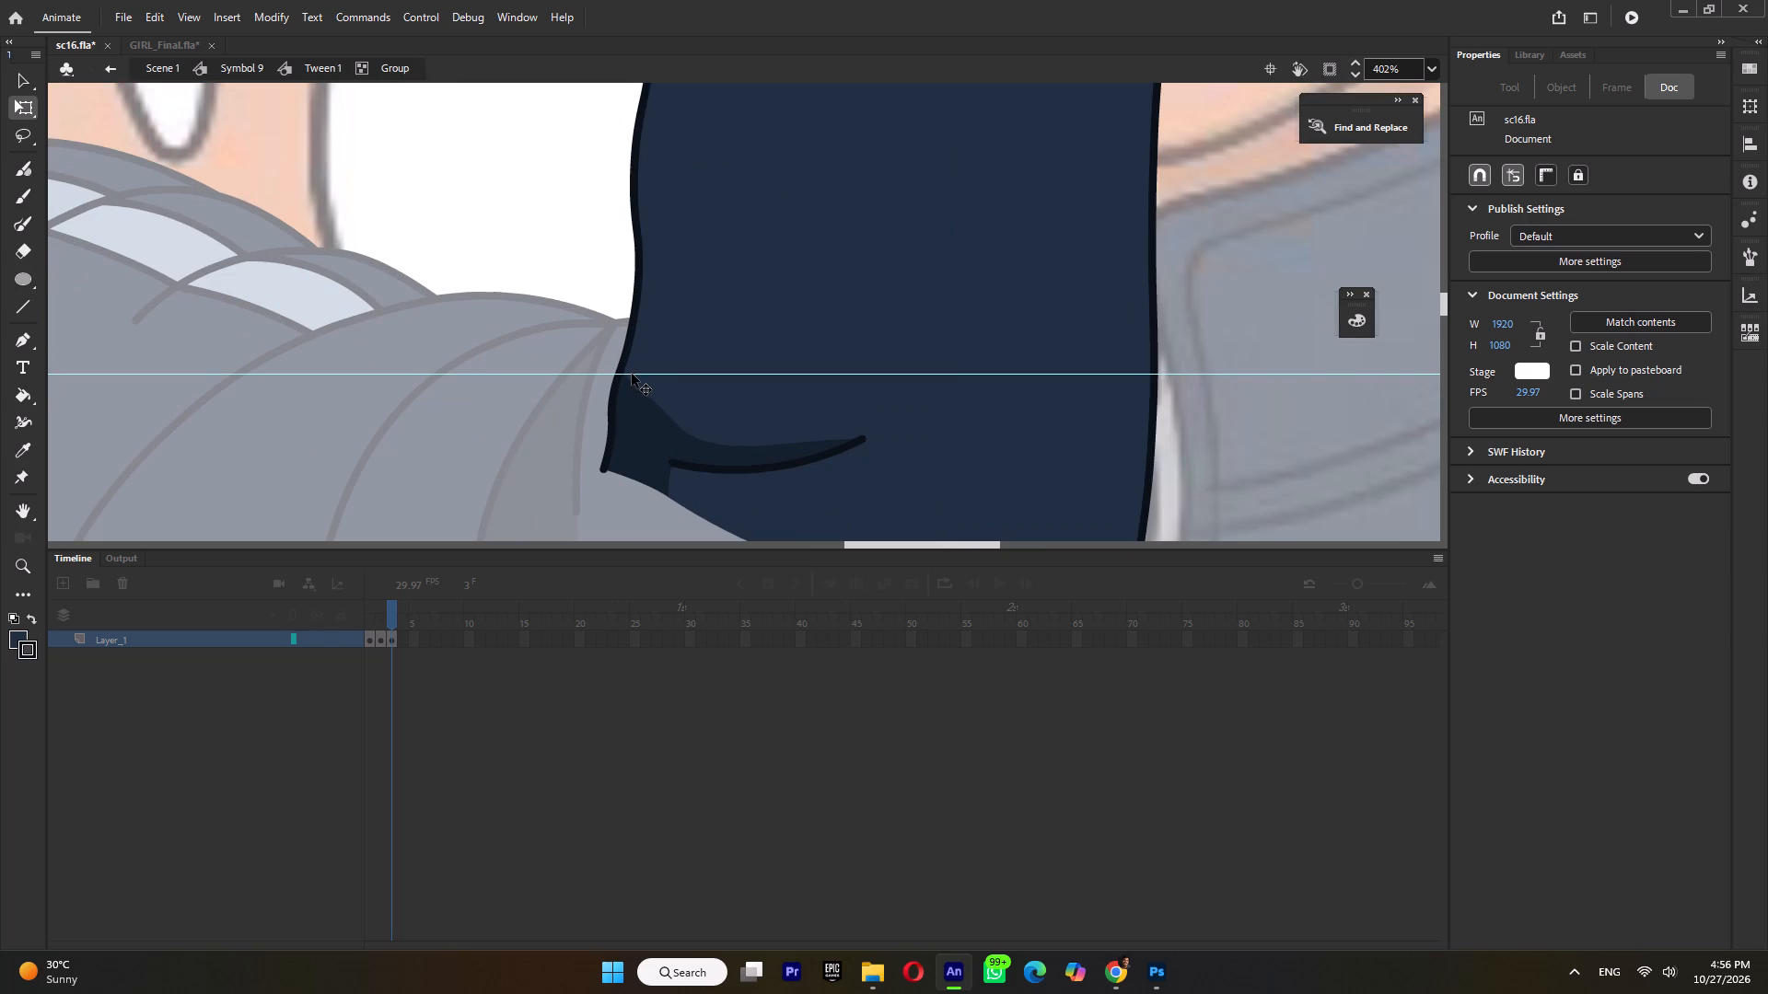
{"action": "left_click", "coordinate": [623, 358]}
{"action": "scroll", "coordinate": [746, 353], "scroll_direction": "down", "scroll_amount": 5, "text": "ctrl"}
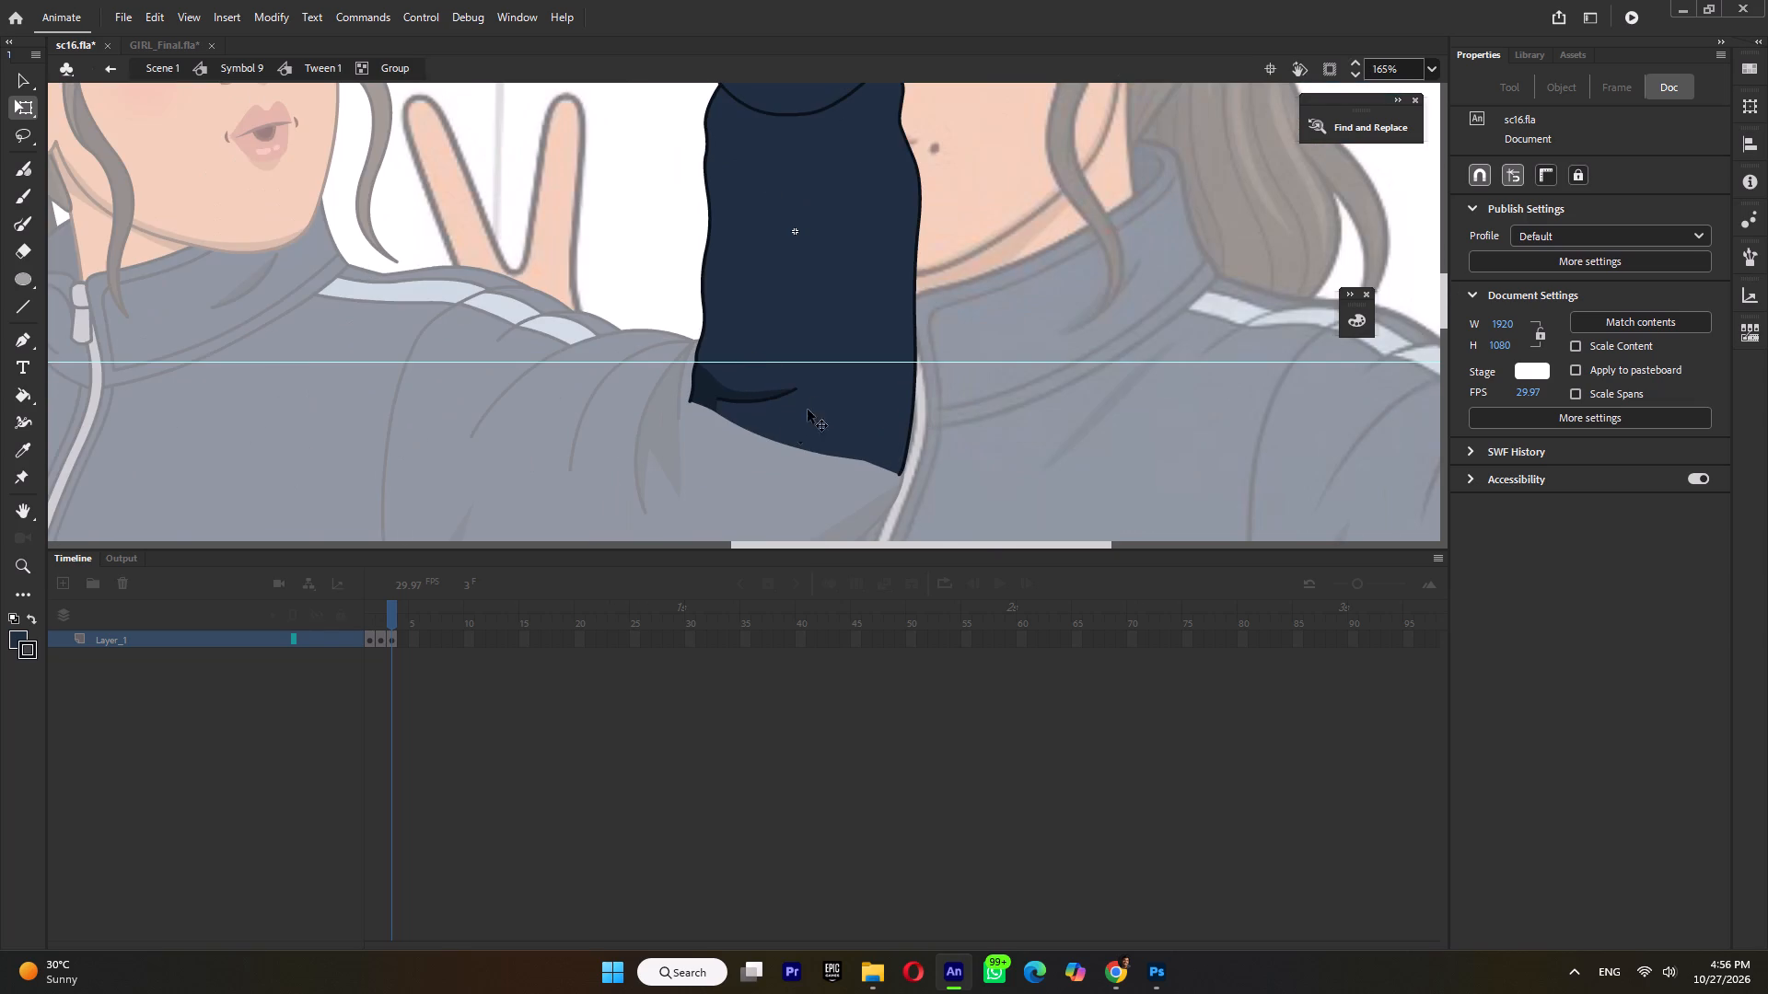
{"action": "scroll", "coordinate": [678, 366], "scroll_direction": "up", "scroll_amount": 4, "text": "ctrl"}
{"action": "left_click", "coordinate": [713, 414]}
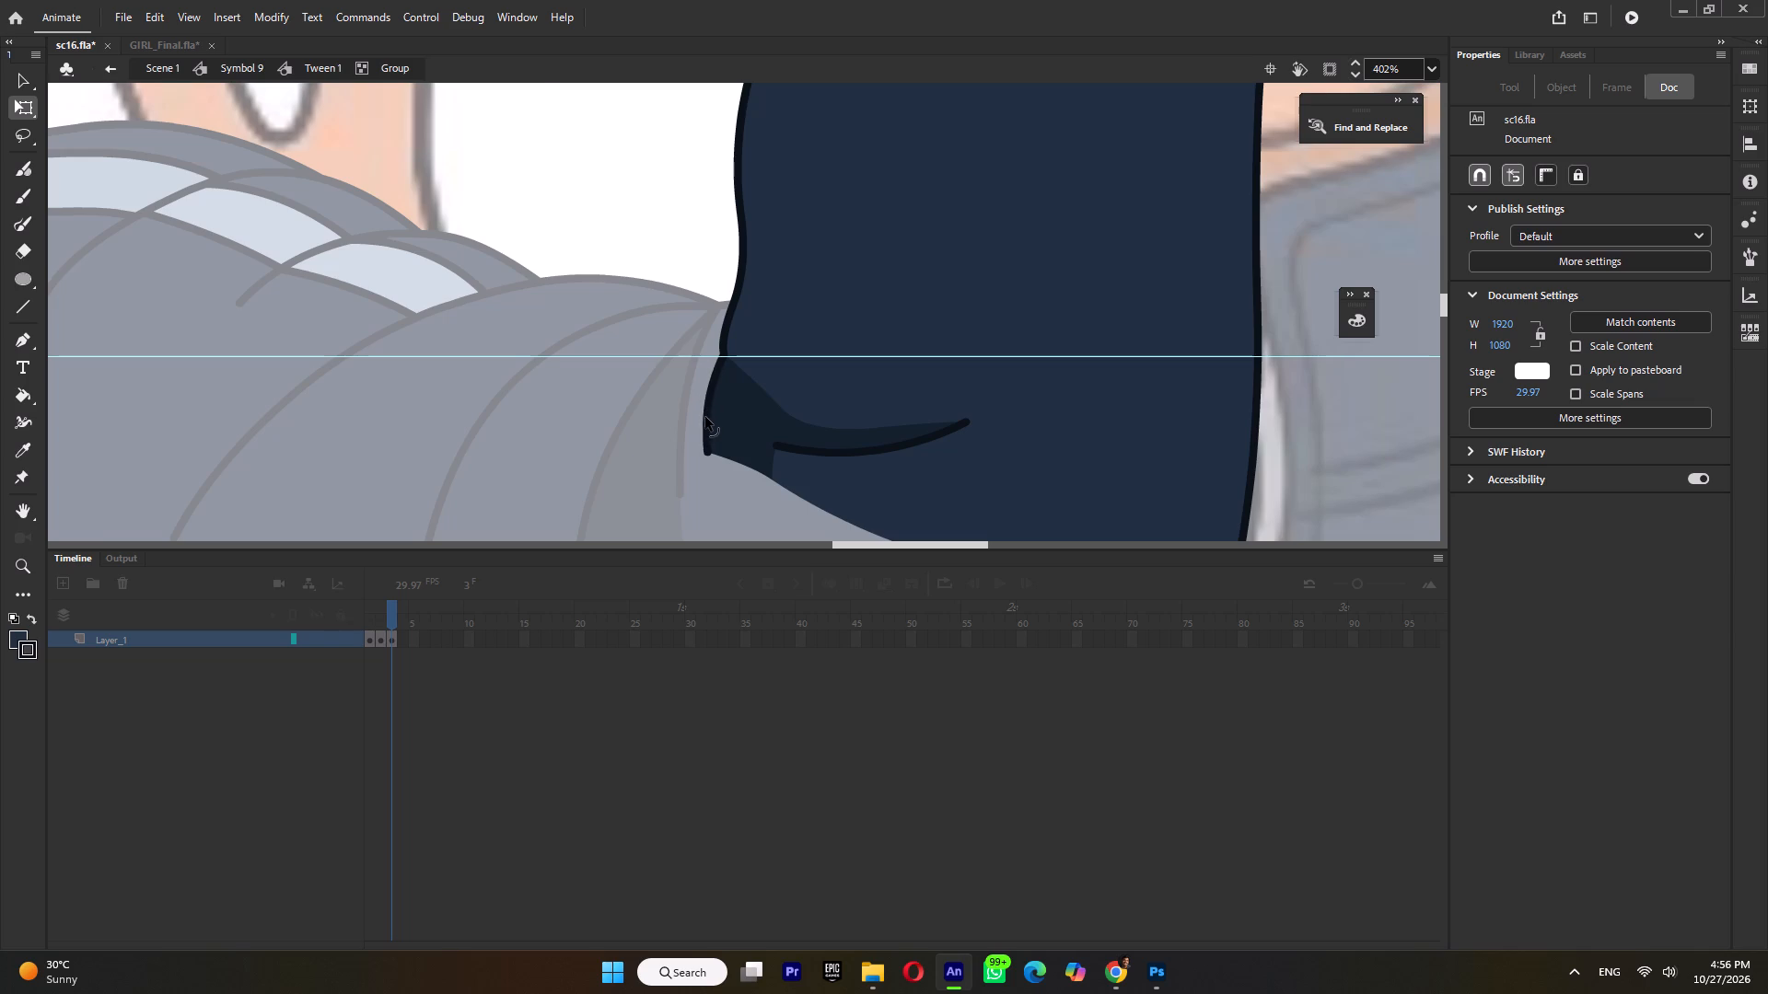
{"action": "scroll", "coordinate": [724, 383], "scroll_direction": "down", "scroll_amount": 5, "text": "ctrl"}
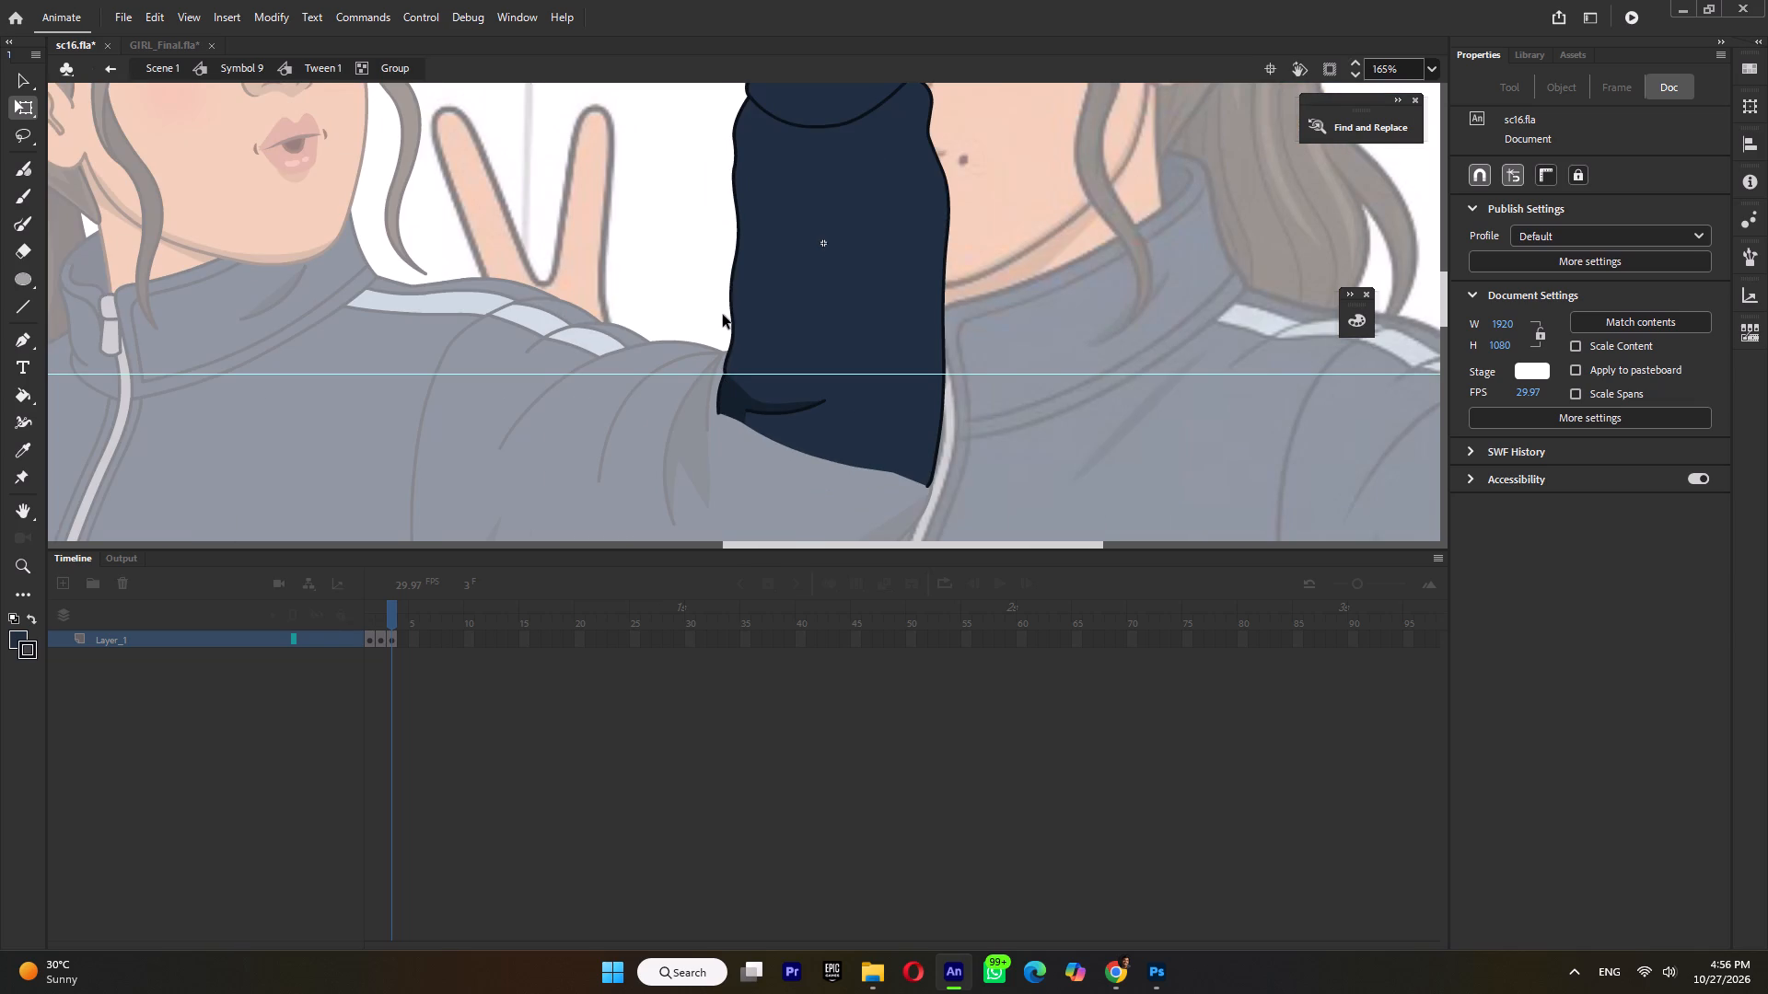
Move the sleeve's lower corner at the jacket zipper slightly outward and round the forearm outline above it.
{"action": "scroll", "coordinate": [725, 320], "scroll_direction": "down", "scroll_amount": 4, "text": "ctrl"}
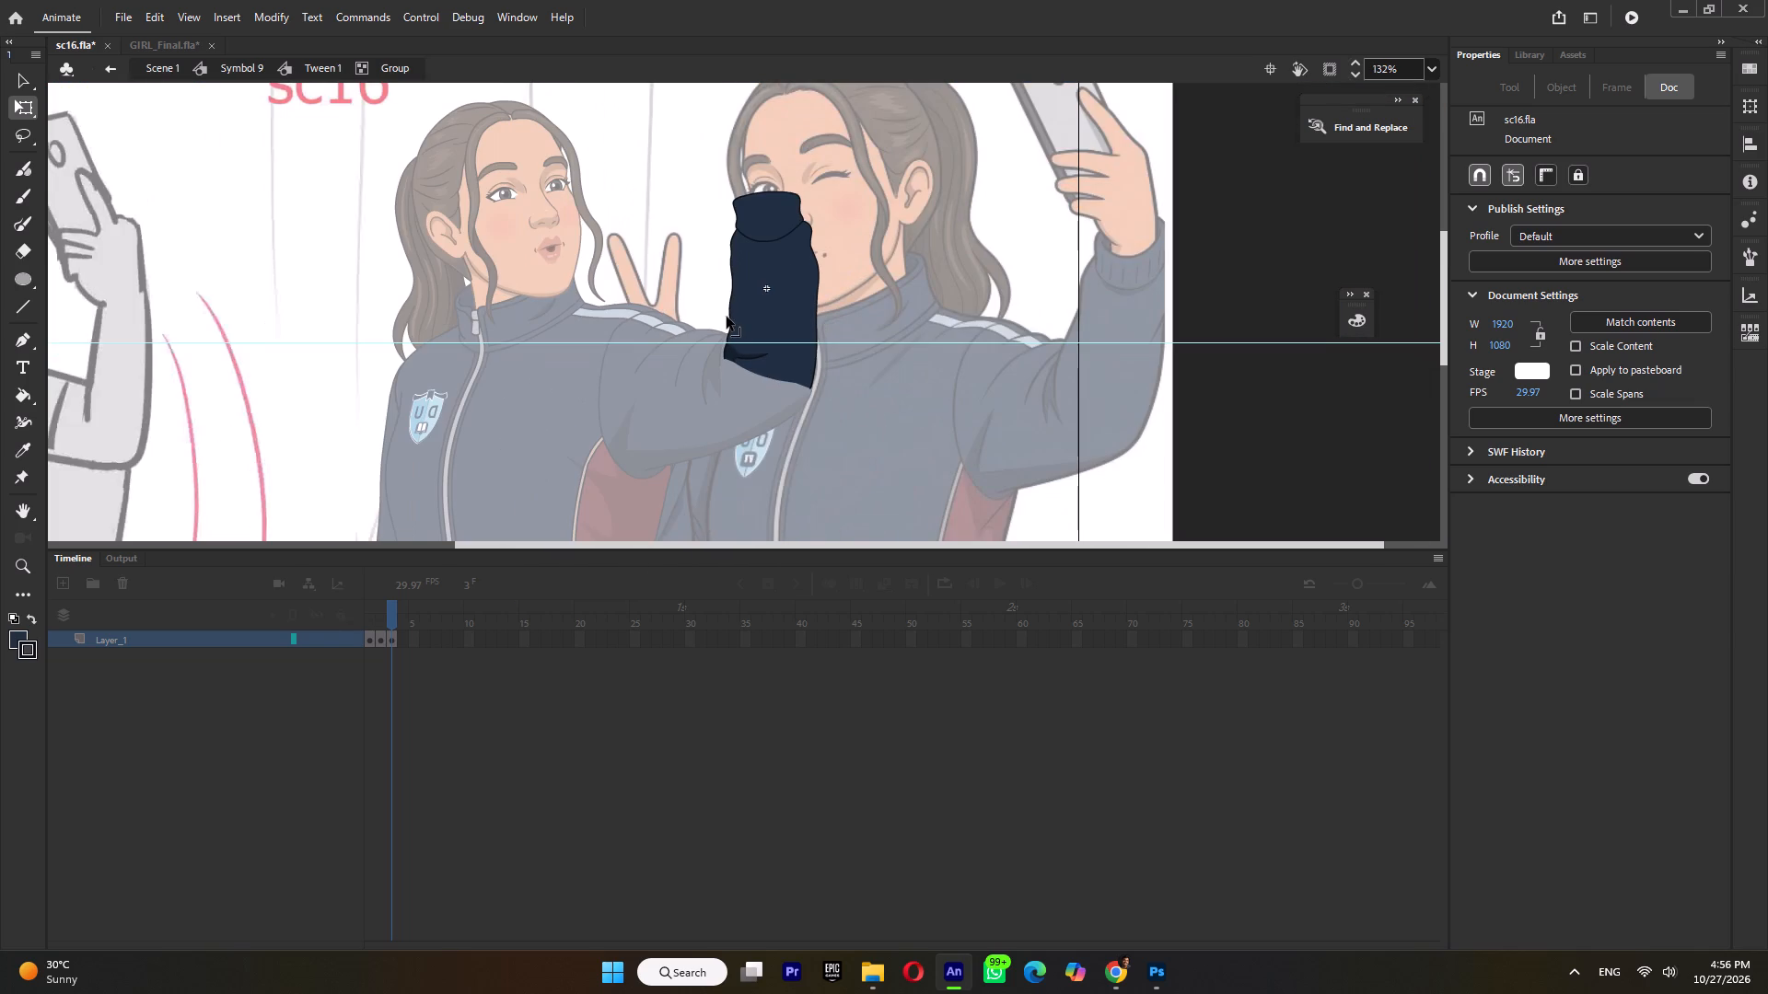
{"action": "scroll", "coordinate": [773, 189], "scroll_direction": "up", "scroll_amount": 3, "text": "ctrl"}
{"action": "scroll", "coordinate": [718, 263], "scroll_direction": "up", "scroll_amount": 3, "text": "ctrl"}
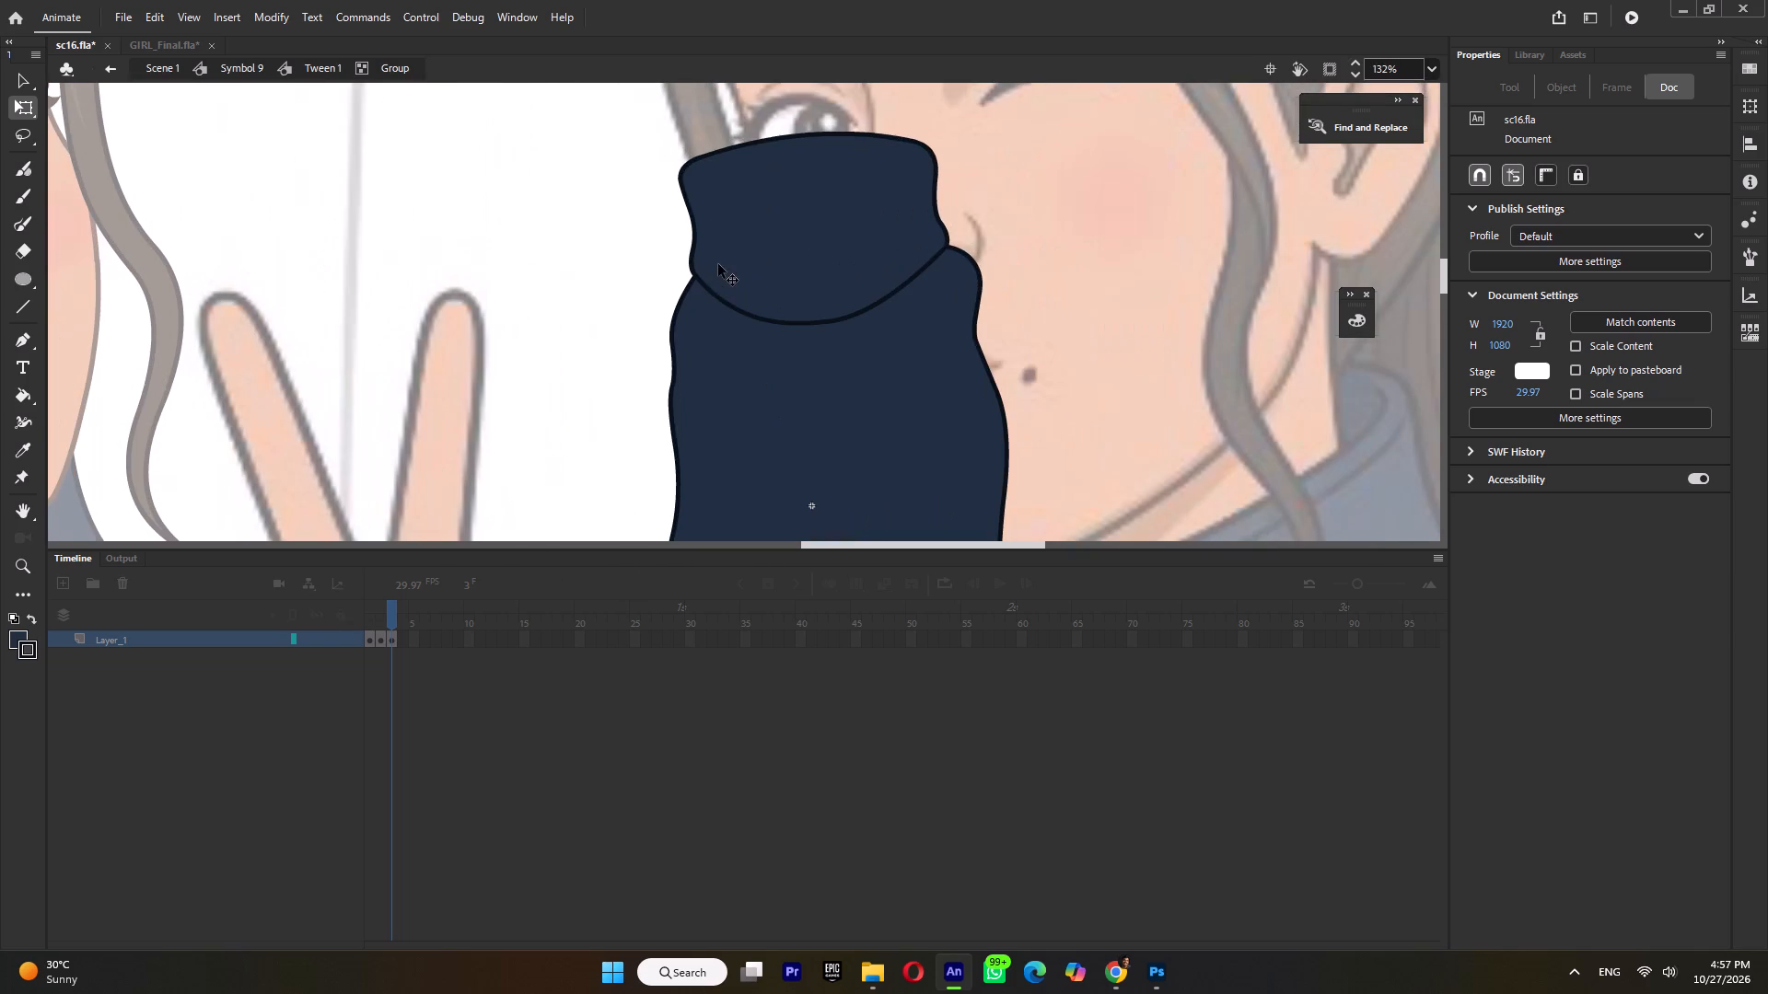
{"action": "scroll", "coordinate": [712, 236], "scroll_direction": "down", "scroll_amount": 5, "text": "ctrl"}
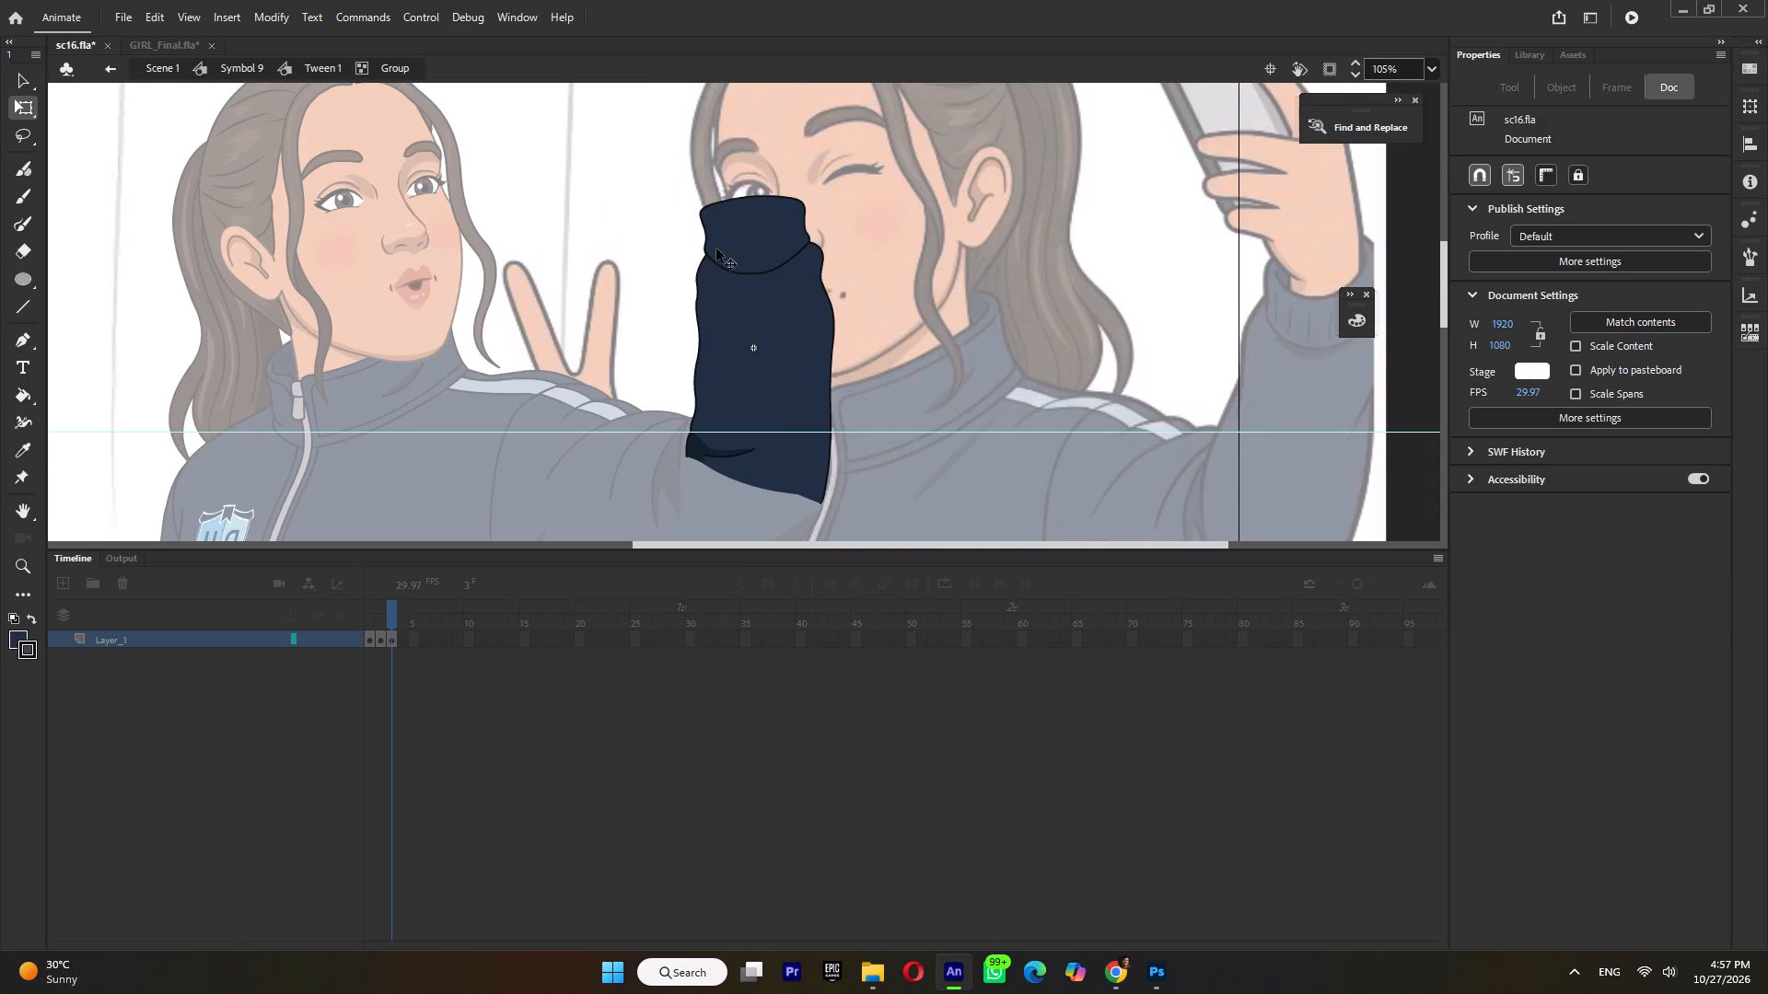
{"action": "left_click", "coordinate": [826, 476]}
{"action": "scroll", "coordinate": [825, 514], "scroll_direction": "up", "scroll_amount": 5, "text": "ctrl"}
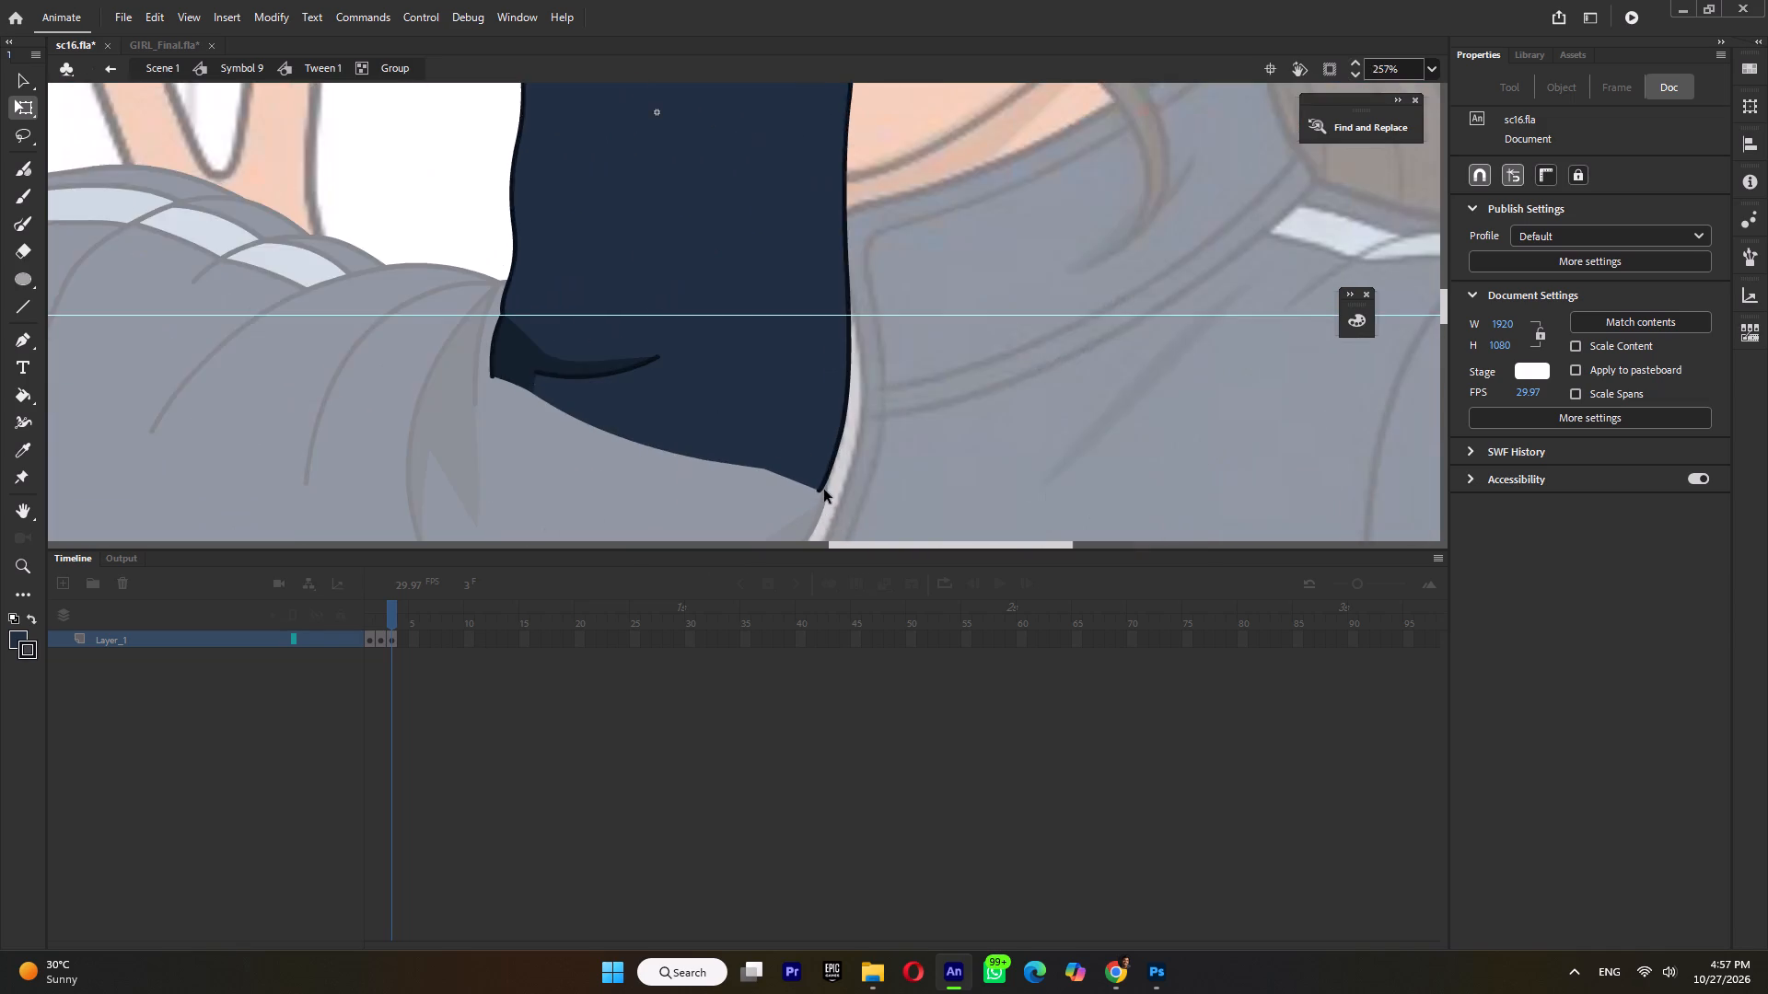
{"action": "scroll", "coordinate": [824, 490], "scroll_direction": "up", "scroll_amount": 2, "text": "ctrl"}
{"action": "left_click_drag", "start_coordinate": [814, 485], "coordinate": [821, 497]}
{"action": "left_click", "coordinate": [837, 453]}
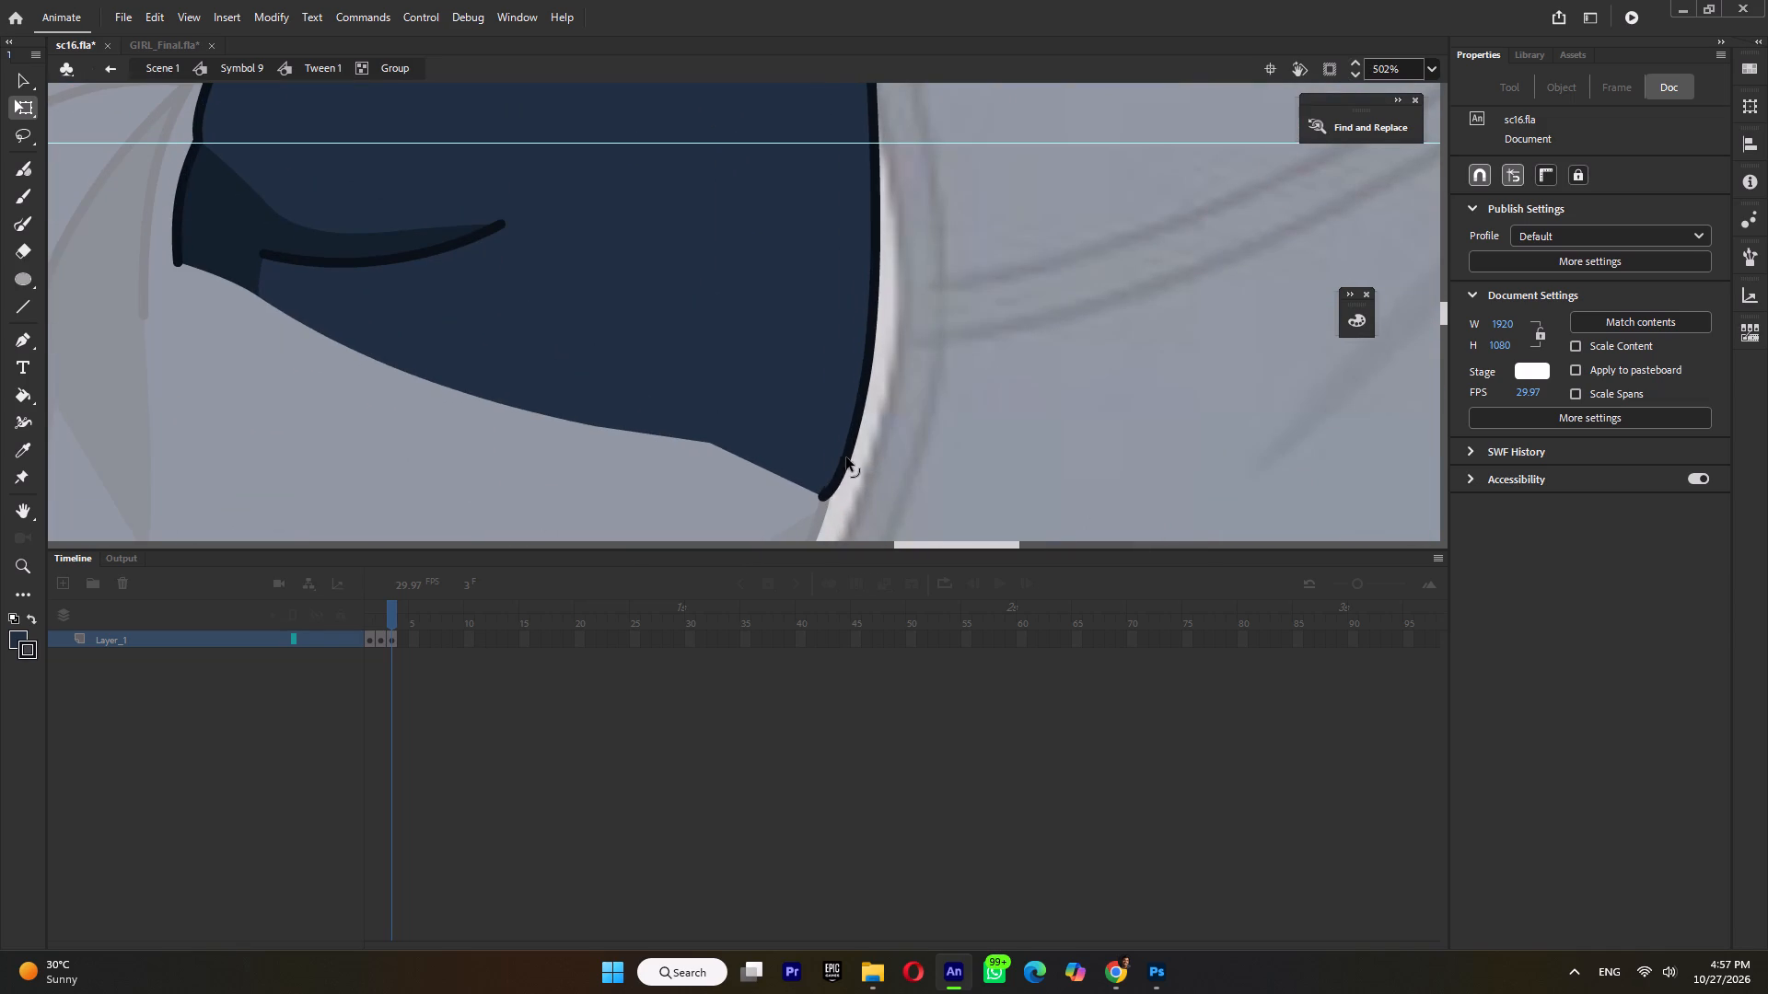
{"action": "scroll", "coordinate": [851, 459], "scroll_direction": "down", "scroll_amount": 8, "text": "ctrl"}
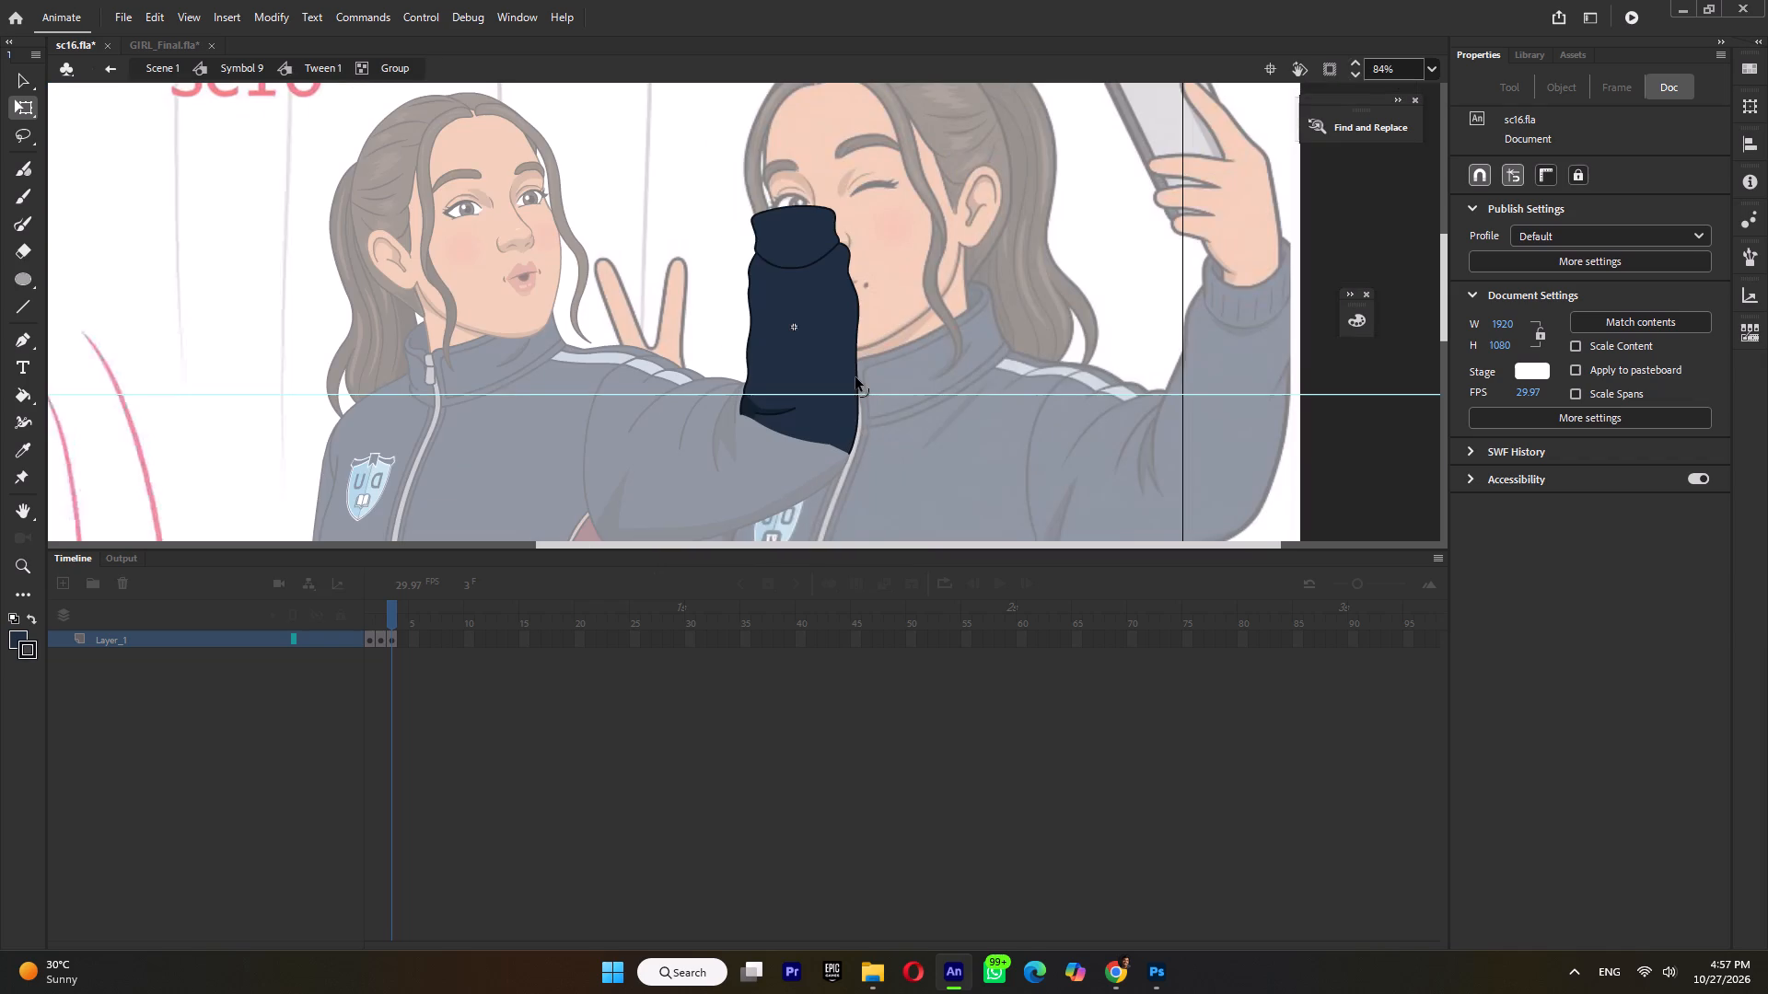
{"action": "scroll", "coordinate": [856, 396], "scroll_direction": "up", "scroll_amount": 3, "text": "ctrl"}
{"action": "left_click_drag", "start_coordinate": [860, 374], "coordinate": [868, 375]}
{"action": "left_click", "coordinate": [869, 436]}
{"action": "scroll", "coordinate": [865, 439], "scroll_direction": "down", "scroll_amount": 4, "text": "ctrl"}
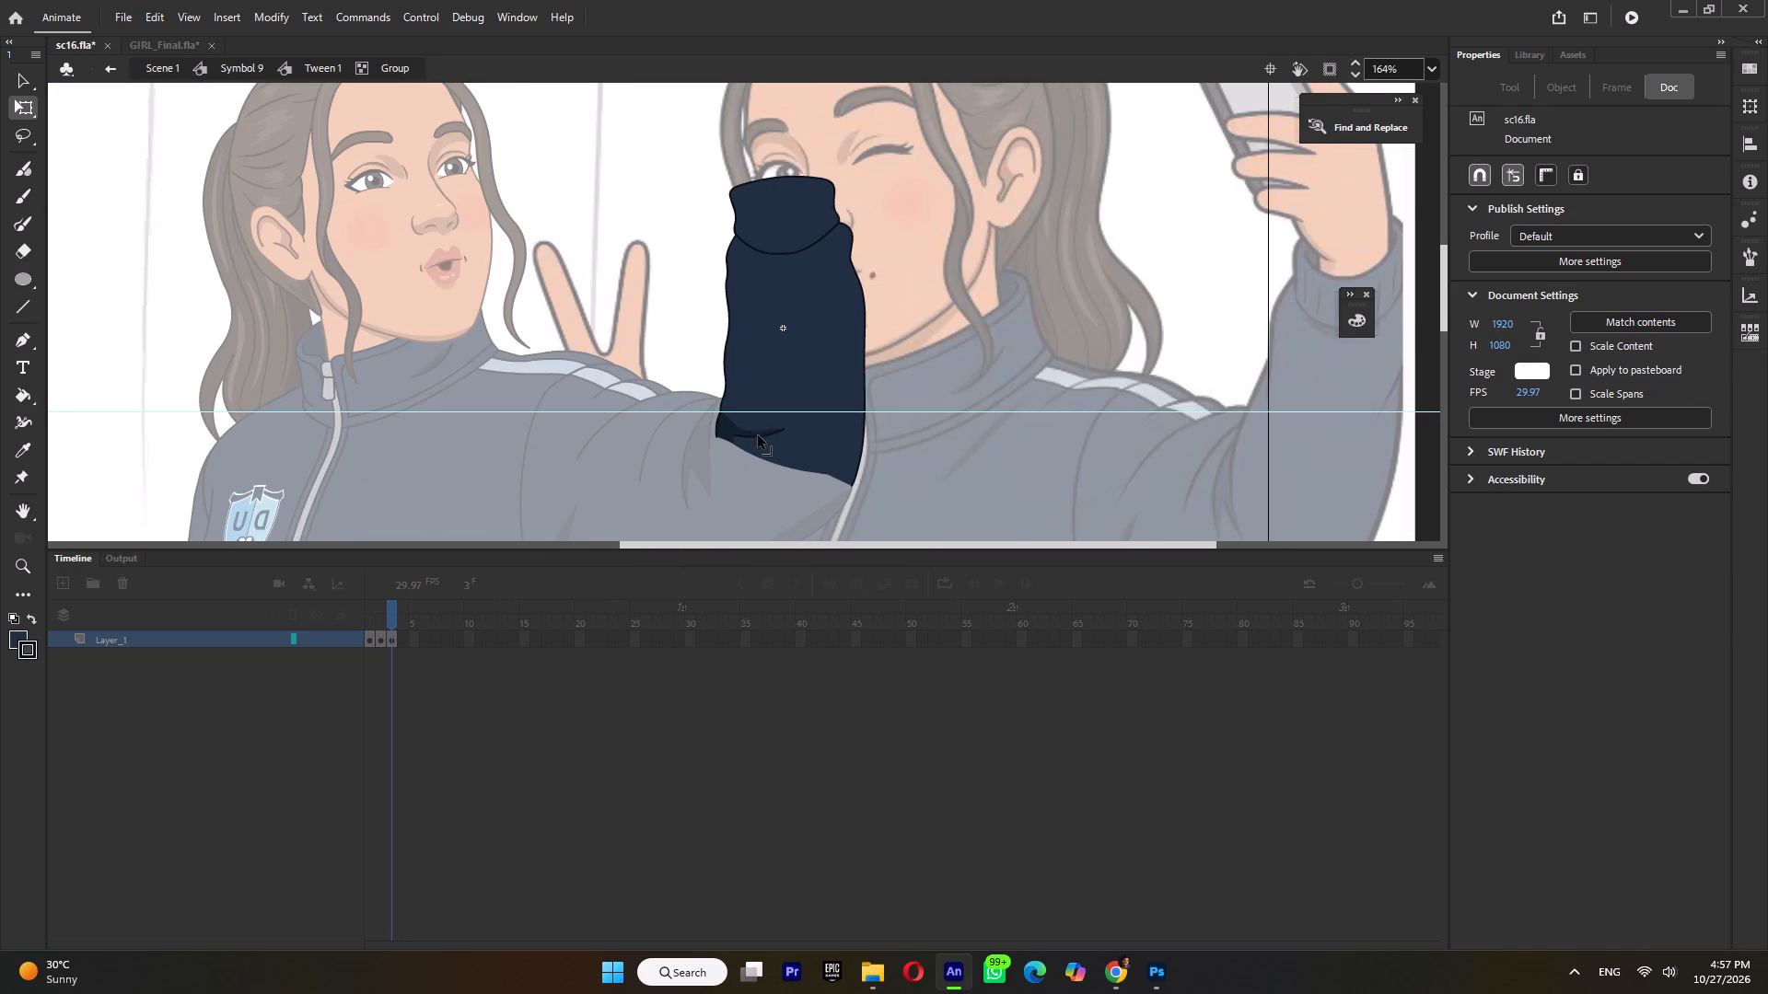
Widen the sleeve beside the dark elbow fold by moving its corner and the outline points above it outward.
{"action": "scroll", "coordinate": [757, 445], "scroll_direction": "up", "scroll_amount": 6, "text": "ctrl"}
{"action": "left_click_drag", "start_coordinate": [725, 420], "coordinate": [707, 442]}
{"action": "left_click_drag", "start_coordinate": [723, 398], "coordinate": [715, 395]}
{"action": "left_click_drag", "start_coordinate": [738, 347], "coordinate": [727, 336]}
{"action": "left_click_drag", "start_coordinate": [738, 320], "coordinate": [730, 306]}
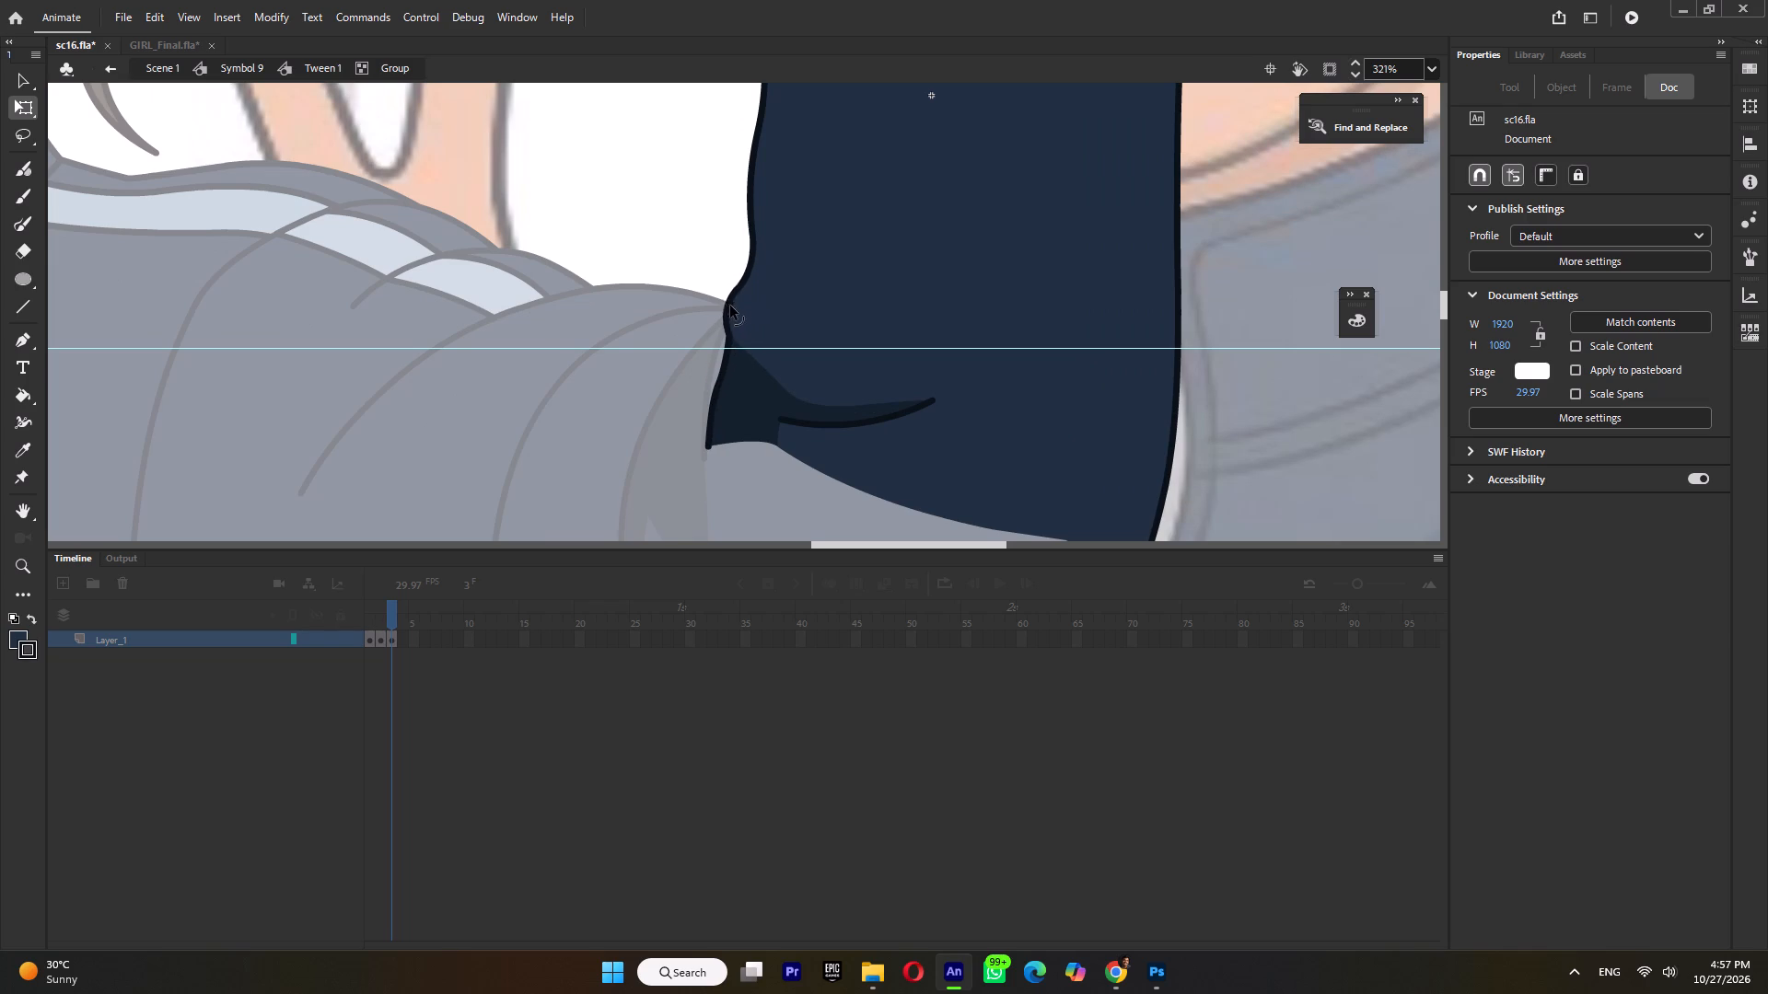
{"action": "left_click_drag", "start_coordinate": [730, 306], "coordinate": [735, 305]}
{"action": "left_click_drag", "start_coordinate": [750, 264], "coordinate": [739, 262]}
{"action": "left_click_drag", "start_coordinate": [751, 235], "coordinate": [750, 219]}
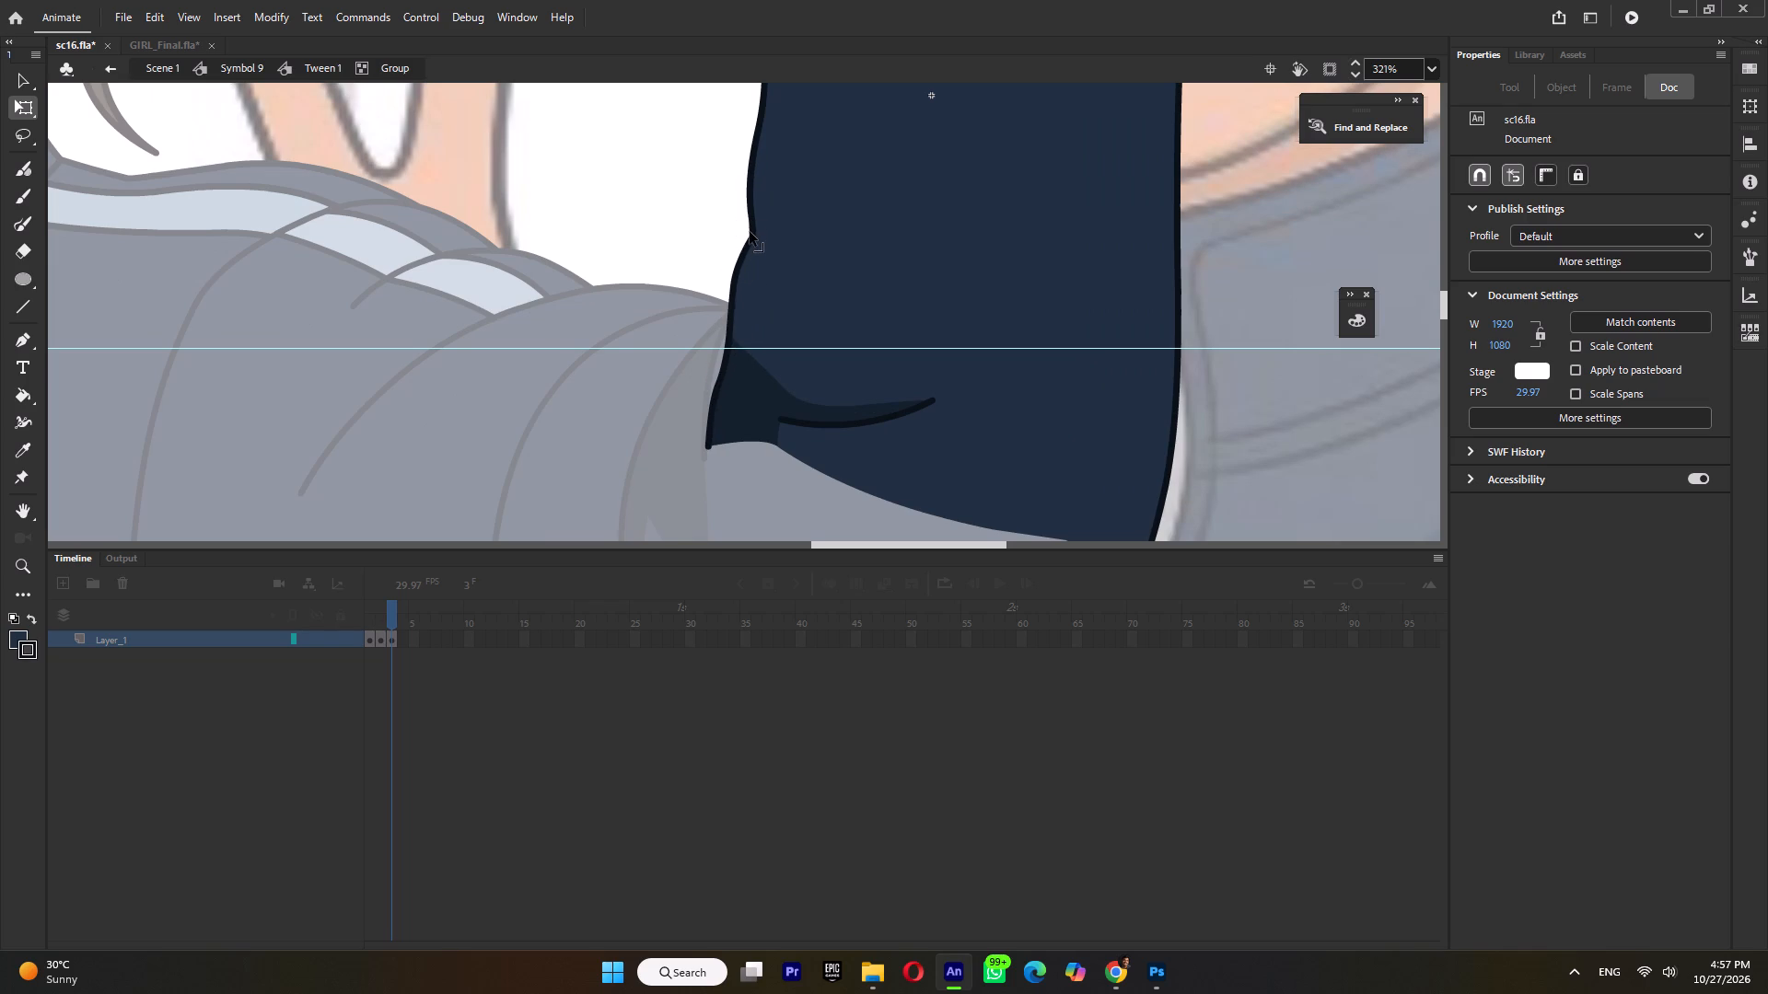
{"action": "left_click_drag", "start_coordinate": [750, 232], "coordinate": [740, 232]}
{"action": "left_click", "coordinate": [749, 229]}
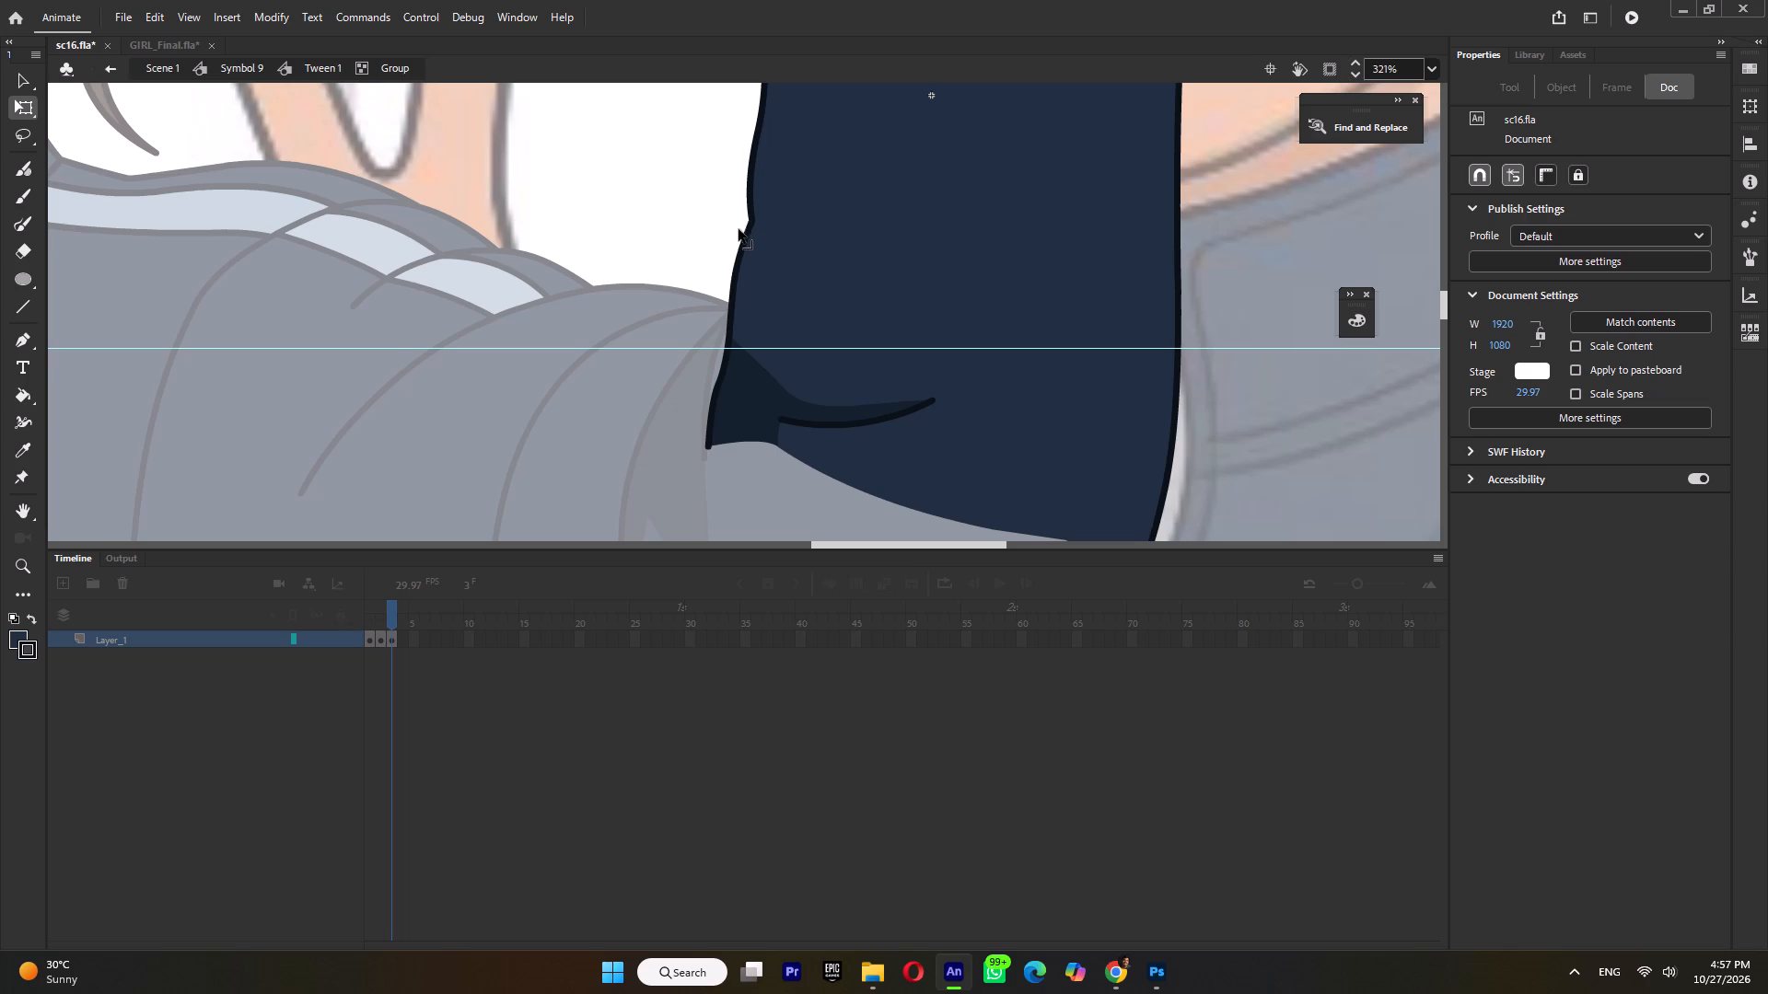
Select the forearm outline segments between cuff and elbow fold on the V-sign side and apply Smoothen repeatedly.
{"action": "left_click", "coordinate": [748, 246]}
{"action": "left_click", "coordinate": [750, 221], "text": "shift"}
{"action": "left_click", "coordinate": [750, 208], "text": "ctrl+shift"}
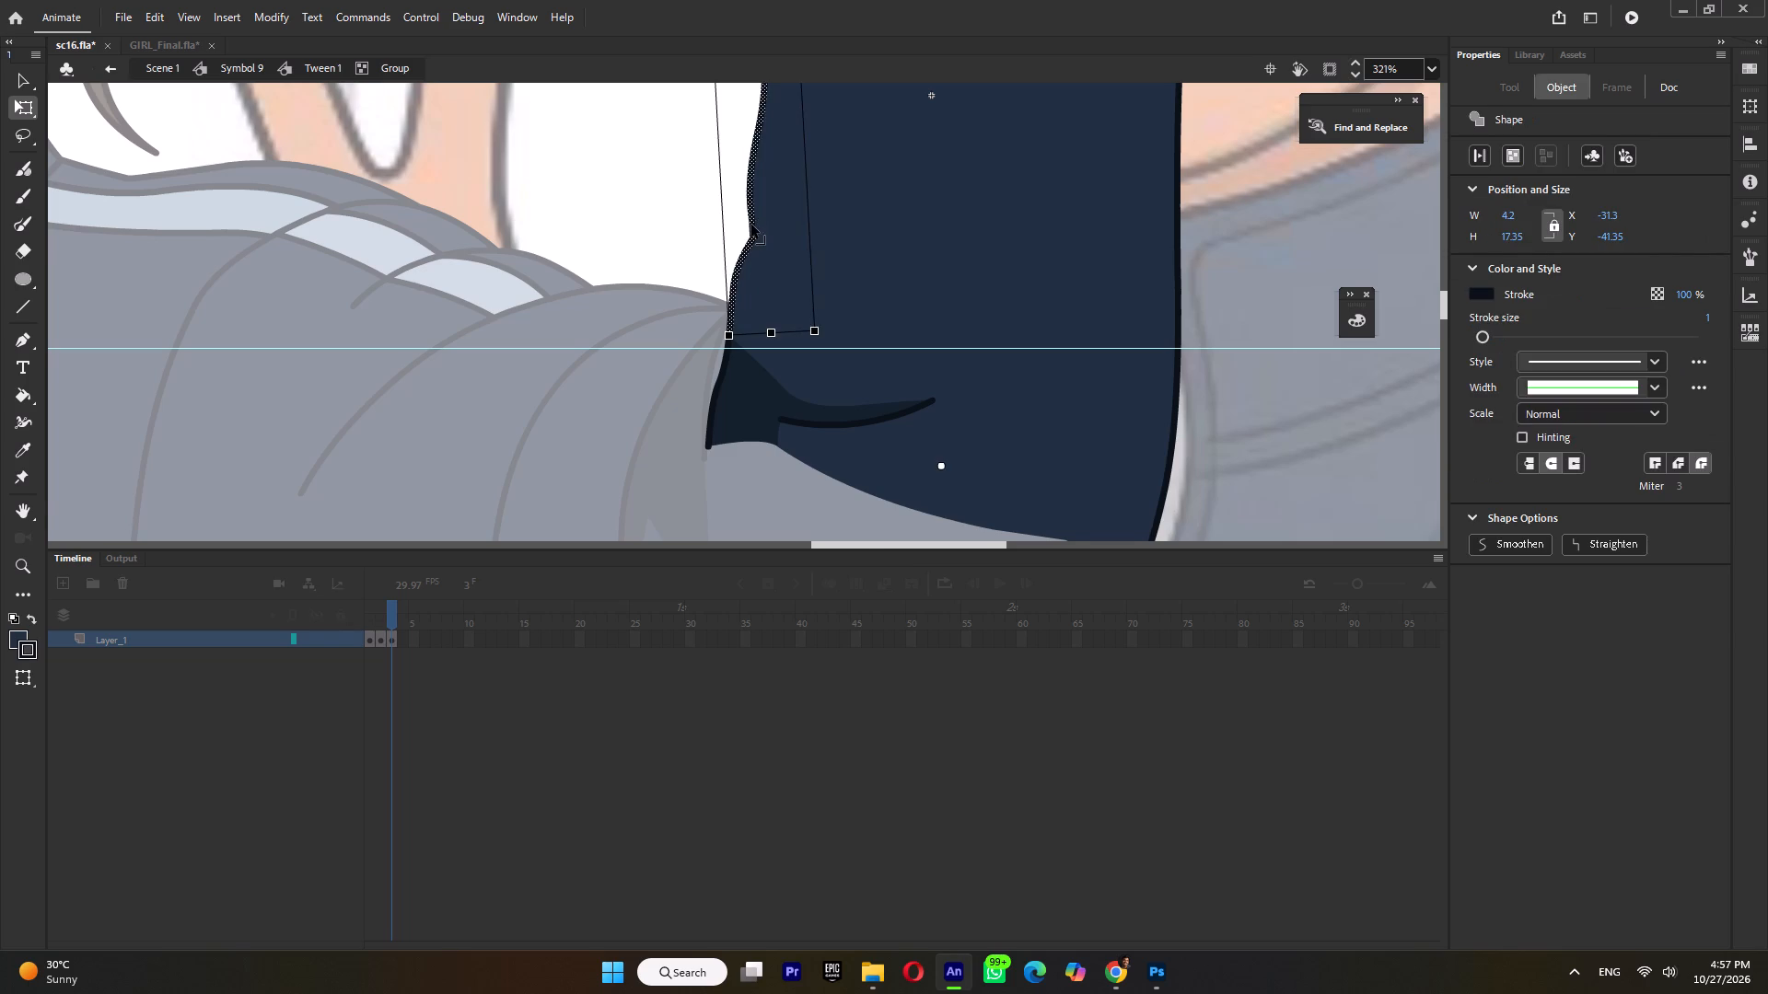
{"action": "scroll", "coordinate": [751, 225], "scroll_direction": "up", "scroll_amount": 4, "text": "ctrl"}
{"action": "left_click", "coordinate": [760, 232], "text": "ctrl+shift"}
{"action": "scroll", "coordinate": [747, 283], "scroll_direction": "down", "scroll_amount": 9, "text": "ctrl"}
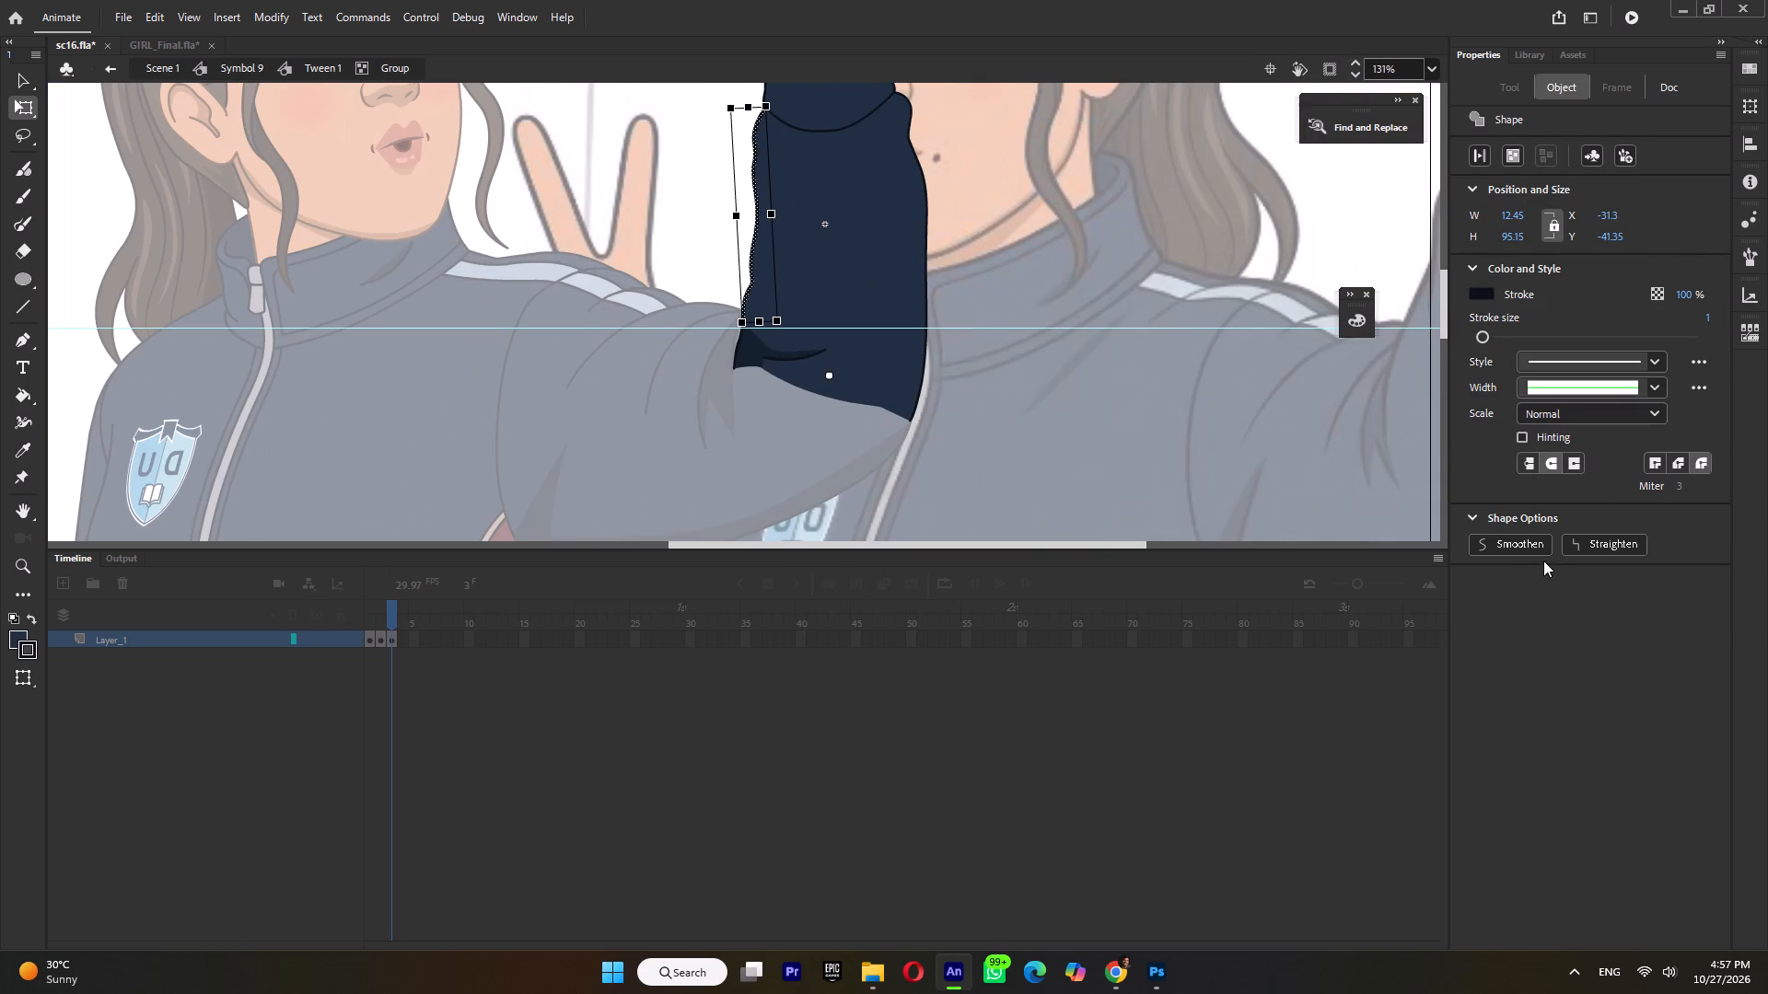
{"action": "triple_click", "coordinate": [1526, 544]}
{"action": "left_click", "coordinate": [1526, 544]}
{"action": "left_click", "coordinate": [1133, 400]}
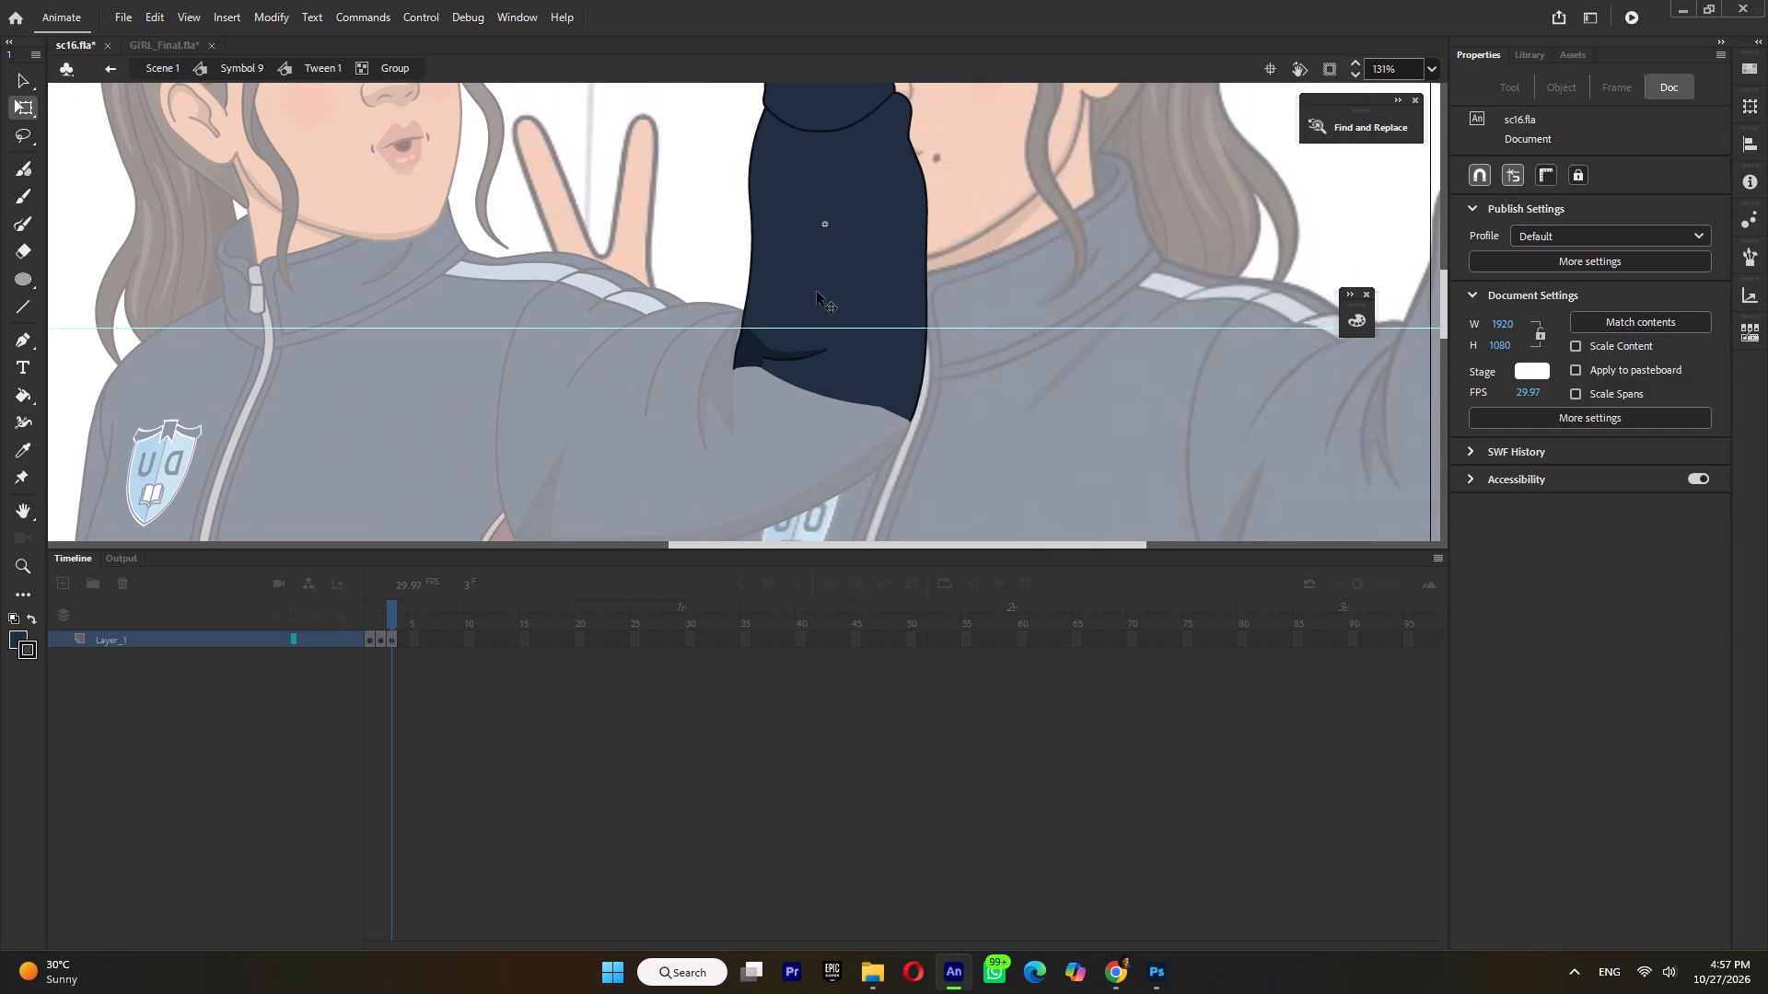
Bend the smoothed V-sign-side forearm outline into a gentle curve that narrows mid-forearm and widens toward the elbow fold.
{"action": "left_click_drag", "start_coordinate": [750, 155], "coordinate": [750, 142]}
{"action": "left_click_drag", "start_coordinate": [750, 142], "coordinate": [753, 142]}
{"action": "left_click_drag", "start_coordinate": [746, 287], "coordinate": [739, 267]}
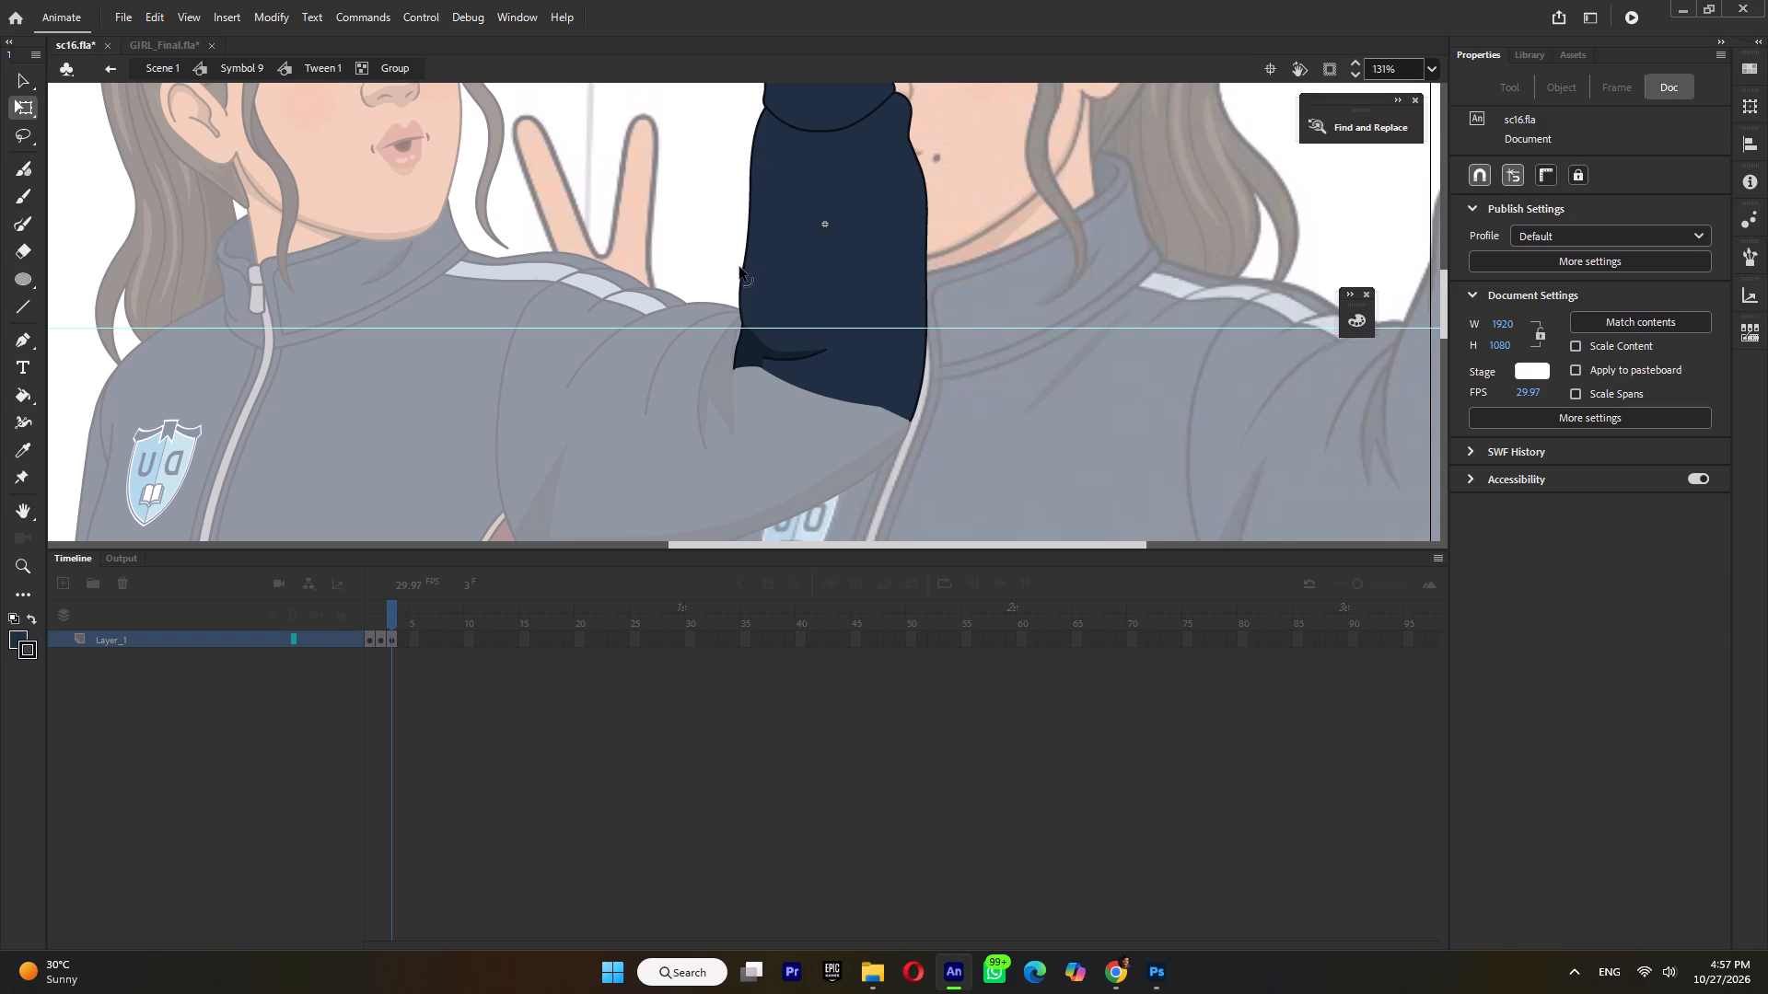
{"action": "left_click_drag", "start_coordinate": [739, 267], "coordinate": [739, 258]}
{"action": "scroll", "coordinate": [750, 289], "scroll_direction": "down", "scroll_amount": 5, "text": "ctrl"}
{"action": "scroll", "coordinate": [797, 187], "scroll_direction": "up", "scroll_amount": 3, "text": "ctrl"}
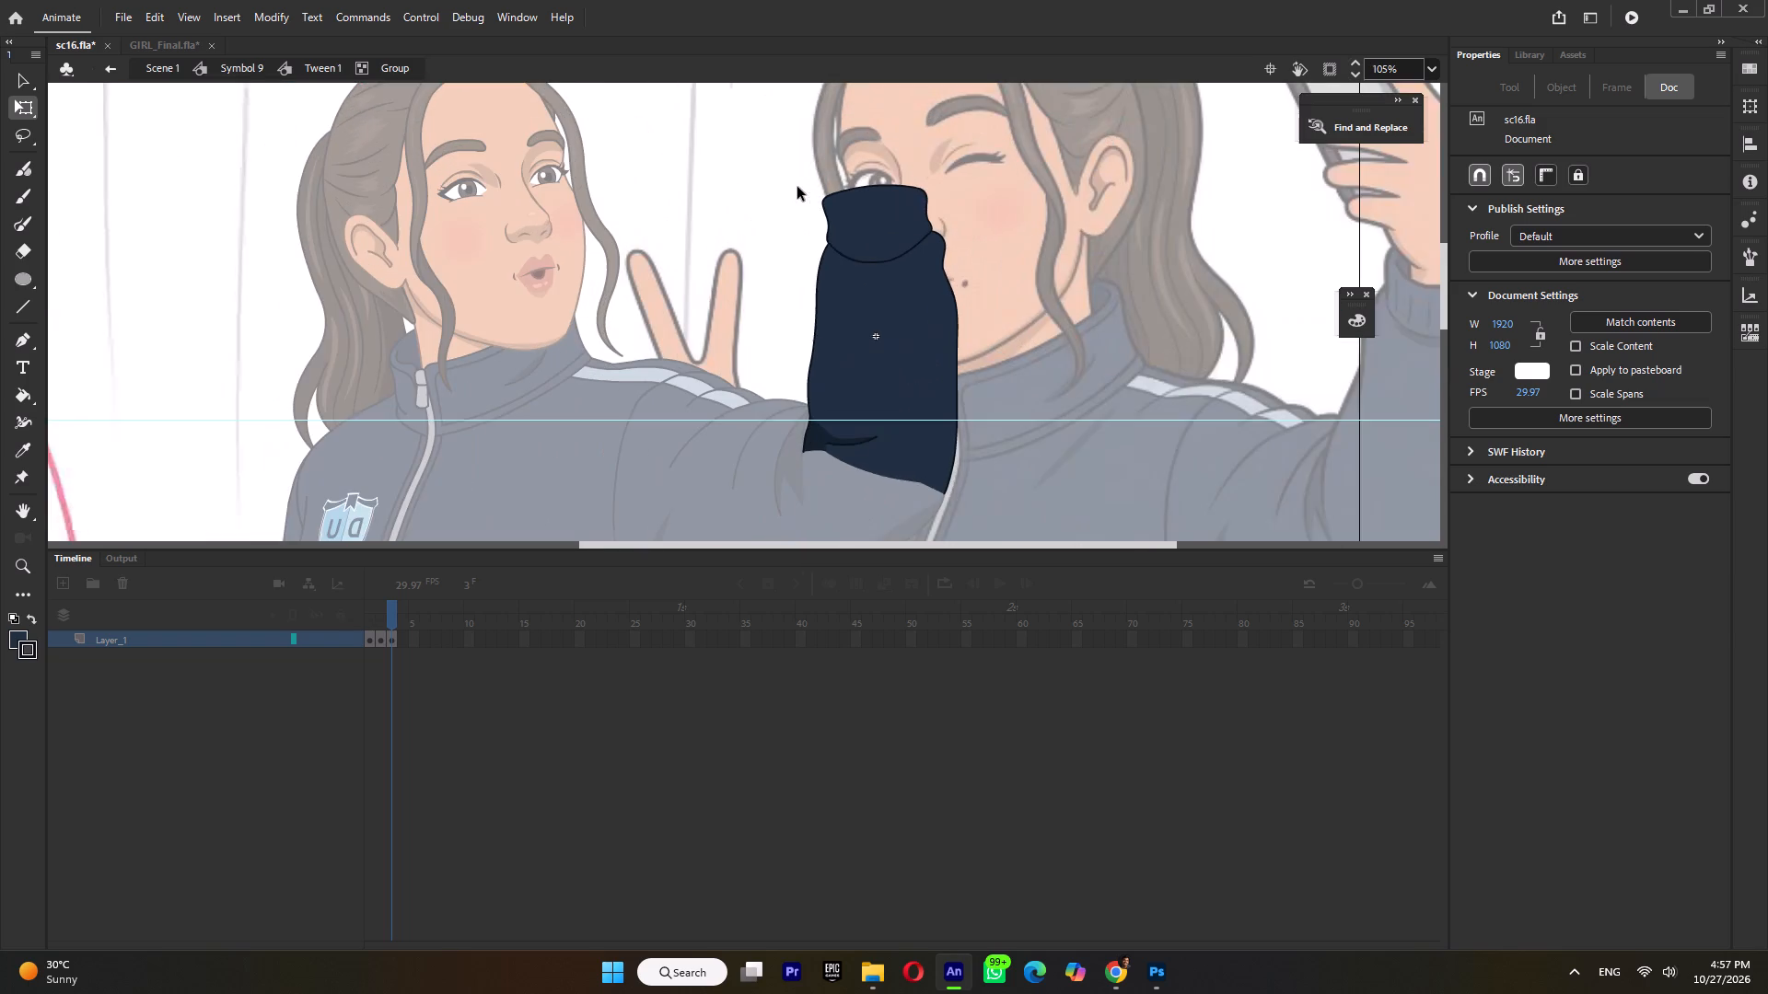
{"action": "scroll", "coordinate": [811, 299], "scroll_direction": "up", "scroll_amount": 2, "text": "ctrl"}
{"action": "left_click_drag", "start_coordinate": [819, 319], "coordinate": [830, 304]}
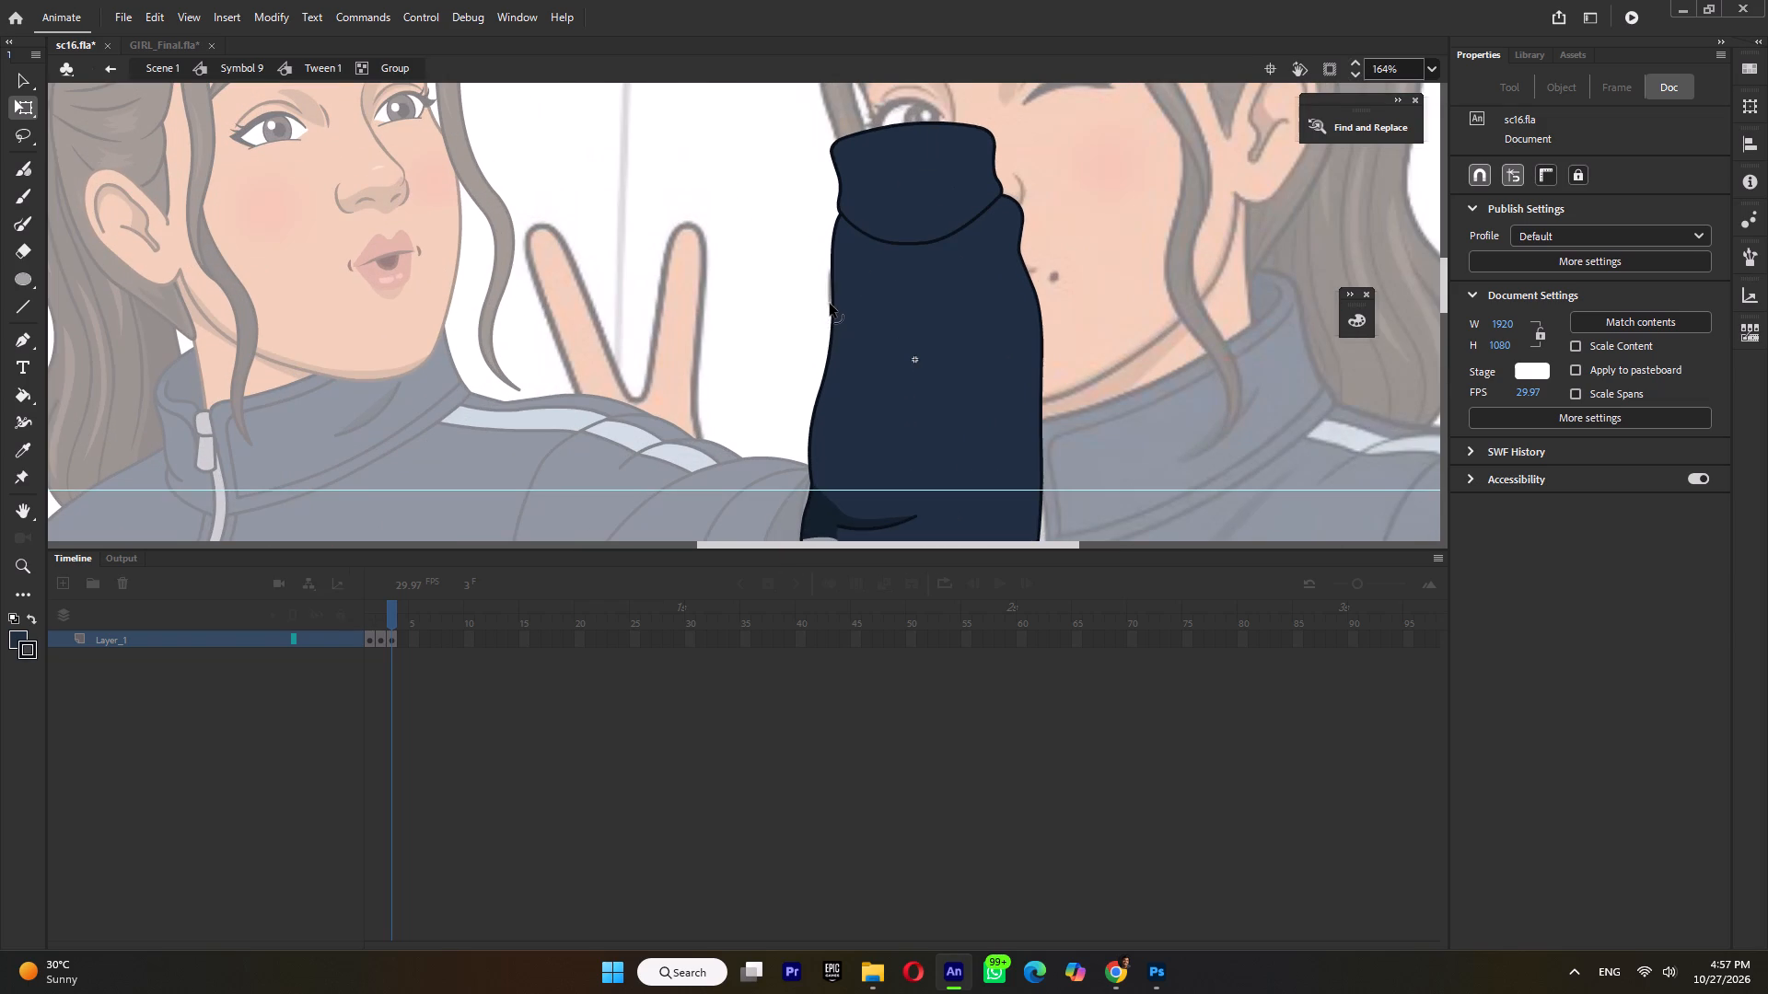
{"action": "left_click_drag", "start_coordinate": [830, 304], "coordinate": [826, 304]}
{"action": "scroll", "coordinate": [811, 483], "scroll_direction": "up", "scroll_amount": 2, "text": "ctrl"}
{"action": "left_click_drag", "start_coordinate": [814, 485], "coordinate": [804, 483]}
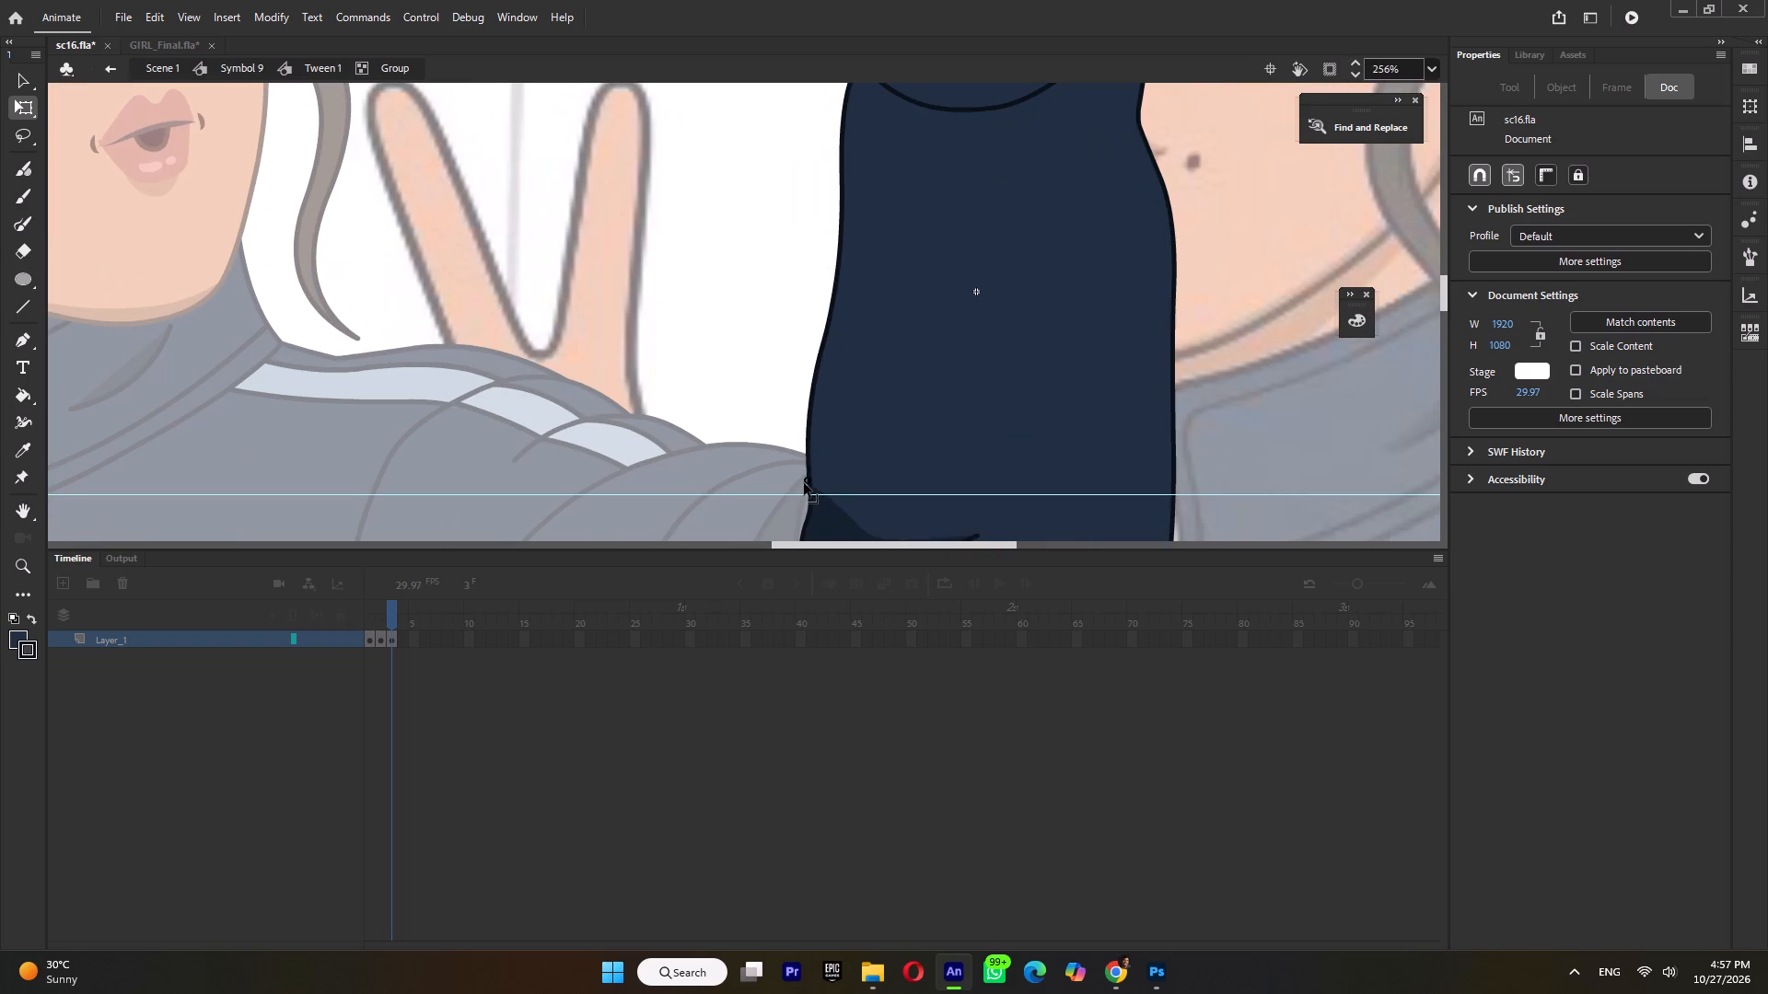
Bend the V-sign-side sleeve outline slightly outward where it passes the dark elbow fold.
{"action": "left_click_drag", "start_coordinate": [804, 483], "coordinate": [799, 482]}
{"action": "scroll", "coordinate": [815, 487], "scroll_direction": "down", "scroll_amount": 4, "text": "ctrl"}
{"action": "scroll", "coordinate": [808, 508], "scroll_direction": "up", "scroll_amount": 4, "text": "ctrl"}
{"action": "left_click_drag", "start_coordinate": [817, 496], "coordinate": [800, 500]}
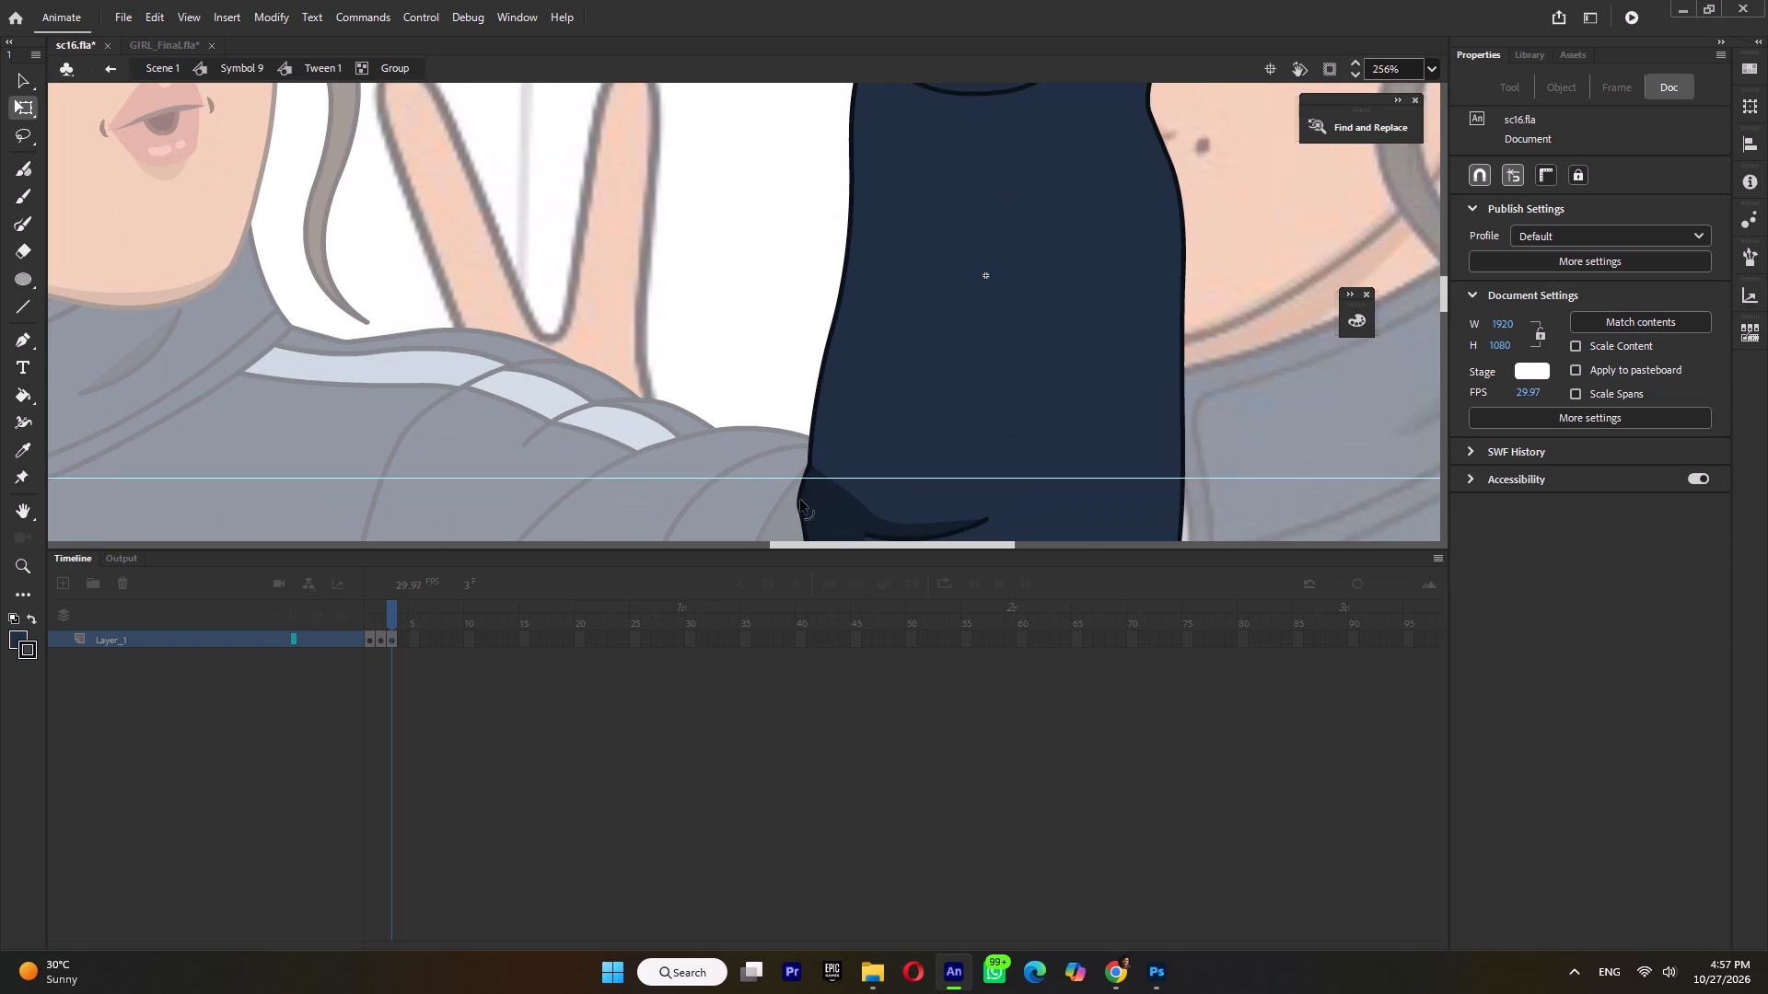
{"action": "left_click_drag", "start_coordinate": [800, 500], "coordinate": [804, 498]}
{"action": "scroll", "coordinate": [841, 401], "scroll_direction": "down", "scroll_amount": 4, "text": "ctrl"}
{"action": "scroll", "coordinate": [823, 483], "scroll_direction": "up", "scroll_amount": 3, "text": "ctrl"}
{"action": "left_click", "coordinate": [830, 480]}
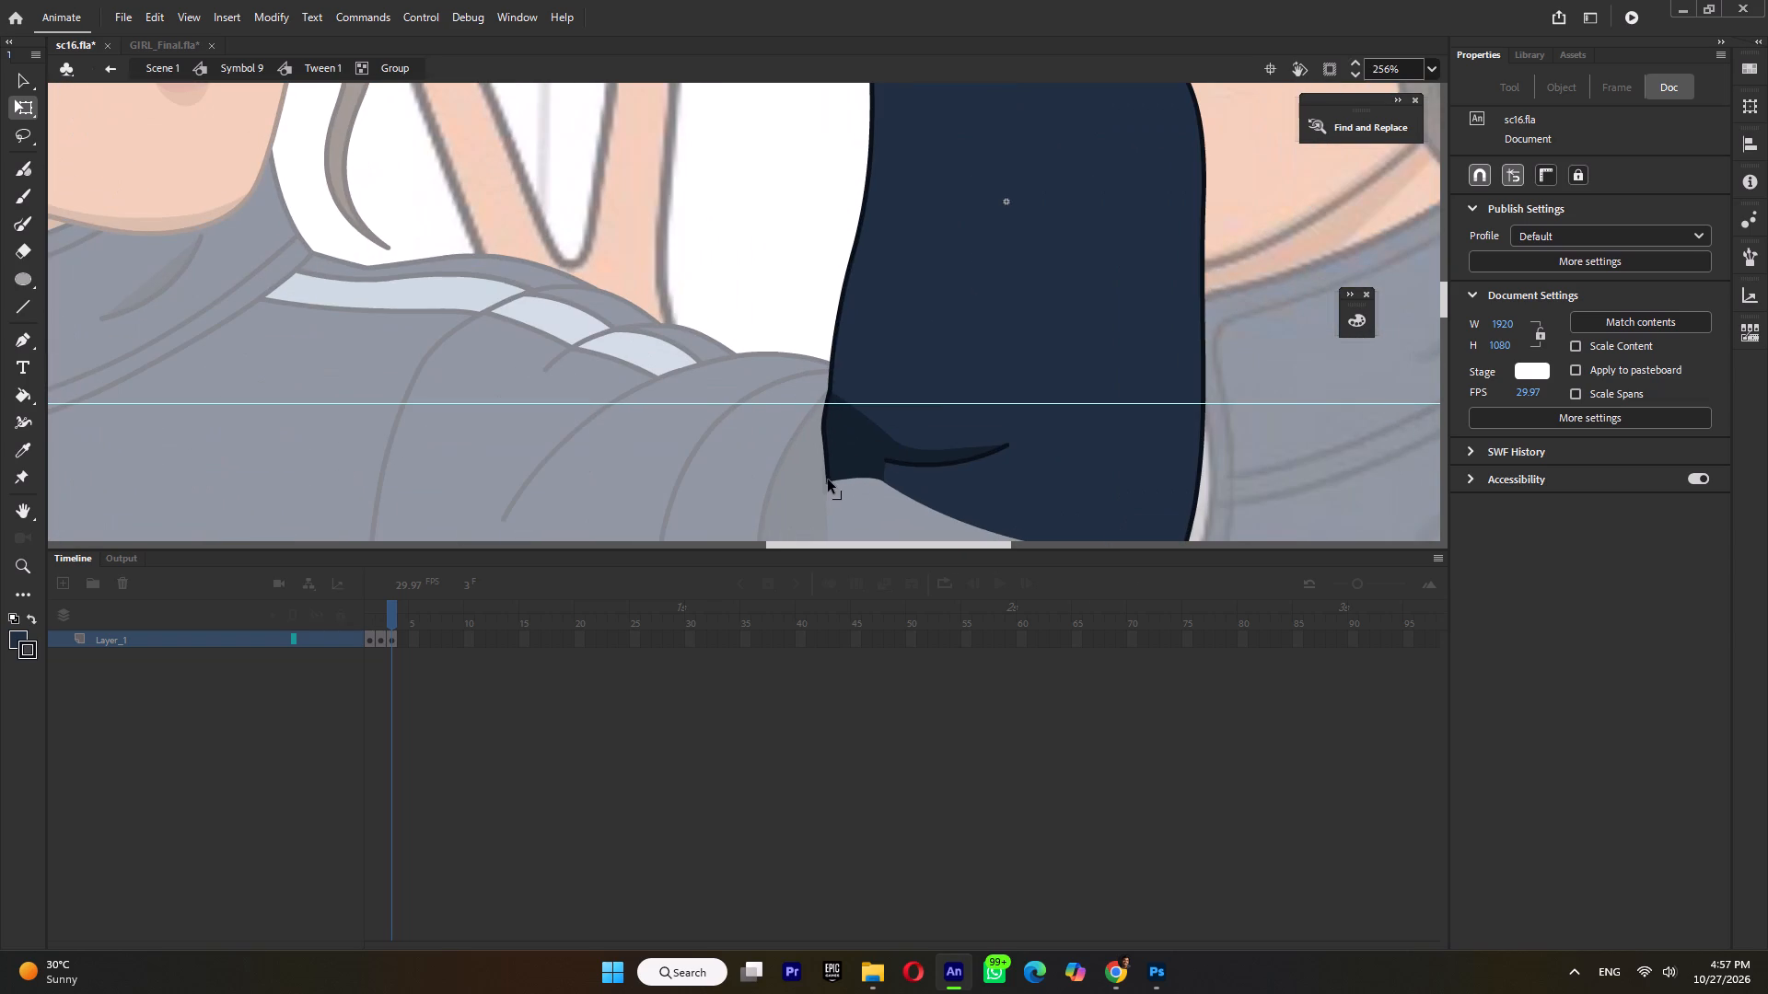
{"action": "left_click", "coordinate": [821, 444]}
Move the inner bottom corner of the dark elbow fold toward the V-sign-side outline and adjust the fold's adjoining edge.
{"action": "scroll", "coordinate": [821, 436], "scroll_direction": "down", "scroll_amount": 9, "text": "ctrl"}
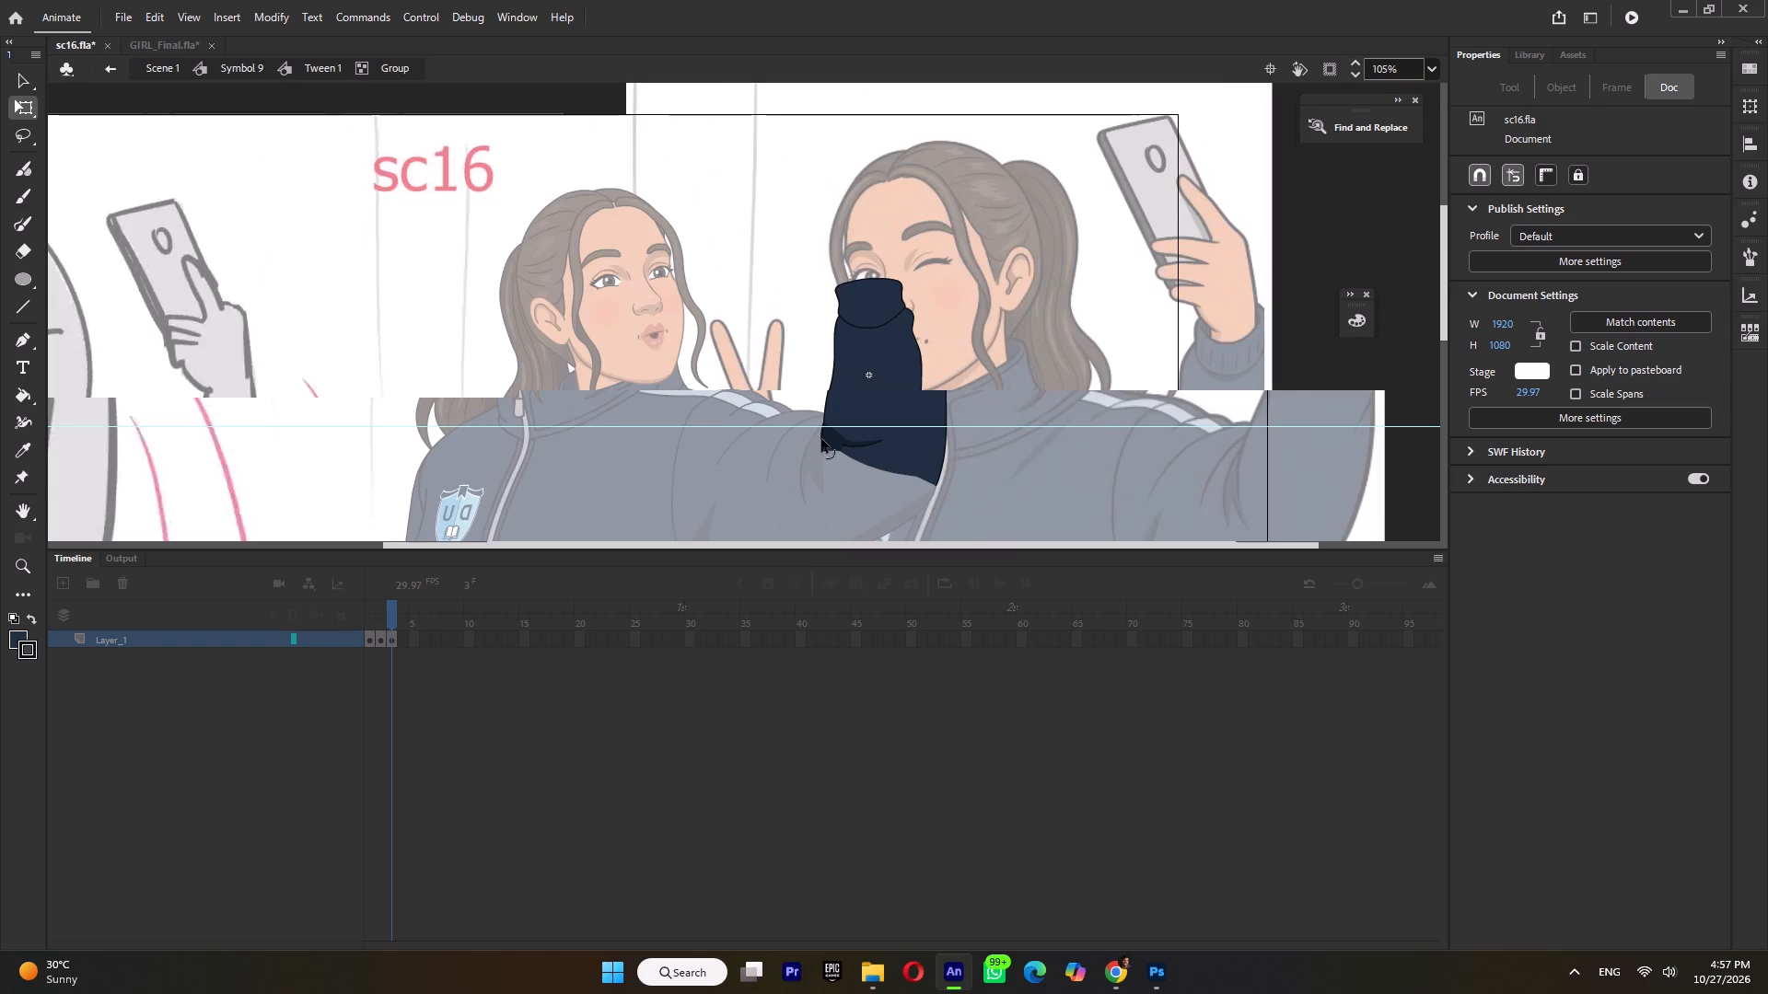
{"action": "scroll", "coordinate": [817, 463], "scroll_direction": "up", "scroll_amount": 7, "text": "ctrl"}
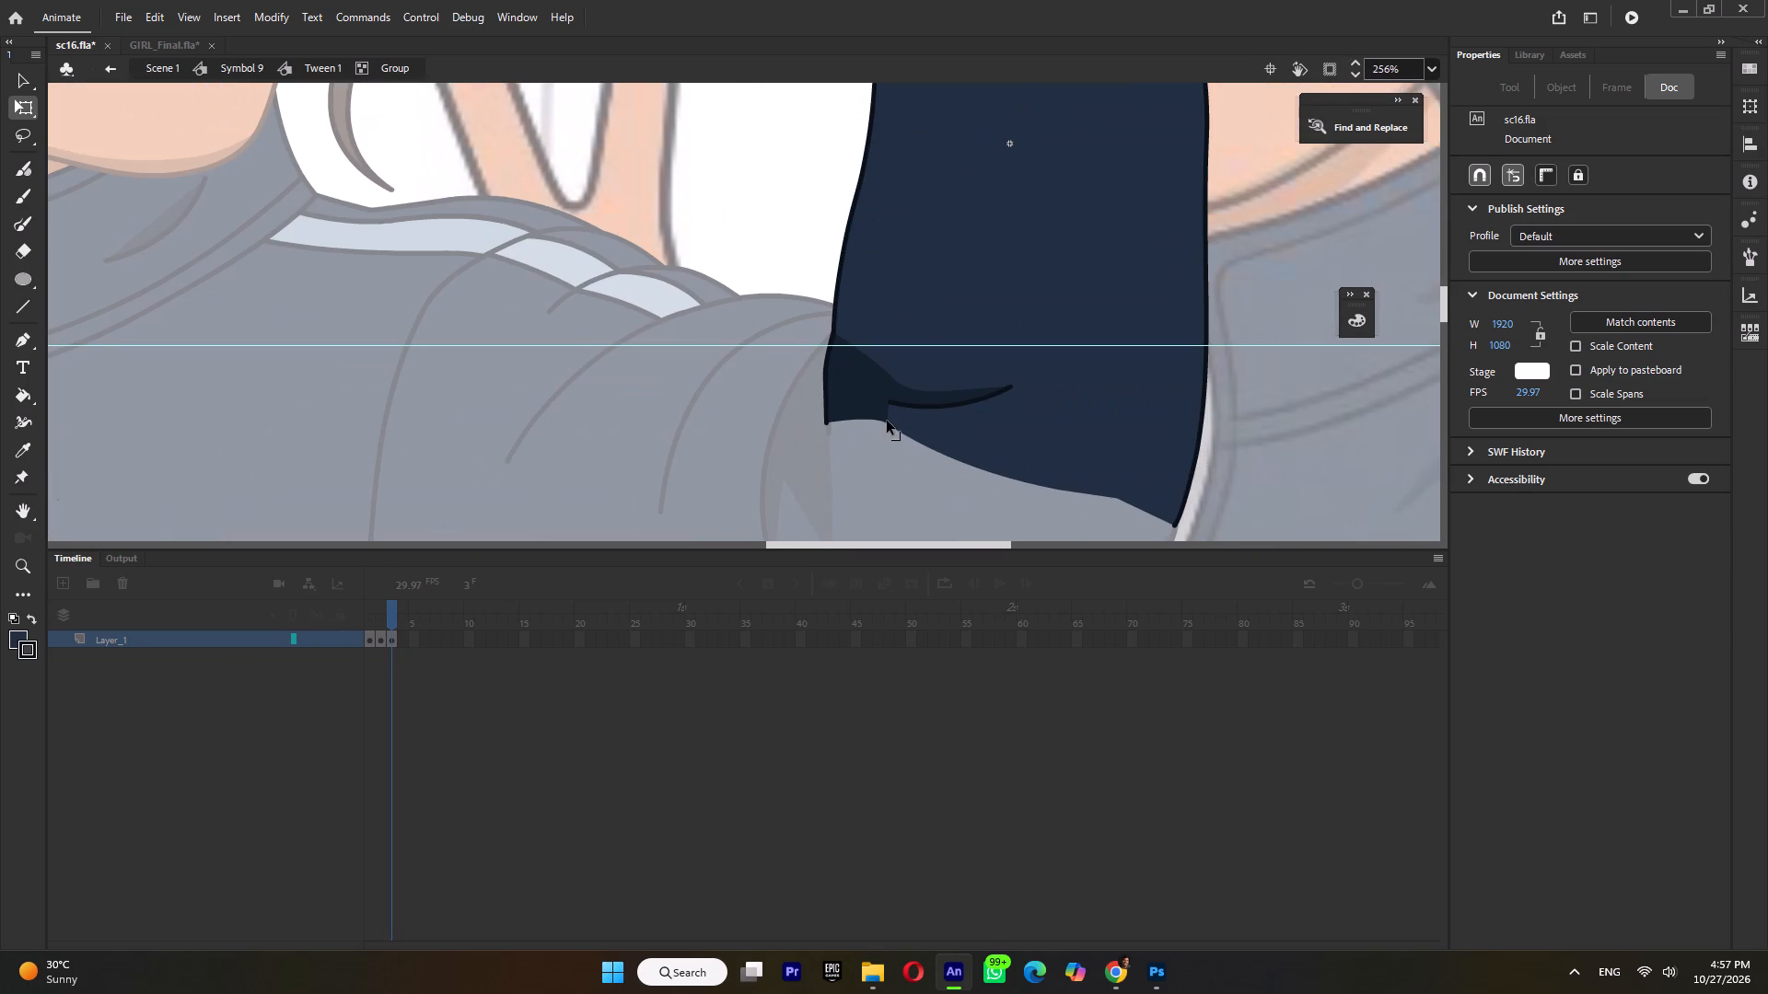
{"action": "left_click_drag", "start_coordinate": [887, 421], "coordinate": [843, 415]}
{"action": "left_click_drag", "start_coordinate": [877, 411], "coordinate": [861, 396]}
{"action": "left_click_drag", "start_coordinate": [861, 396], "coordinate": [860, 406]}
Pull the sleeve's bottom corner at the dark elbow fold outward toward the V-sign side and refine the outline above it.
{"action": "left_click_drag", "start_coordinate": [826, 422], "coordinate": [808, 405]}
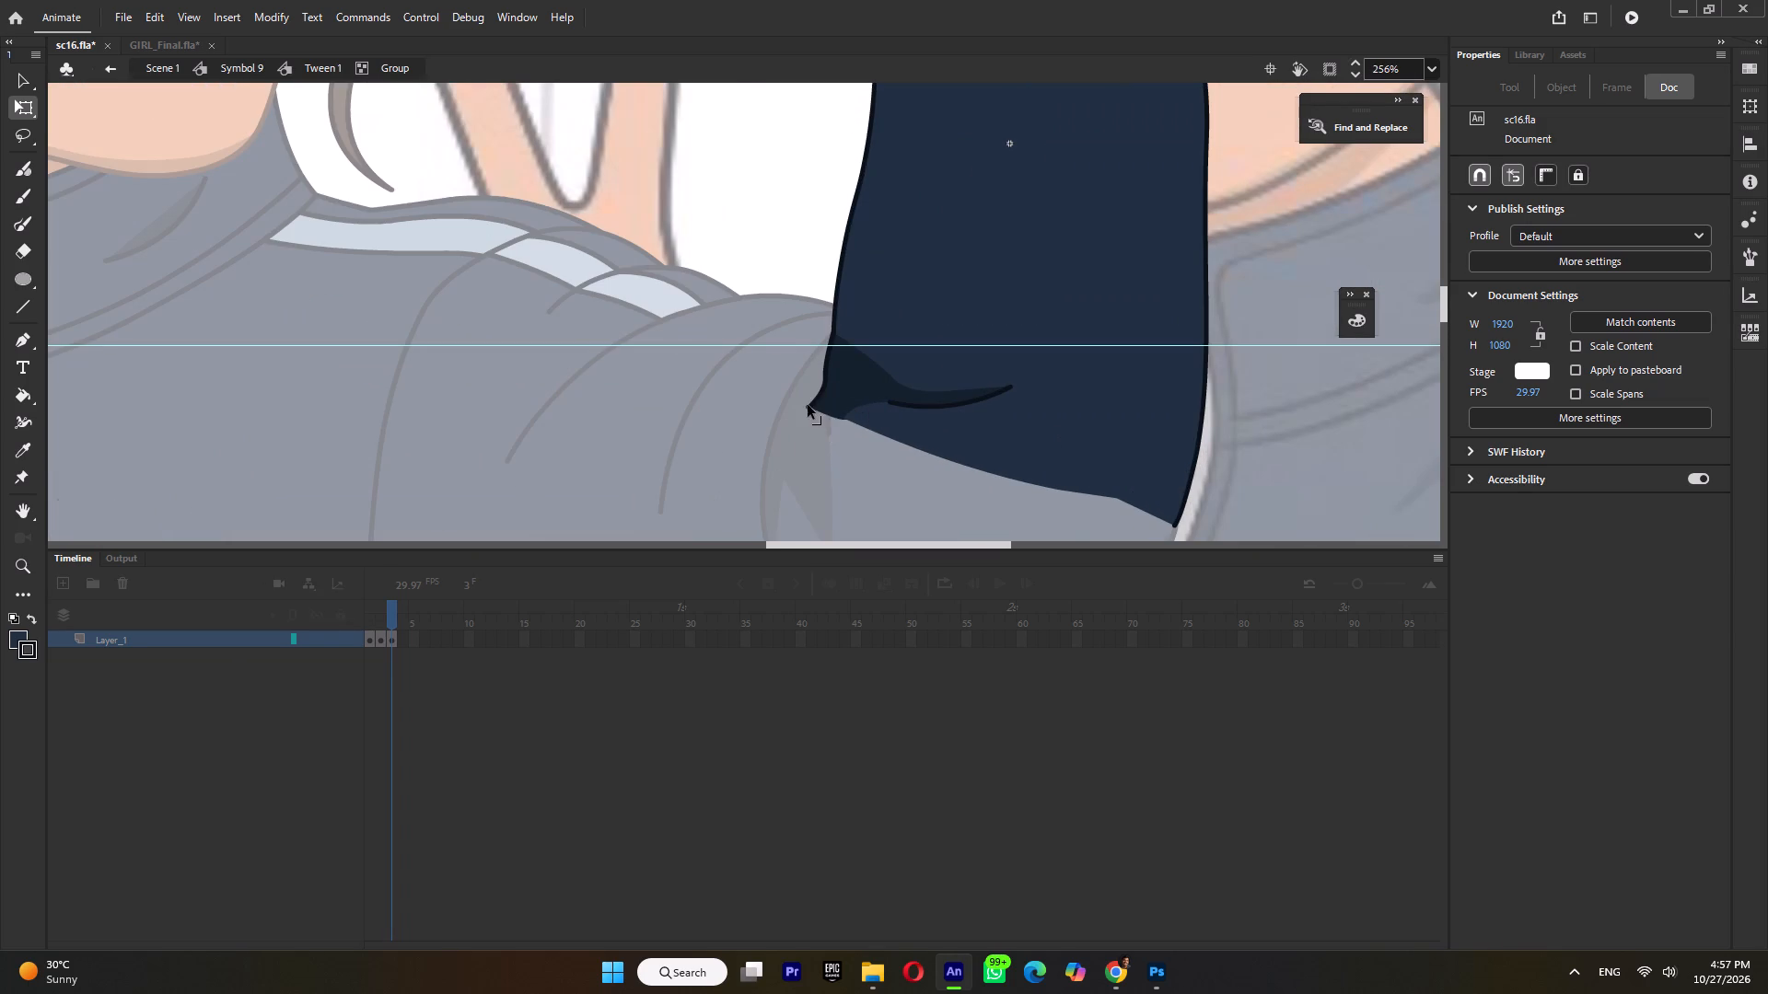
{"action": "left_click_drag", "start_coordinate": [808, 405], "coordinate": [809, 414]}
{"action": "left_click", "coordinate": [823, 389]}
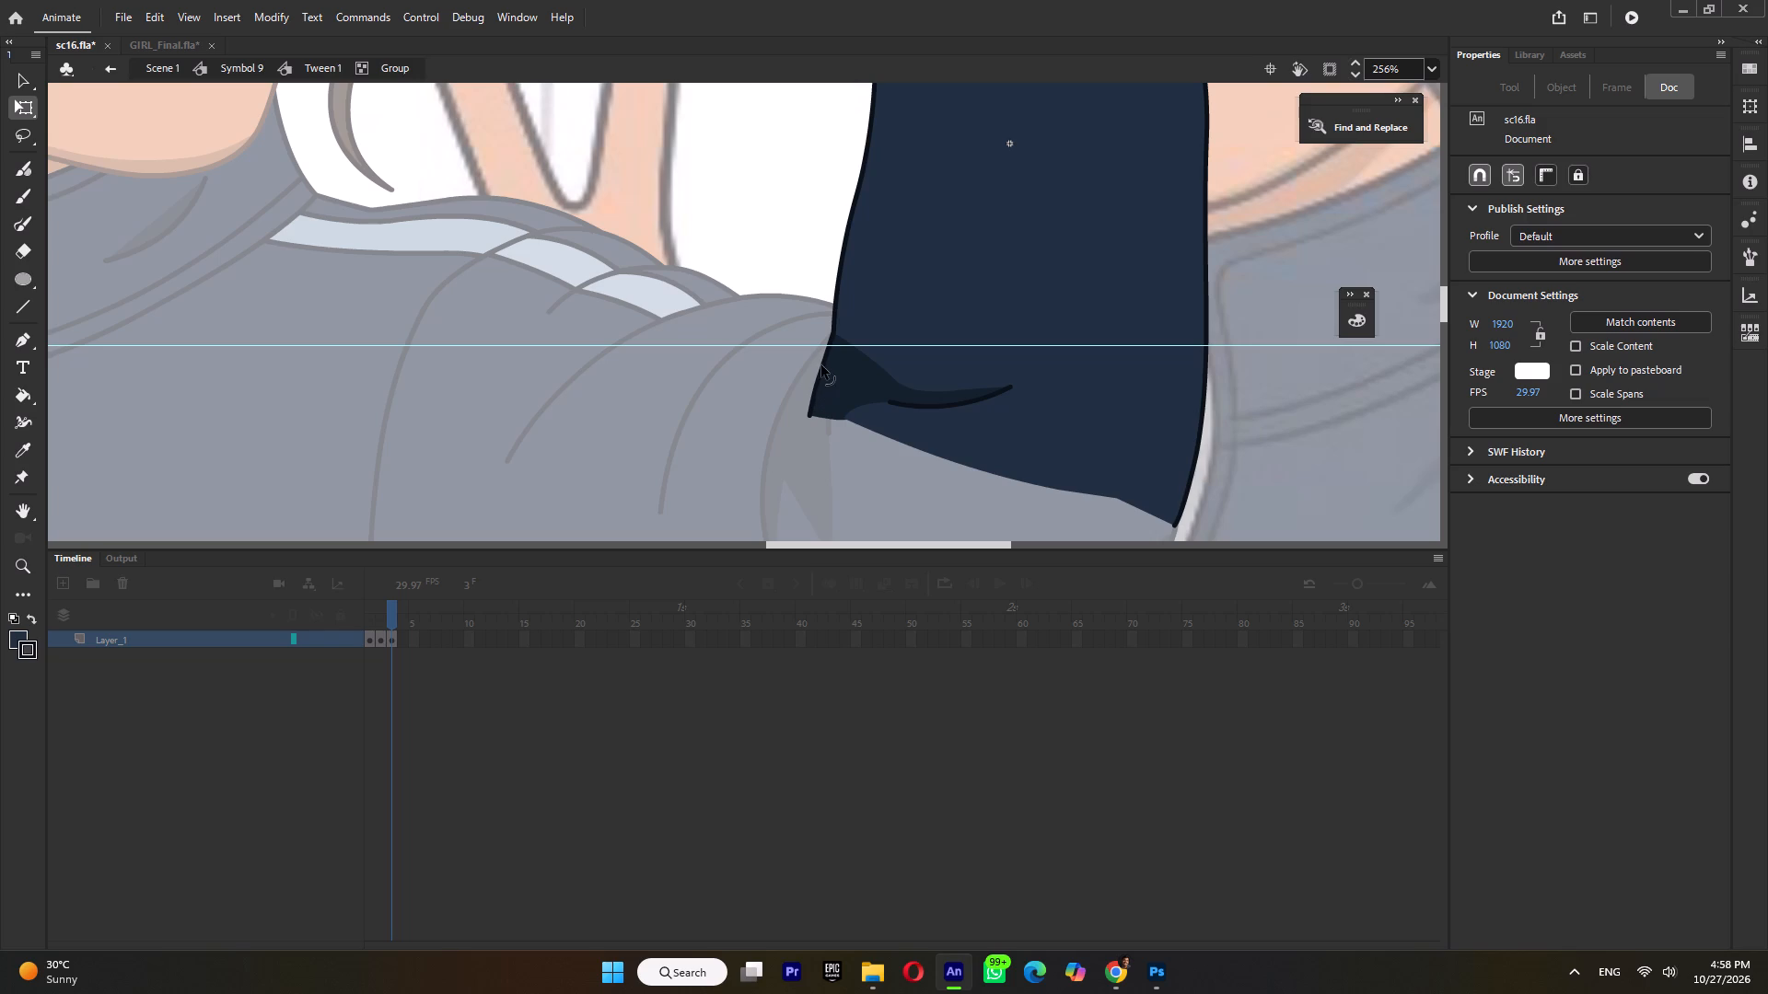